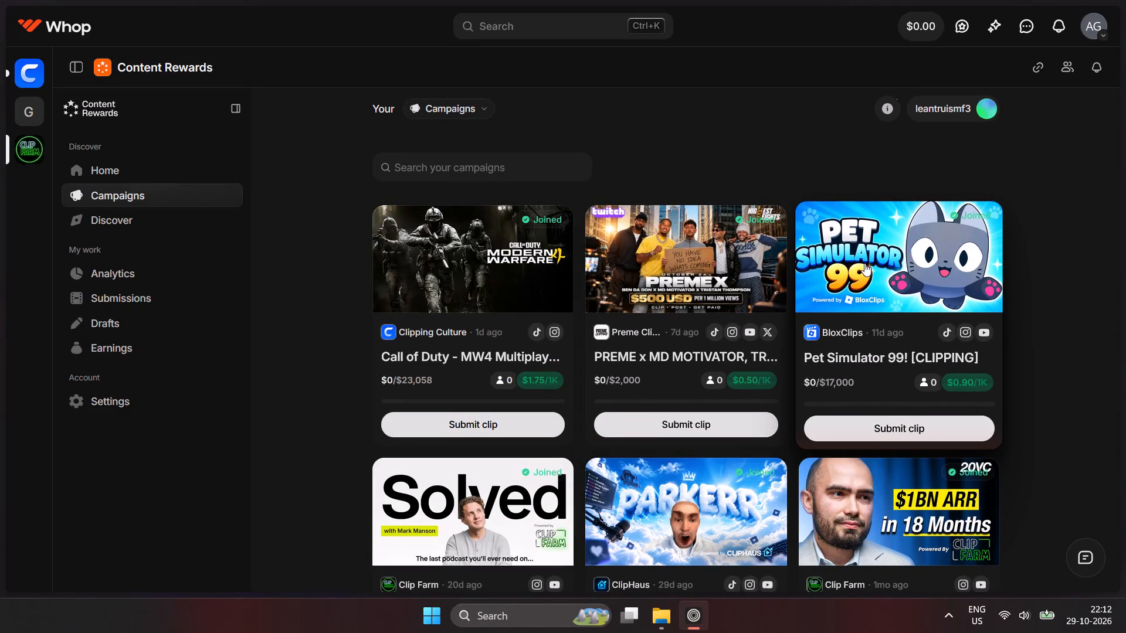
Open the Higgsfield 20VC Clipping campaign from the joined campaigns.
scroll(864, 263, down, 2)
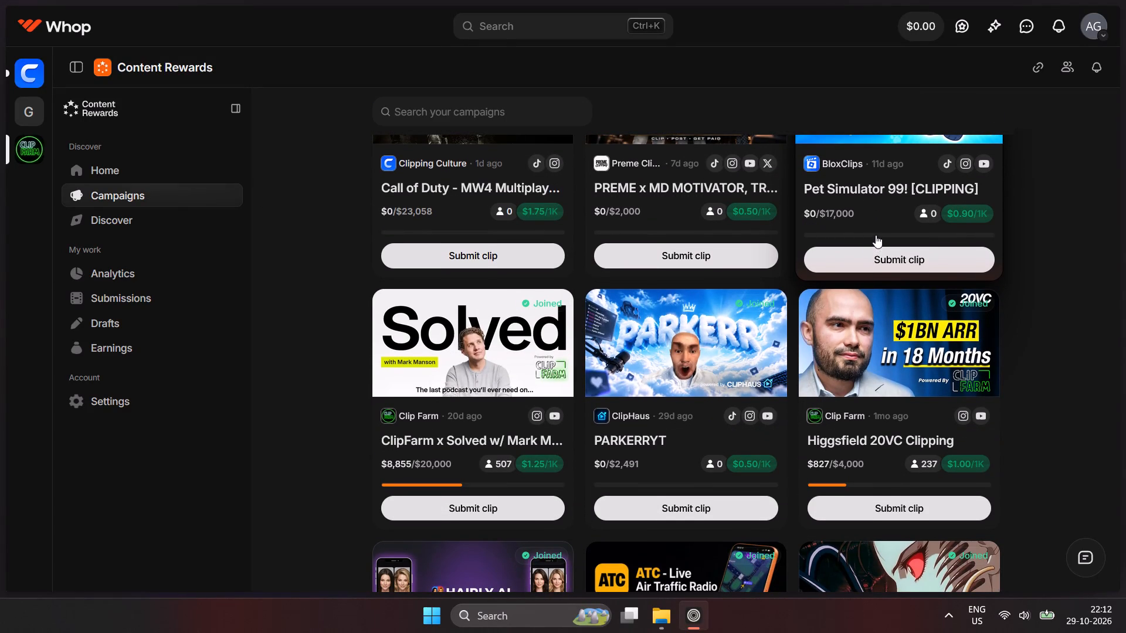
click(877, 367)
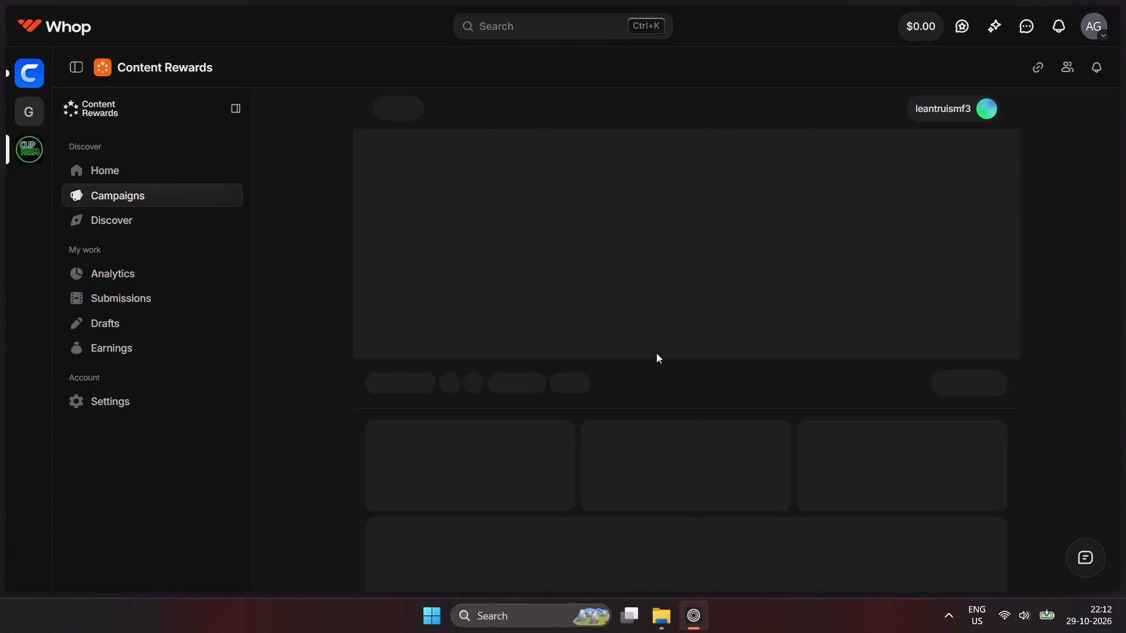
Open the campaign's Brief document from its reference materials.
scroll(609, 288, down, 3)
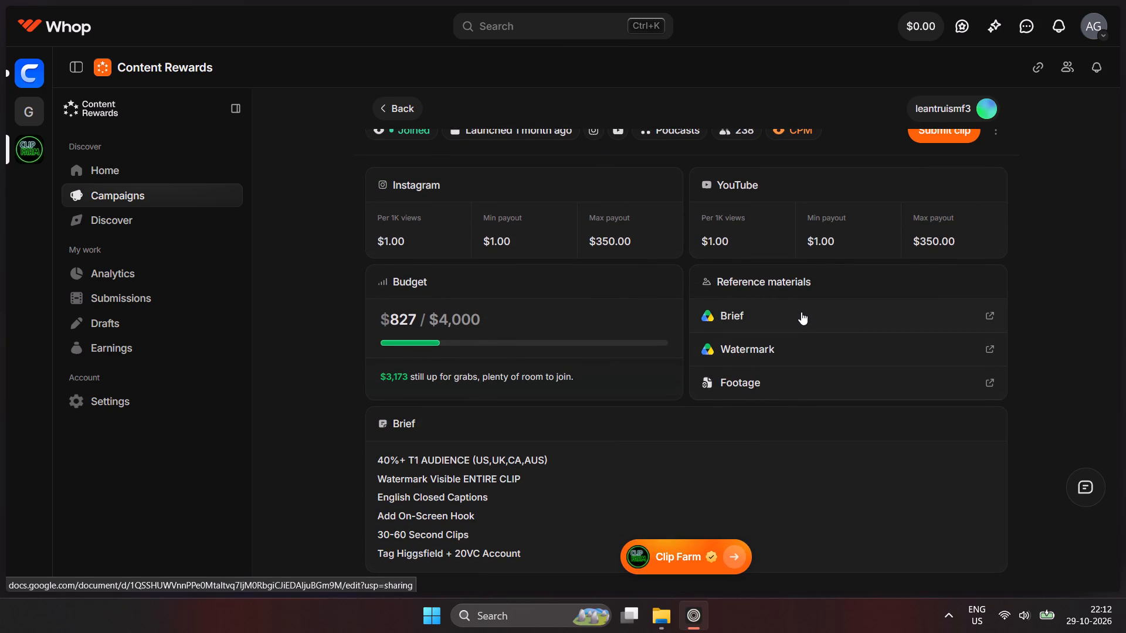
click(801, 312)
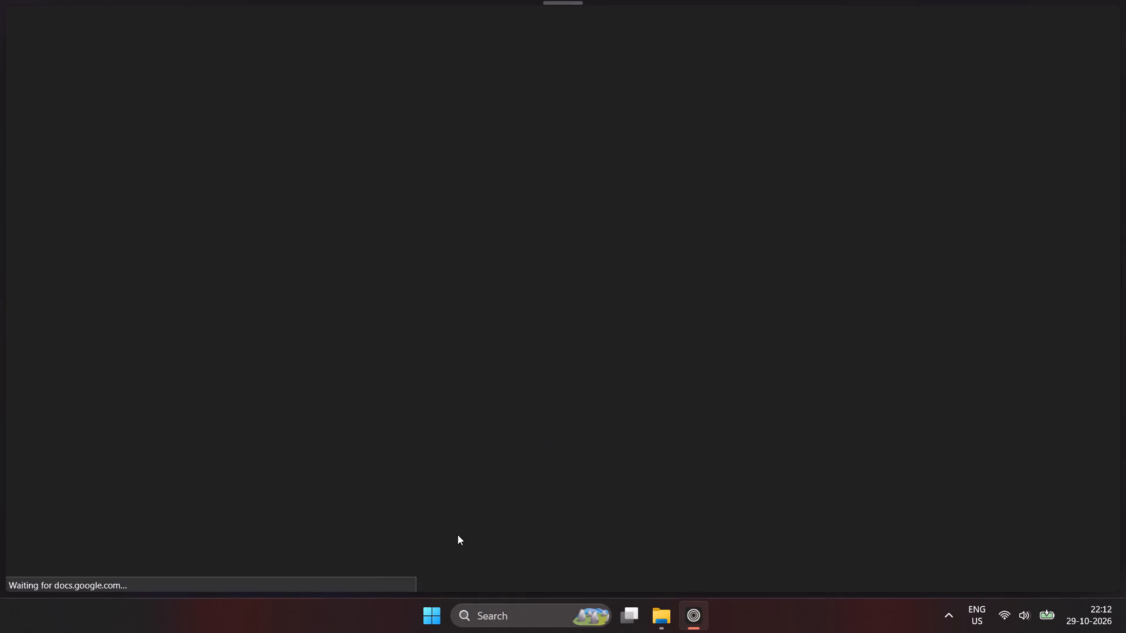
Read the campaign brief's quick facts, what to do, clip sources, watermark rules and clip-making requirements.
scroll(538, 365, down, 2)
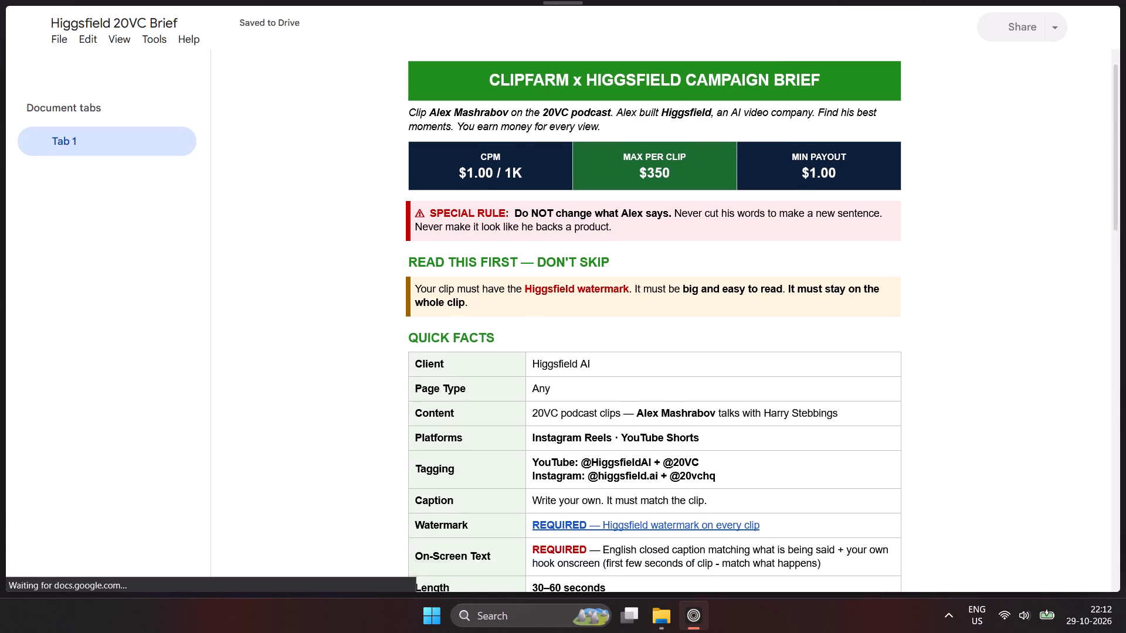
scroll(538, 365, down, 2)
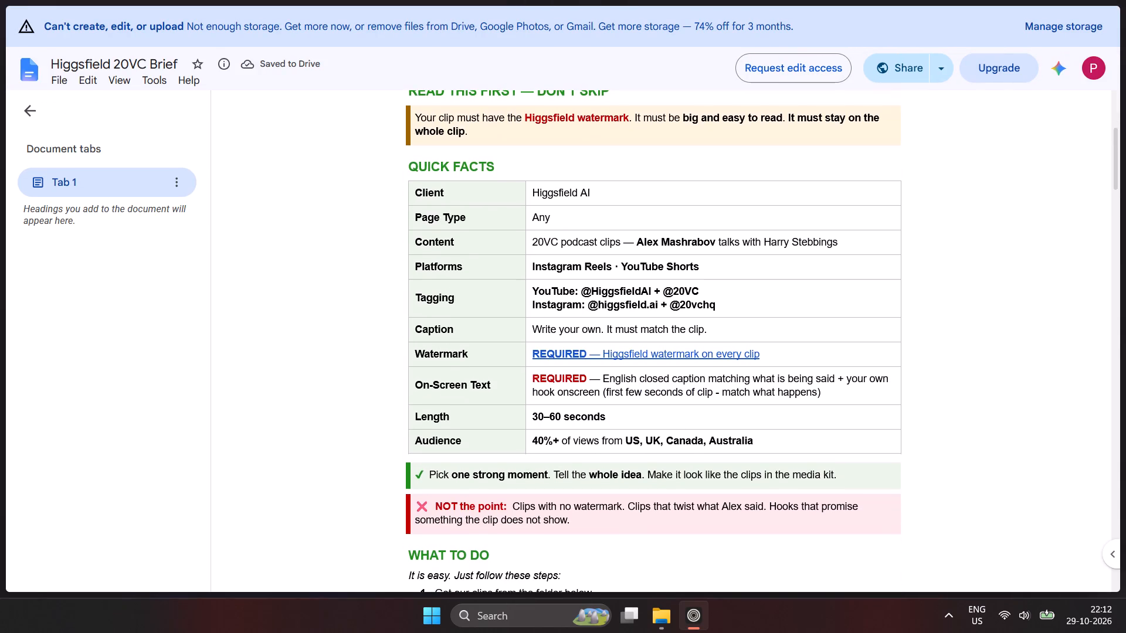
scroll(538, 365, down, 1)
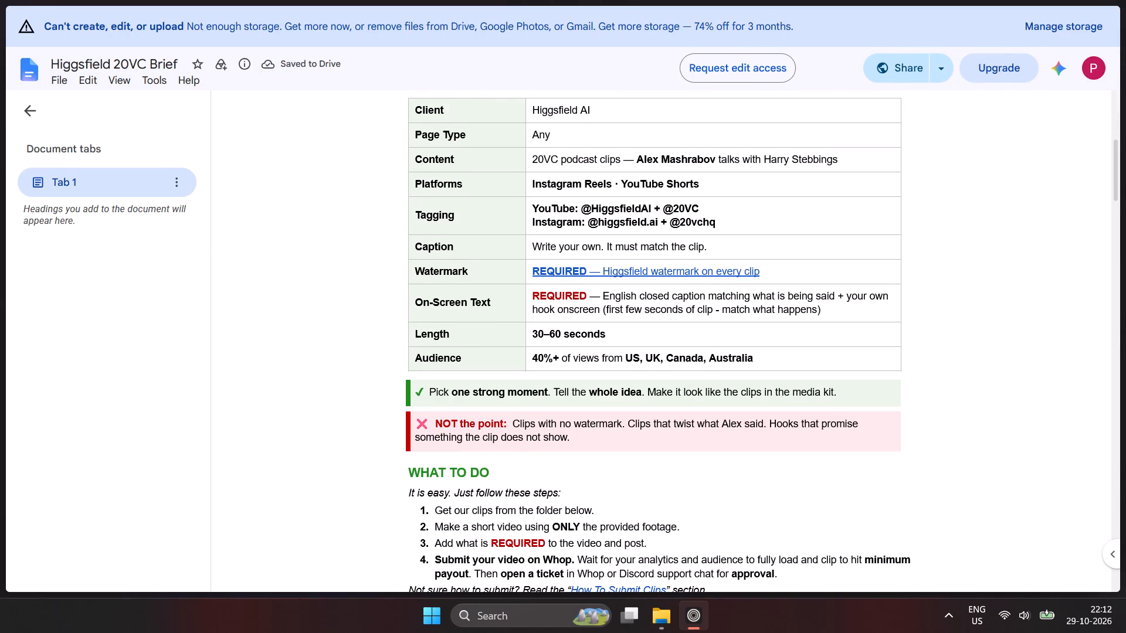
scroll(629, 365, up, 2)
scroll(629, 365, down, 4)
scroll(629, 365, up, 1)
scroll(629, 365, down, 4)
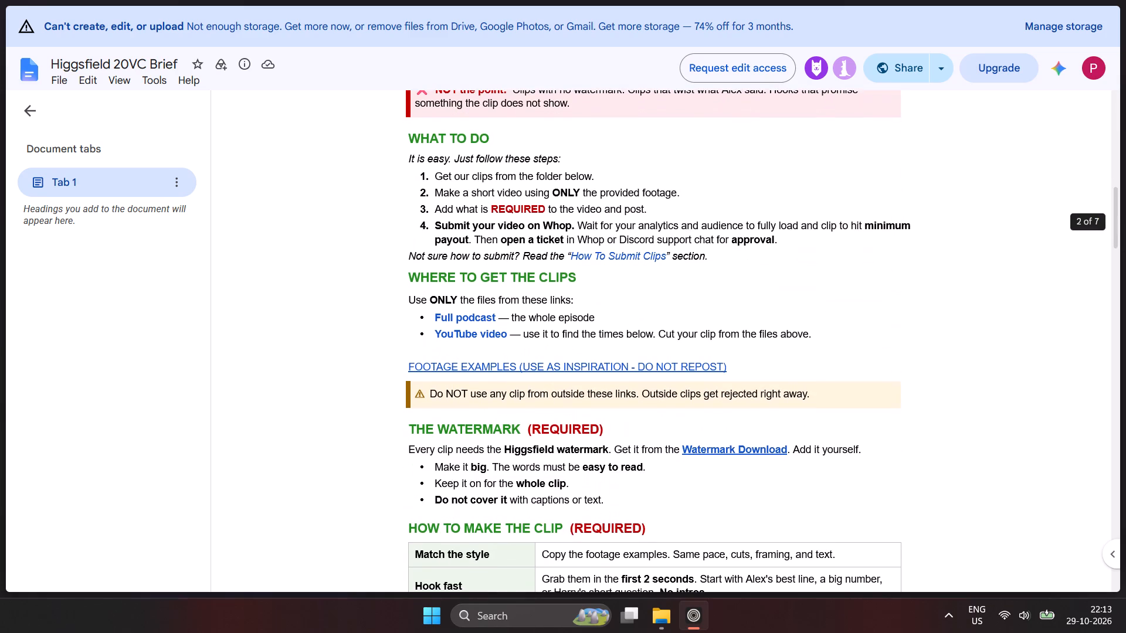
scroll(542, 295, down, 1)
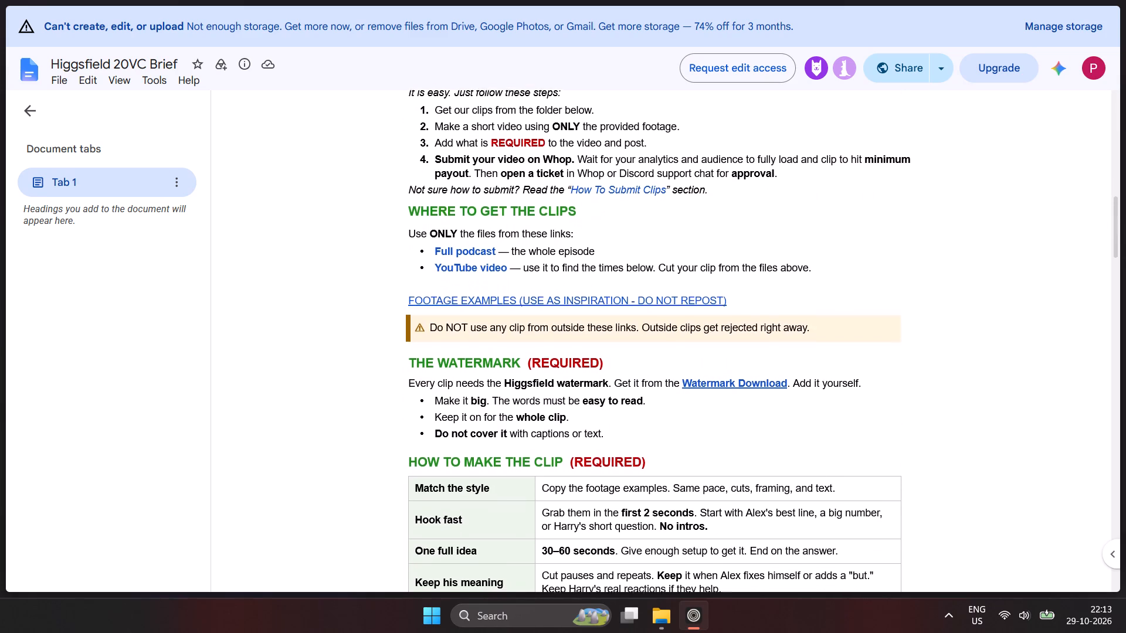
scroll(718, 264, down, 1)
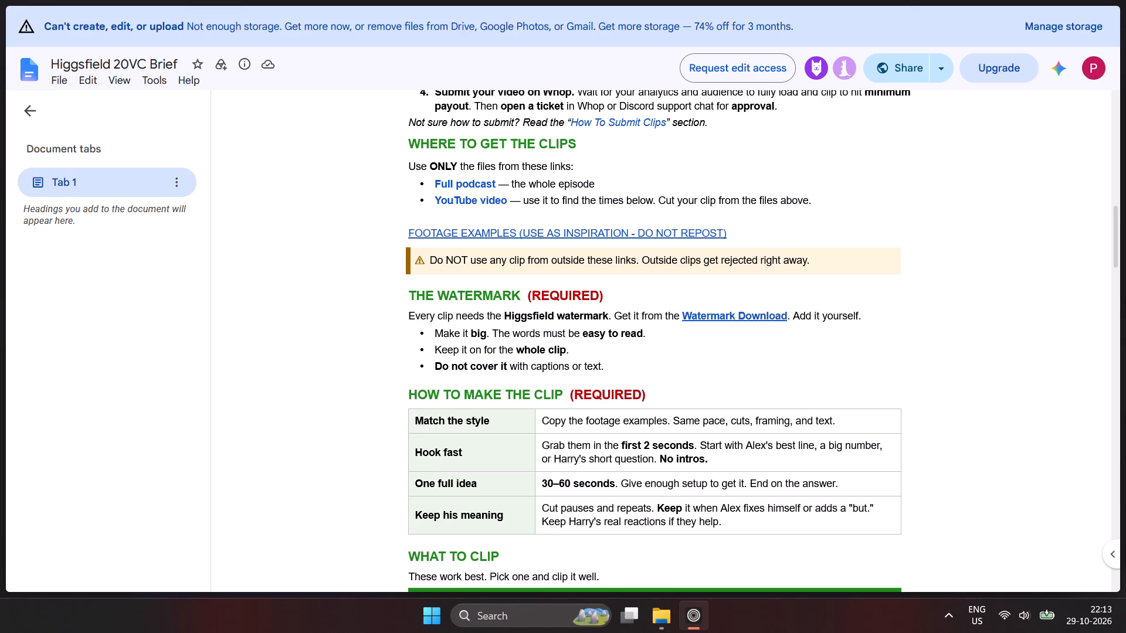
Open the brief's linked YouTube video, start it briefly and pause it.
click(476, 196)
click(540, 219)
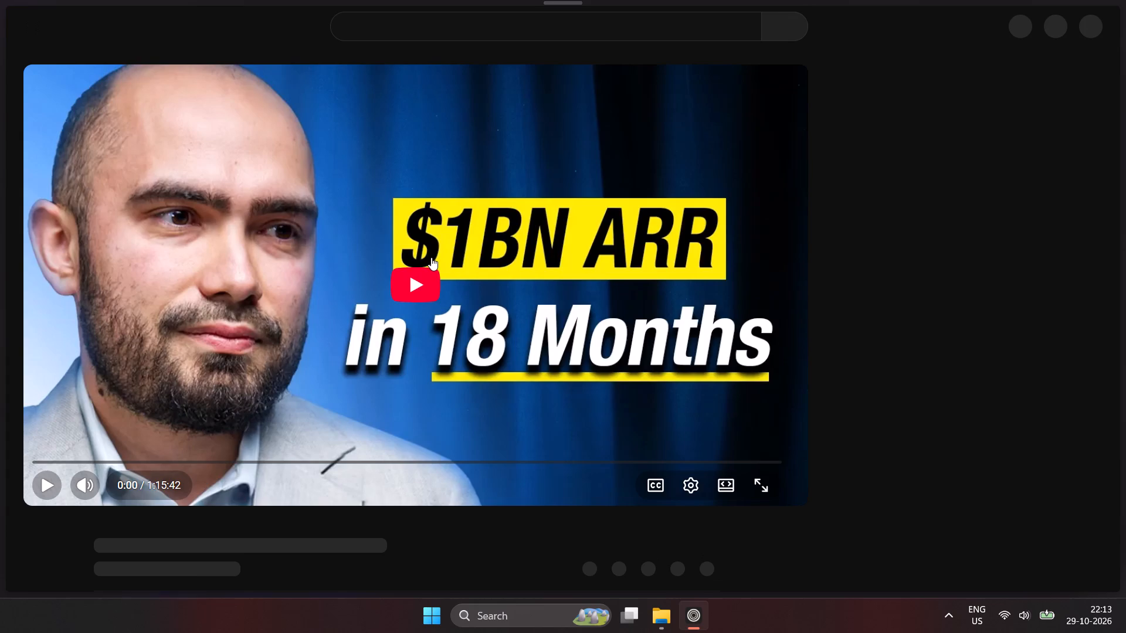
click(431, 257)
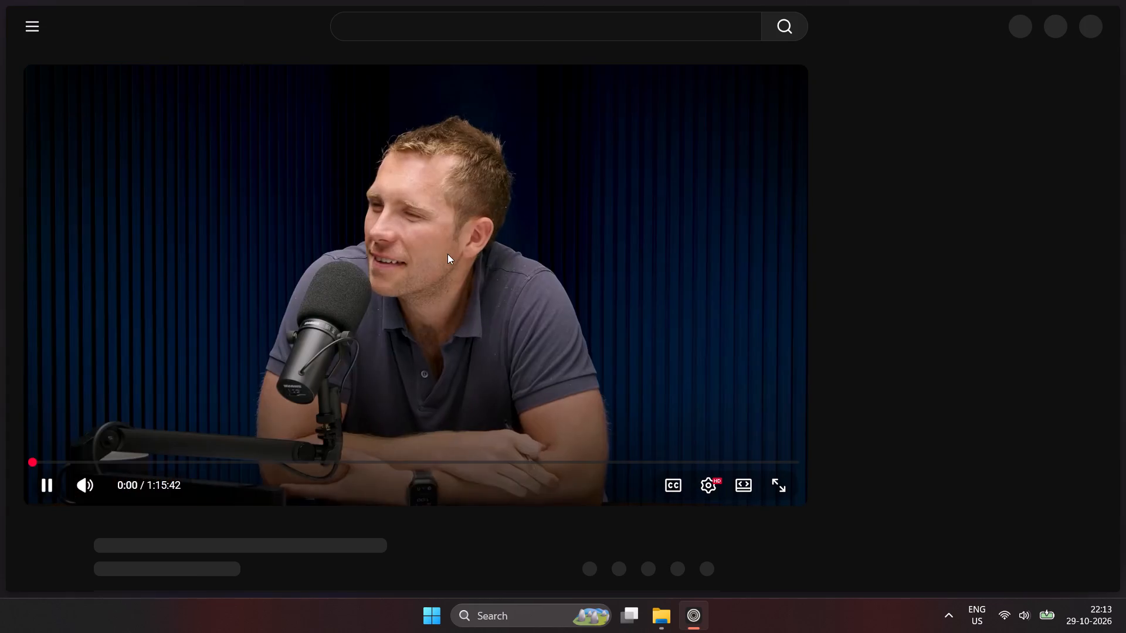
click(444, 255)
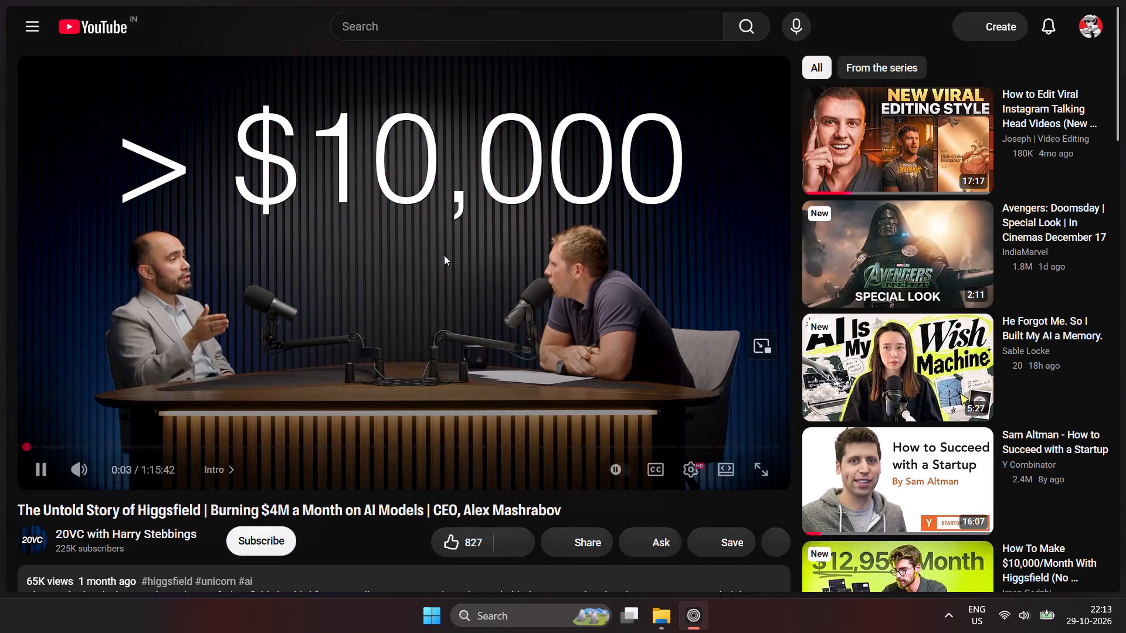
Return to the Higgsfield 20VC Brief, review the clip ideas and highlight the 33:23 start time of the "We spend $4M a month" hook.
click(66, 263)
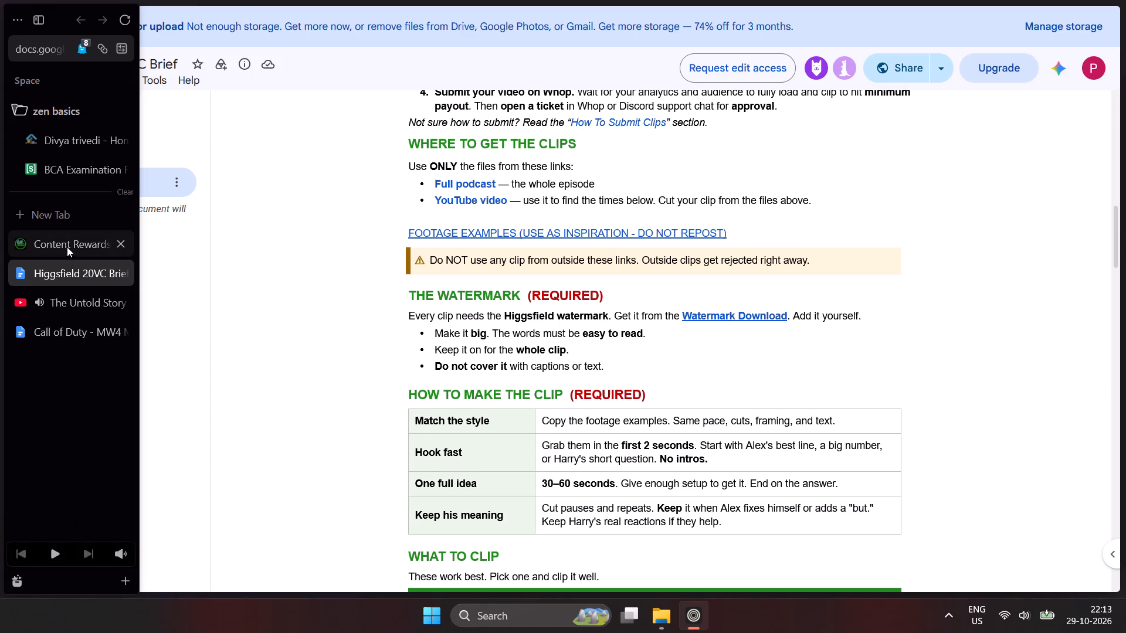
scroll(815, 282, down, 3)
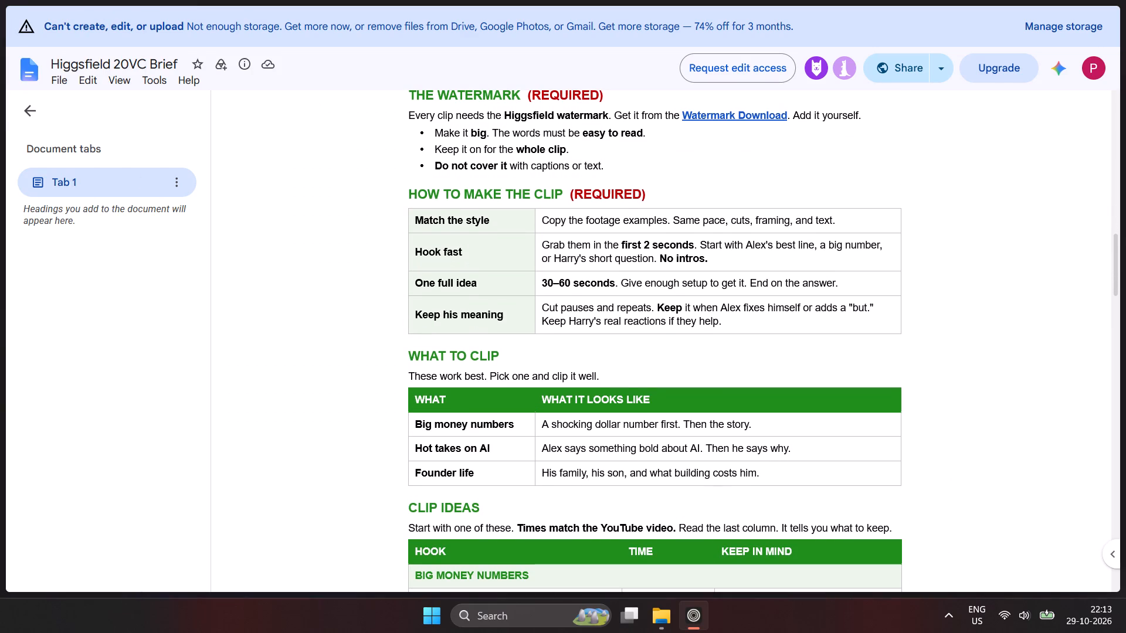
scroll(565, 271, down, 6)
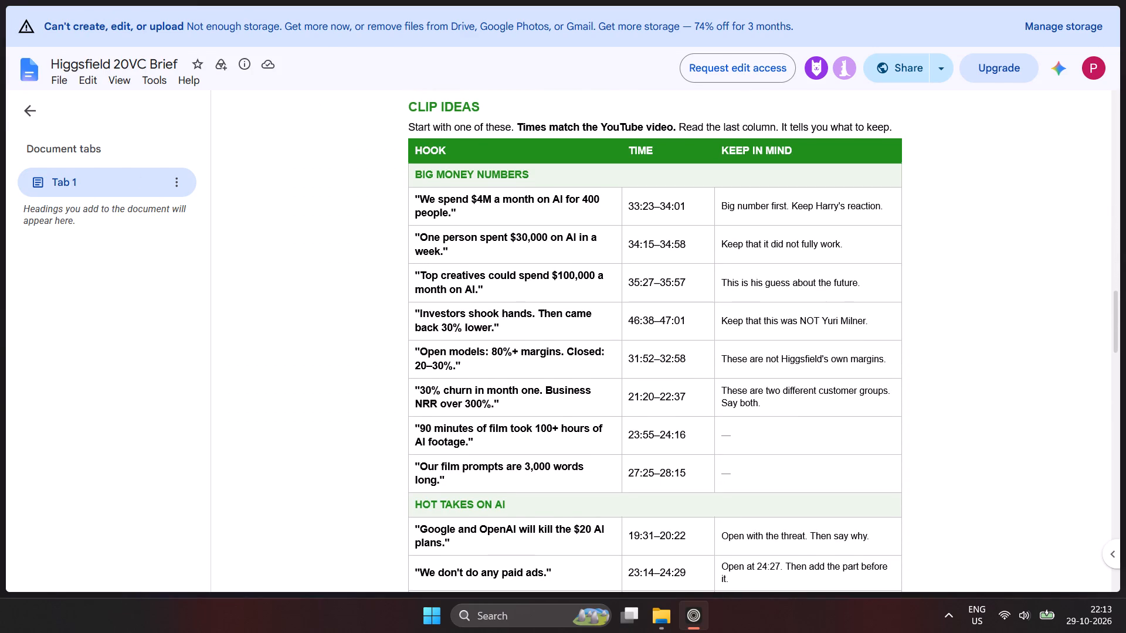
drag(630, 205, 655, 208)
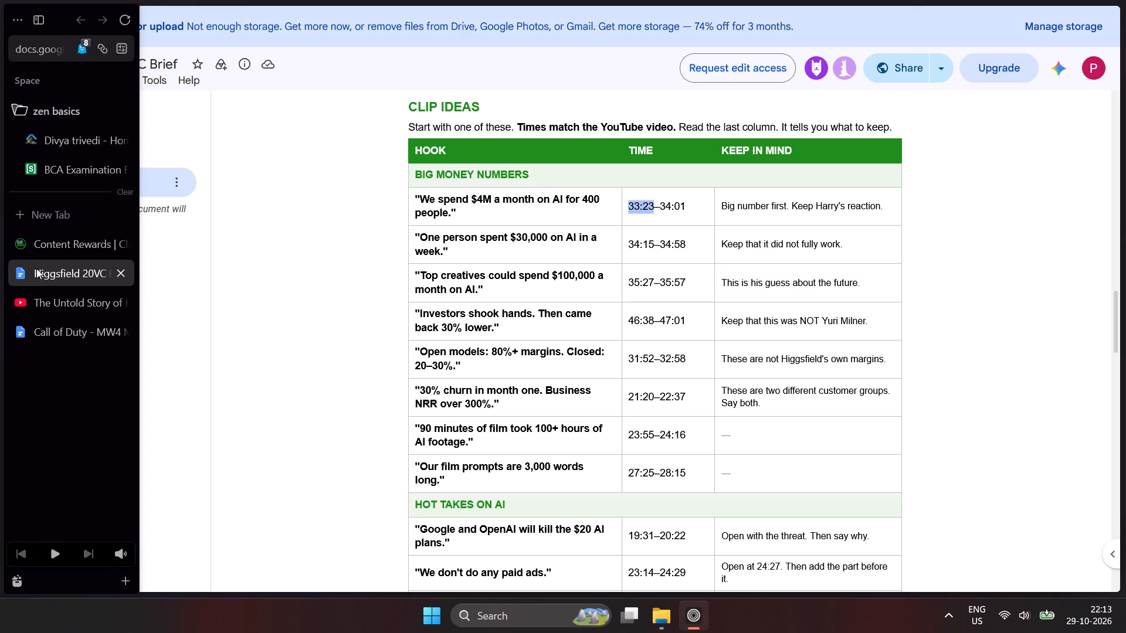
click(49, 295)
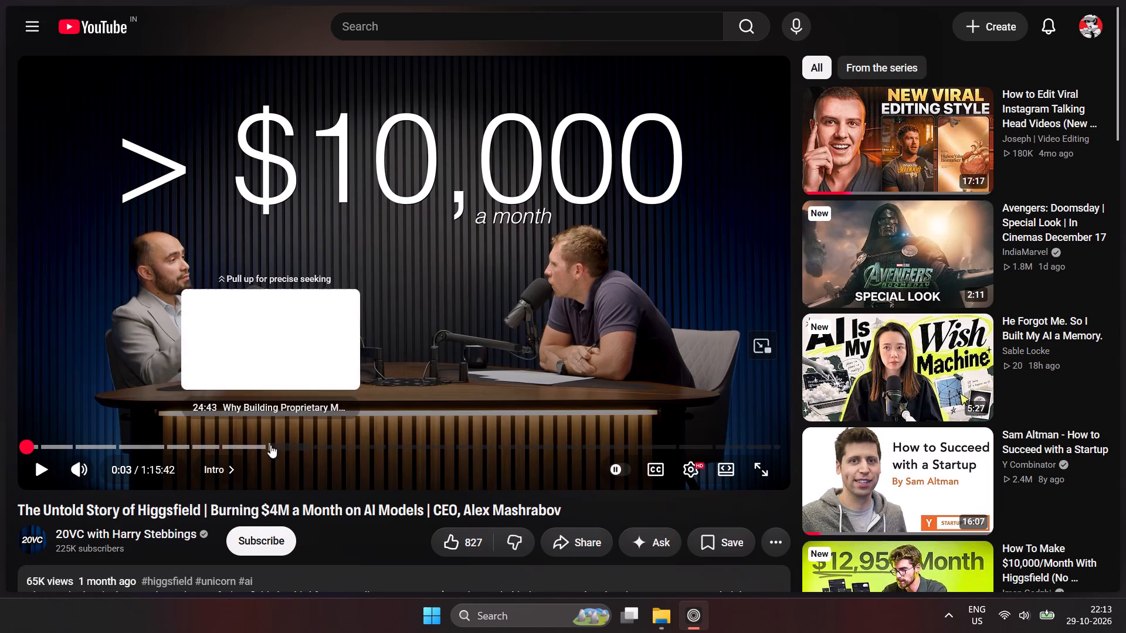
click(327, 440)
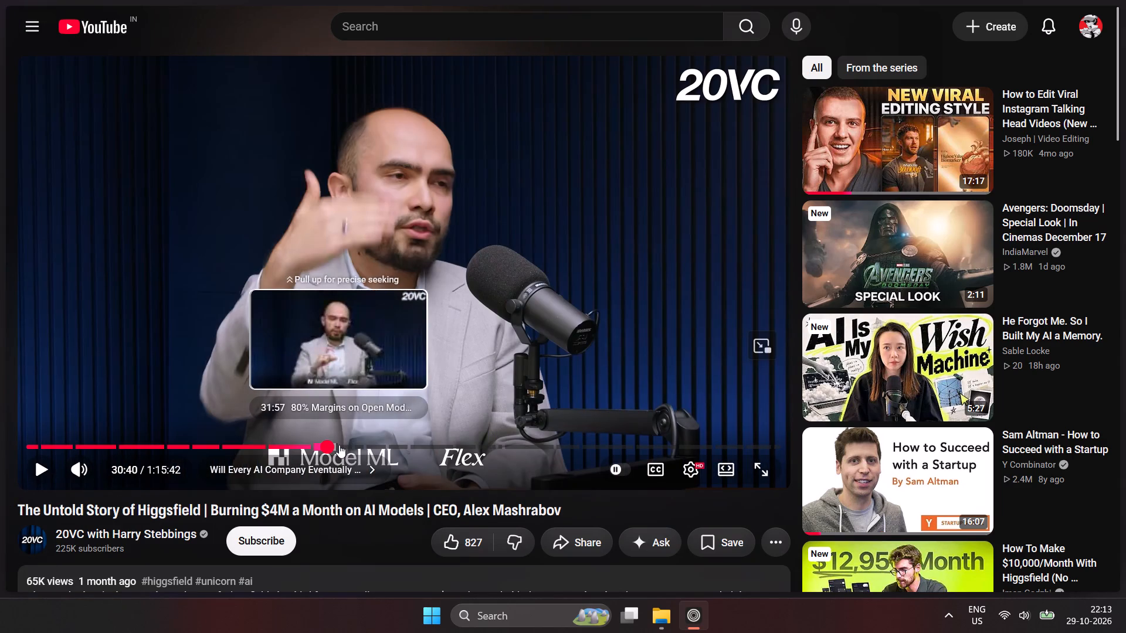
click(354, 443)
click(354, 447)
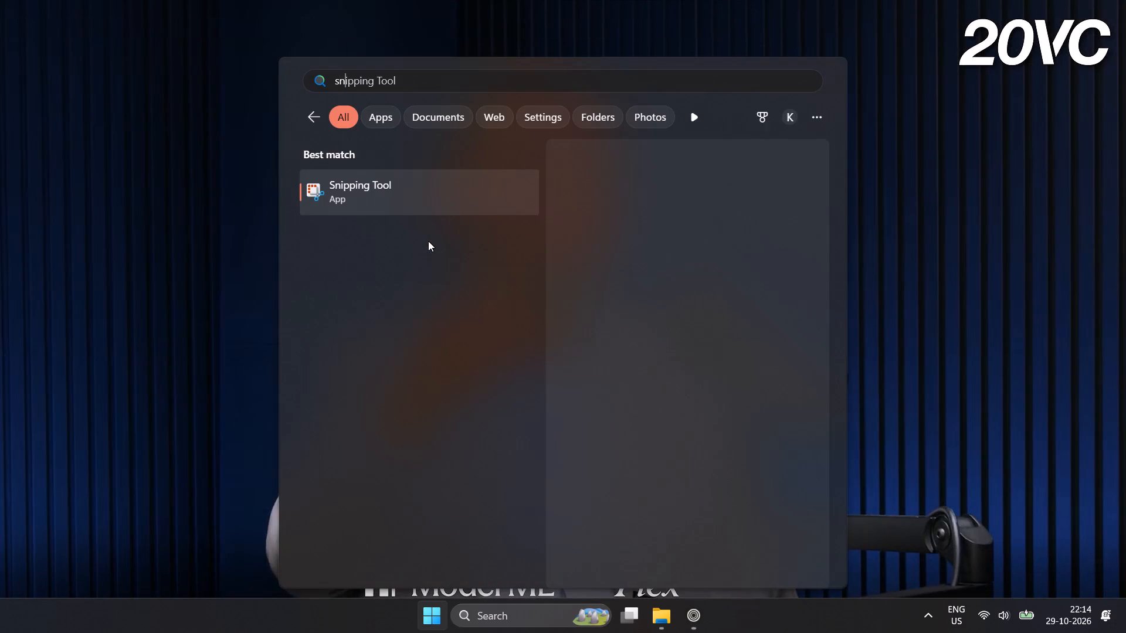
key(Return)
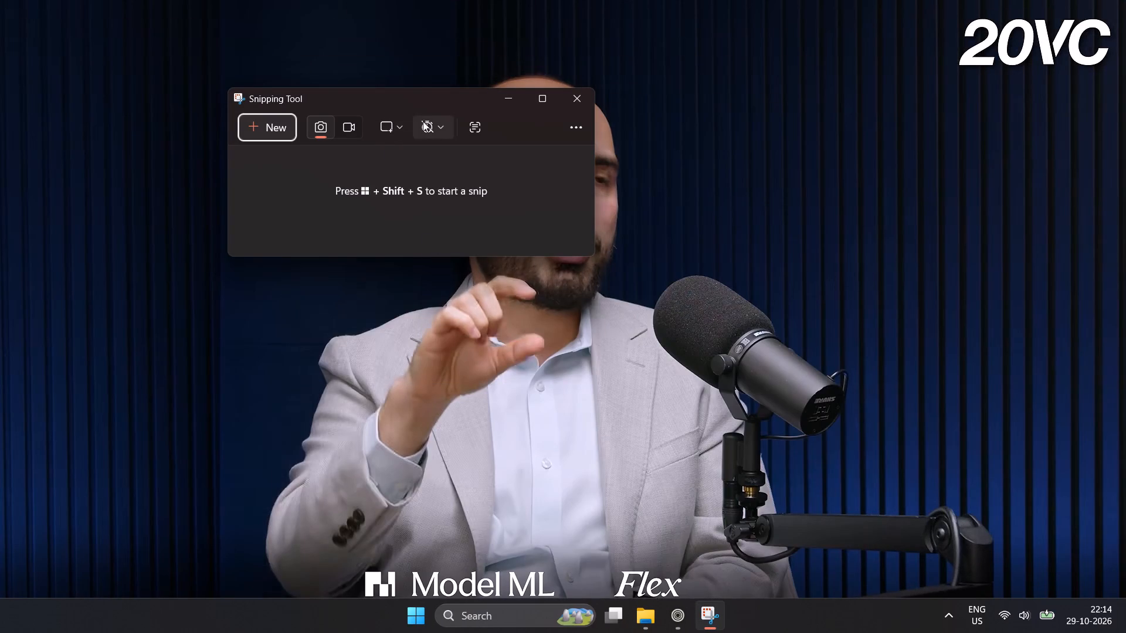
click(366, 120)
click(351, 127)
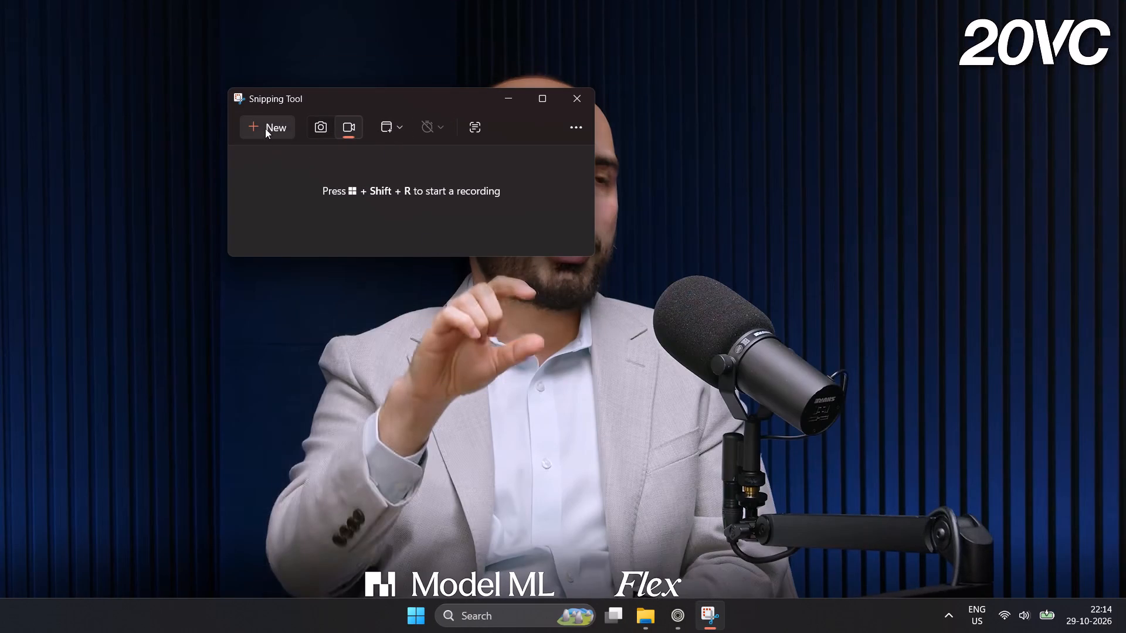
click(265, 128)
click(340, 137)
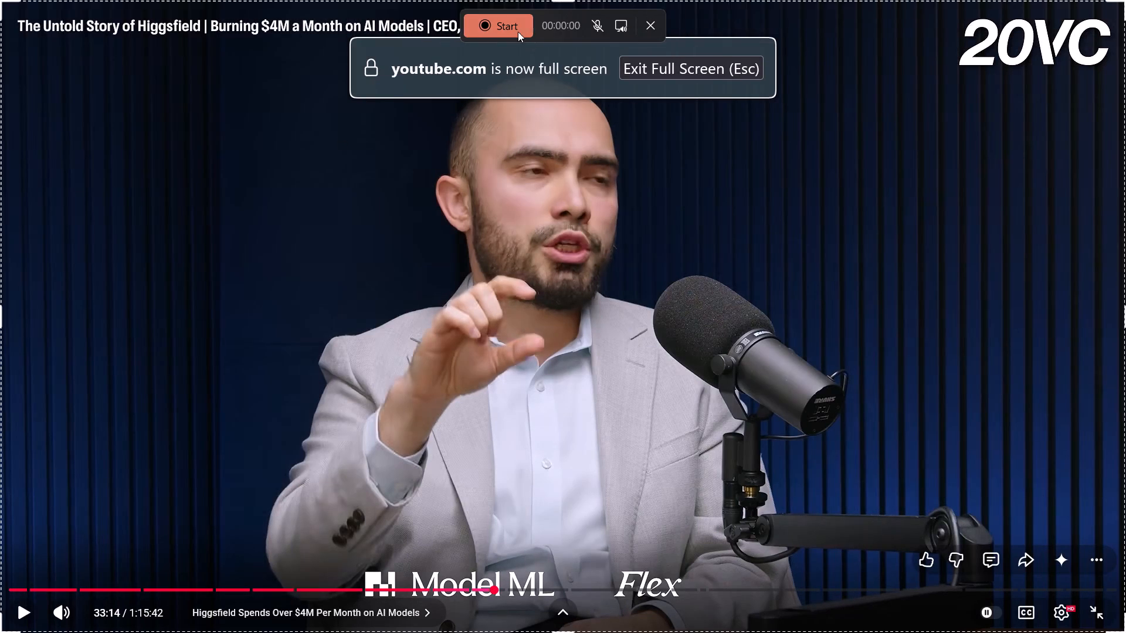
Start the screen recording and play the podcast video from 33:14.
click(518, 32)
click(437, 195)
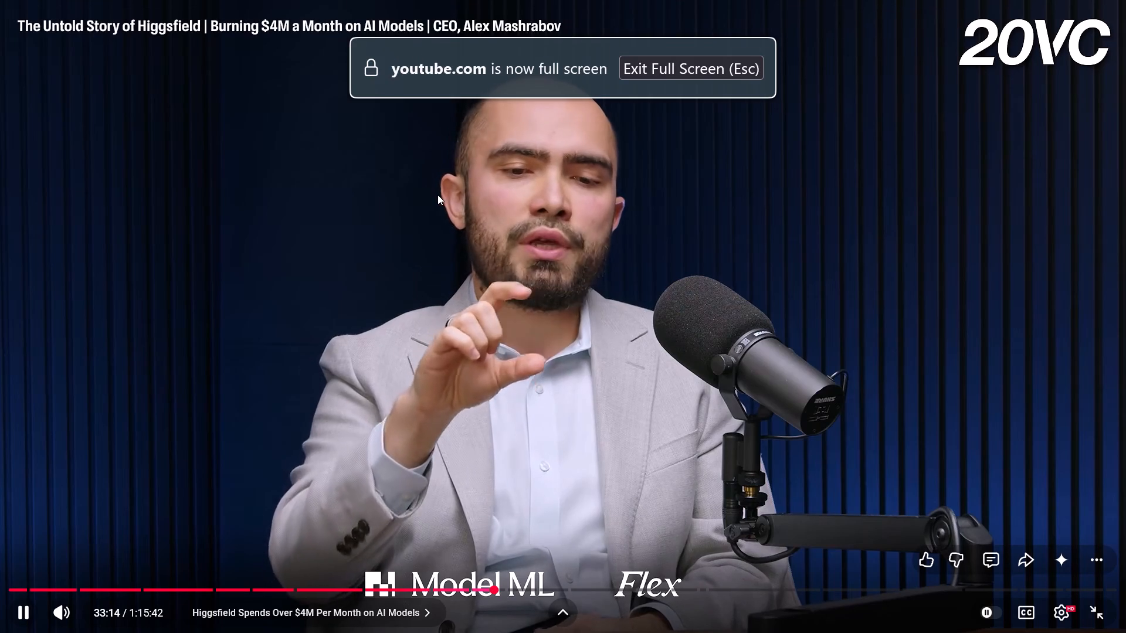
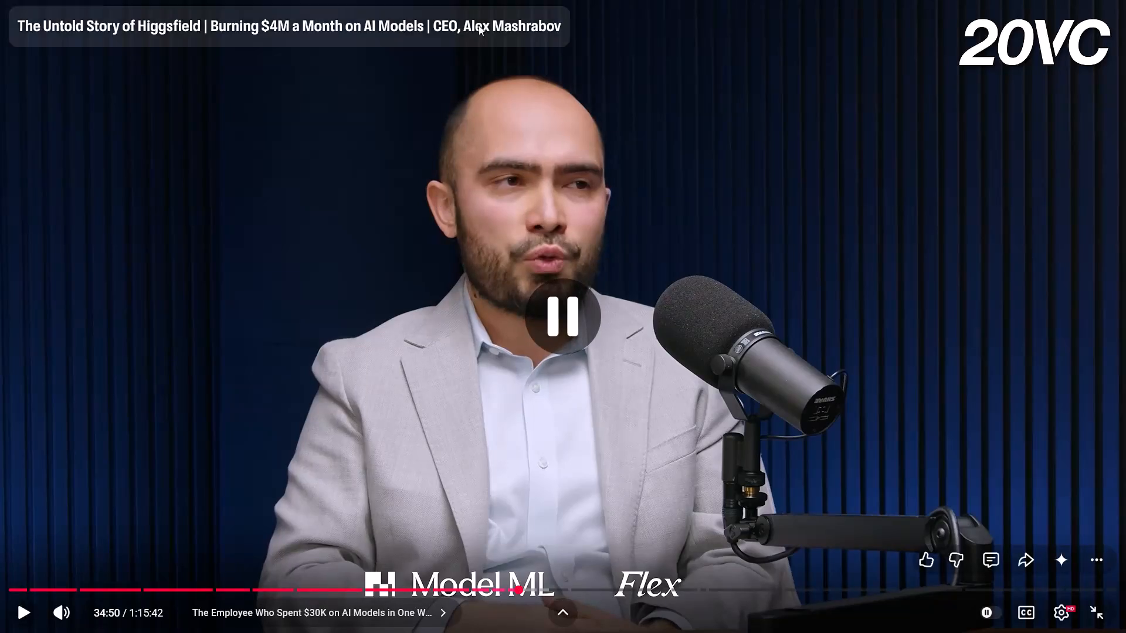
Stop the screen recording and return to the podcast video in the browser, out of full screen.
click(515, 21)
key(Escape)
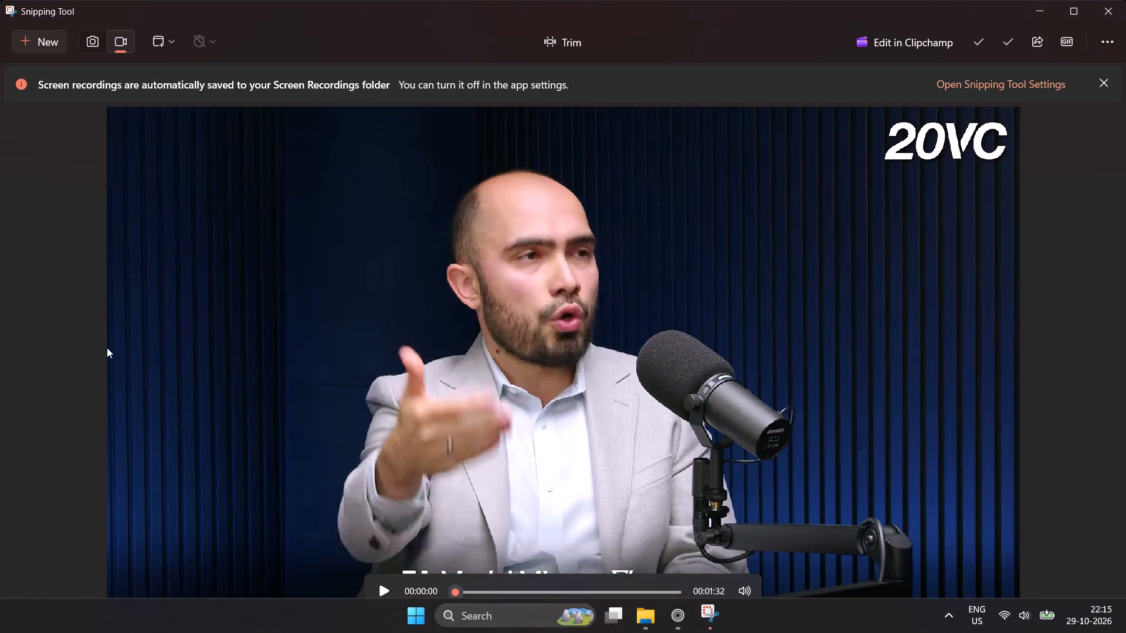
click(676, 617)
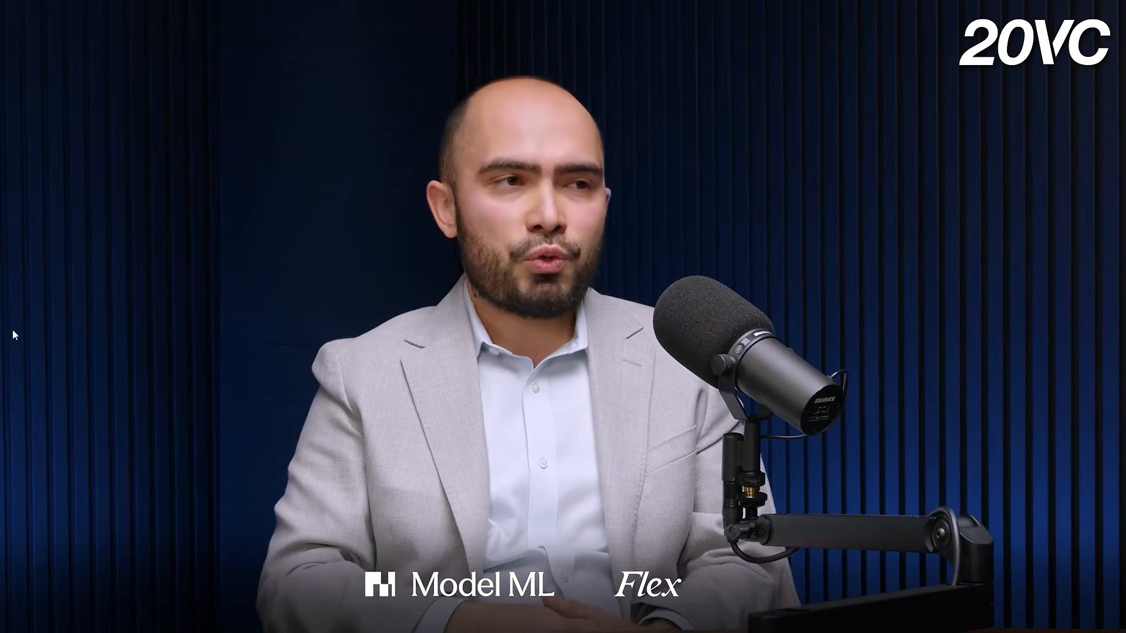
key(Escape)
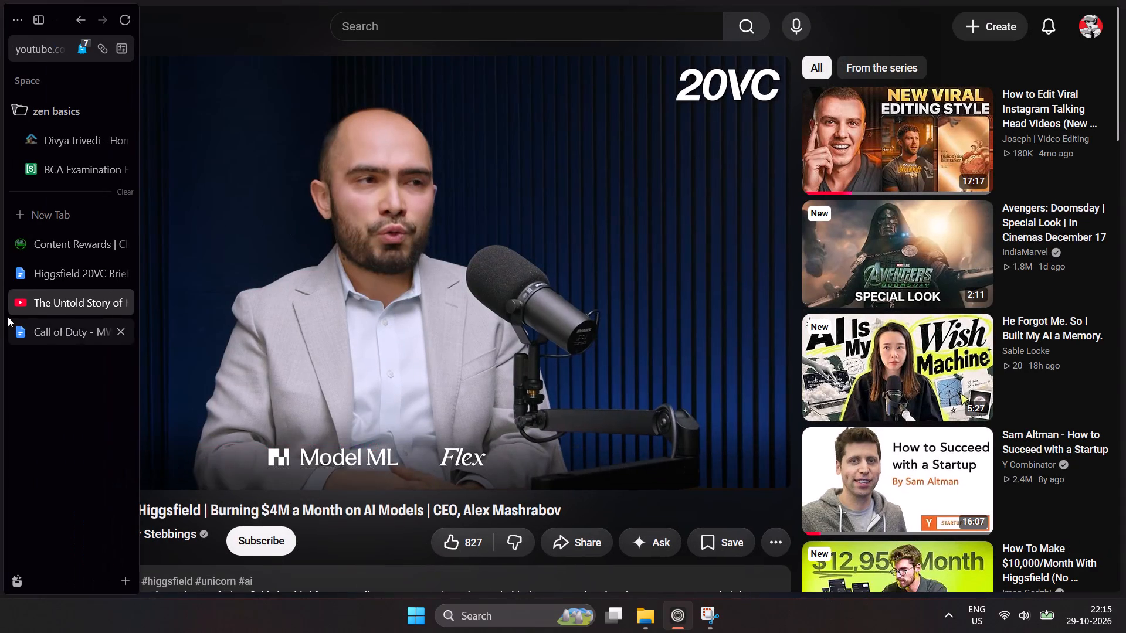
Check the "We spend $4M a month" time range in the brief against the podcast video played from 34:07.
click(62, 273)
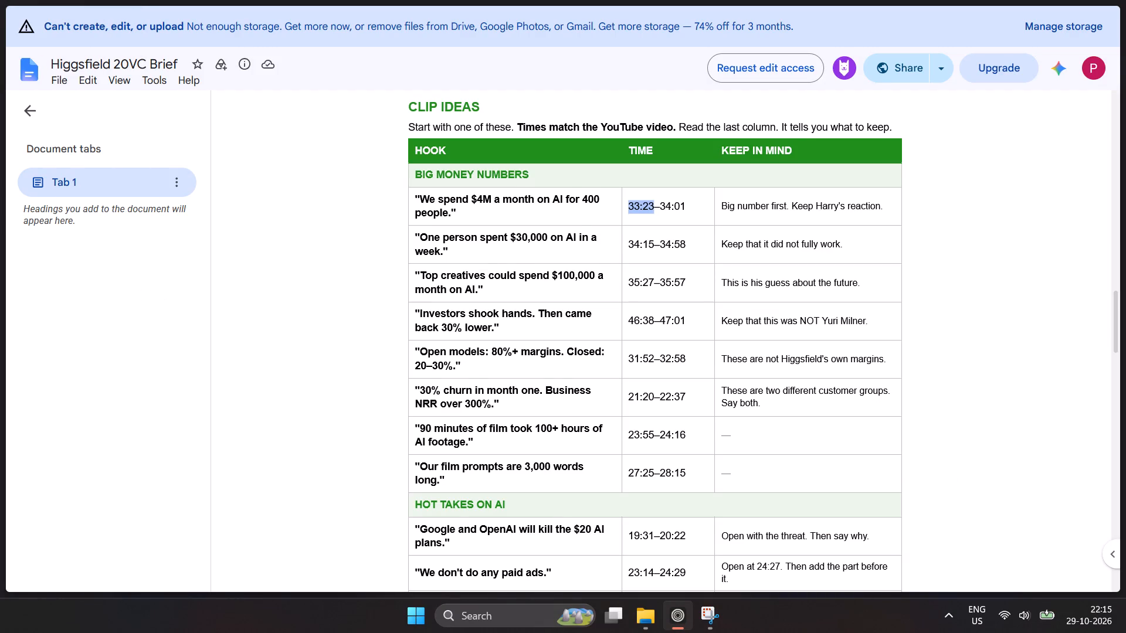
click(66, 307)
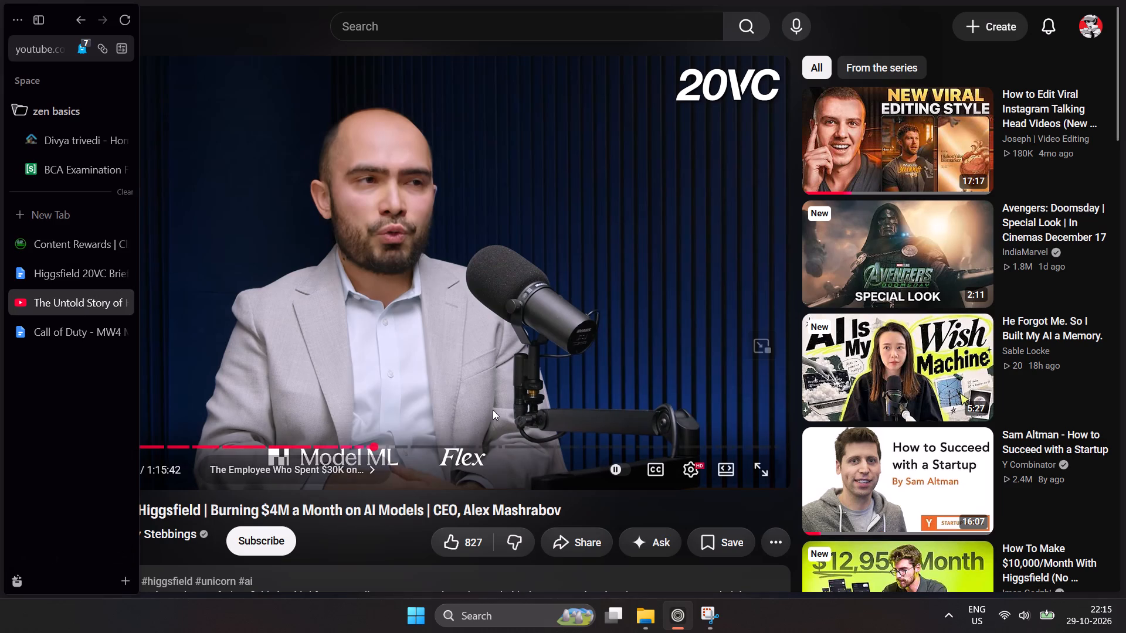
click(362, 444)
key(space)
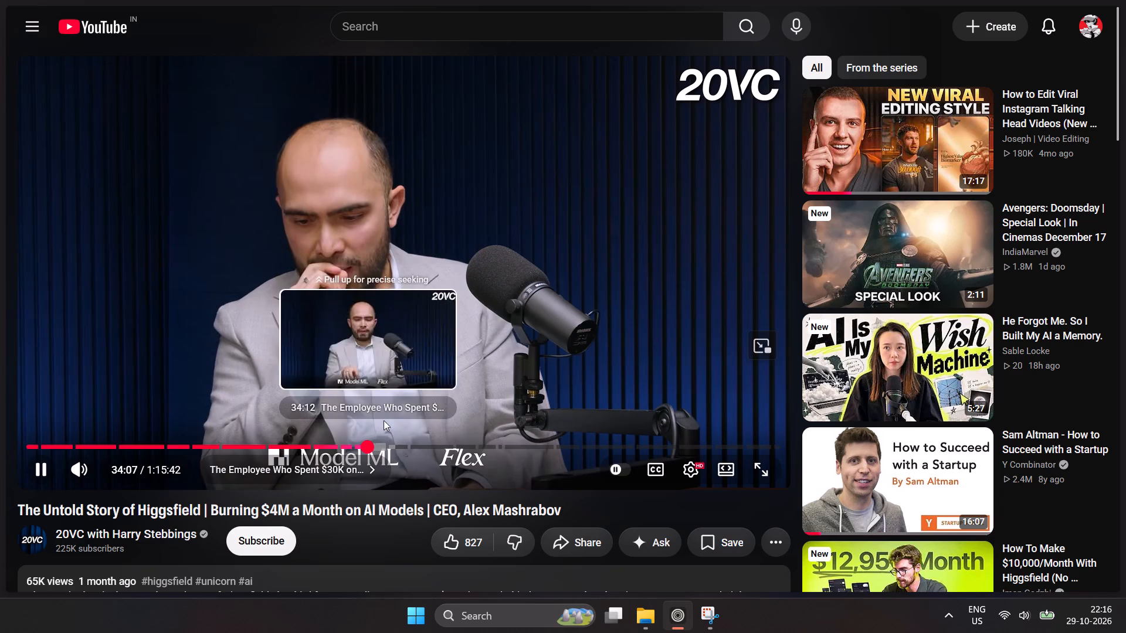
key(space)
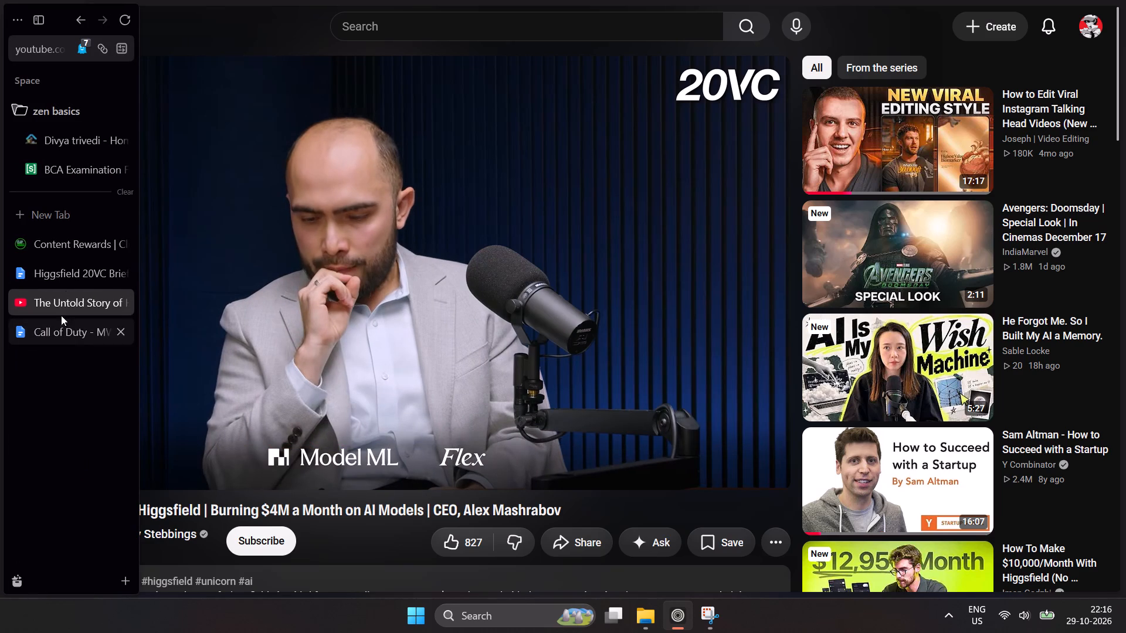
click(62, 270)
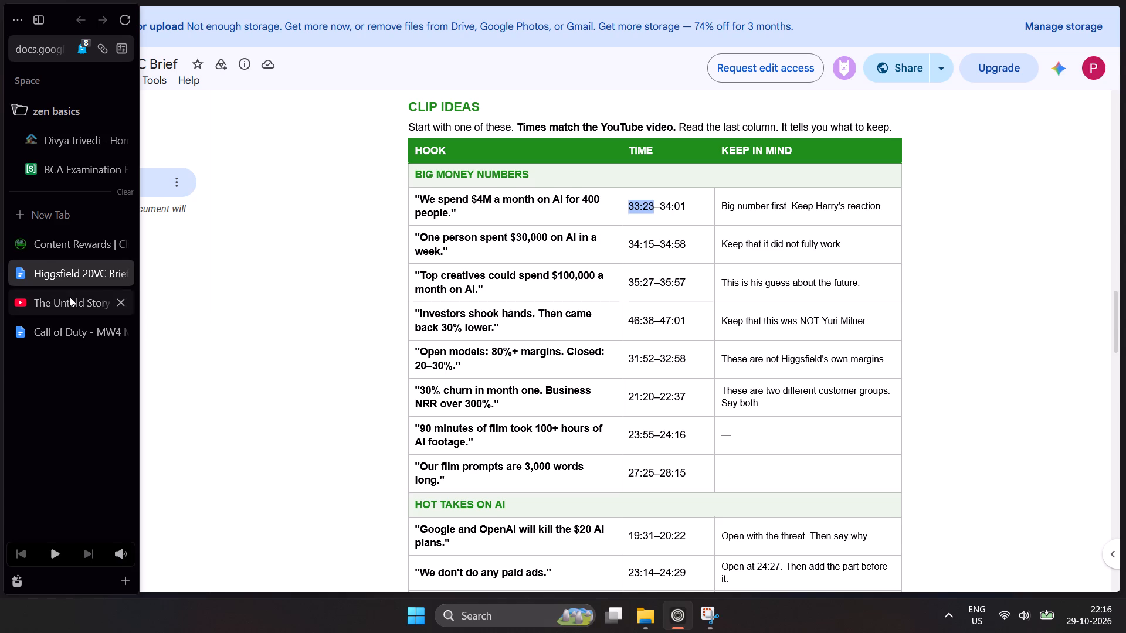
click(69, 297)
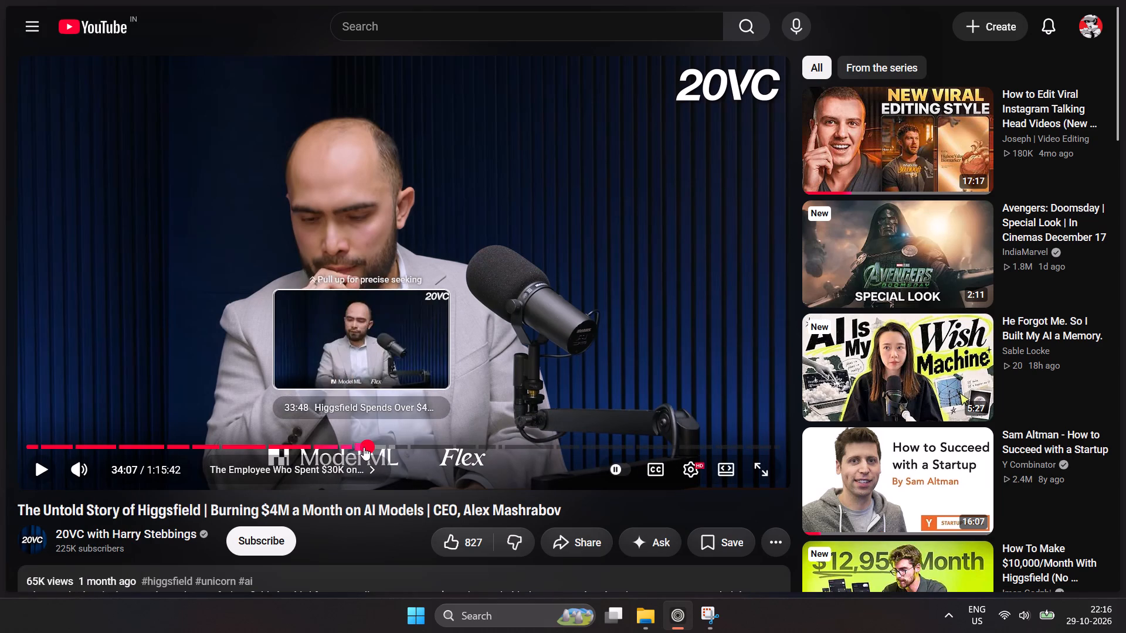
Turn on the podcast video's captions and replay the passage about monthly model spend, rewinding from 34:07 to about 33:45.
click(655, 471)
click(562, 342)
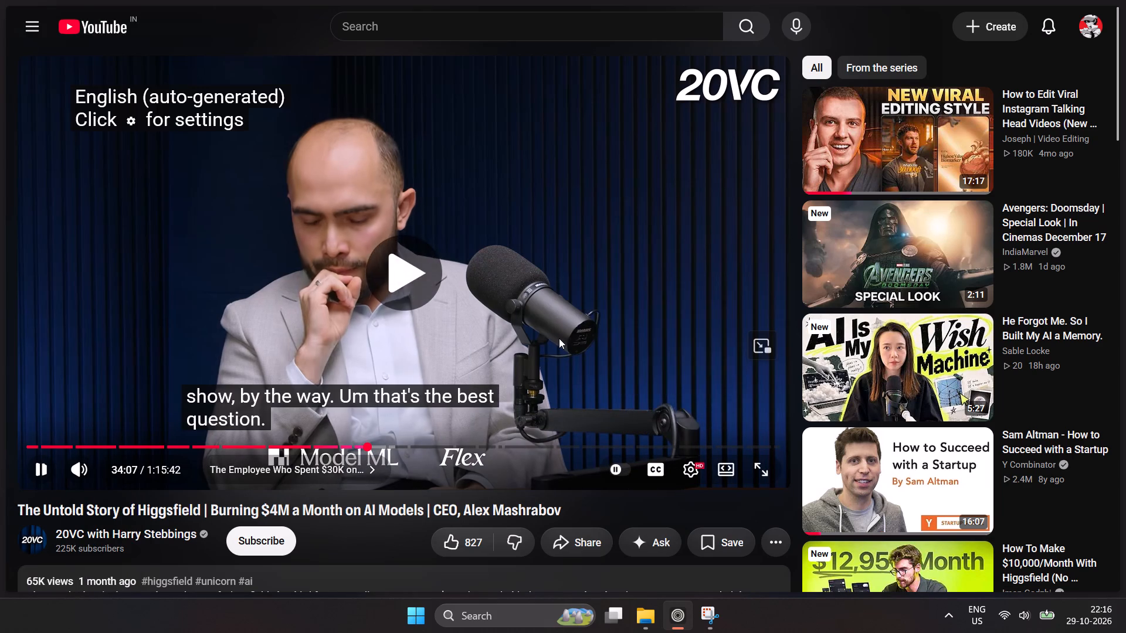
key(Left)
key(Left)
key(Left)
key(Left)
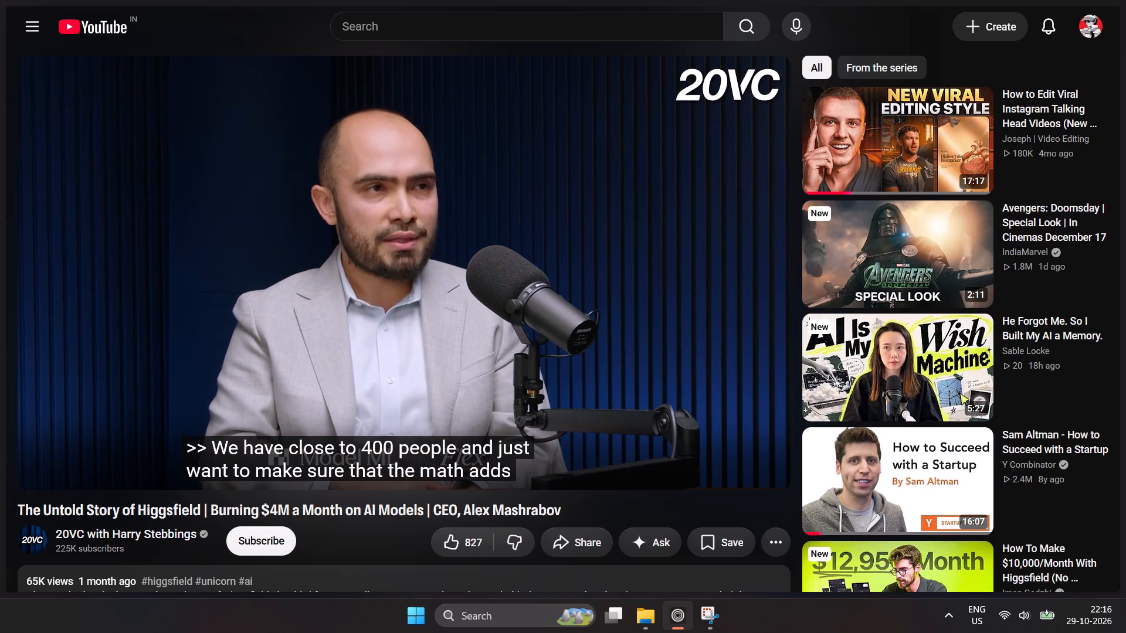
key(Left)
key(Left)
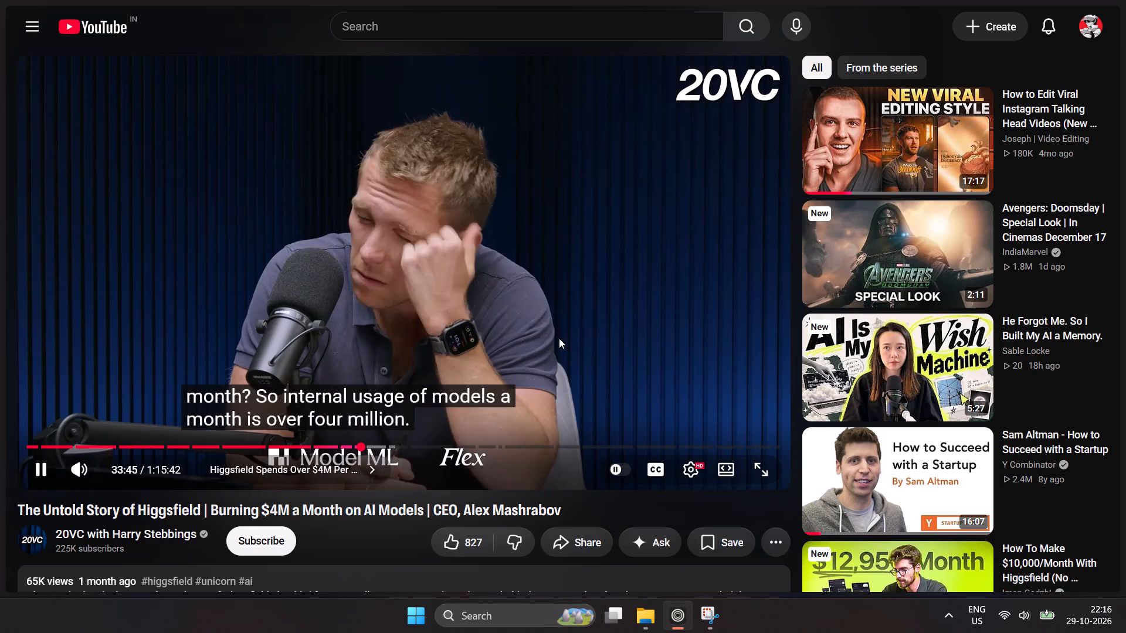
key(Left)
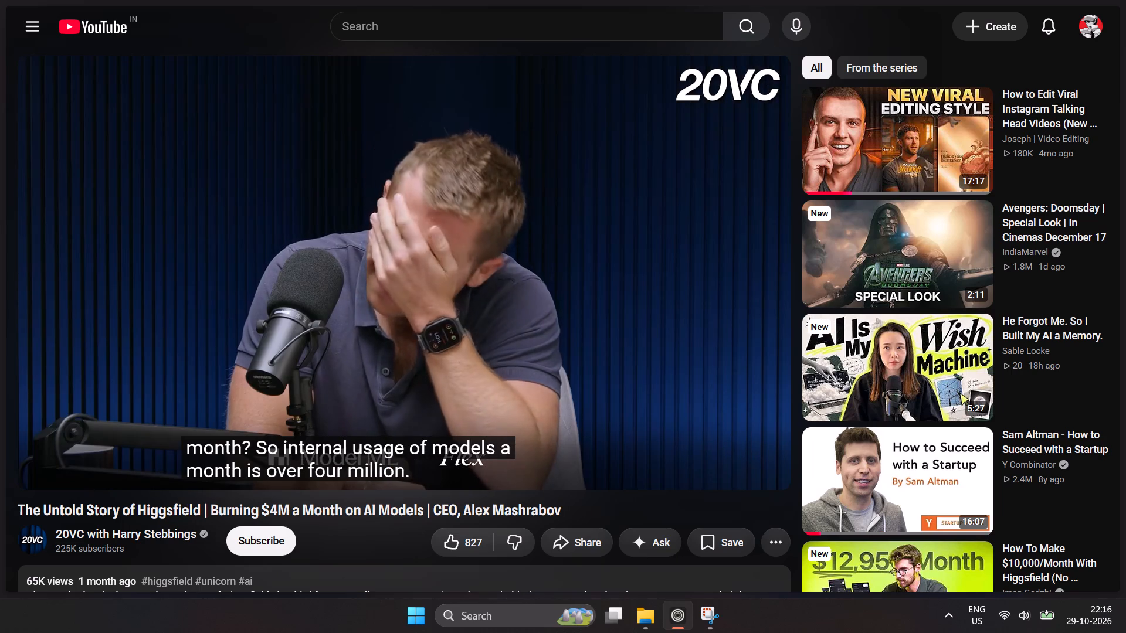
key(space)
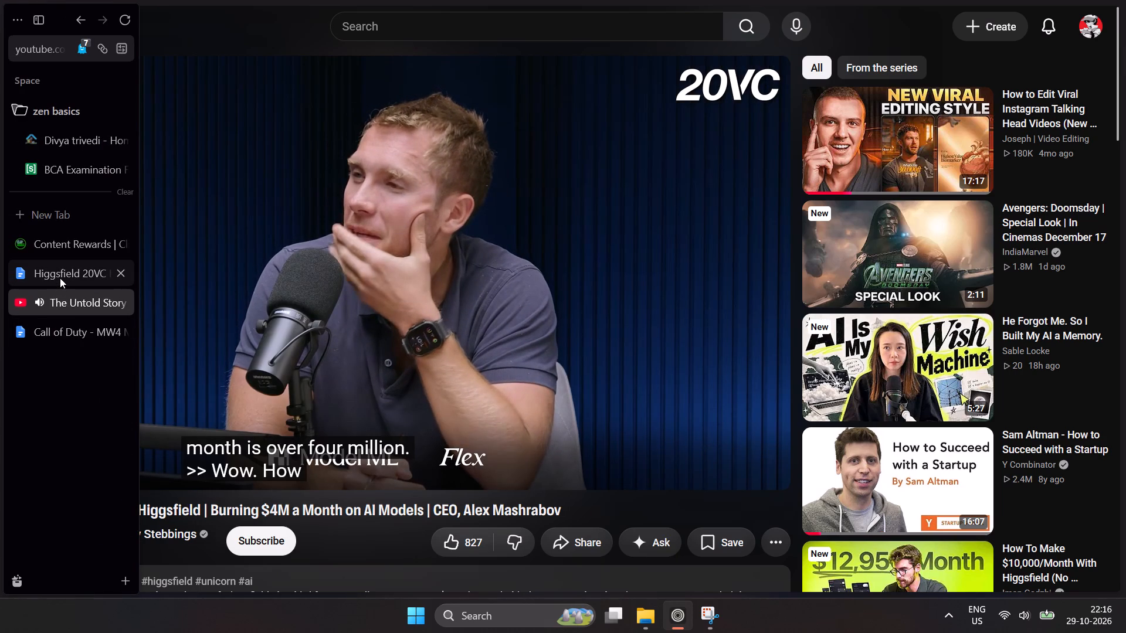
Recheck the clip ideas in the Higgsfield 20VC Brief and replay the captioned model-spend exchange around 33:43 to 33:48.
click(70, 333)
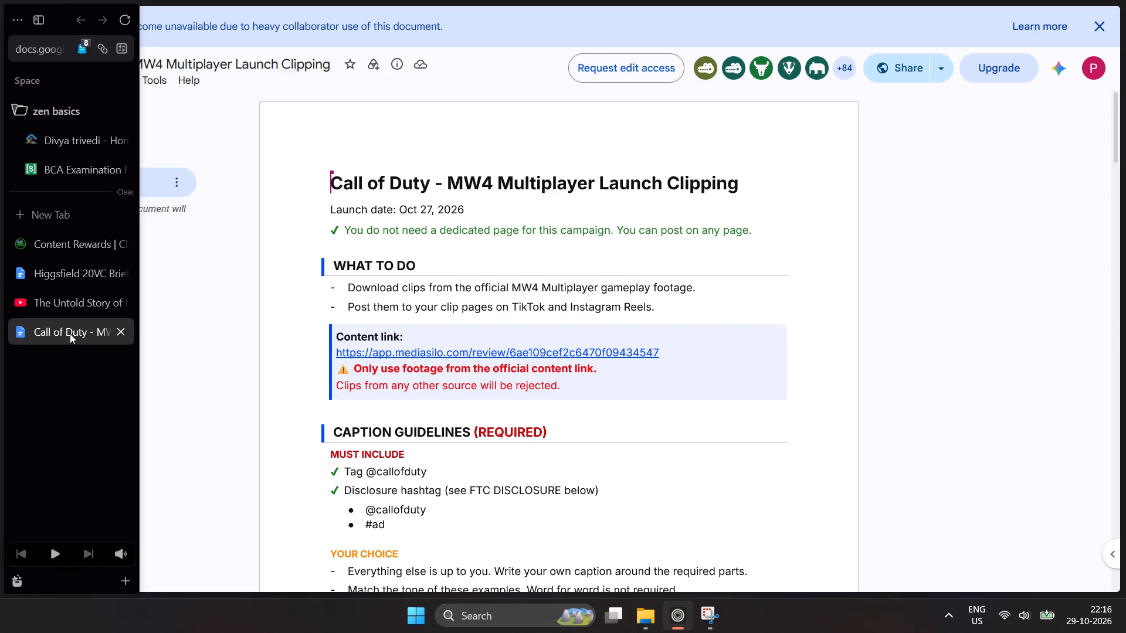
click(74, 271)
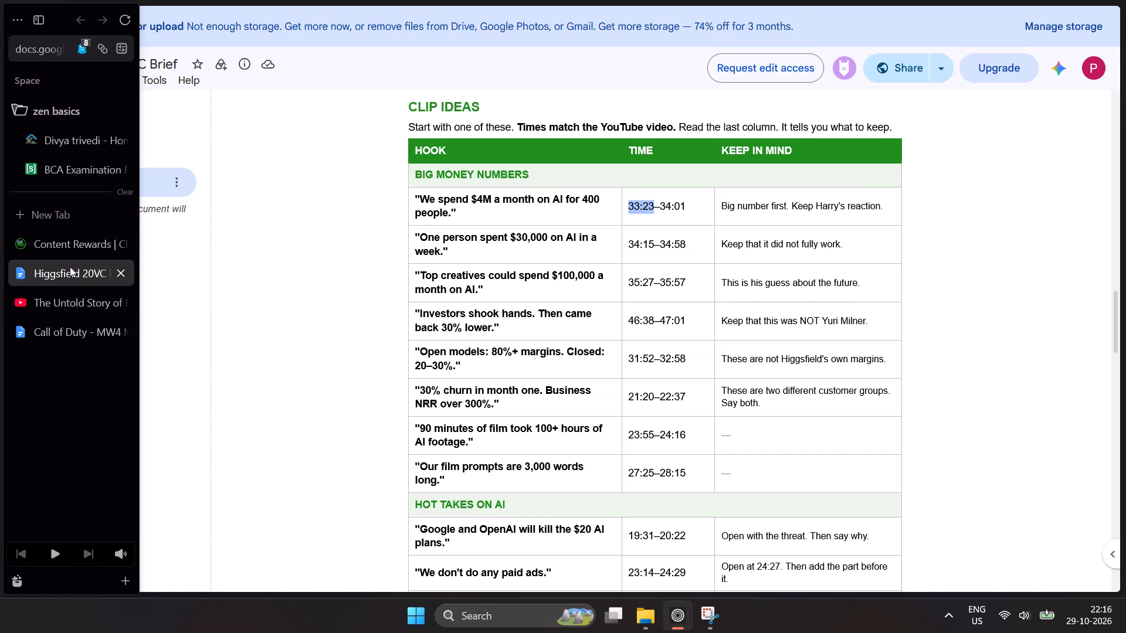
click(63, 301)
click(320, 274)
key(Left)
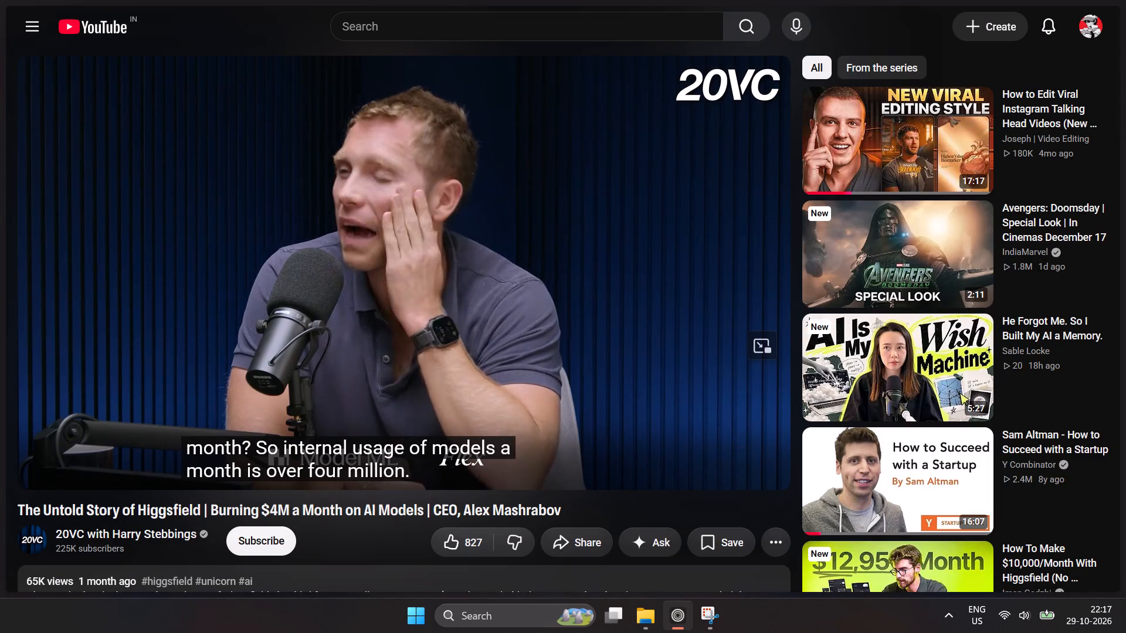
key(space)
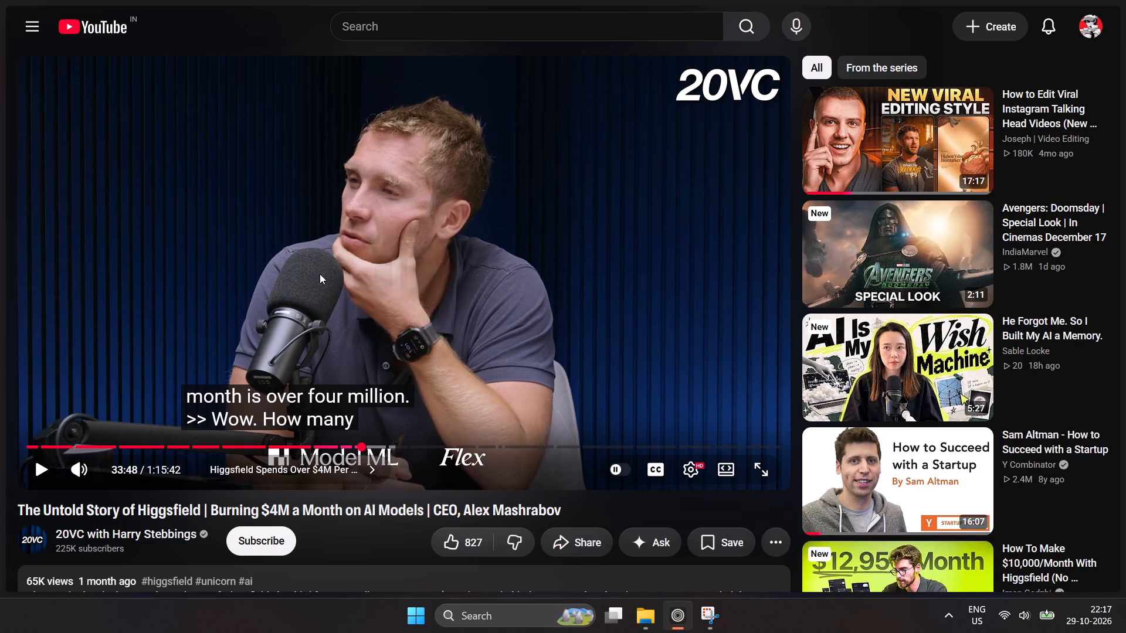
key(Left)
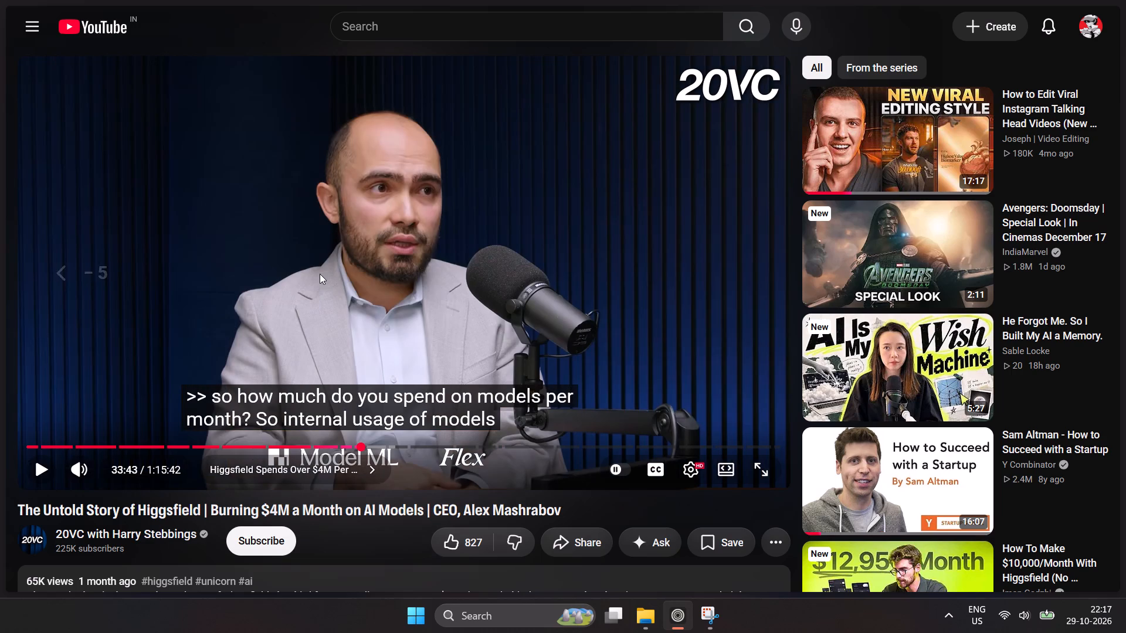
key(space)
key(Left)
key(Left)
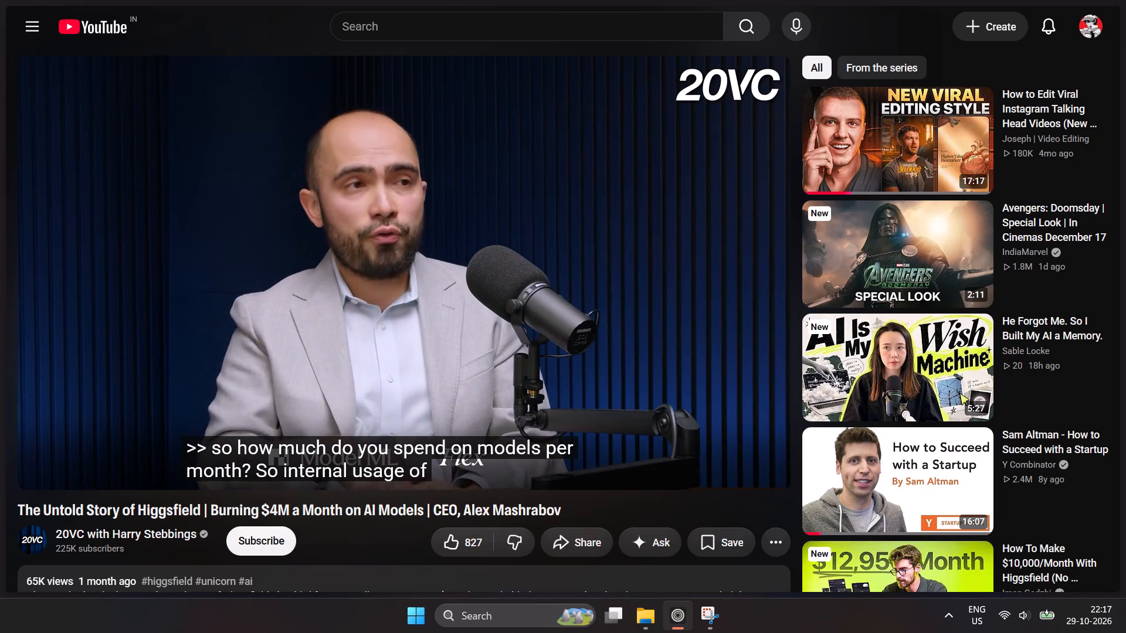
key(space)
key(space)
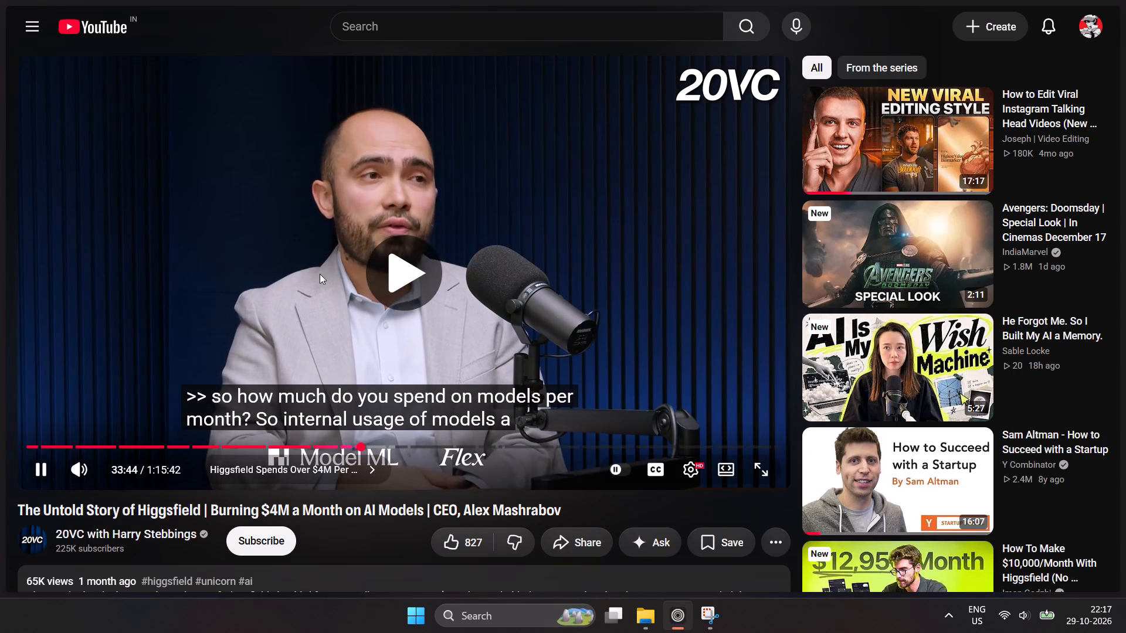
key(space)
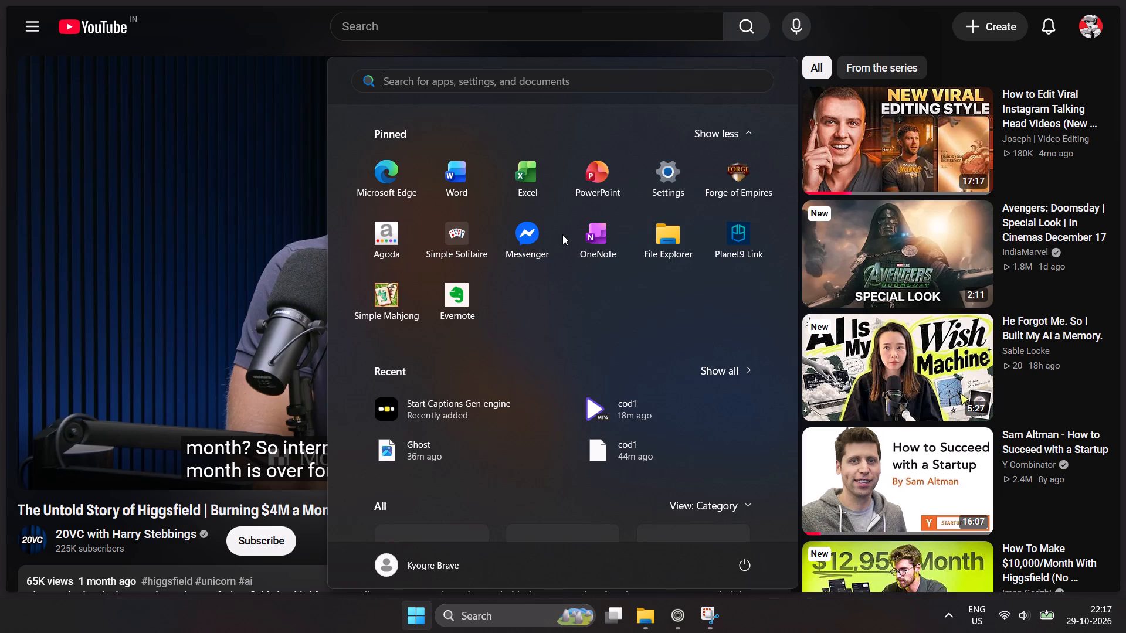
Search the computer's apps for "after" and launch the best match.
text(after)
key(Return)
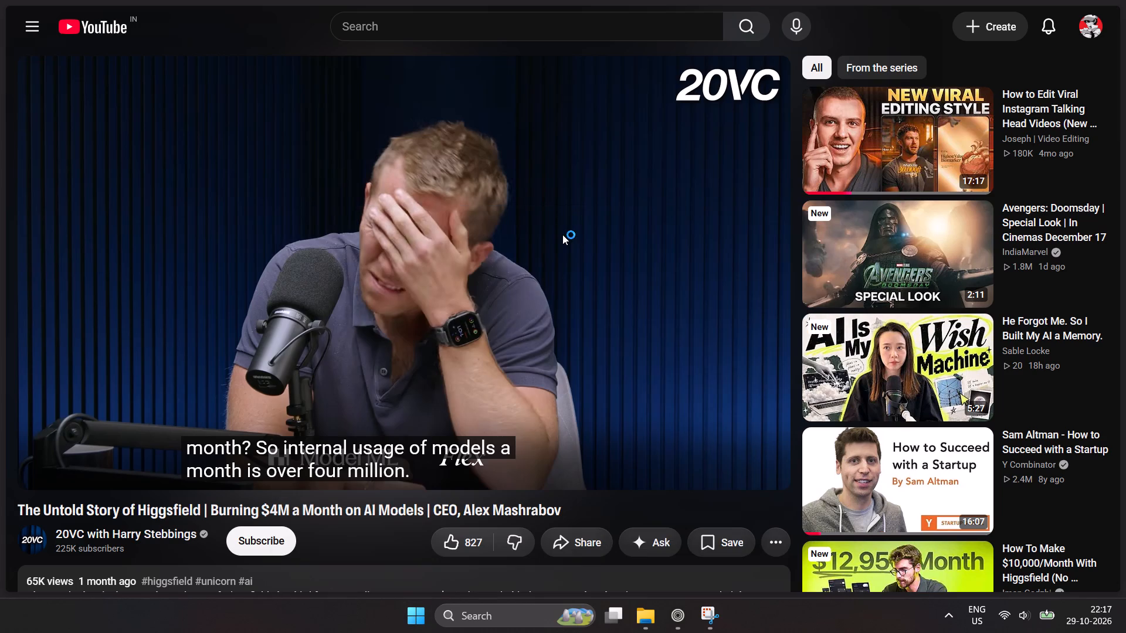
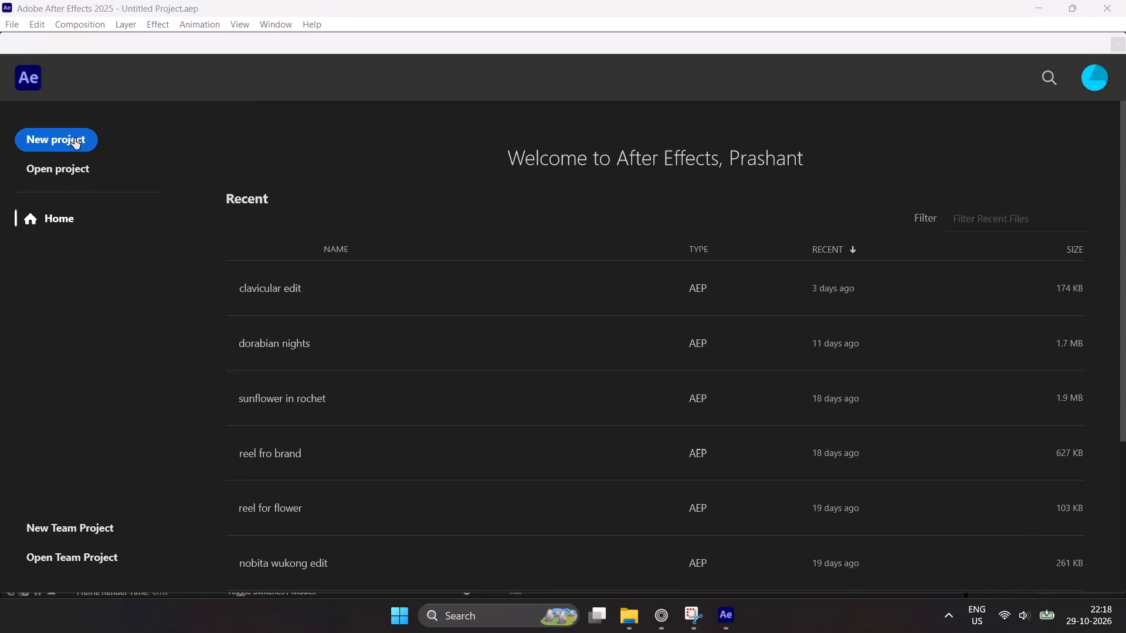
Start a new, empty After Effects project.
click(74, 138)
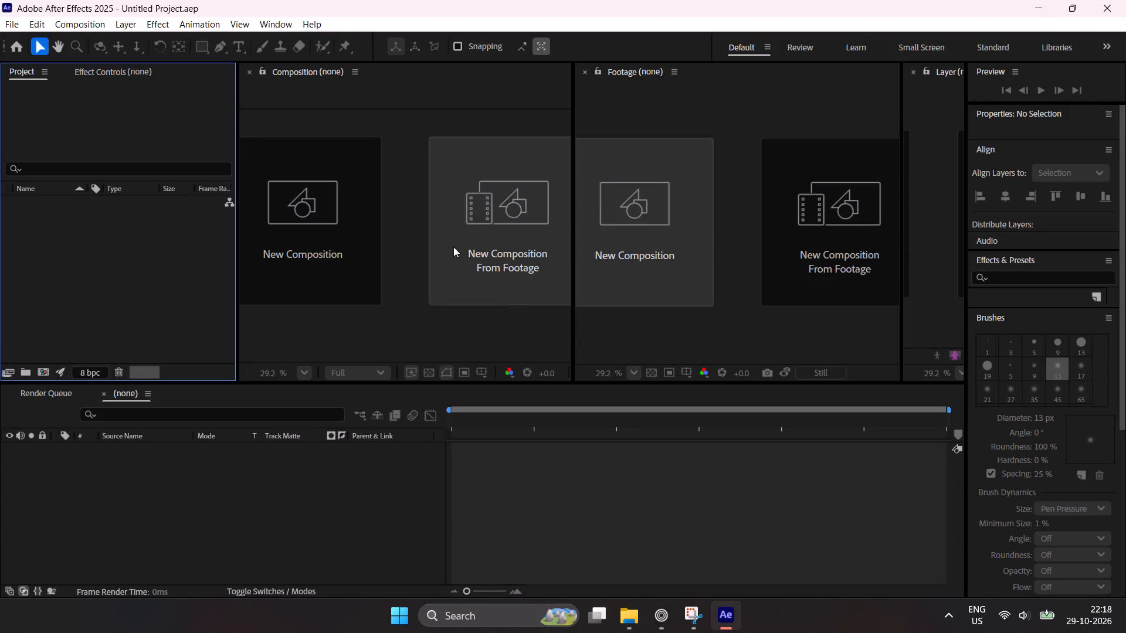
click(11, 23)
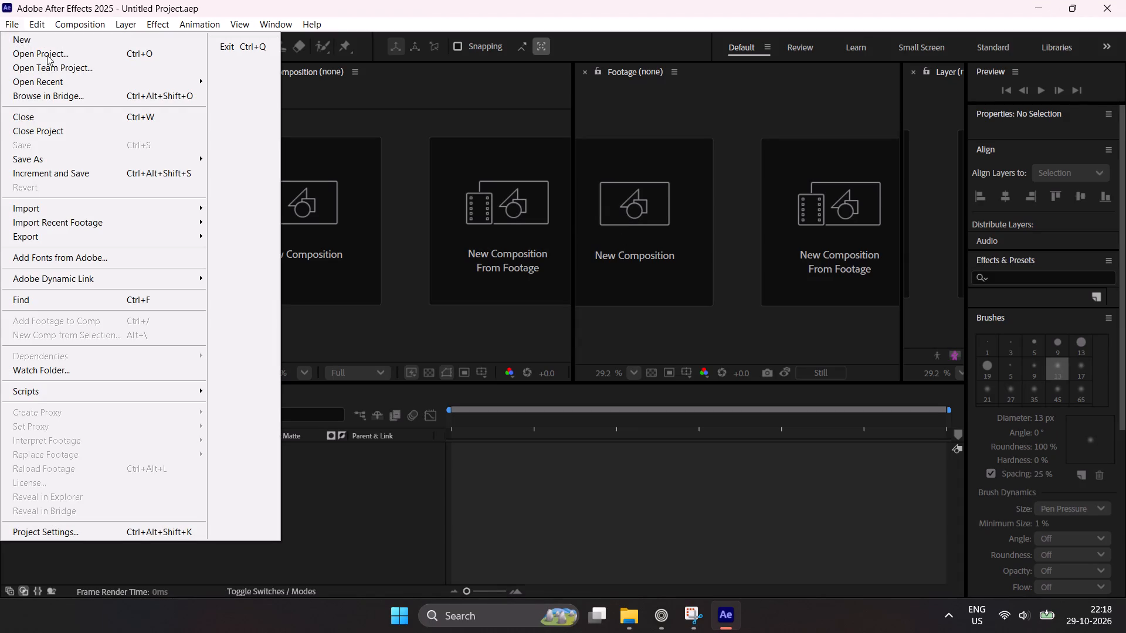
click(69, 40)
click(314, 40)
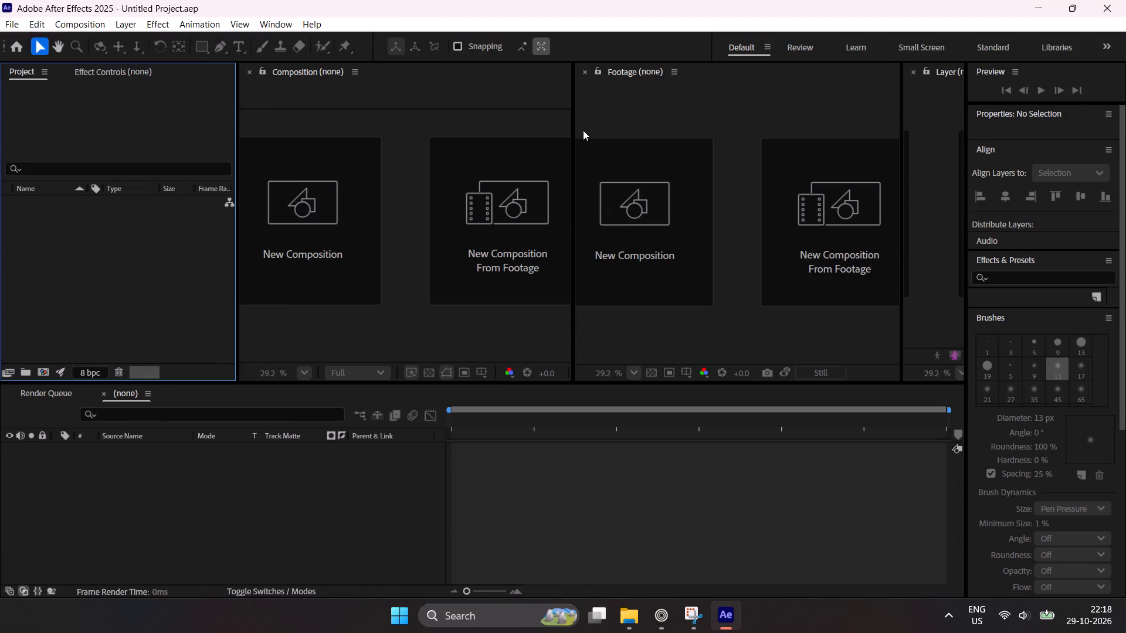
Import the newest podcast recording, Screen Recording 2026-10-29 221548.mp4, from the Screen Recordings folder in Videos.
double_click(90, 260)
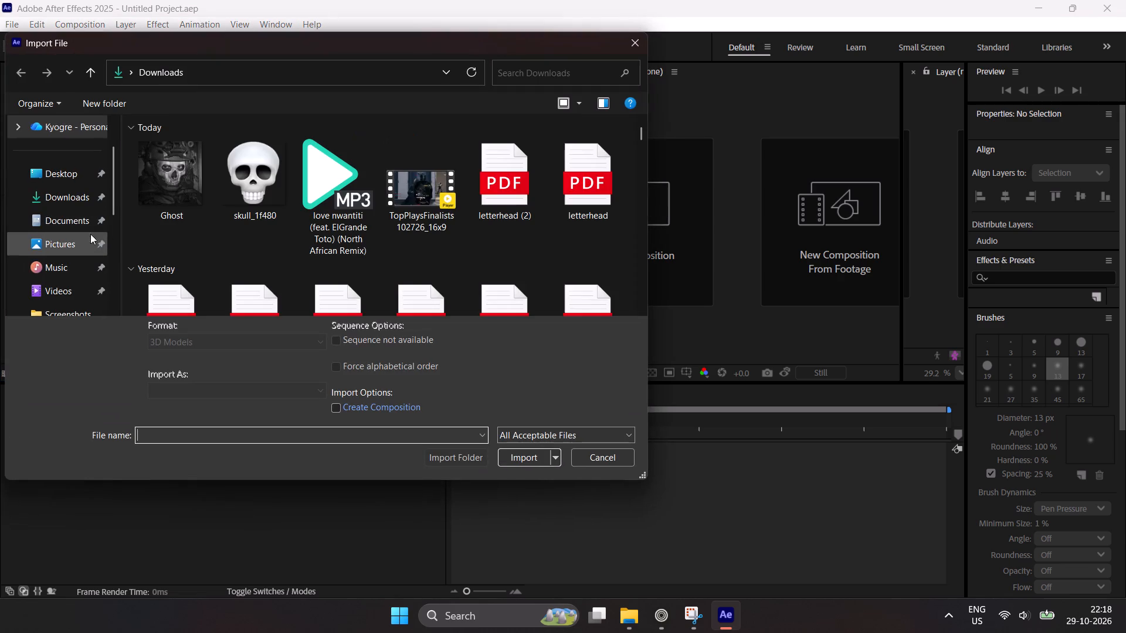
click(43, 287)
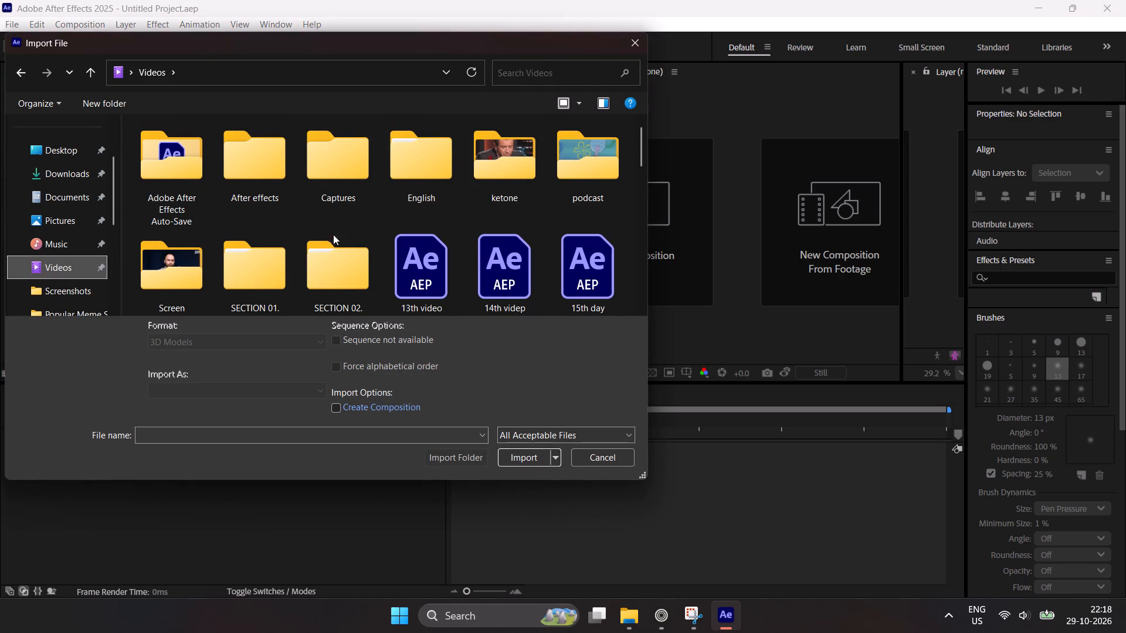
double_click(189, 248)
scroll(474, 209, down, 3)
scroll(474, 209, up, 1)
scroll(474, 209, down, 3)
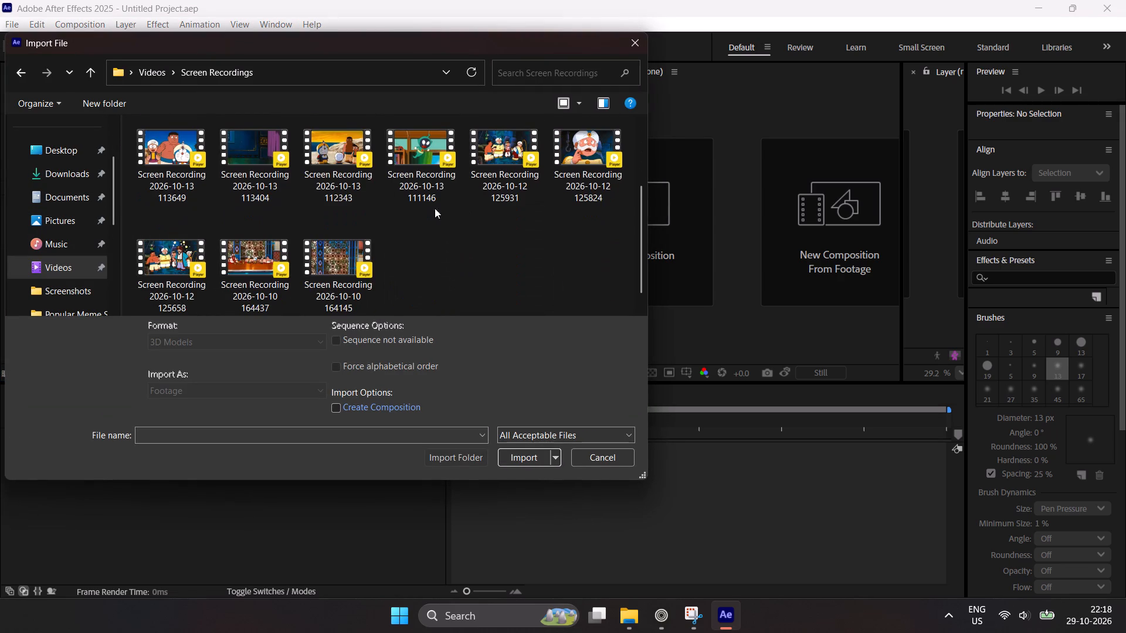
scroll(402, 206, up, 2)
scroll(402, 206, down, 1)
scroll(402, 206, up, 1)
double_click(180, 195)
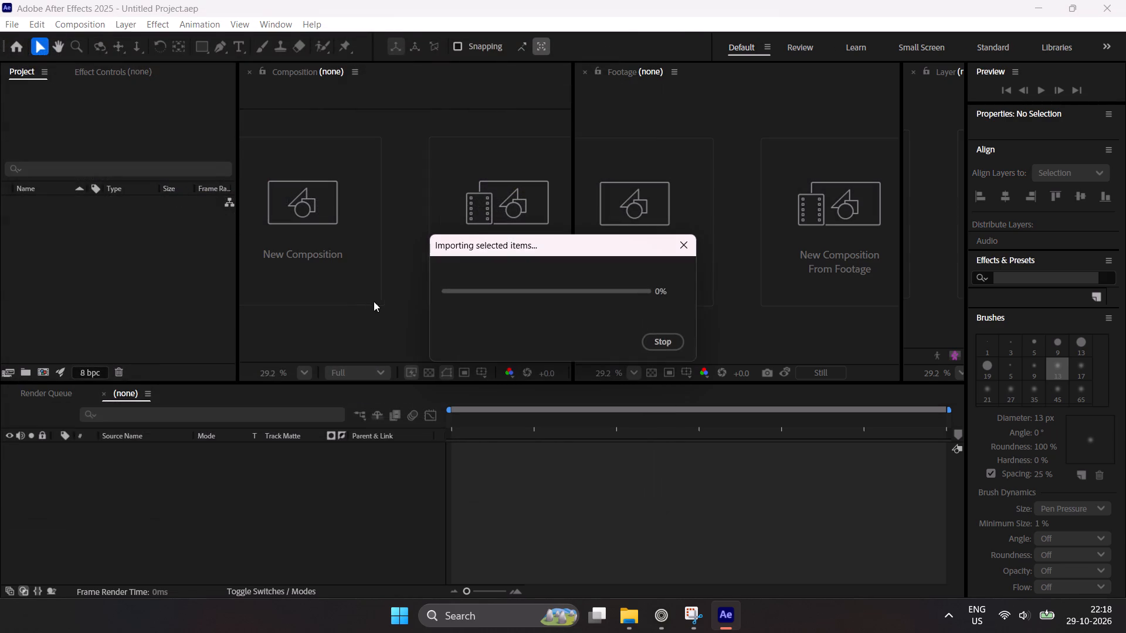
Preview the imported recording to find where the clip begins and set the footage's in point at 0:00:21:09.
double_click(56, 203)
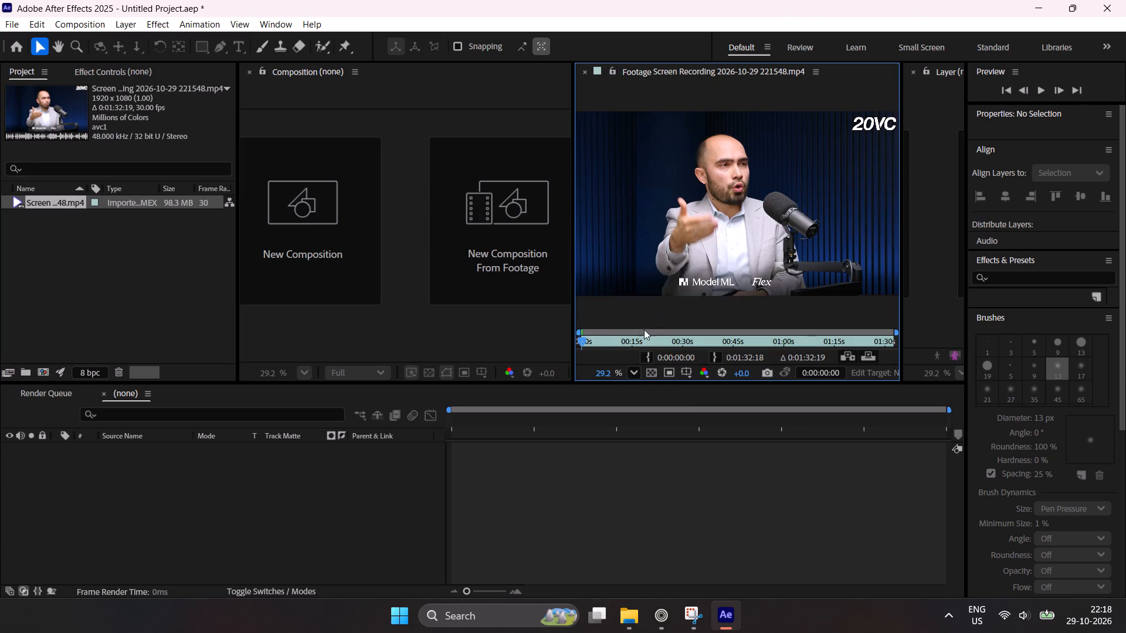
drag(595, 336, 690, 340)
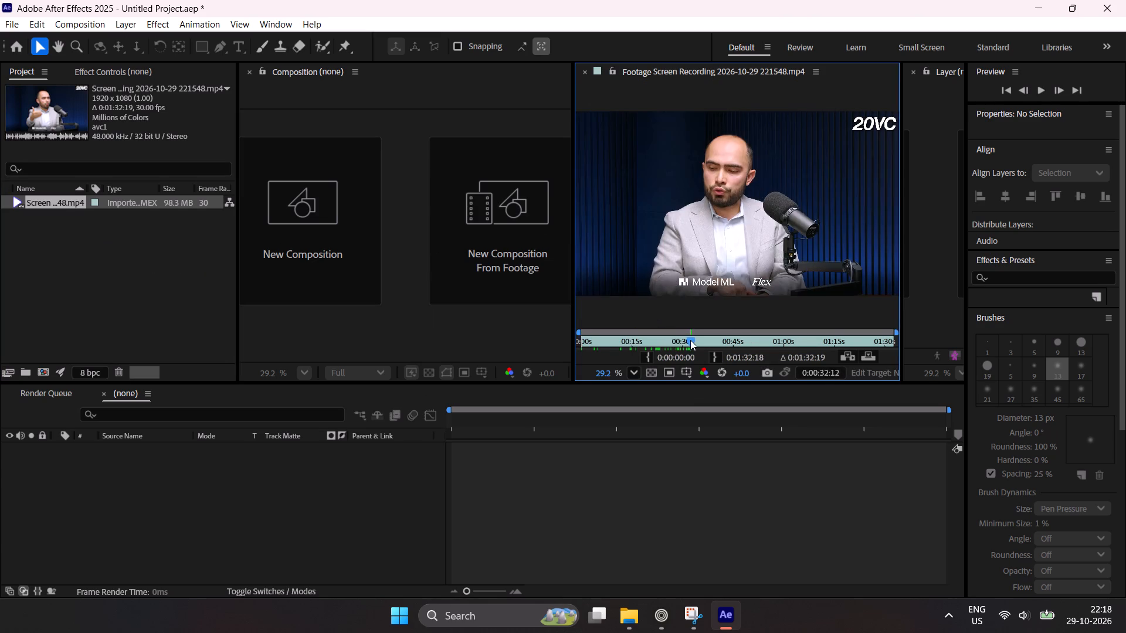
drag(690, 340, 669, 346)
key(space)
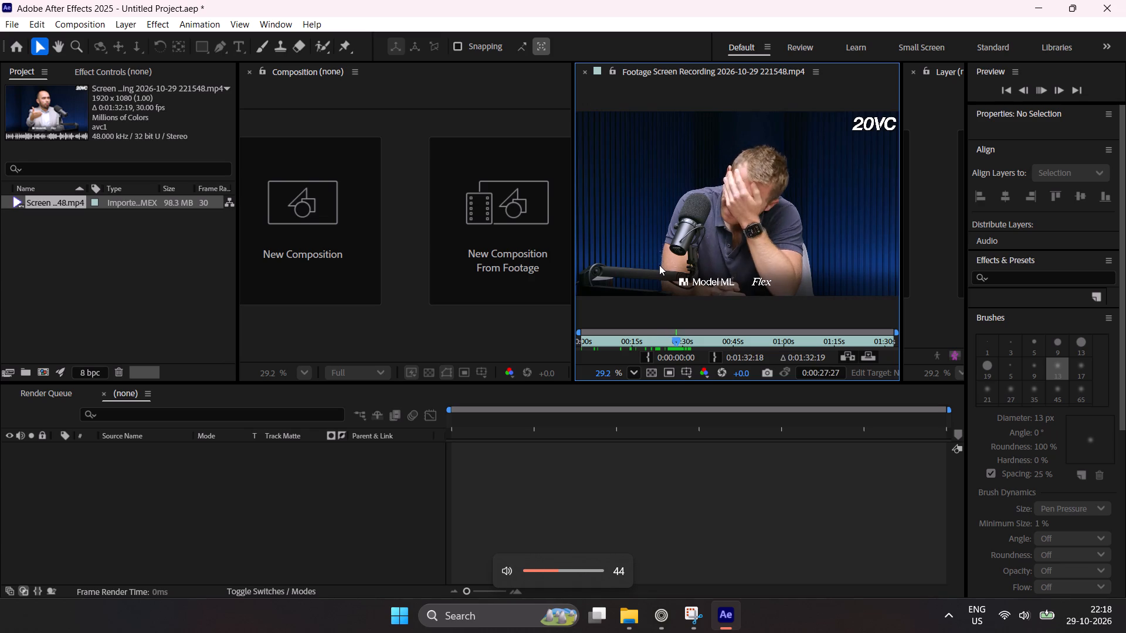
key(space)
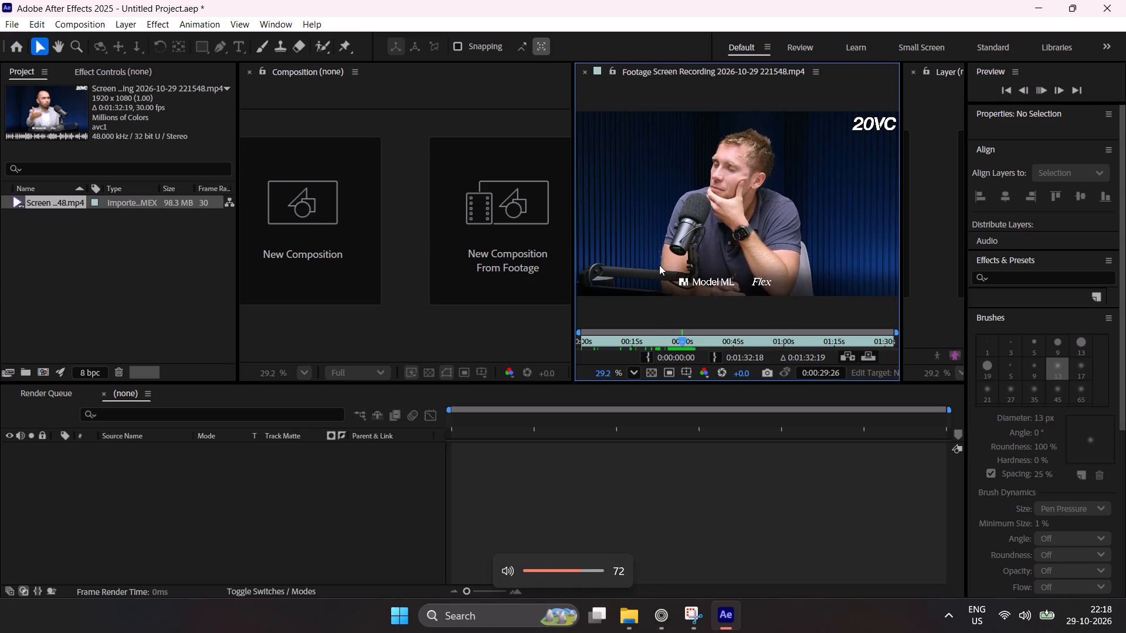
drag(673, 335, 670, 341)
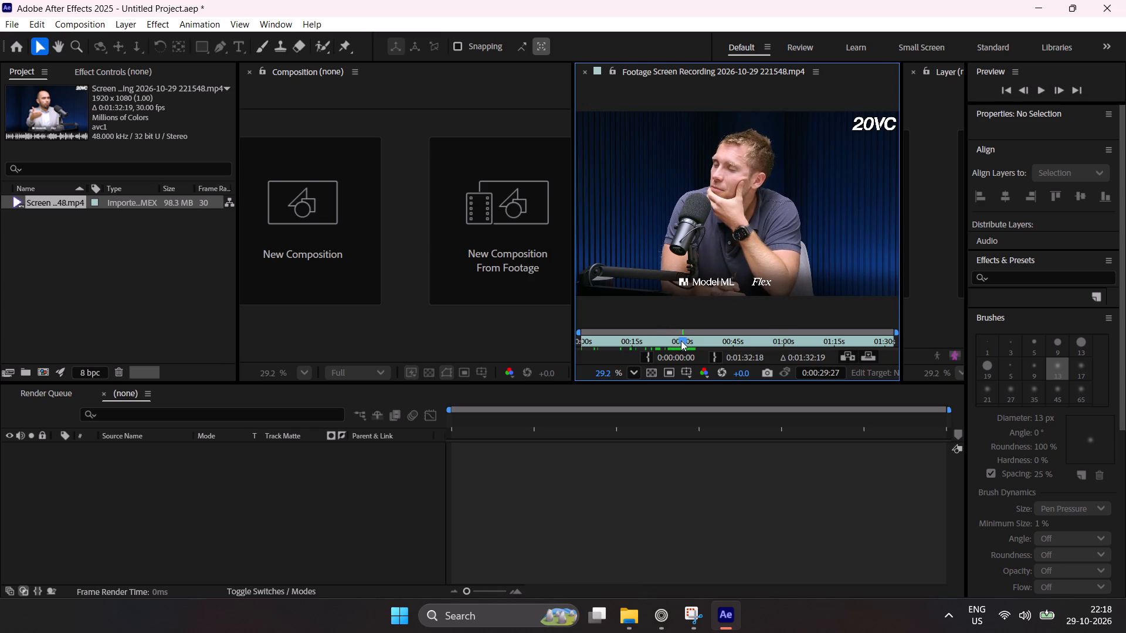
drag(681, 341, 671, 343)
key(space)
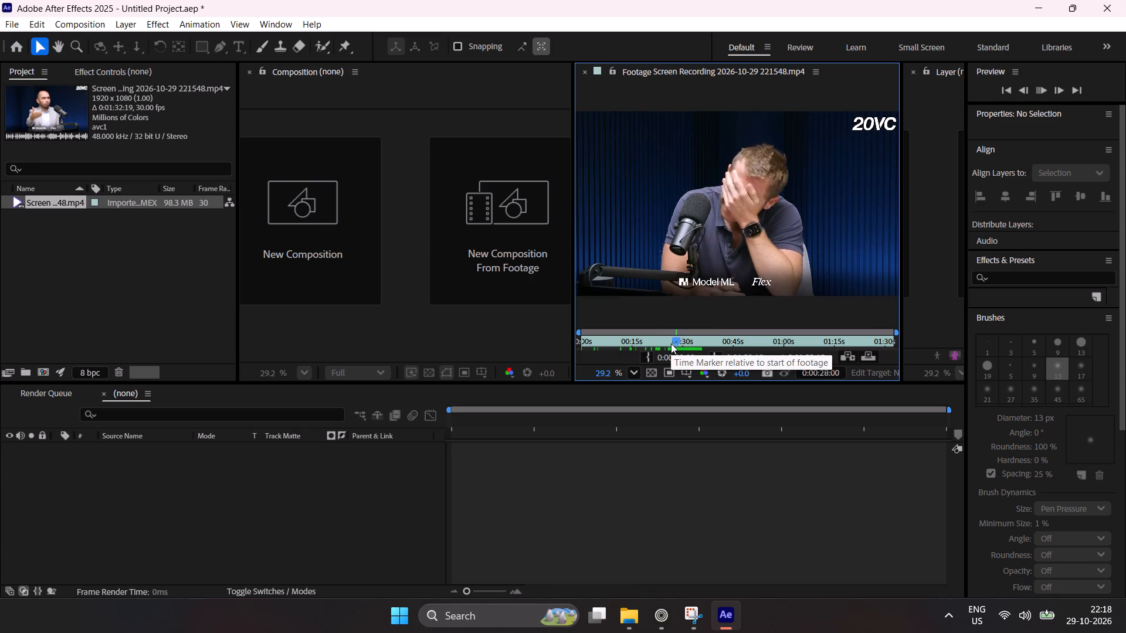
key(space)
drag(677, 339, 657, 346)
key(space)
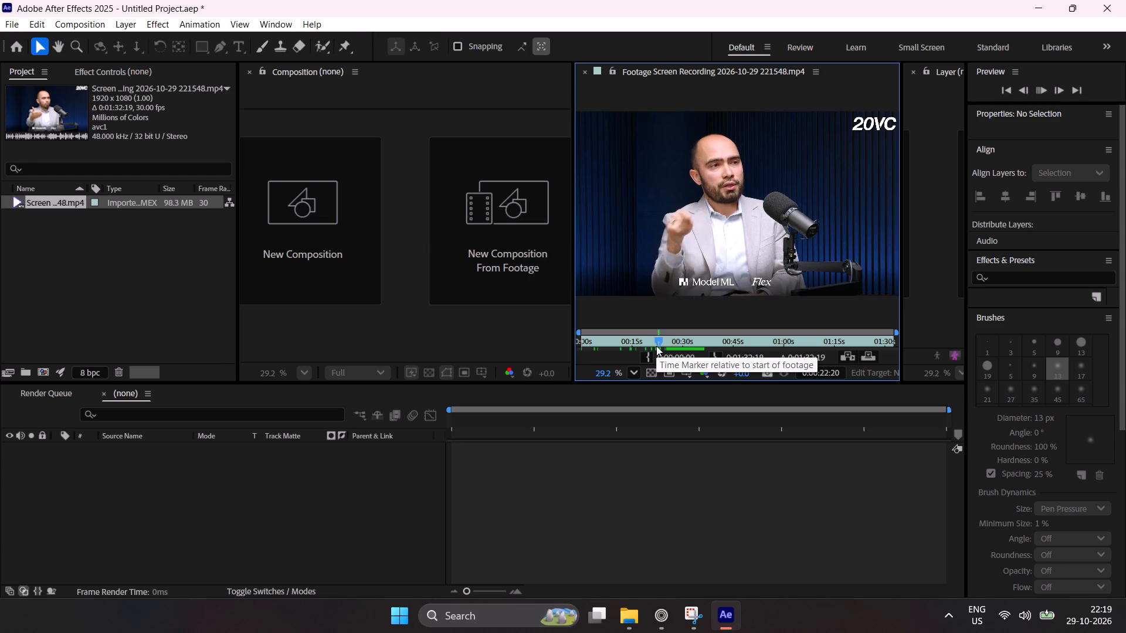
key(space)
drag(659, 341, 656, 343)
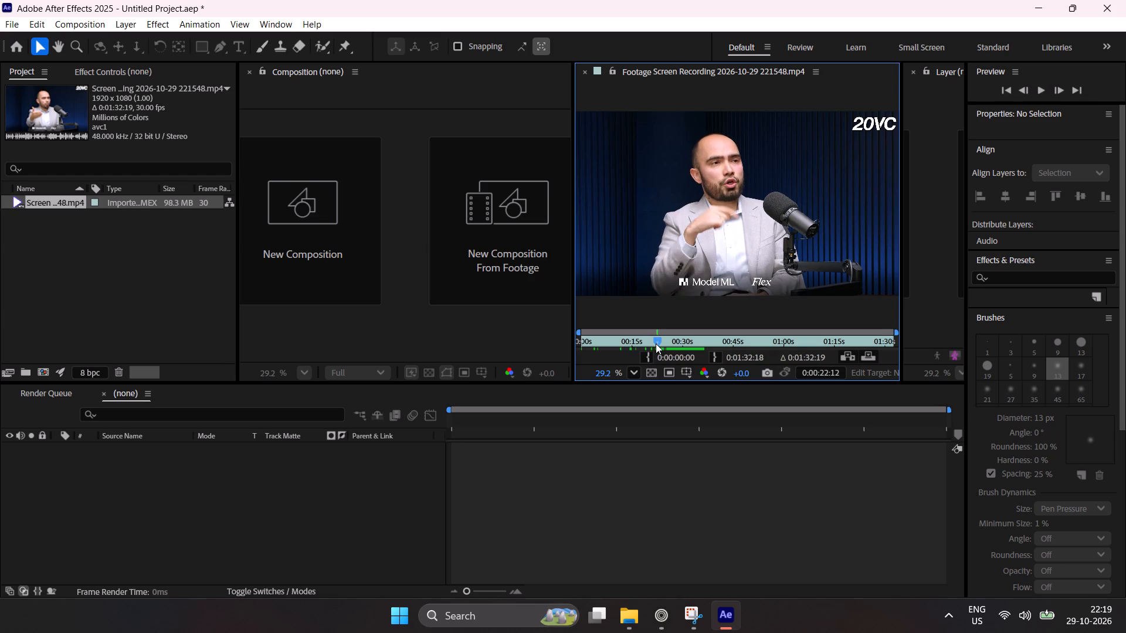
drag(656, 343, 652, 348)
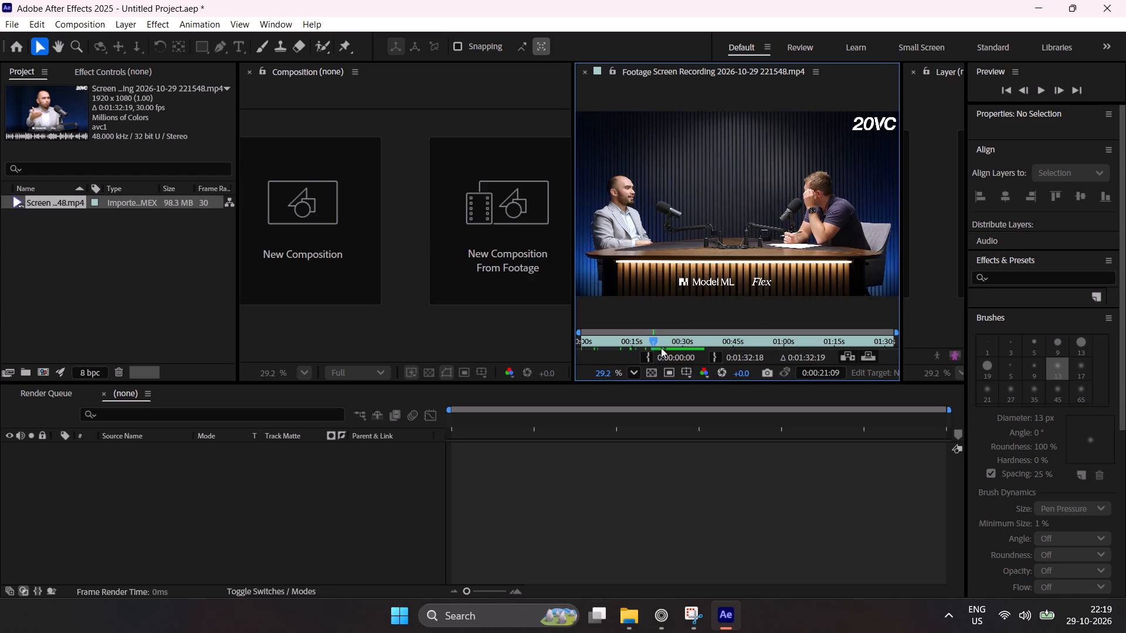
click(652, 356)
Scrub to the end of the exchange and set the footage's out point at 0:00:32:25.
drag(681, 336, 673, 342)
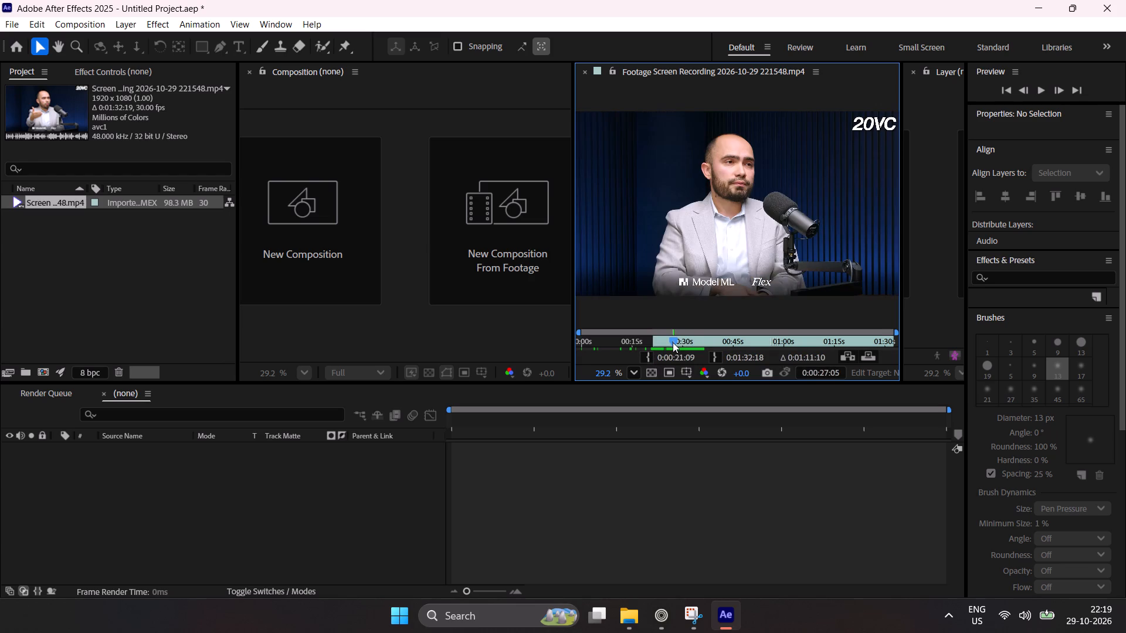
drag(673, 342, 660, 350)
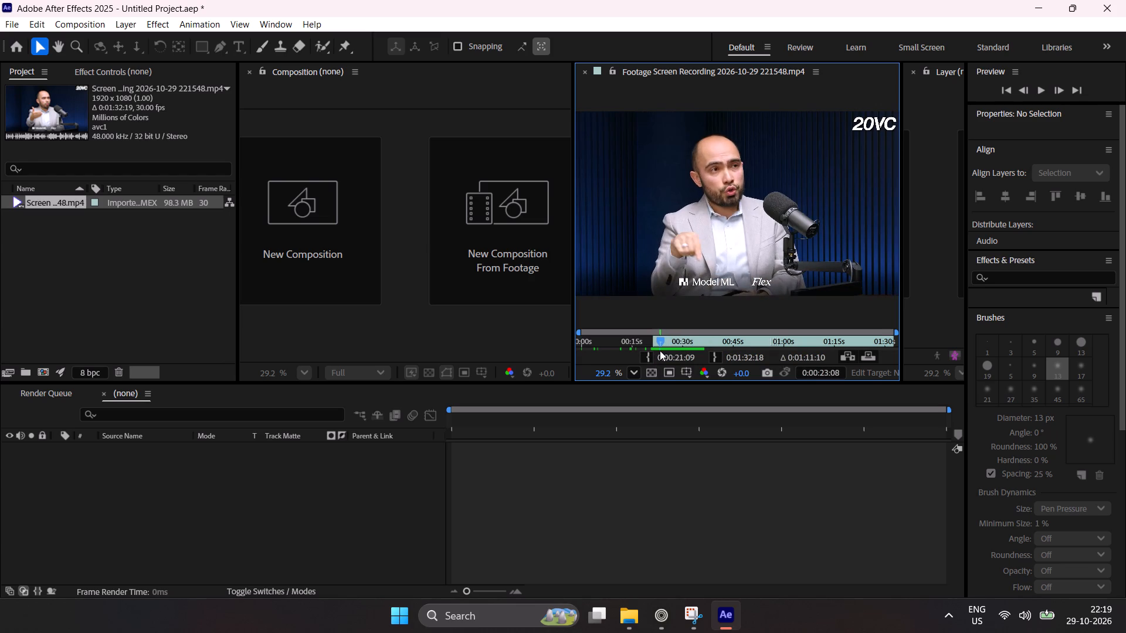
drag(660, 350, 689, 345)
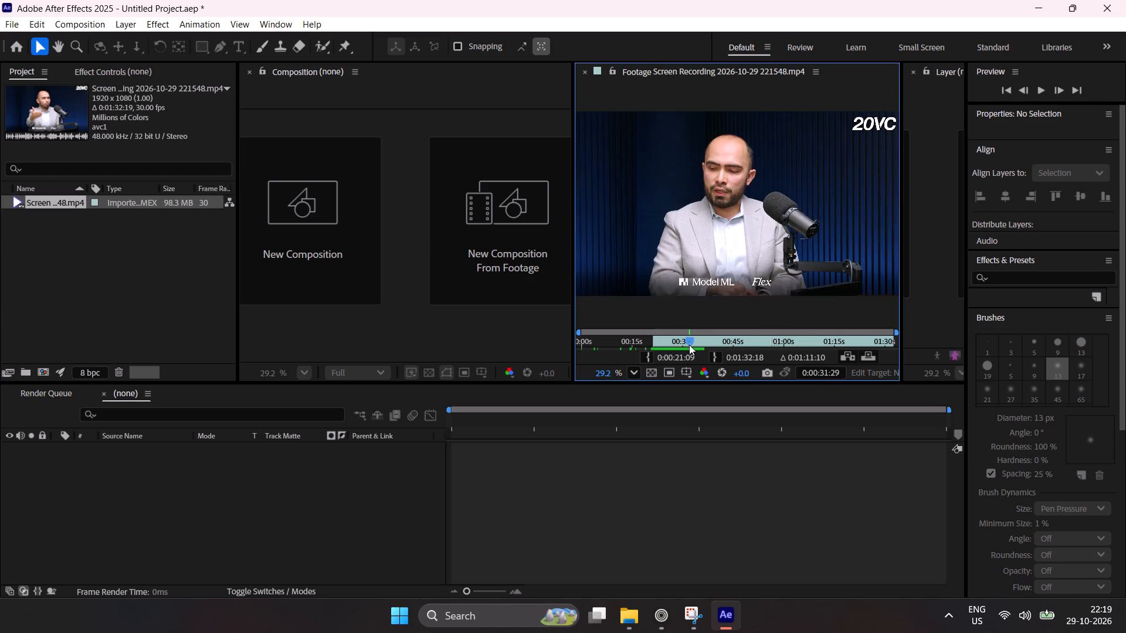
drag(689, 345, 692, 344)
click(715, 357)
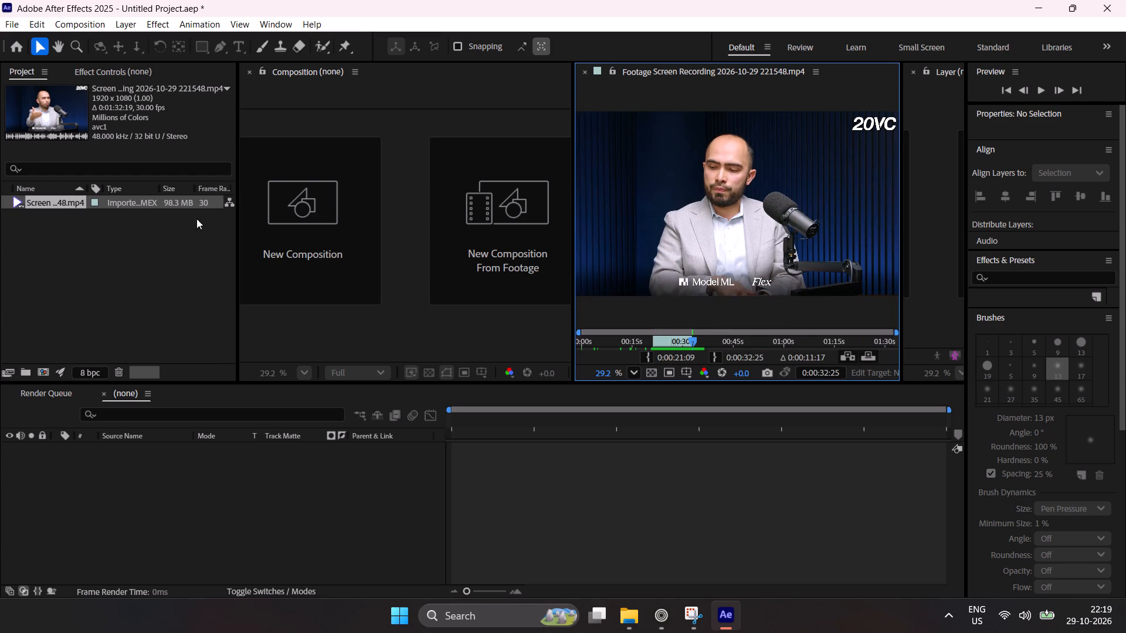
Create a composition from the trimmed screen recording by placing it in the empty timeline.
drag(59, 203, 273, 385)
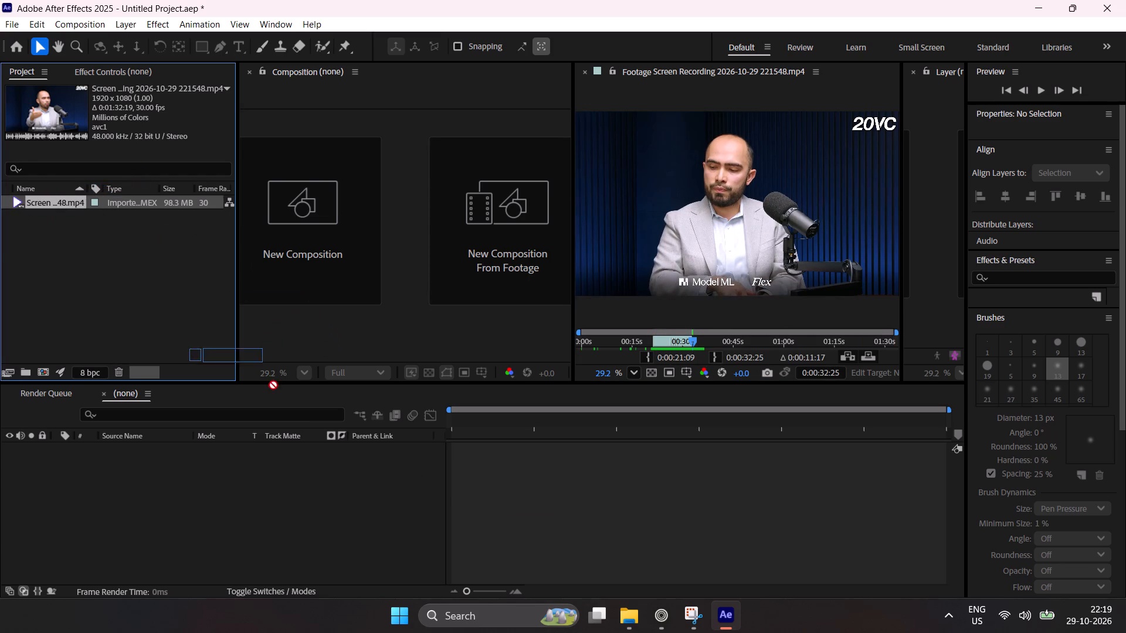
drag(273, 385, 557, 496)
Play the opening of the composition and trim the recording layer's start to about 0:00:21:28, cutting the wide shot.
drag(522, 426, 386, 443)
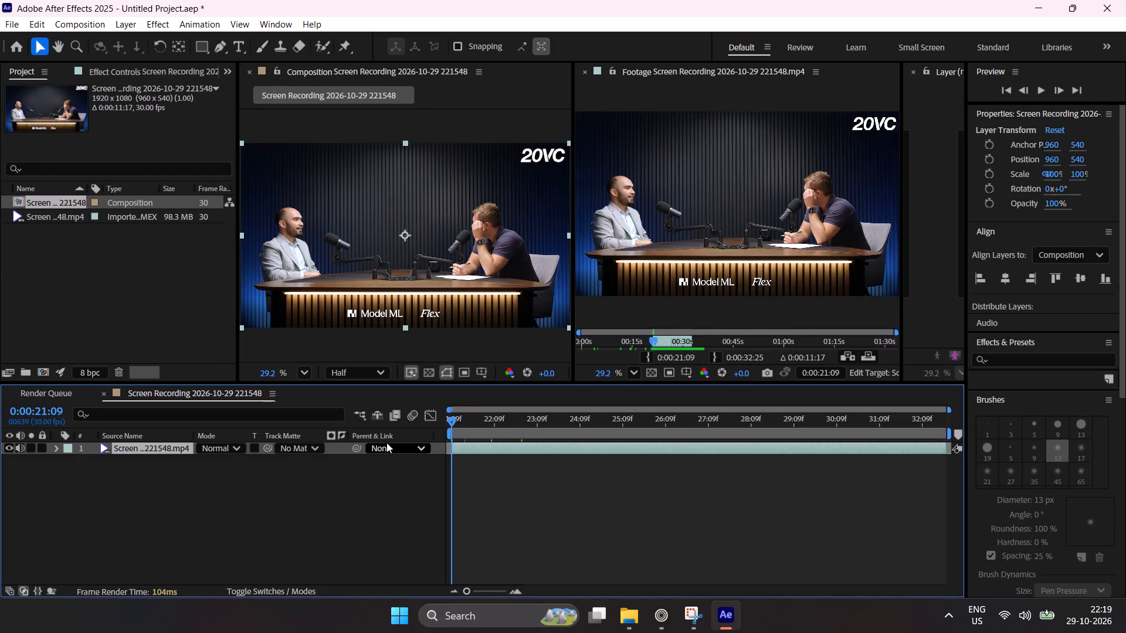
click(473, 420)
key(space)
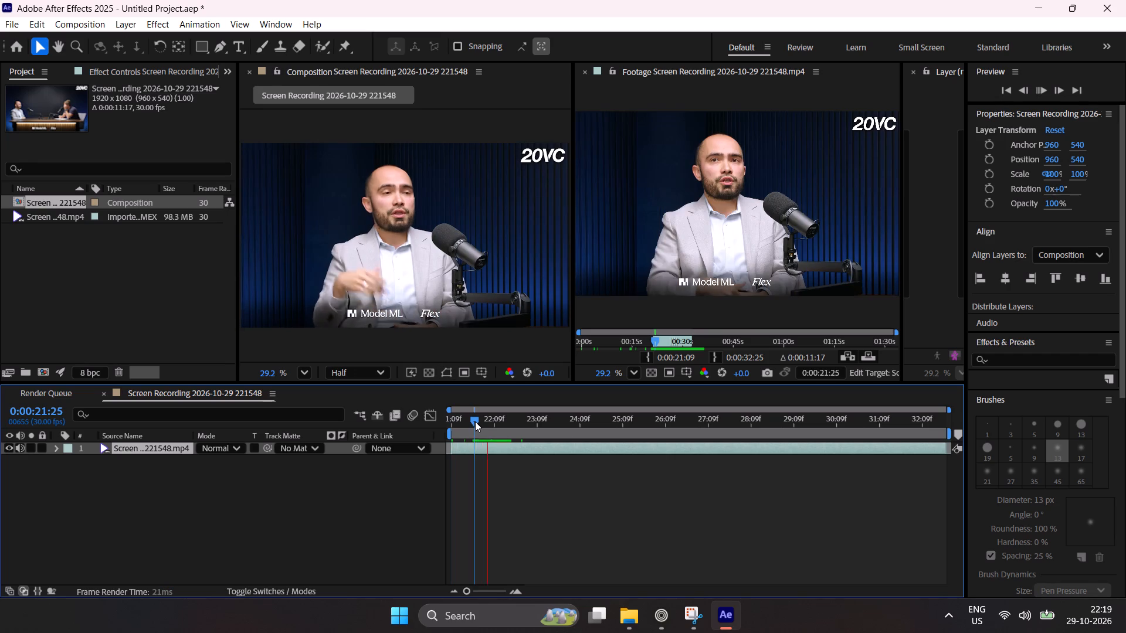
key(space)
drag(486, 423, 453, 432)
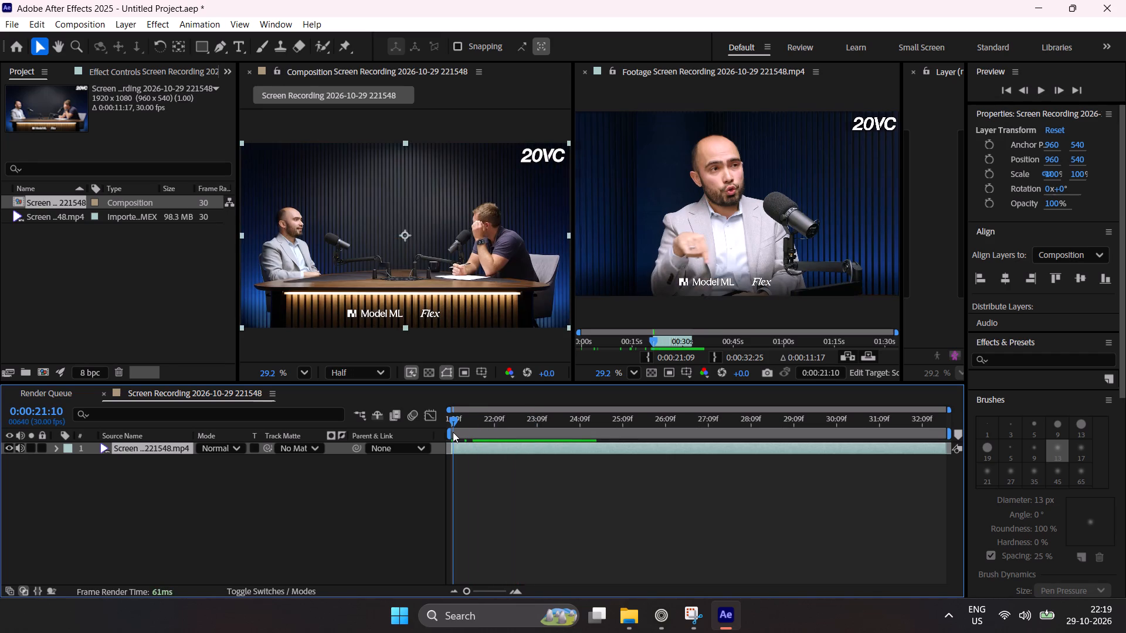
key(space)
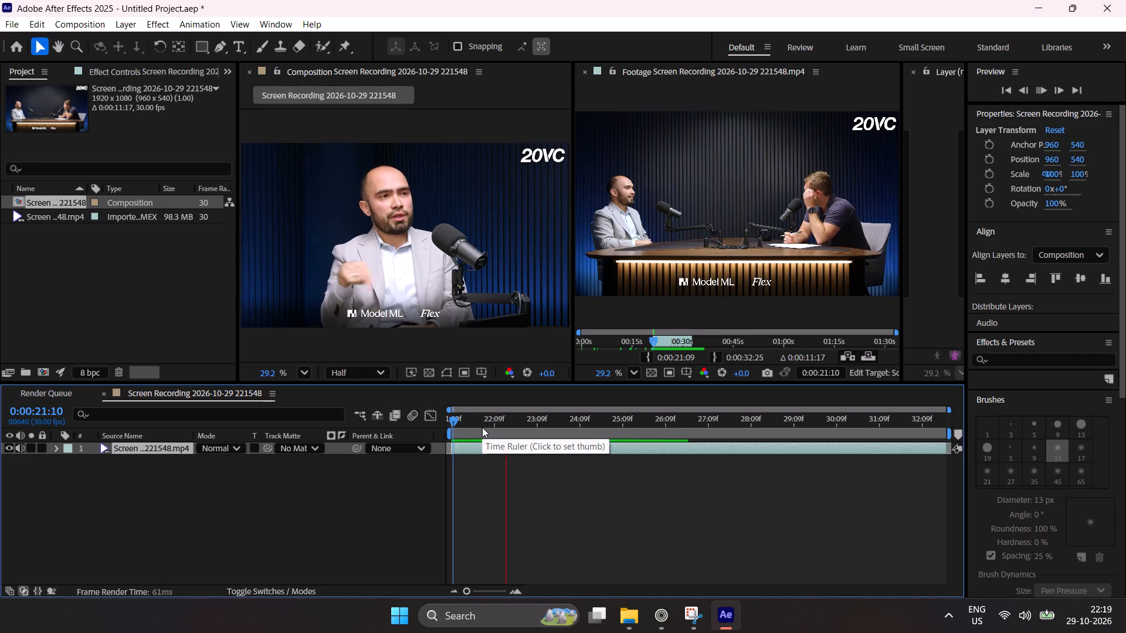
key(space)
drag(488, 423, 486, 425)
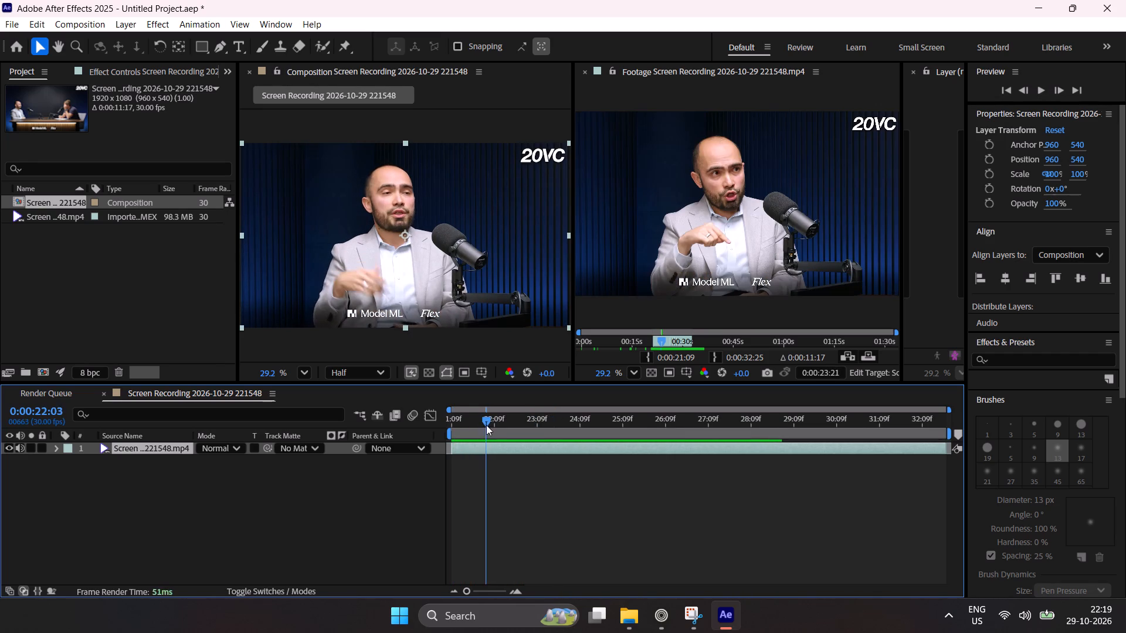
drag(486, 425, 478, 429)
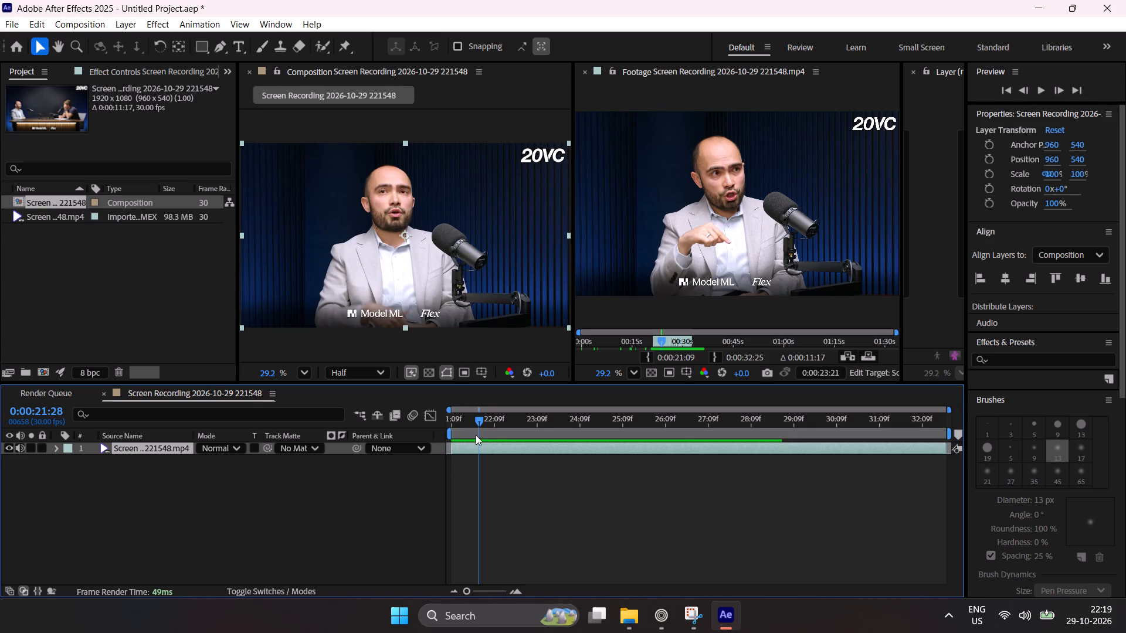
key(space)
key(space)
drag(482, 429, 479, 429)
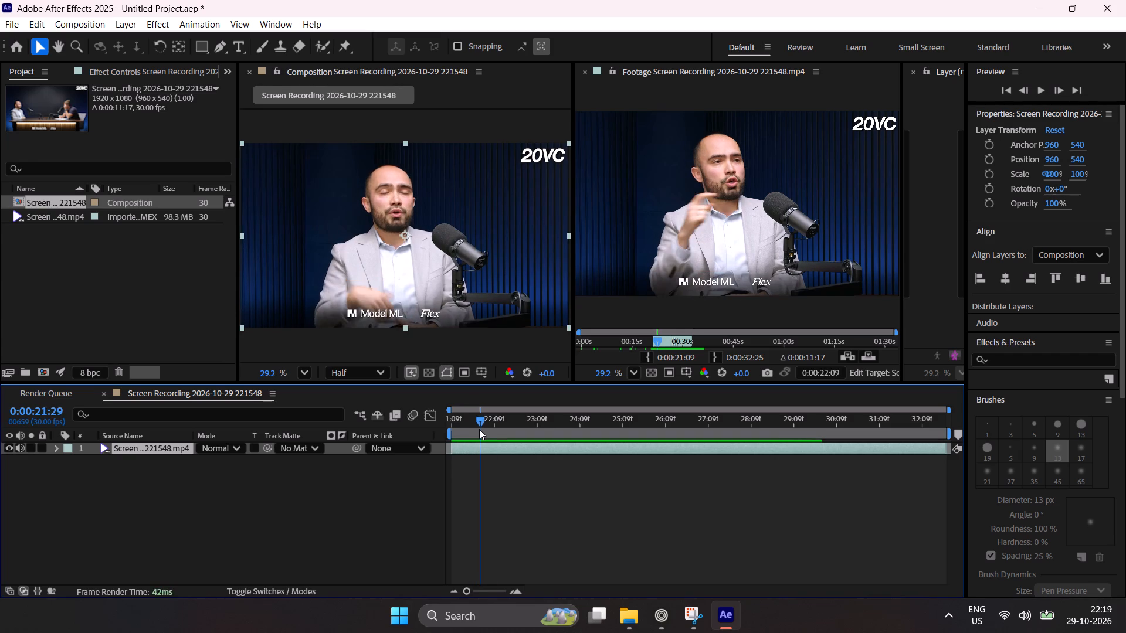
drag(479, 429, 477, 431)
drag(453, 448, 478, 448)
Shift the trimmed recording layer earlier to begin at the composition's start, 0:00:21:09, and check the first frame.
drag(527, 449, 504, 452)
drag(490, 417, 399, 446)
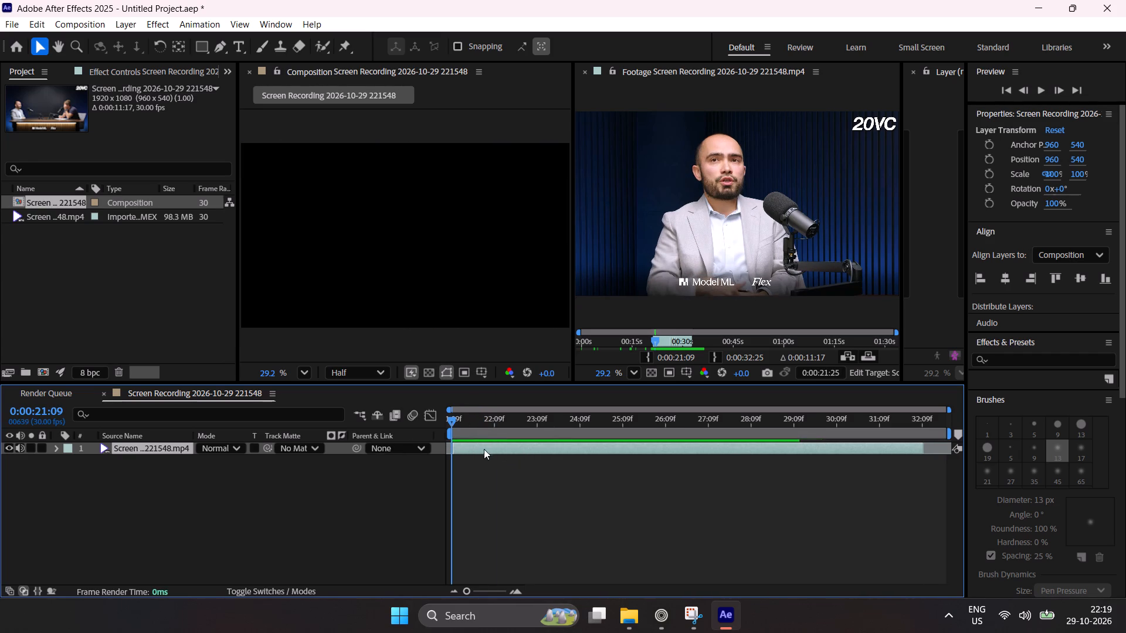
click(496, 447)
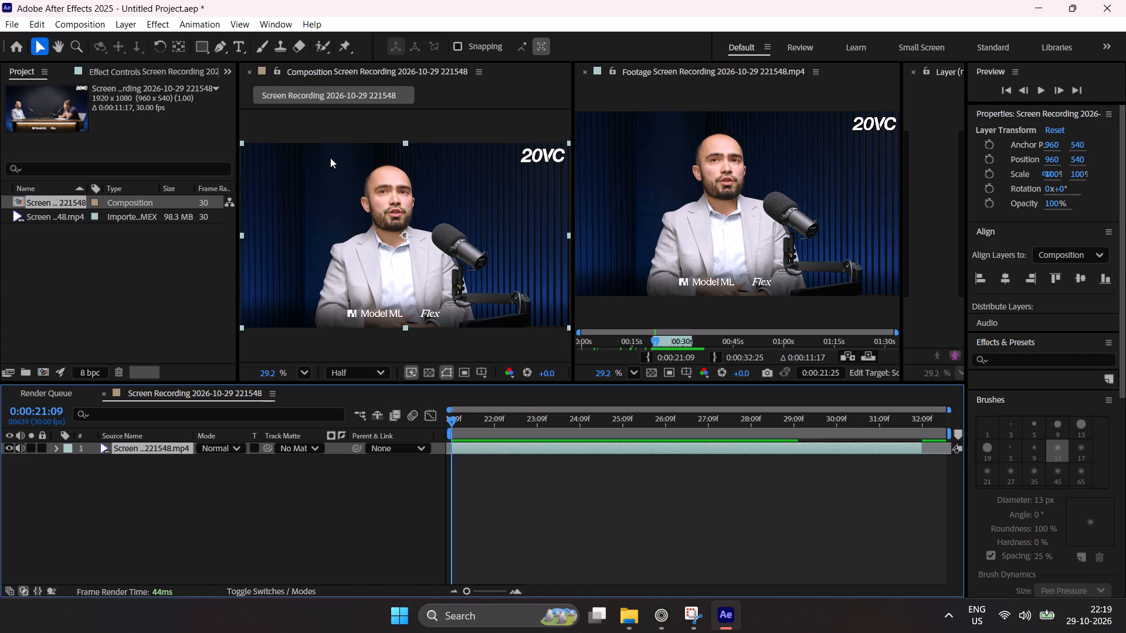
Look through the composition and layer commands available for the recording.
click(83, 16)
click(94, 27)
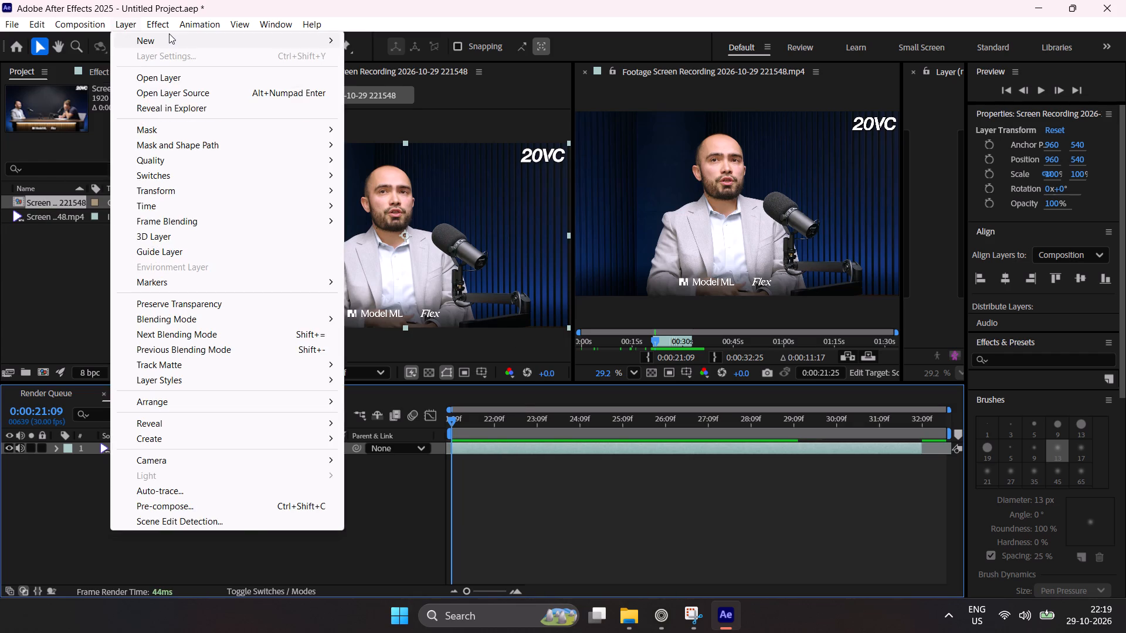
Change the recording composition's settings to a width of 1080 px, a height of 1920 px and a frame rate of 60 fps.
click(89, 40)
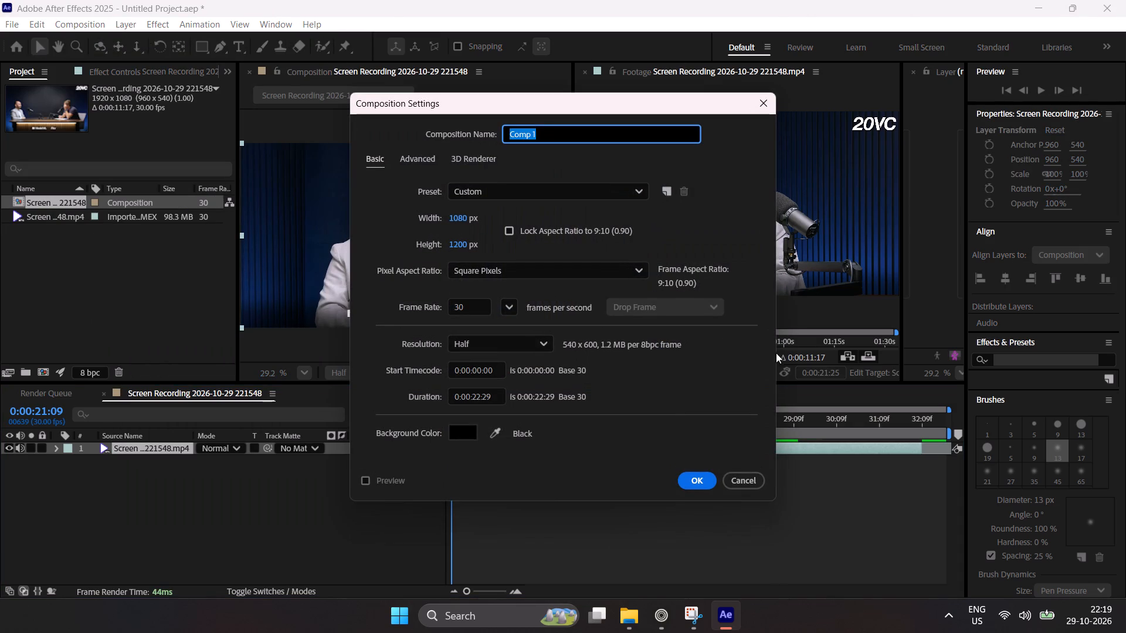
click(751, 475)
click(93, 19)
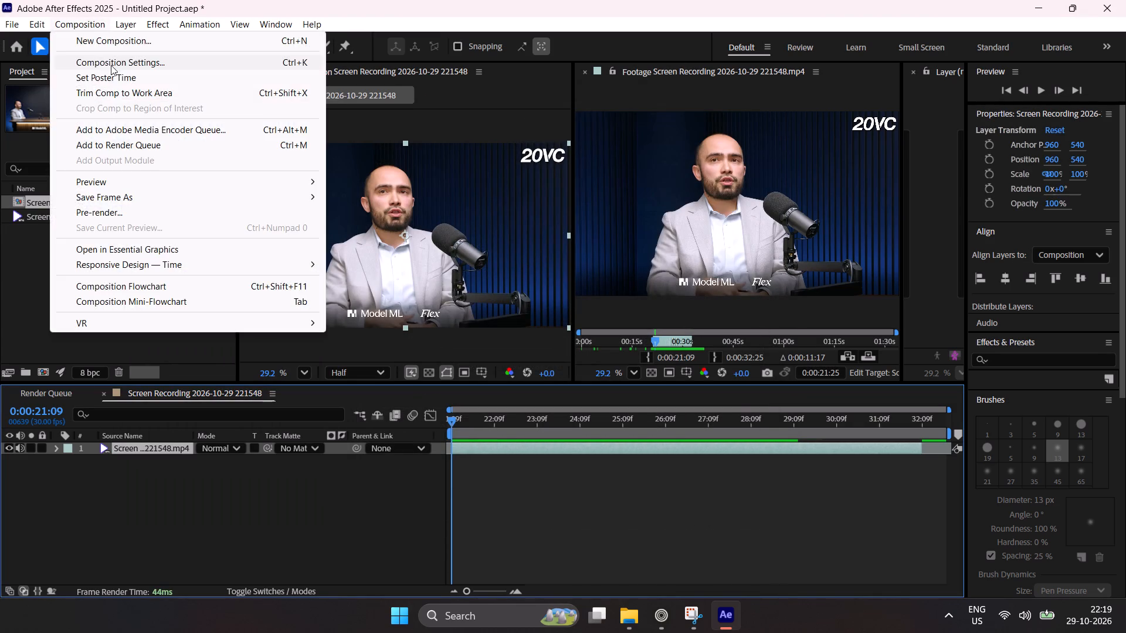
click(116, 63)
click(458, 218)
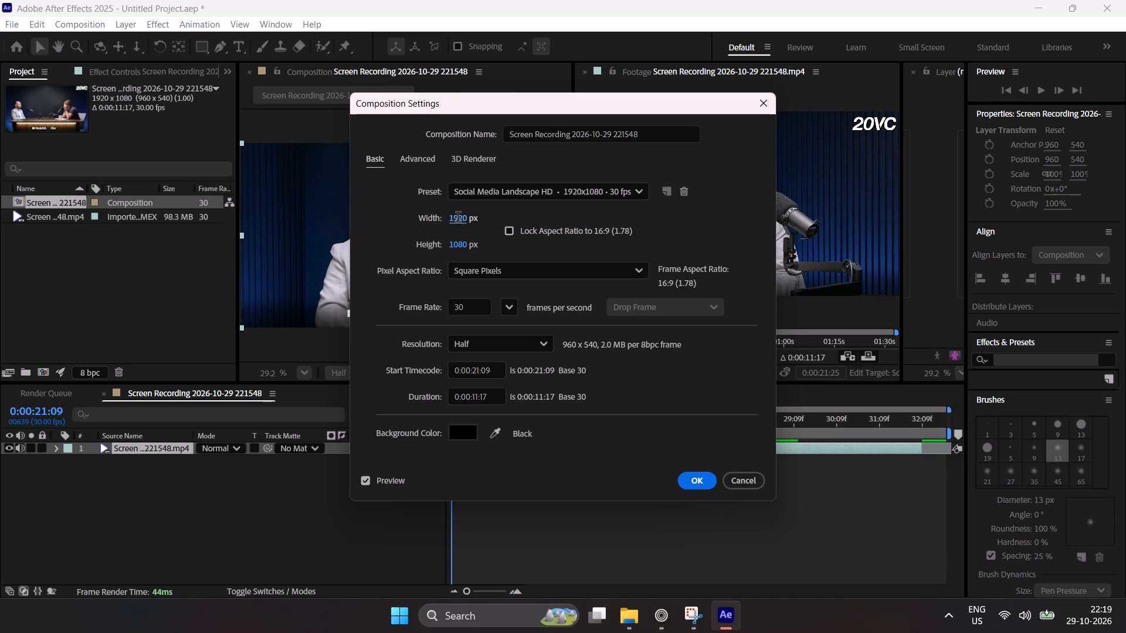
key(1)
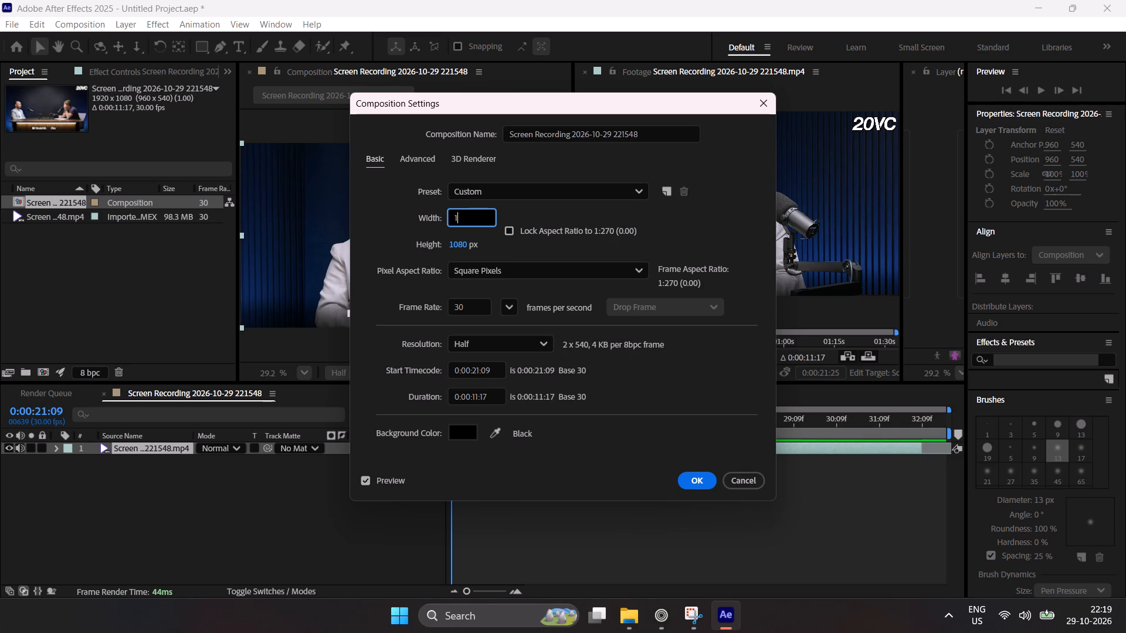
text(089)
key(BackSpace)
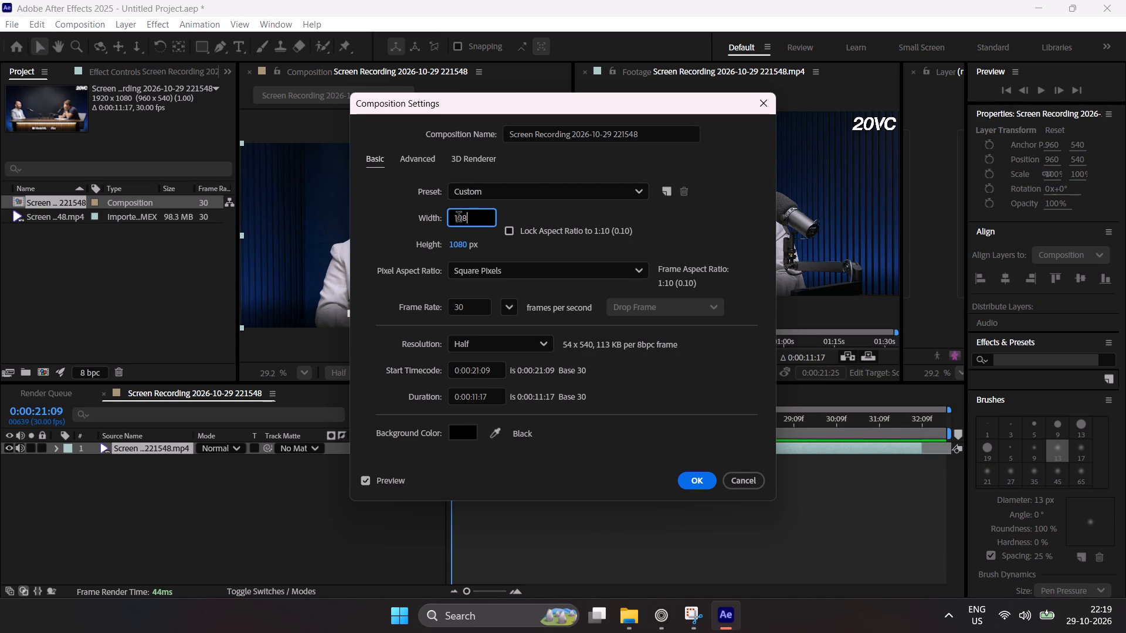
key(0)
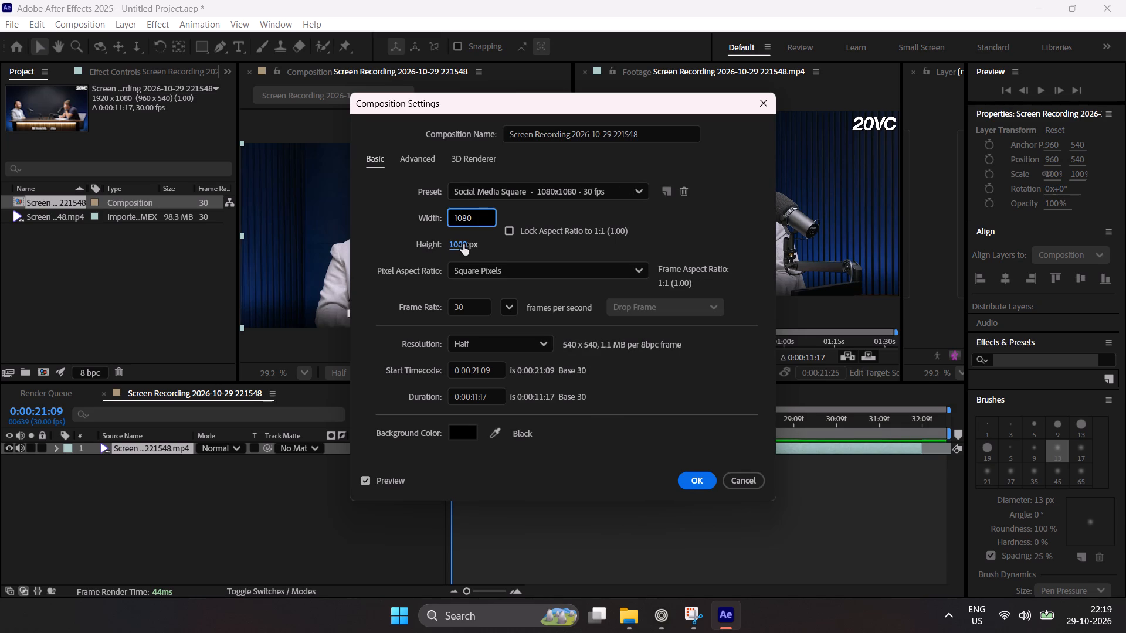
click(463, 244)
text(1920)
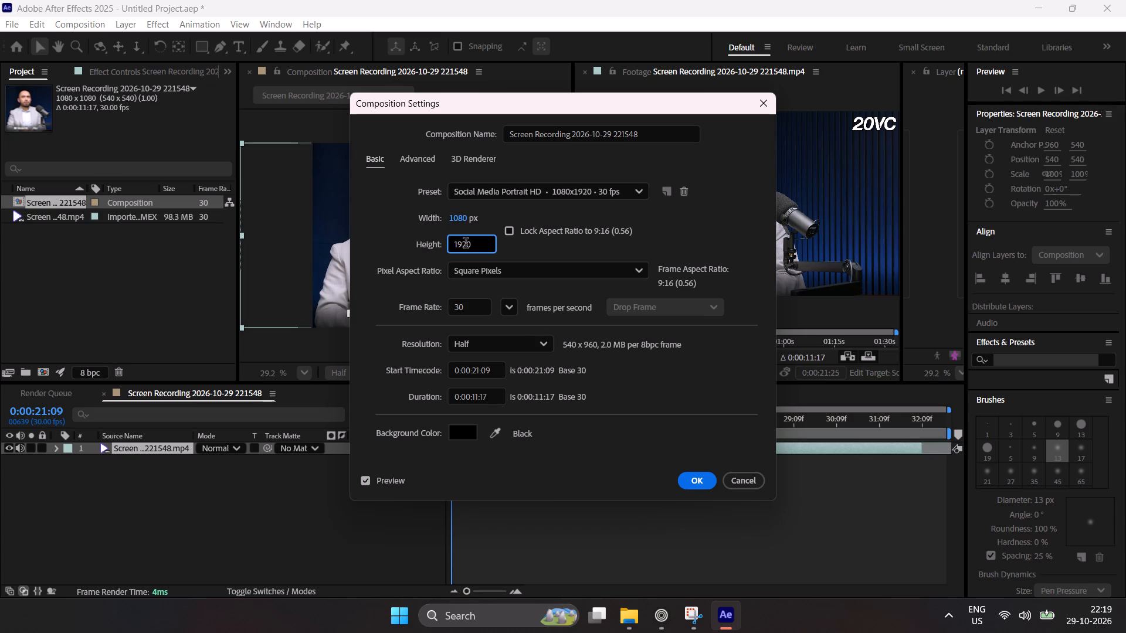
drag(471, 307, 431, 324)
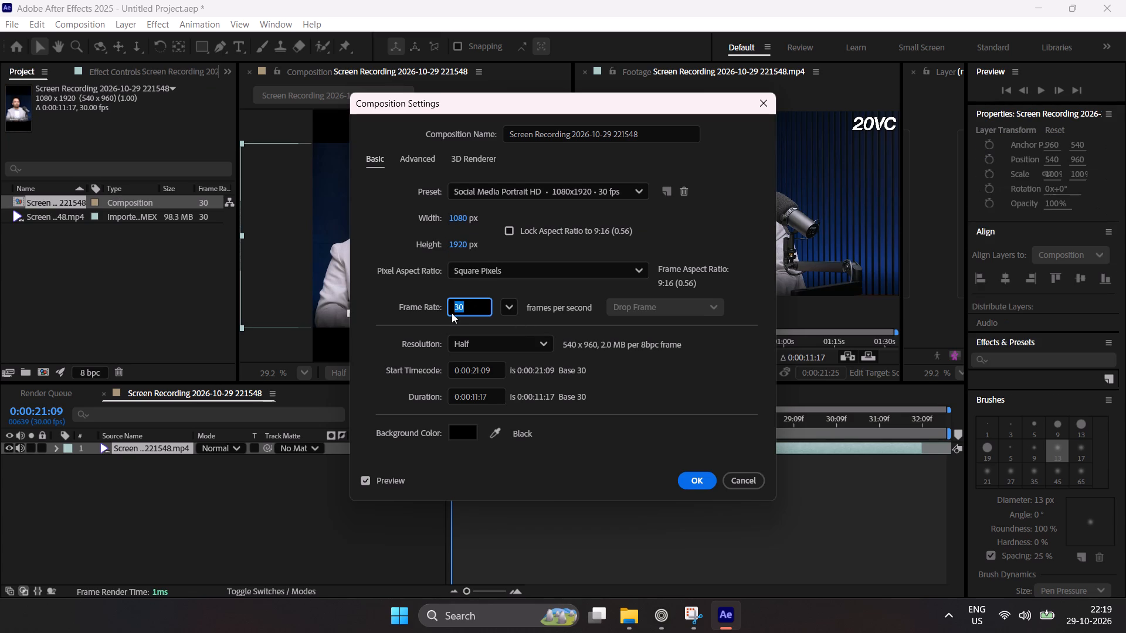
key(BackSpace)
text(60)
click(698, 486)
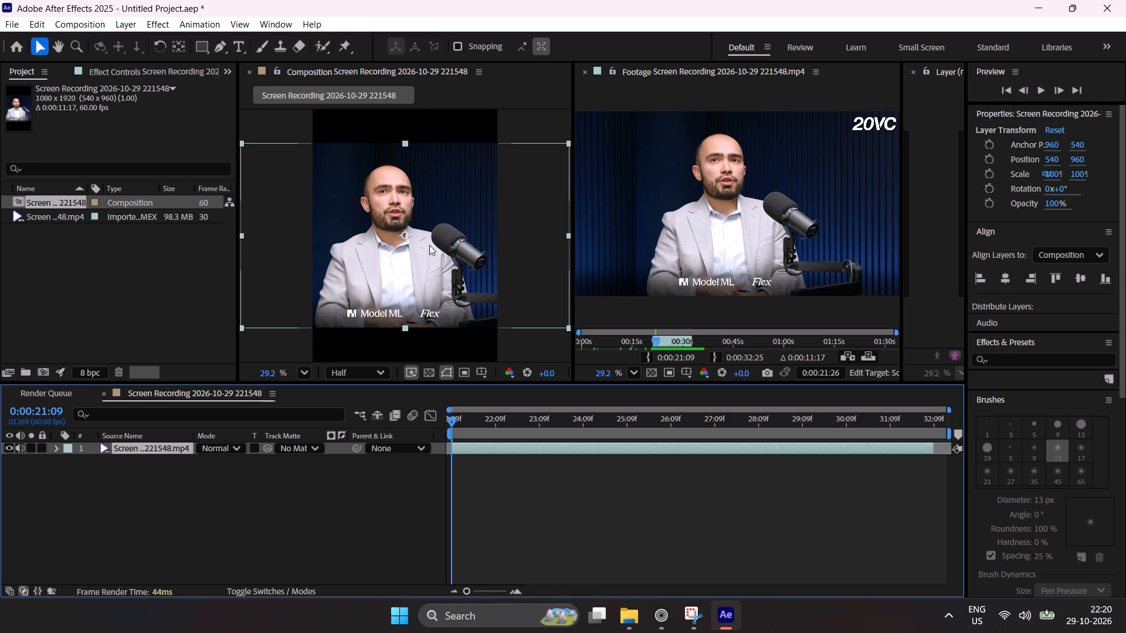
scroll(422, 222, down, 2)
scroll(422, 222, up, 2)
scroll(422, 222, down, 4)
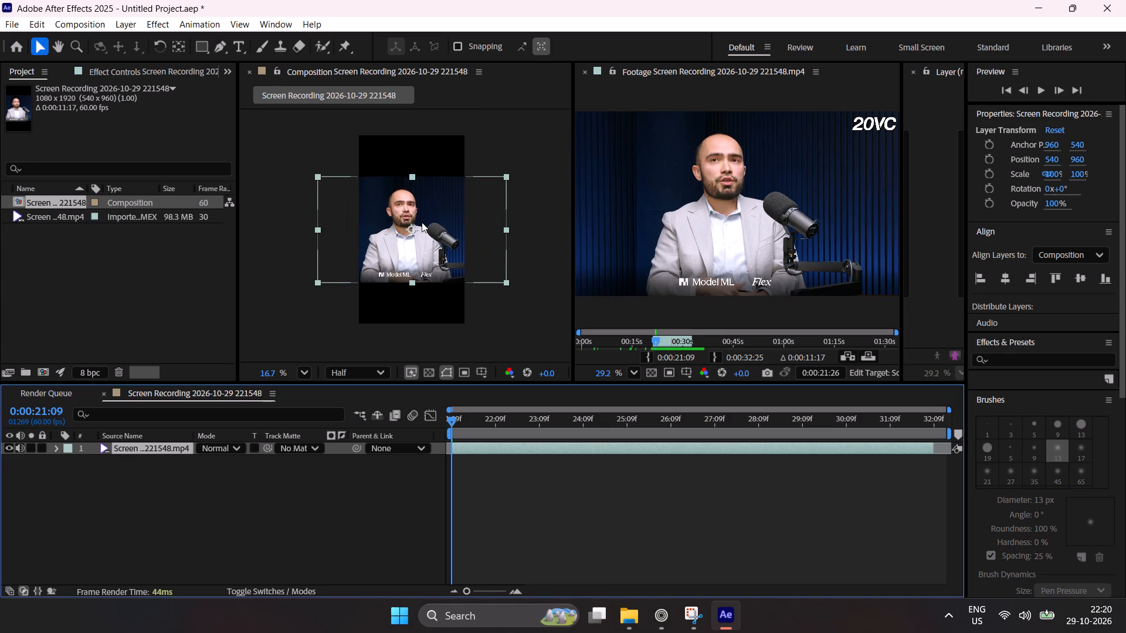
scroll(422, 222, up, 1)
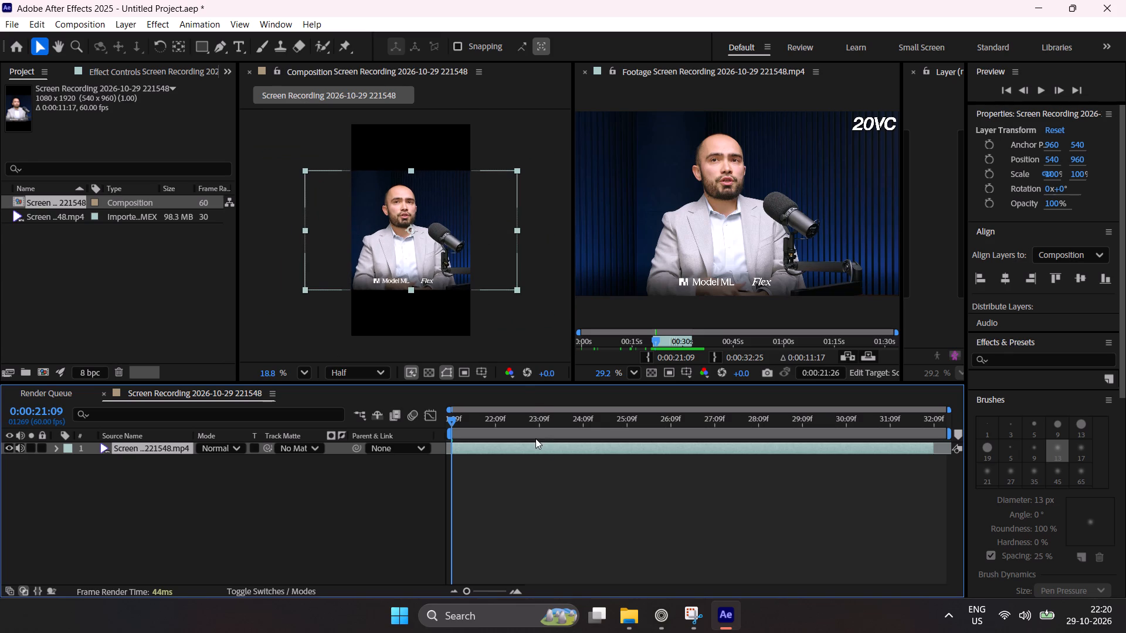
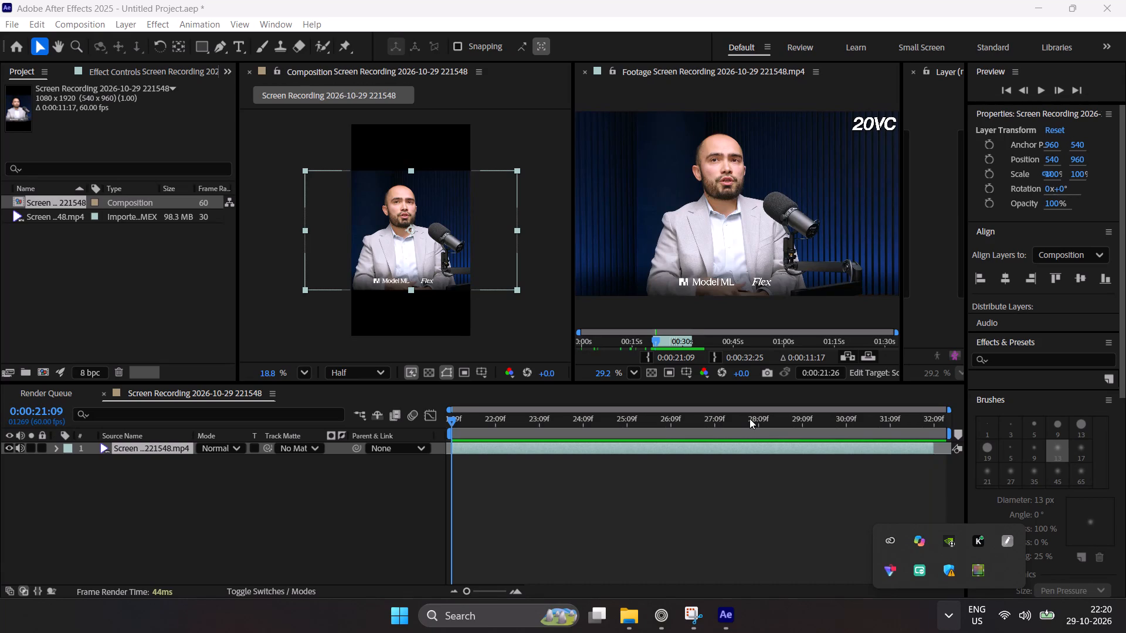
Reveal the Scale property of the screen recording layer in the timeline.
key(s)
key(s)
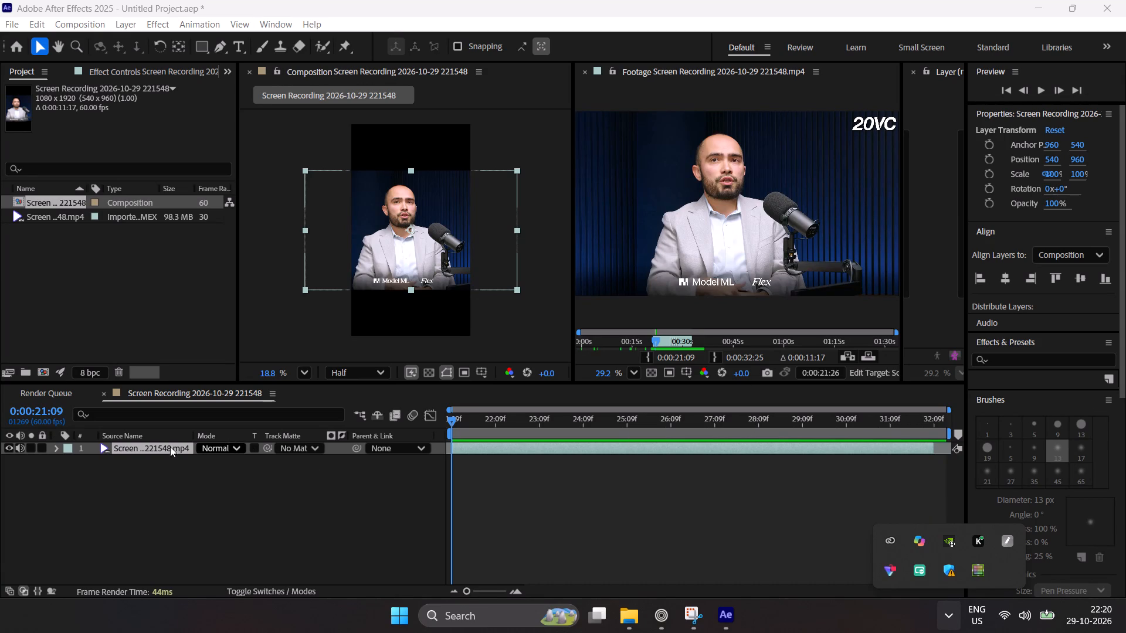
Scale the screen recording layer up to 123% in the vertical composition.
click(155, 441)
click(161, 447)
key(s)
drag(218, 462, 243, 464)
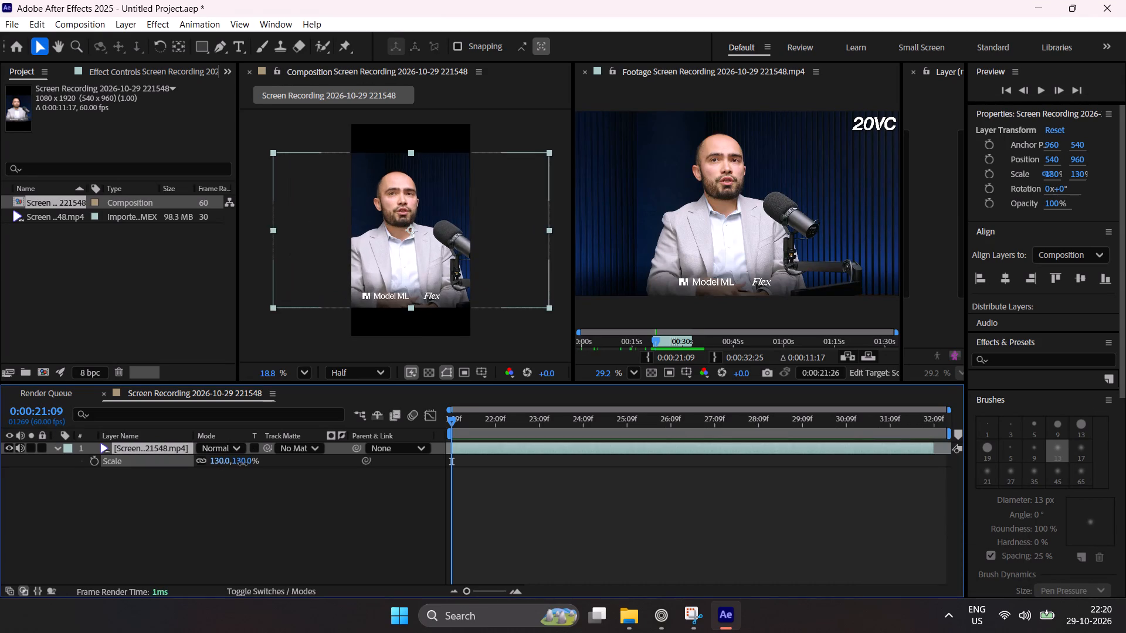
drag(243, 464, 245, 464)
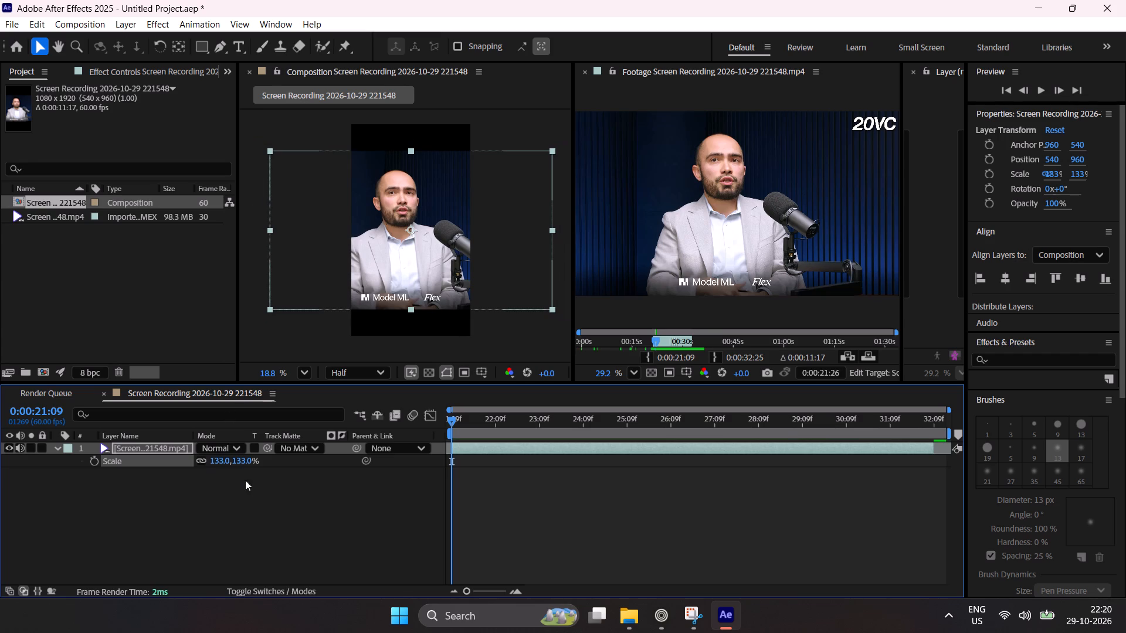
drag(216, 464, 208, 464)
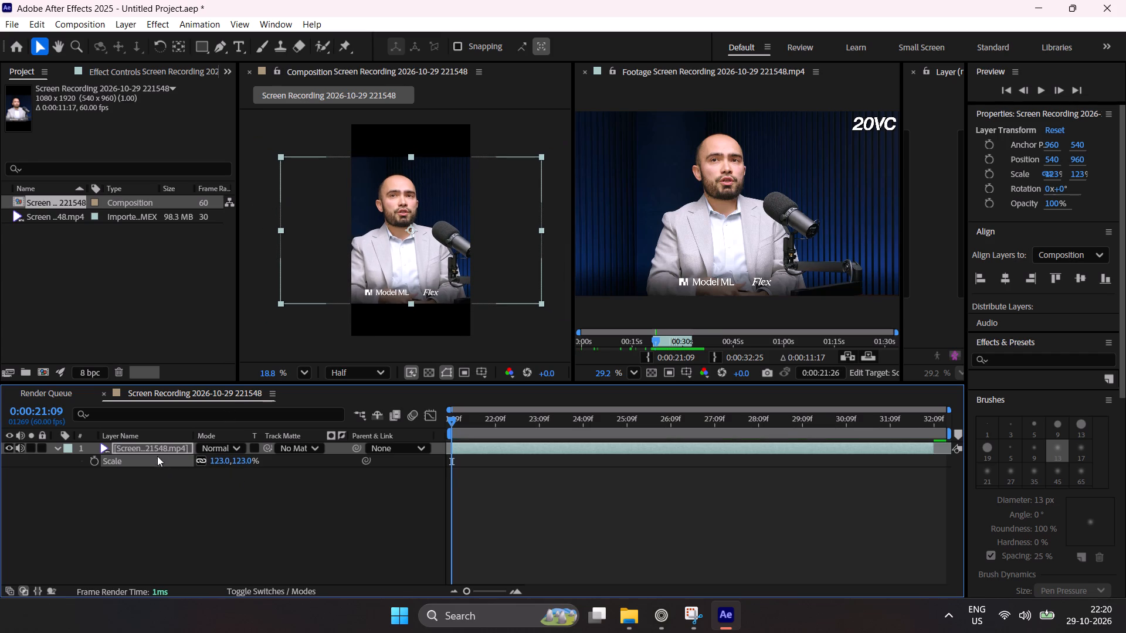
Shift the recording layer horizontally to position 627, 960 to reframe the speaker.
click(162, 446)
key(p)
drag(201, 462, 281, 462)
drag(208, 461, 196, 465)
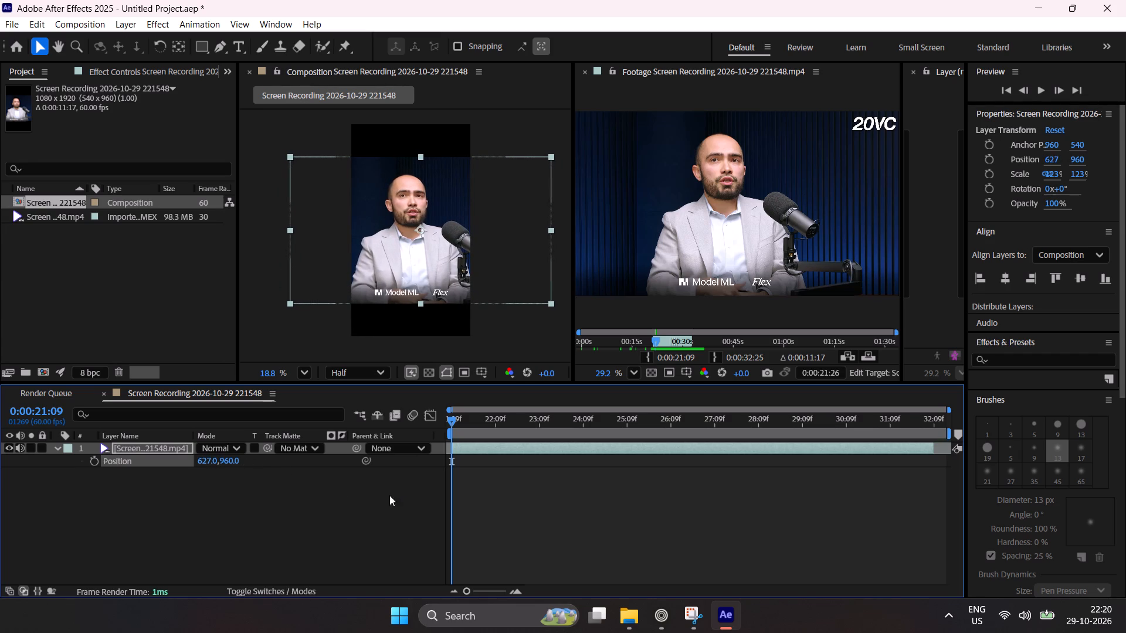
click(403, 498)
Play the composition from its start twice to check the framing and hear the speaker's opening words.
drag(514, 415, 291, 440)
key(v)
key(space)
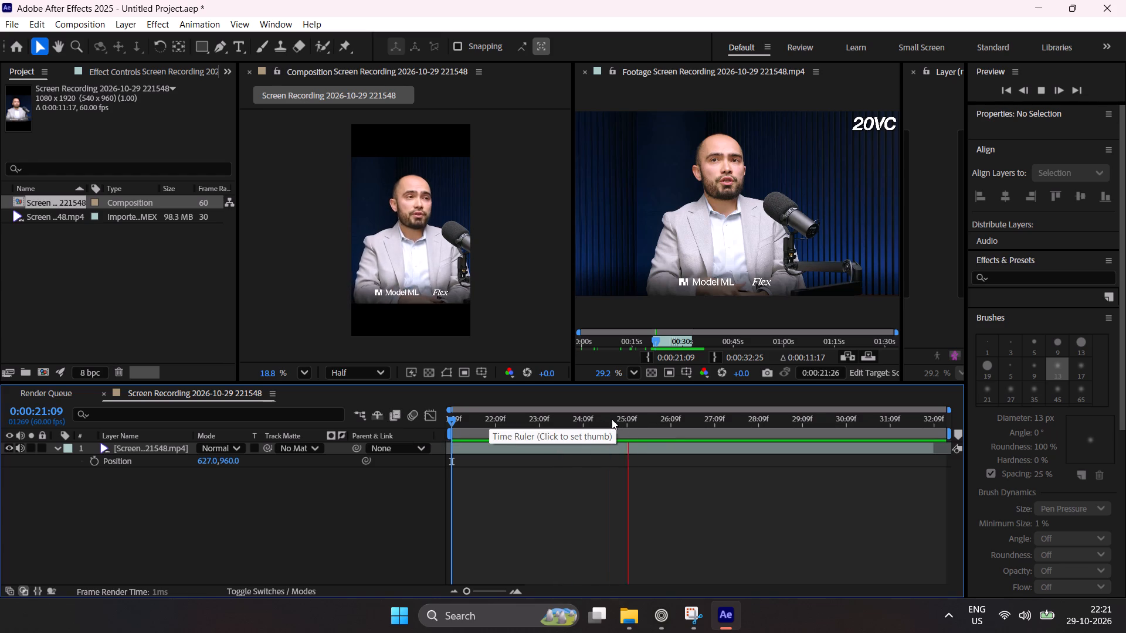
key(space)
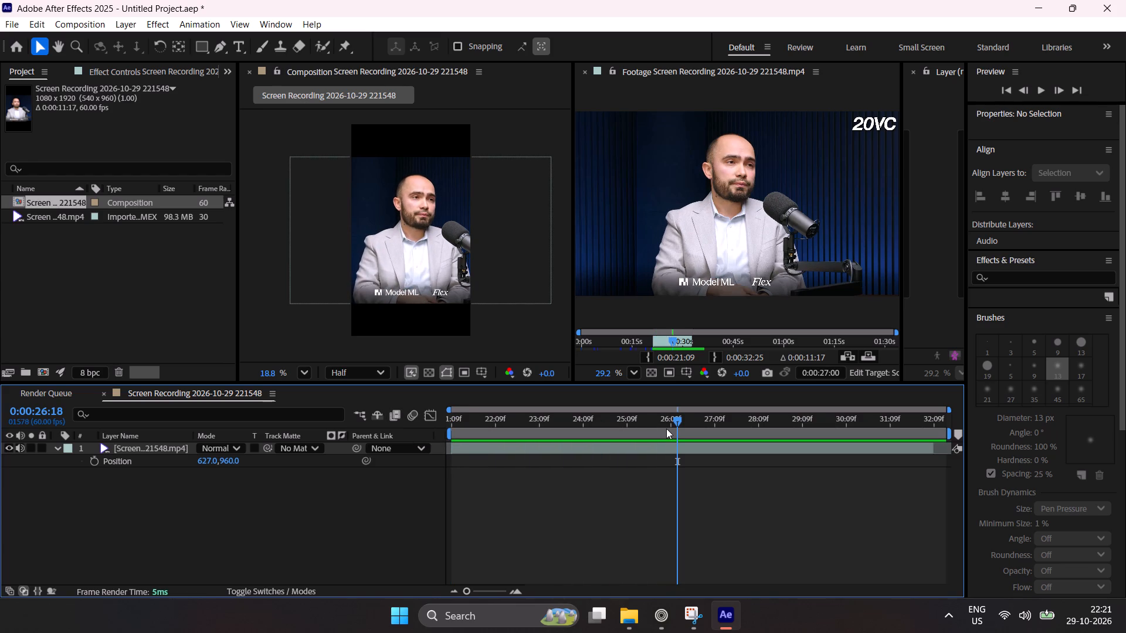
drag(578, 423, 565, 424)
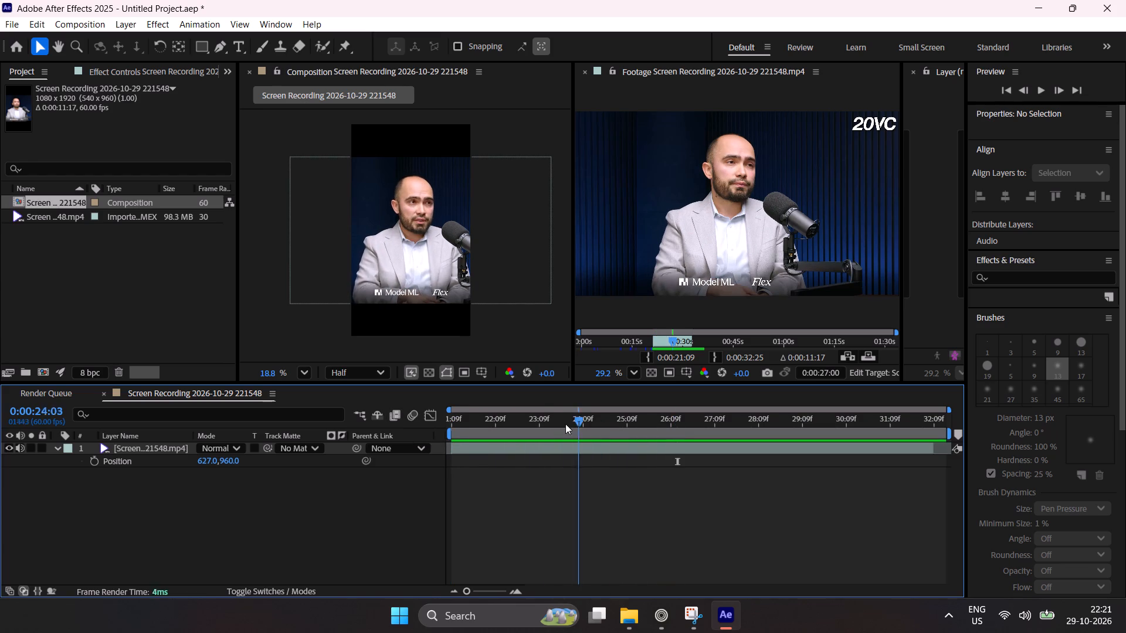
drag(565, 424, 426, 451)
key(space)
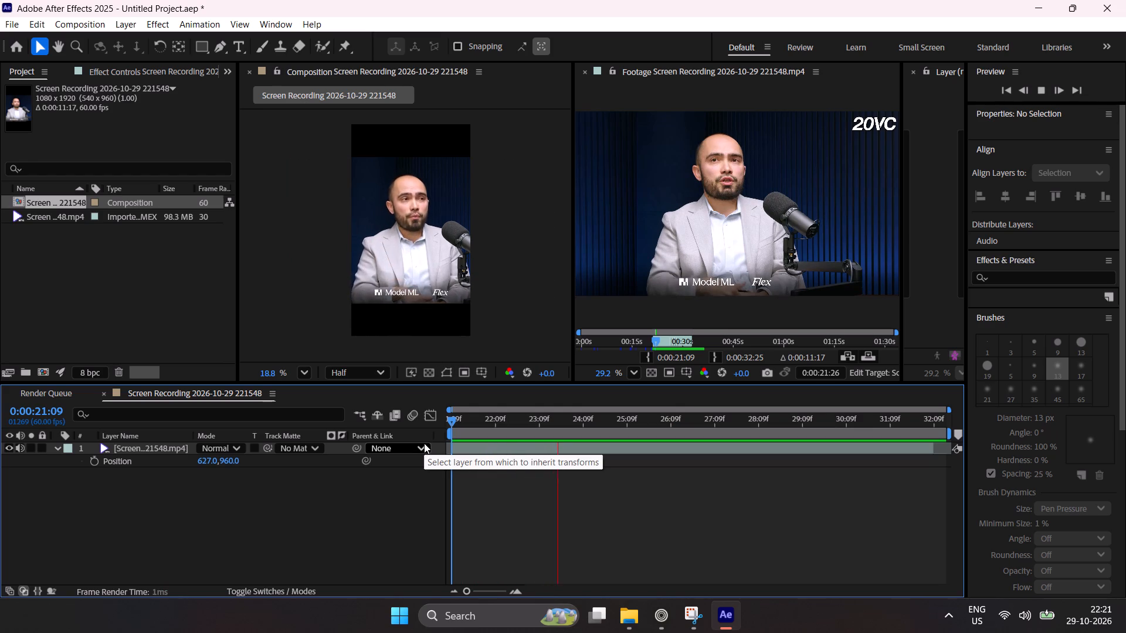
key(space)
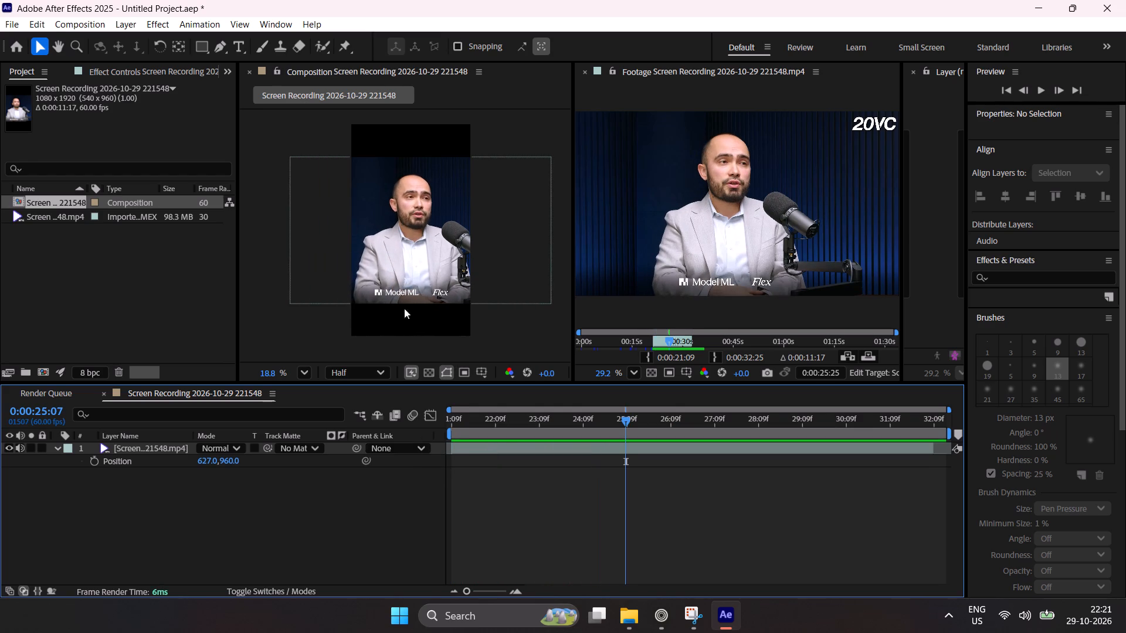
Add a text layer over the speaker reading "So internal usage of models", broken into three lines after "internal" and "of".
click(241, 45)
click(388, 213)
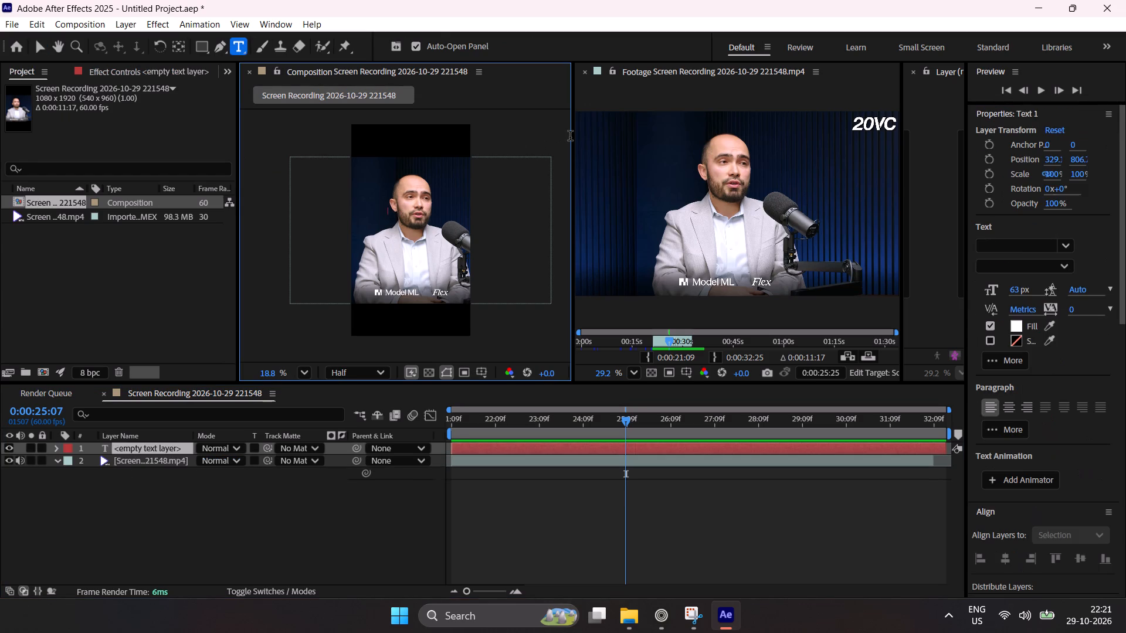
text(So)
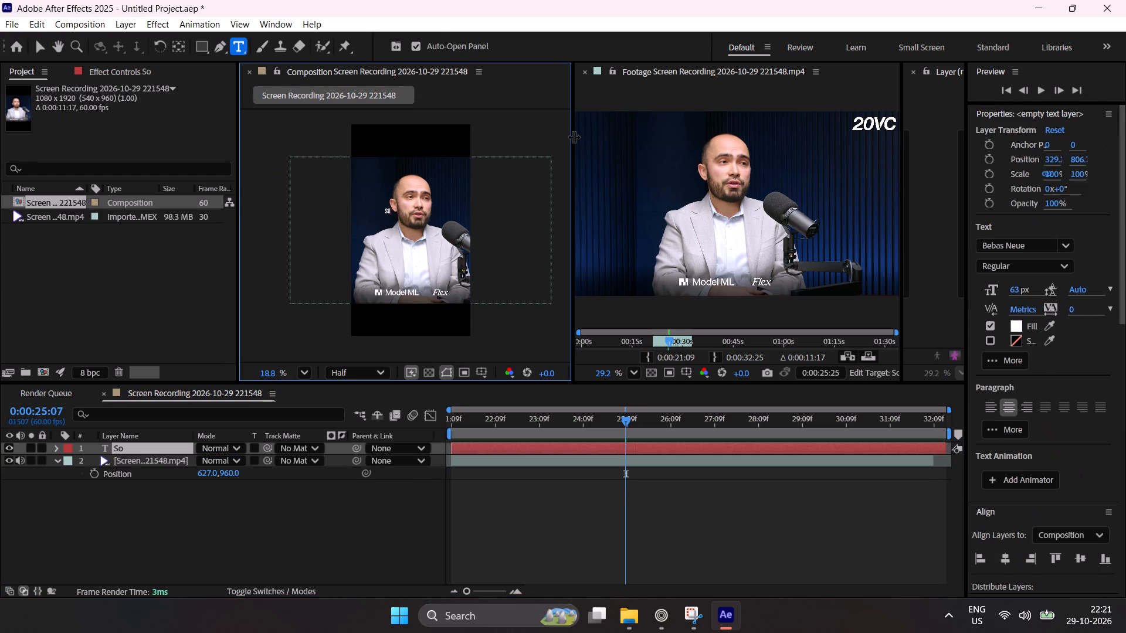
key(space)
text(internal)
key(Return)
text(usage of)
key(space)
key(m)
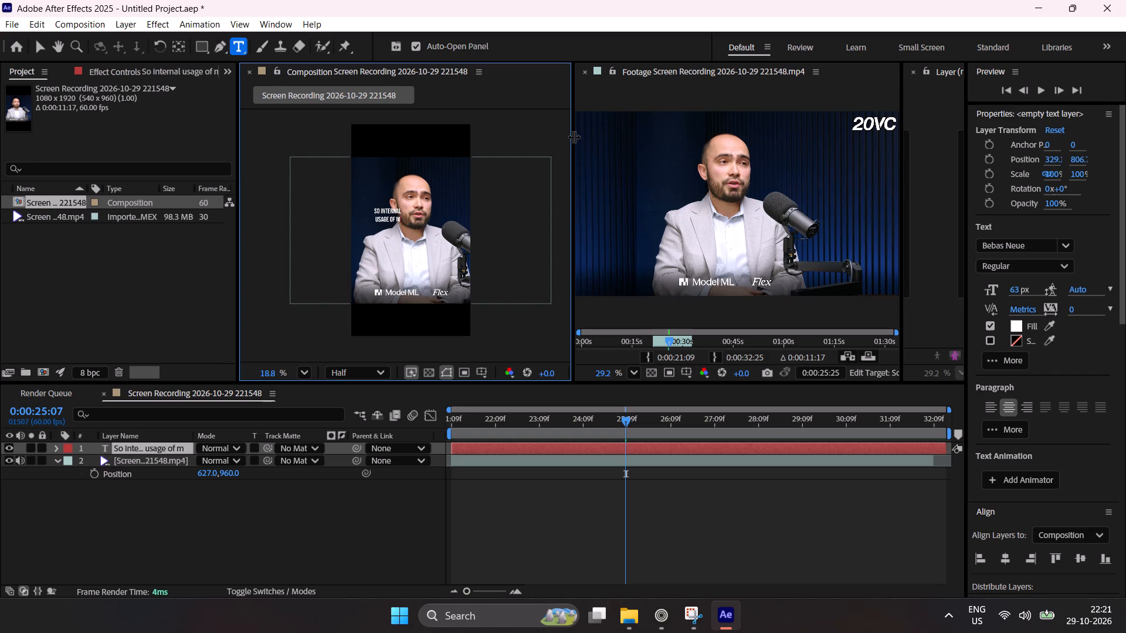
text(ode)
key(BackSpace)
key(BackSpace)
key(BackSpace)
key(BackSpace)
key(BackSpace)
key(Return)
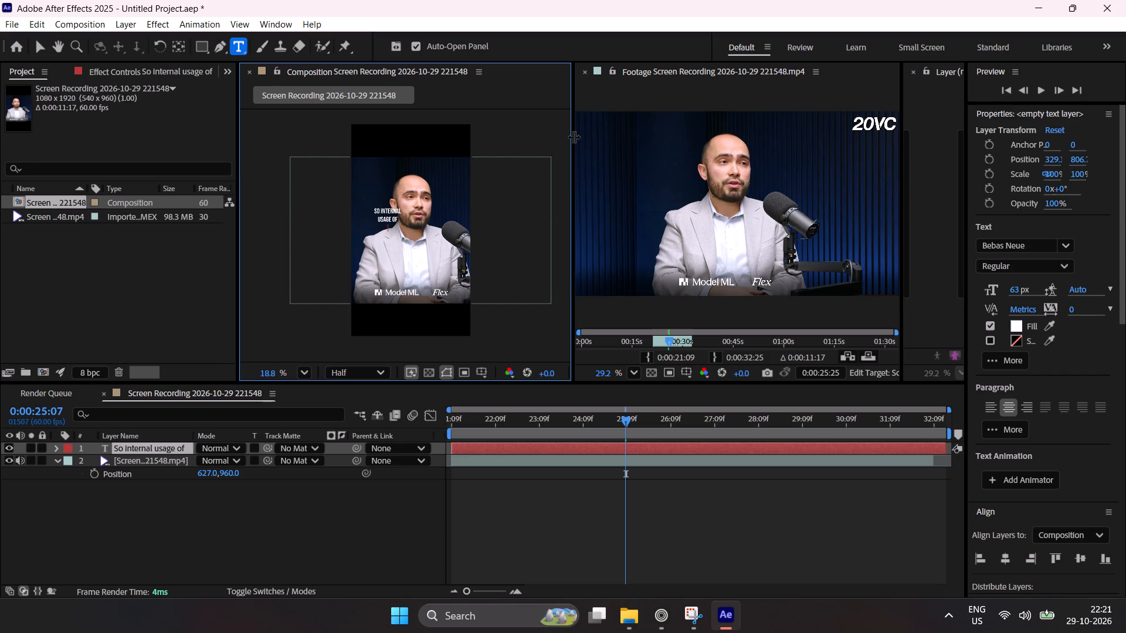
text(models)
key(s)
key(BackSpace)
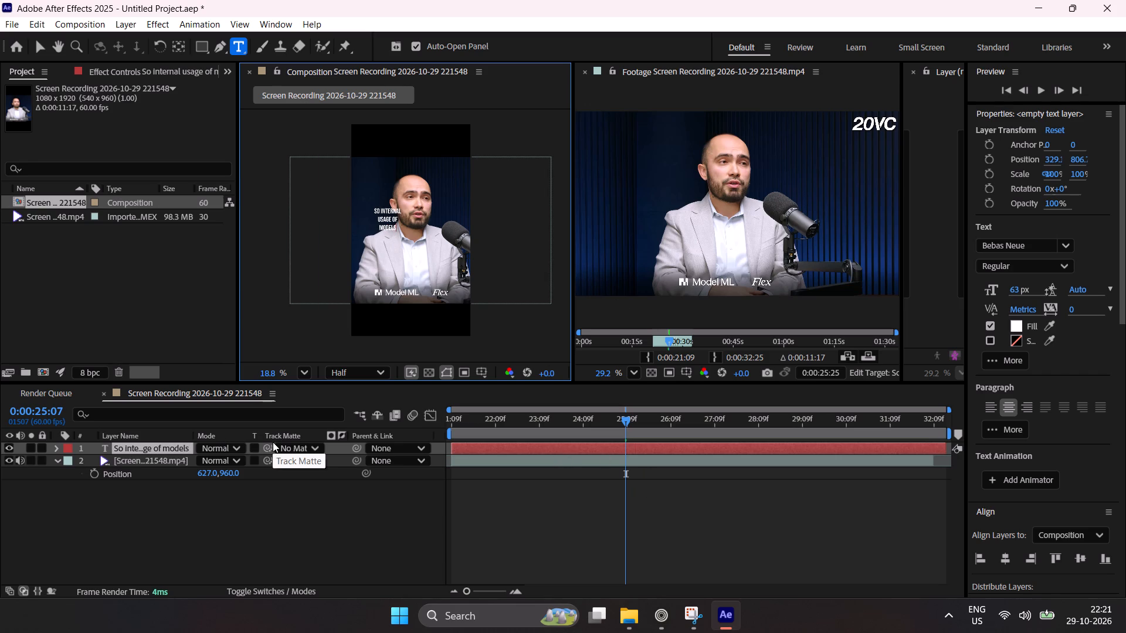
click(194, 533)
Scale the "So internal usage of models" caption layer to 207%.
click(147, 449)
key(s)
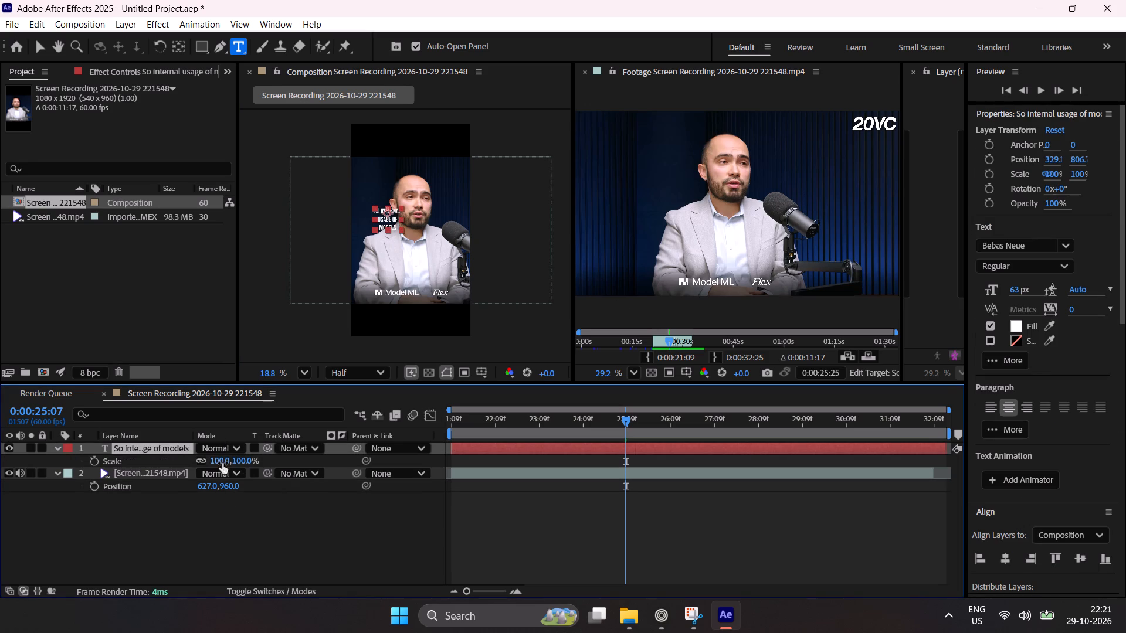
drag(218, 462, 291, 458)
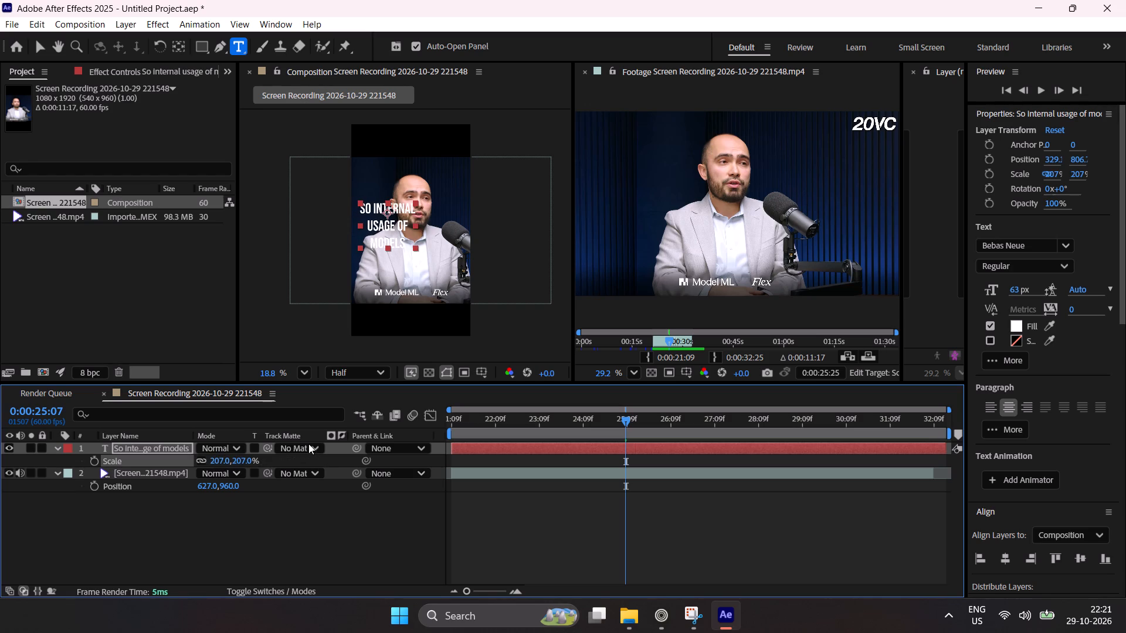
Move the caption onto the speaker's chest, centred in the frame at about 569, 1086.
scroll(496, 210, up, 2)
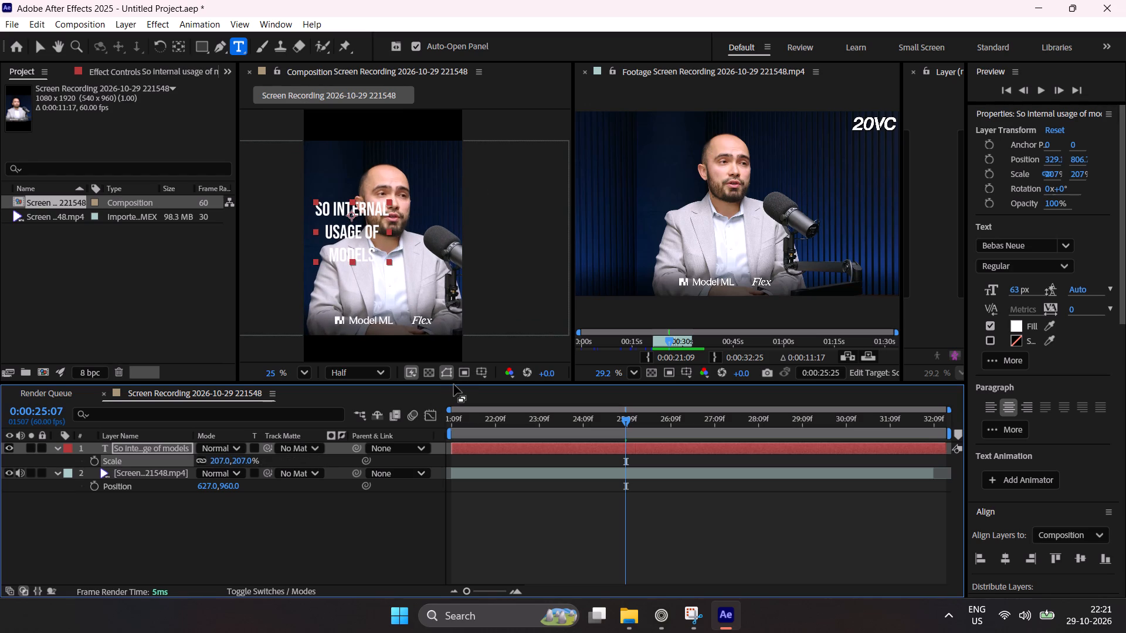
drag(455, 384, 456, 430)
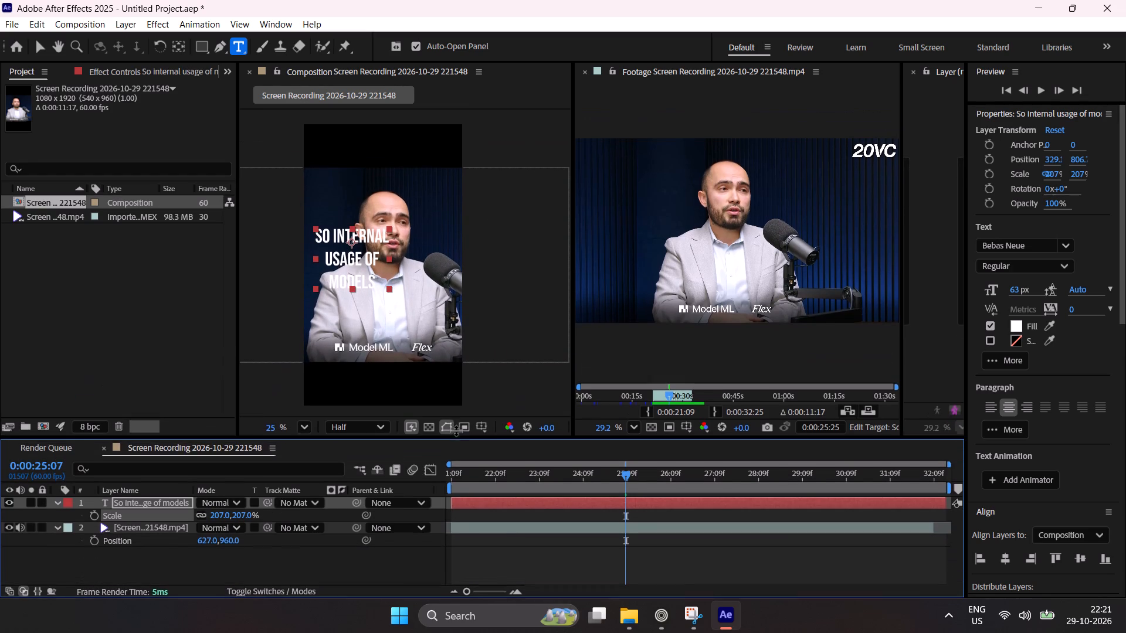
drag(456, 430, 457, 422)
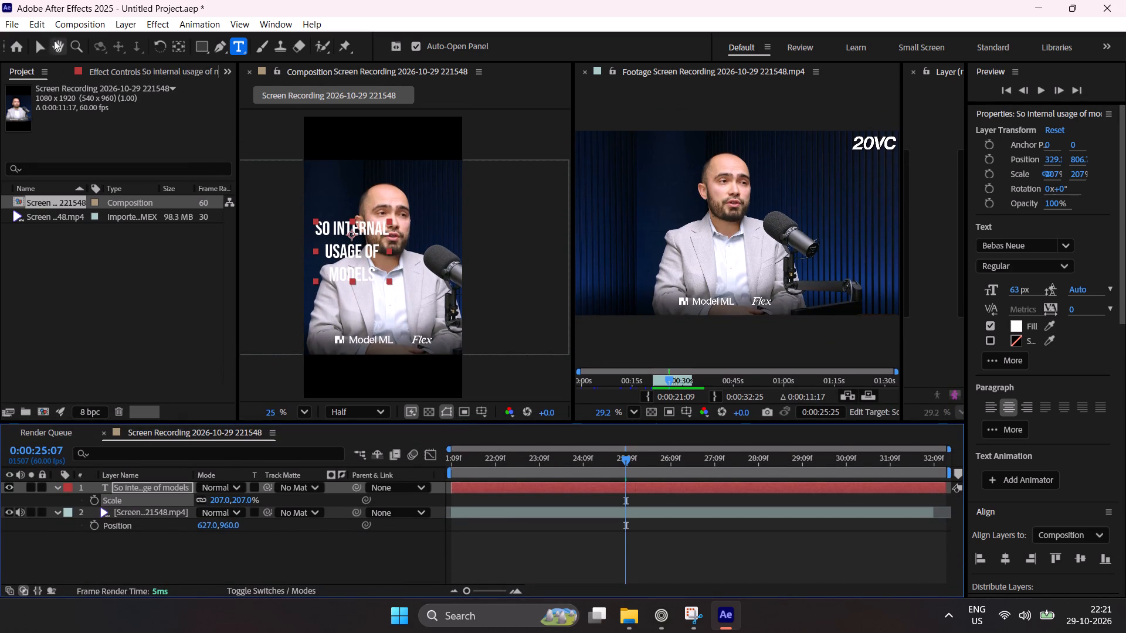
click(45, 43)
drag(358, 261, 392, 286)
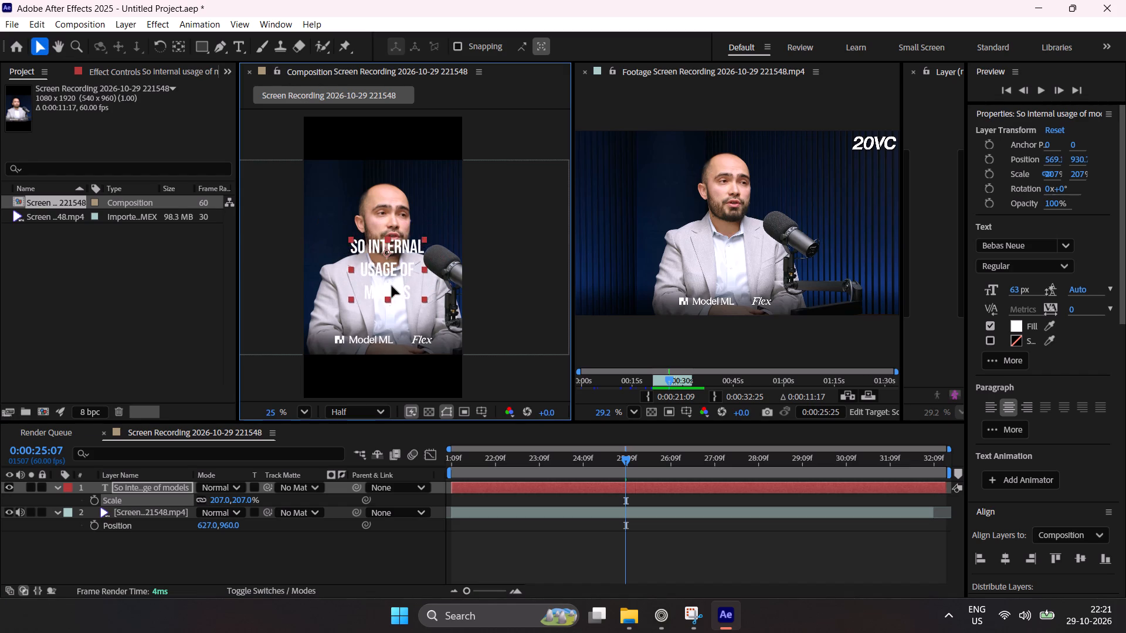
drag(392, 286, 392, 302)
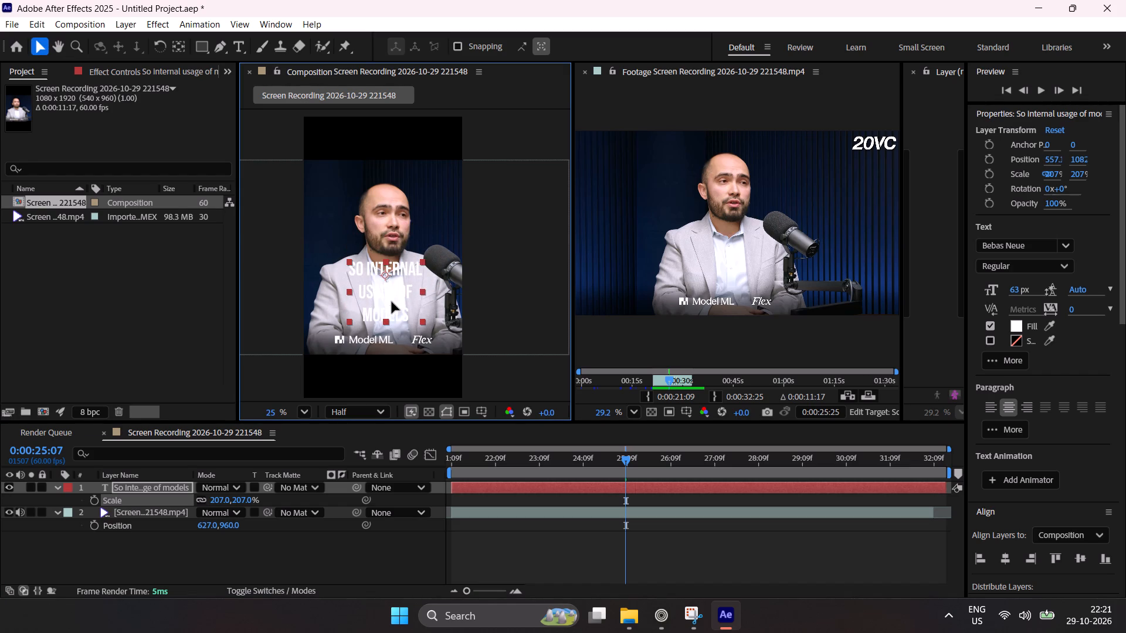
drag(392, 302, 394, 302)
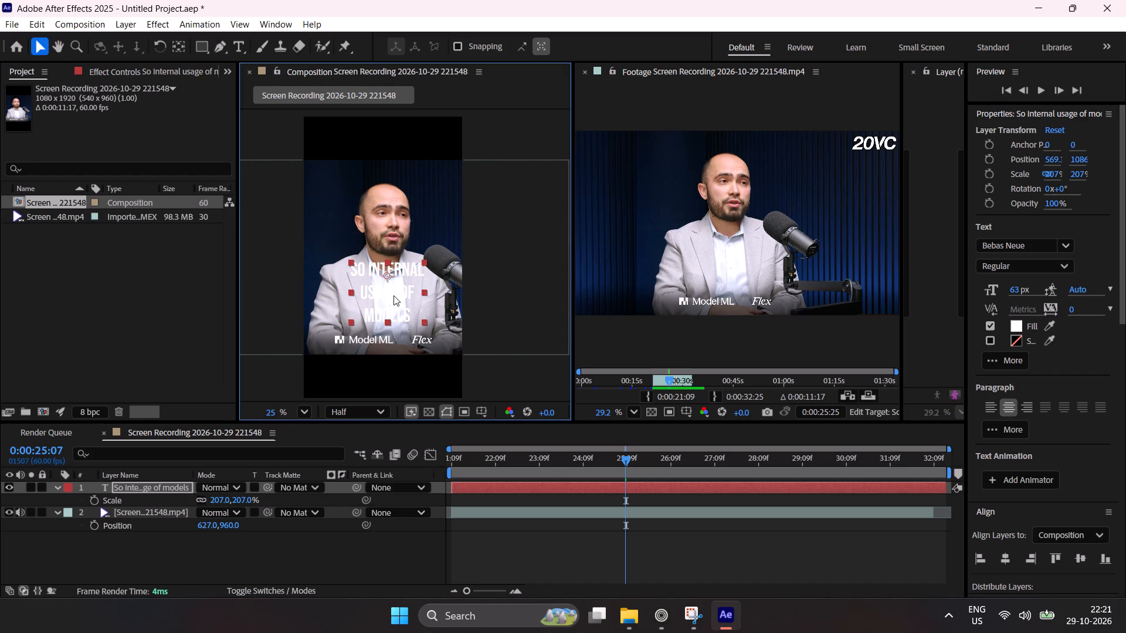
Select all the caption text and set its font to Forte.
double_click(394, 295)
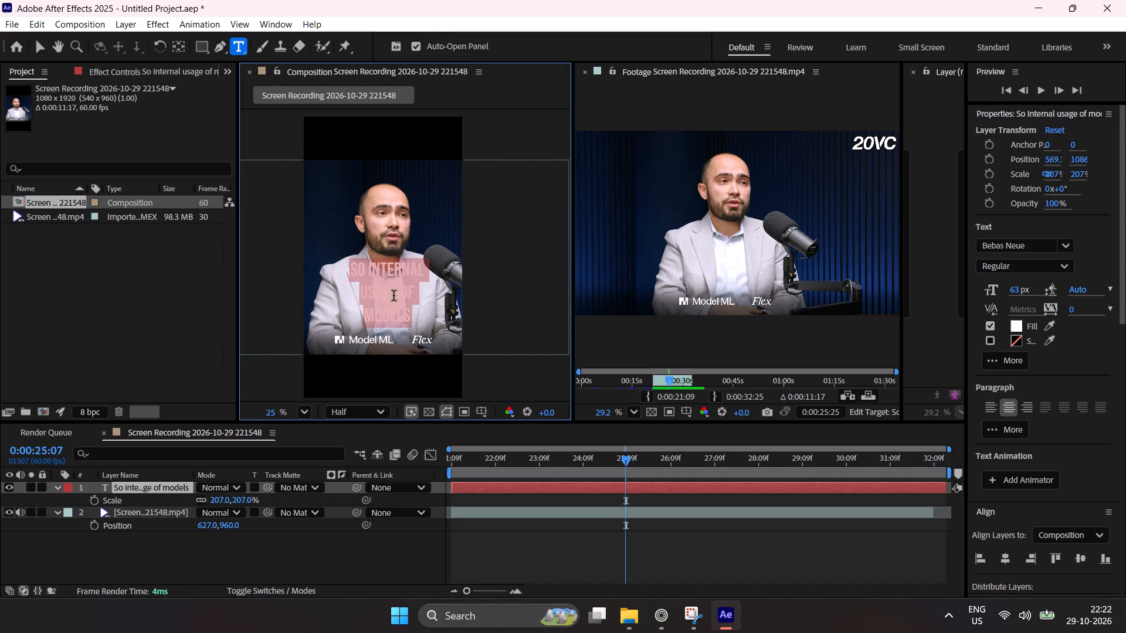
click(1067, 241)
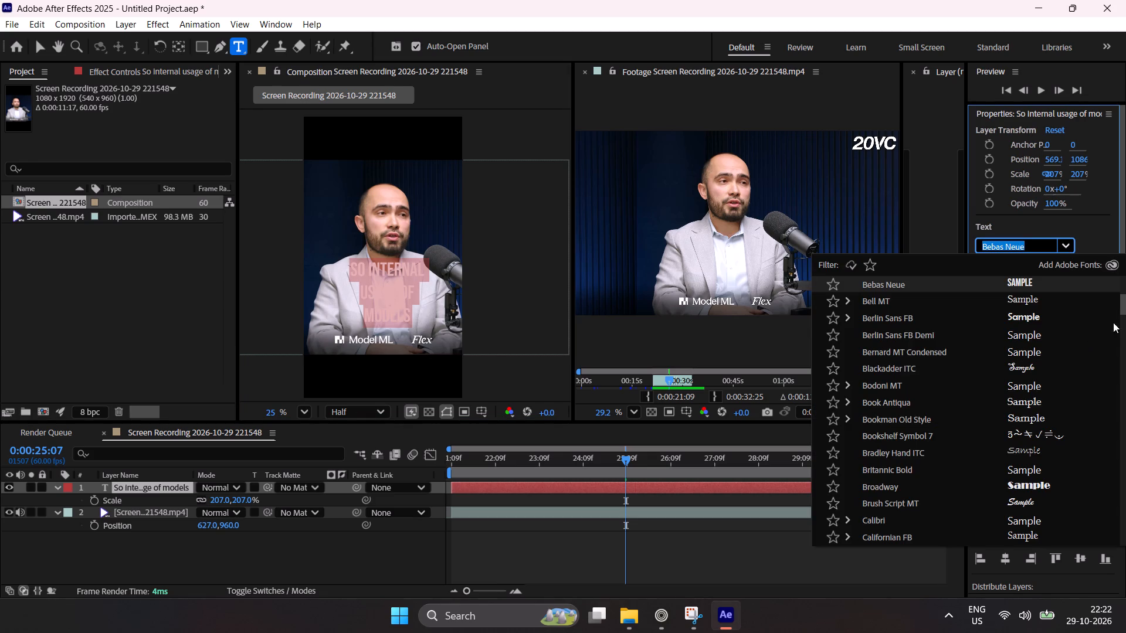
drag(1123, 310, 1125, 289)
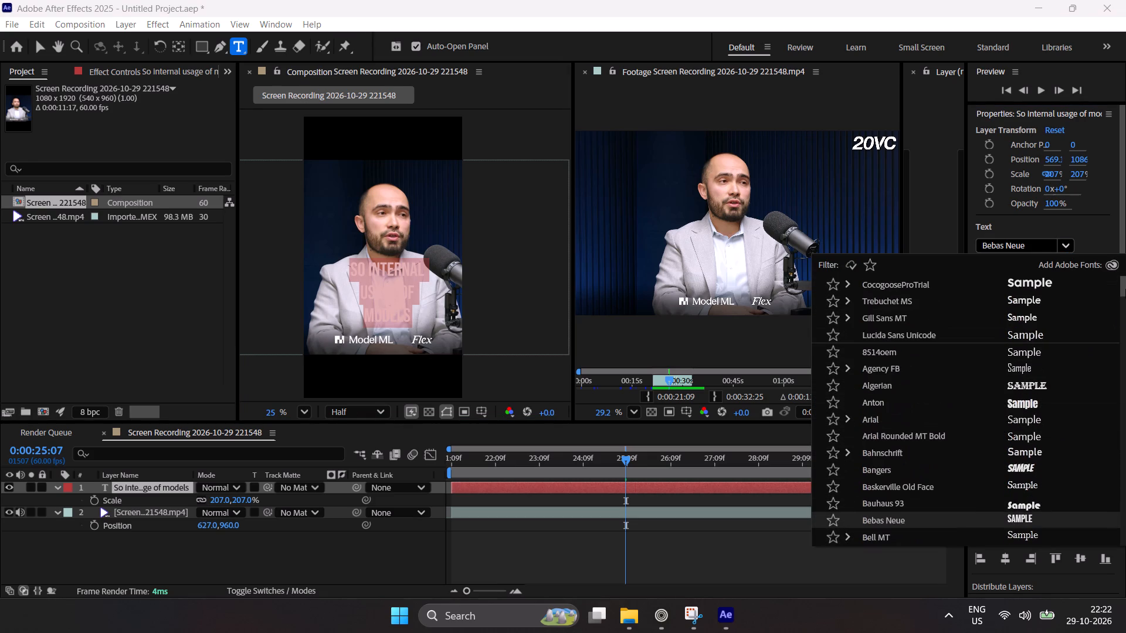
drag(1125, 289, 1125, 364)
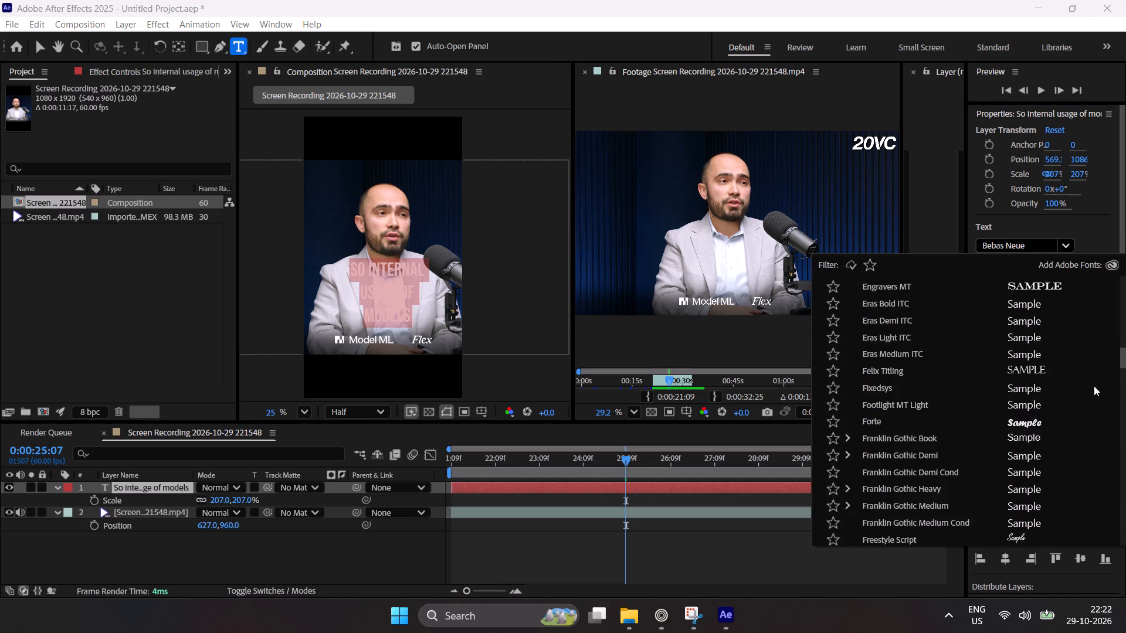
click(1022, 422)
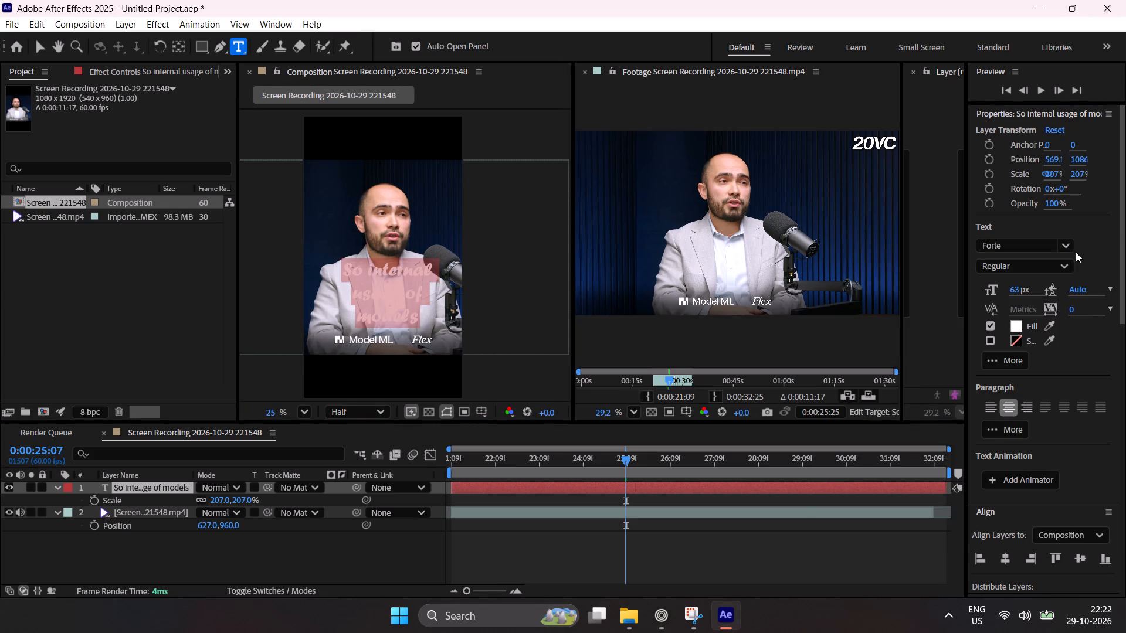
Change the caption's font to Microsoft PhagsPa.
click(1066, 245)
drag(1123, 366, 1117, 397)
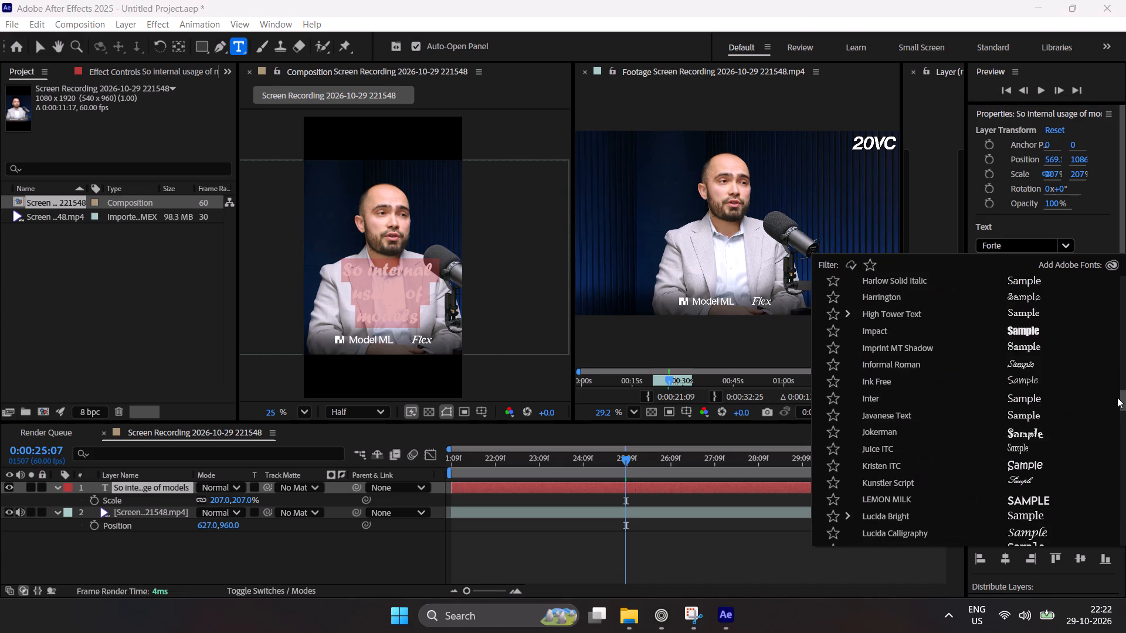
drag(1117, 397, 1117, 412)
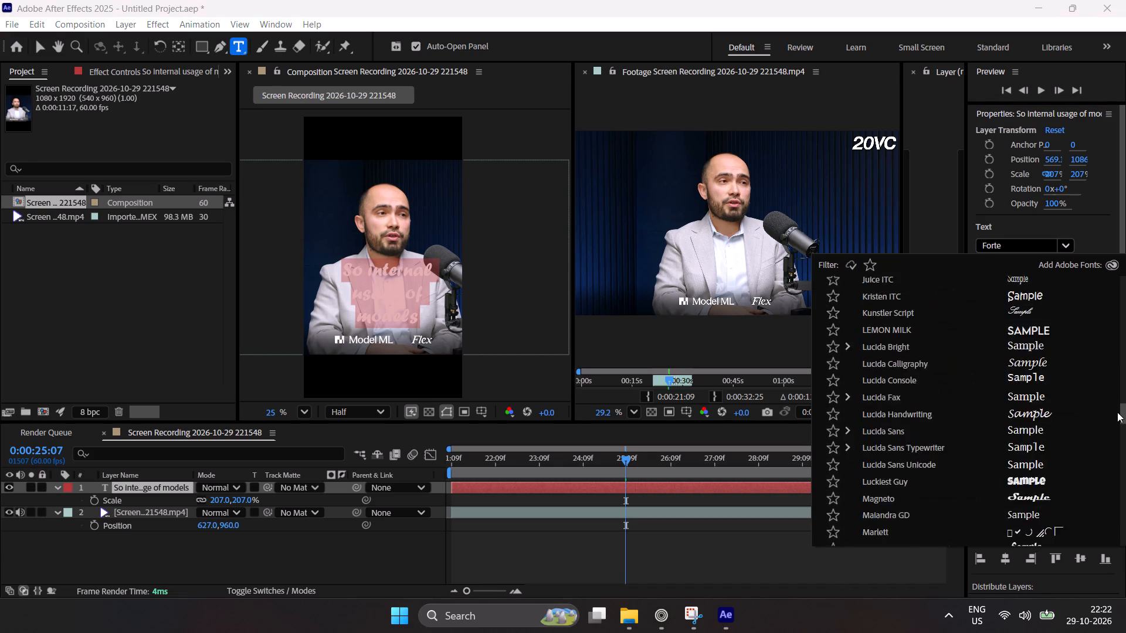
drag(1117, 412, 1118, 424)
drag(1118, 424, 1118, 432)
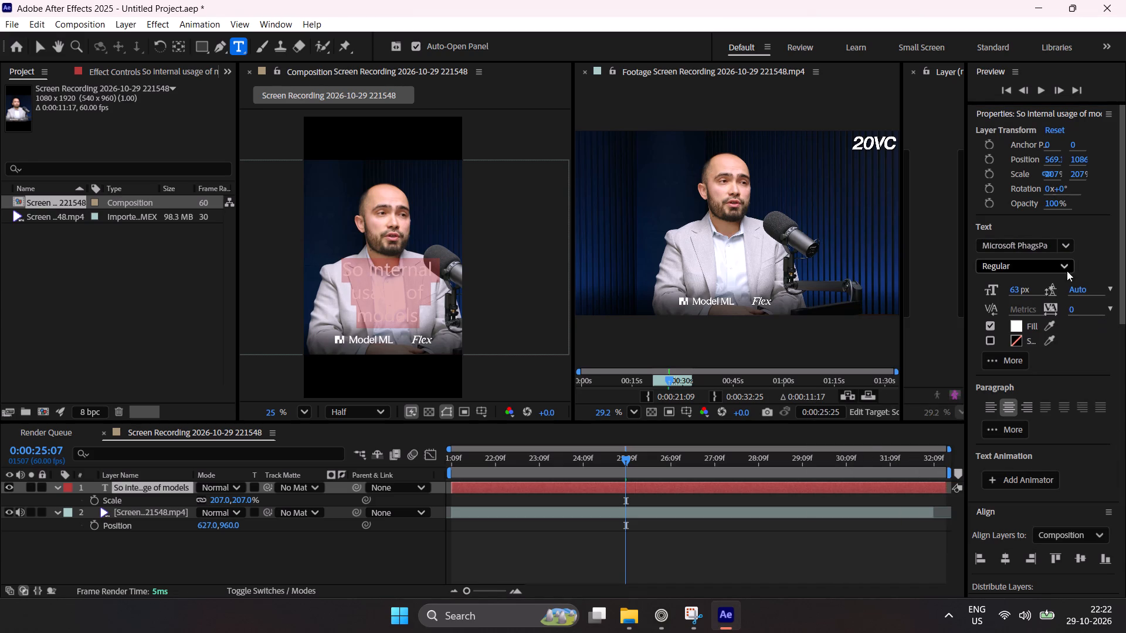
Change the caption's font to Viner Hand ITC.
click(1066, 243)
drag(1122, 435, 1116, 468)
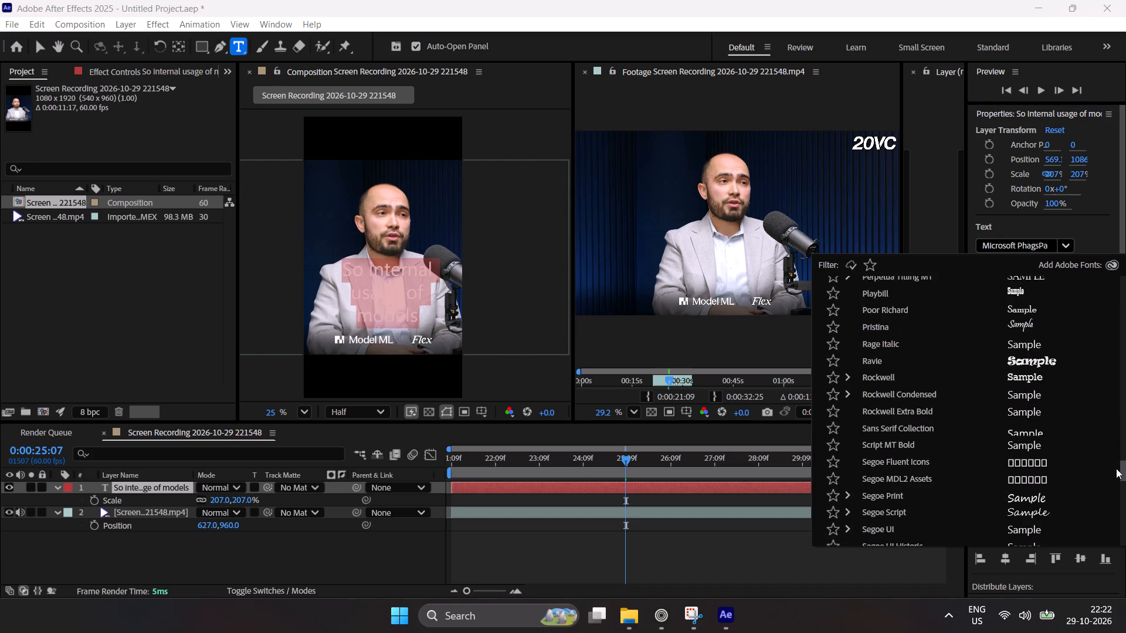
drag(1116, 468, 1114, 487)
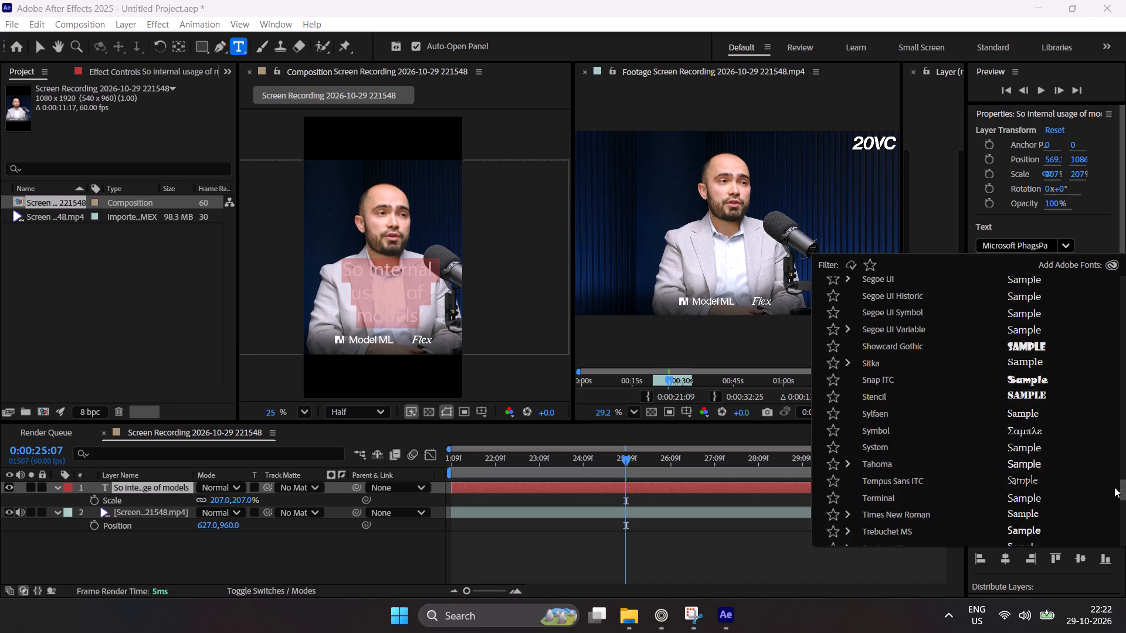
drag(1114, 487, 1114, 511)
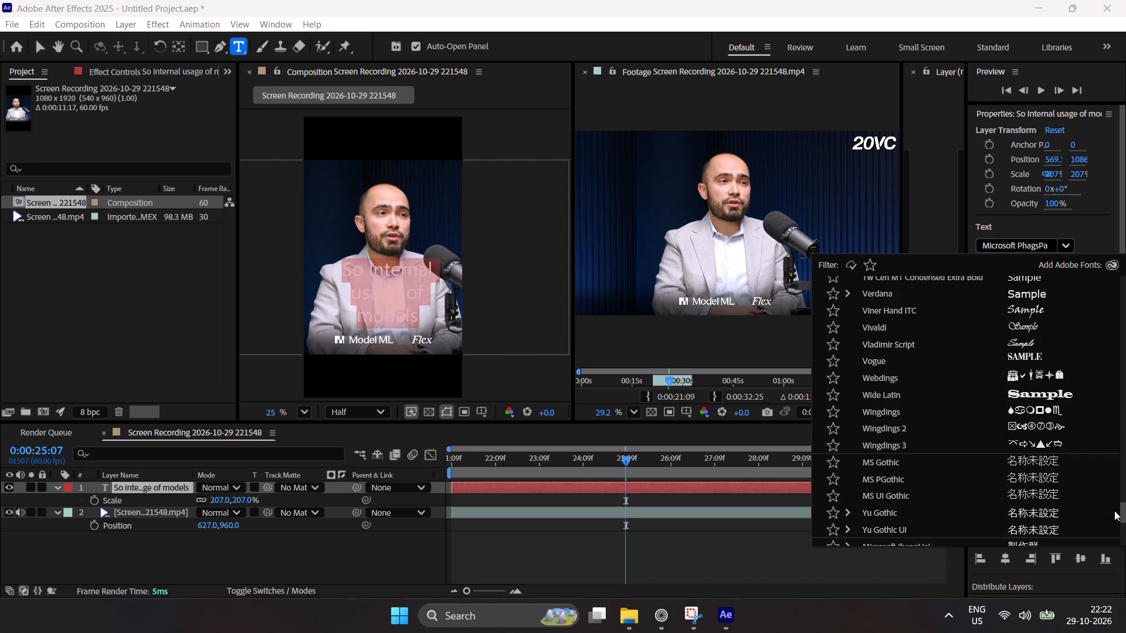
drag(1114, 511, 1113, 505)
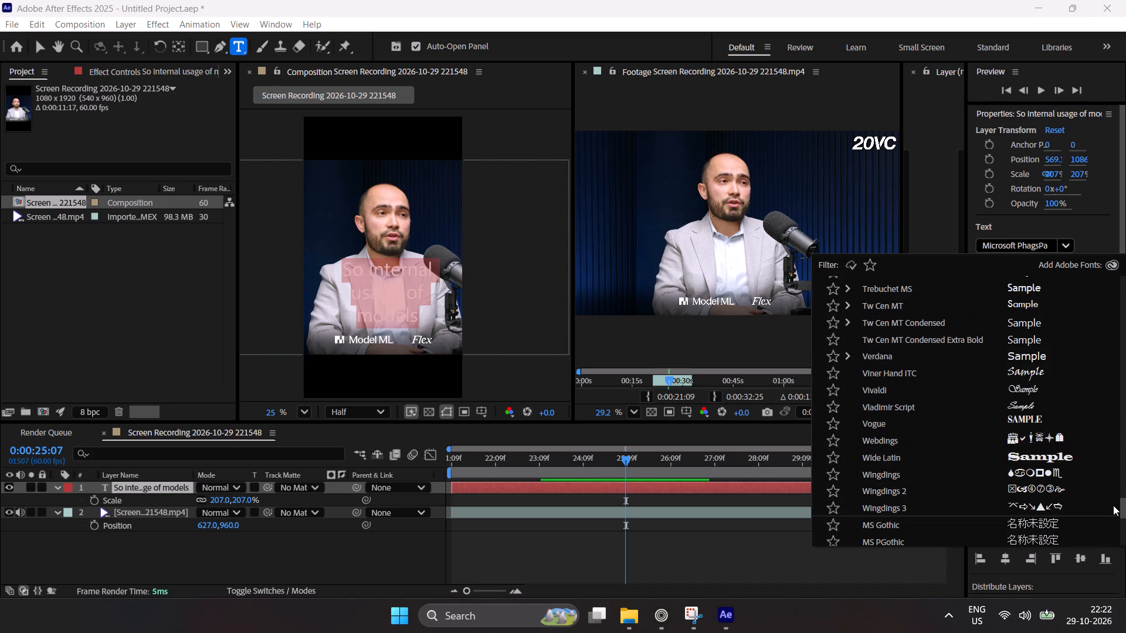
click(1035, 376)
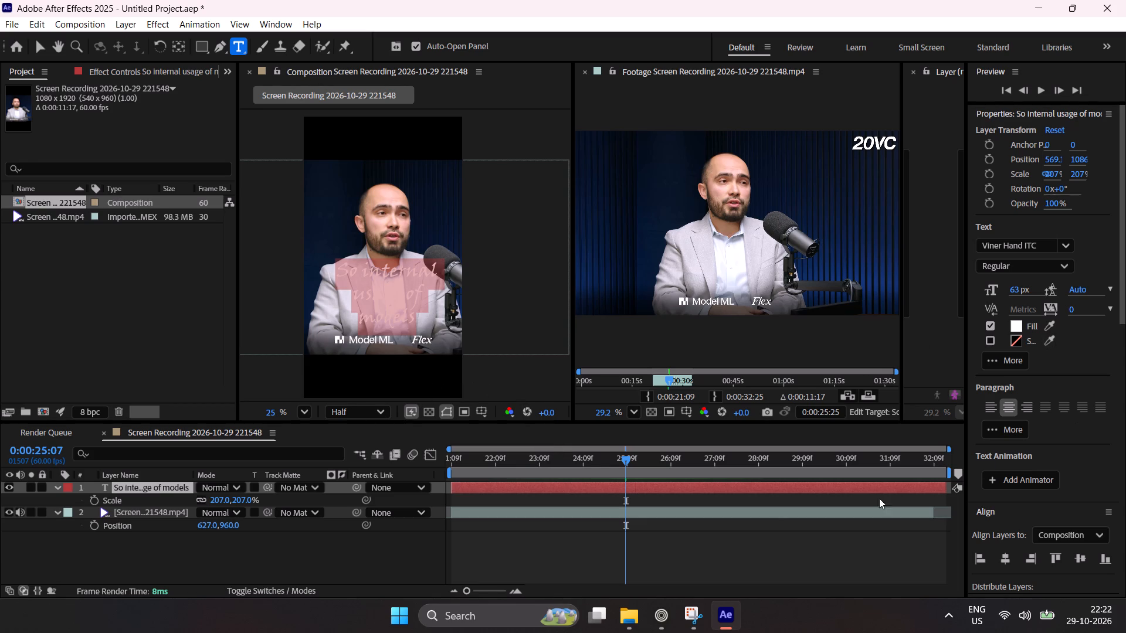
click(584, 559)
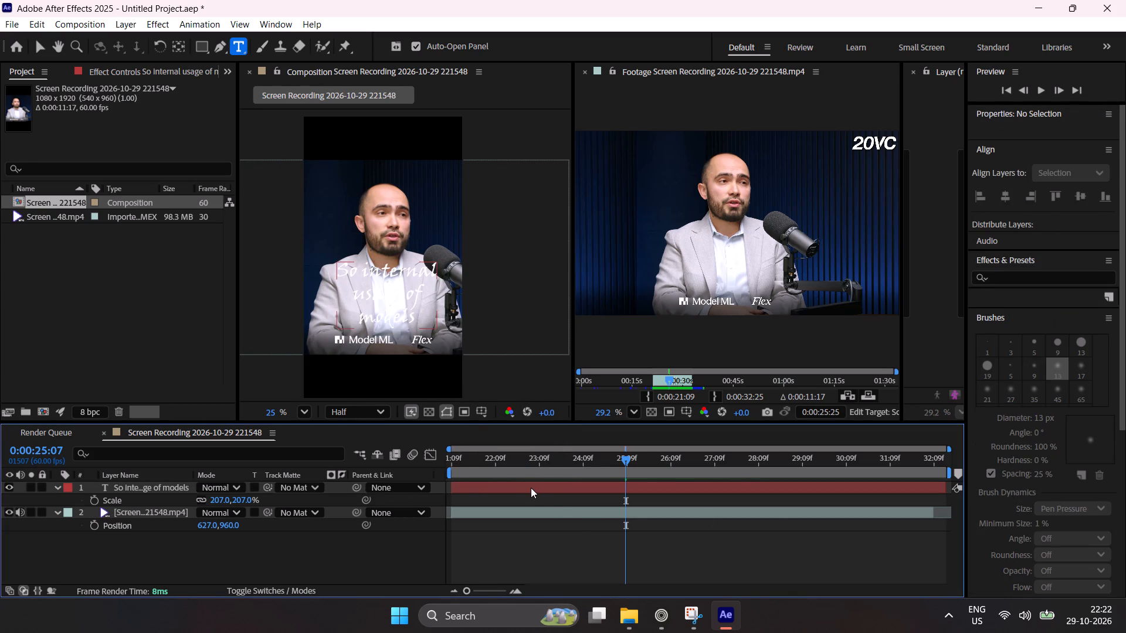
Select all the caption text and set its font to CocogooseProTrial in the Darkmode style.
double_click(531, 488)
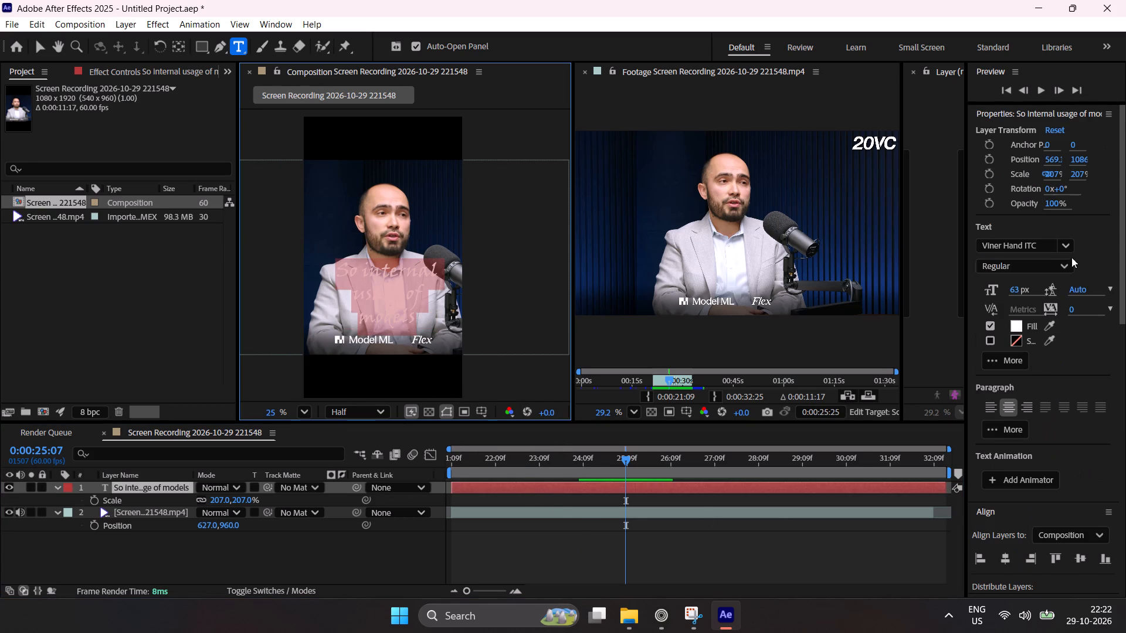
click(1061, 247)
drag(1121, 513, 1122, 492)
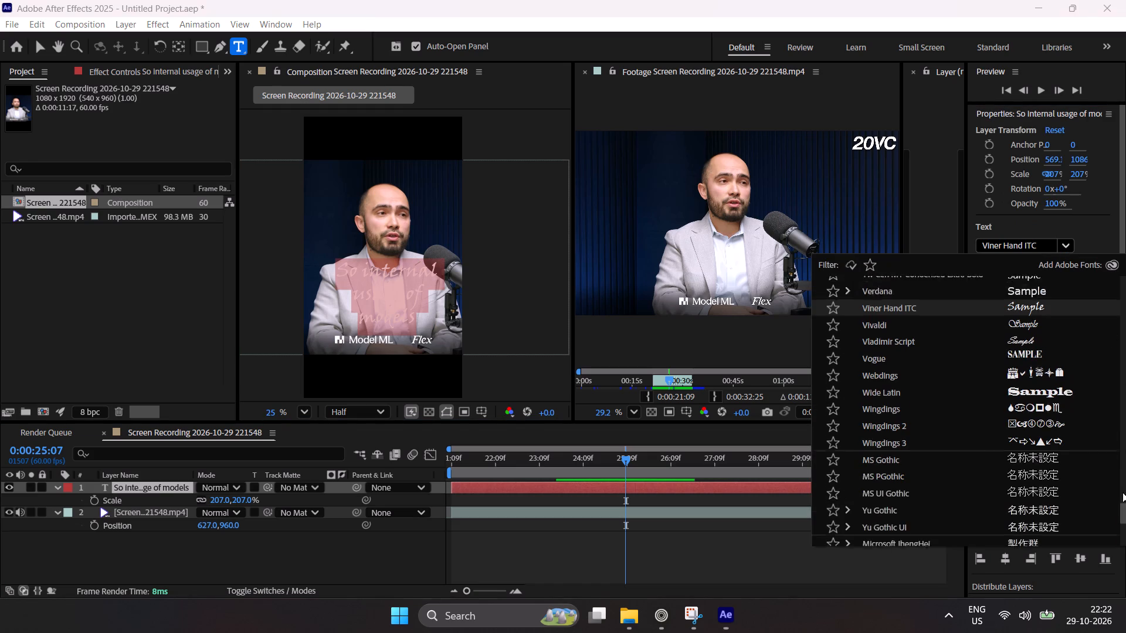
drag(1122, 492, 1114, 278)
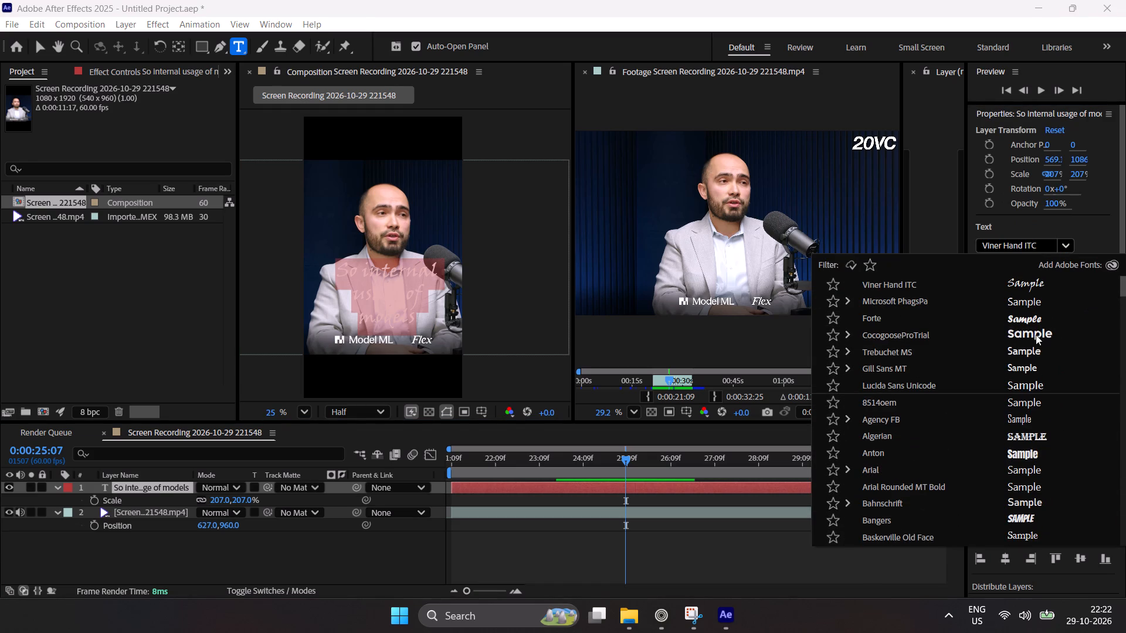
click(1030, 338)
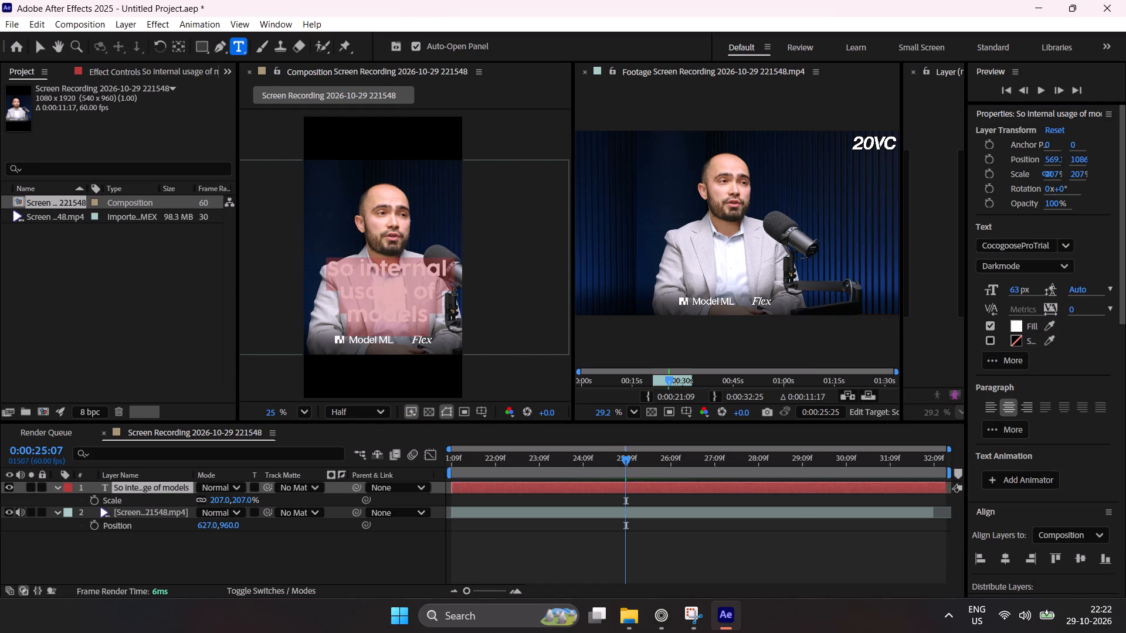
Tighten the line spacing of the whole caption to 57 px.
click(338, 291)
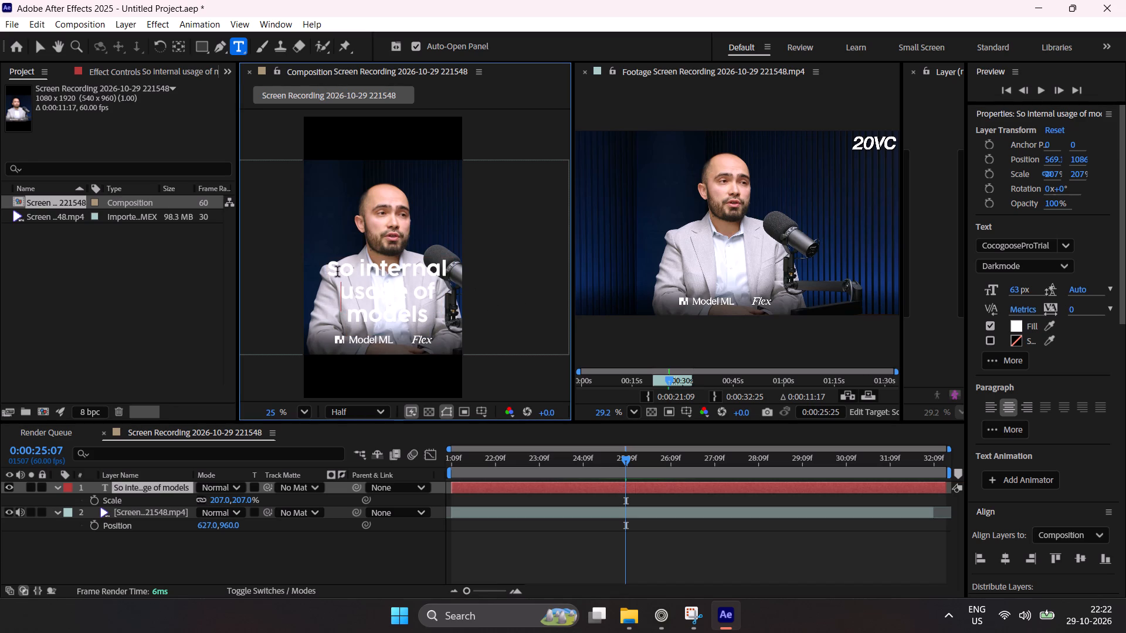
drag(333, 268, 436, 318)
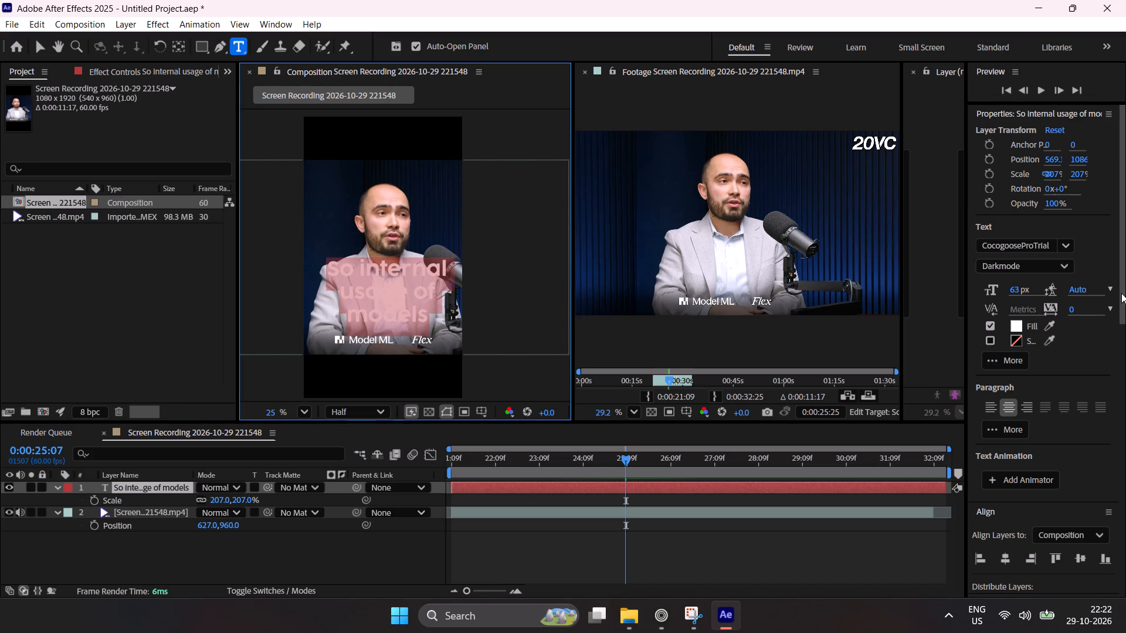
click(1081, 287)
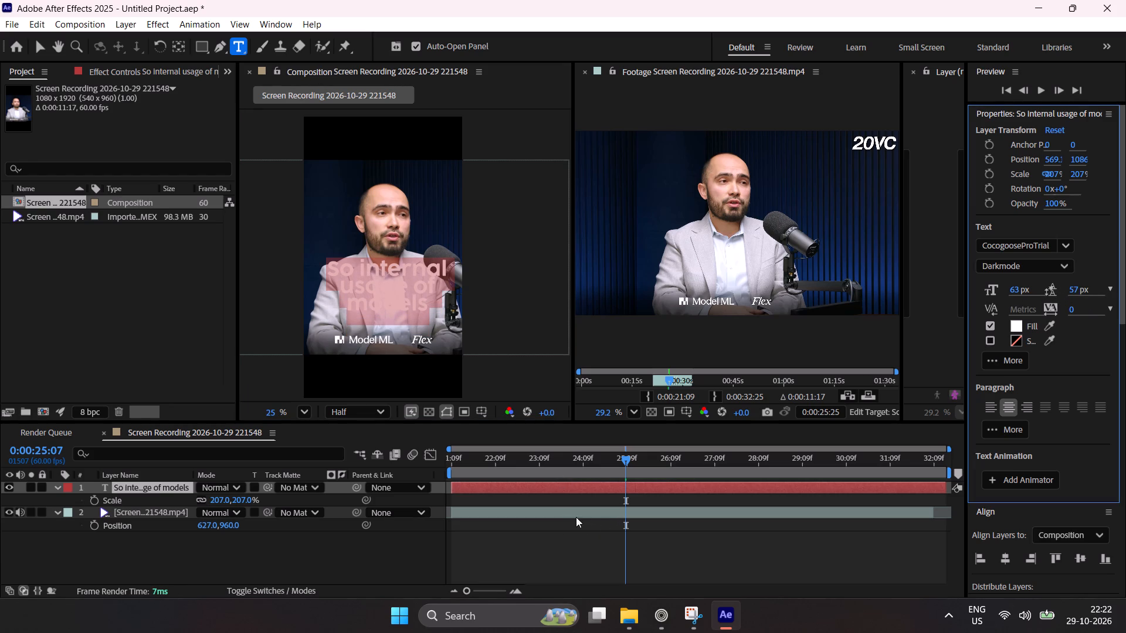
click(582, 484)
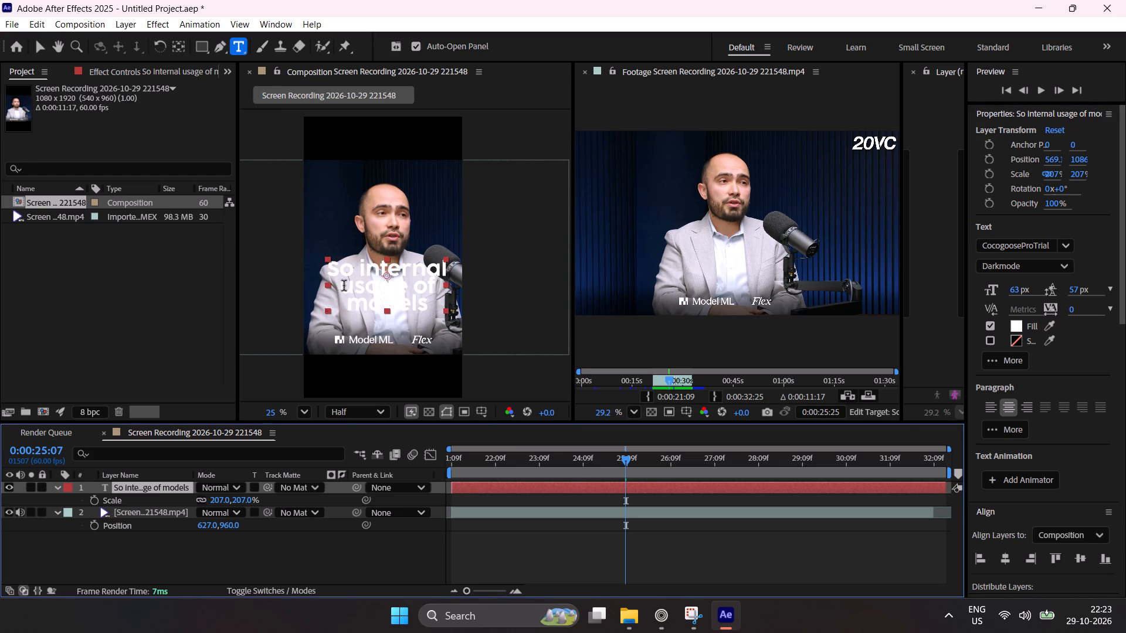
Set only the word "internal" in the caption to Viner Hand ITC and make it slightly larger.
drag(361, 268, 456, 268)
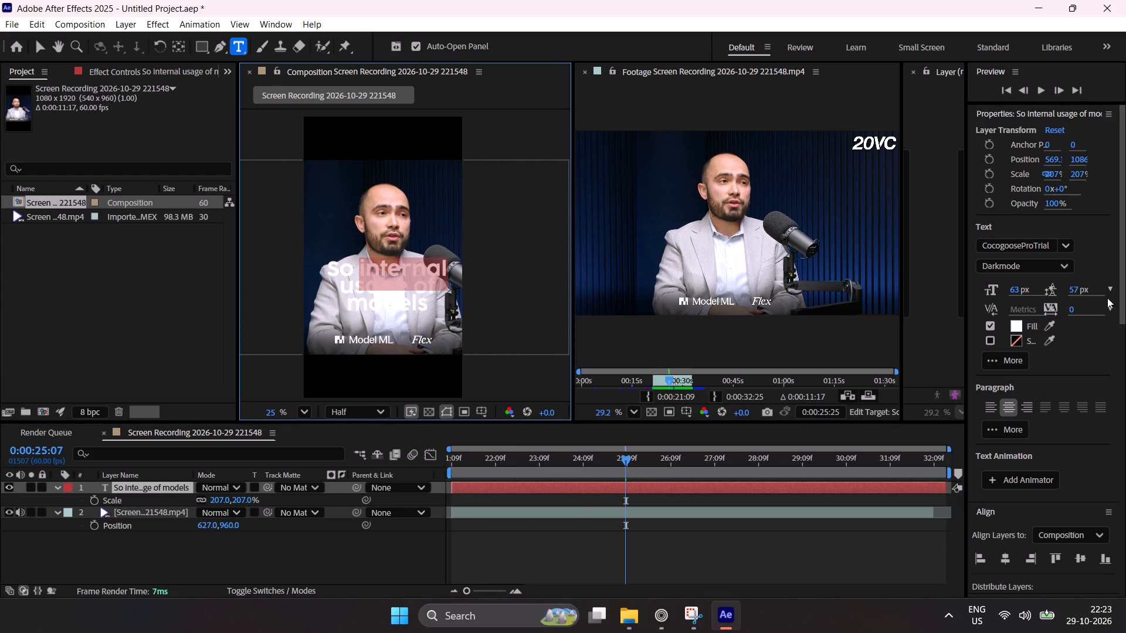
click(1064, 243)
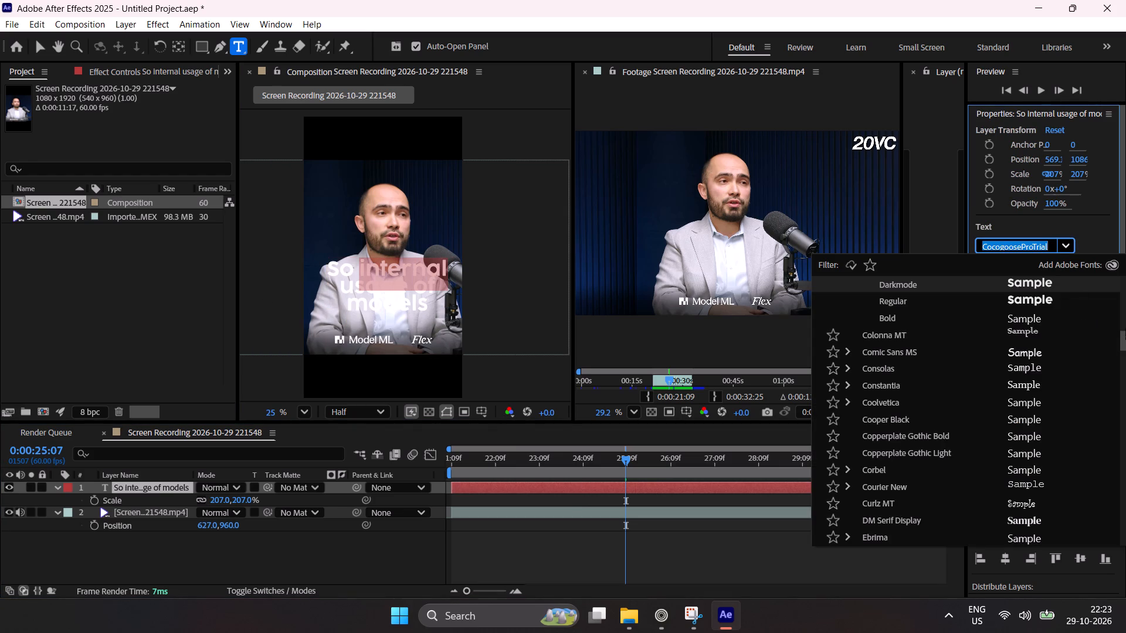
drag(1121, 336, 1124, 280)
click(1014, 304)
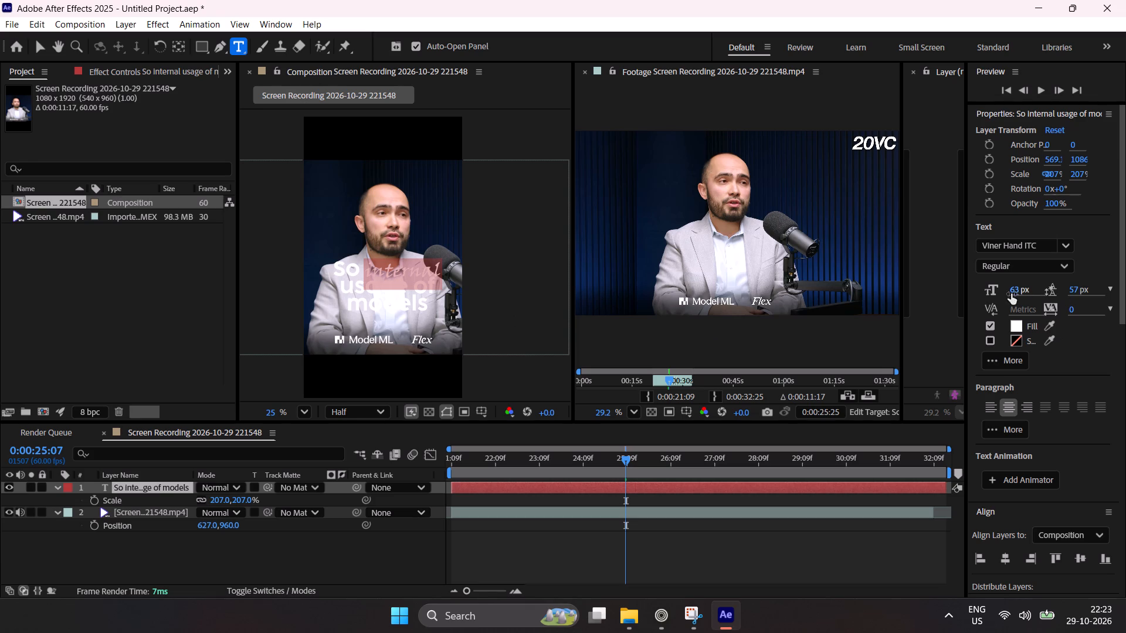
drag(1010, 293, 1034, 289)
drag(1016, 288, 1033, 288)
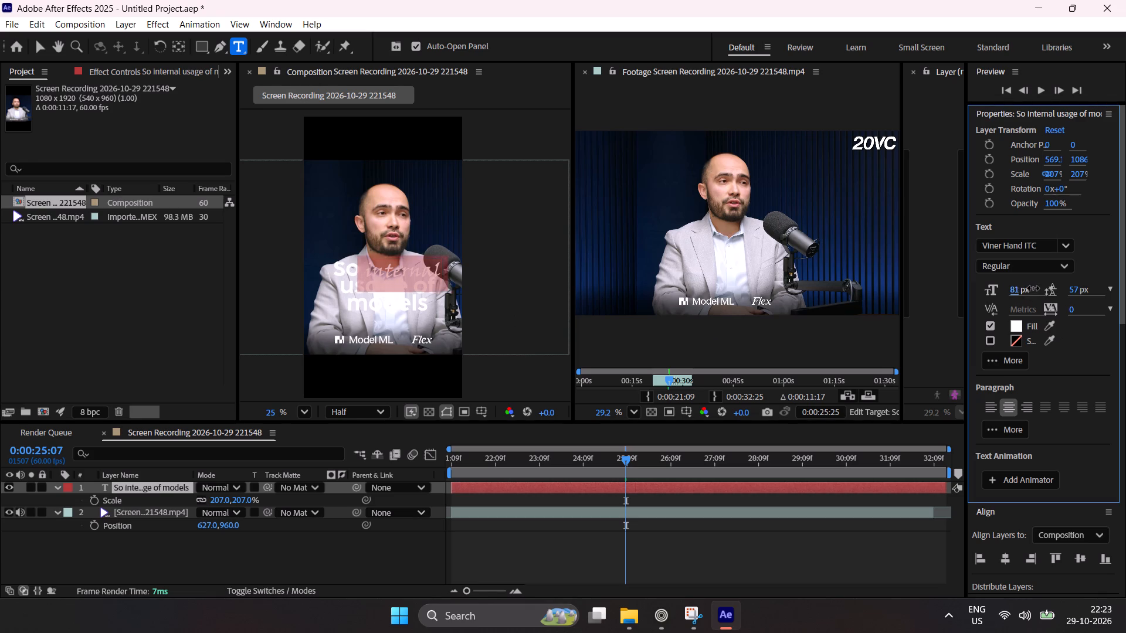
drag(1033, 288, 1028, 289)
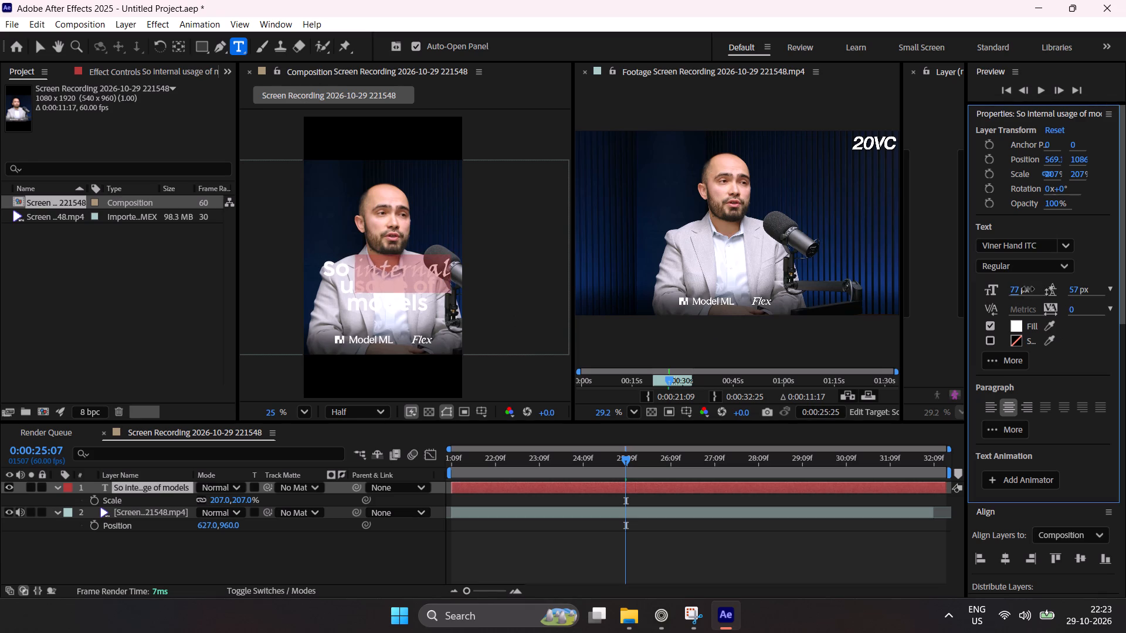
drag(1028, 289, 1025, 288)
click(632, 577)
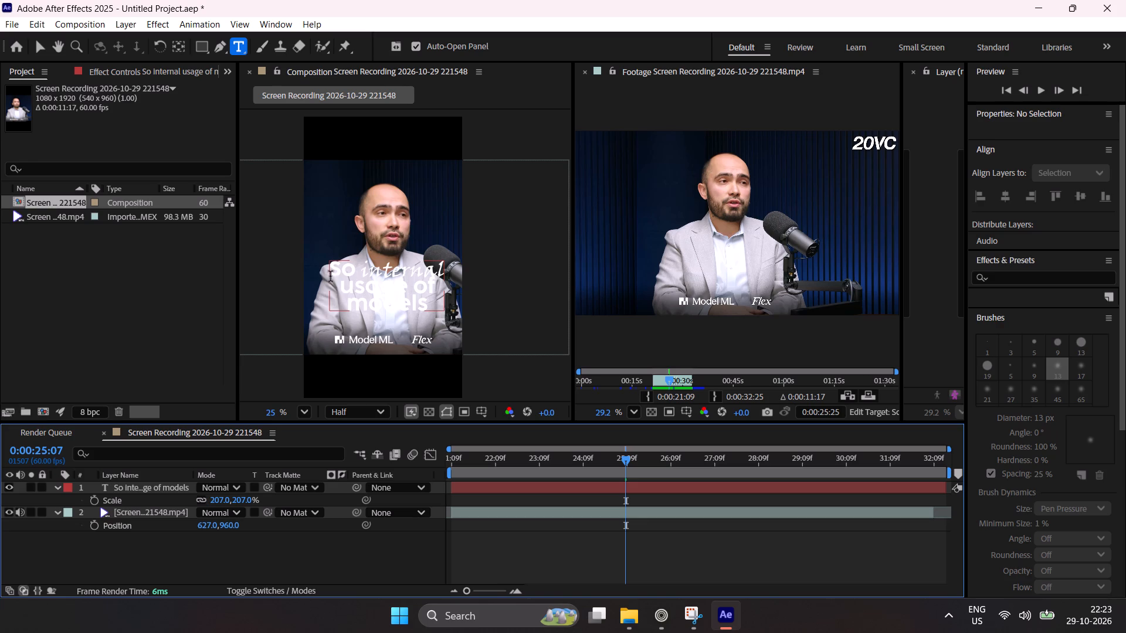
drag(331, 270, 469, 325)
click(561, 543)
Return to the clip's start at 0:00:21:09 and apply the Deep Glow 2 effect to the caption layer.
drag(508, 463, 306, 496)
double_click(534, 483)
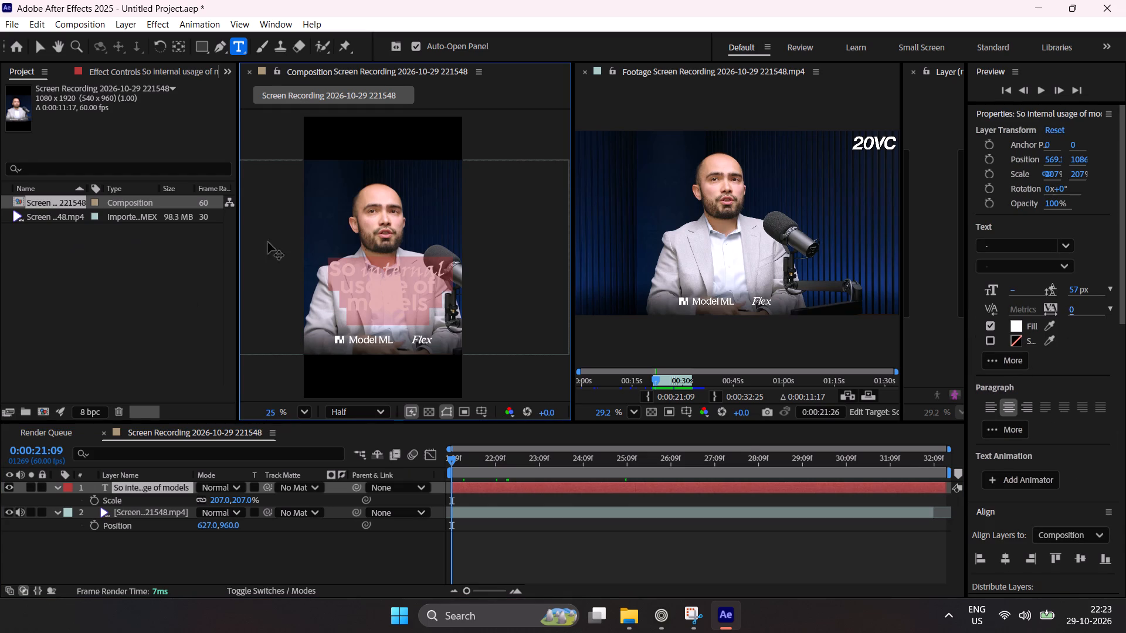
drag(1122, 250, 1125, 332)
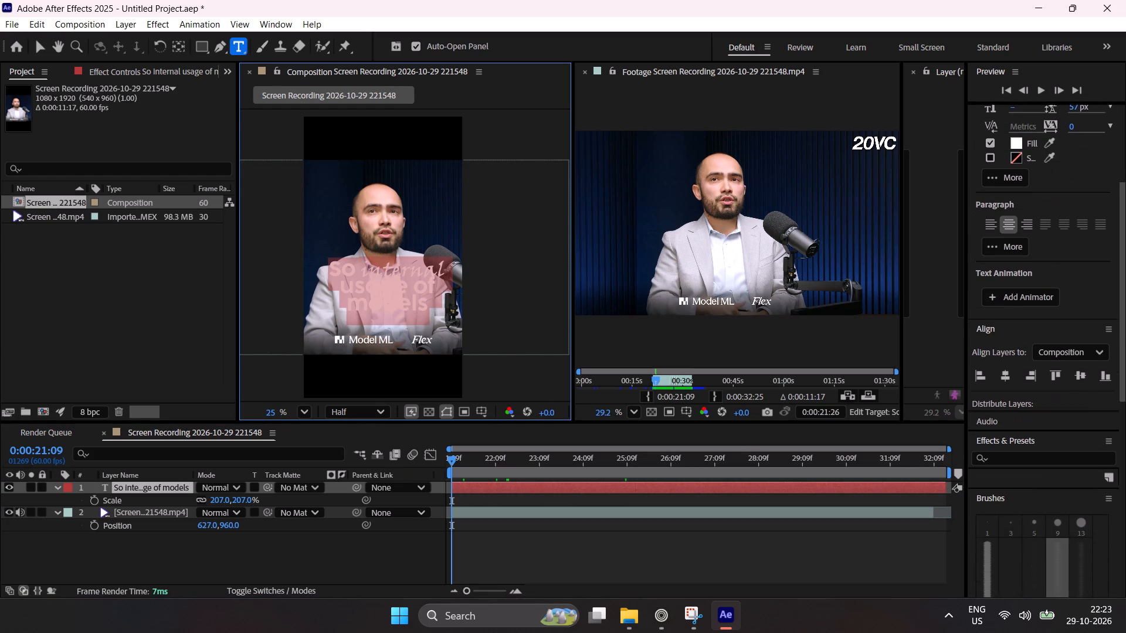
drag(1125, 332, 1125, 332)
click(1036, 457)
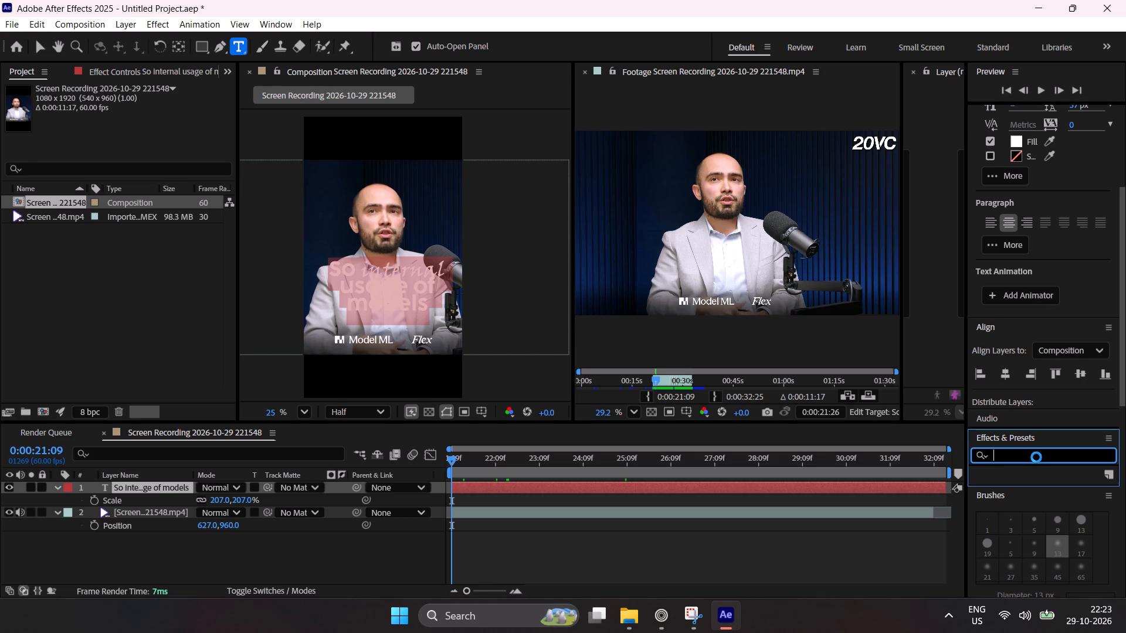
text(deep)
double_click(1034, 519)
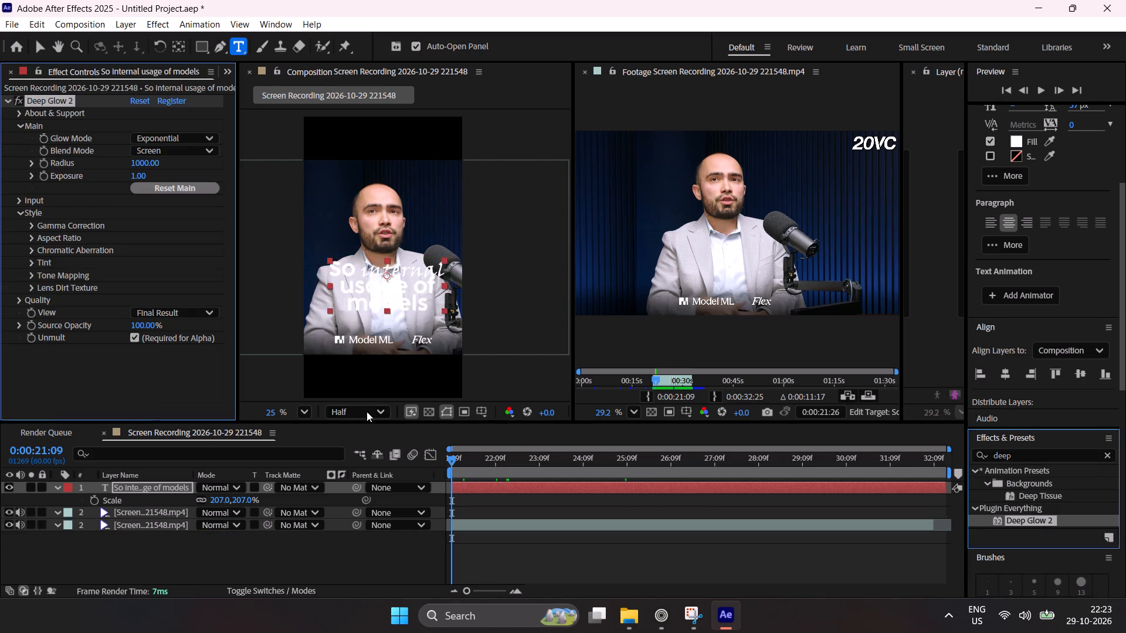
Set the caption's Deep Glow 2 radius to 250 and exposure to 0.2.
click(144, 165)
text(250)
key(Return)
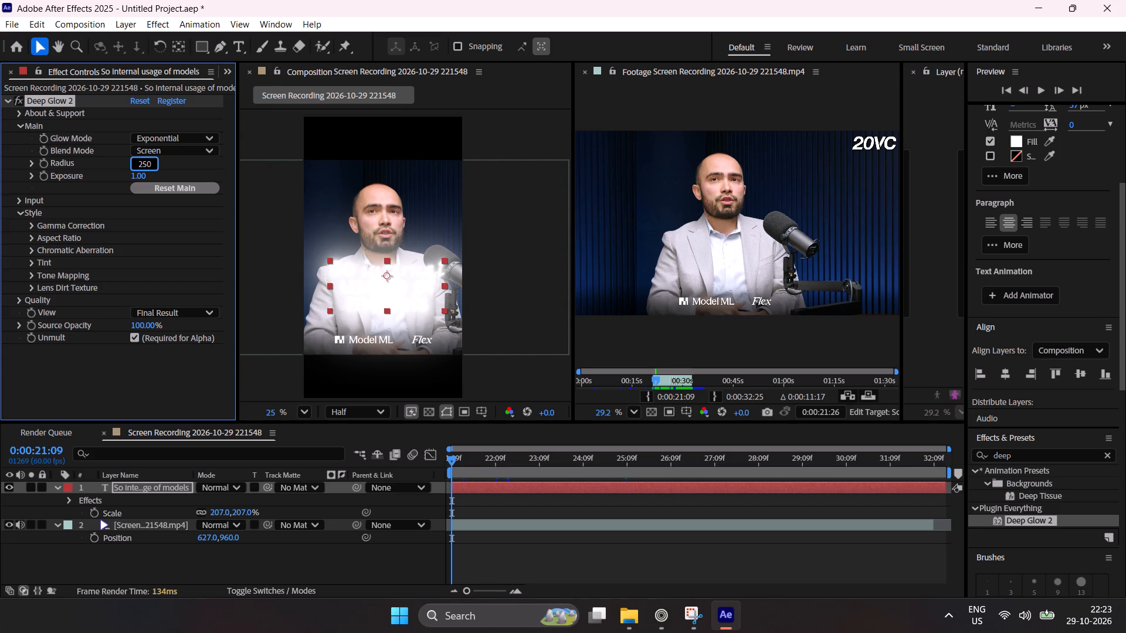
click(146, 178)
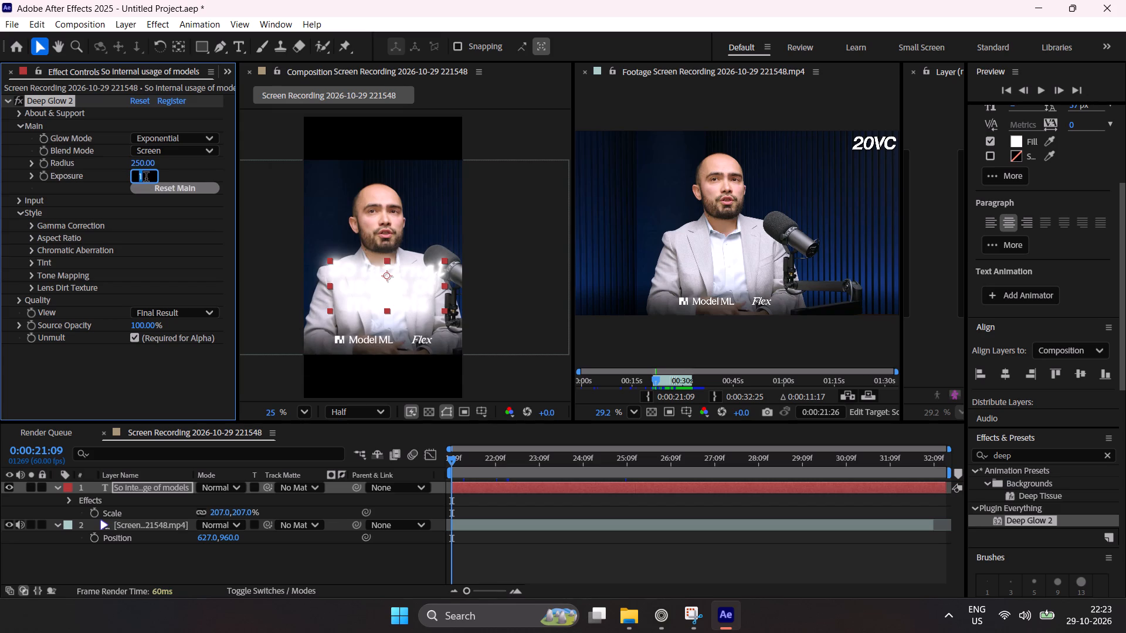
text(0.2)
key(Return)
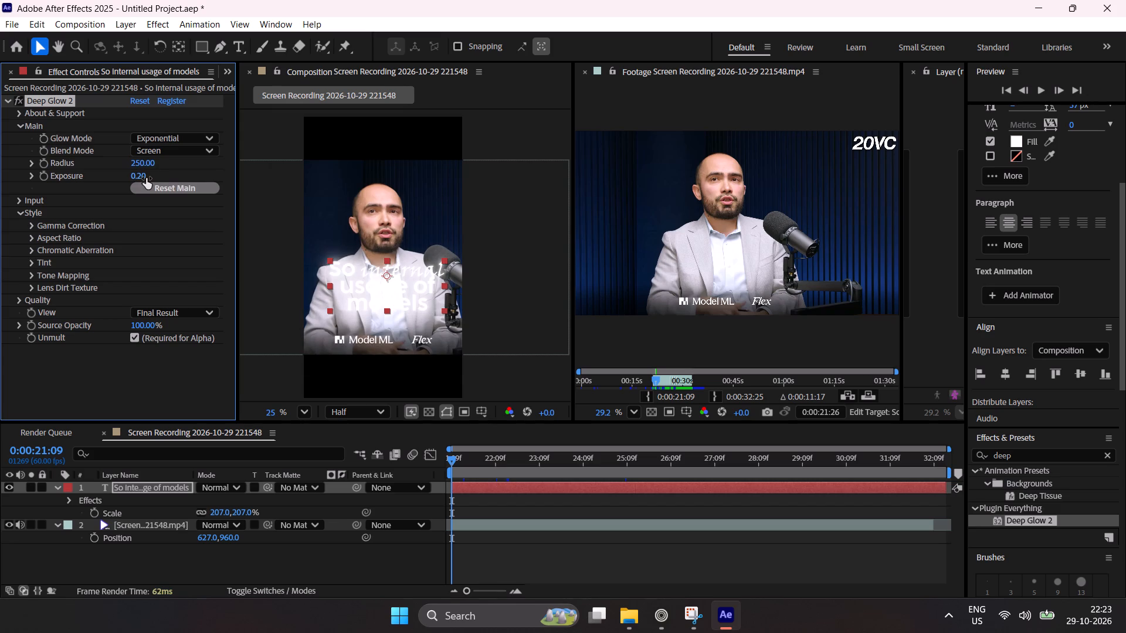
Apply the Perspective Drop Shadow effect to the caption layer and set its shadow opacity to 100%.
click(651, 483)
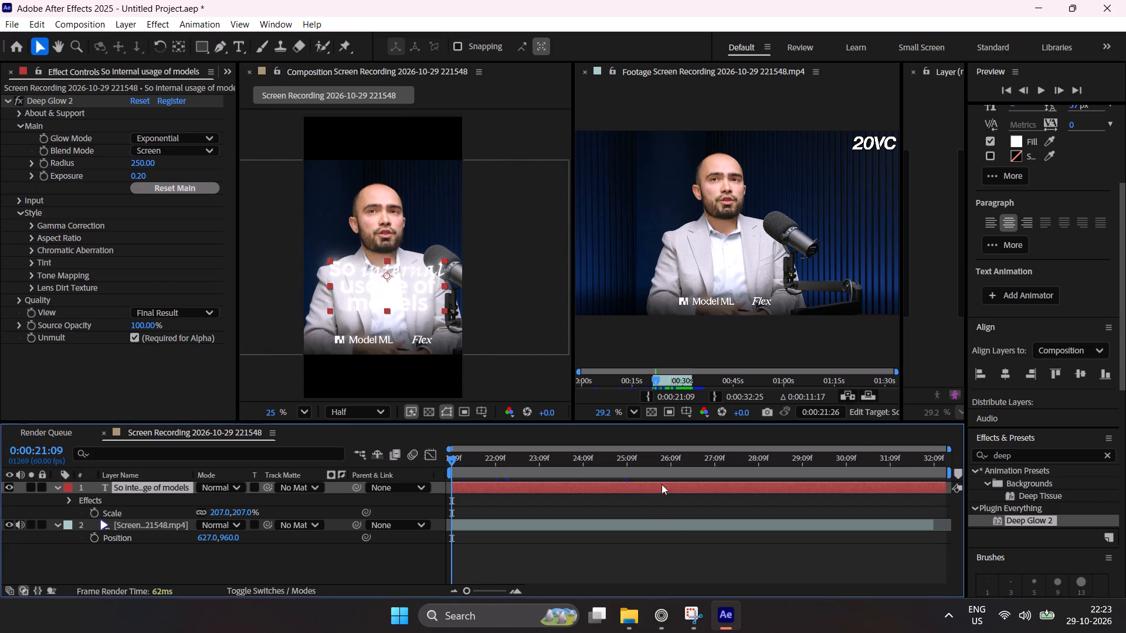
click(1113, 456)
click(1071, 454)
text(drop sha)
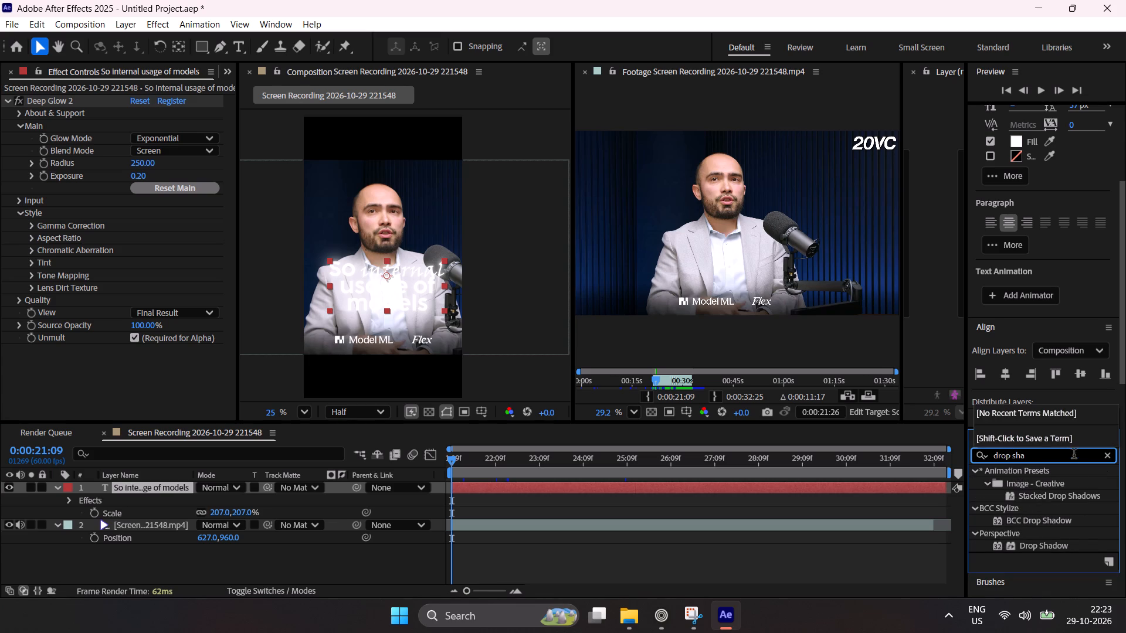
double_click(1052, 547)
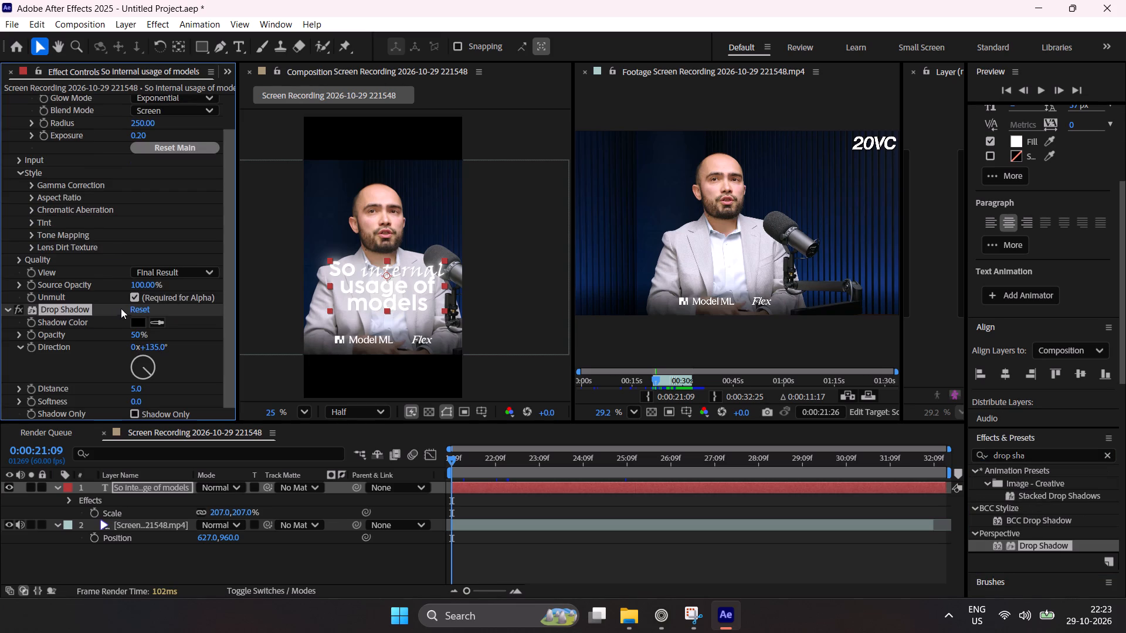
drag(137, 335, 342, 353)
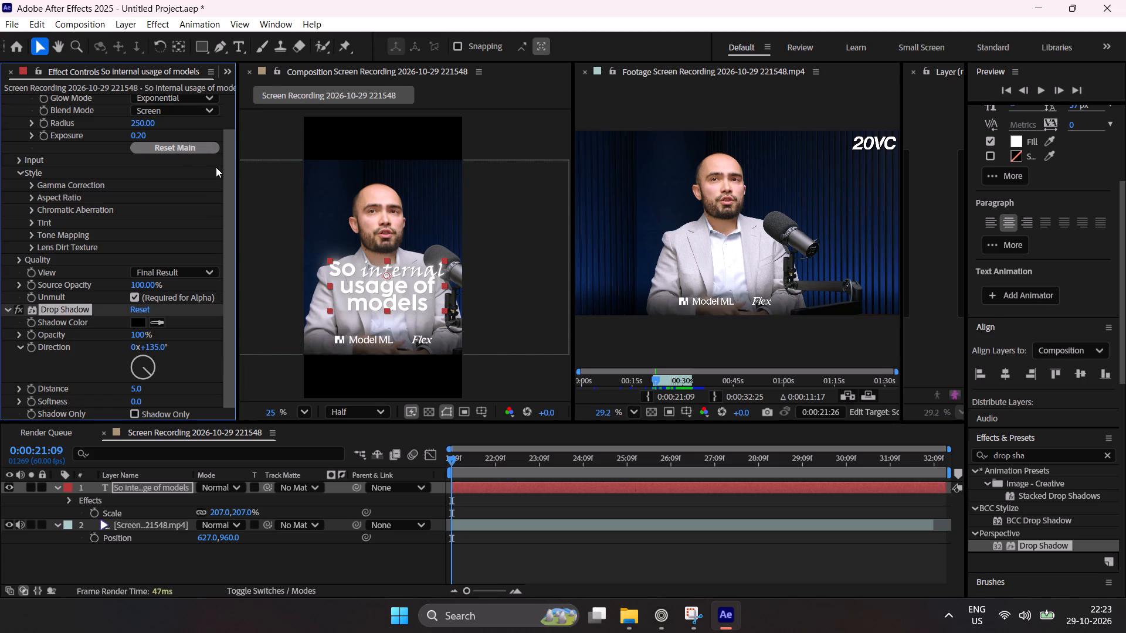
Change the fill color of the entire caption text to bright yellow, FEFF00.
double_click(513, 485)
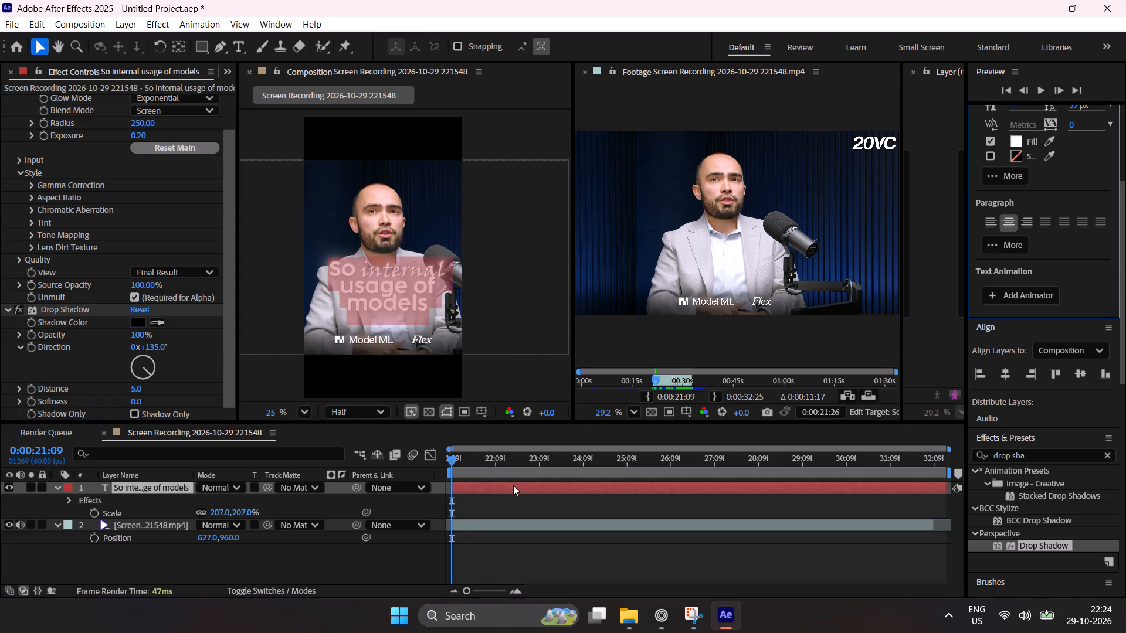
drag(1125, 356, 1125, 263)
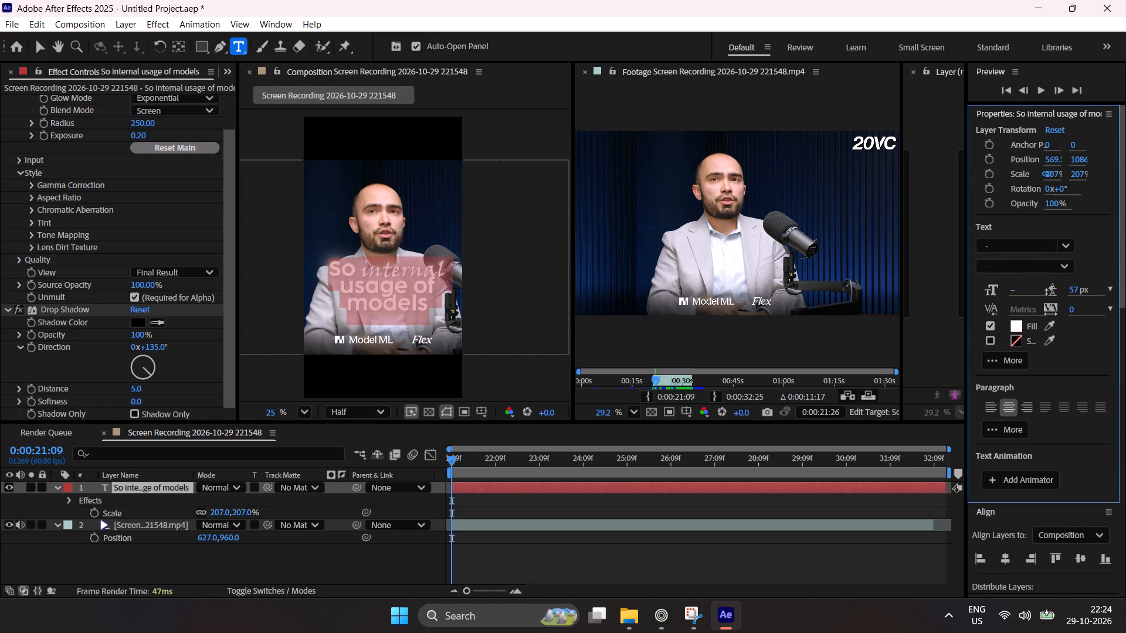
drag(1125, 263, 1125, 254)
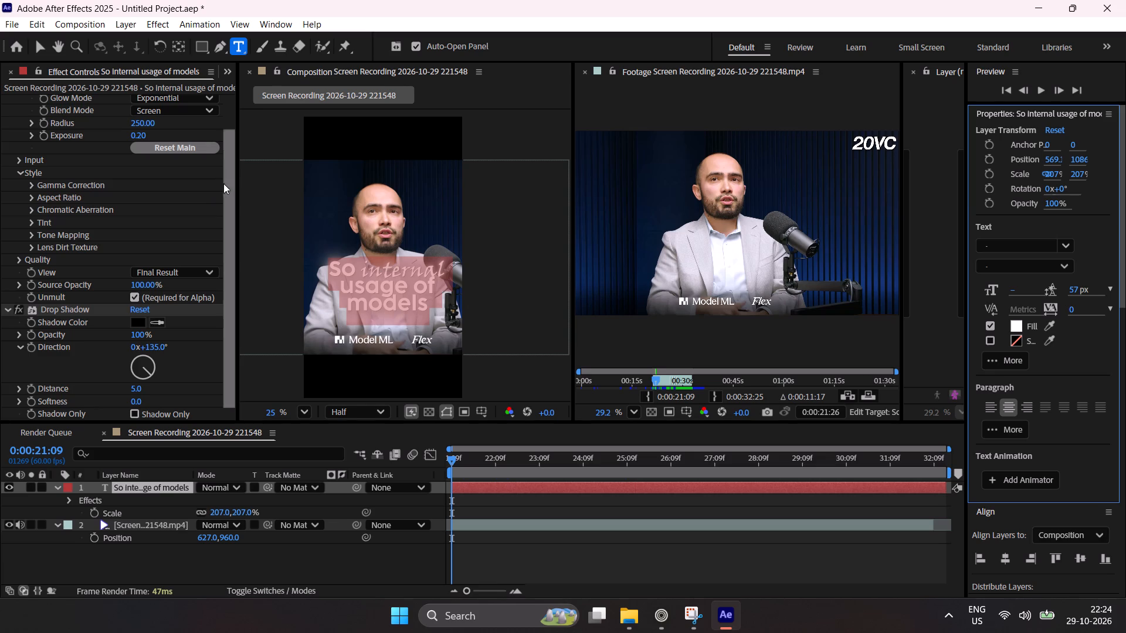
drag(226, 183, 240, 144)
click(1018, 326)
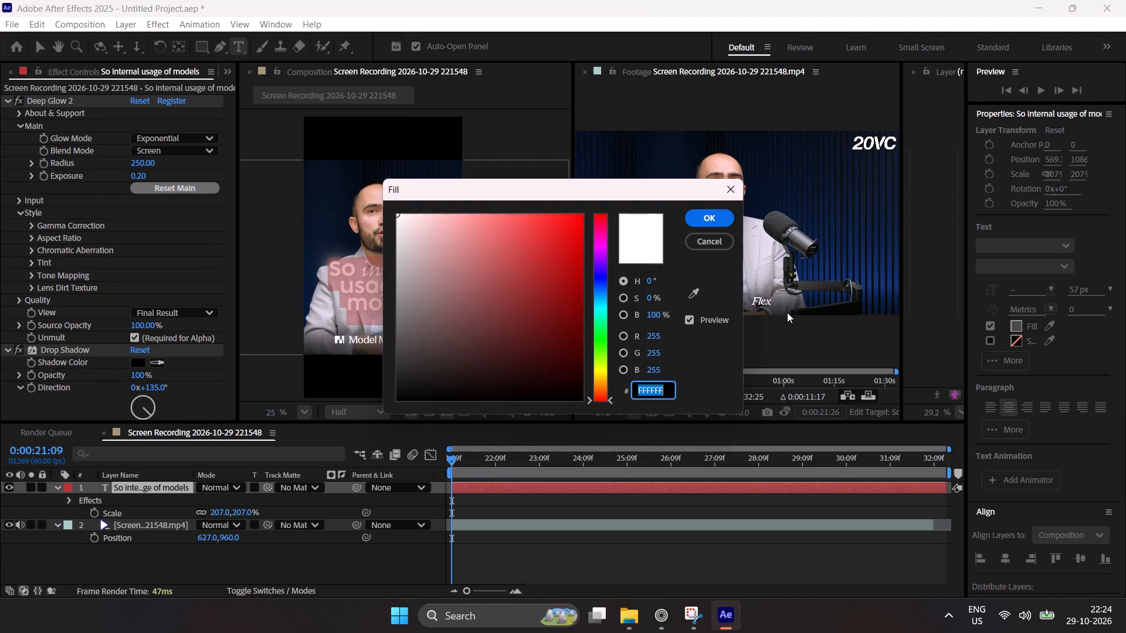
click(605, 369)
drag(557, 318, 664, 176)
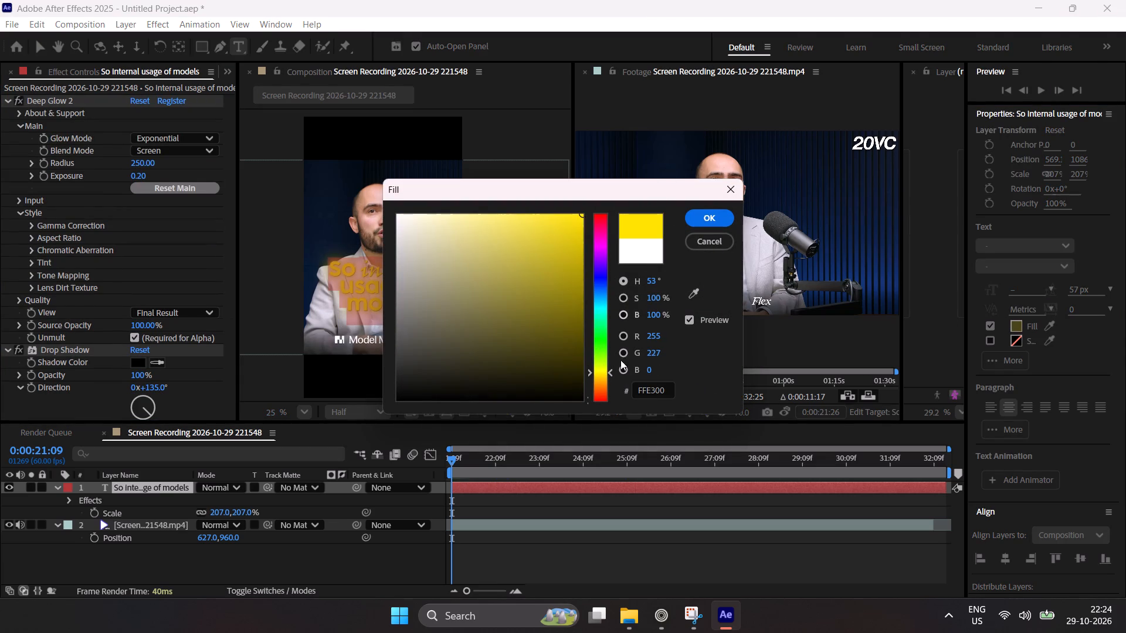
click(604, 373)
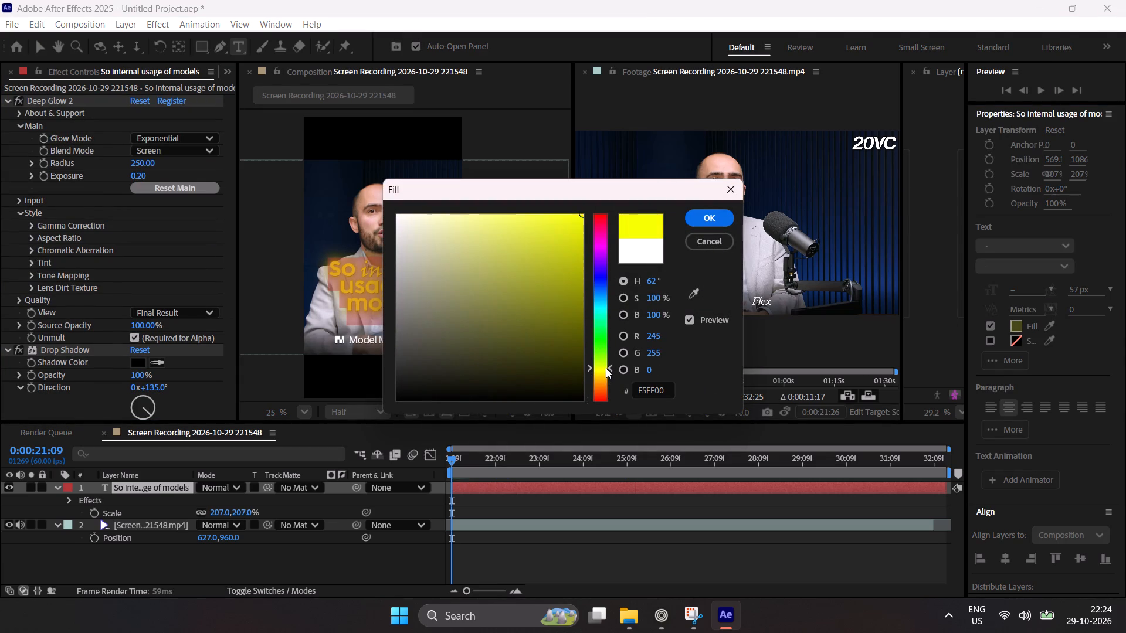
click(602, 365)
click(710, 219)
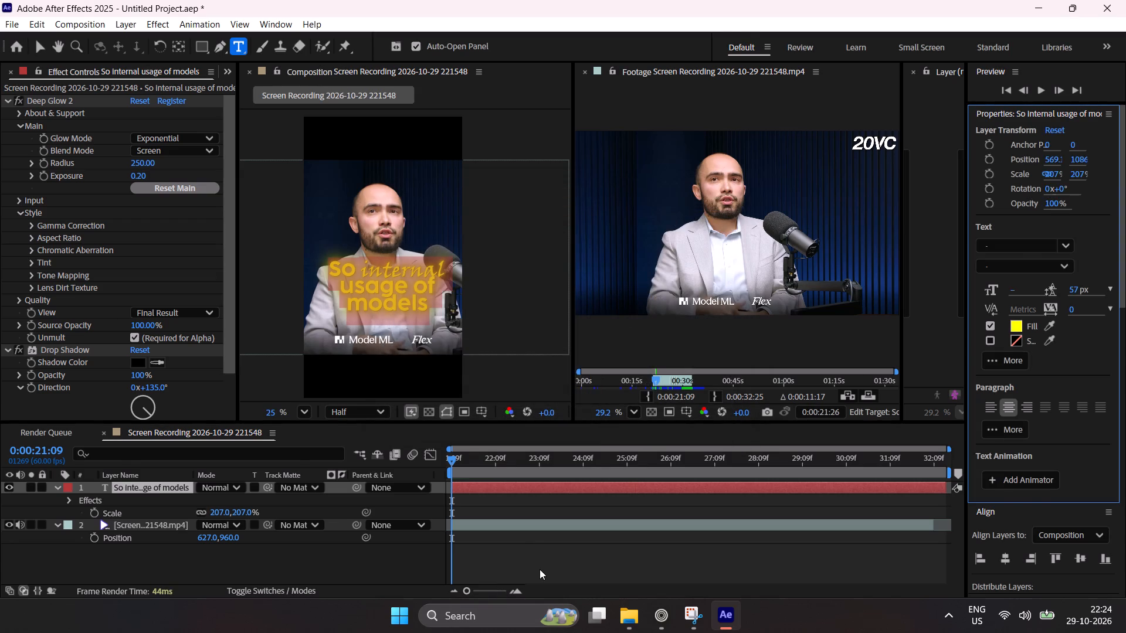
click(540, 569)
scroll(399, 297, up, 3)
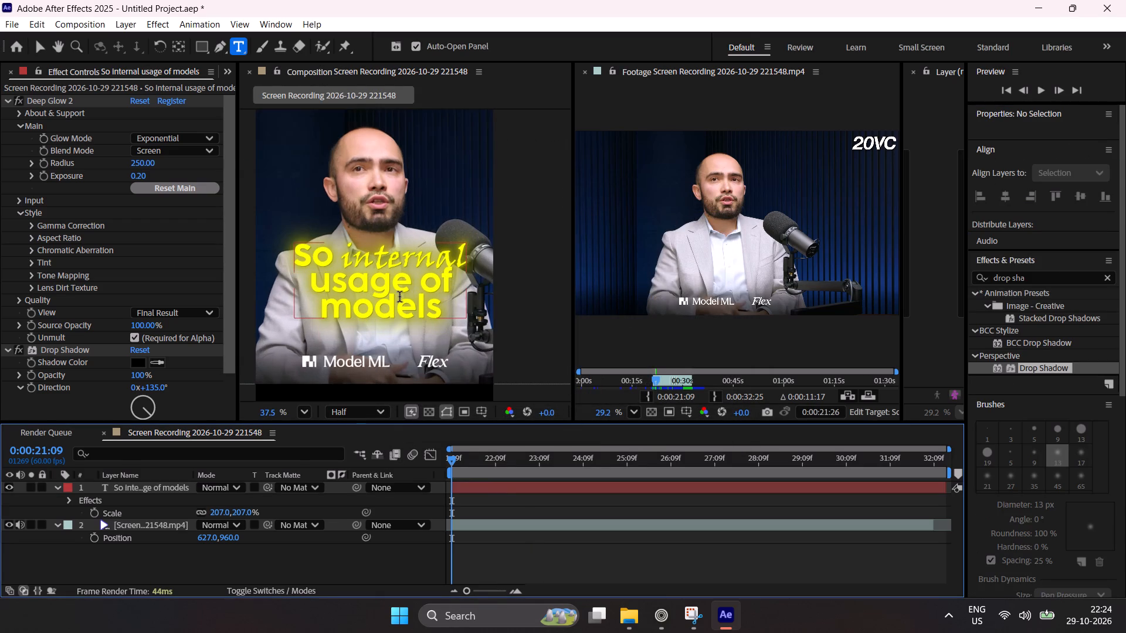
scroll(332, 311, up, 2)
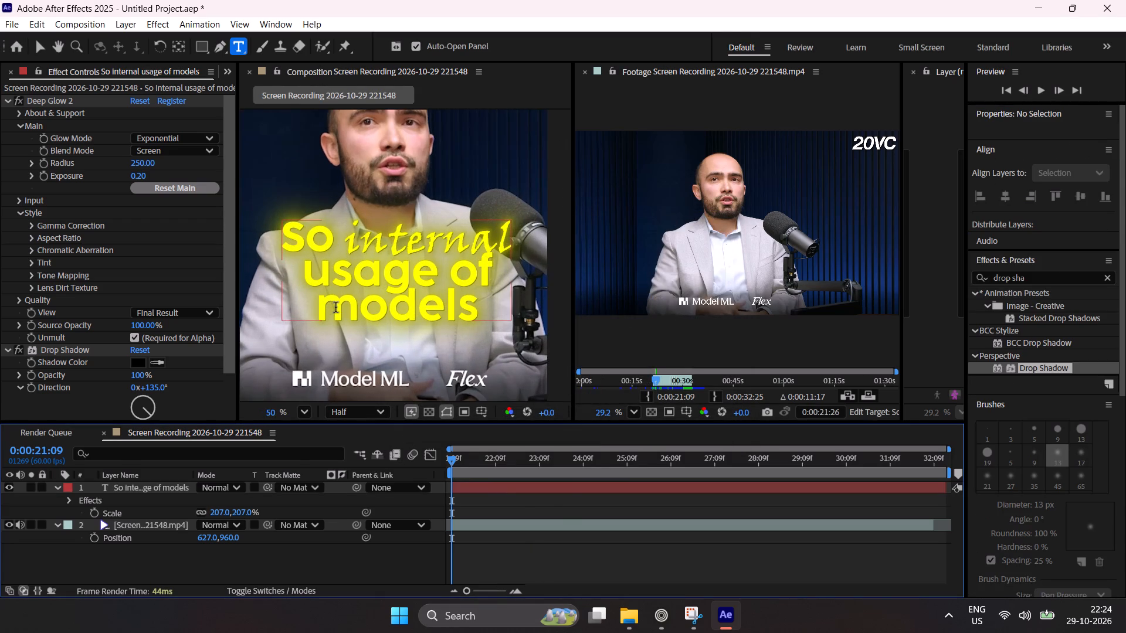
Apply the Perspective Bevel Alpha effect to the caption layer and set its edge thickness to 5.50.
double_click(563, 486)
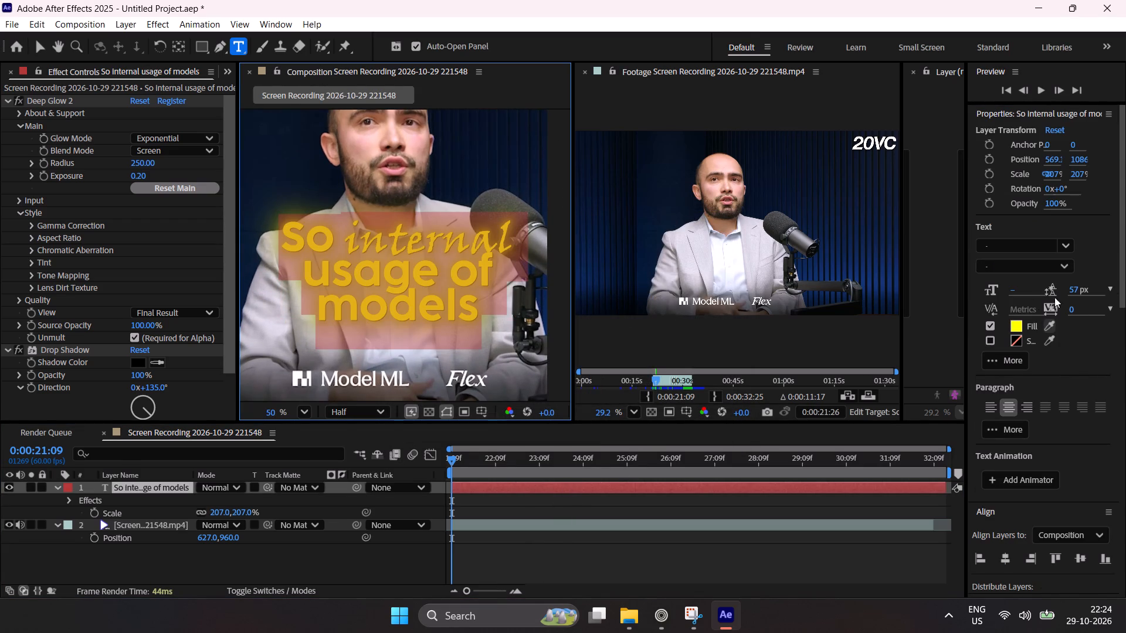
drag(1125, 301, 1125, 258)
drag(1122, 291, 1125, 398)
click(1108, 383)
click(1096, 382)
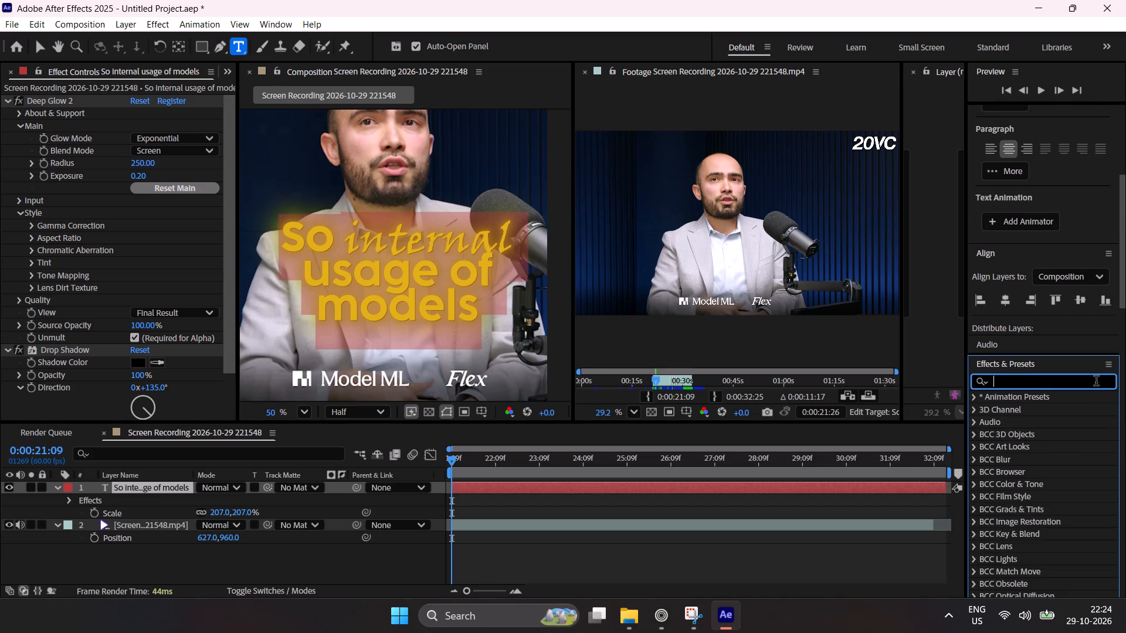
text(bevel)
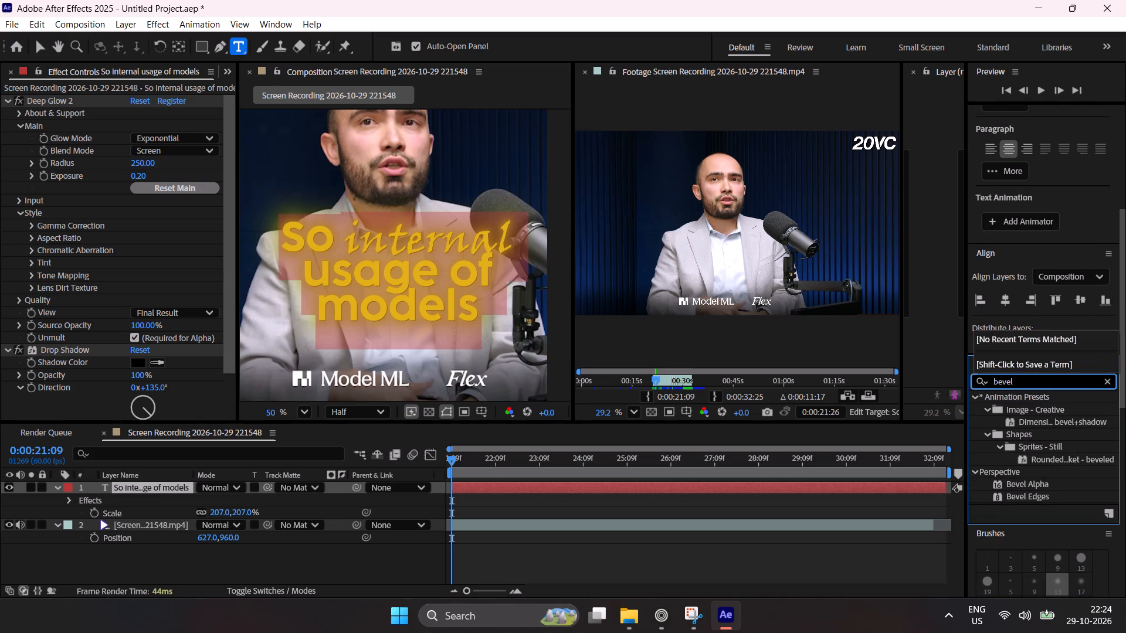
click(1036, 481)
click(1036, 481)
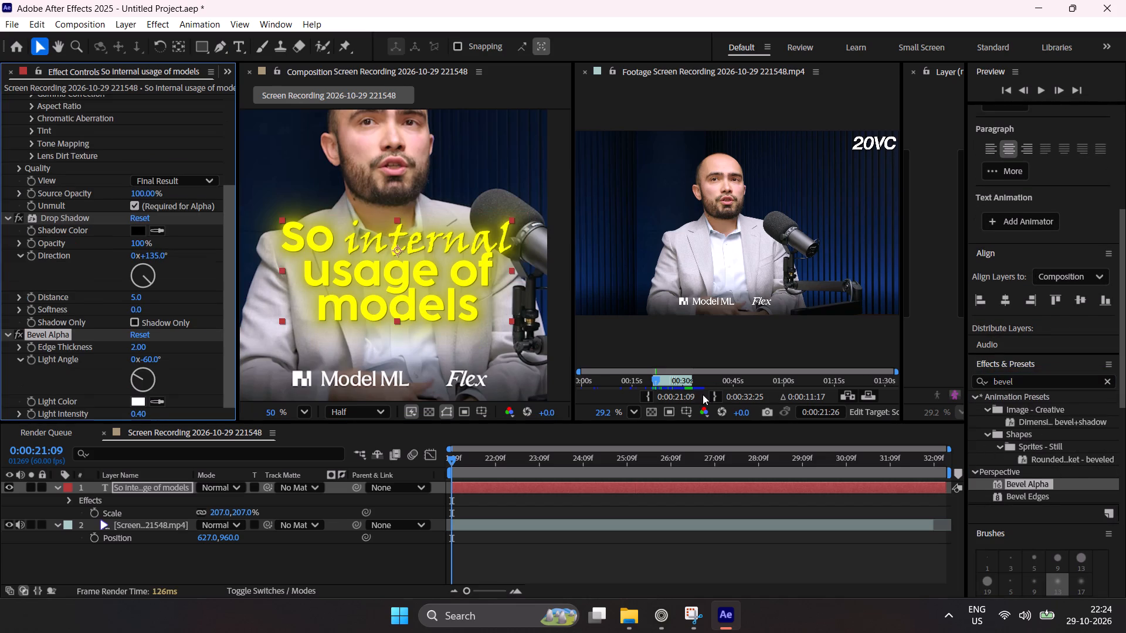
click(140, 346)
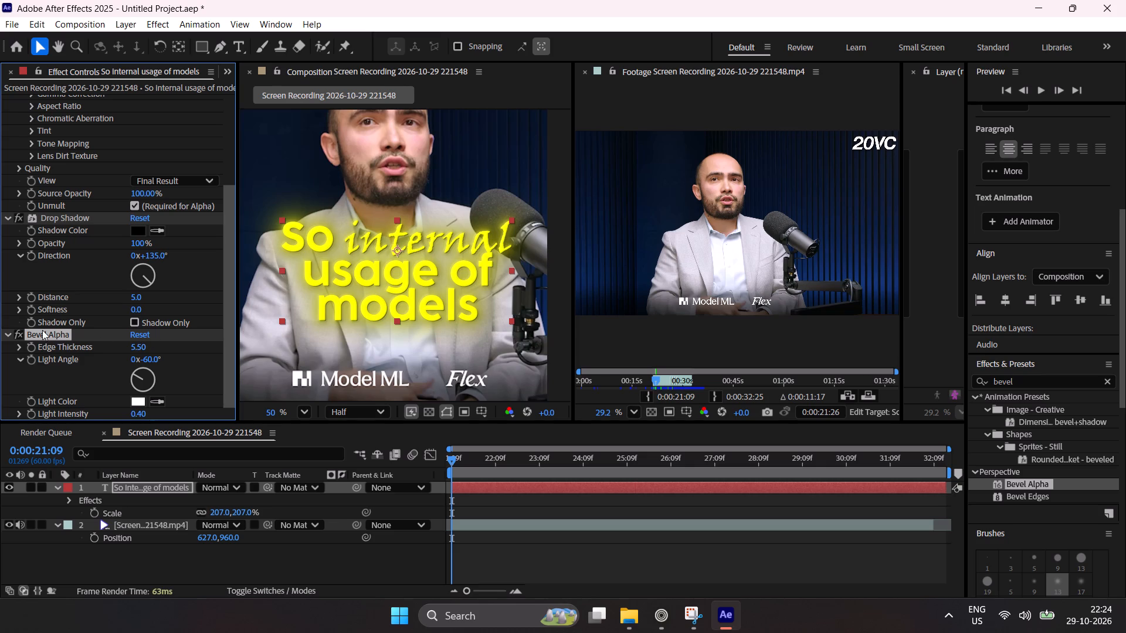
Move the Bevel Alpha effect above Drop Shadow in the caption layer's effect order.
drag(54, 332, 91, 200)
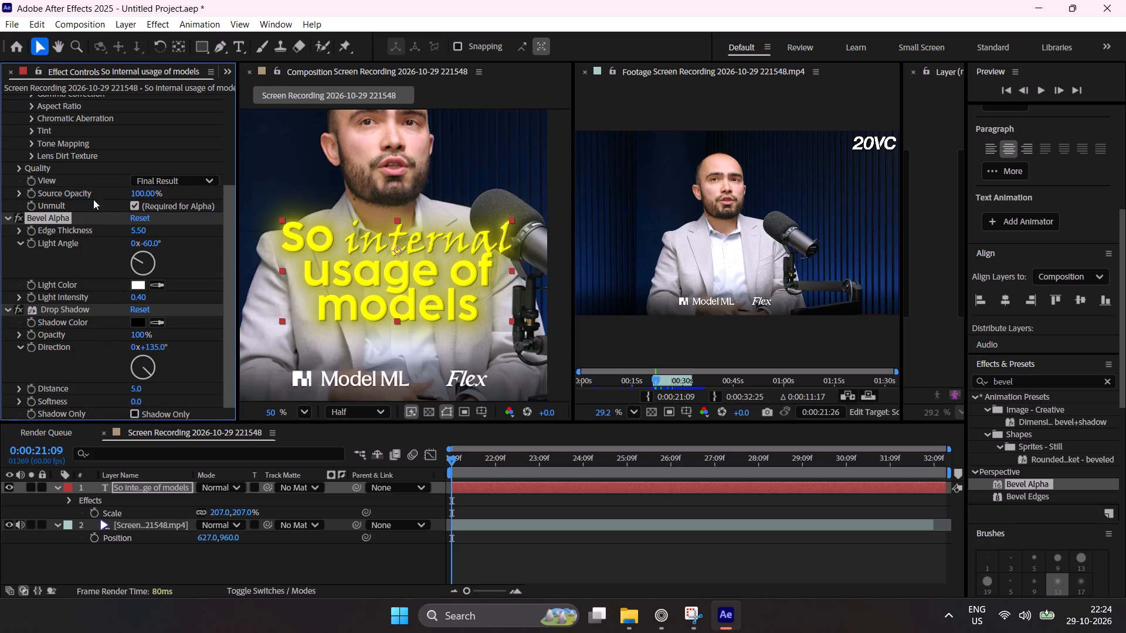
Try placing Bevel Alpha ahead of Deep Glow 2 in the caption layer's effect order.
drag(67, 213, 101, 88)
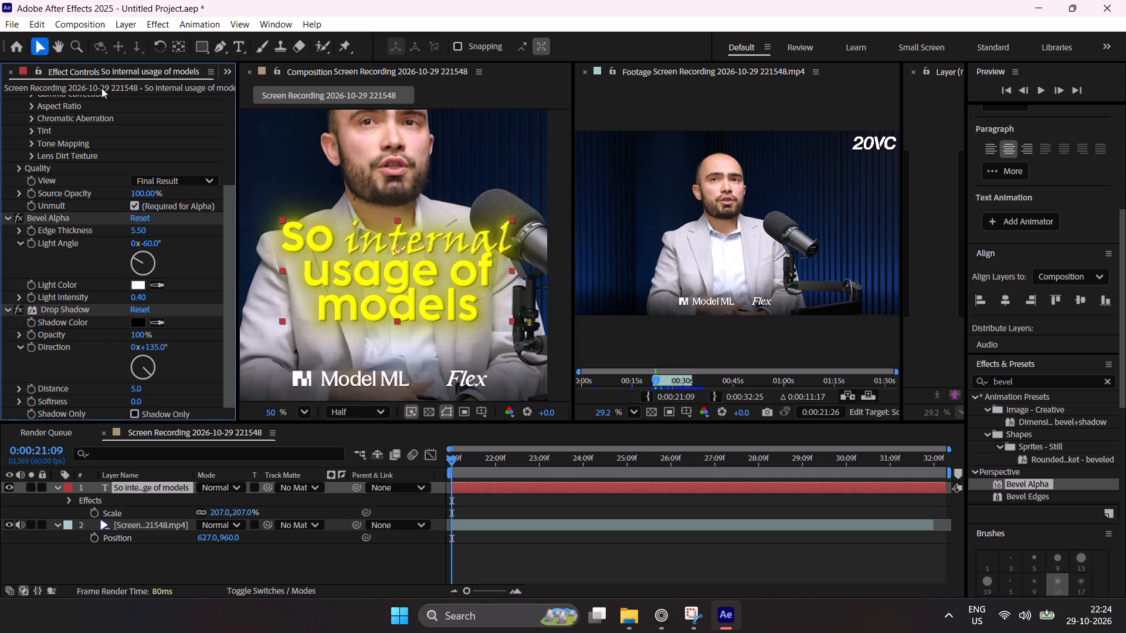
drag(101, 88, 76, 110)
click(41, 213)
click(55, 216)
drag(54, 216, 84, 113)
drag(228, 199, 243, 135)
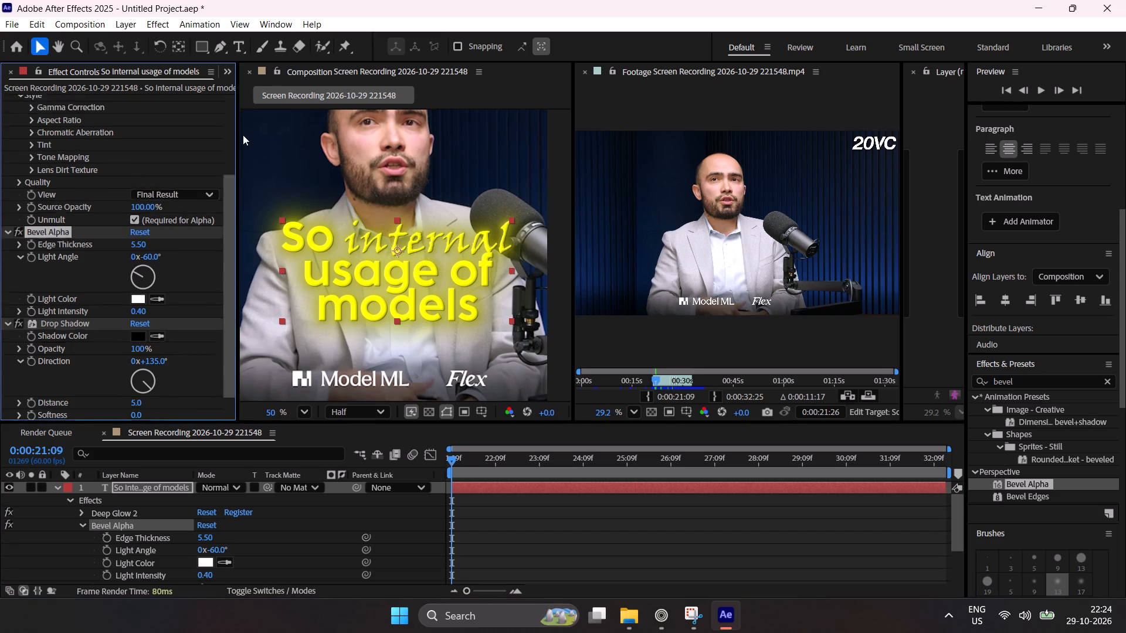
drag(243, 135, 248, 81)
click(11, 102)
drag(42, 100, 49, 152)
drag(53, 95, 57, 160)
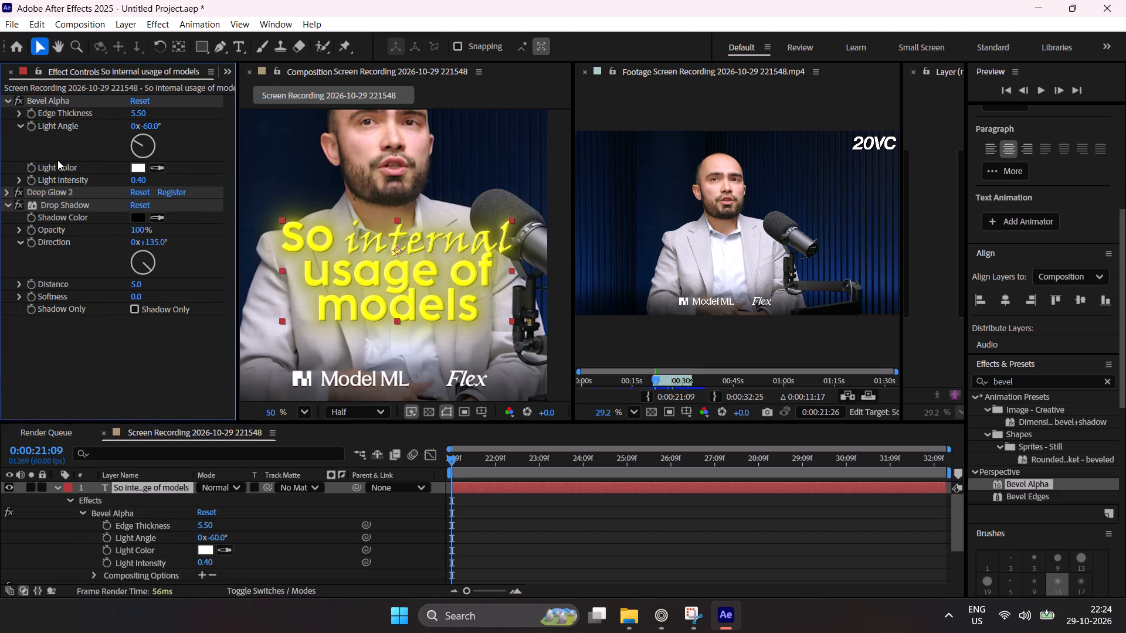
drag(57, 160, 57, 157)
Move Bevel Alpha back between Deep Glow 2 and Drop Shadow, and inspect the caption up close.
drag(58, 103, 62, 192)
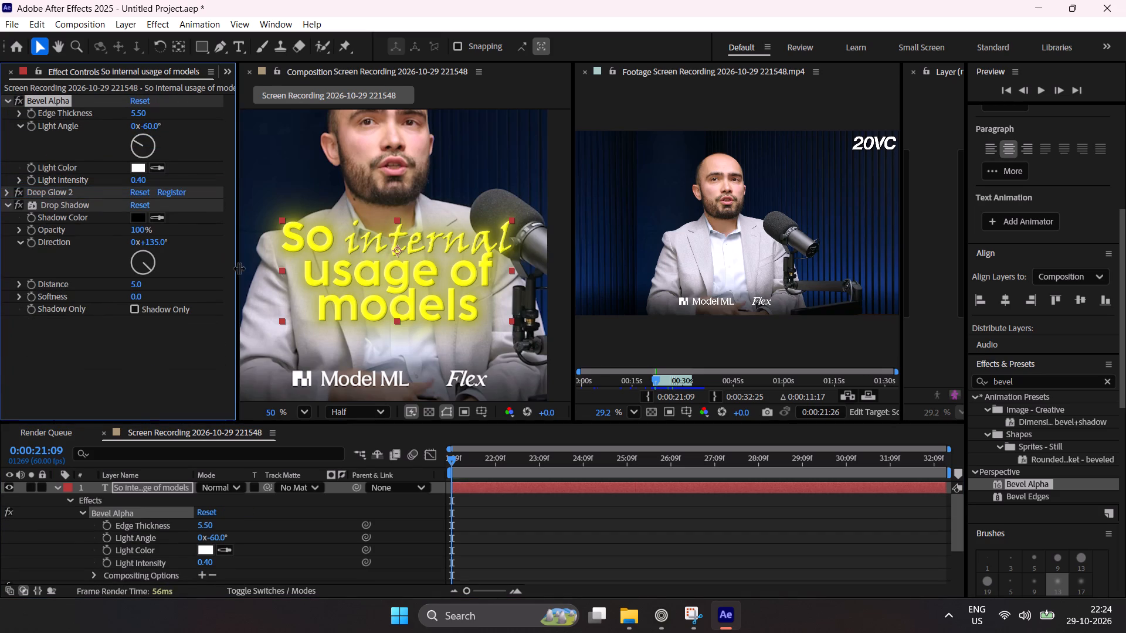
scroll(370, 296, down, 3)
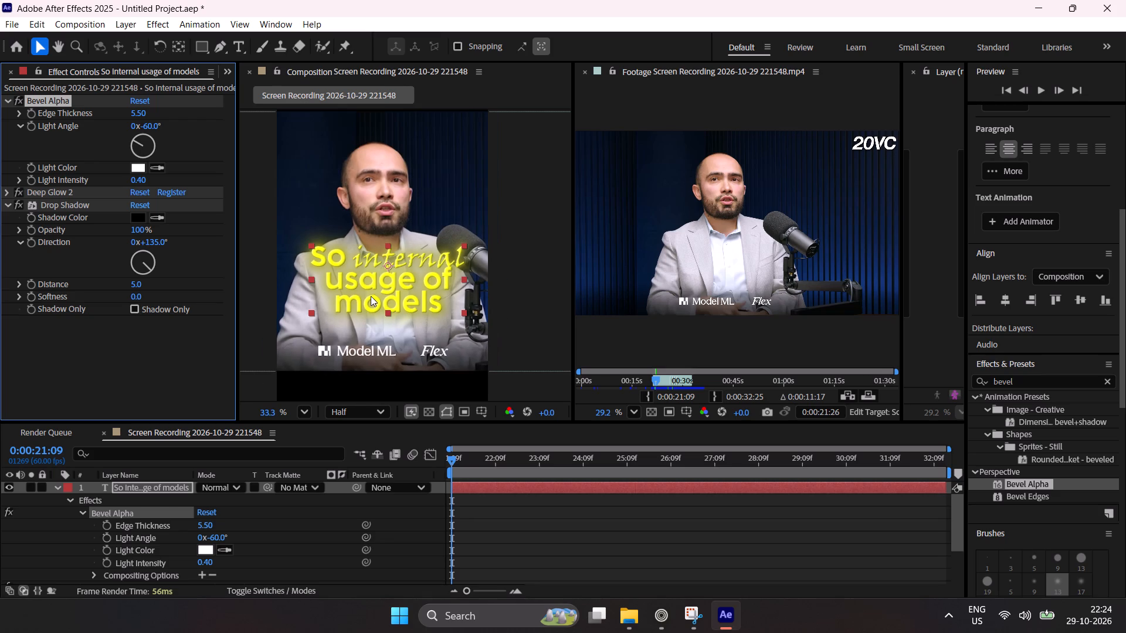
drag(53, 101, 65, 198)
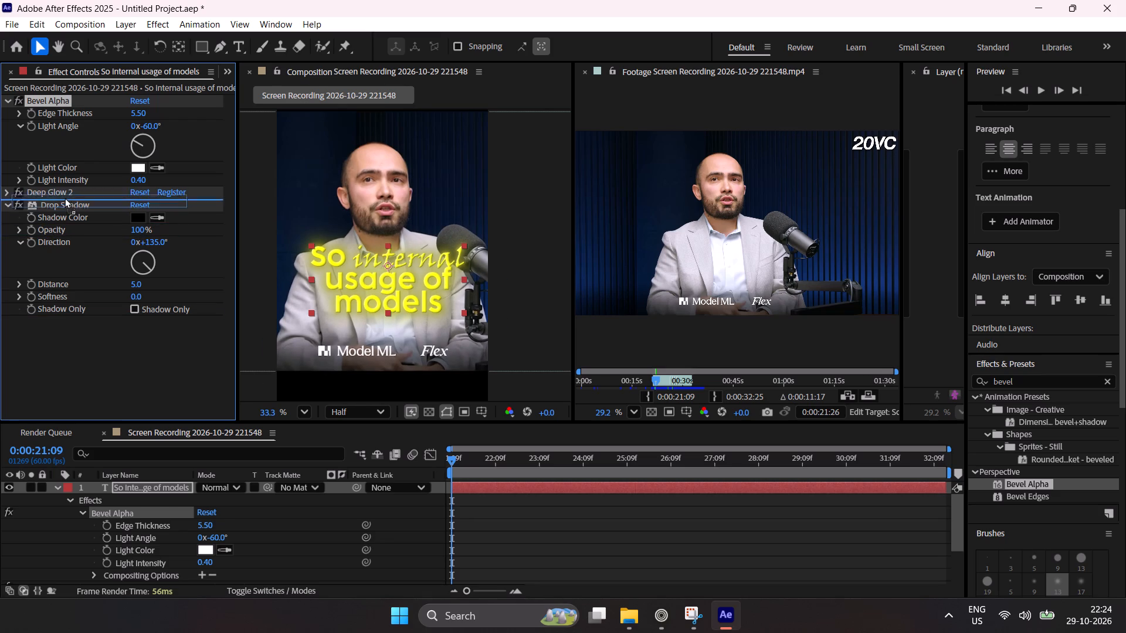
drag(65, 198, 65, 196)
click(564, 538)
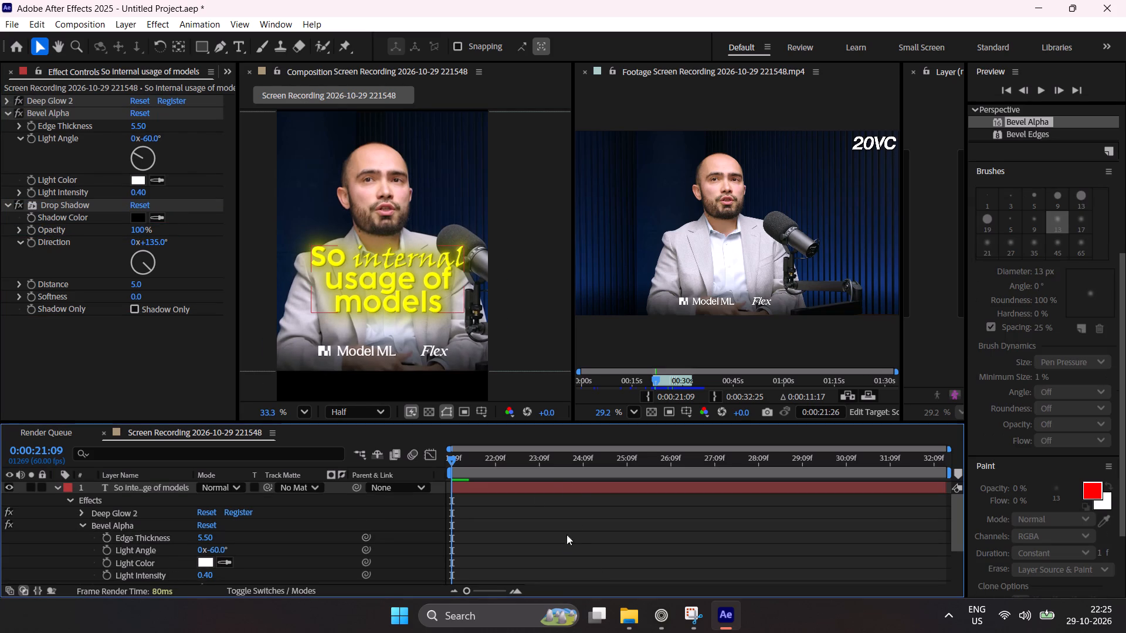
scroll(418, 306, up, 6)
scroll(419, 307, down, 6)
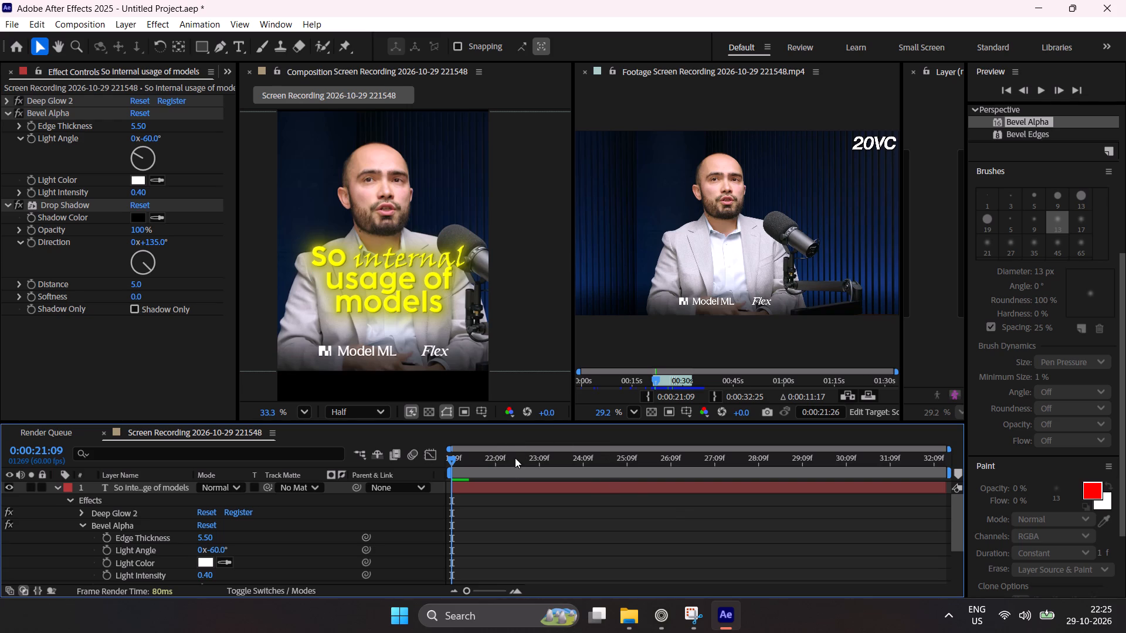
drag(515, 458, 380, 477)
Set only the word "models" in the caption to the Hamston font at 84 px.
double_click(487, 486)
drag(331, 300, 436, 310)
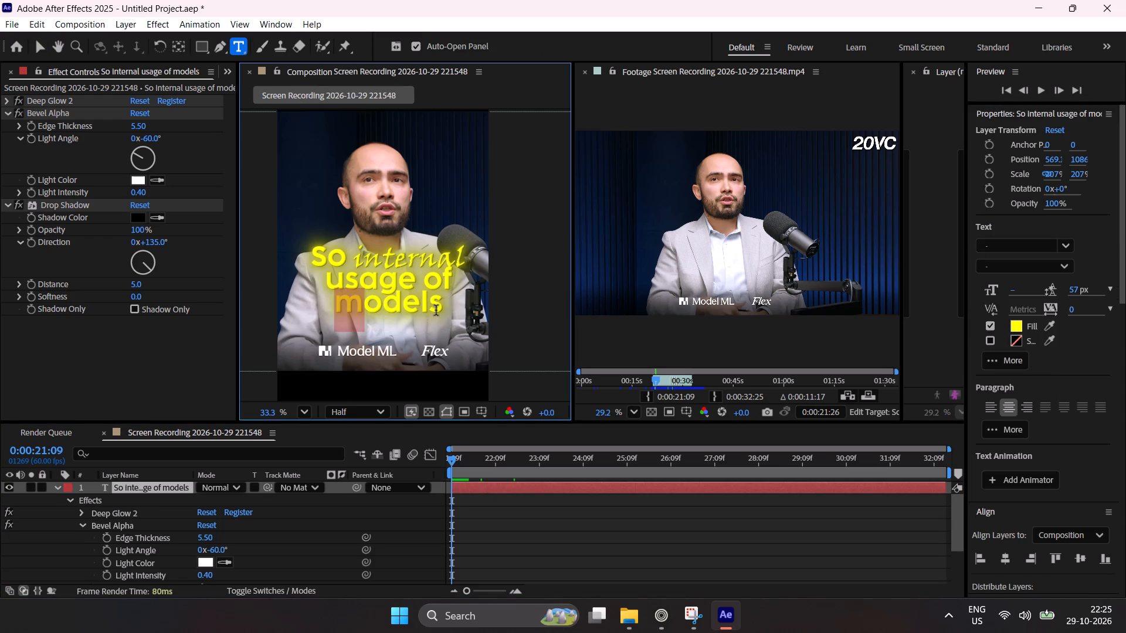
drag(436, 310, 442, 311)
click(1052, 244)
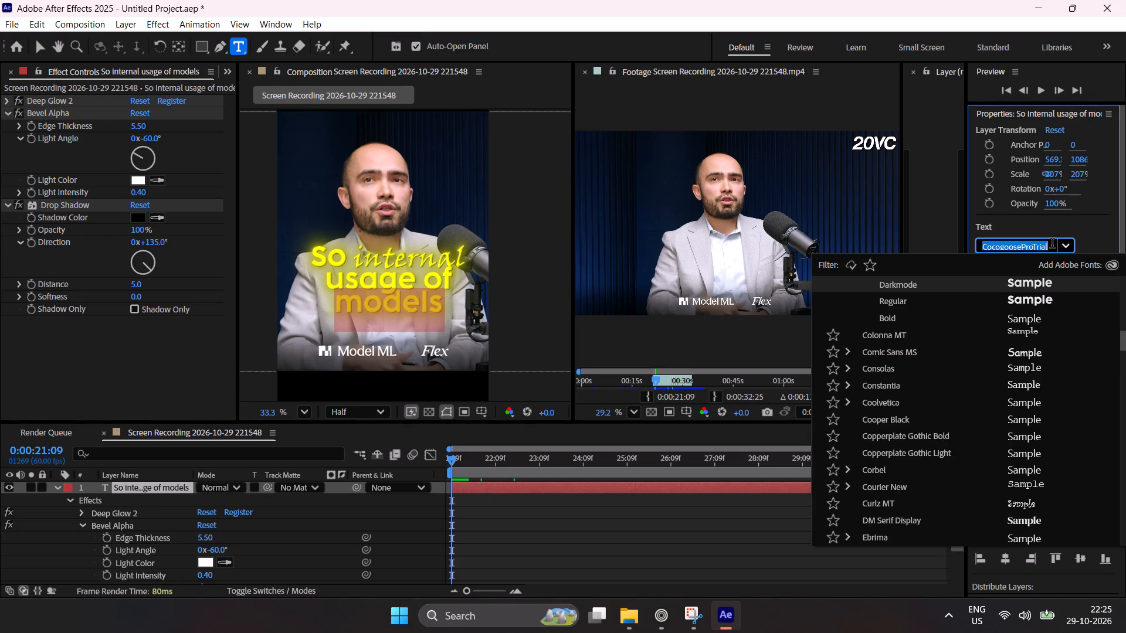
text(hams)
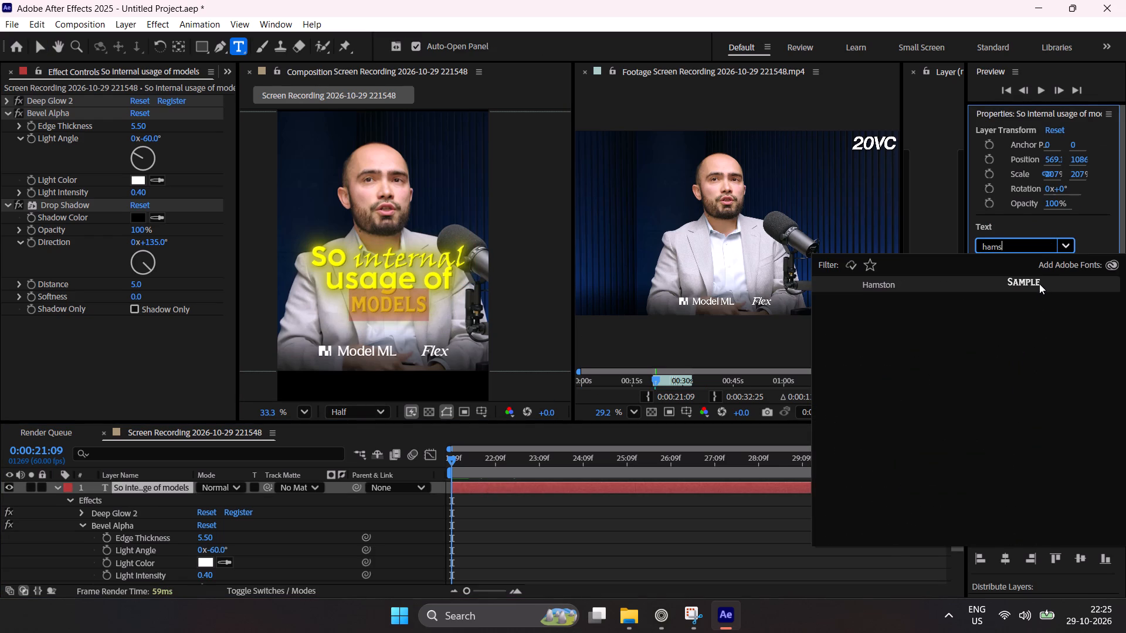
click(1039, 284)
drag(1017, 291, 1025, 289)
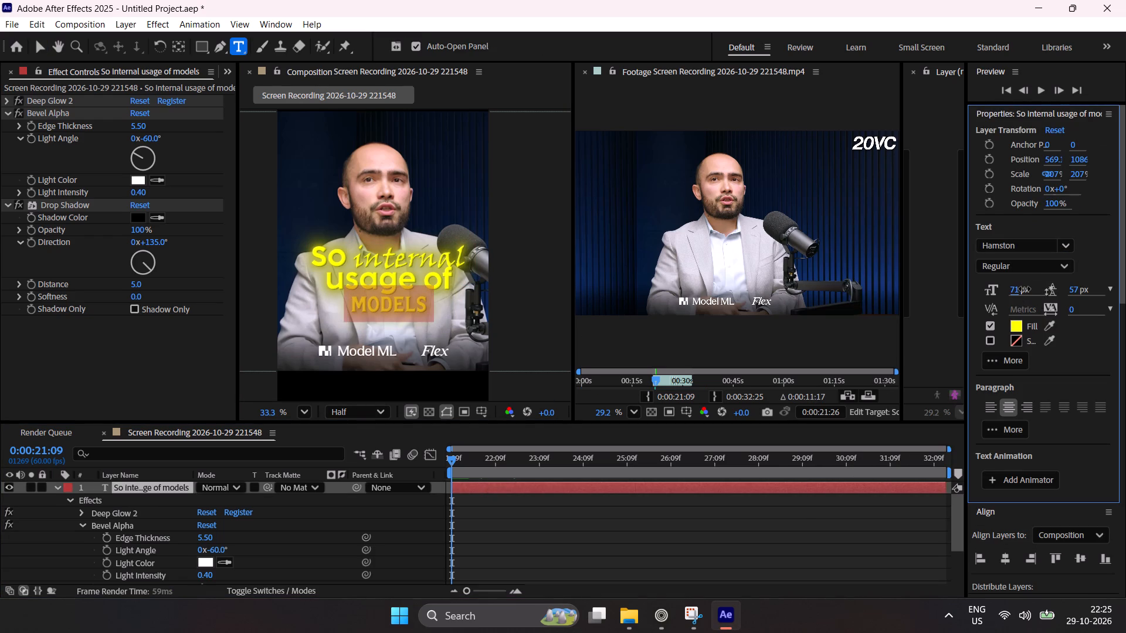
drag(1025, 289, 1032, 285)
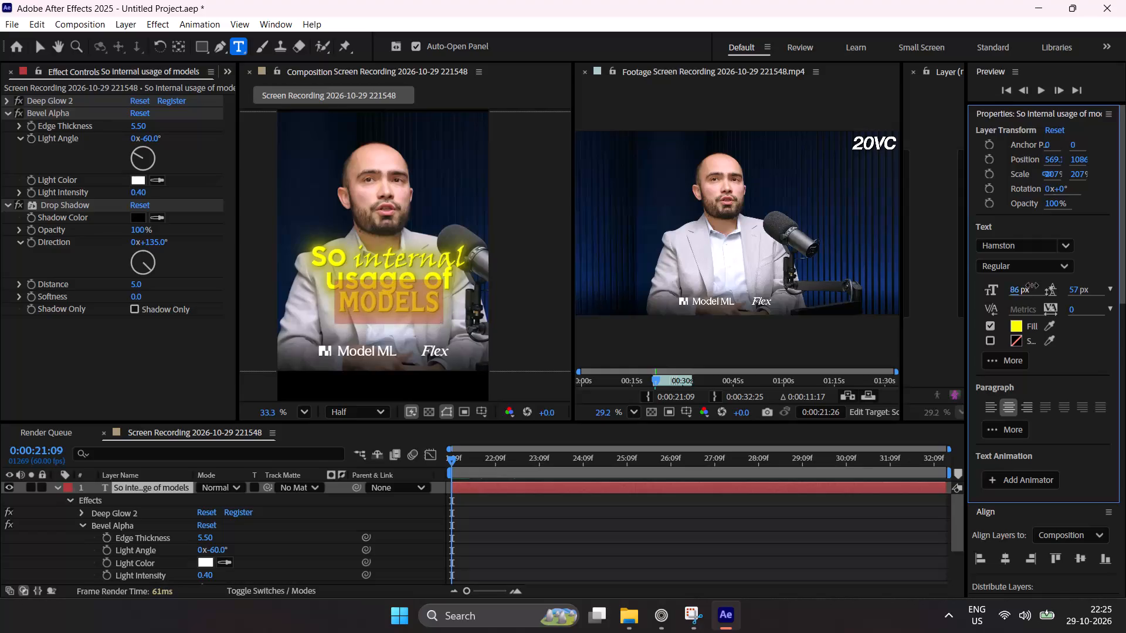
drag(1032, 285, 1030, 285)
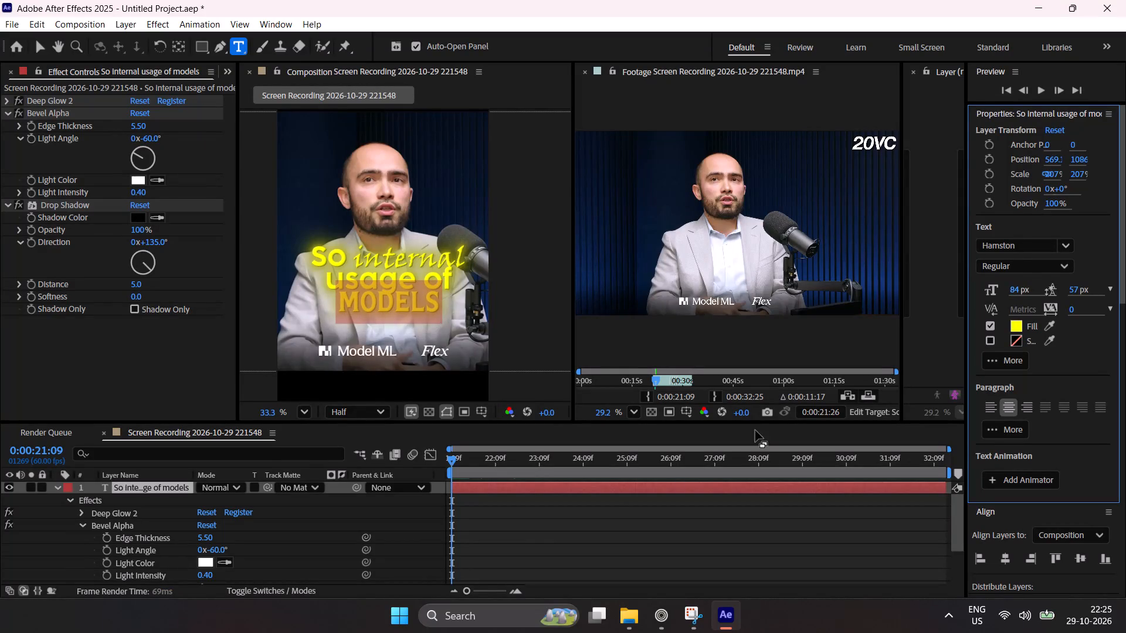
click(626, 519)
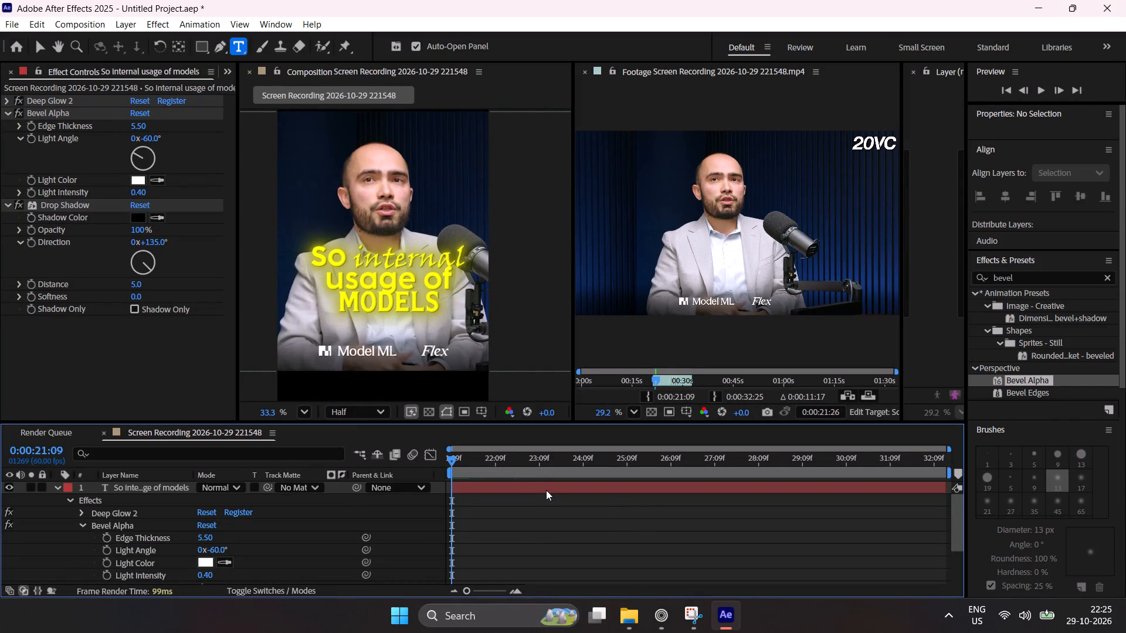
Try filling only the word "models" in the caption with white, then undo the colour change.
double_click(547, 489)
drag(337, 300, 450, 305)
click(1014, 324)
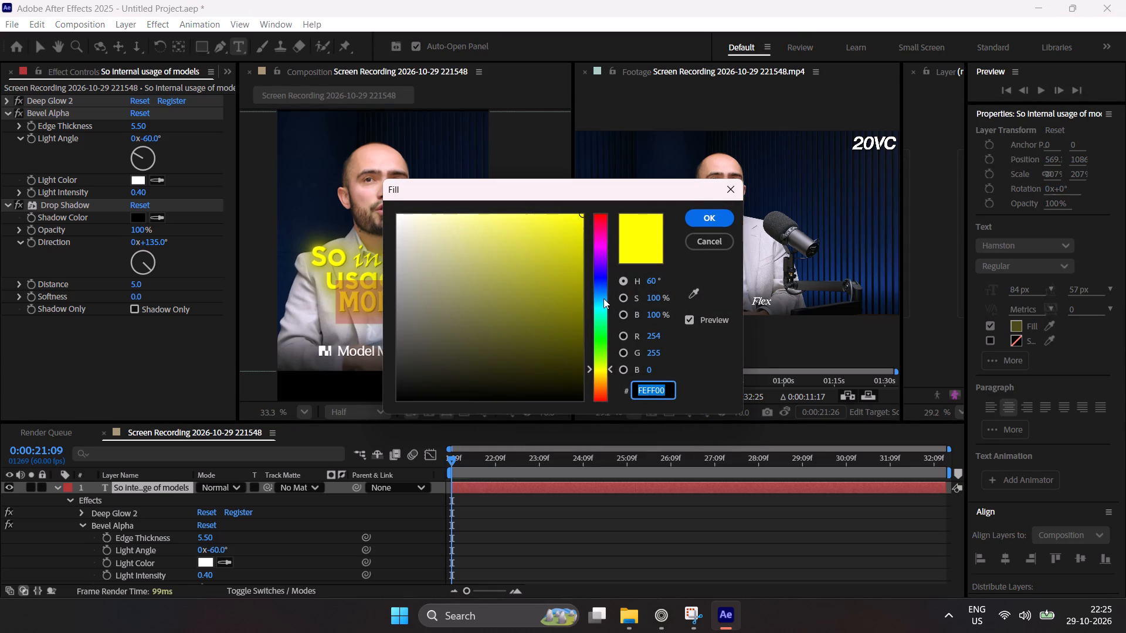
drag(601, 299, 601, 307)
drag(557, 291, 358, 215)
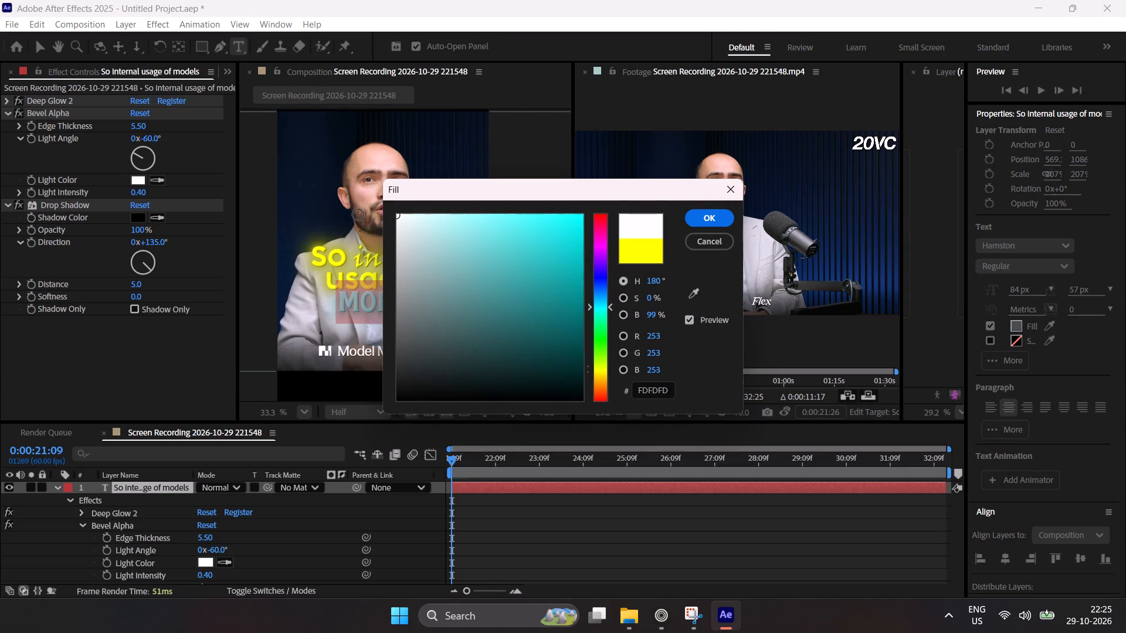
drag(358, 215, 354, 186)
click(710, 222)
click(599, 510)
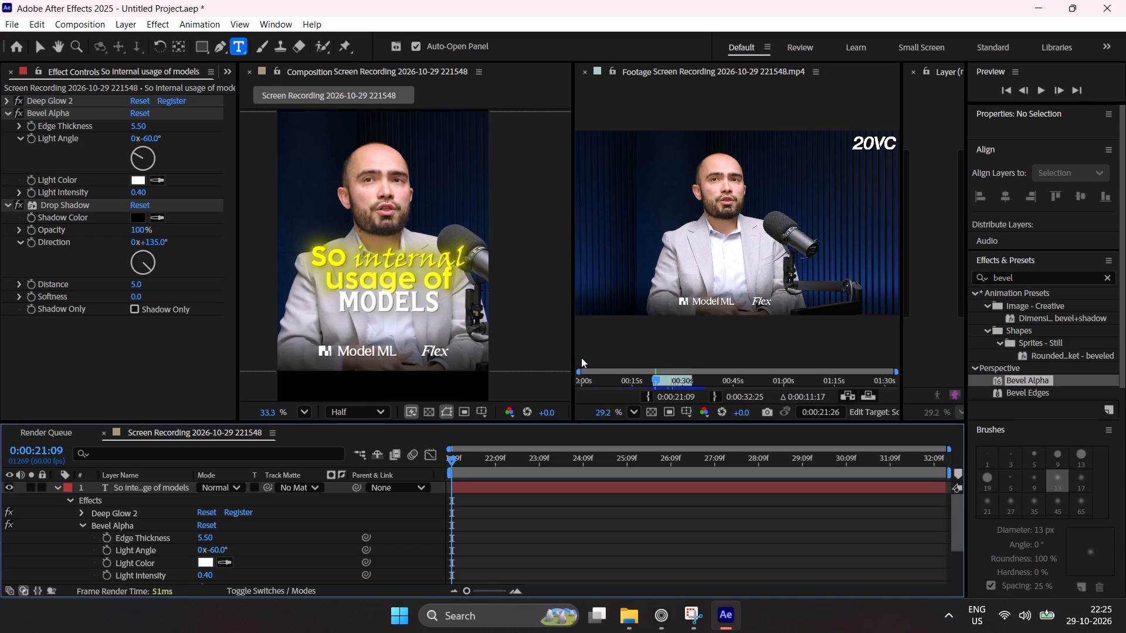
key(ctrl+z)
Fill only the word "usage" in the caption with white.
drag(323, 276, 413, 280)
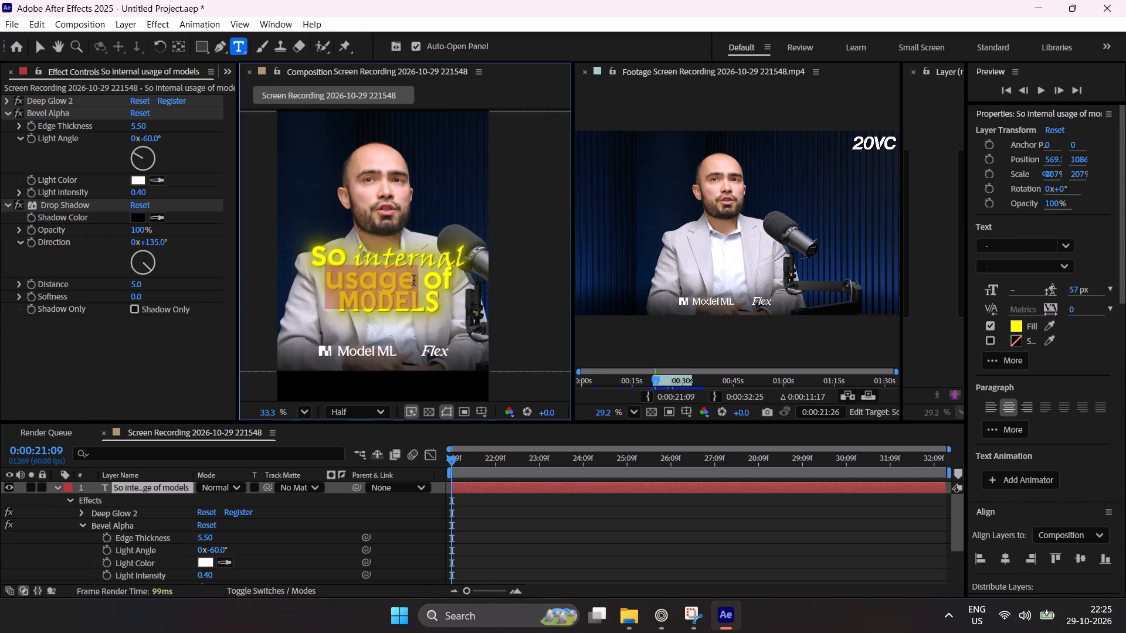
drag(413, 280, 415, 280)
click(1021, 324)
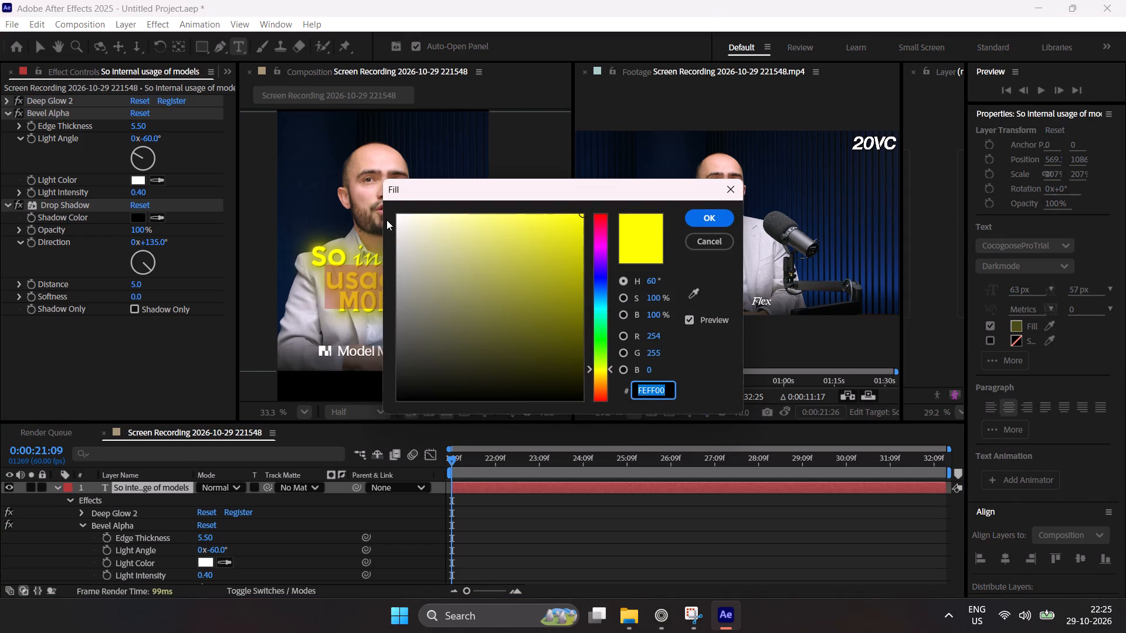
drag(438, 224, 179, 173)
click(711, 221)
click(583, 509)
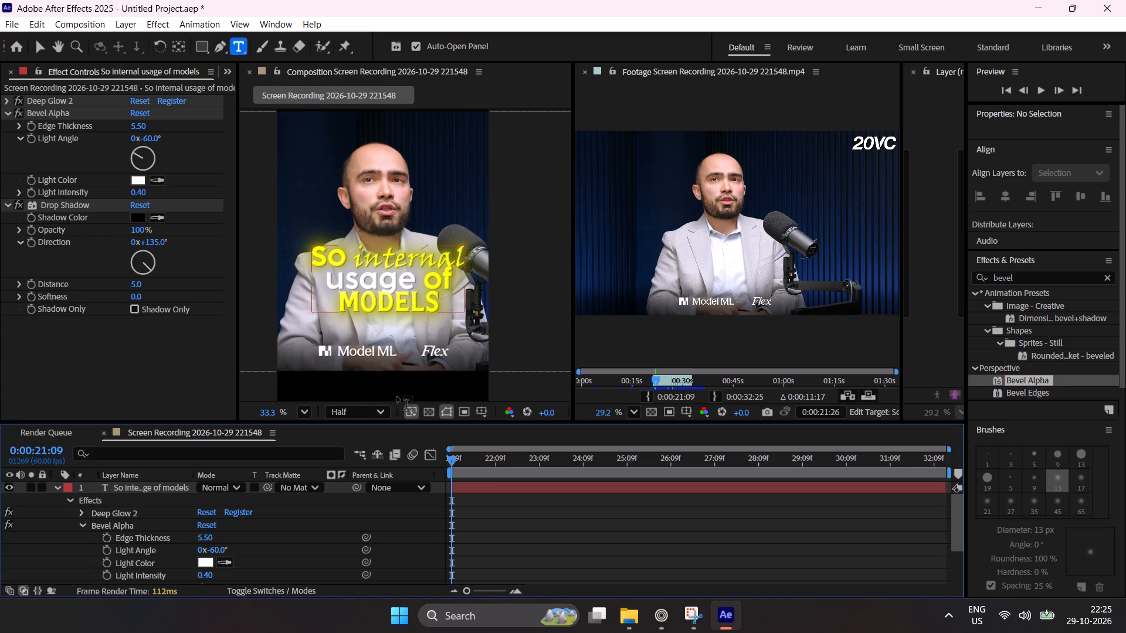
scroll(442, 297, down, 3)
click(517, 522)
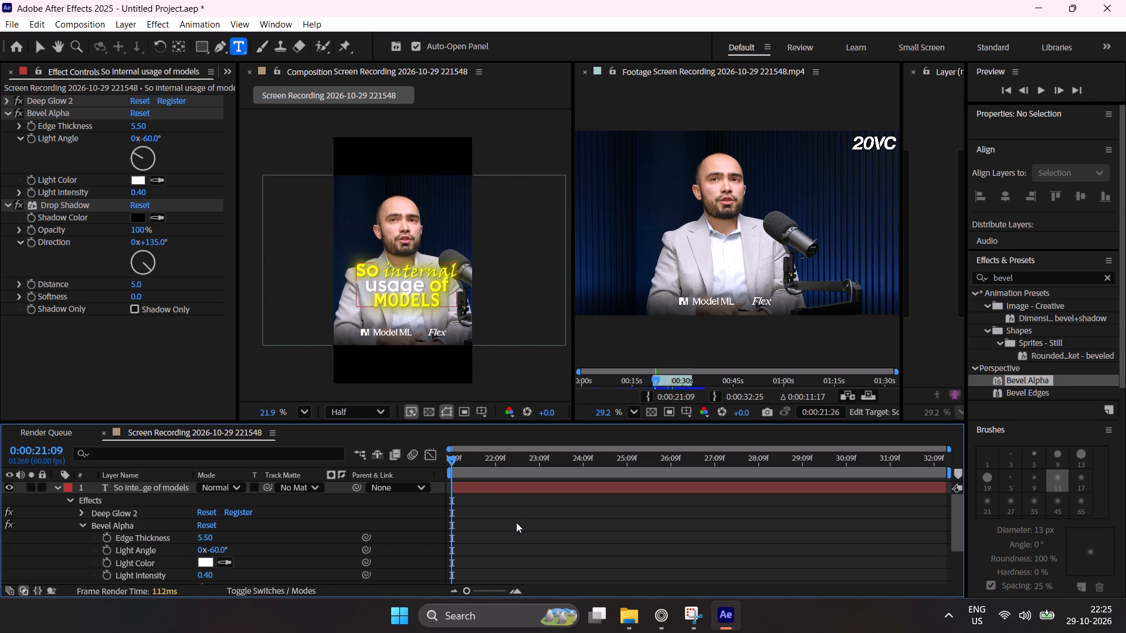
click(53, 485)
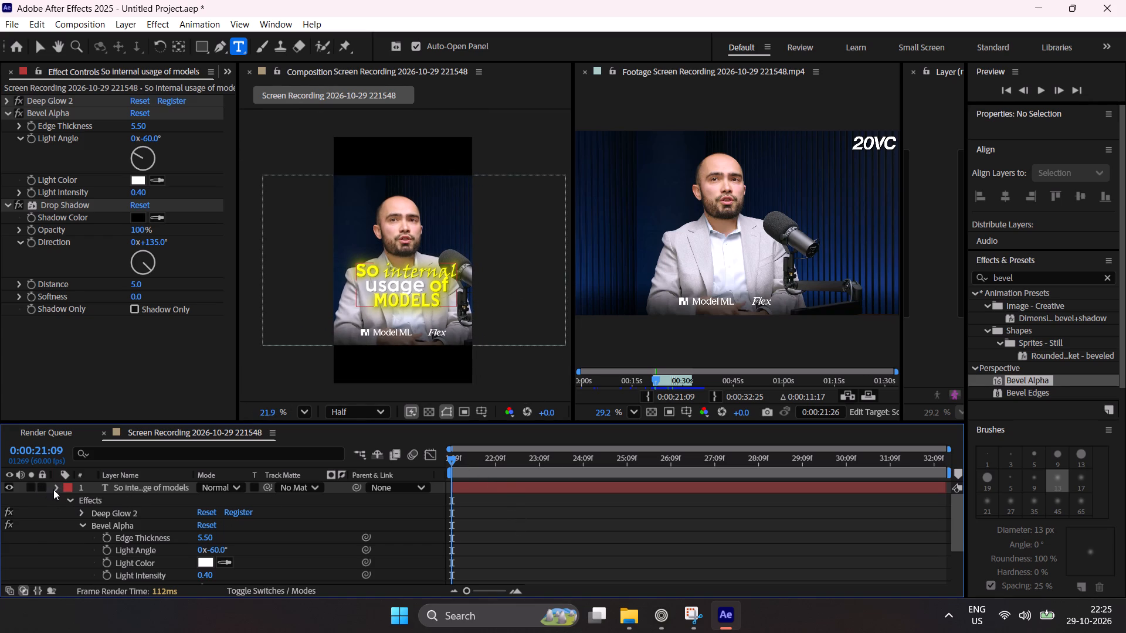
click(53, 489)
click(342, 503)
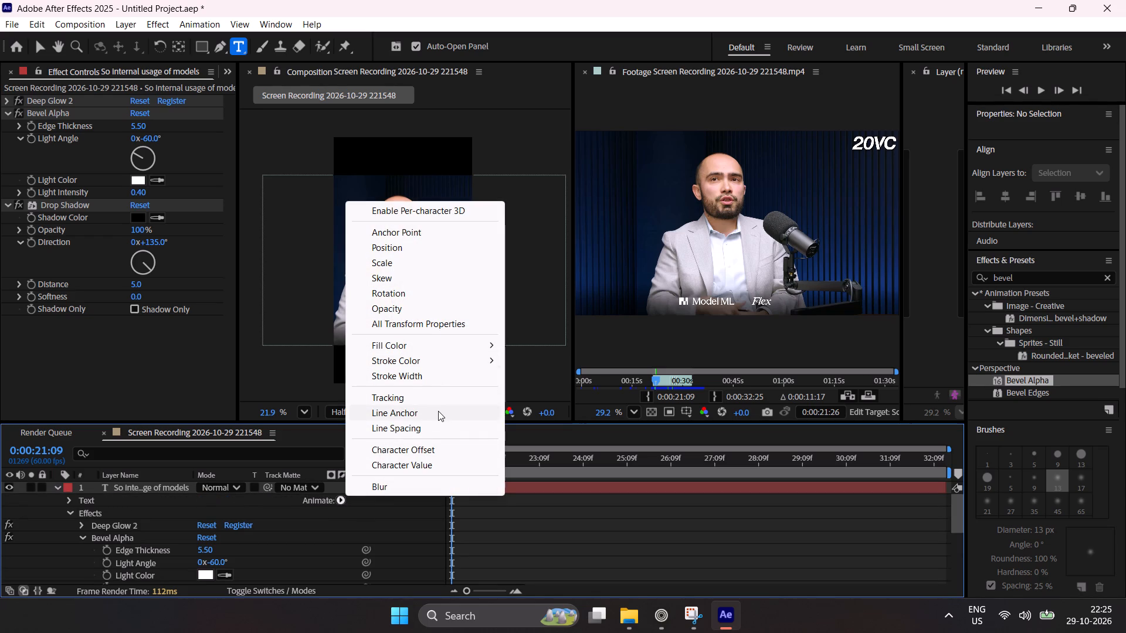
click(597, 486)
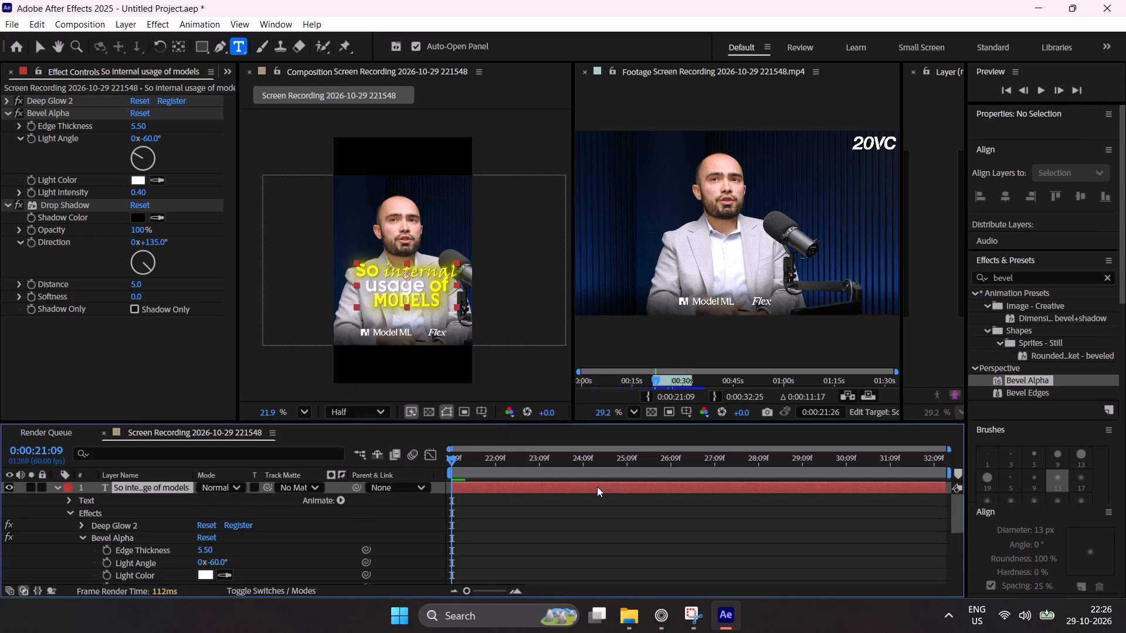
Save the project as "higgsfield" in the Videos folder.
key(ctrl+s)
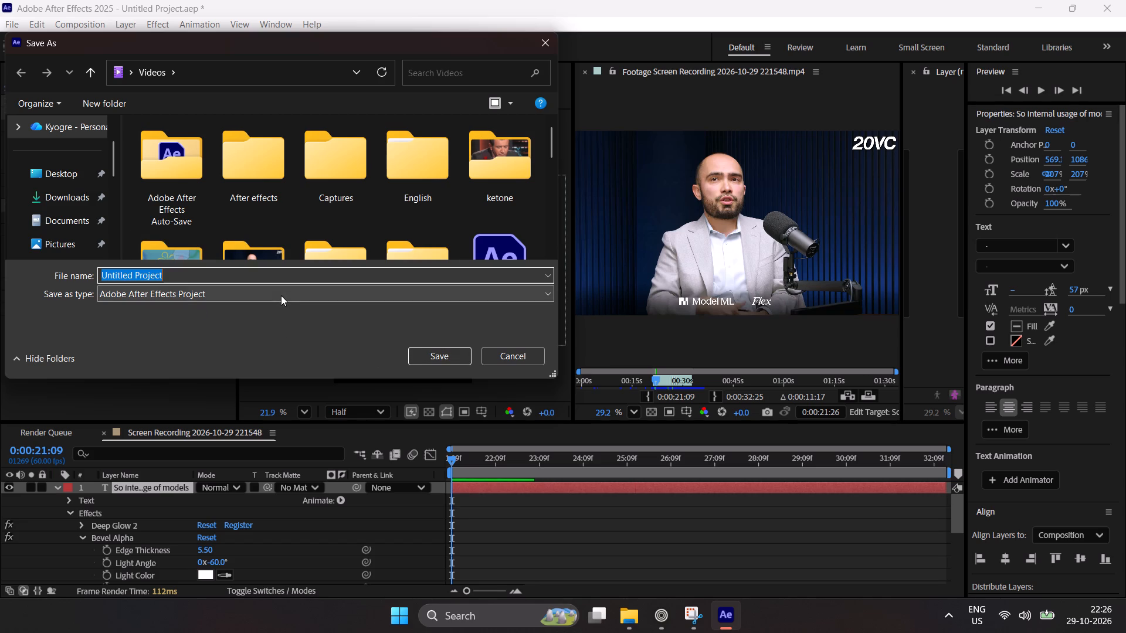
text(higgs)
text(field)
key(Return)
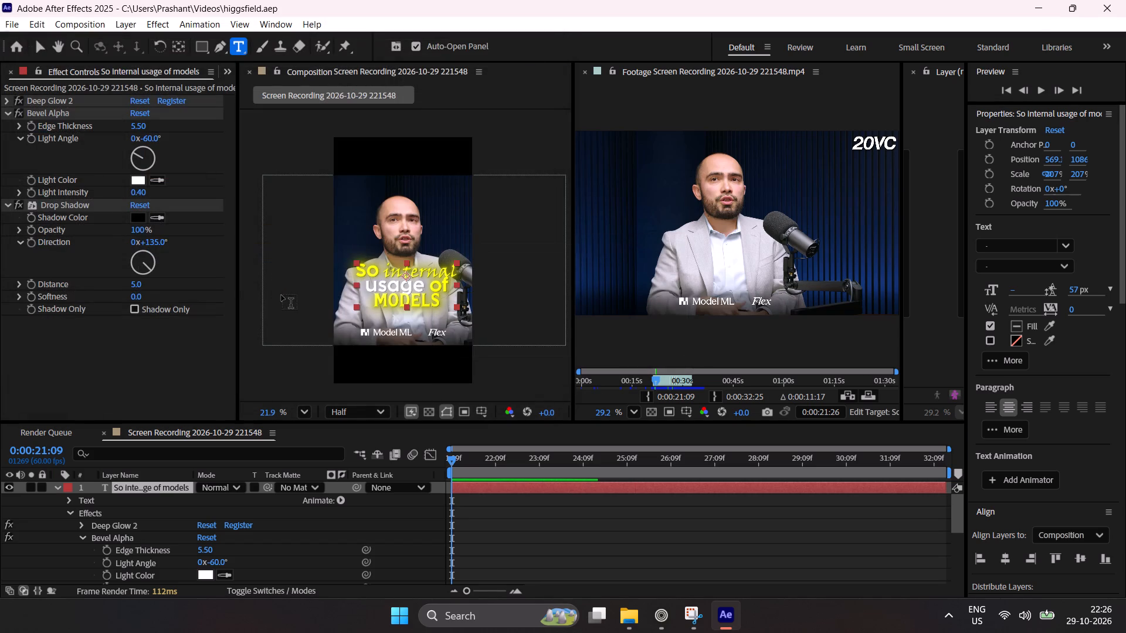
Add a text animator with Position and Opacity properties to the caption layer.
click(340, 501)
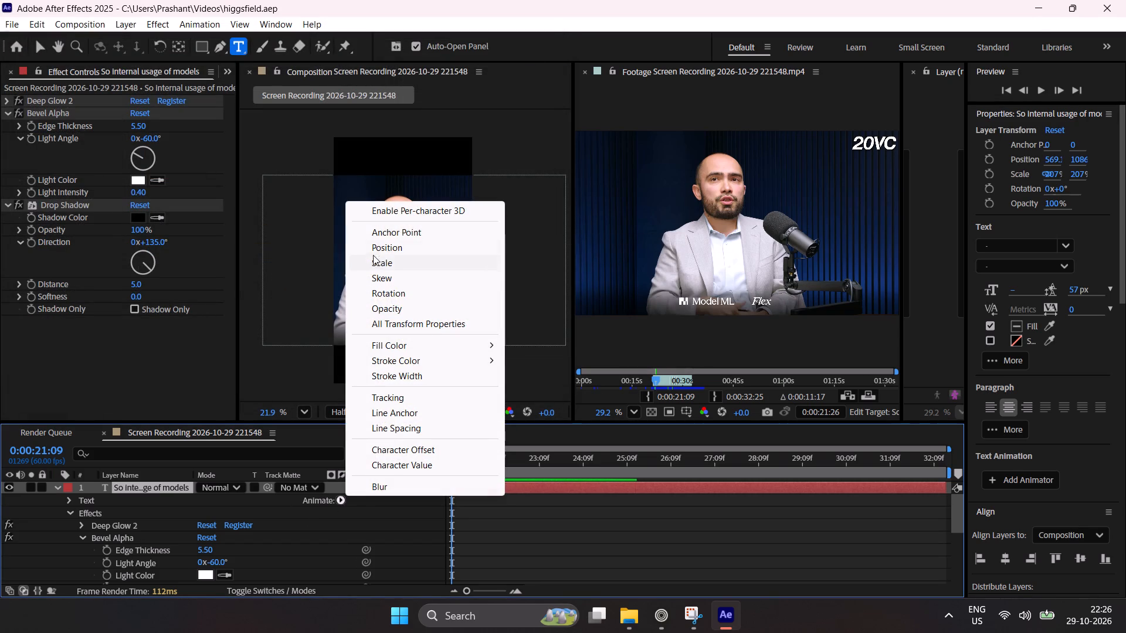
click(403, 250)
click(343, 498)
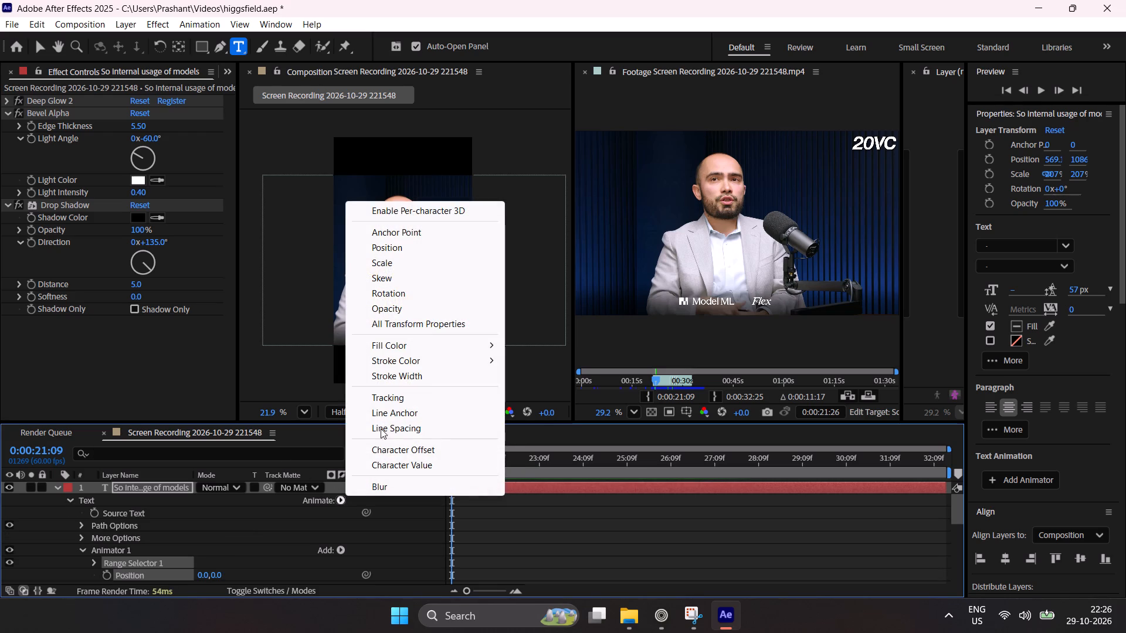
click(429, 304)
Set the shape of the caption animator's range selector to Ramp Up in its advanced settings.
scroll(204, 536, down, 1)
scroll(204, 536, up, 1)
scroll(204, 536, down, 2)
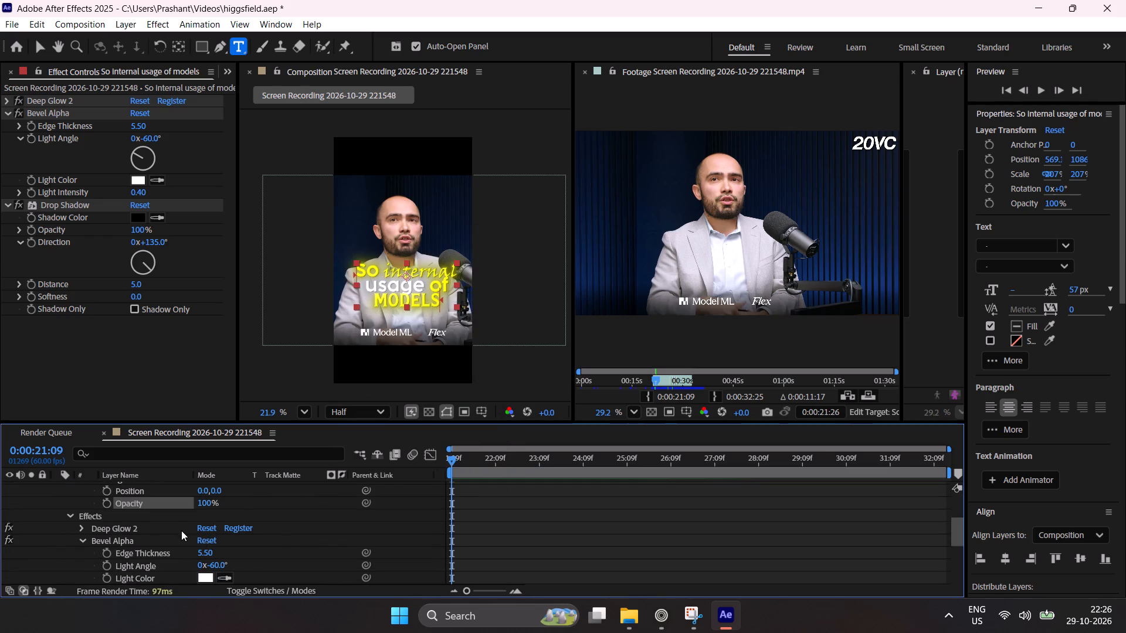
scroll(161, 488, up, 1)
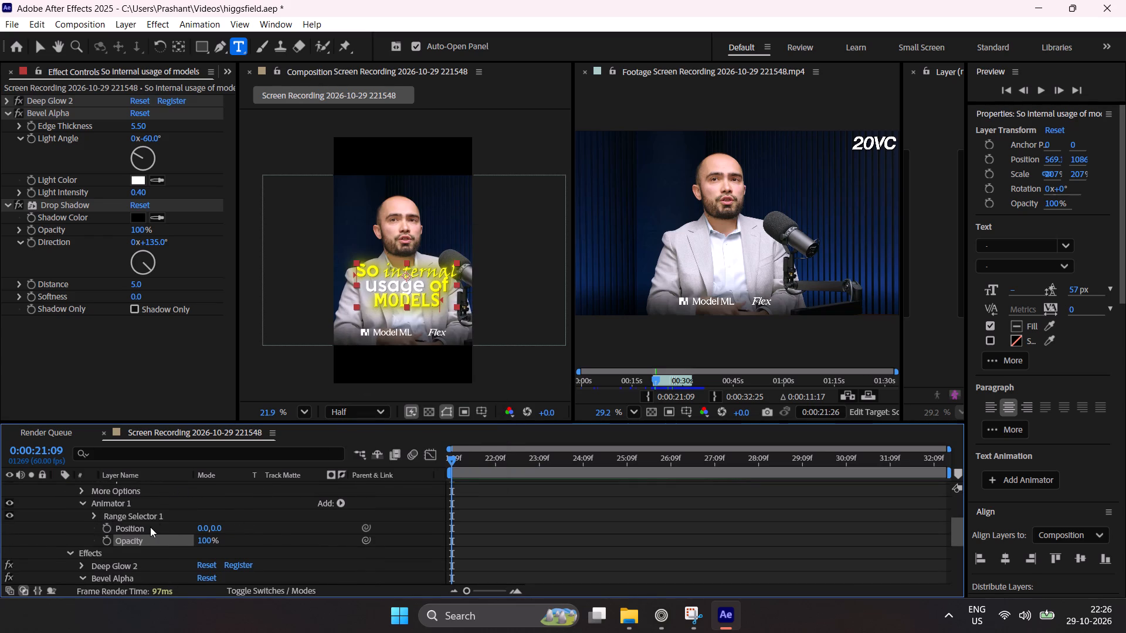
scroll(150, 527, up, 1)
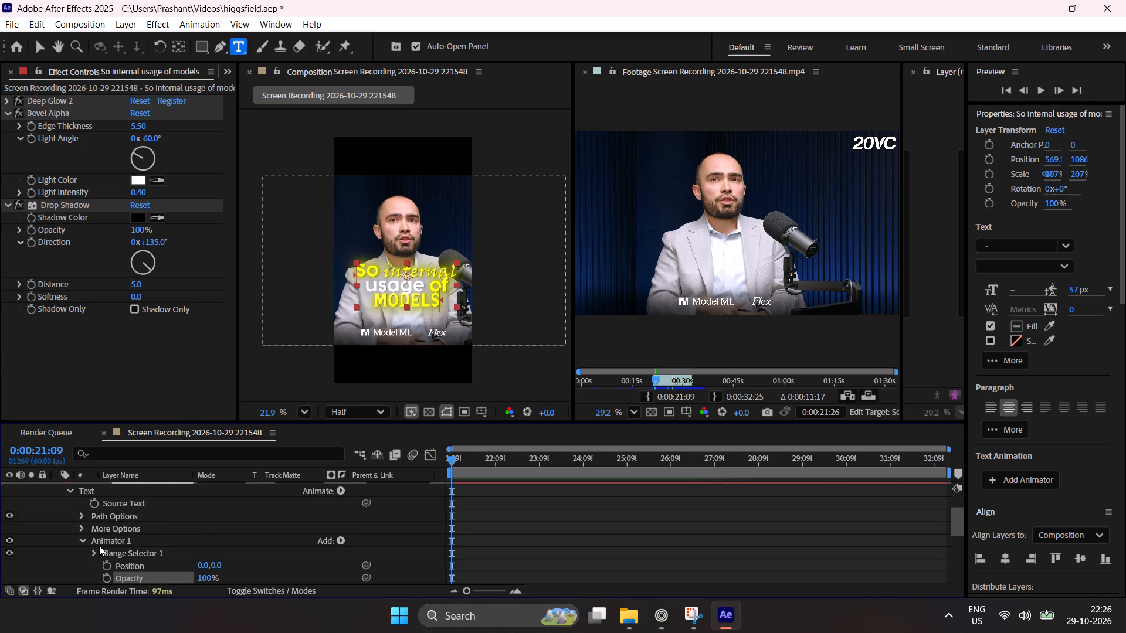
scroll(147, 536, down, 2)
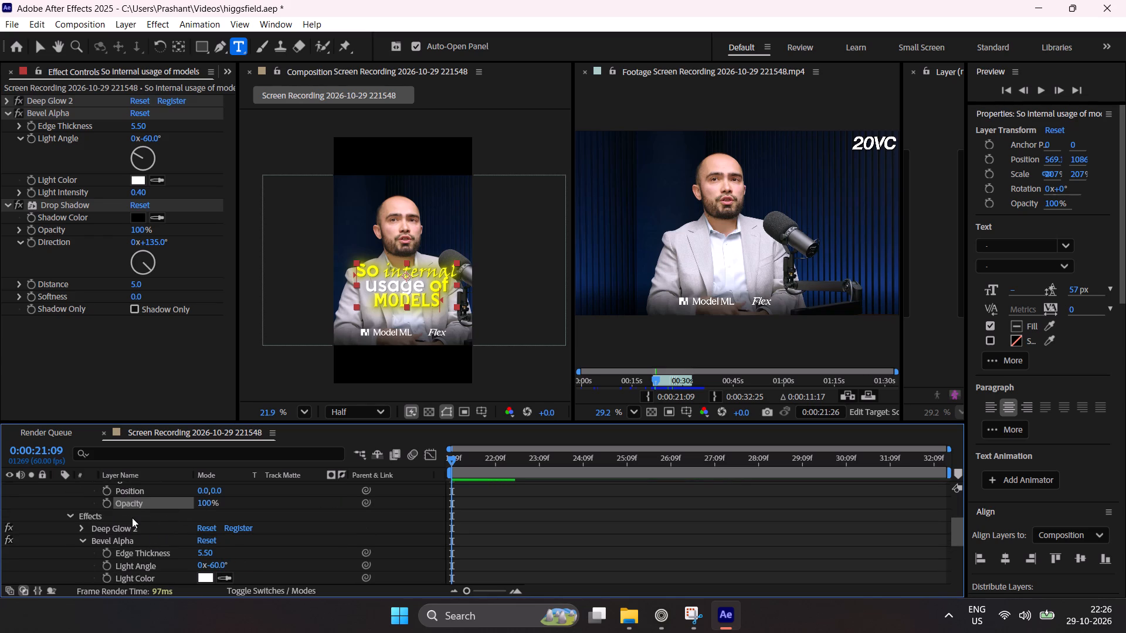
scroll(133, 518, up, 1)
click(91, 516)
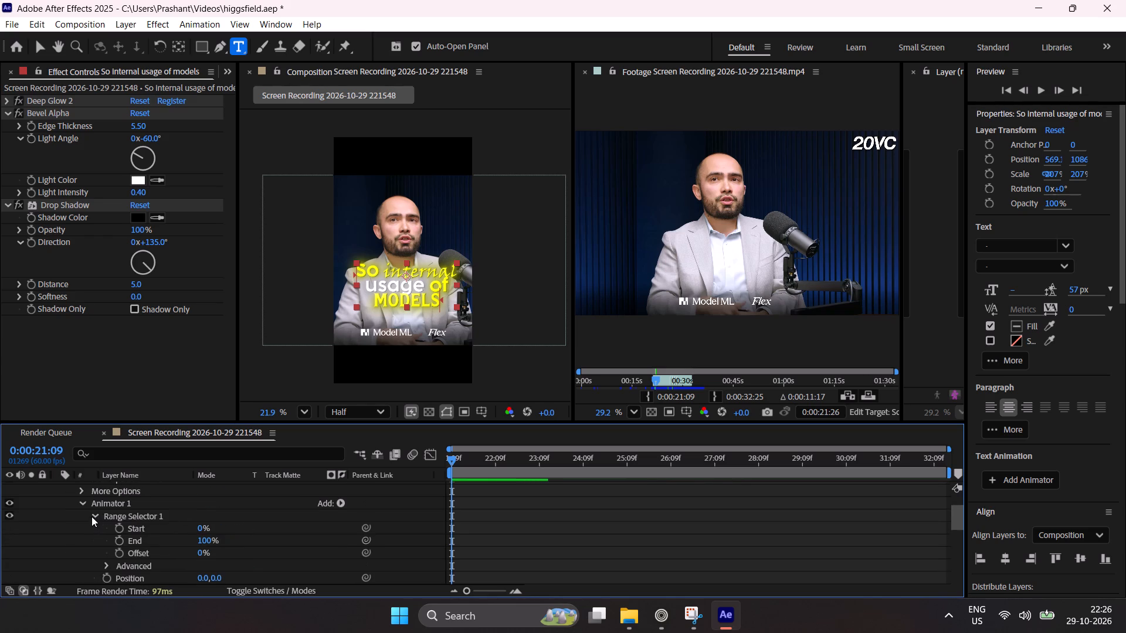
scroll(129, 519, down, 1)
scroll(129, 519, up, 1)
scroll(129, 519, down, 1)
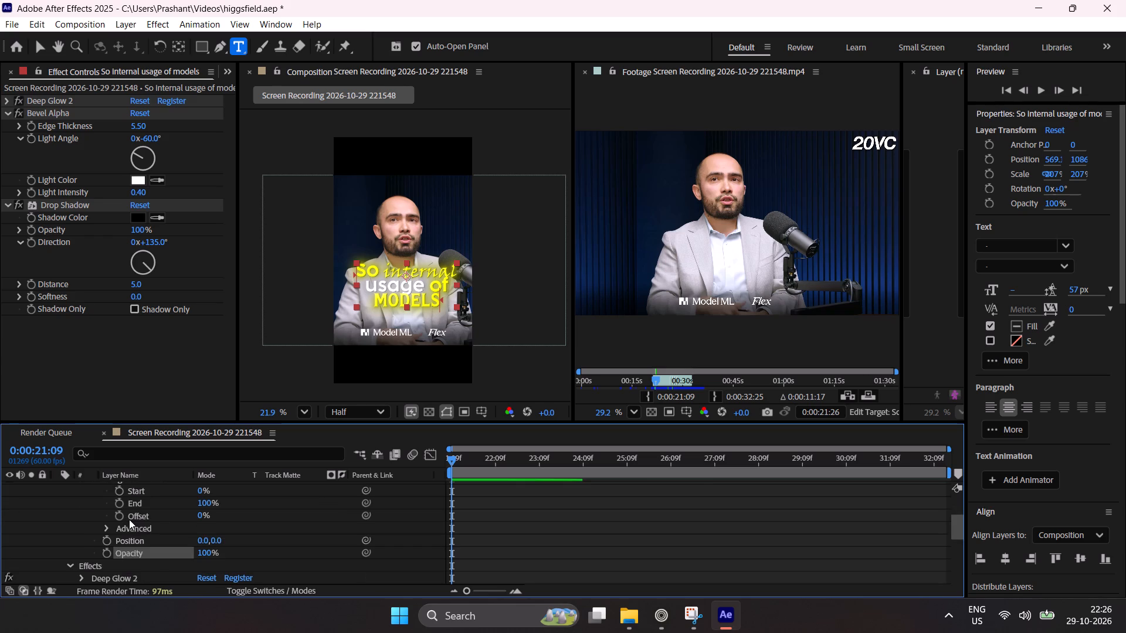
scroll(129, 519, up, 1)
click(107, 567)
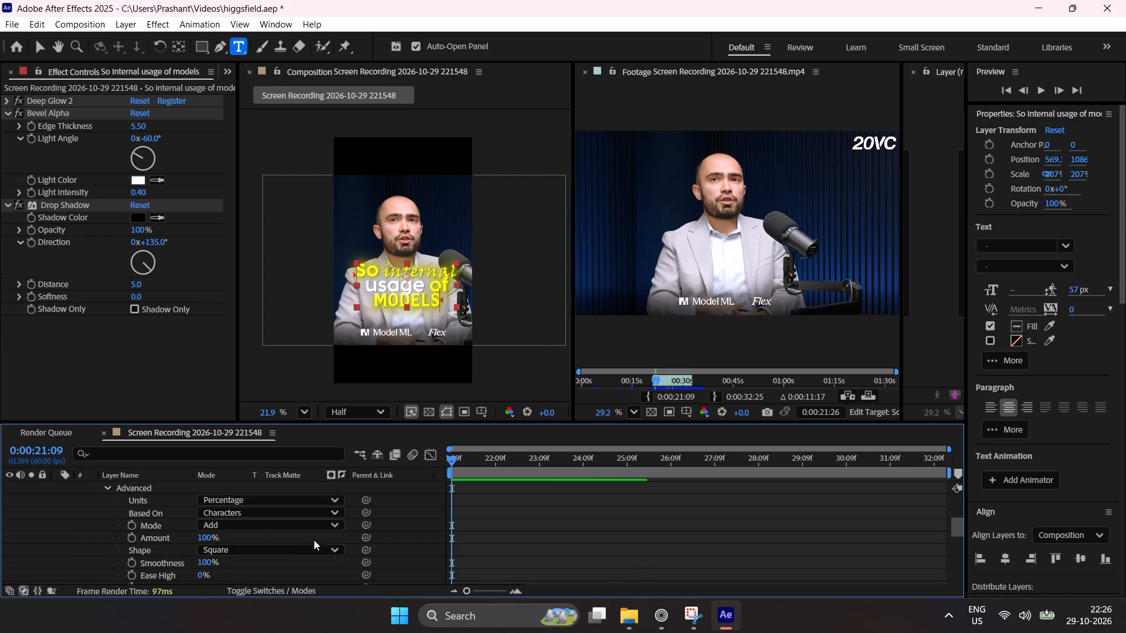
click(229, 548)
click(259, 477)
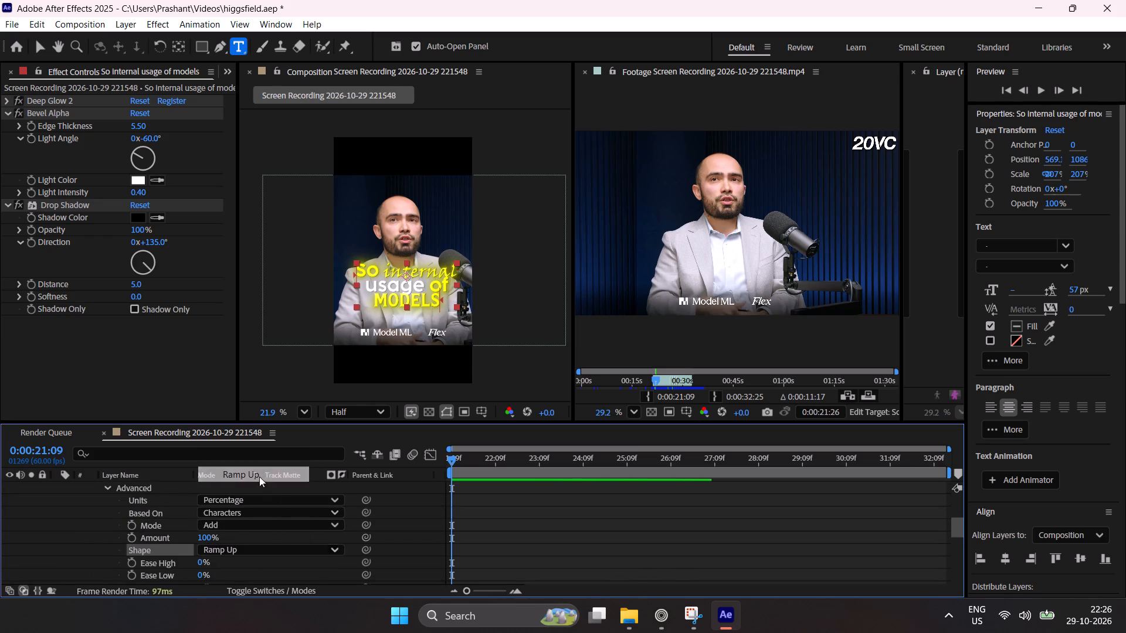
Set the caption animator's Opacity to 0%.
scroll(169, 551, down, 2)
scroll(188, 529, up, 1)
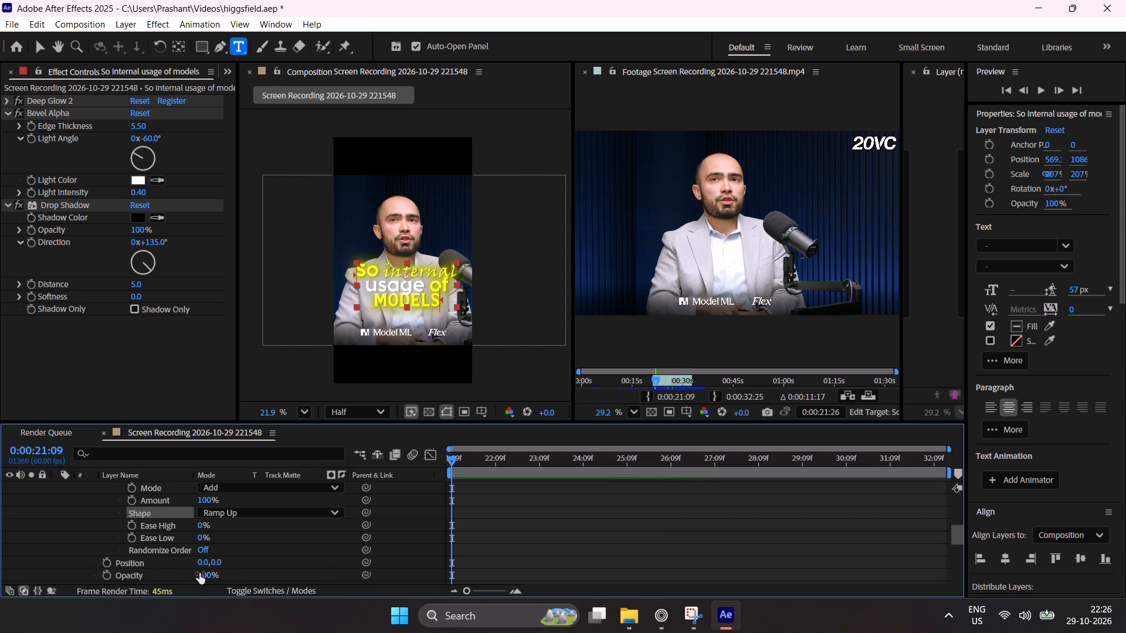
drag(206, 575, 90, 580)
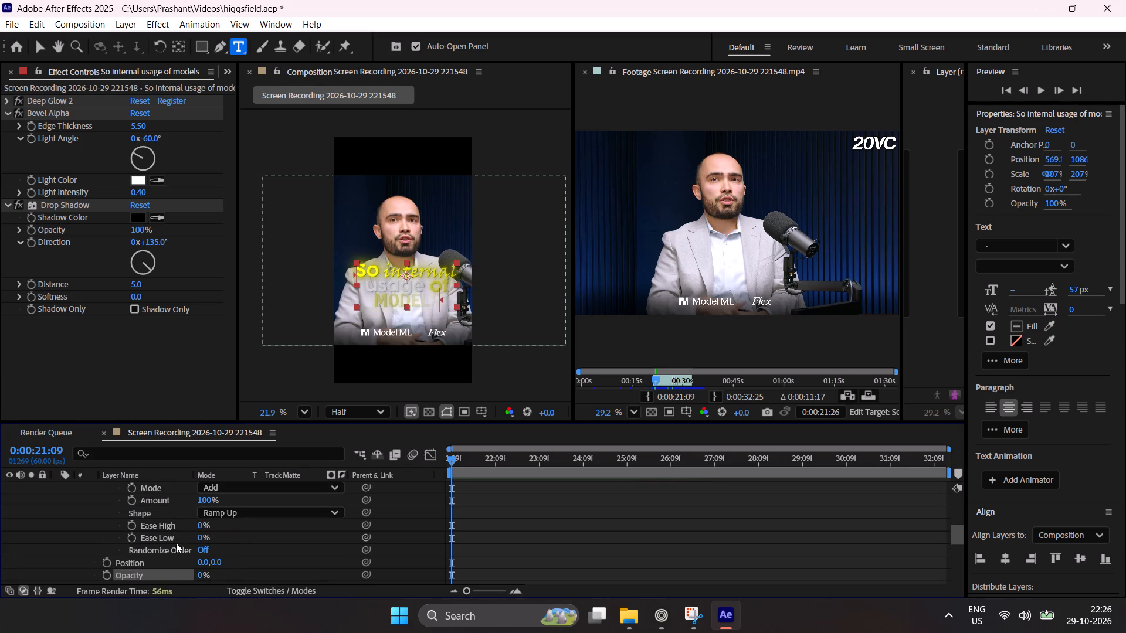
Review the range selector's settings, including the available Based On, Units and Mode options.
scroll(168, 544, up, 1)
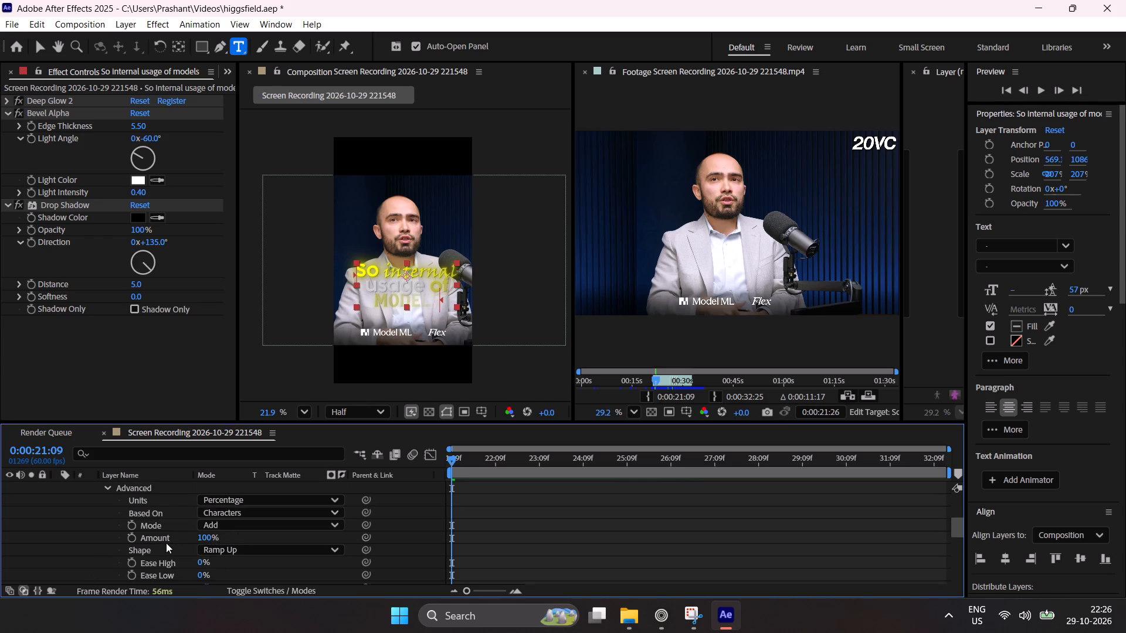
scroll(164, 544, up, 1)
scroll(163, 544, down, 2)
scroll(164, 544, up, 2)
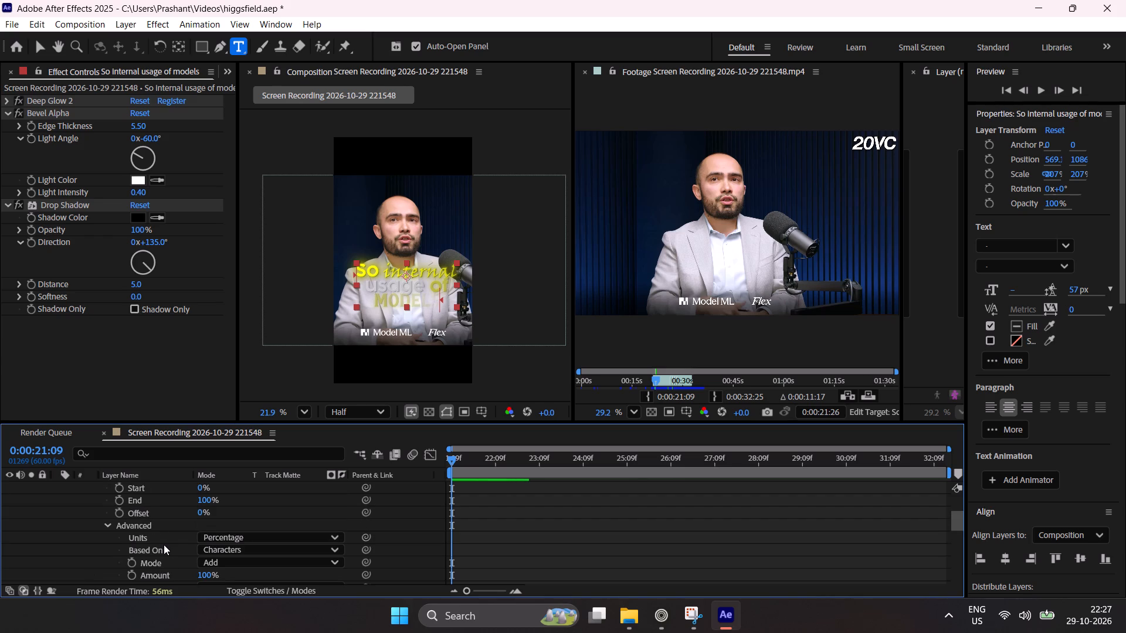
scroll(164, 544, down, 1)
scroll(164, 544, up, 1)
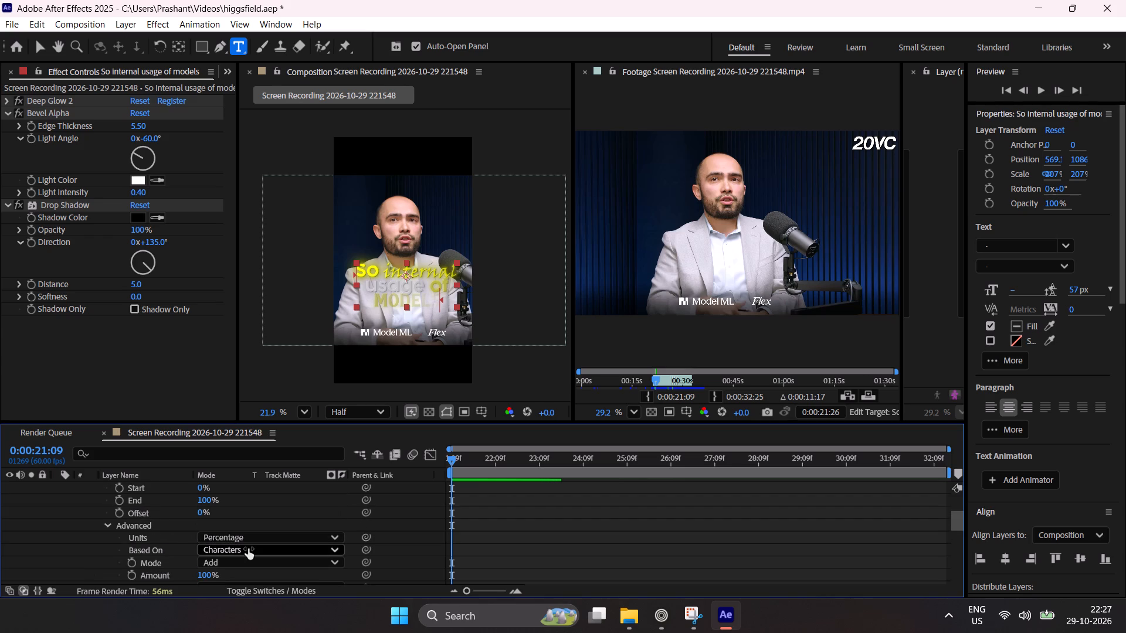
click(254, 550)
click(254, 550)
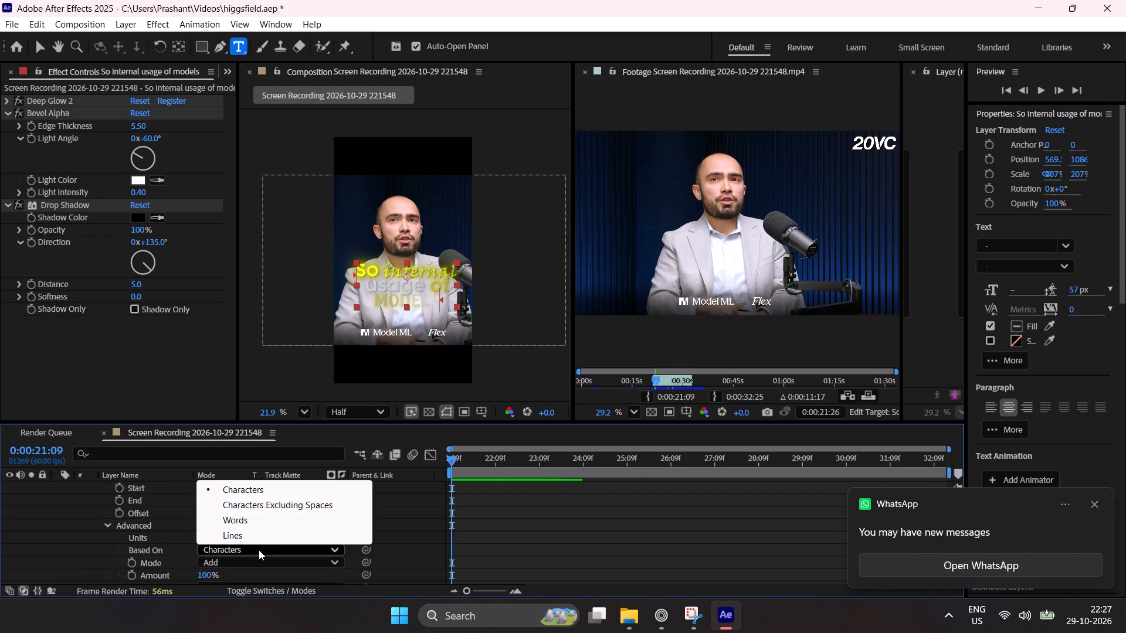
click(156, 552)
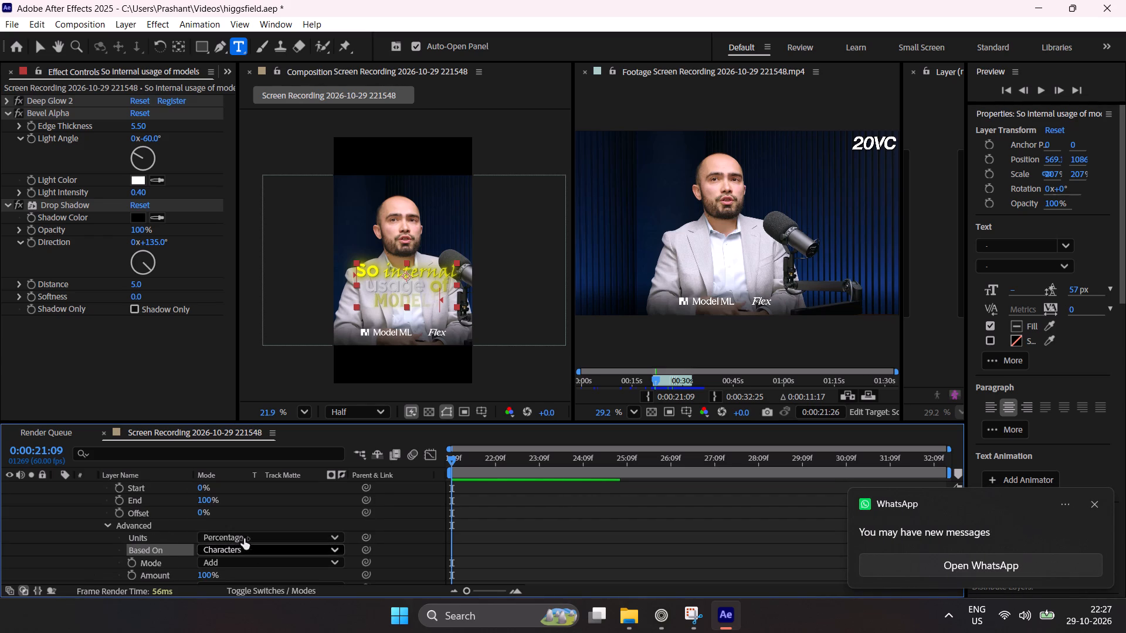
click(246, 533)
click(246, 533)
click(128, 542)
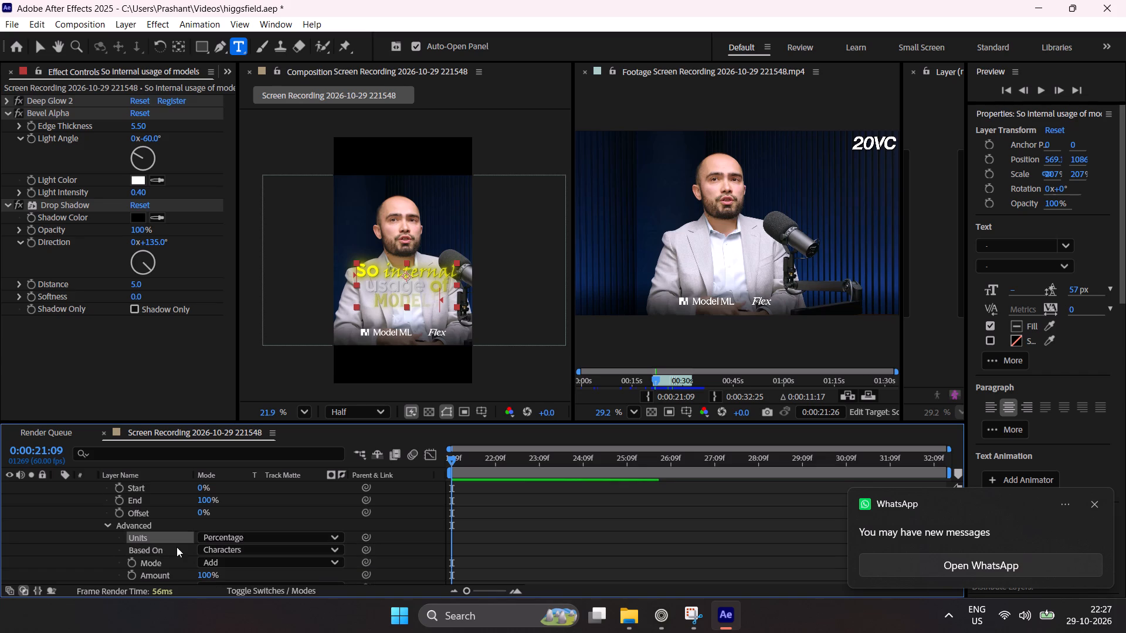
click(227, 561)
click(104, 544)
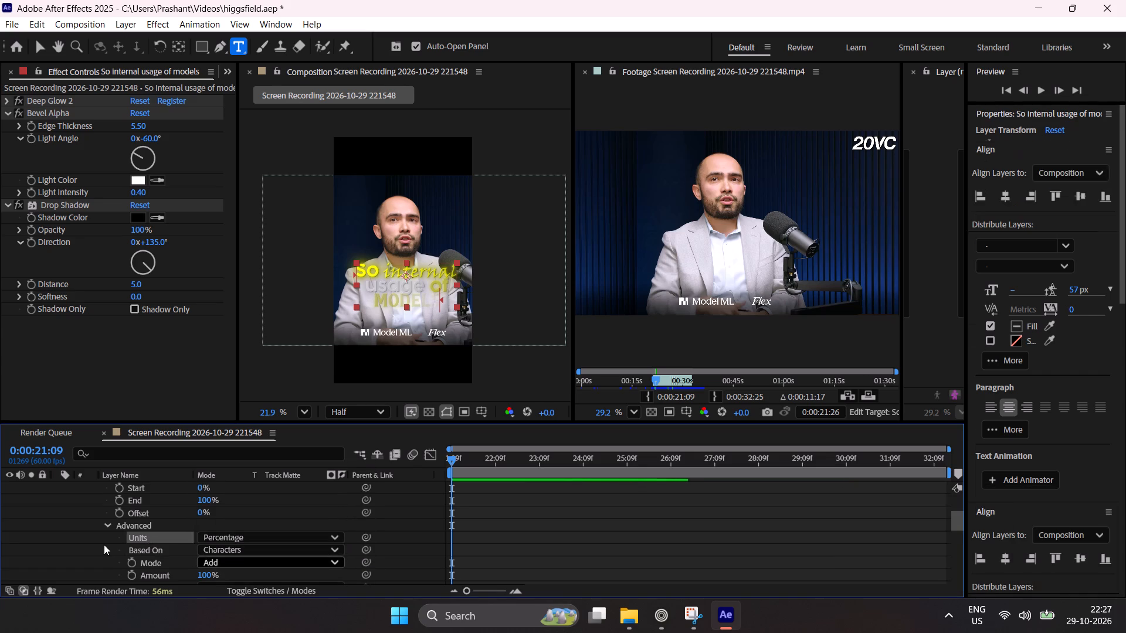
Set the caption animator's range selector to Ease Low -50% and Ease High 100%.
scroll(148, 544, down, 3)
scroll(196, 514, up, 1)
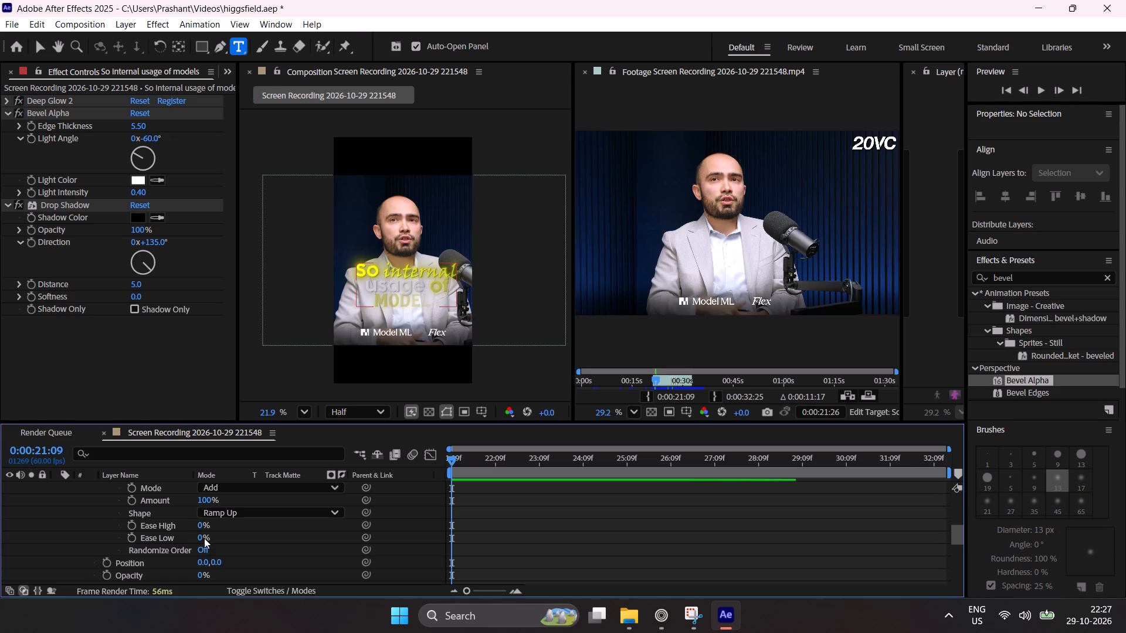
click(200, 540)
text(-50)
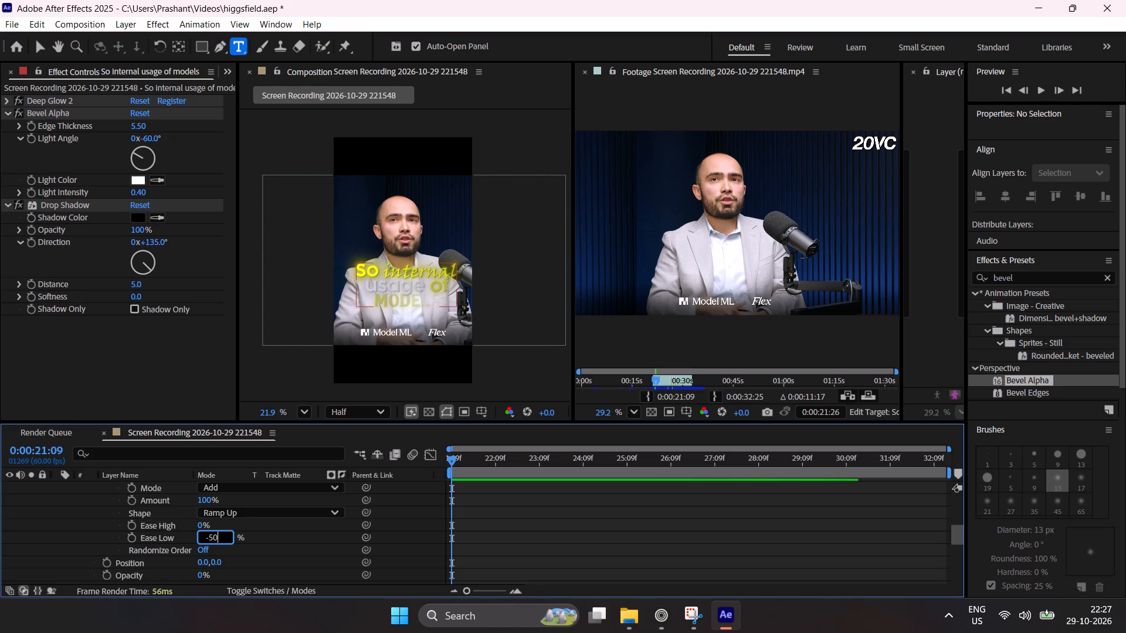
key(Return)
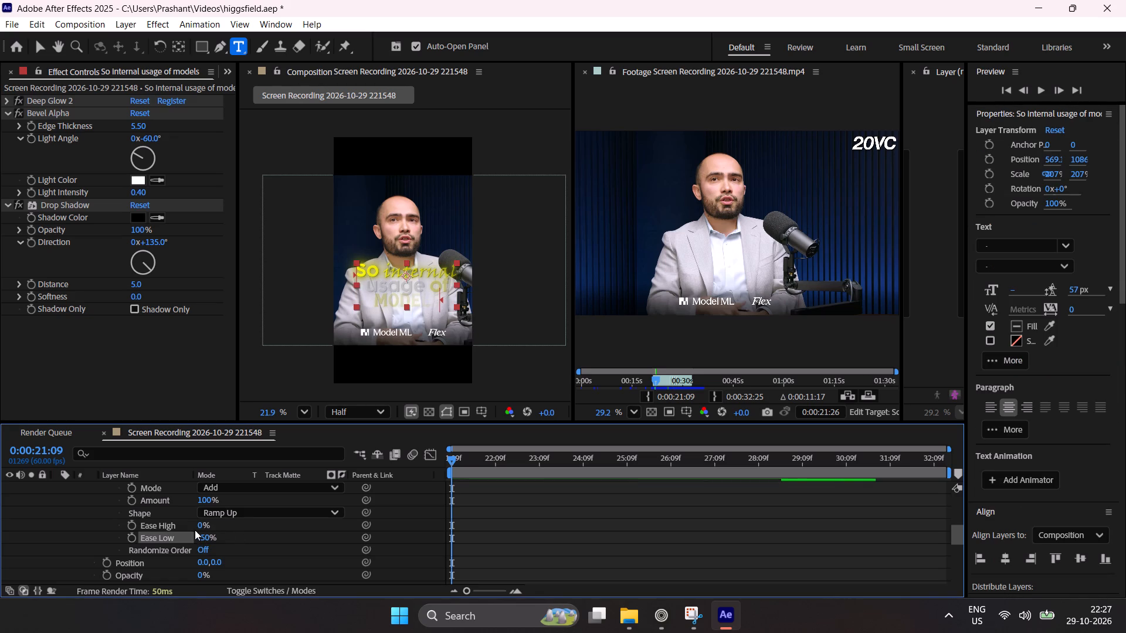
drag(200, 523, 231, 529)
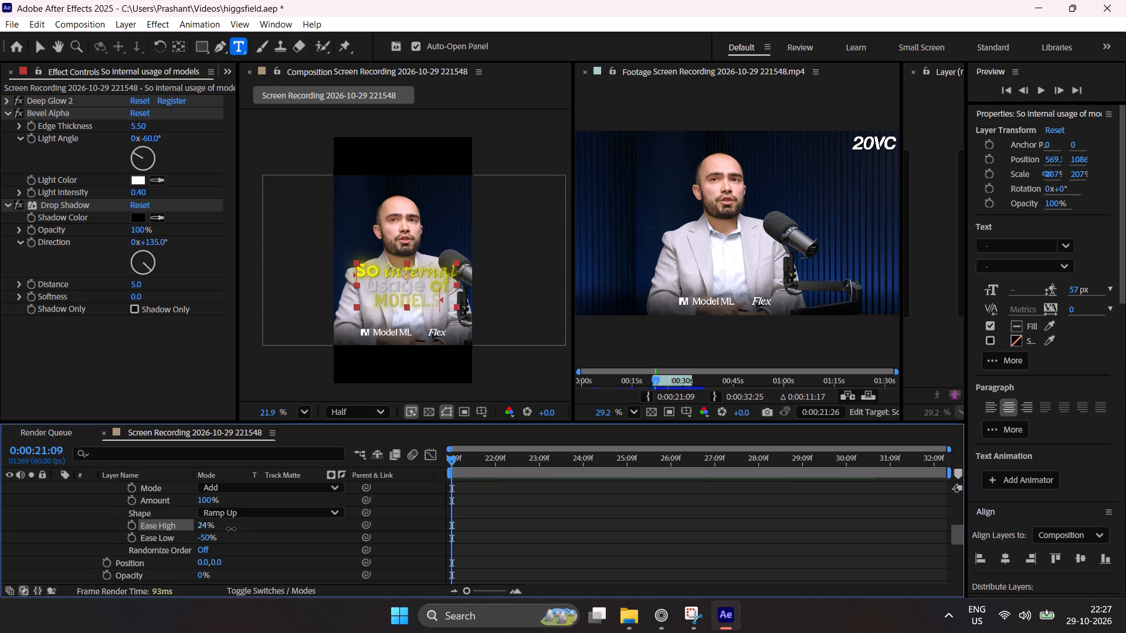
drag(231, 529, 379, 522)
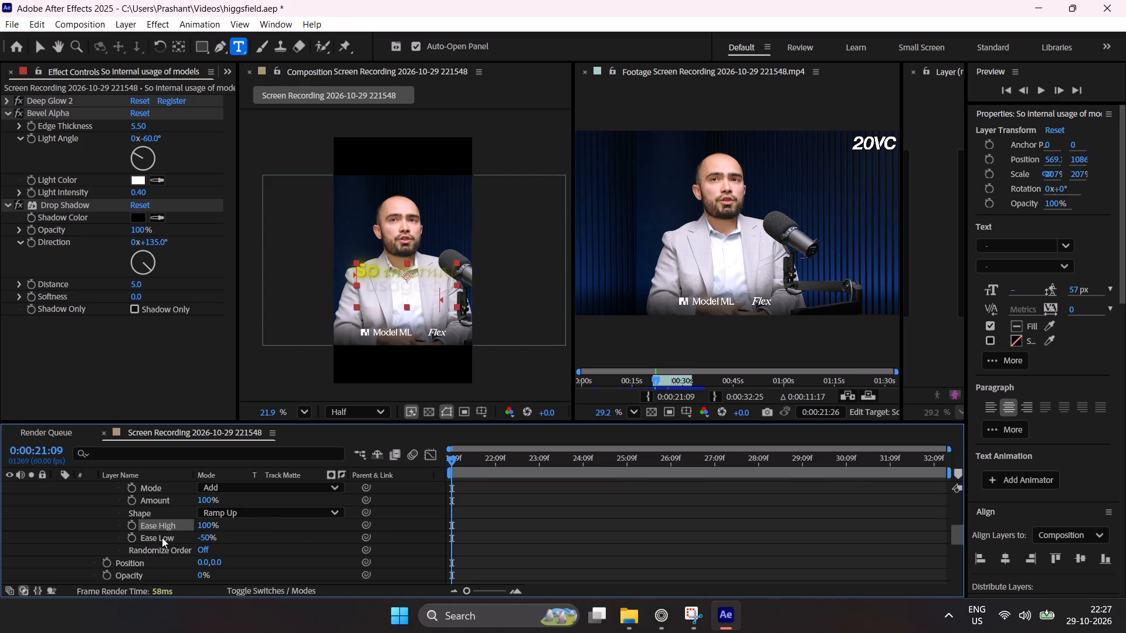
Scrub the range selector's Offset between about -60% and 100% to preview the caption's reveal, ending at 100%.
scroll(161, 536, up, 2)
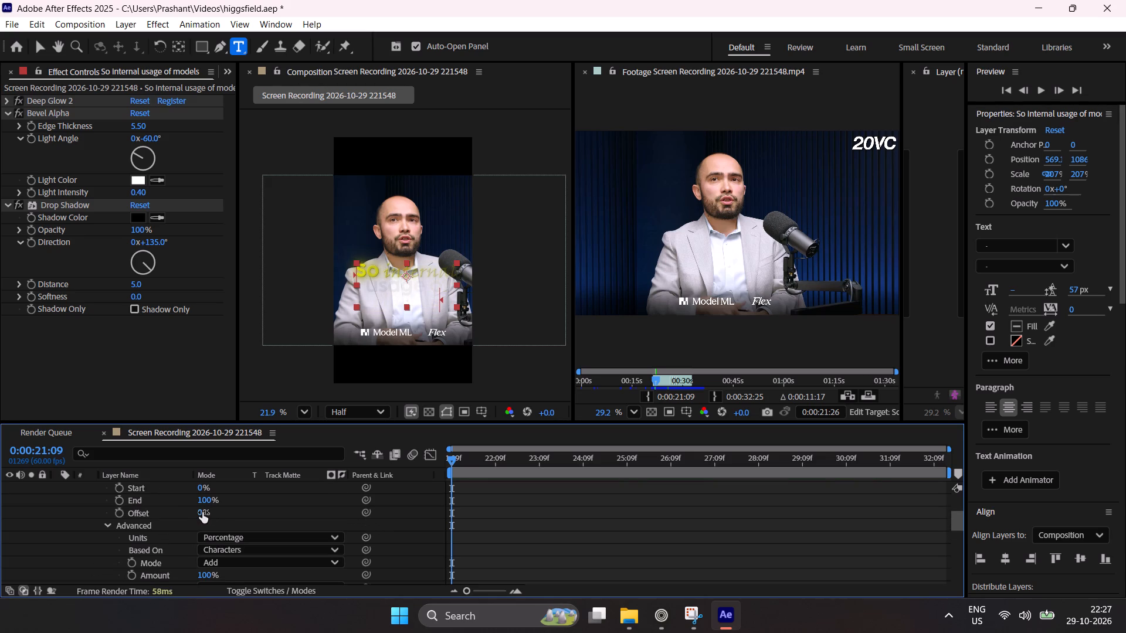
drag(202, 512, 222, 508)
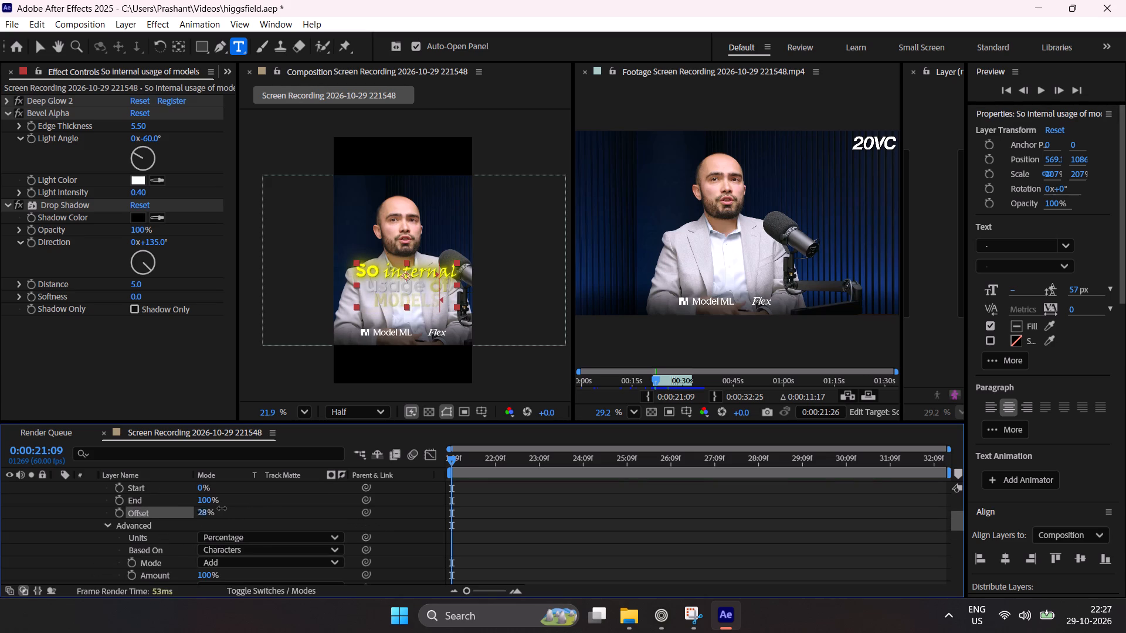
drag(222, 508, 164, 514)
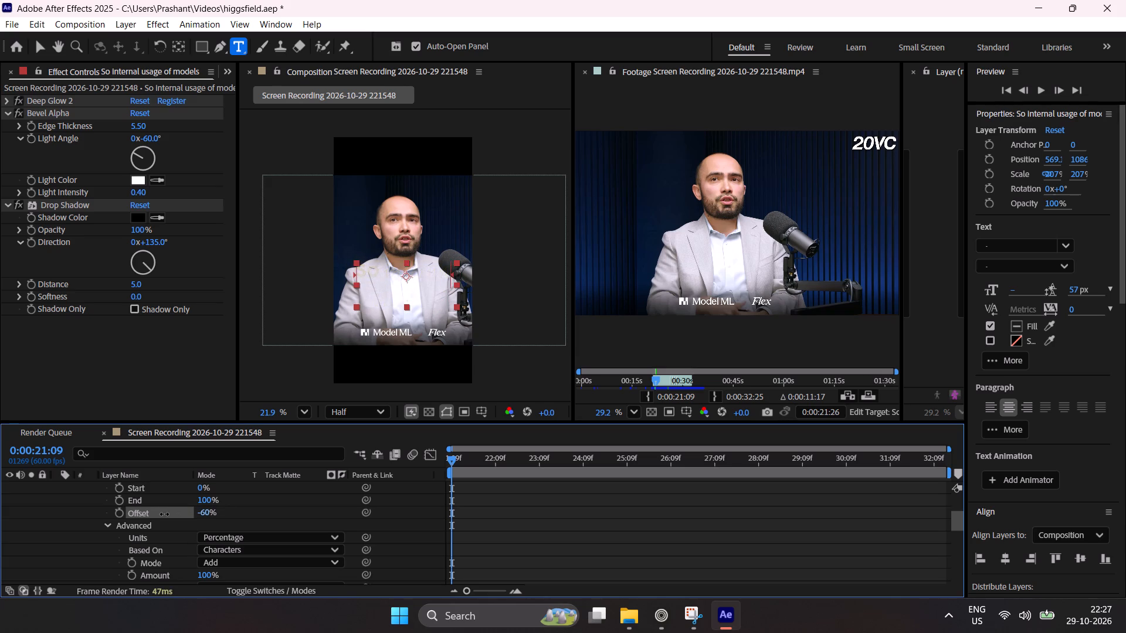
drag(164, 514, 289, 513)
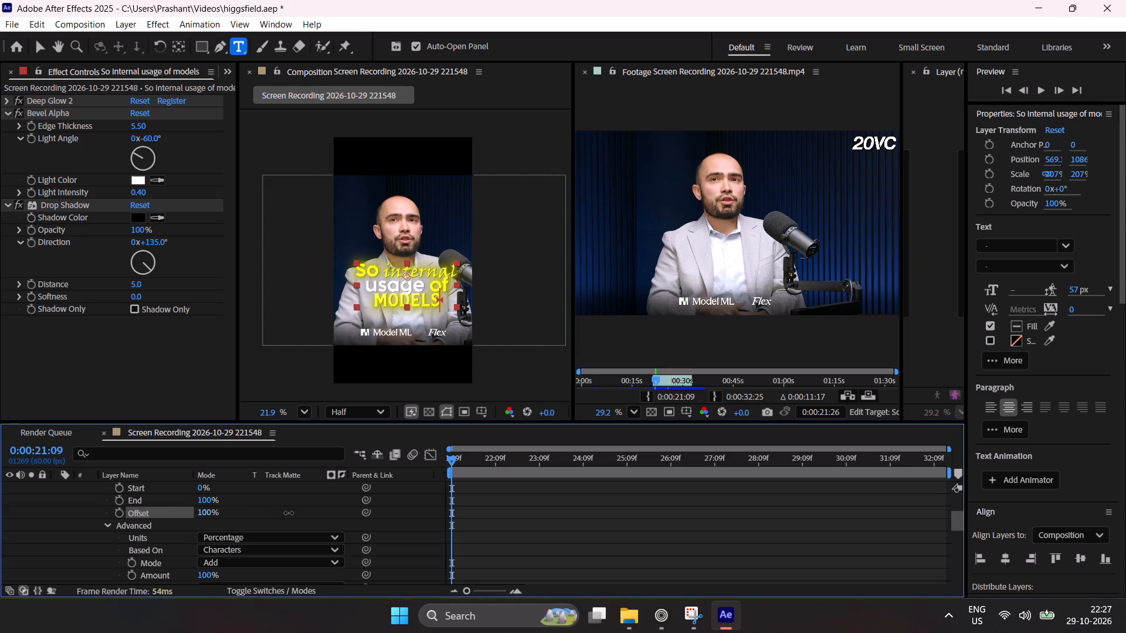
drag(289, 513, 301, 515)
Undo the range selector, opacity and shape changes back through the animator's creation, keeping the caption's mixed text colors.
scroll(137, 527, down, 3)
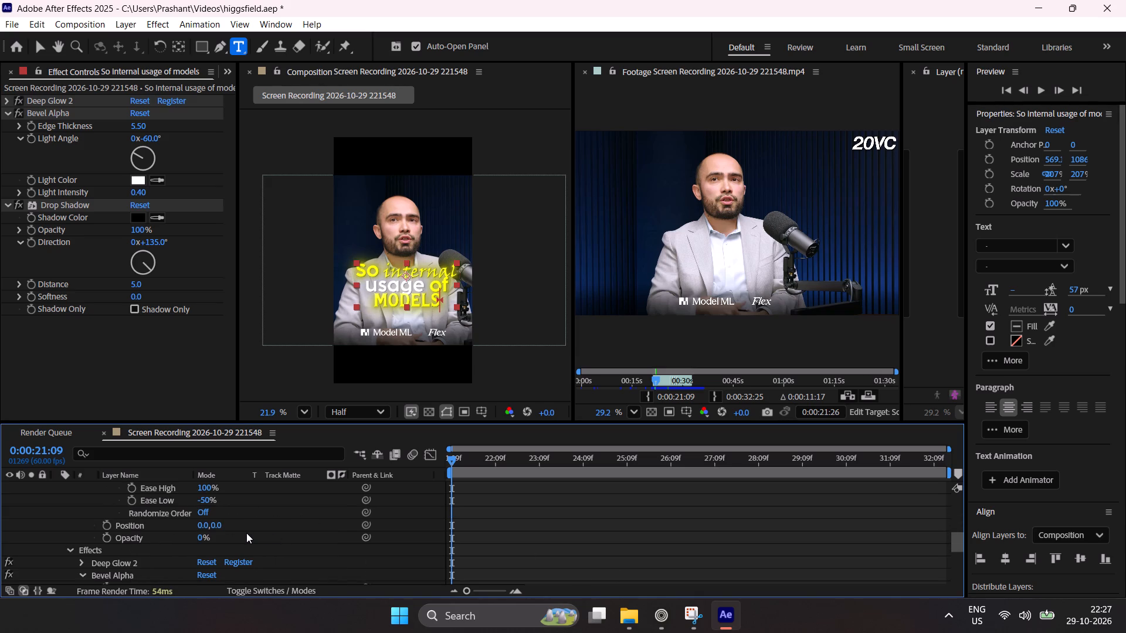
key(ctrl+z)
key(ctrl+z)
key(ctrl+z)
scroll(155, 532, up, 2)
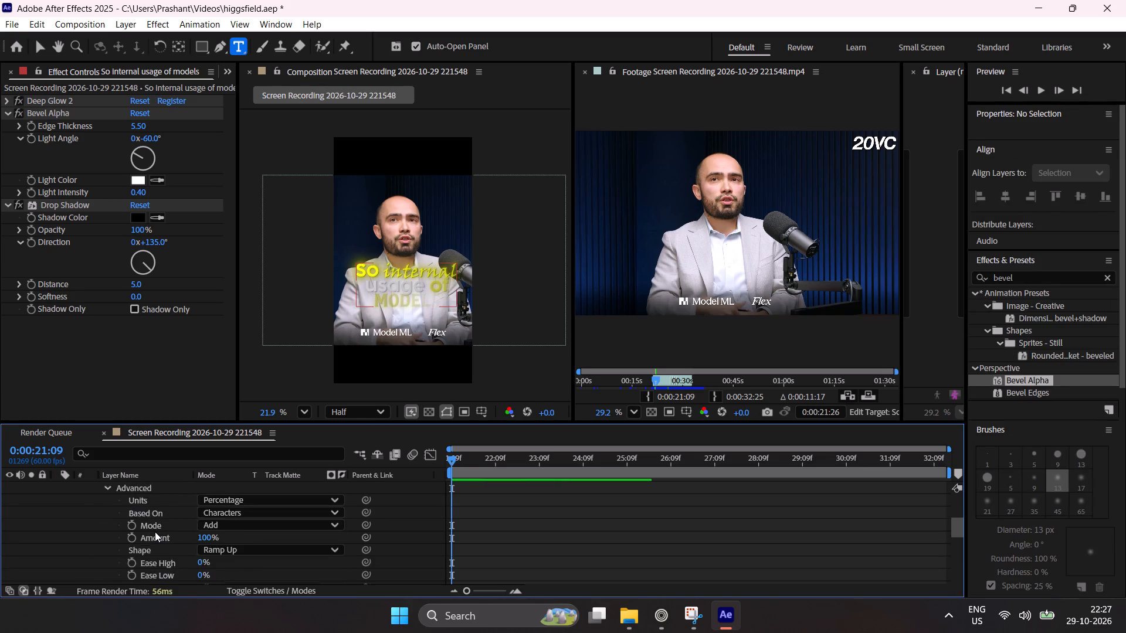
scroll(155, 532, up, 2)
key(ctrl+z)
ctrl+scroll(155, 532, up, 1)
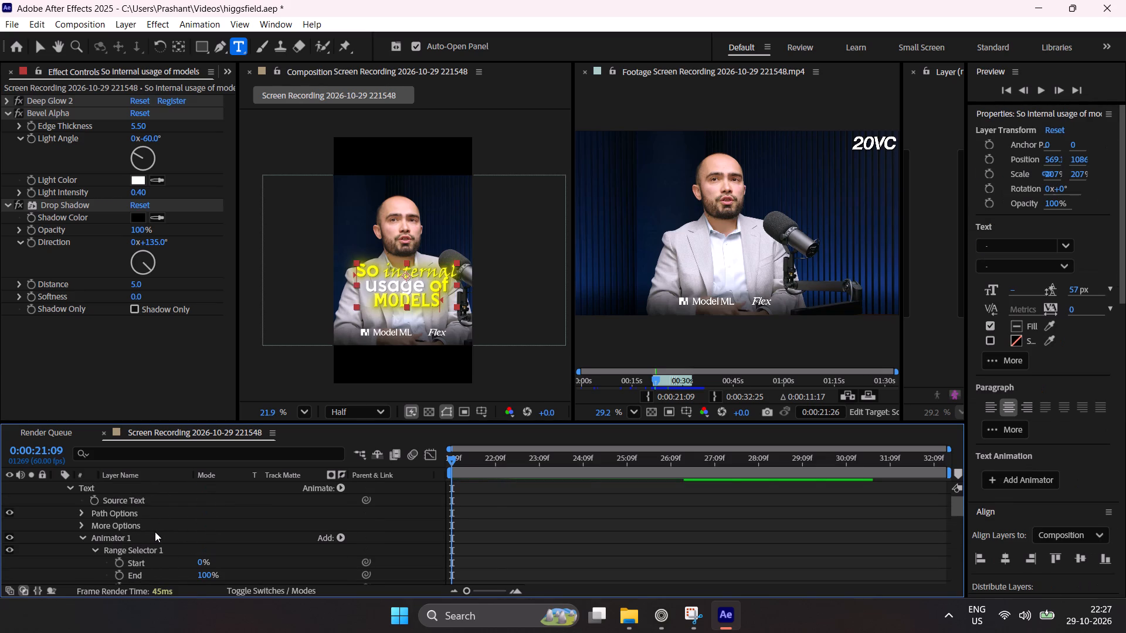
key(ctrl+z)
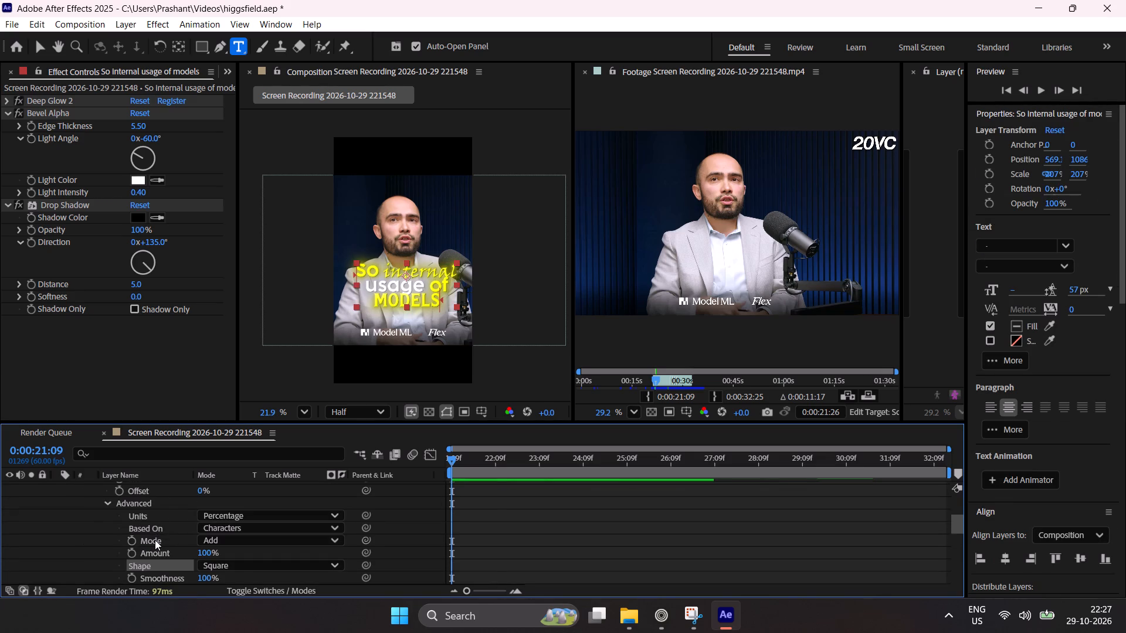
key(ctrl+z)
key(ctrl+z)
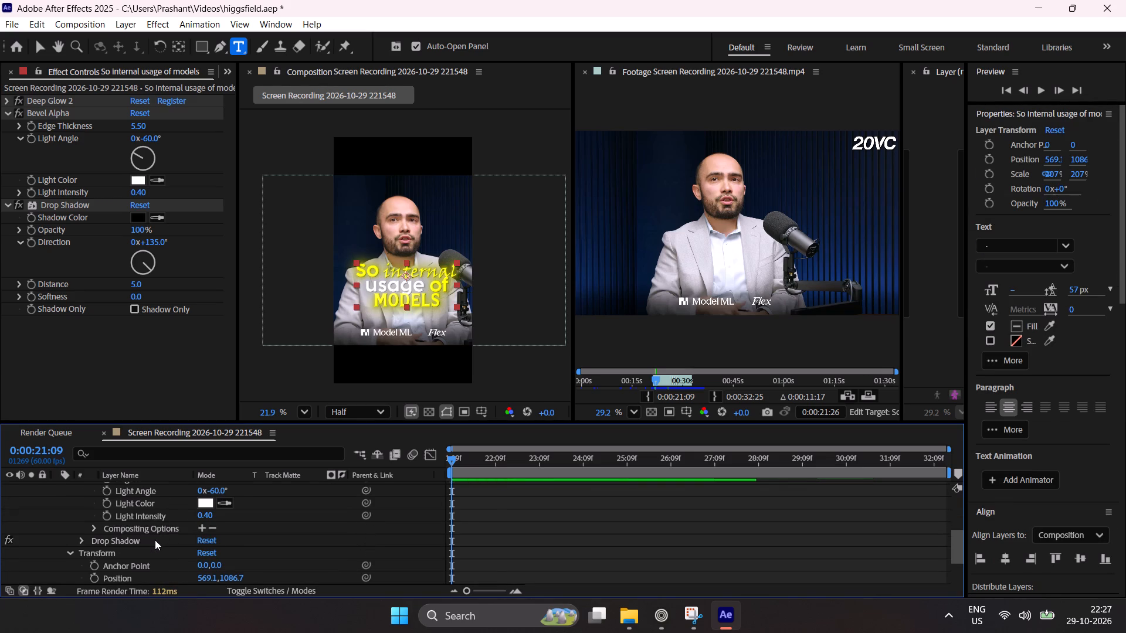
scroll(155, 540, up, 3)
scroll(155, 540, down, 1)
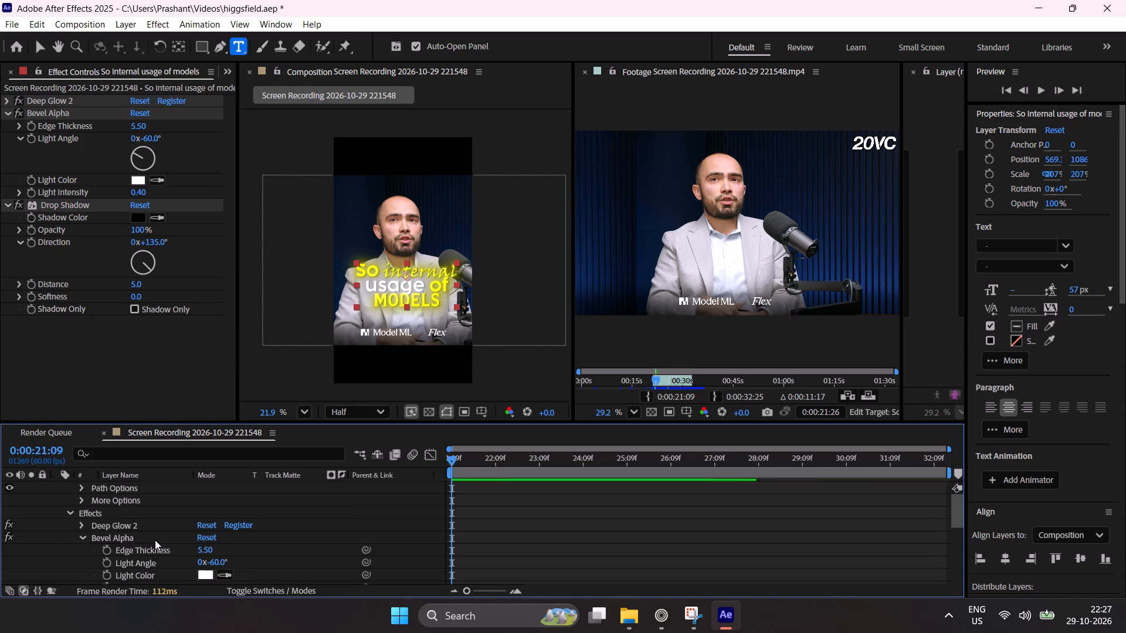
key(ctrl+z)
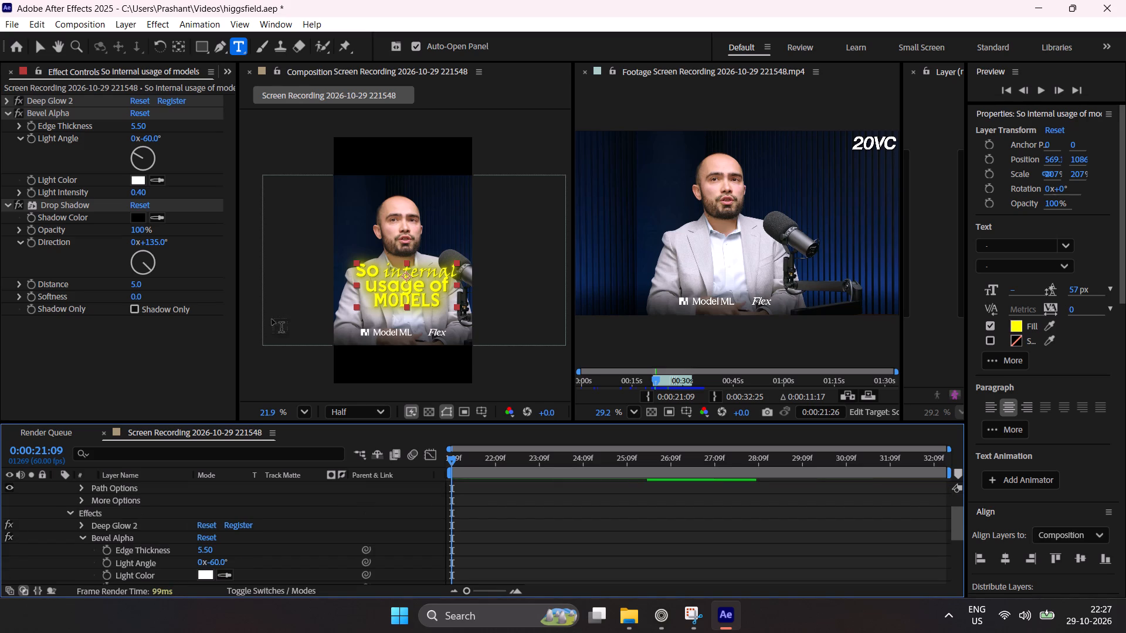
click(39, 26)
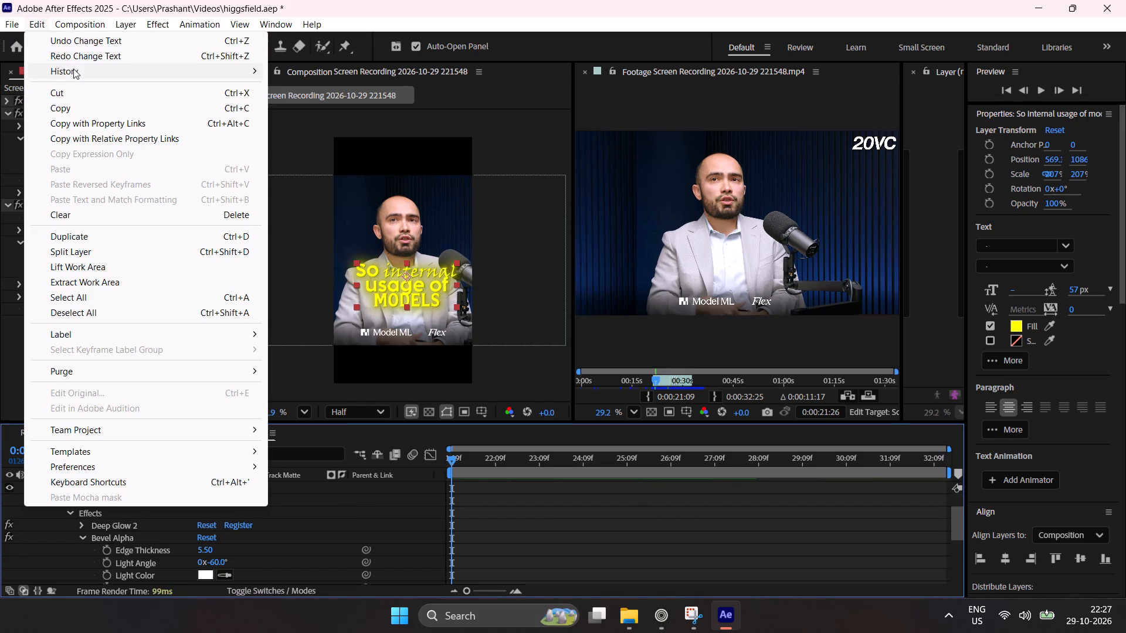
click(117, 57)
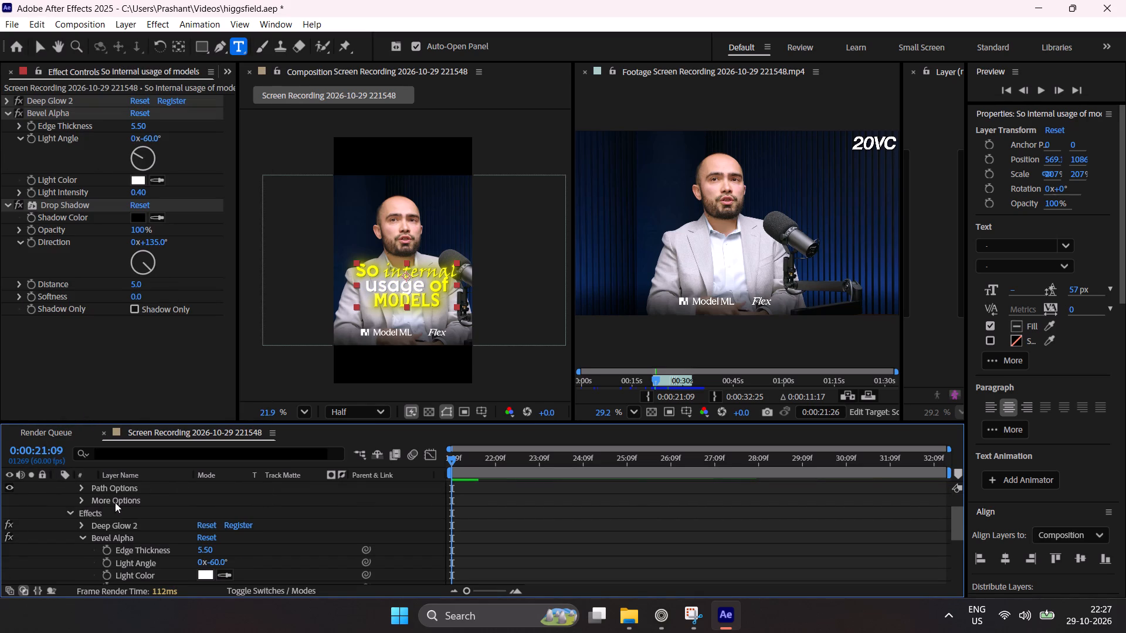
Collapse the caption layer's properties in the timeline and save the project.
scroll(36, 475, up, 1)
scroll(67, 515, up, 1)
click(61, 484)
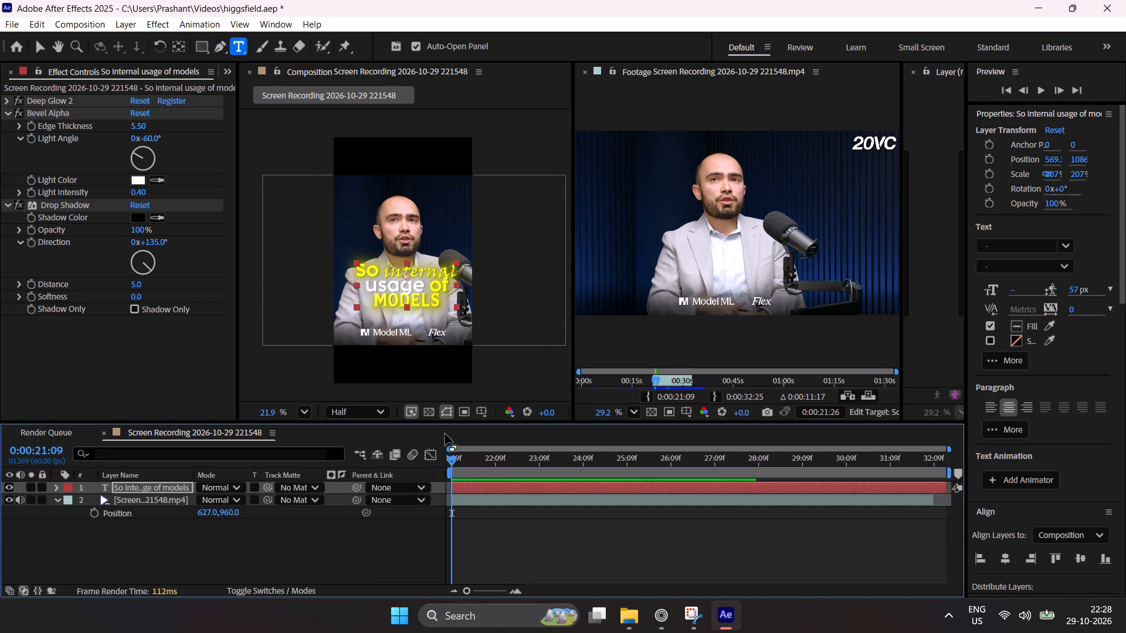
key(ctrl+s)
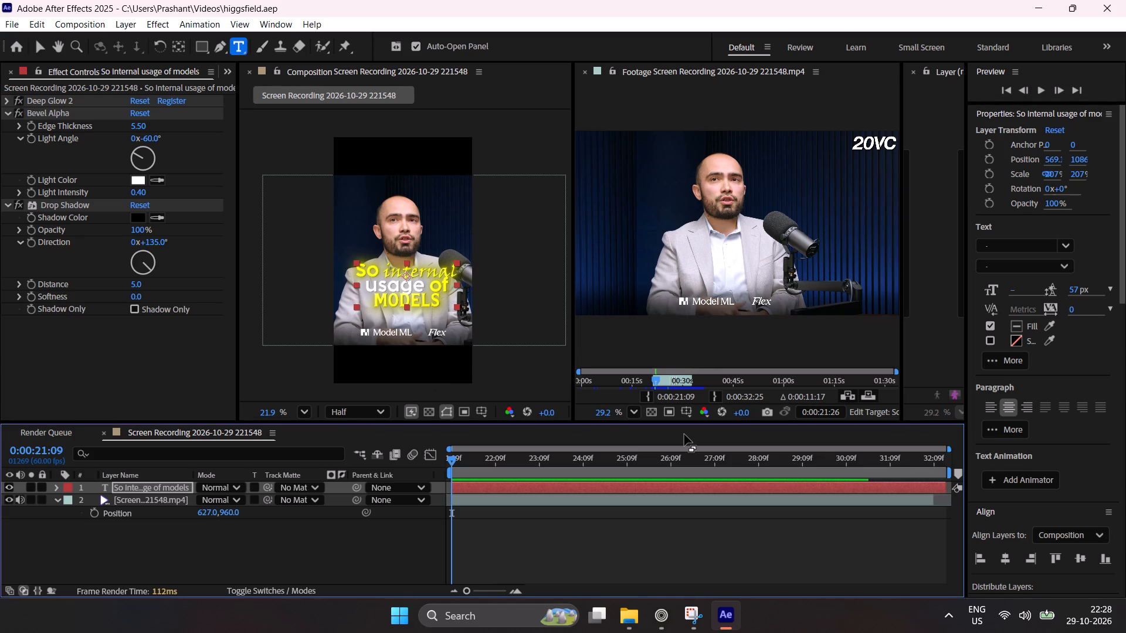
Switch to YouTube in the Zen browser and search for "ramp up text after effects".
click(669, 615)
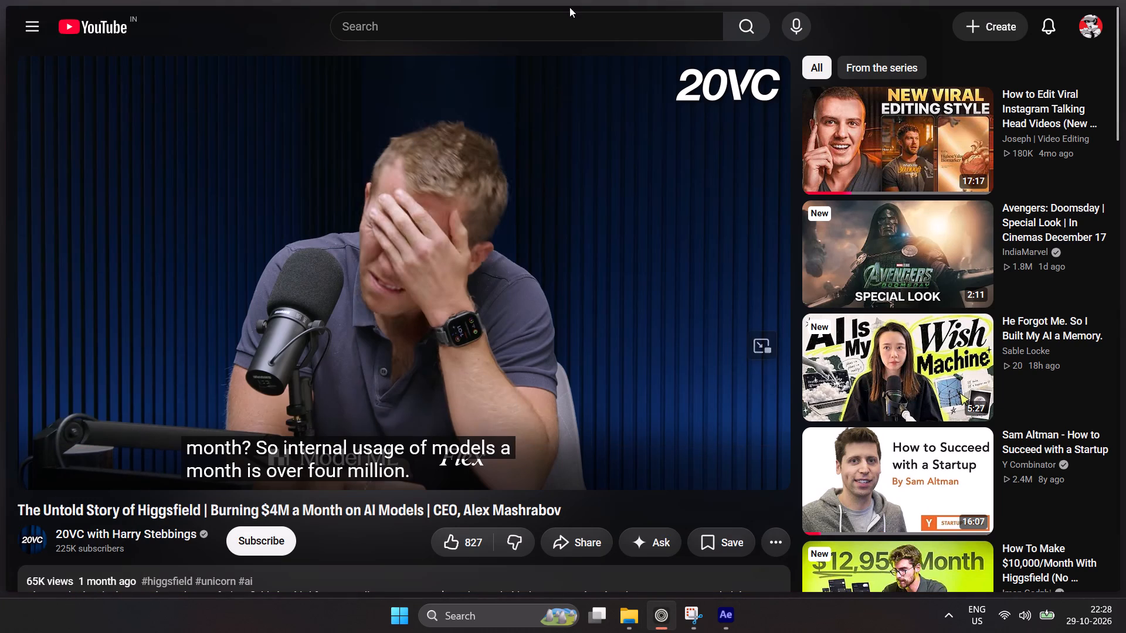
click(569, 17)
text(ramp up)
key(space)
text(text)
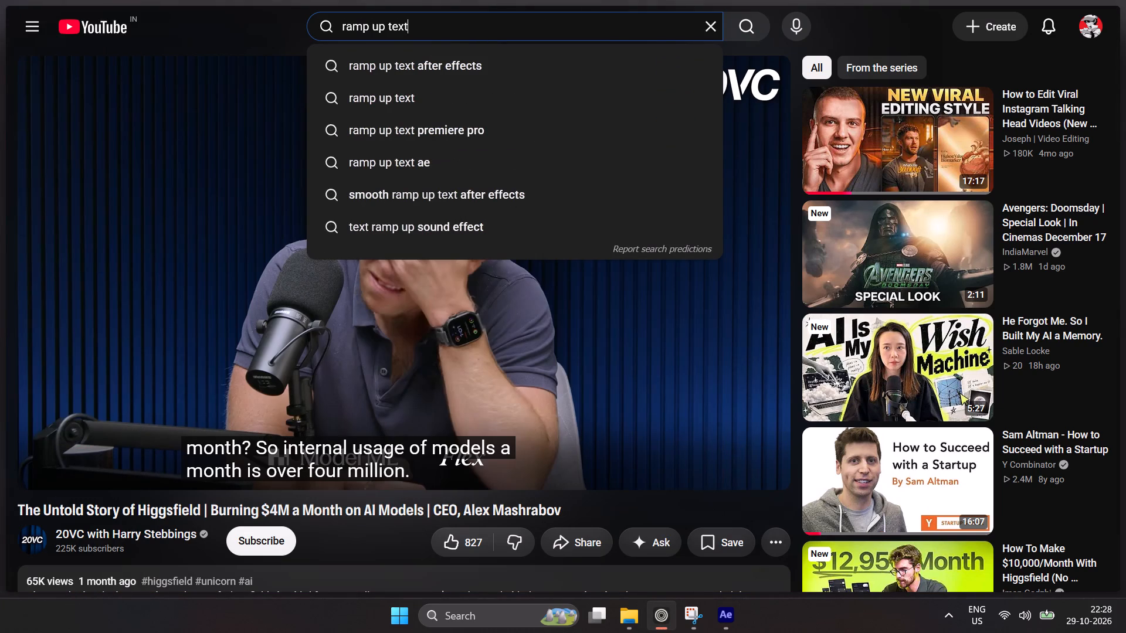
key(Down)
key(Return)
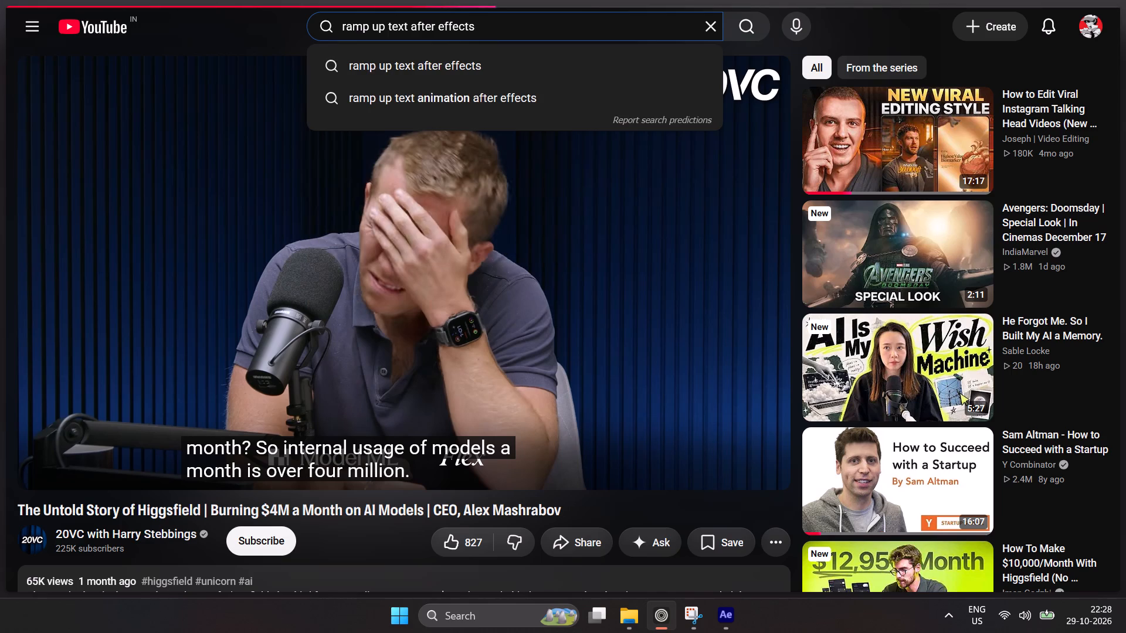
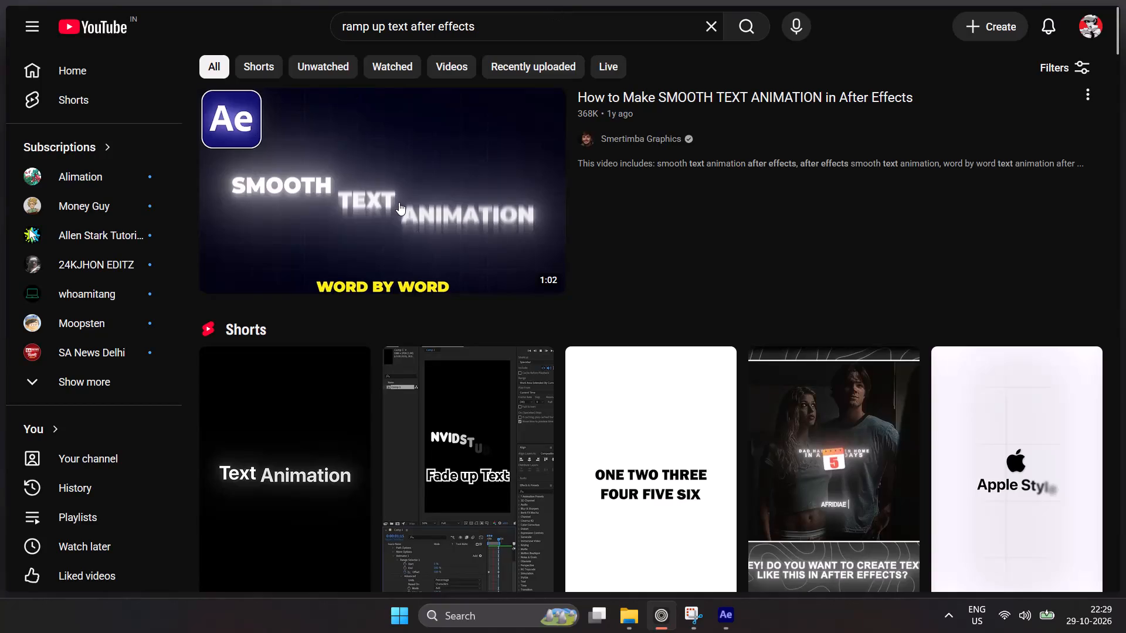
Watch the tutorial "How to Make SMOOTH TEXT ANIMATION in After Effects" and pause it at 0:29, at the range selector's Offset keyframe.
click(399, 202)
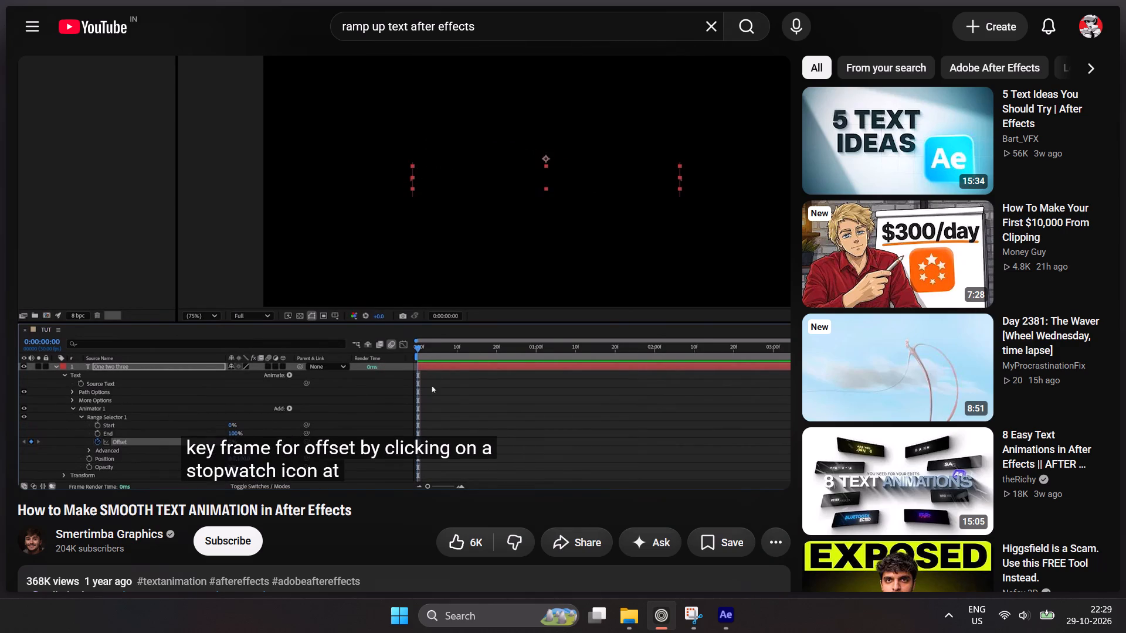
key(space)
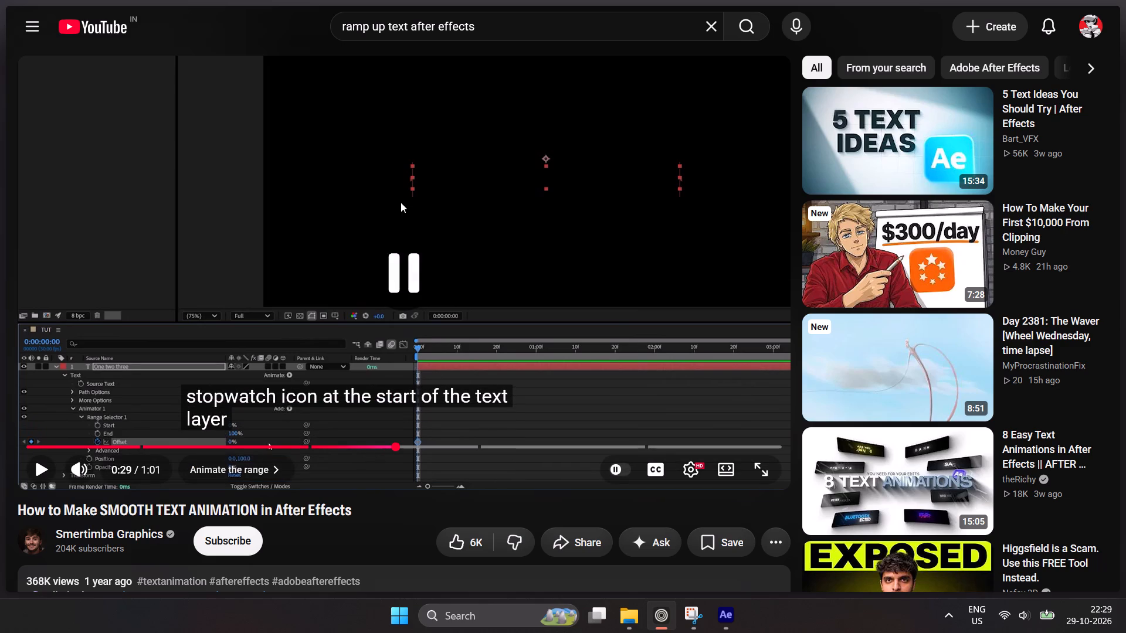
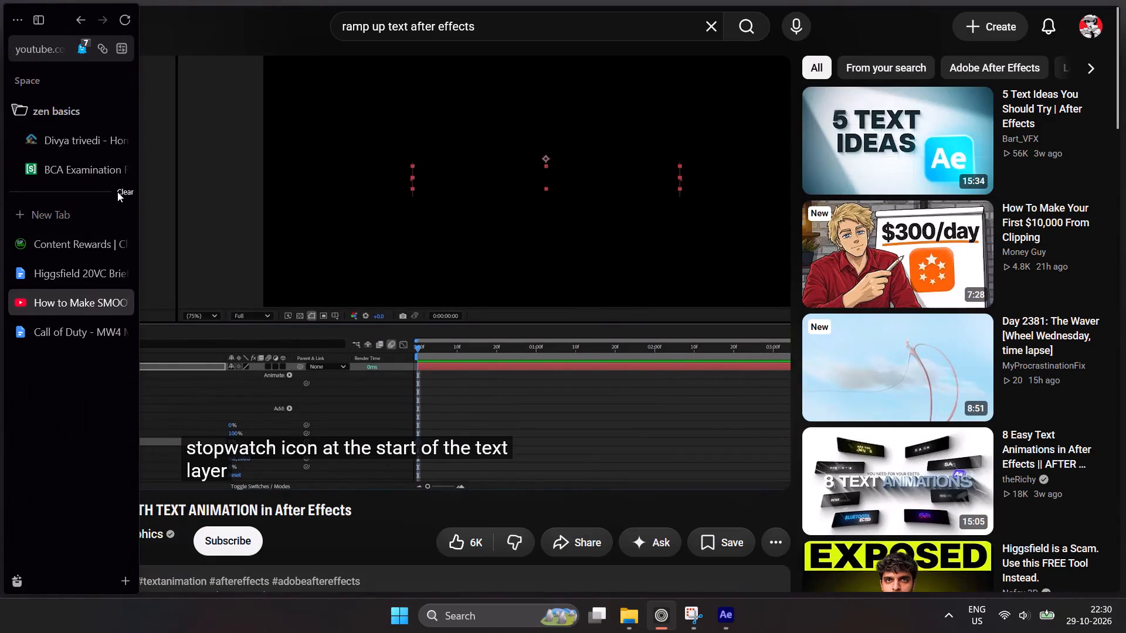
Search Google for "your family in the skies" in a new browser tab.
click(108, 203)
text(your family in h)
key(BackSpace)
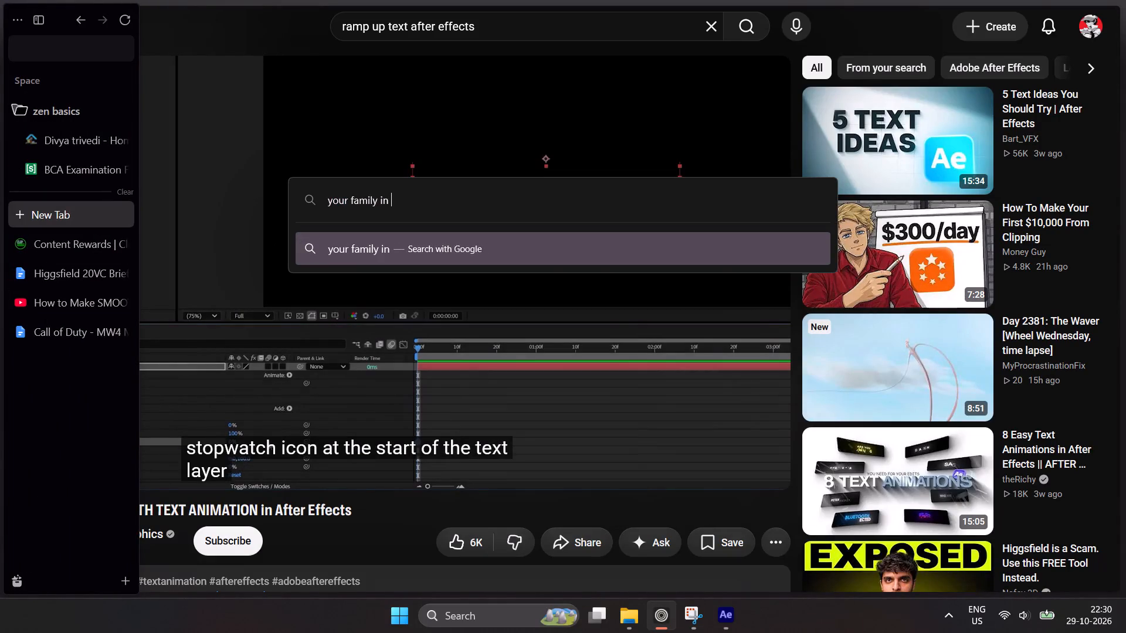
text(the skies)
key(Return)
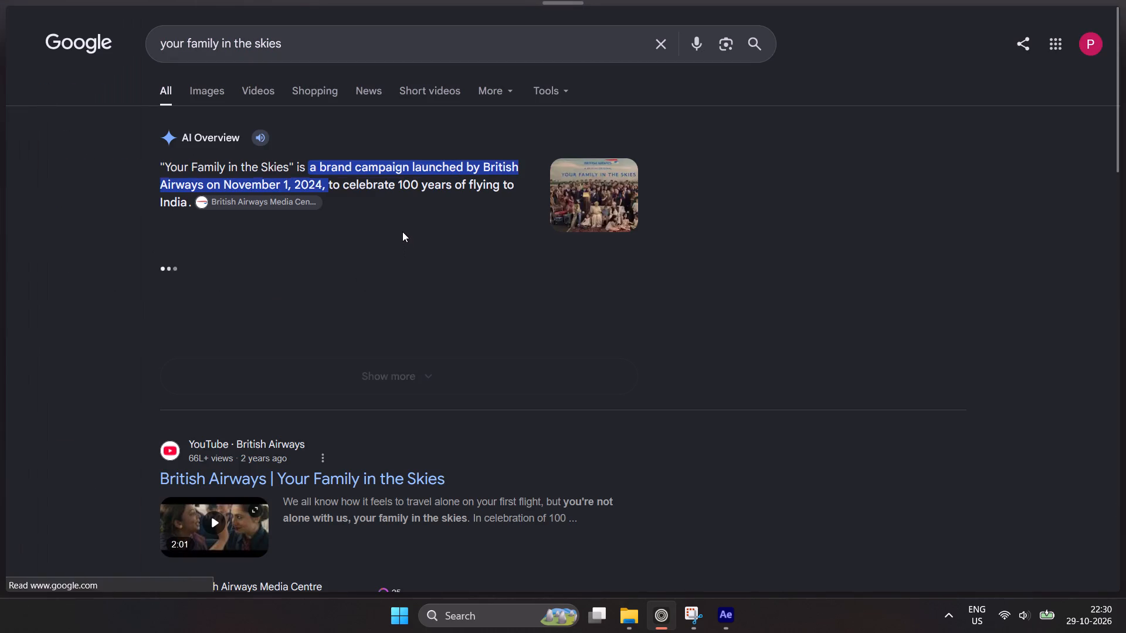
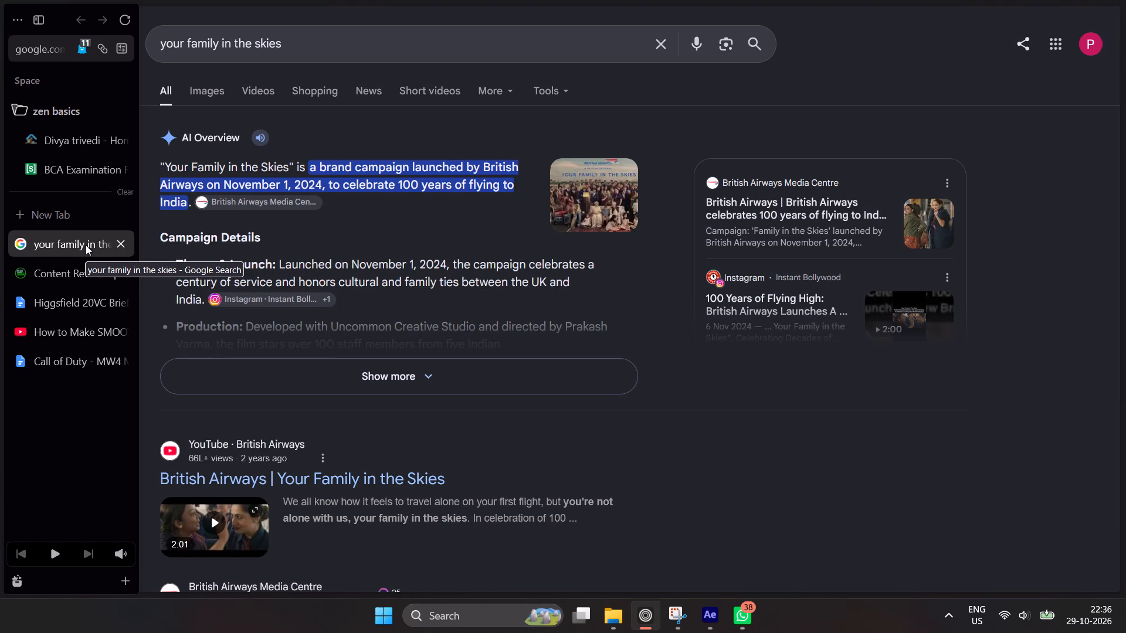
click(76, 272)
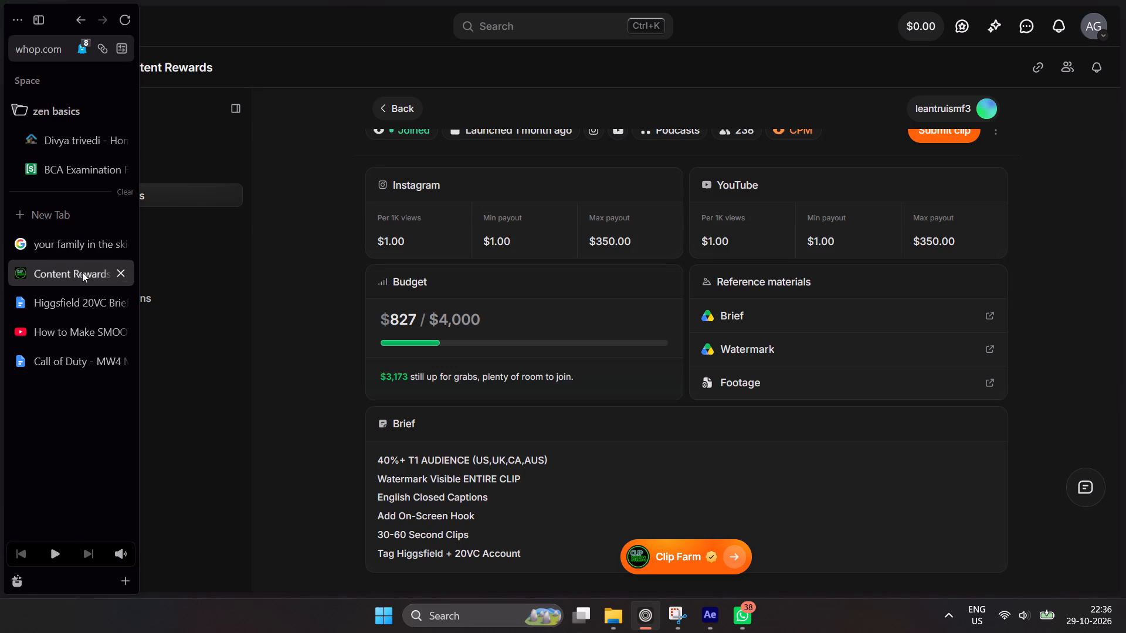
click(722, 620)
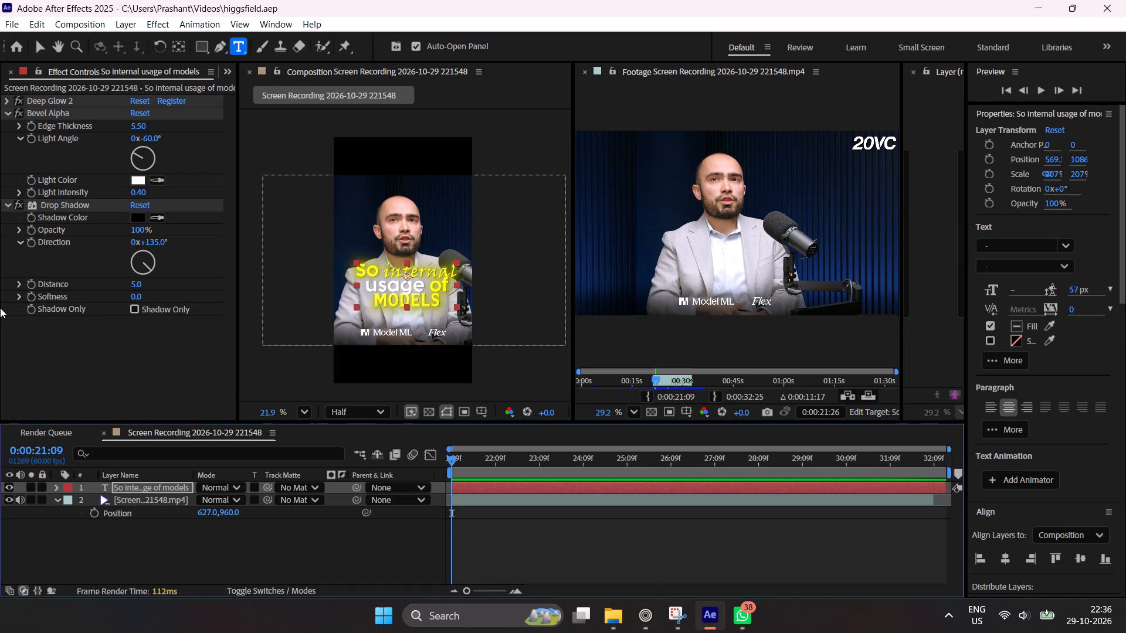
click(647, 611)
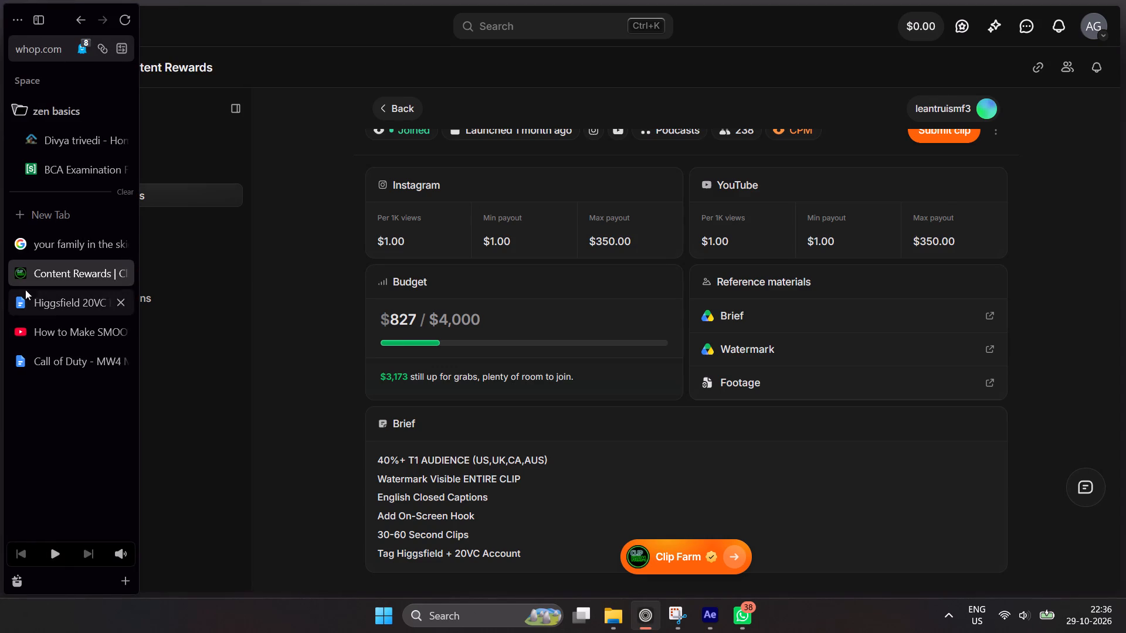
Resume the smooth text animation tutorial on YouTube in the Zen browser, turn off its captions and replay the range selector part from about 0:26.
click(60, 328)
click(383, 254)
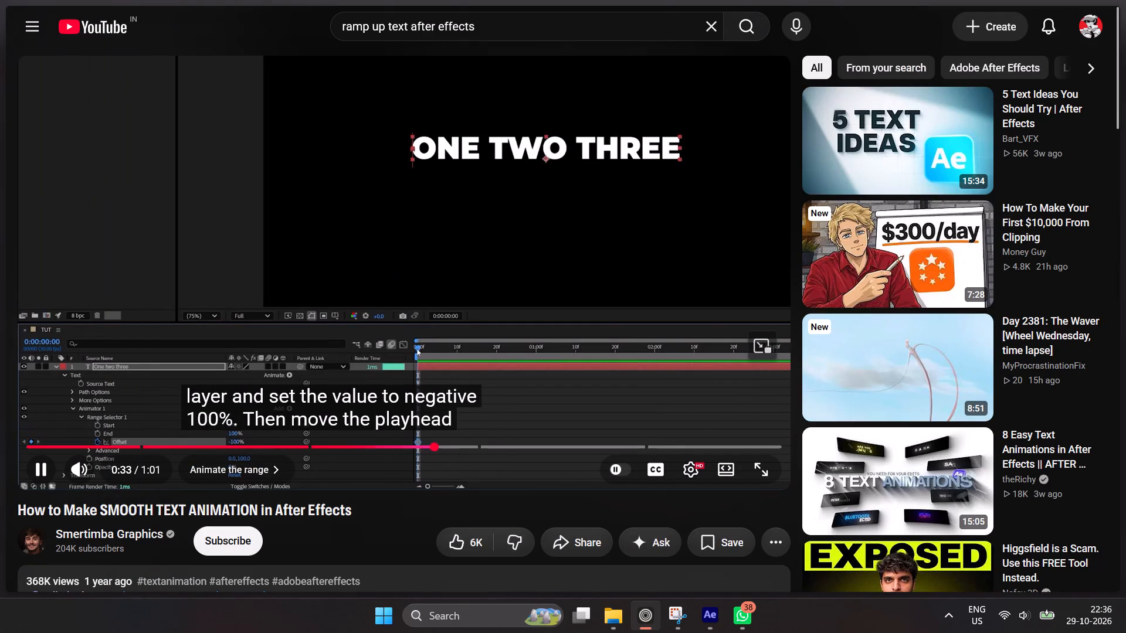
click(652, 473)
click(337, 448)
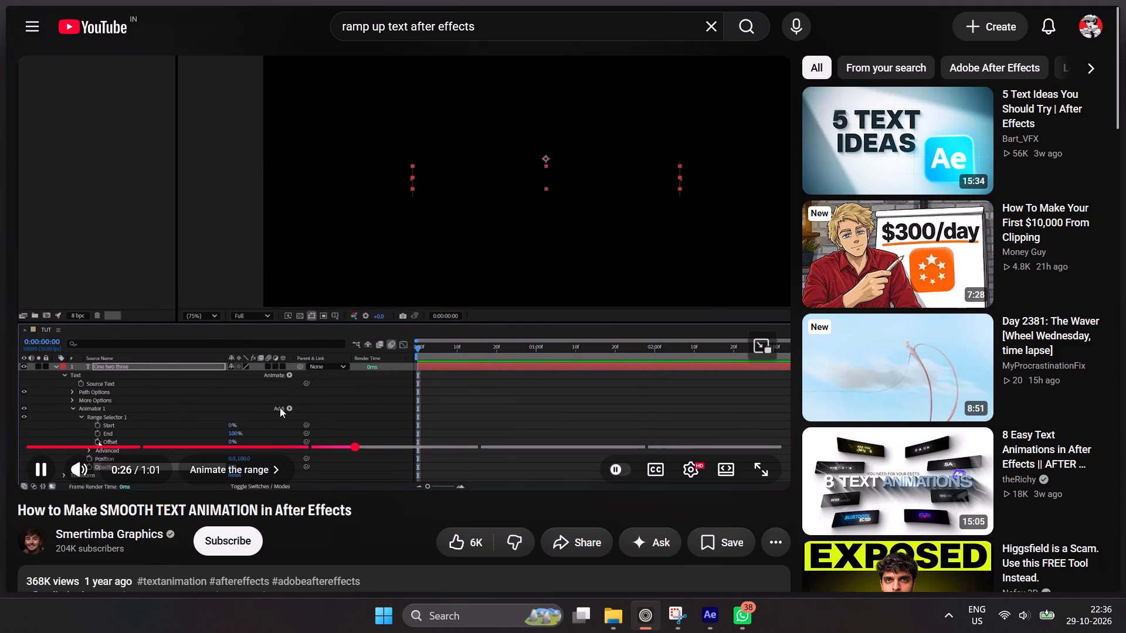
Replay the range selector setup in the smooth text animation tutorial and pause it at about 0:27.
click(279, 446)
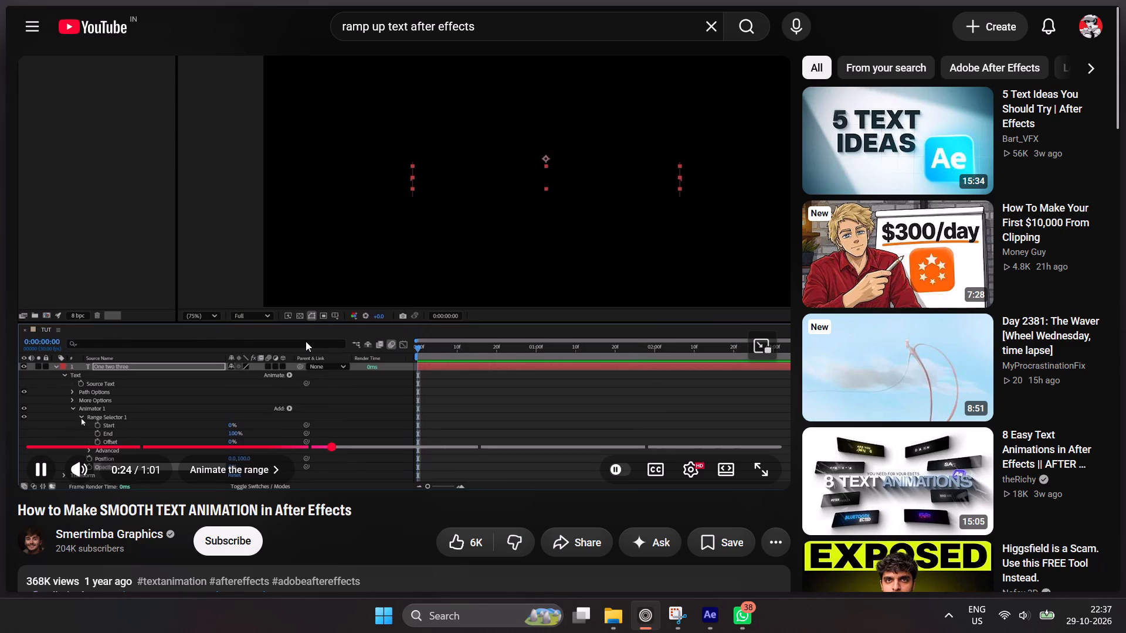
click(306, 310)
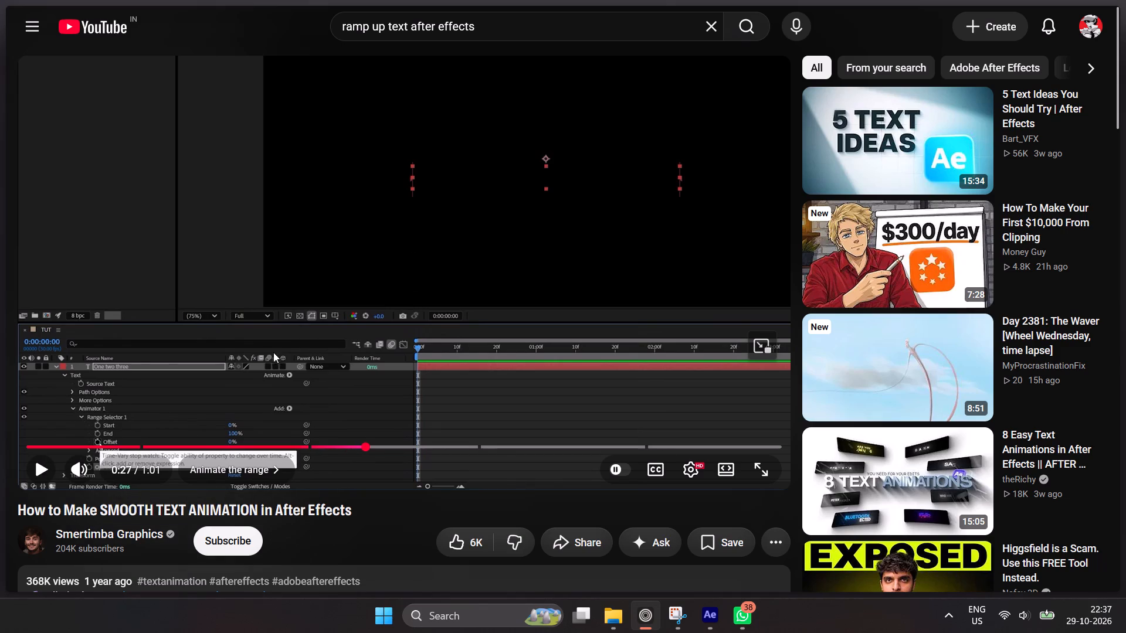
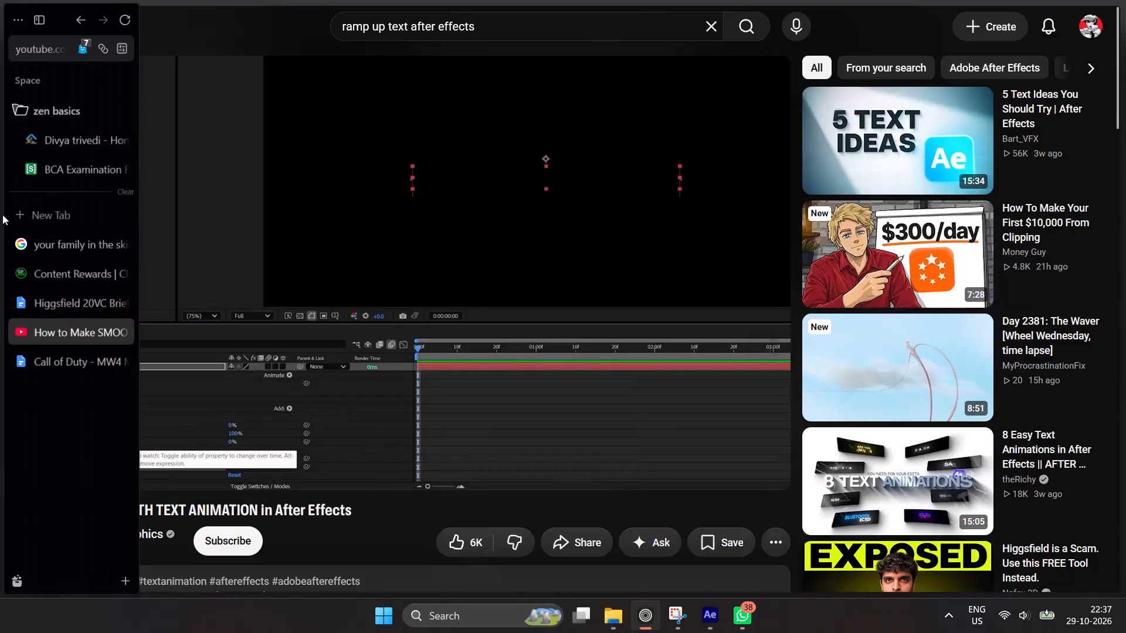
Search the web for opinionest in a new tab and open the Opinionest survey site to look through its homepage.
click(59, 209)
text(opi)
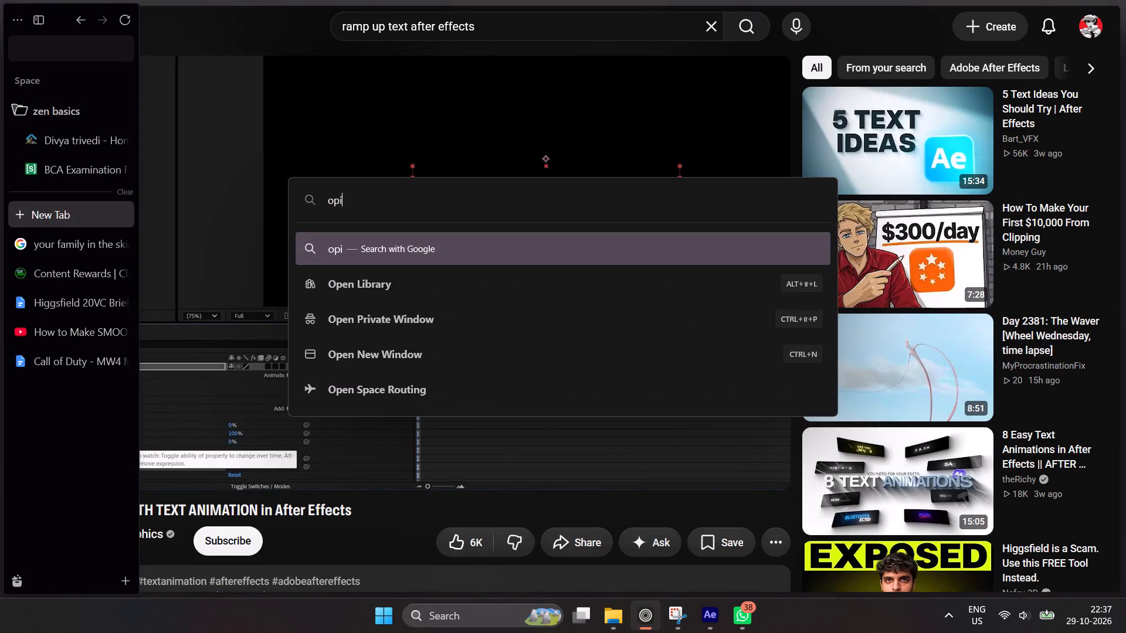
text(oi)
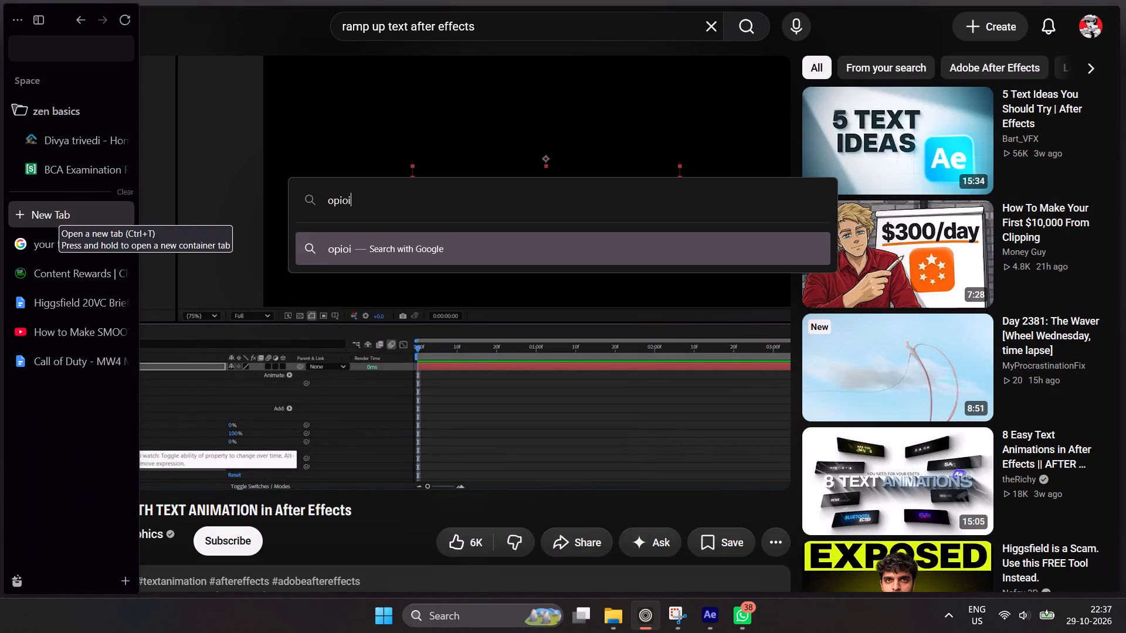
key(BackSpace)
key(BackSpace)
text(nionest)
key(Return)
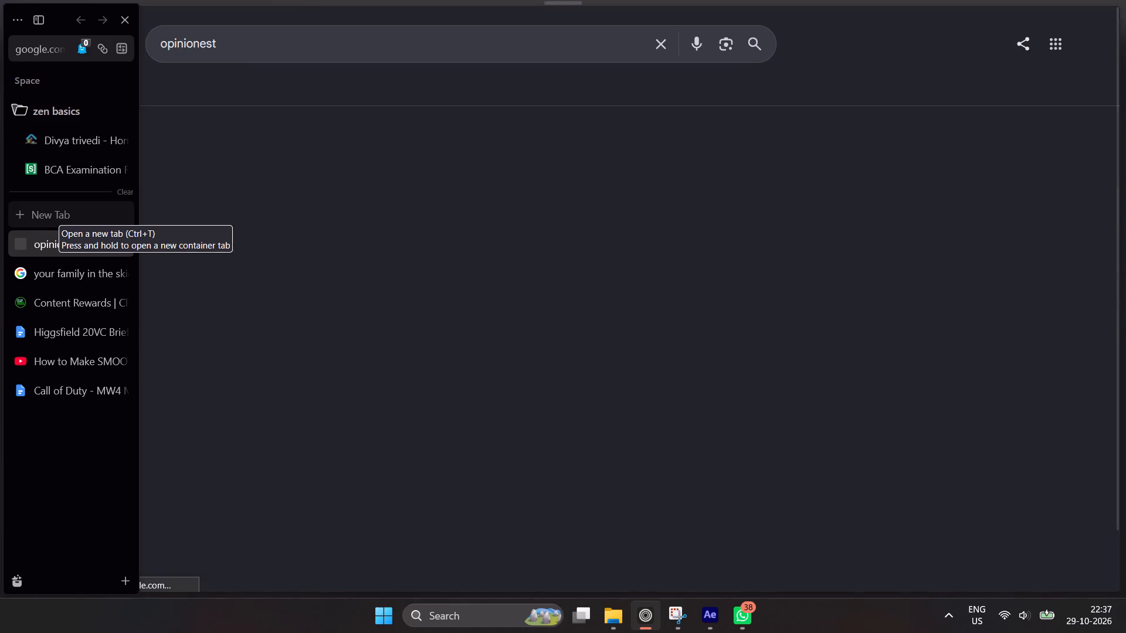
click(368, 171)
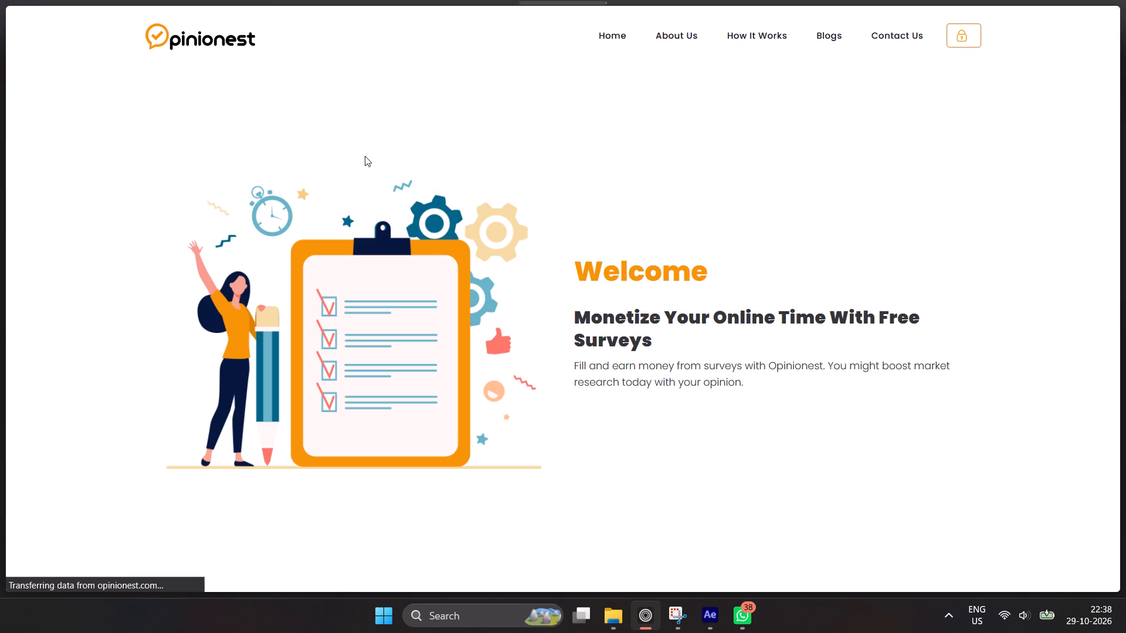
scroll(461, 166, down, 3)
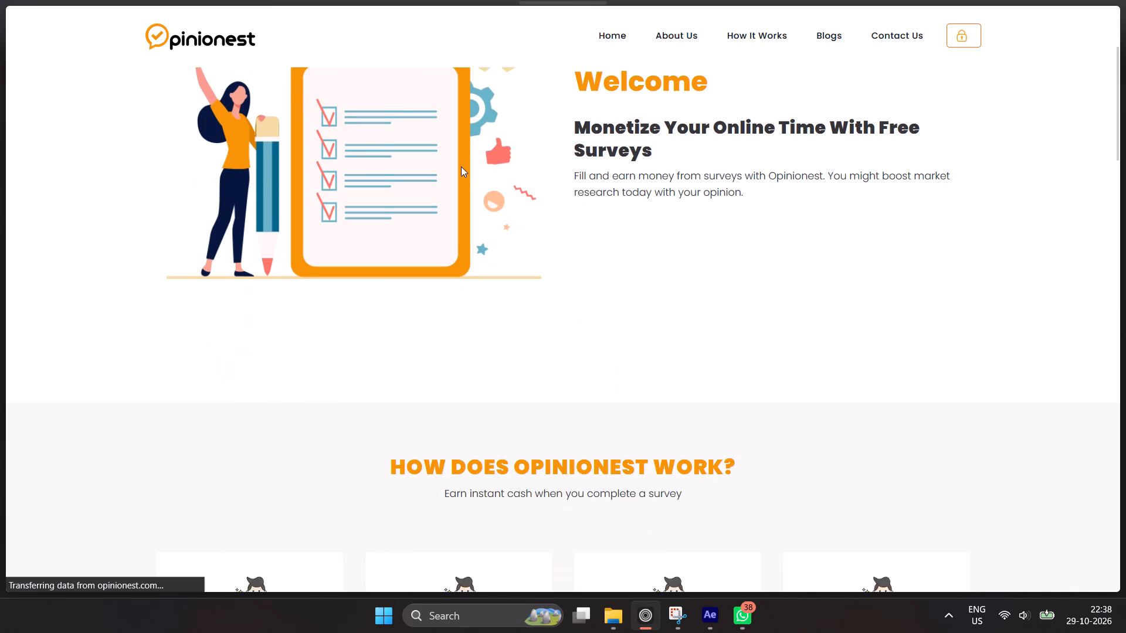
scroll(461, 166, down, 3)
scroll(461, 166, up, 1)
scroll(461, 166, down, 4)
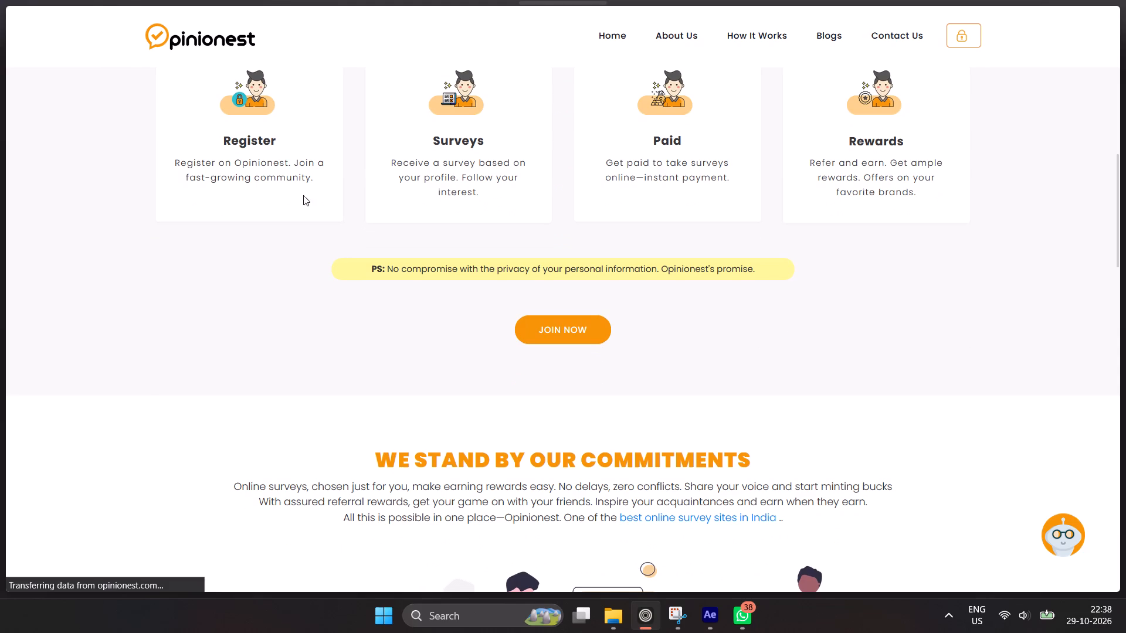
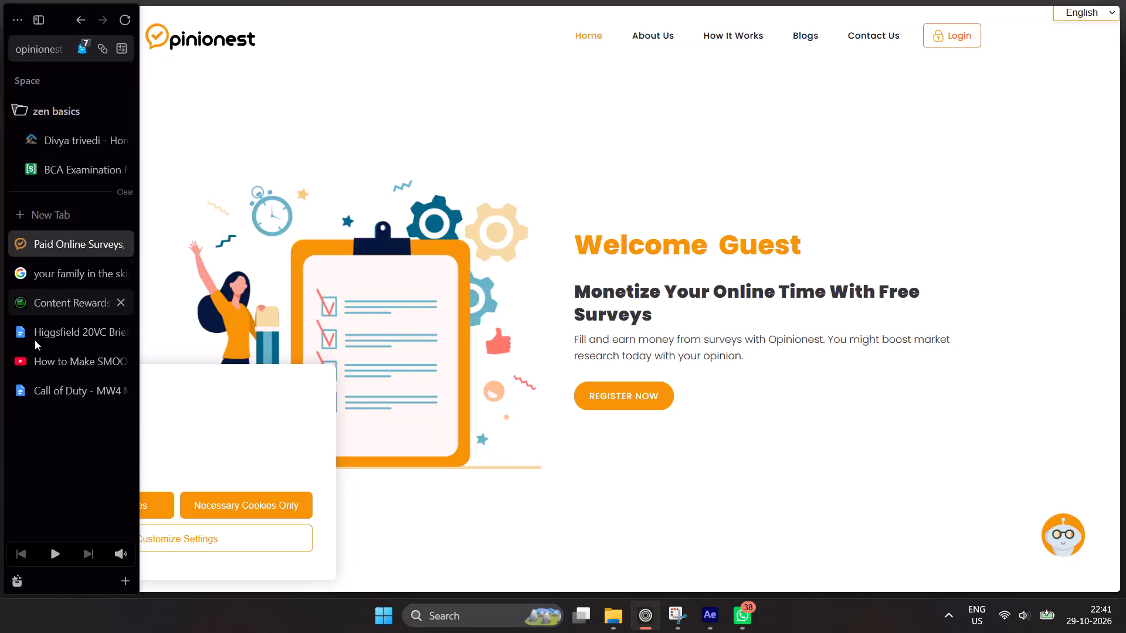
Switch to the YouTube smooth text animation tutorial and rewatch the section on adding Position and Opacity text animators.
click(86, 356)
click(500, 295)
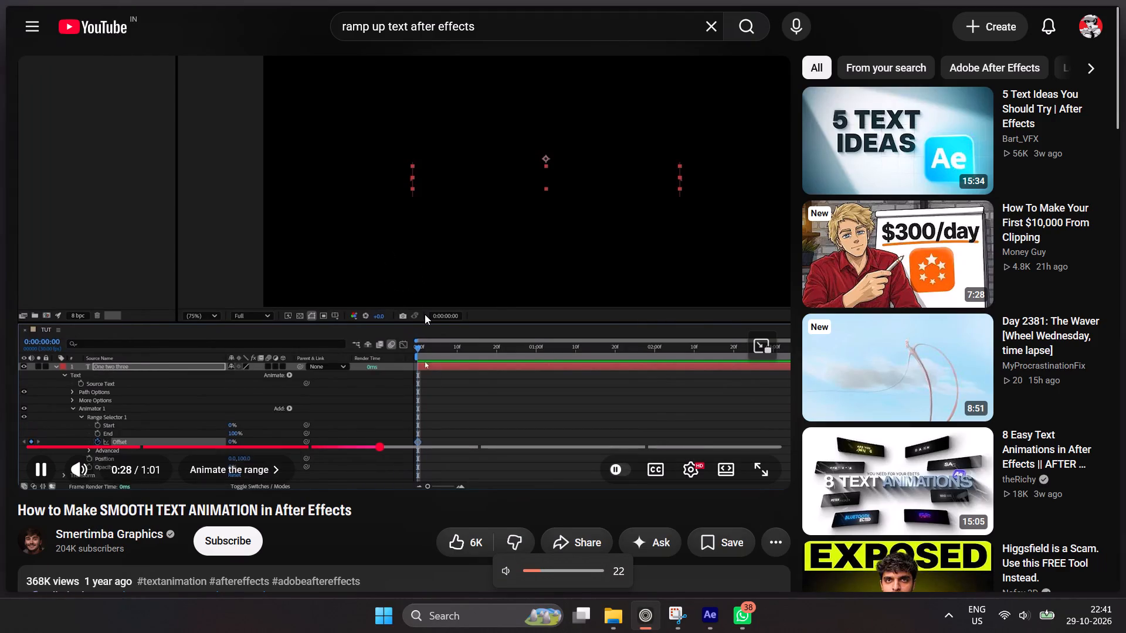
key(space)
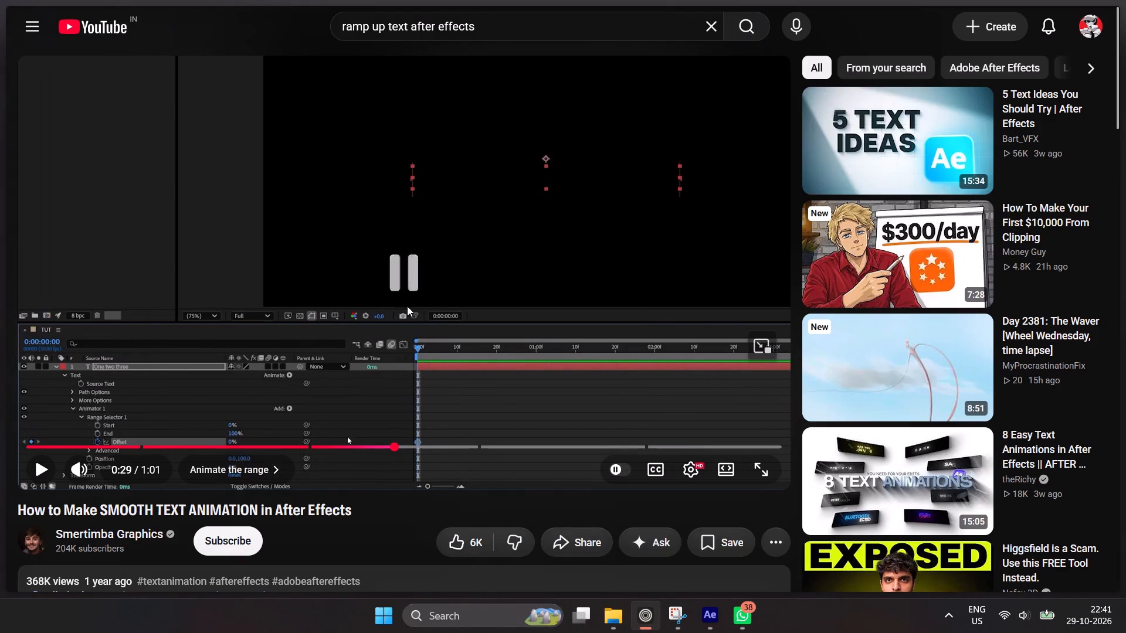
key(Left)
key(Left)
key(space)
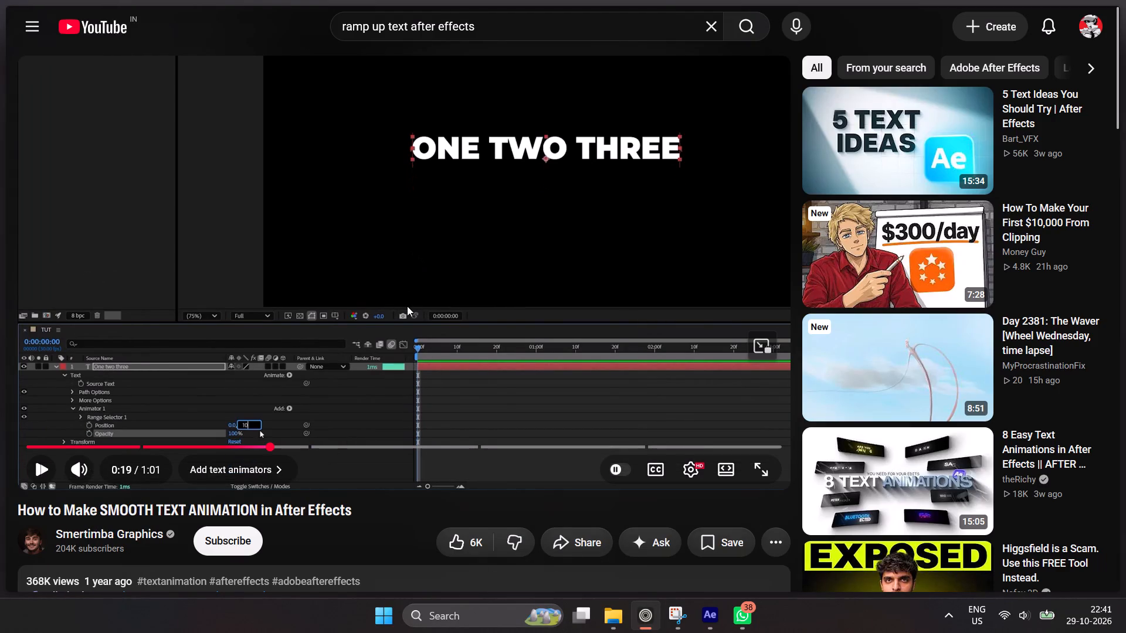
key(Left)
key(Left)
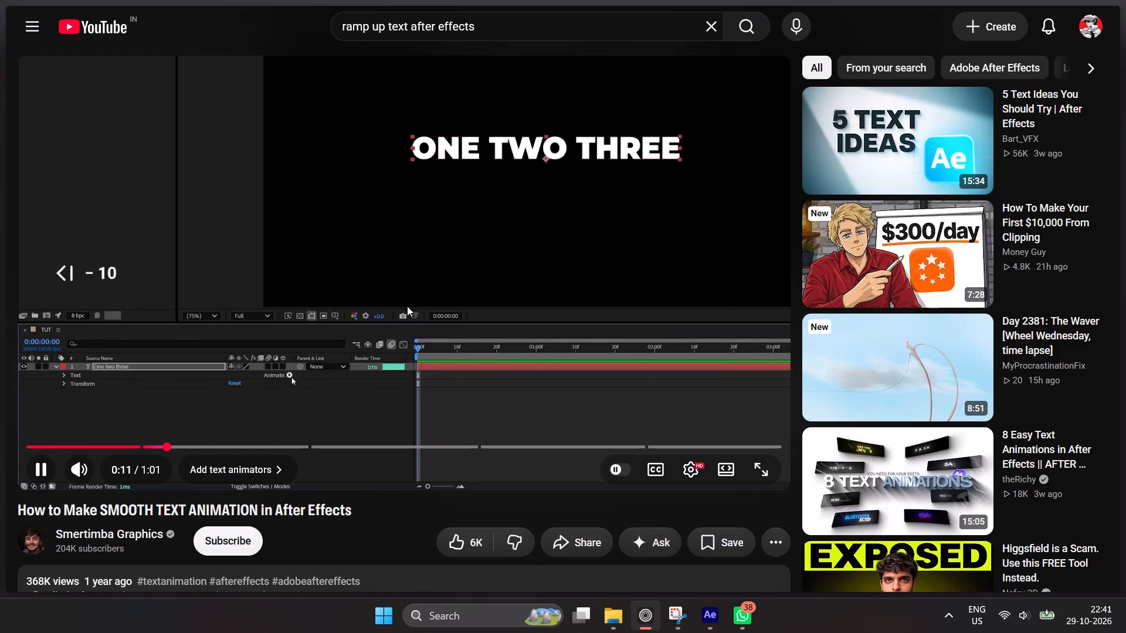
key(Left)
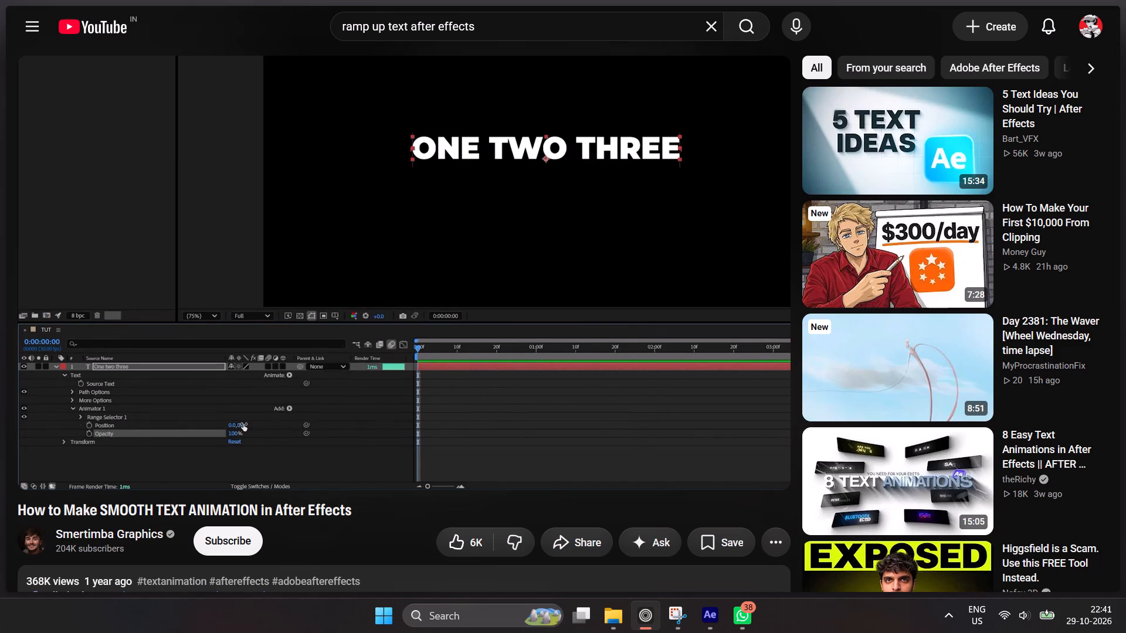
key(space)
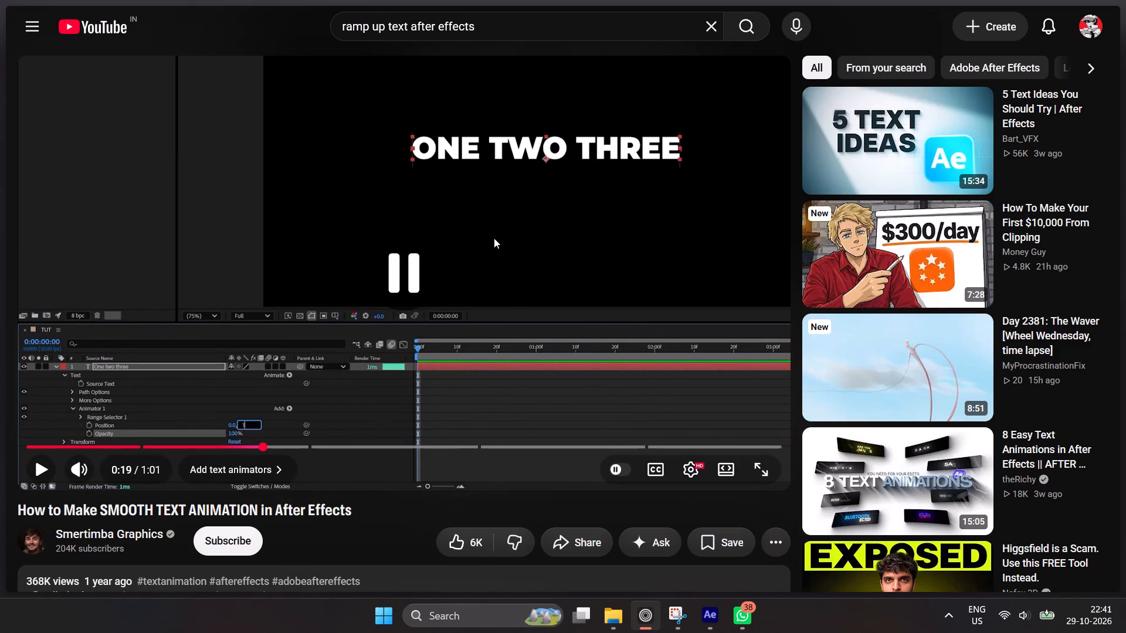
key(space)
key(space)
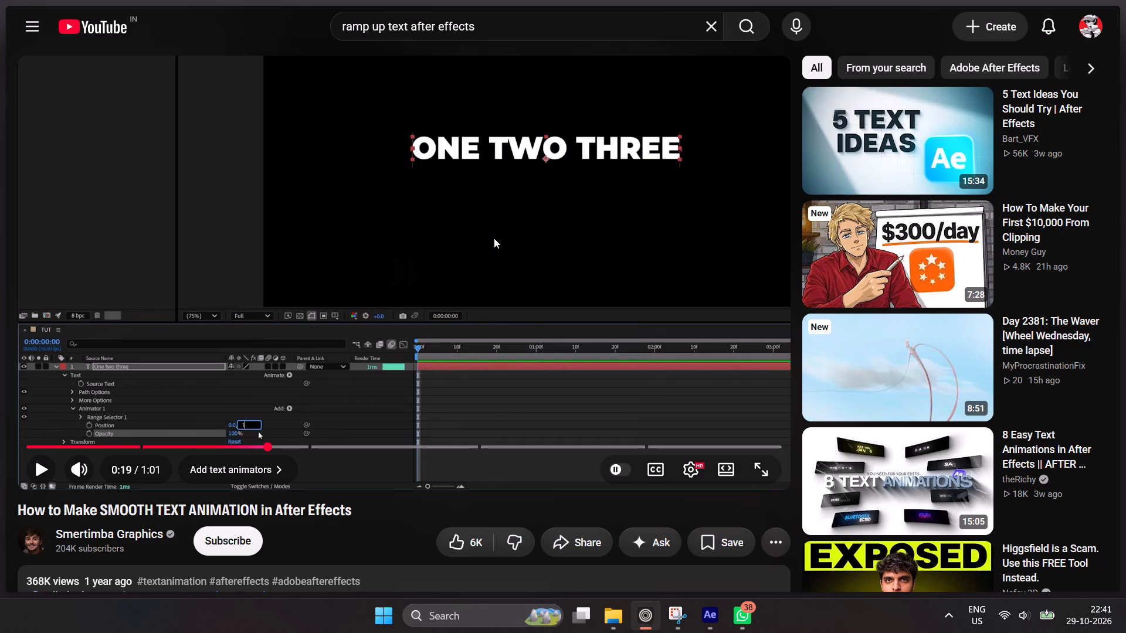
key(space)
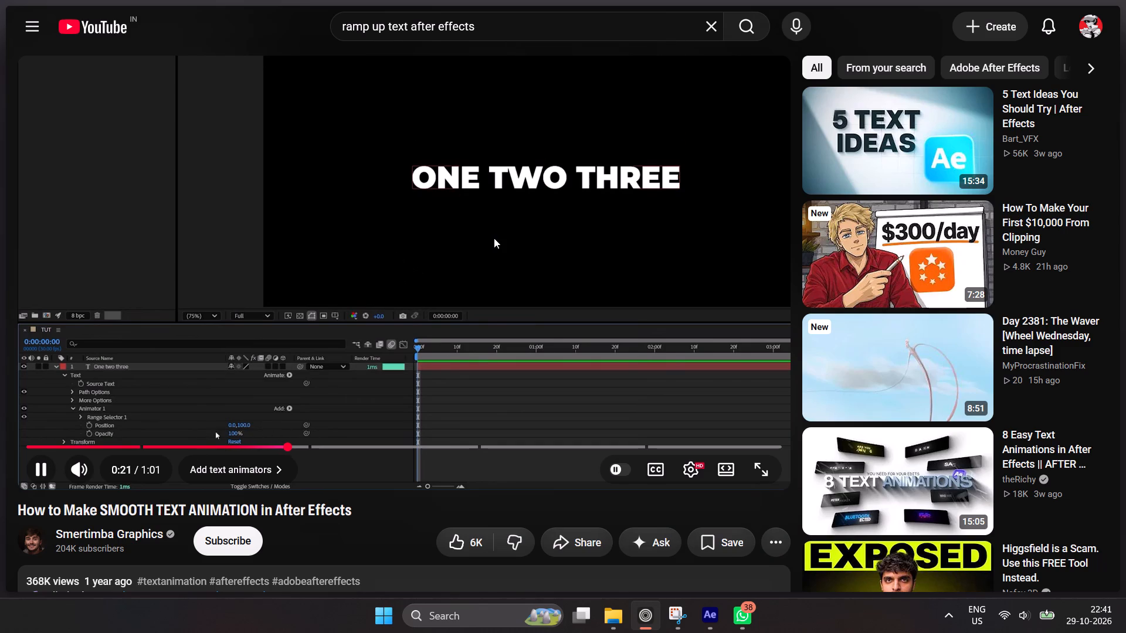
key(space)
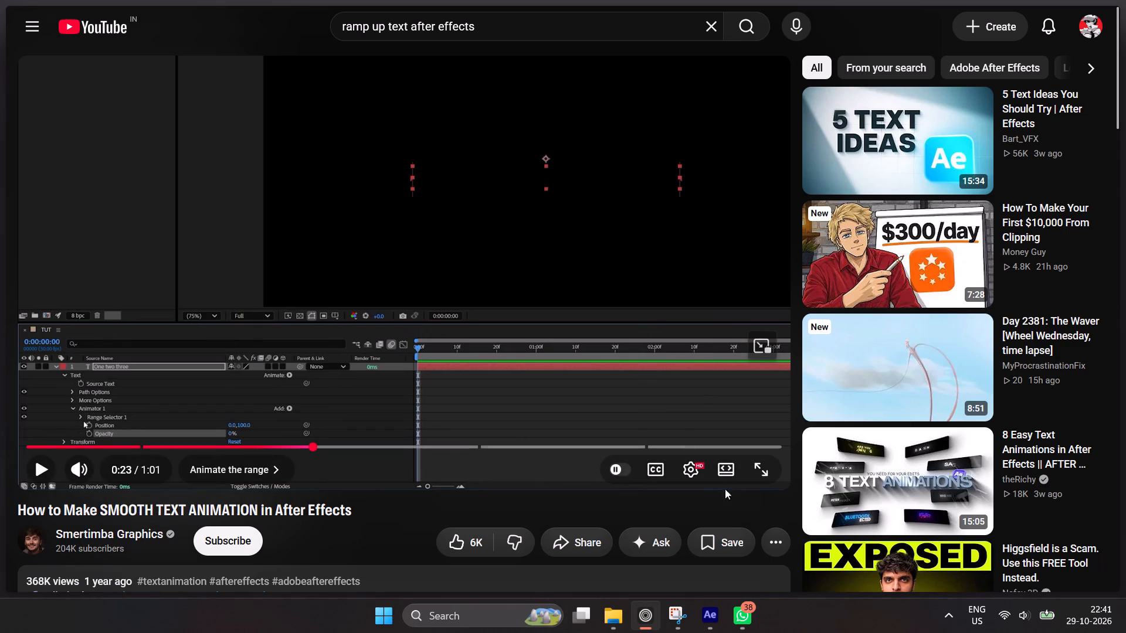
In After Effects, add a text animator with Position and Opacity properties to the "So internal usage of models" caption layer.
click(718, 620)
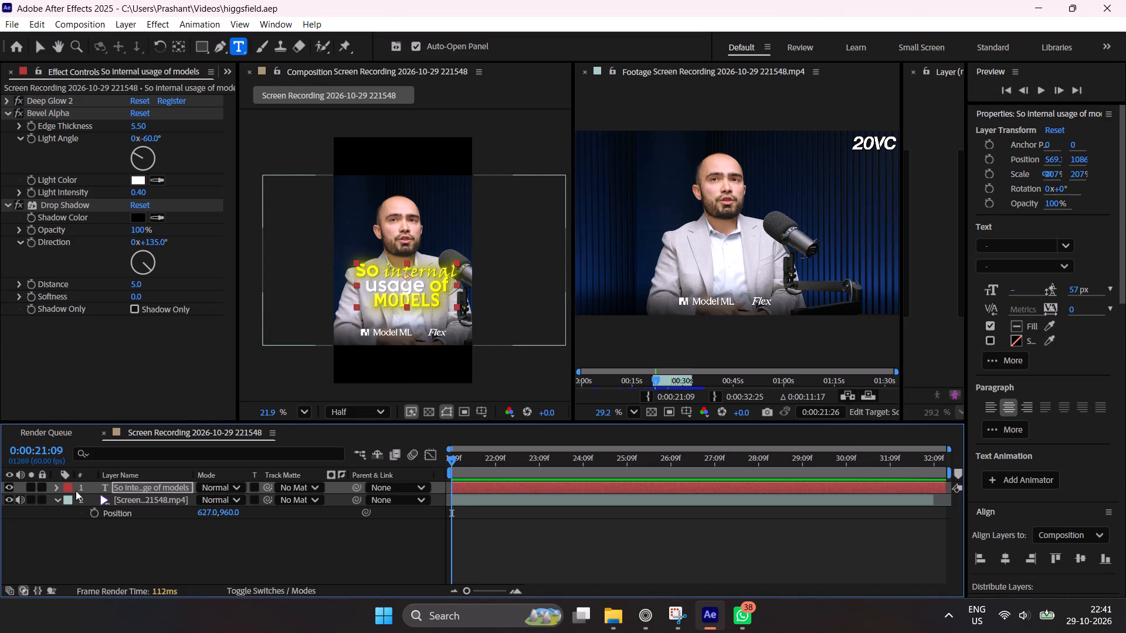
click(57, 486)
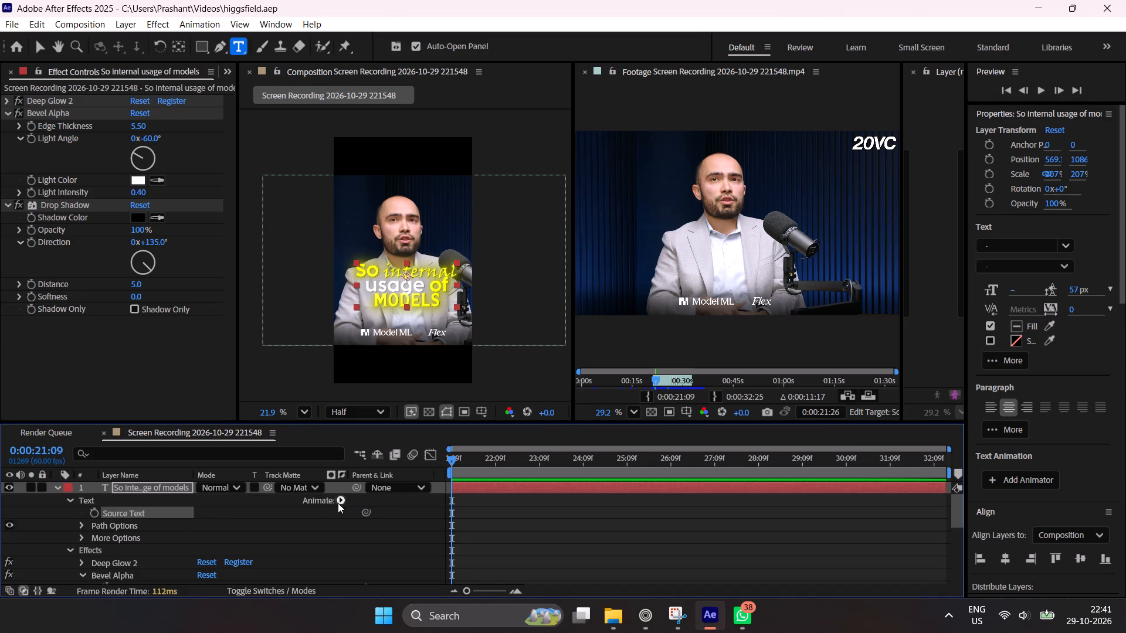
click(338, 501)
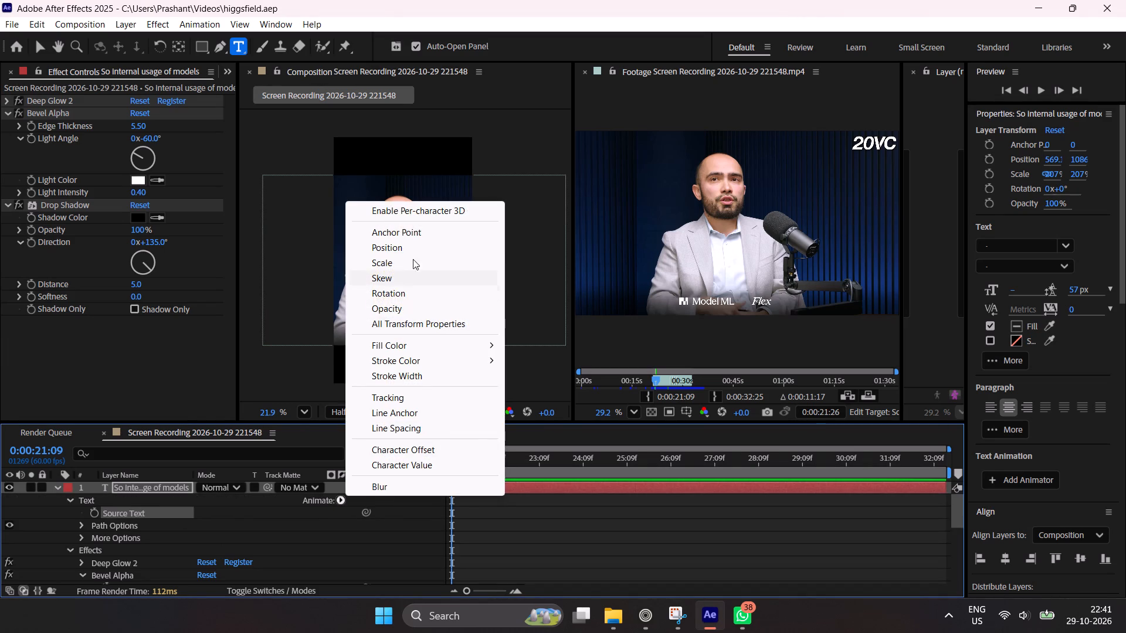
click(413, 251)
click(339, 498)
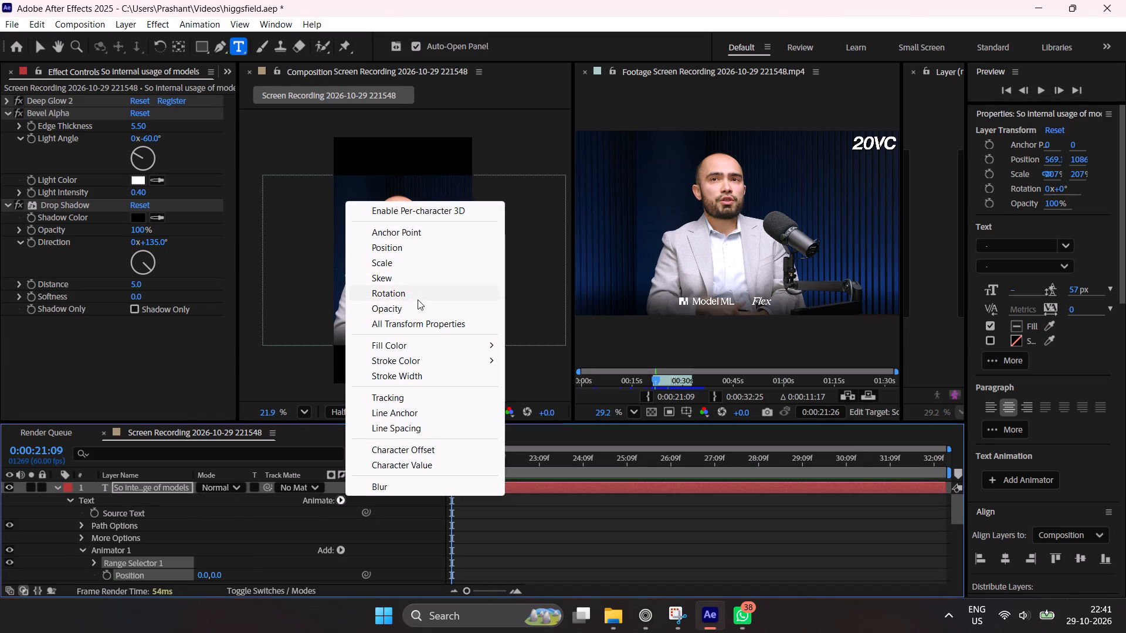
click(403, 304)
Set the caption animator's vertical Position value to 100.
scroll(233, 552, down, 1)
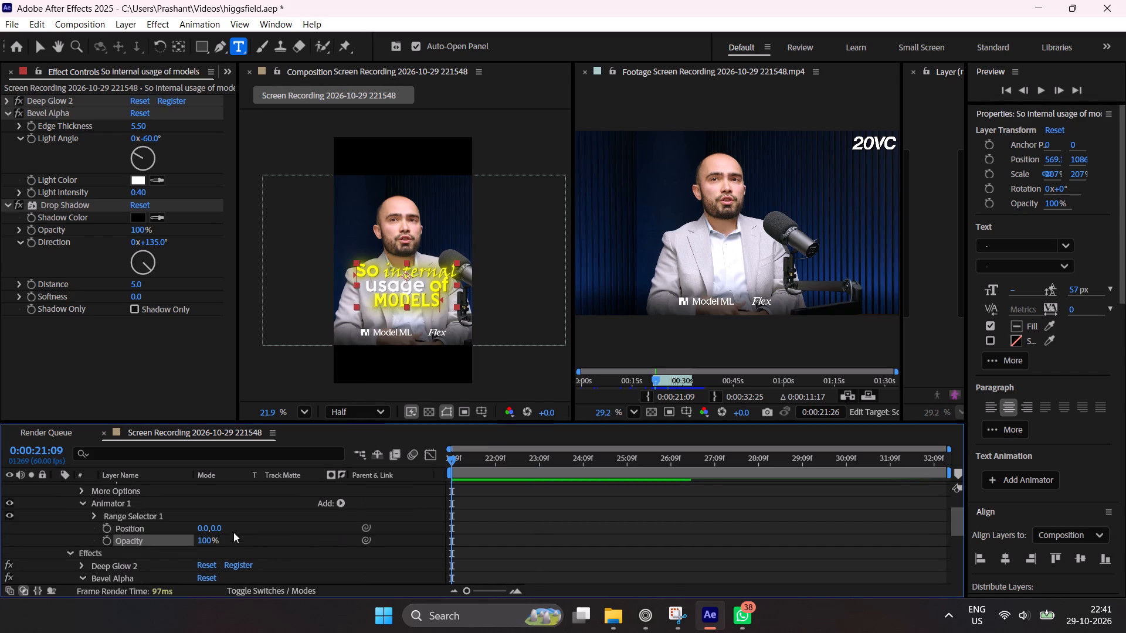
click(219, 528)
text(100)
key(Return)
Return to the browser tutorial and watch the range animation section up to the Ramp Up shape setting.
key(alt+Tab)
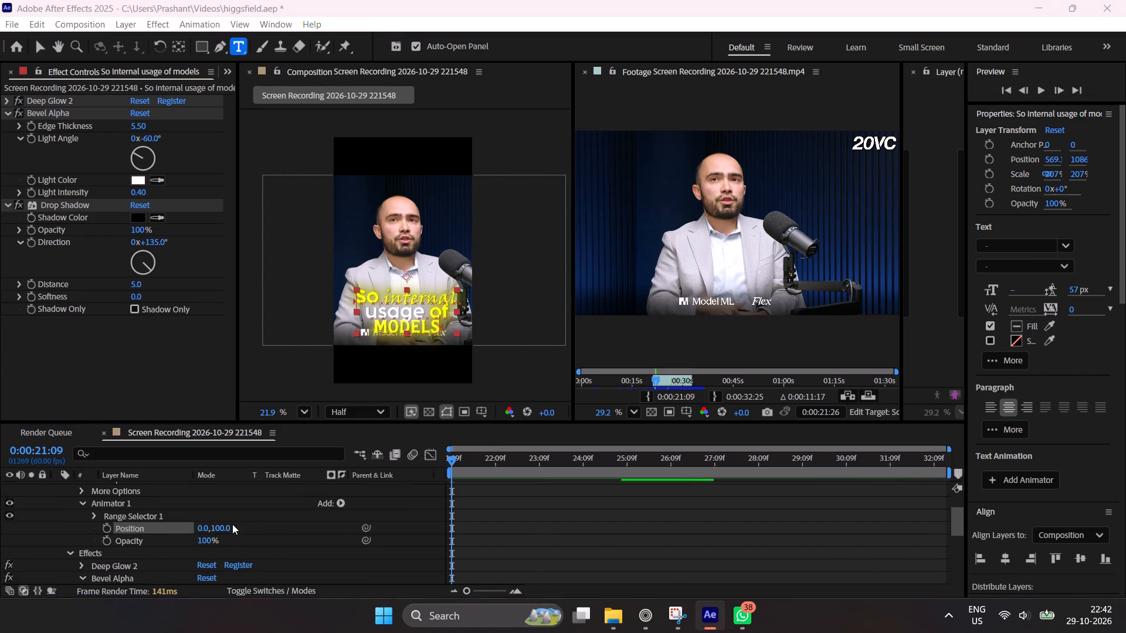
click(479, 352)
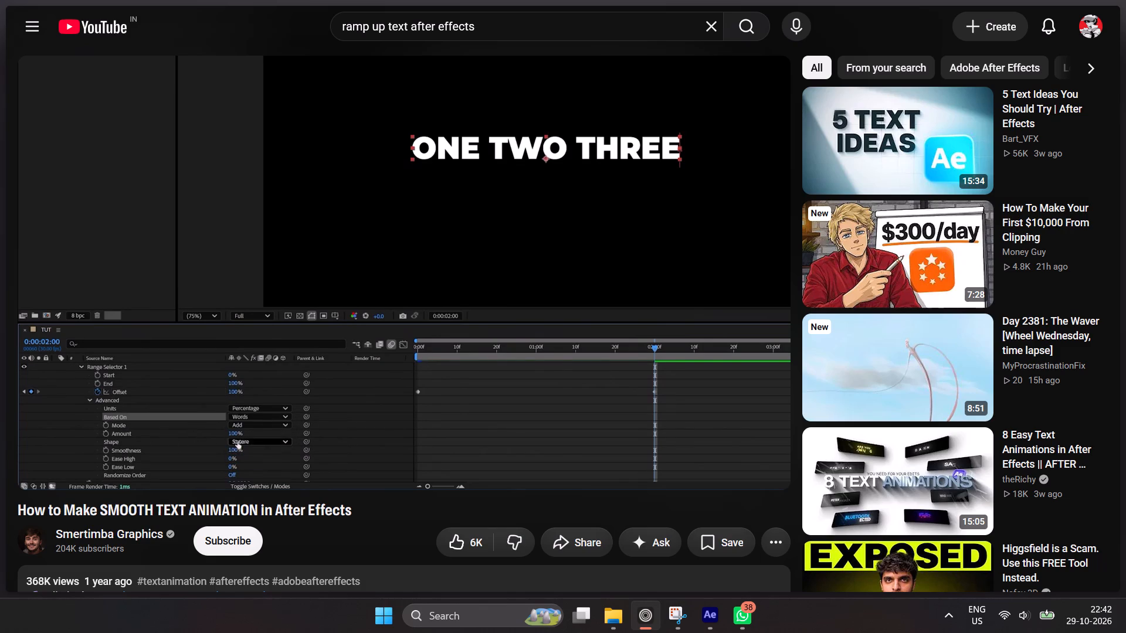
key(space)
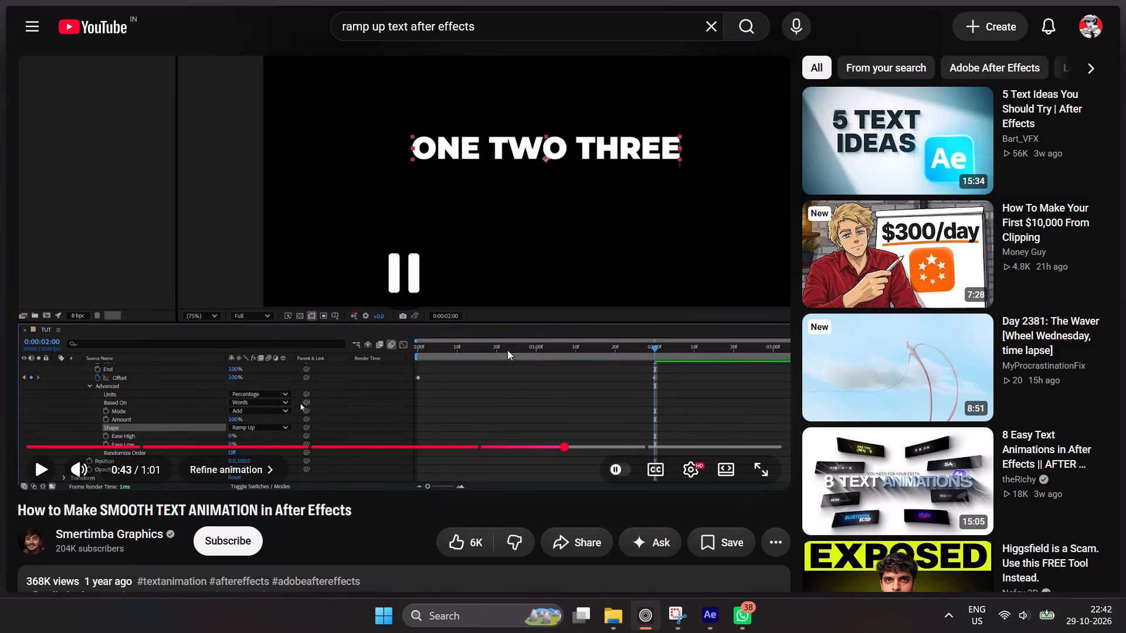
Back in After Effects, set the caption's Range Selector 1 to be based on Words in its Advanced settings.
key(alt+Tab)
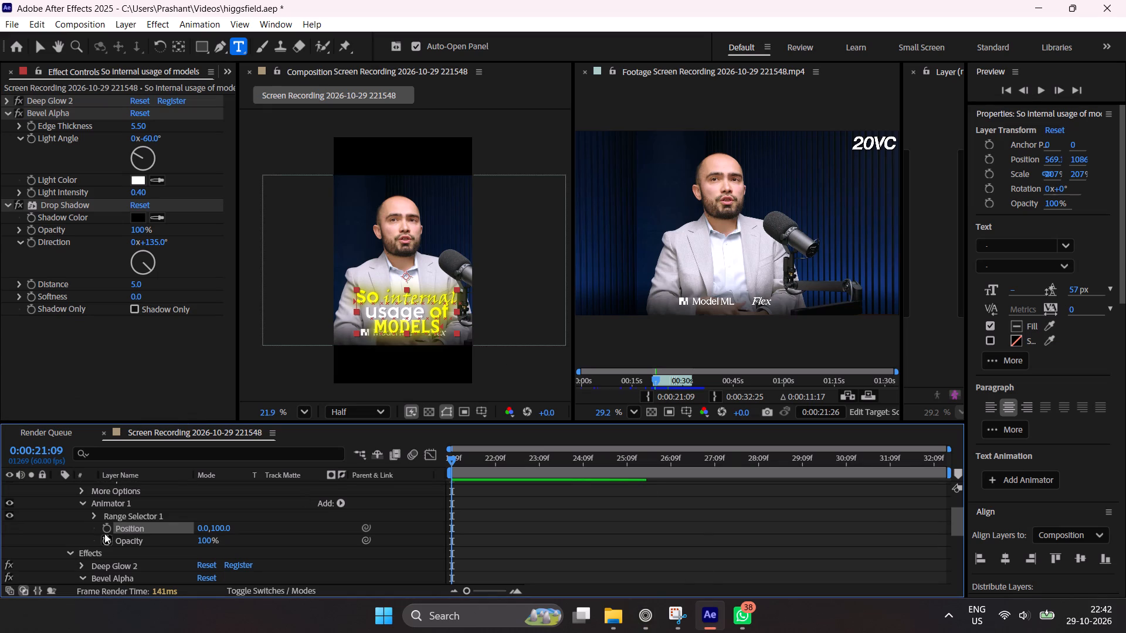
click(82, 503)
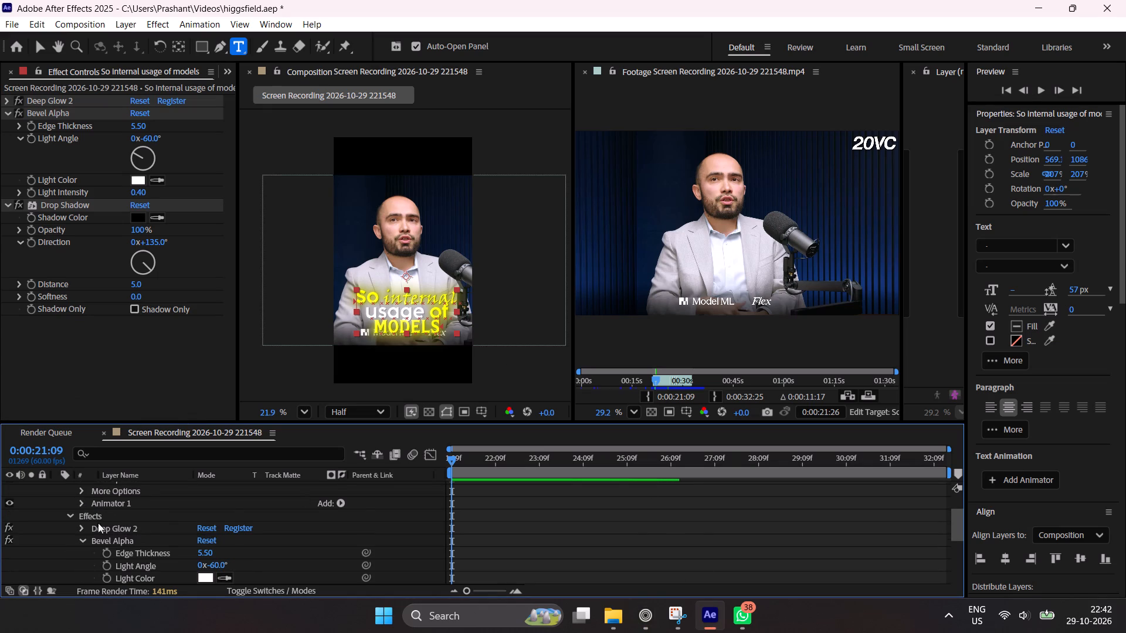
scroll(89, 516, down, 4)
scroll(77, 531, up, 1)
scroll(77, 531, down, 1)
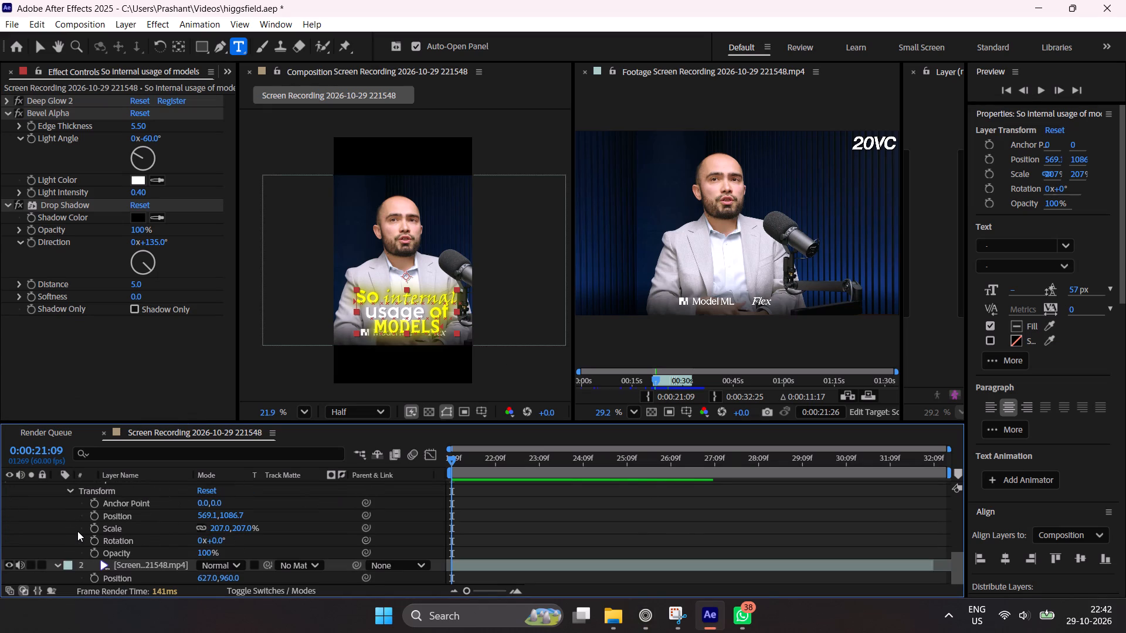
scroll(77, 531, up, 3)
scroll(77, 531, down, 1)
scroll(77, 531, up, 1)
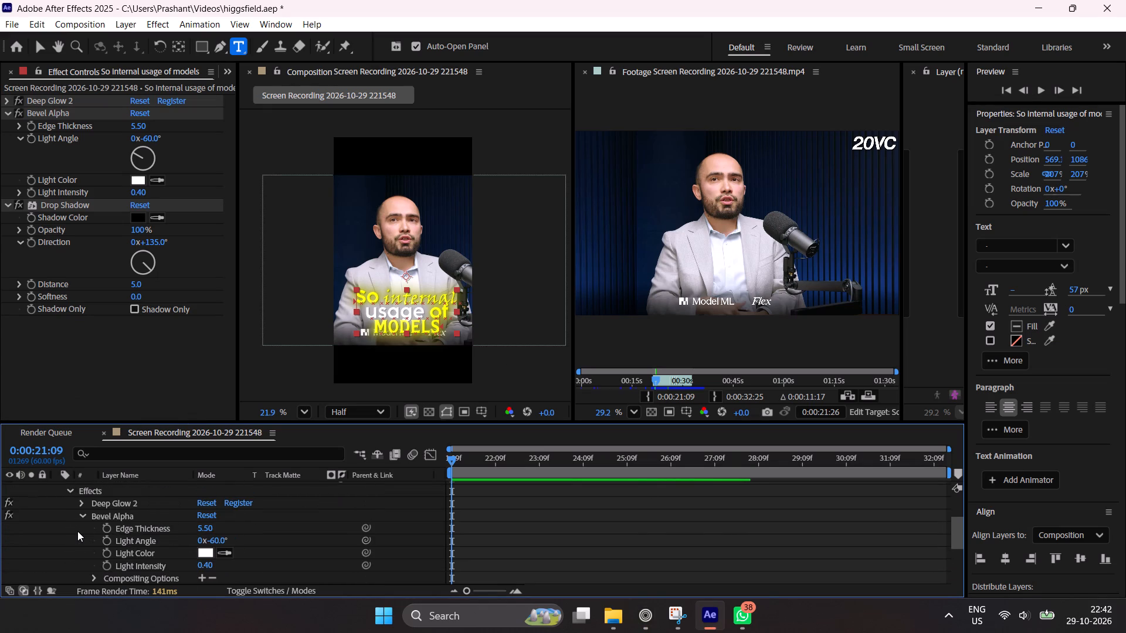
scroll(77, 531, up, 2)
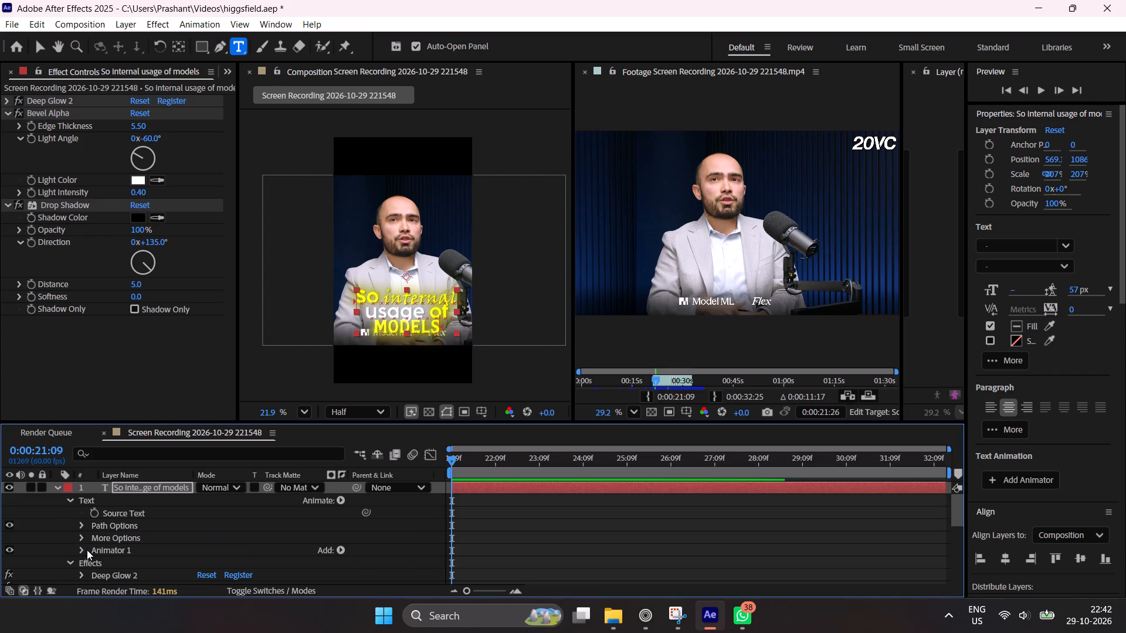
click(69, 559)
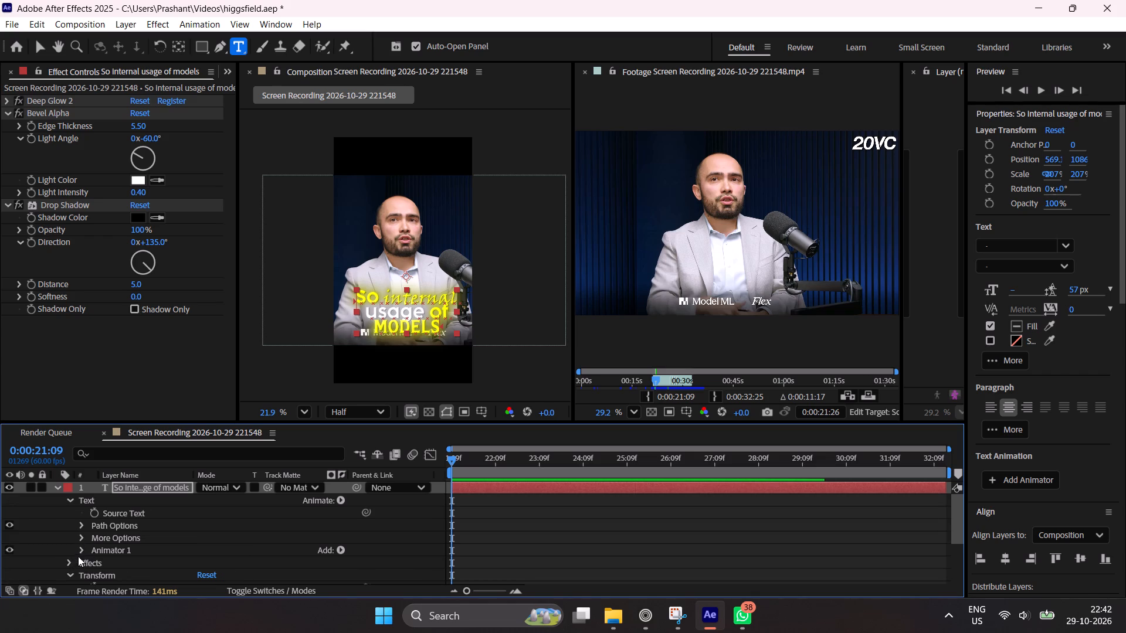
scroll(86, 547, down, 4)
scroll(86, 547, up, 1)
scroll(86, 547, down, 1)
scroll(86, 547, up, 1)
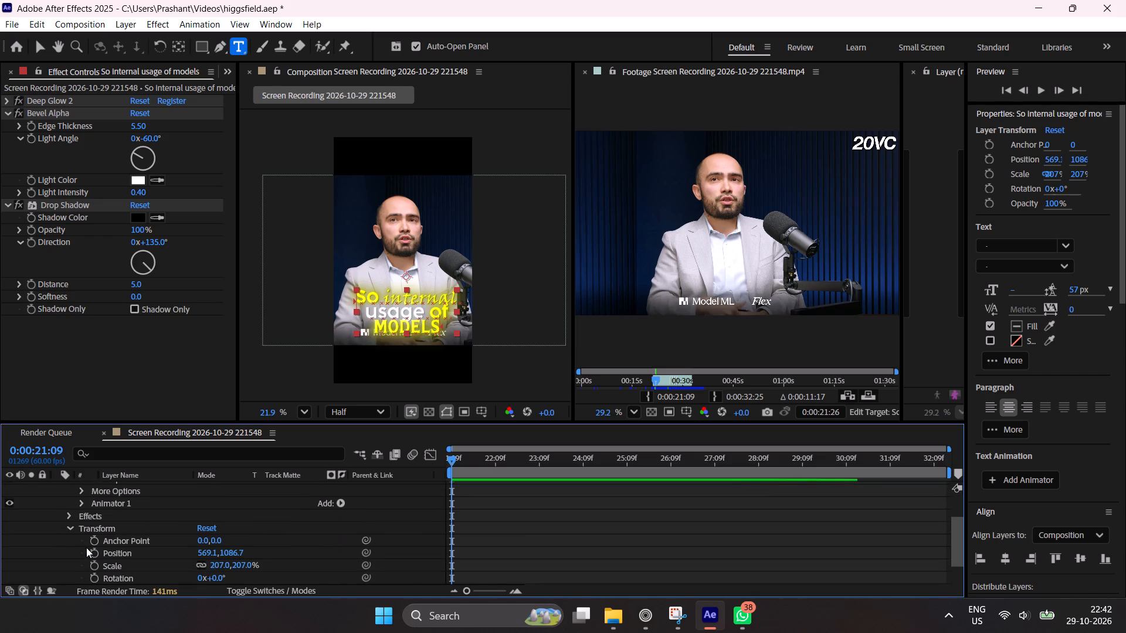
click(70, 530)
click(80, 523)
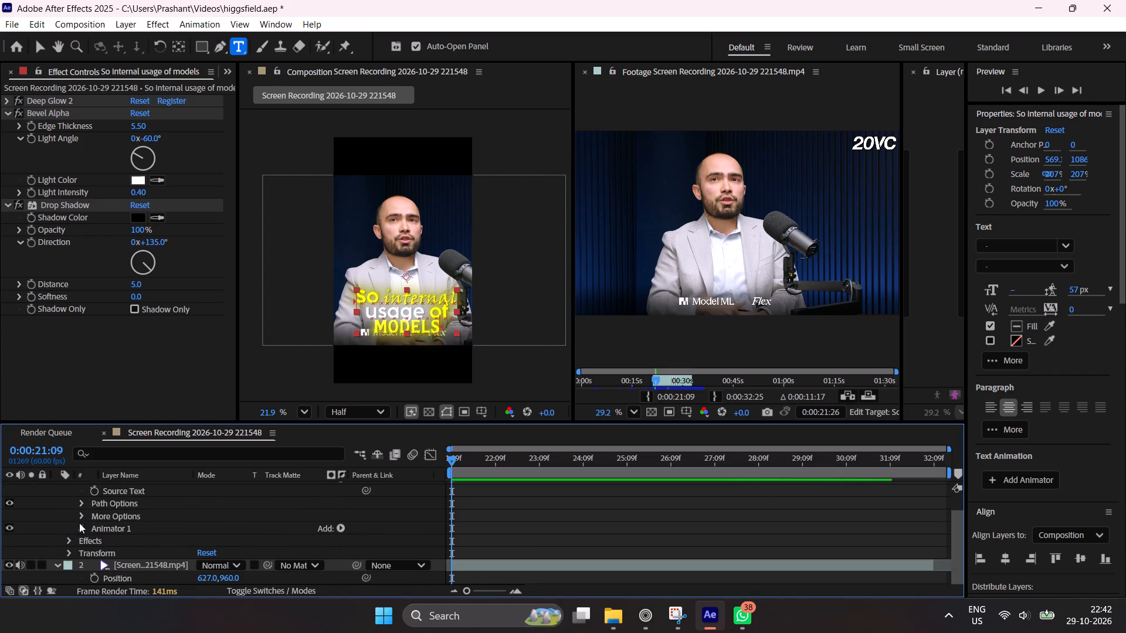
scroll(94, 523, down, 1)
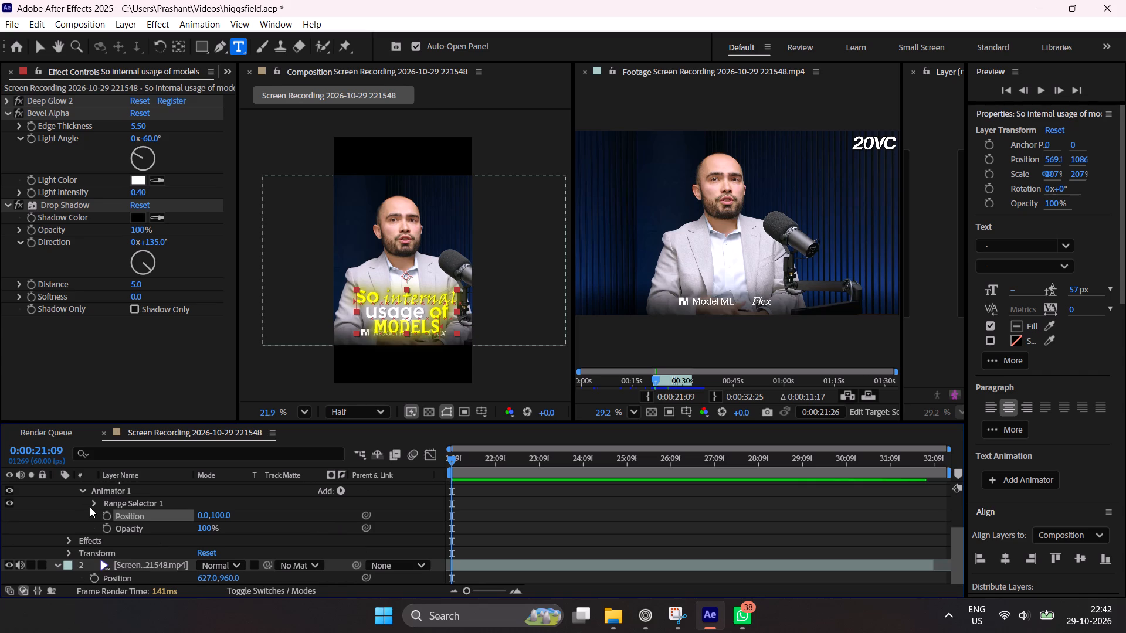
click(90, 507)
scroll(109, 527, down, 2)
click(102, 502)
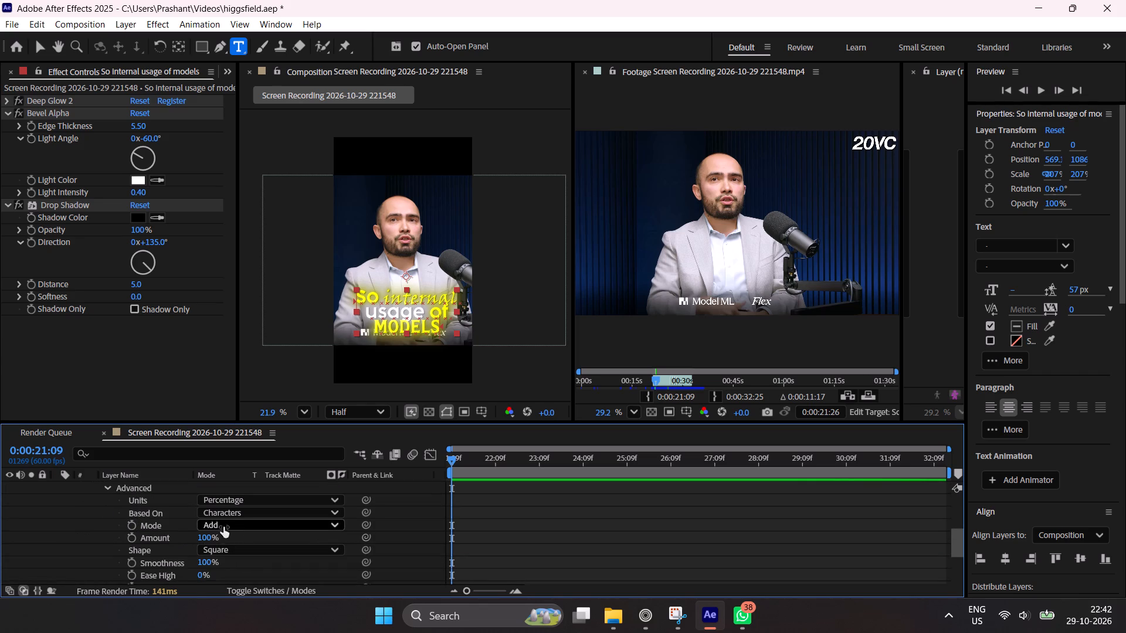
click(251, 512)
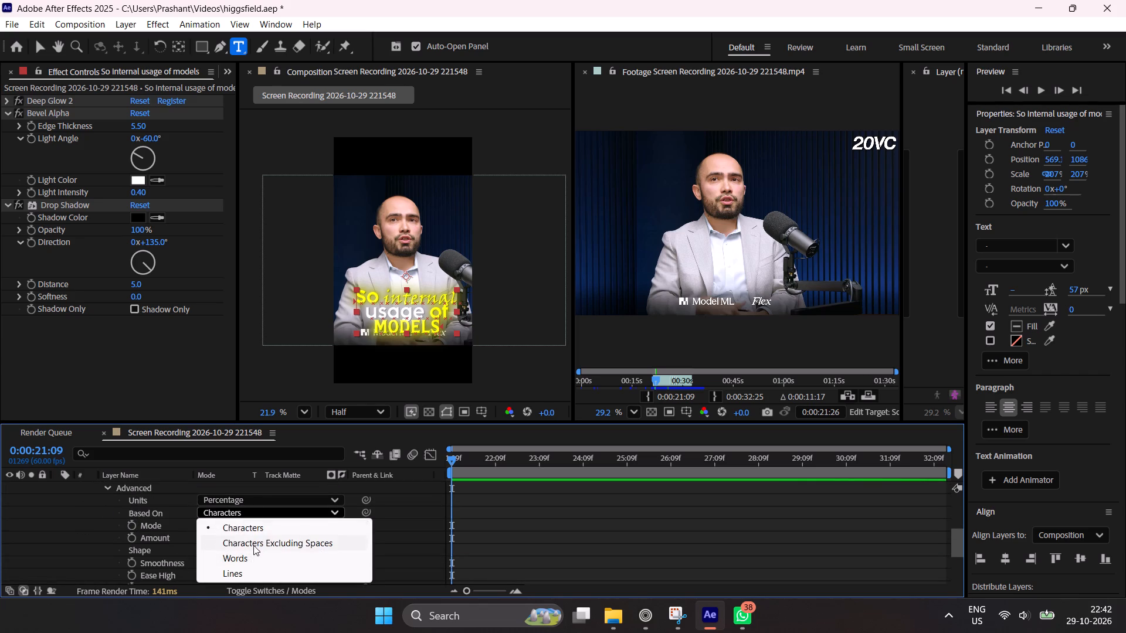
click(253, 552)
Set the Shape of the caption's Range Selector 1 to Ramp Up.
click(253, 522)
click(255, 525)
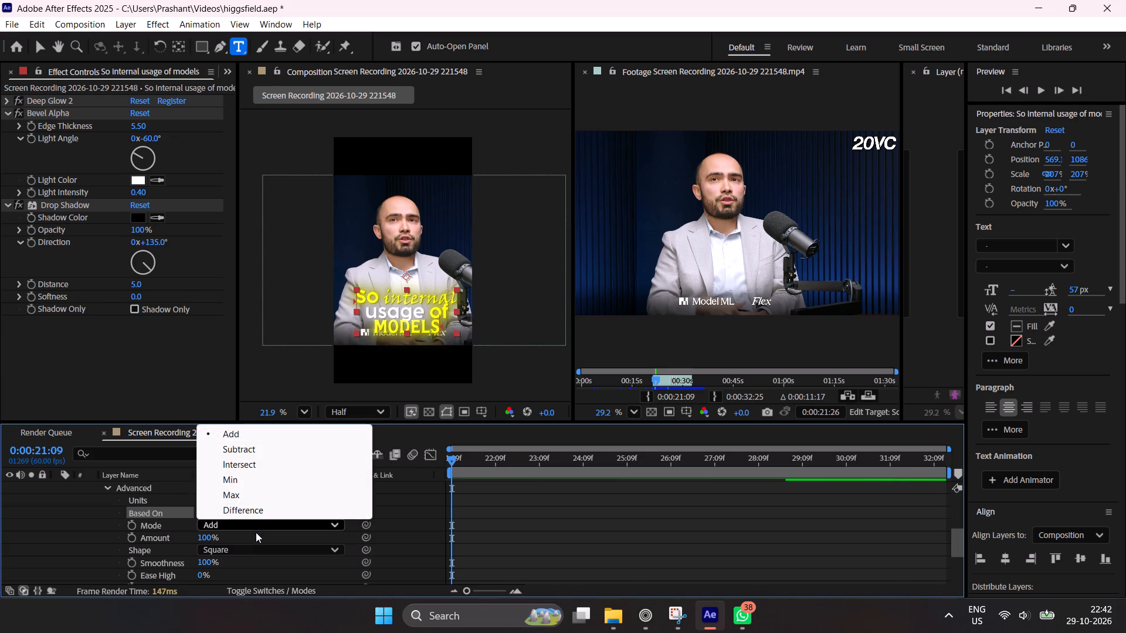
click(257, 546)
click(263, 479)
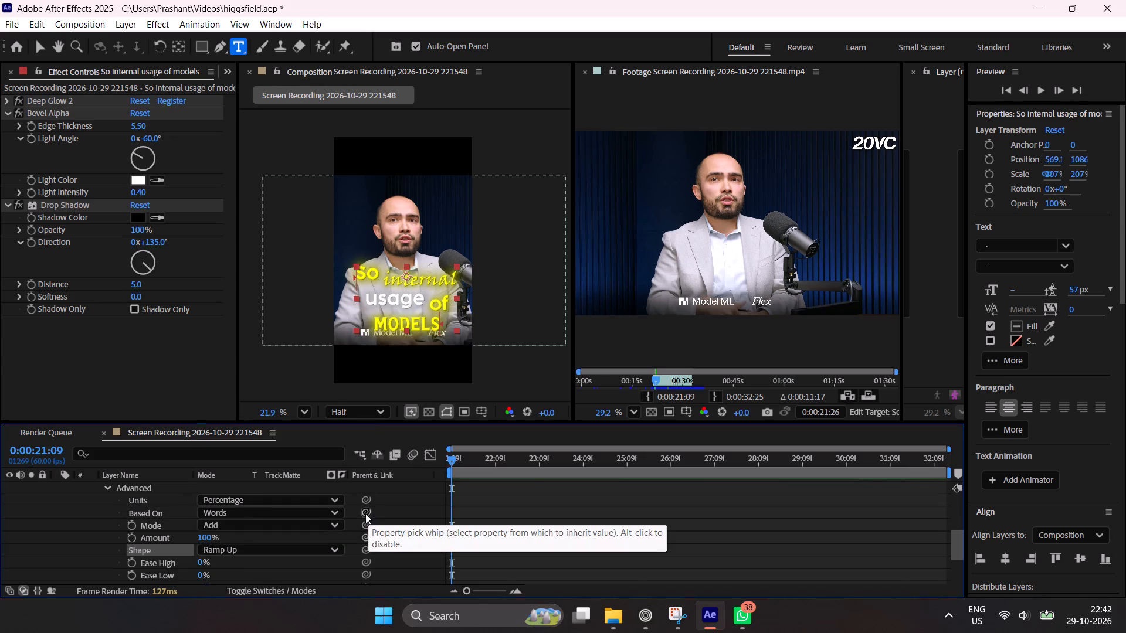
Switch to the browser tutorial and watch how the range selector's Ease High and Ease Low are set.
key(alt+Tab)
key(space)
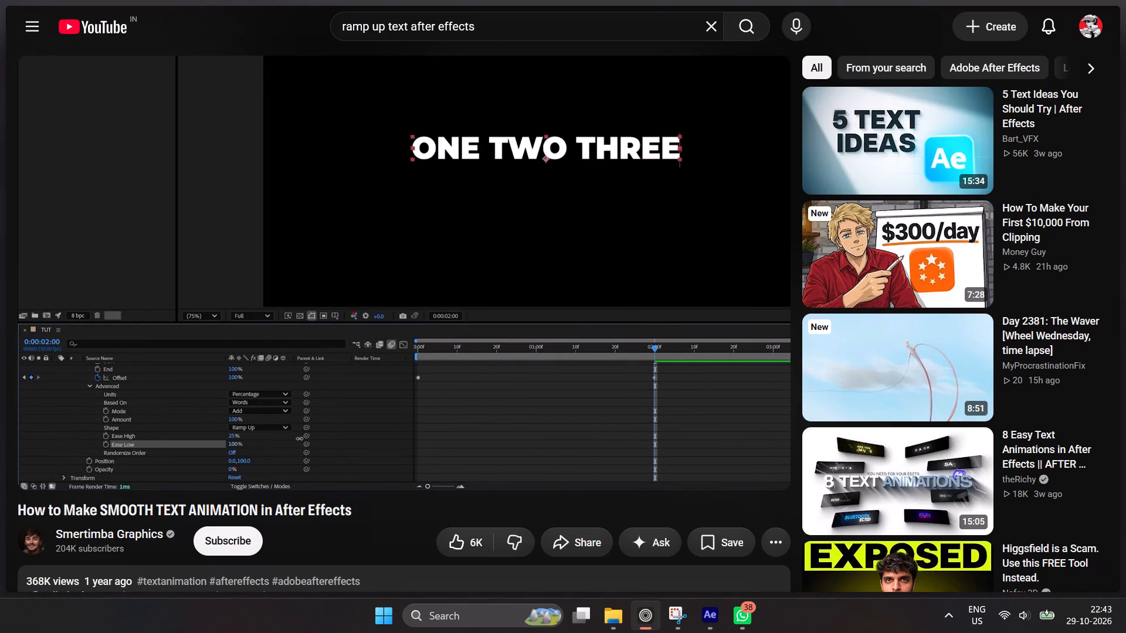
click(578, 327)
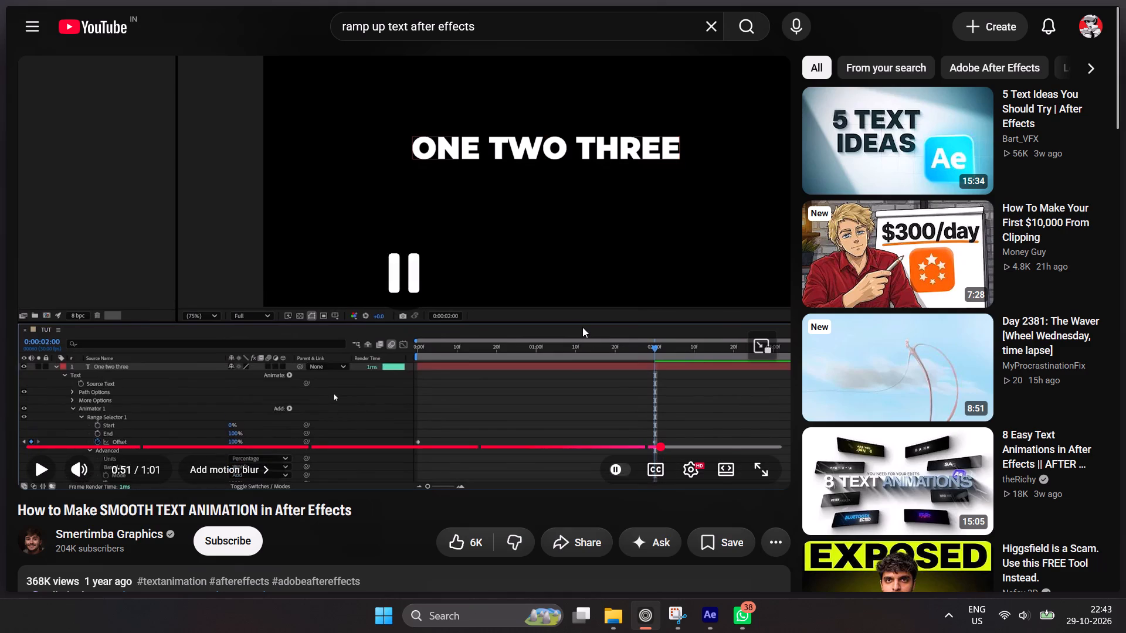
In After Effects, set the caption range selector's Ease Low to 100% and Ease High to -50%.
key(alt+Tab)
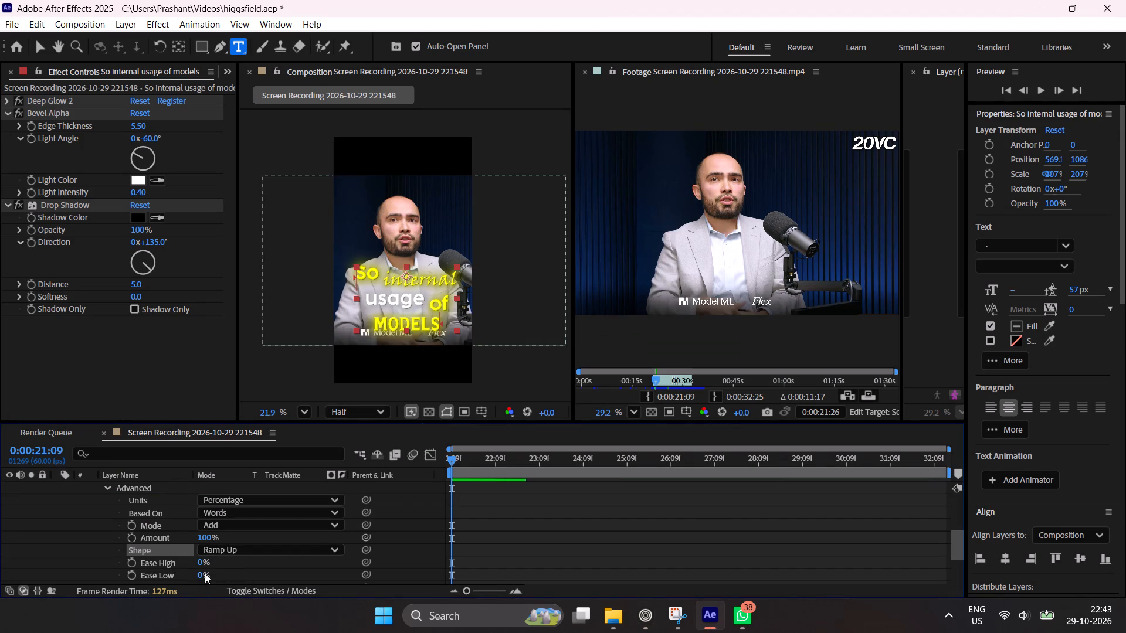
scroll(222, 563, down, 1)
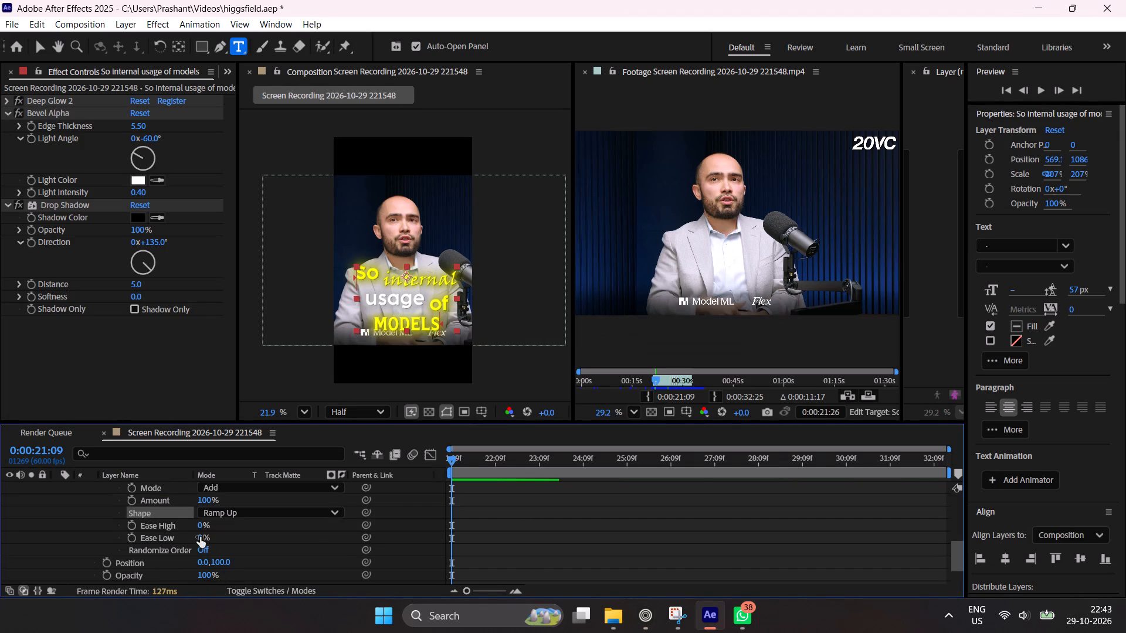
drag(200, 537, 365, 532)
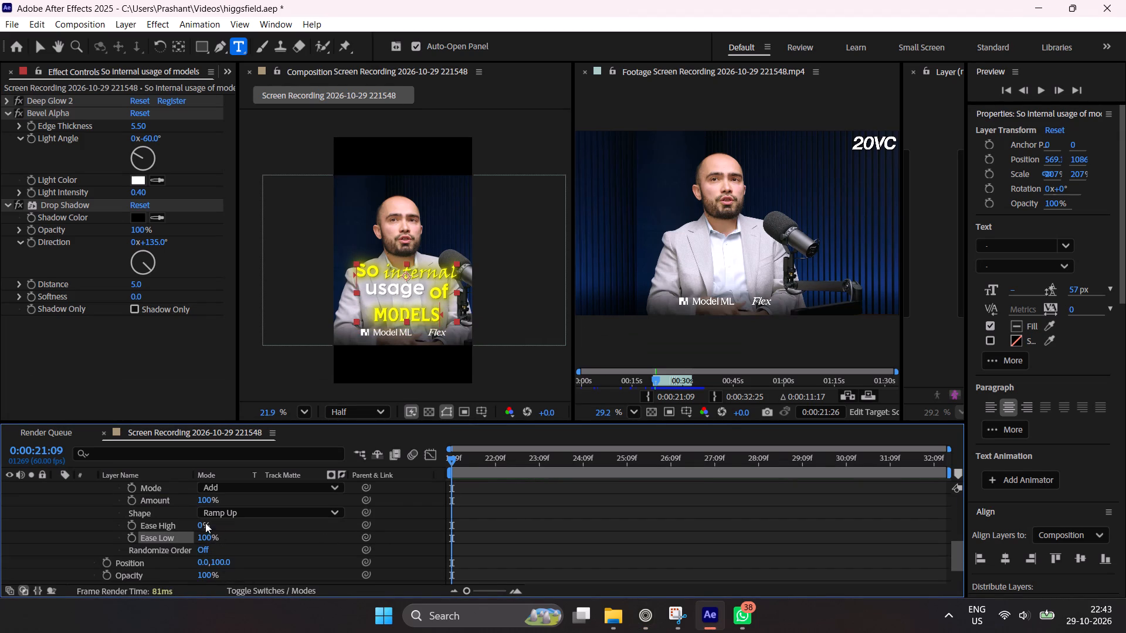
drag(201, 523, 171, 531)
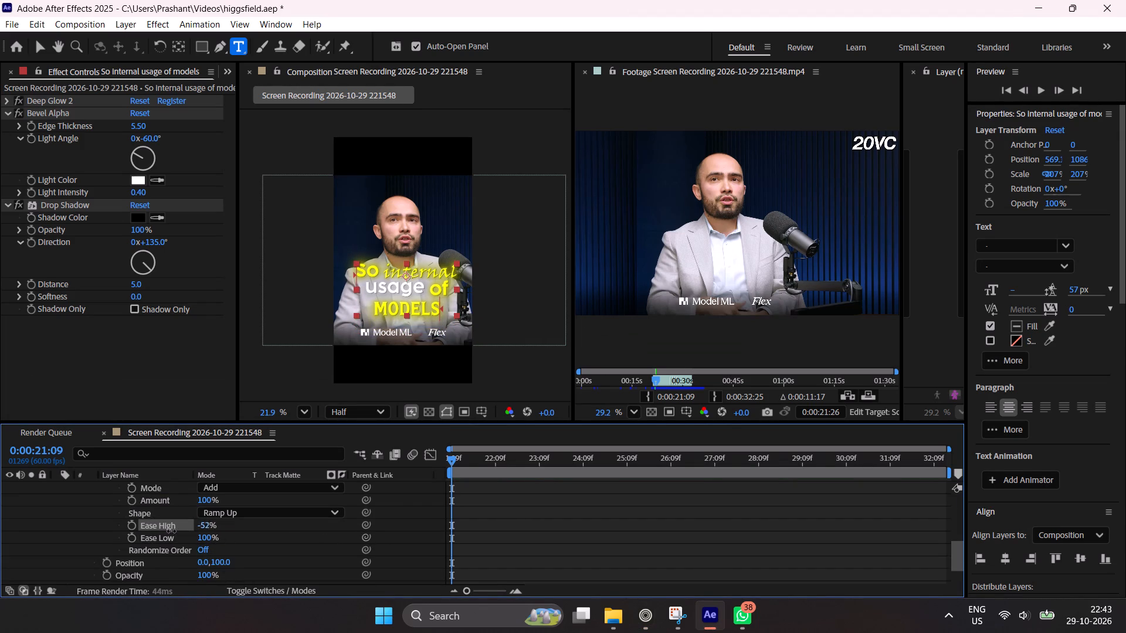
drag(171, 531, 172, 530)
click(203, 525)
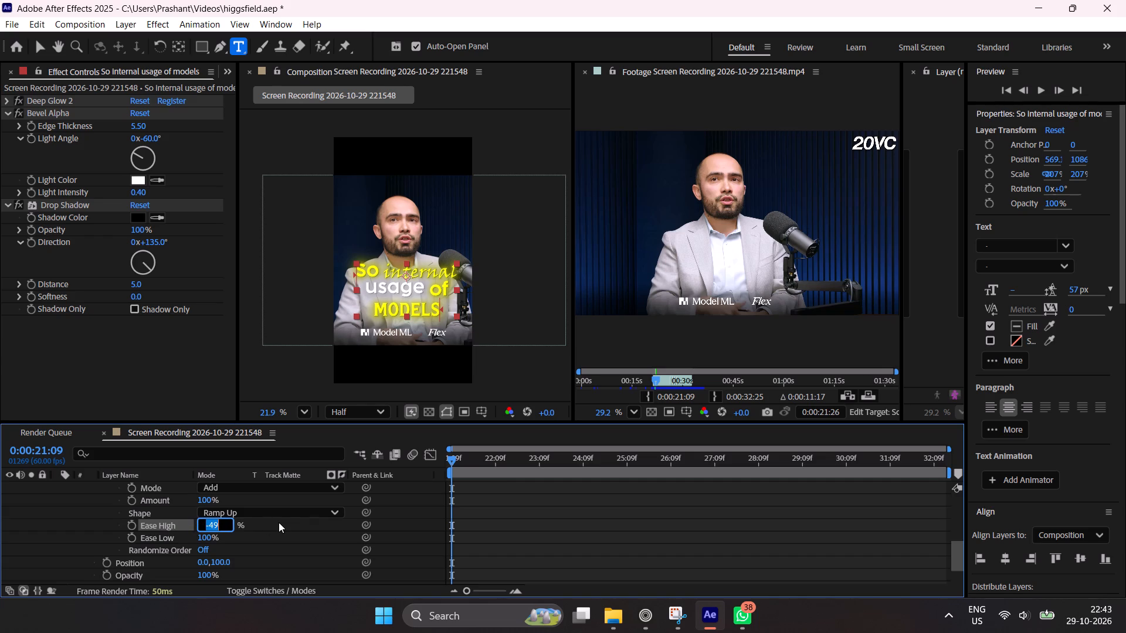
text(-50)
key(Return)
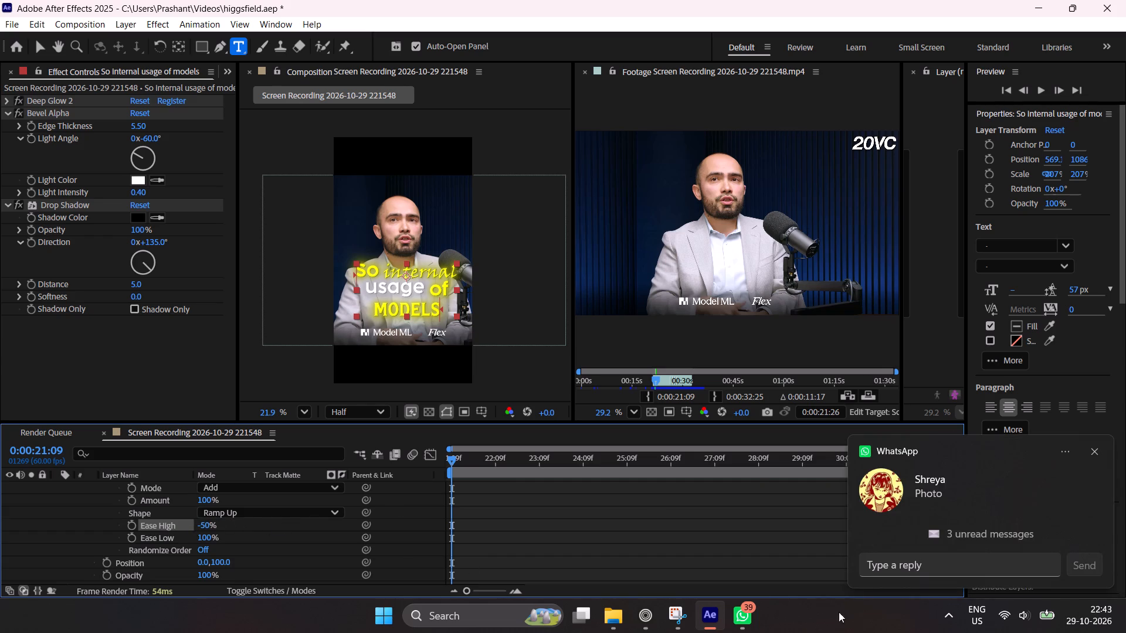
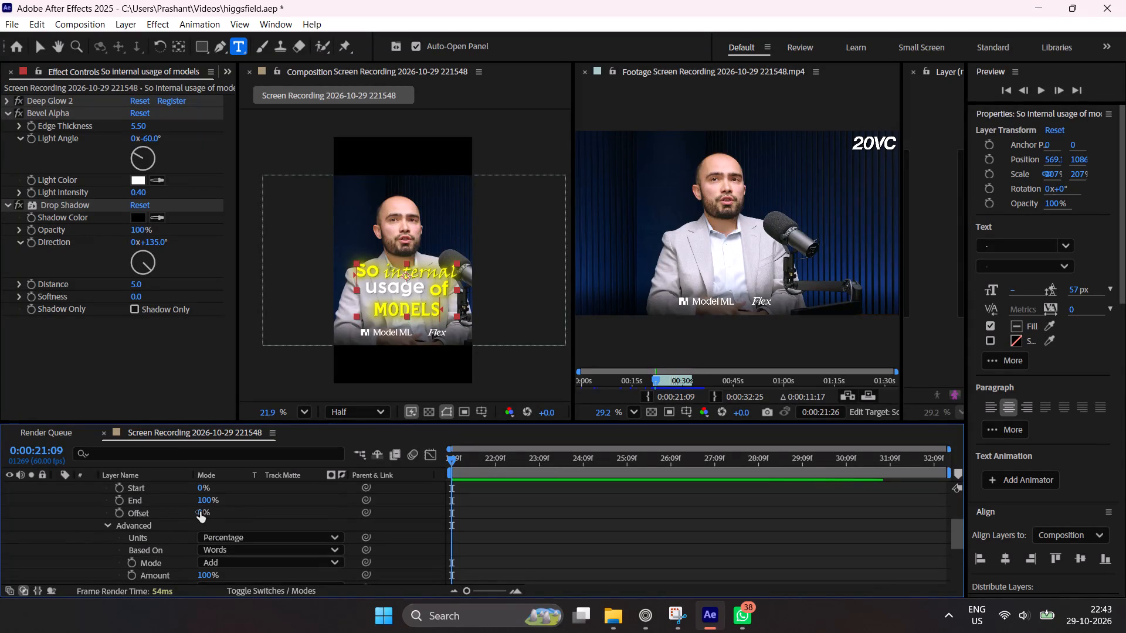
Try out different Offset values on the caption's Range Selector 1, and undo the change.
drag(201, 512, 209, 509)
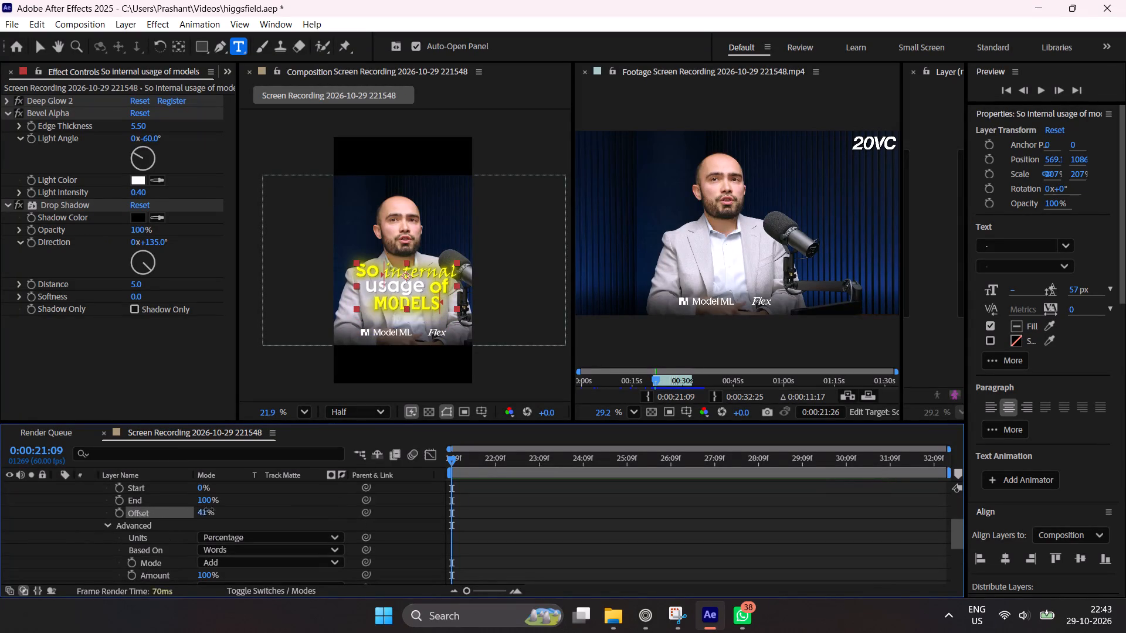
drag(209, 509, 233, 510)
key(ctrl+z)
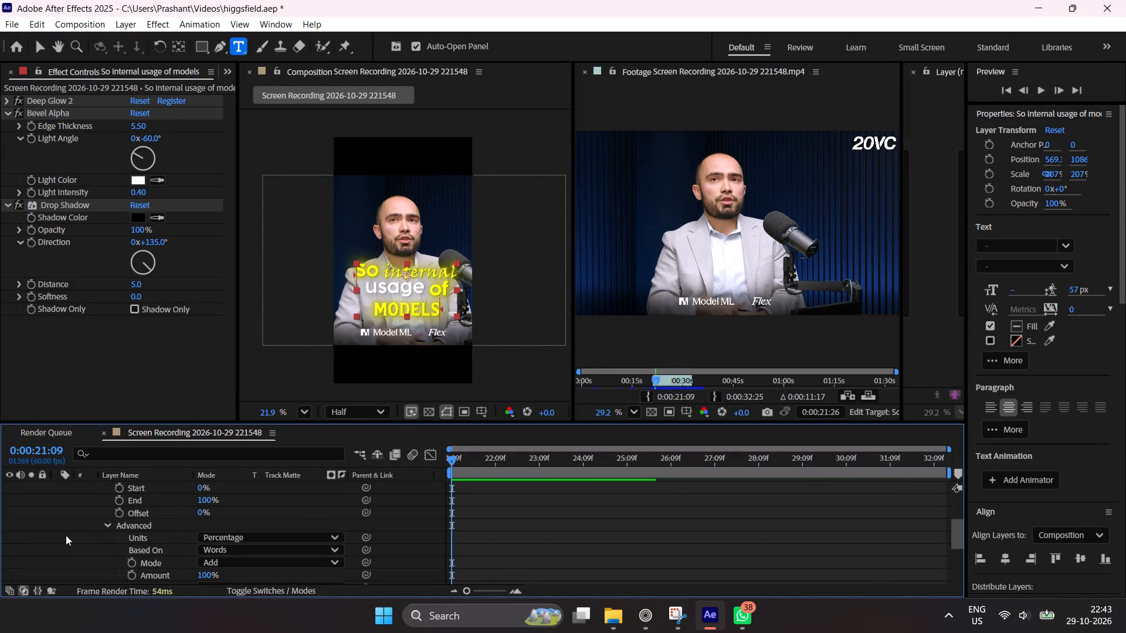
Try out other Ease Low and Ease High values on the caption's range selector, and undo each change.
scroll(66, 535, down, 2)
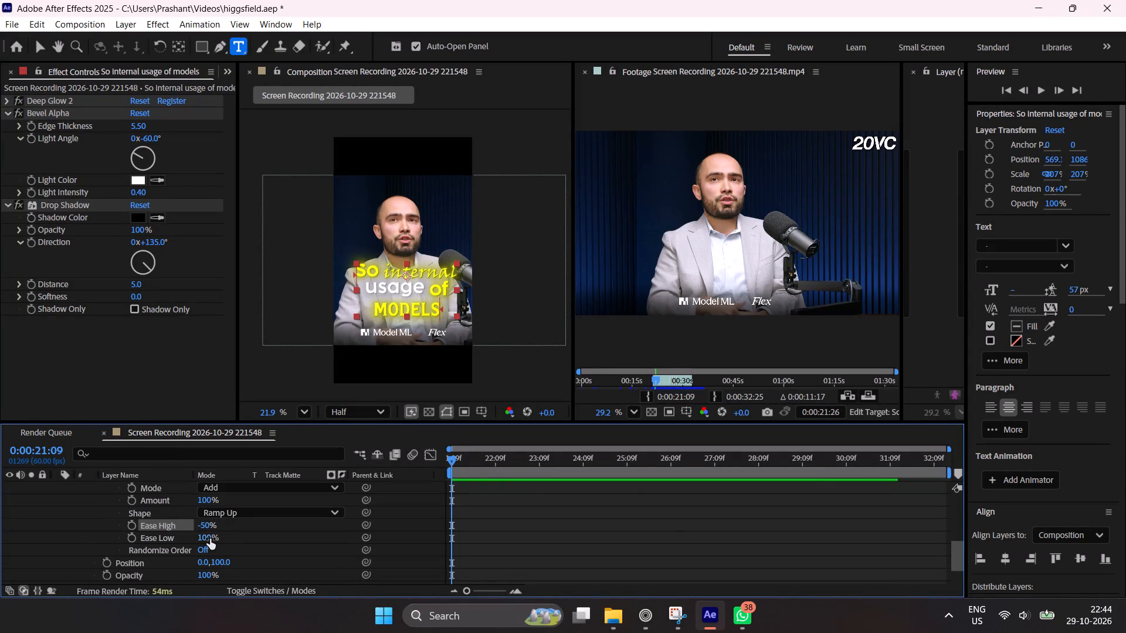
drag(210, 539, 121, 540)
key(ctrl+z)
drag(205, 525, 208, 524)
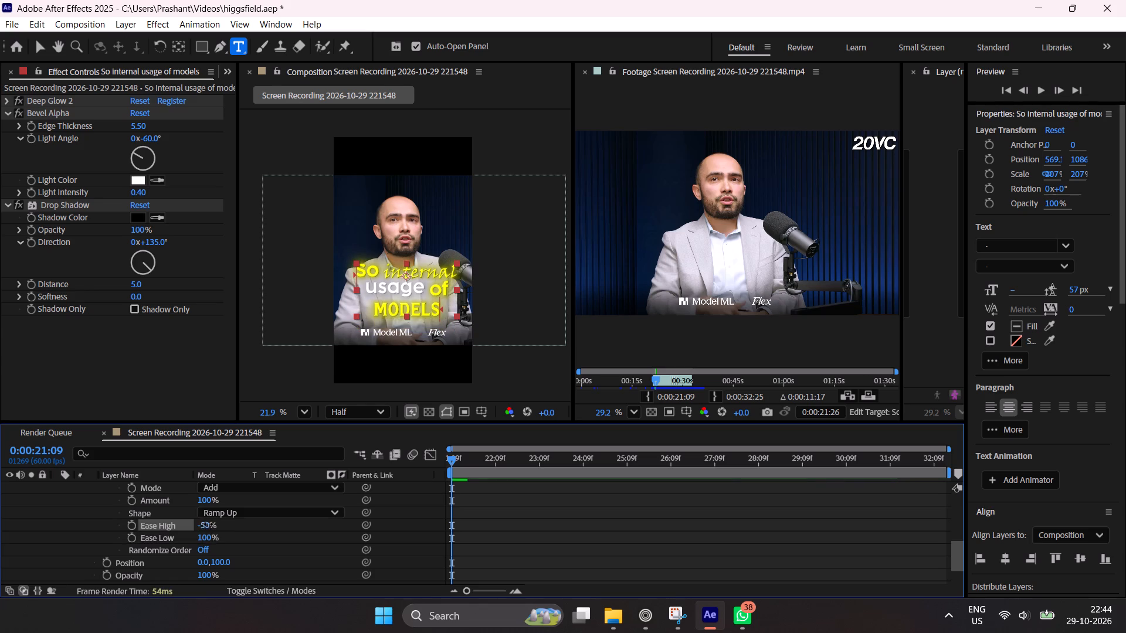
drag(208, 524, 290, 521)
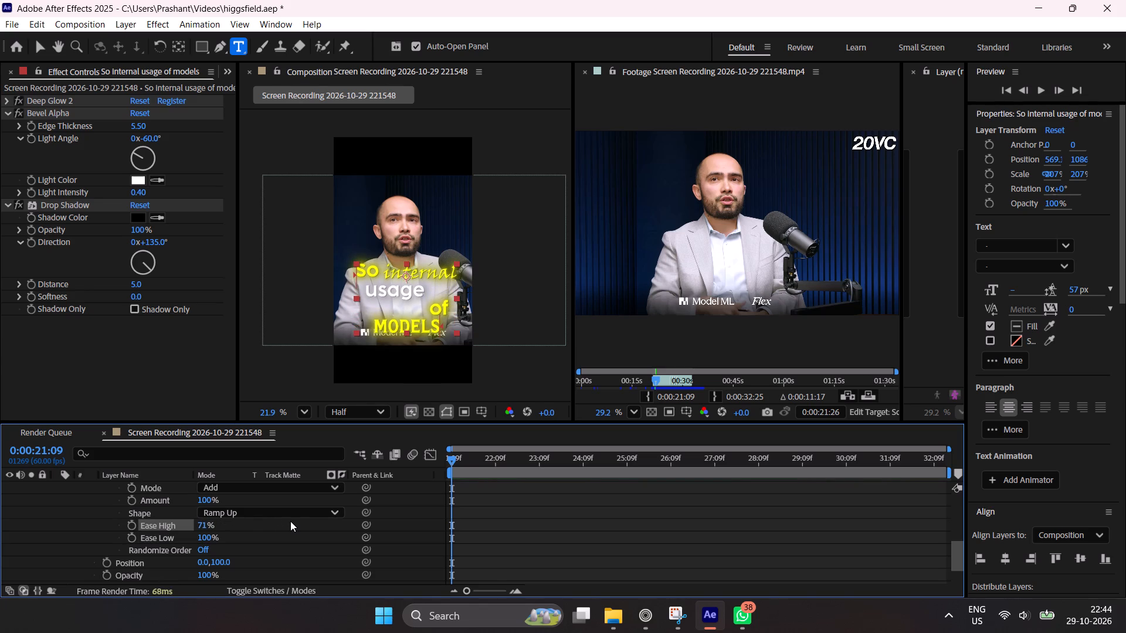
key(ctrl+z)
Bring the caption animator's Opacity all the way down so the words fade in as they are revealed.
scroll(107, 544, down, 1)
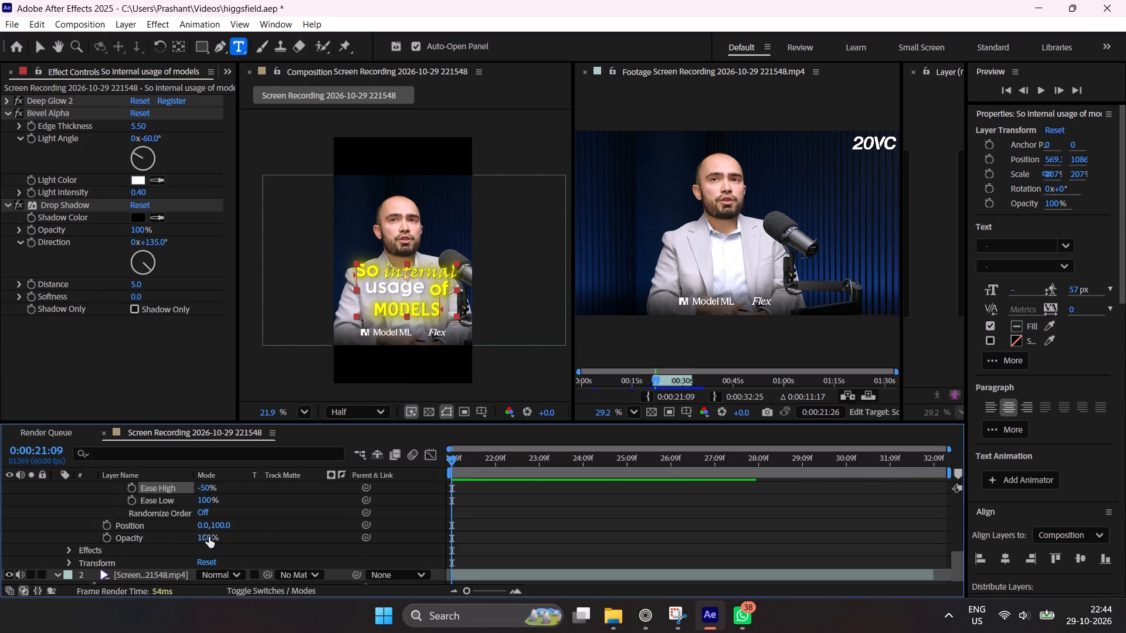
drag(207, 537, 37, 543)
Set the range selector's Offset to -100% and start keyframing it at 0:00:21:09.
scroll(108, 528, up, 3)
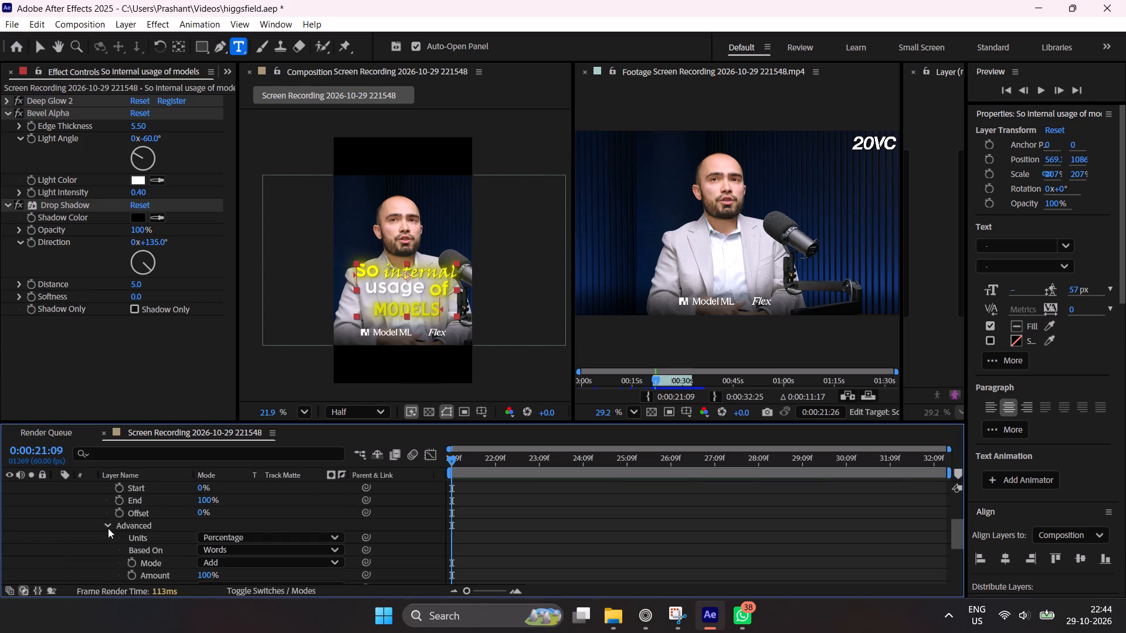
drag(201, 513, 111, 512)
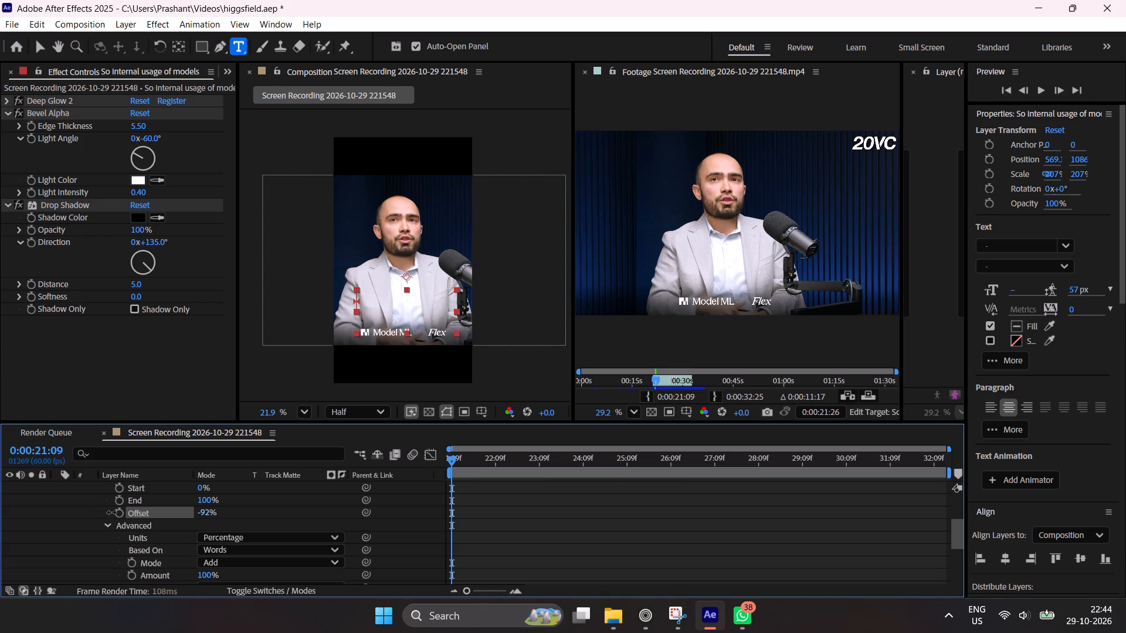
drag(111, 512, 195, 512)
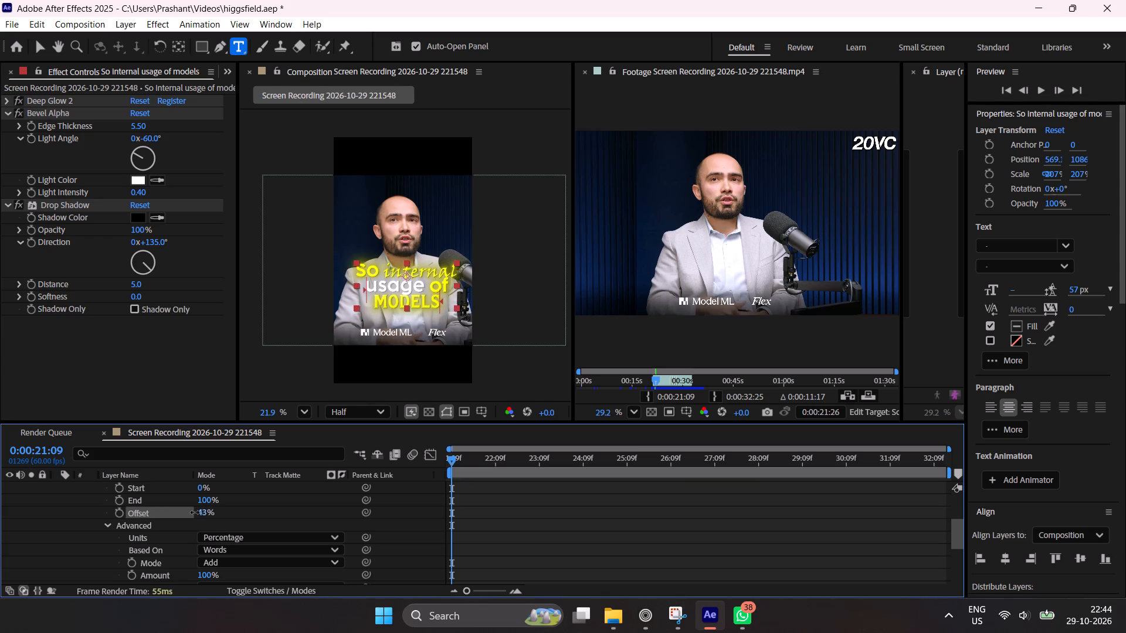
drag(195, 512, 3, 542)
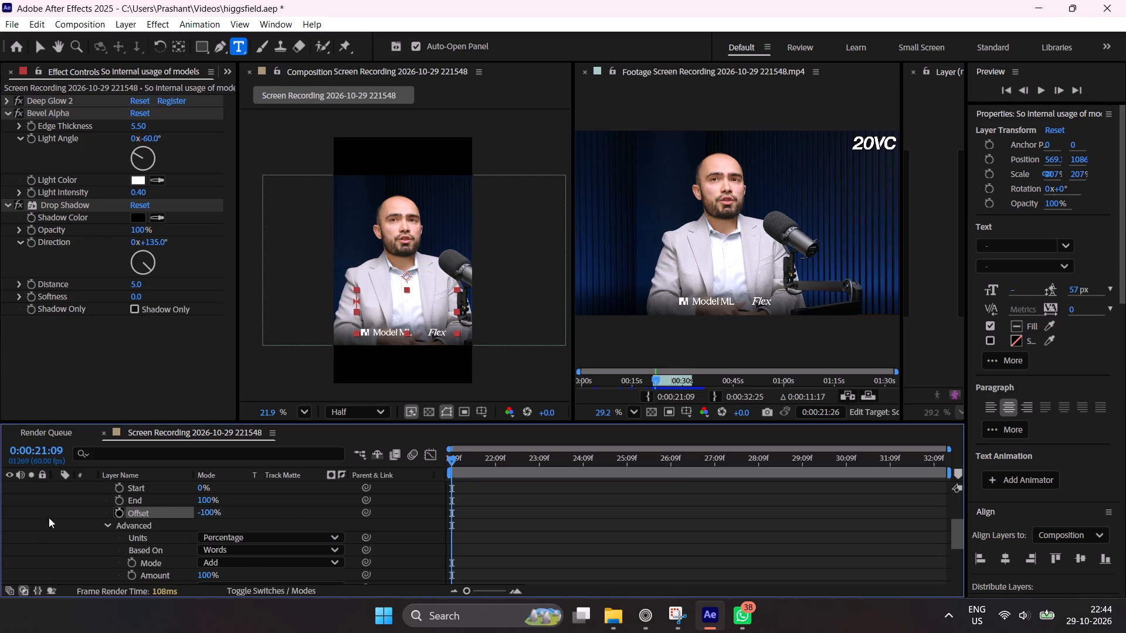
click(119, 513)
Play the segment to find where the spoken phrase ends, and key the range selector's Offset at 100% at 0:00:24:21.
drag(490, 461, 320, 486)
key(space)
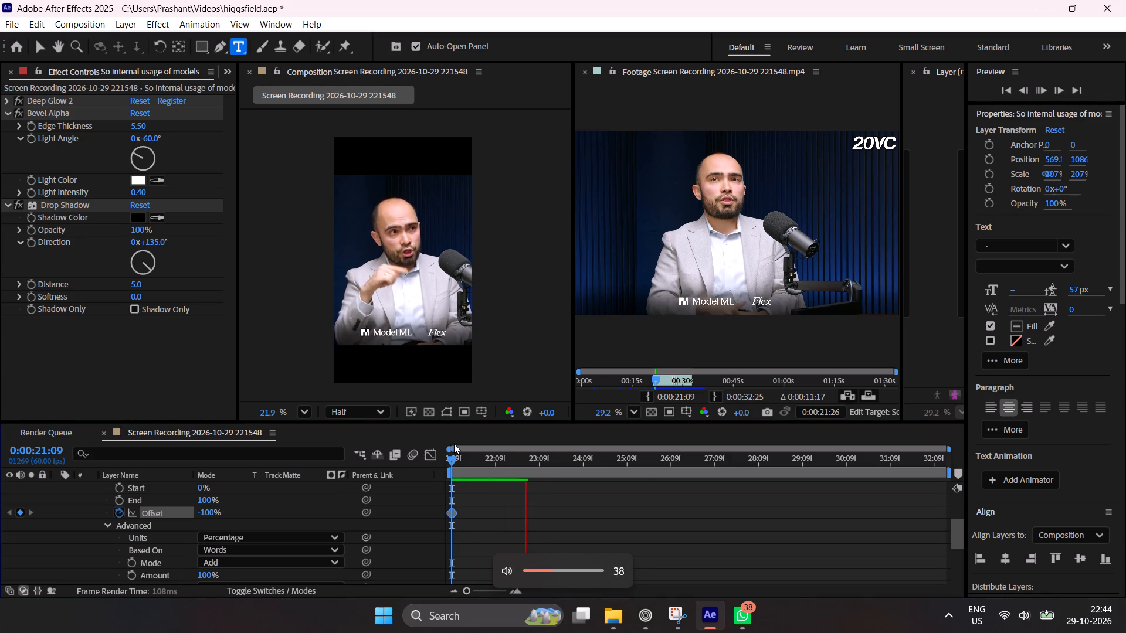
key(space)
drag(534, 462, 232, 501)
key(space)
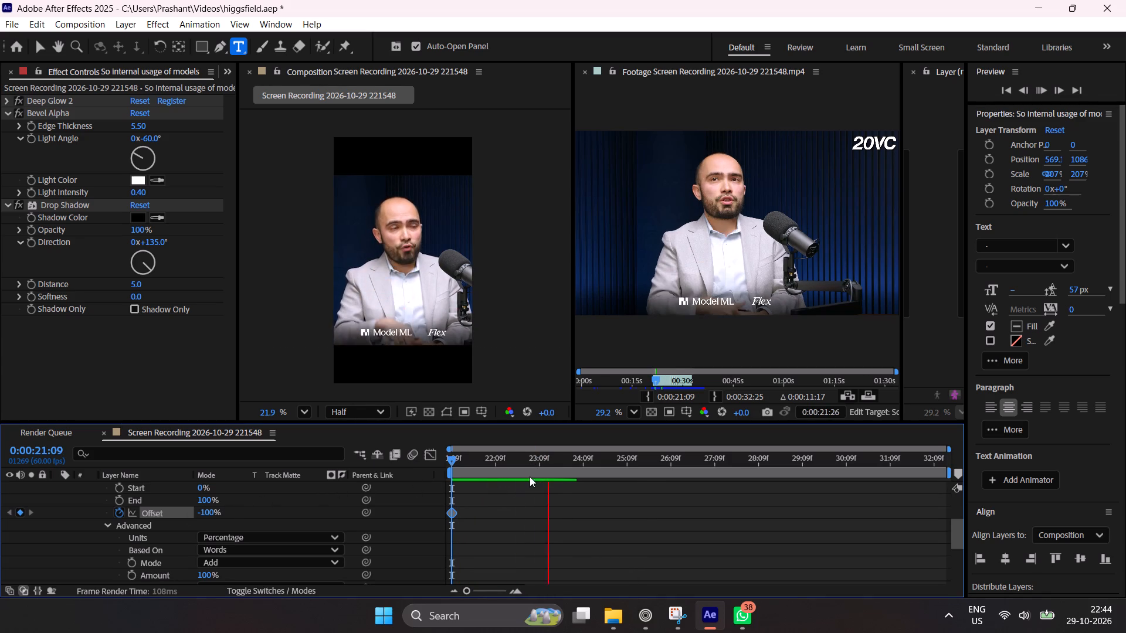
key(space)
drag(538, 463, 337, 478)
key(space)
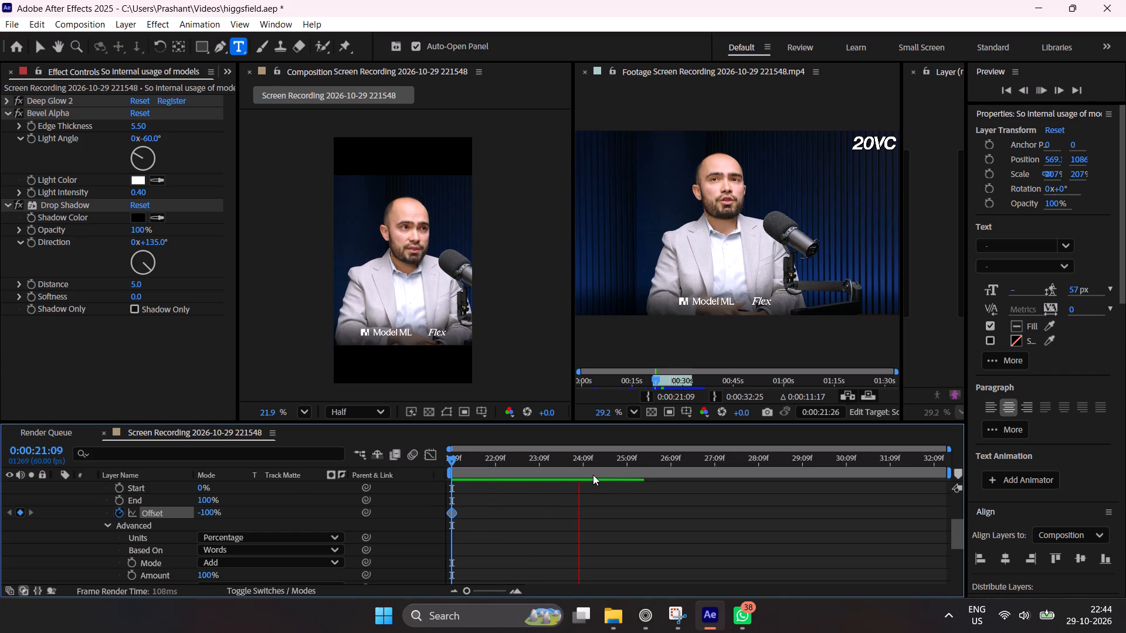
key(space)
drag(206, 514, 436, 516)
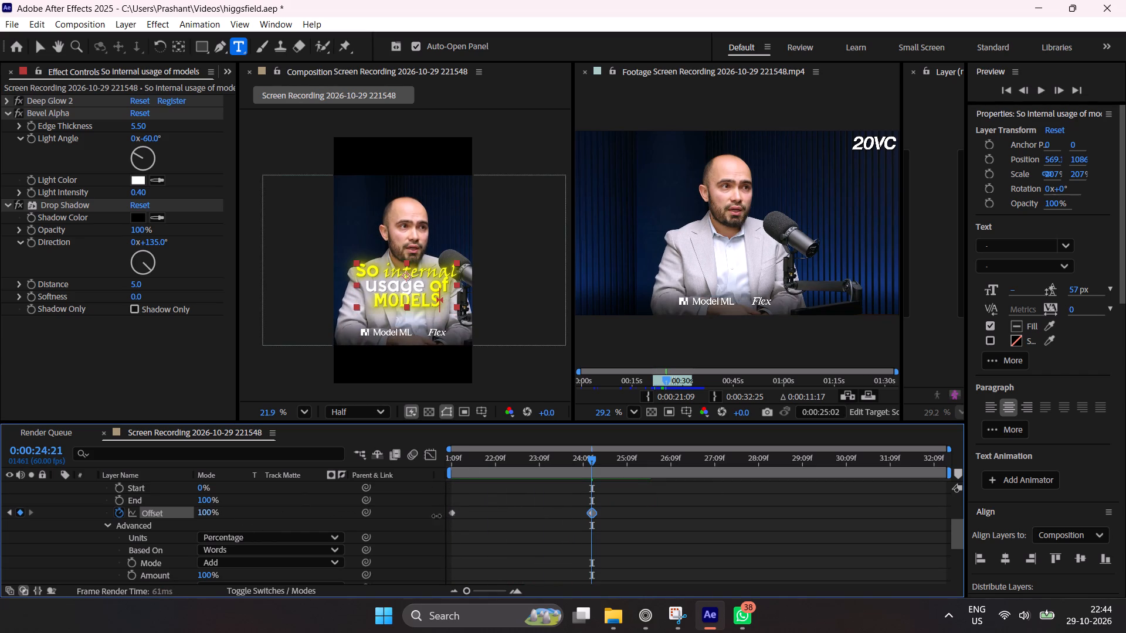
drag(436, 516, 477, 517)
Play the caption animation repeatedly from 0:00:21:09 to check the timing of the word reveals against the speech.
drag(525, 462, 299, 480)
key(space)
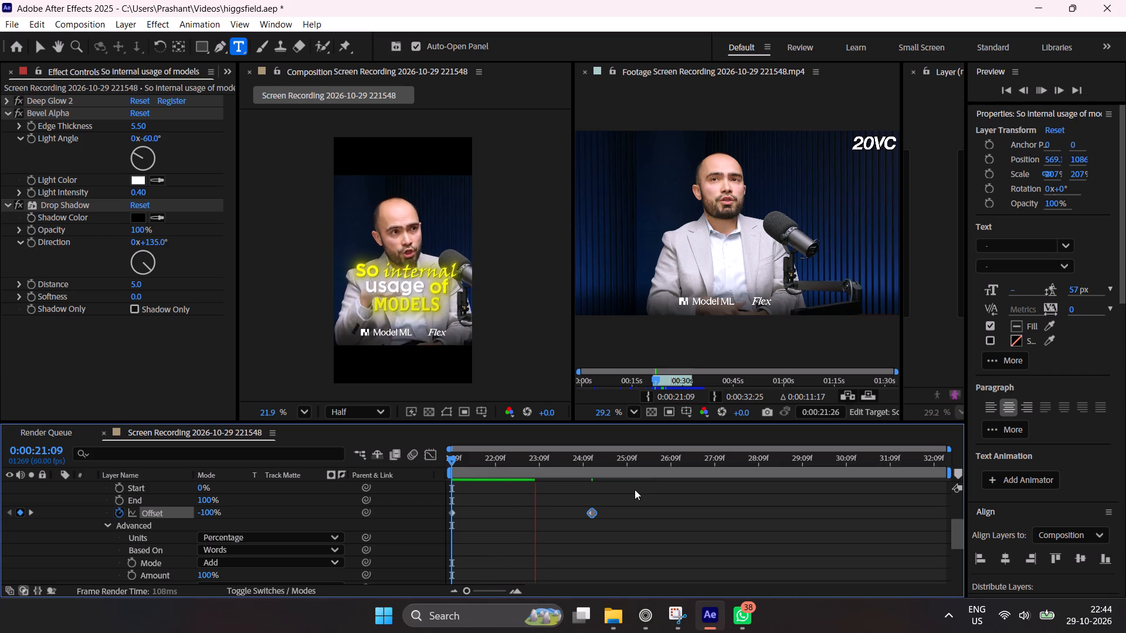
key(space)
drag(521, 467, 407, 480)
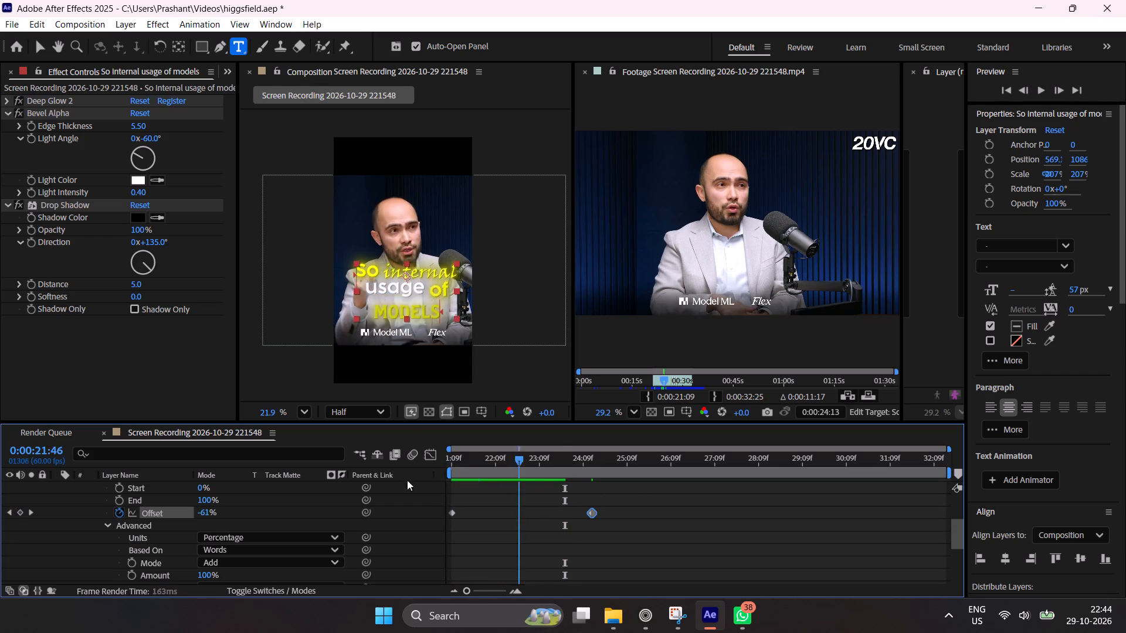
drag(407, 480, 369, 482)
key(space)
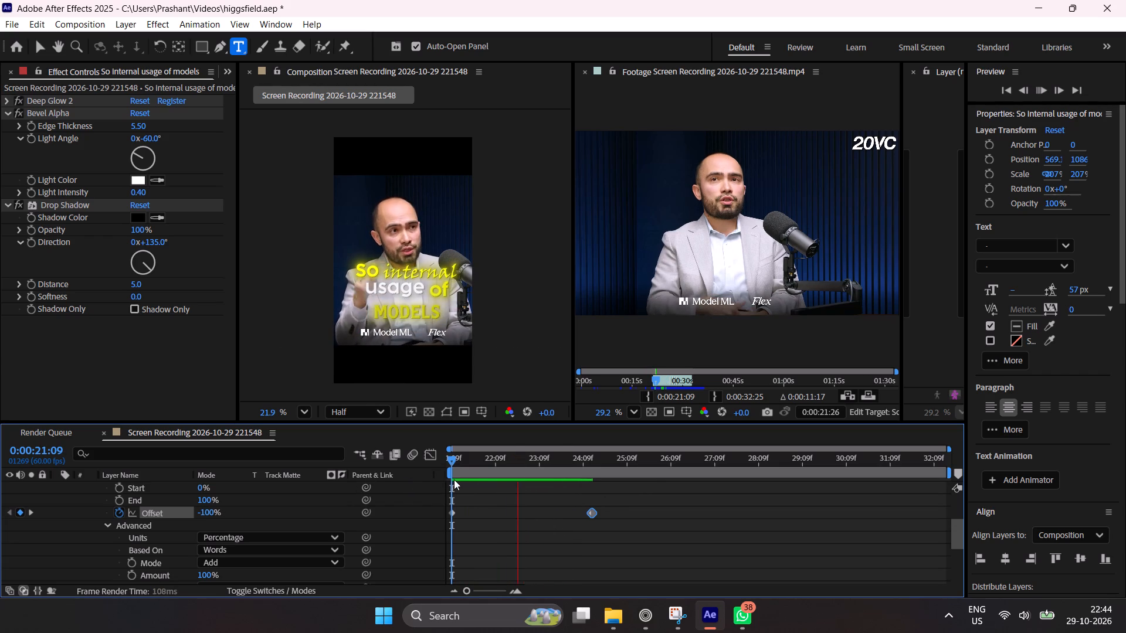
key(space)
drag(539, 462, 323, 496)
key(space)
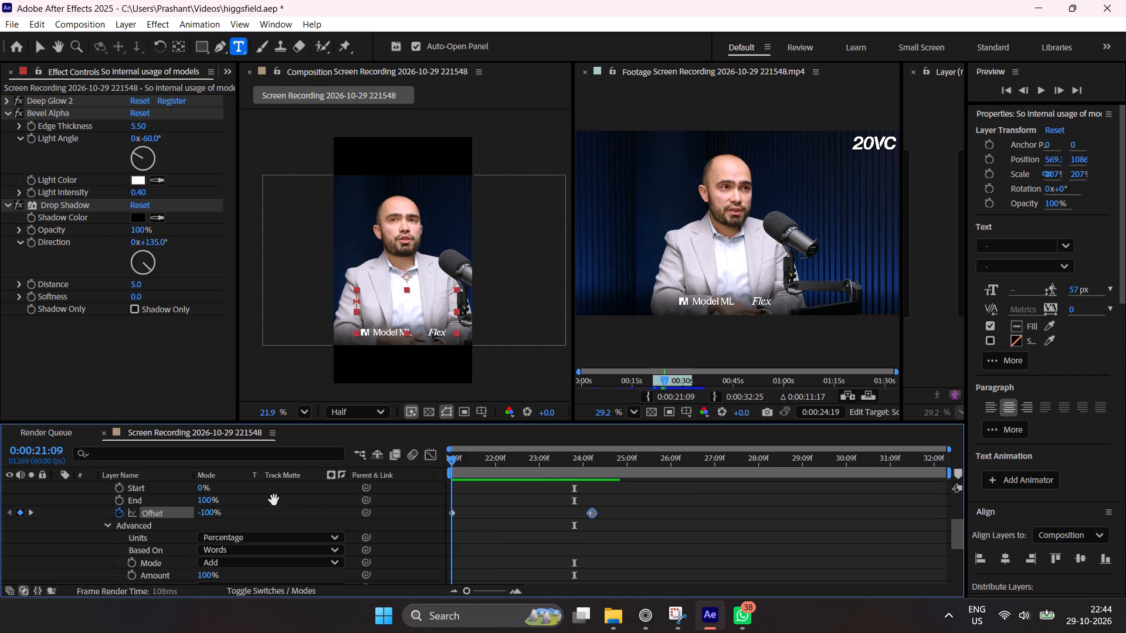
key(space)
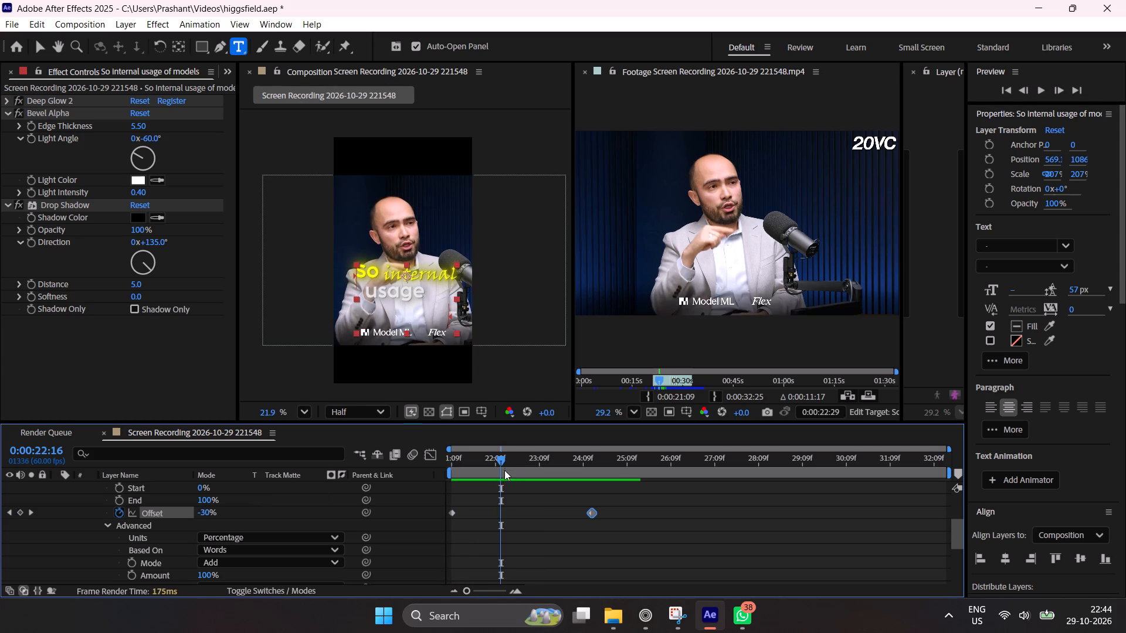
drag(503, 464, 378, 488)
key(space)
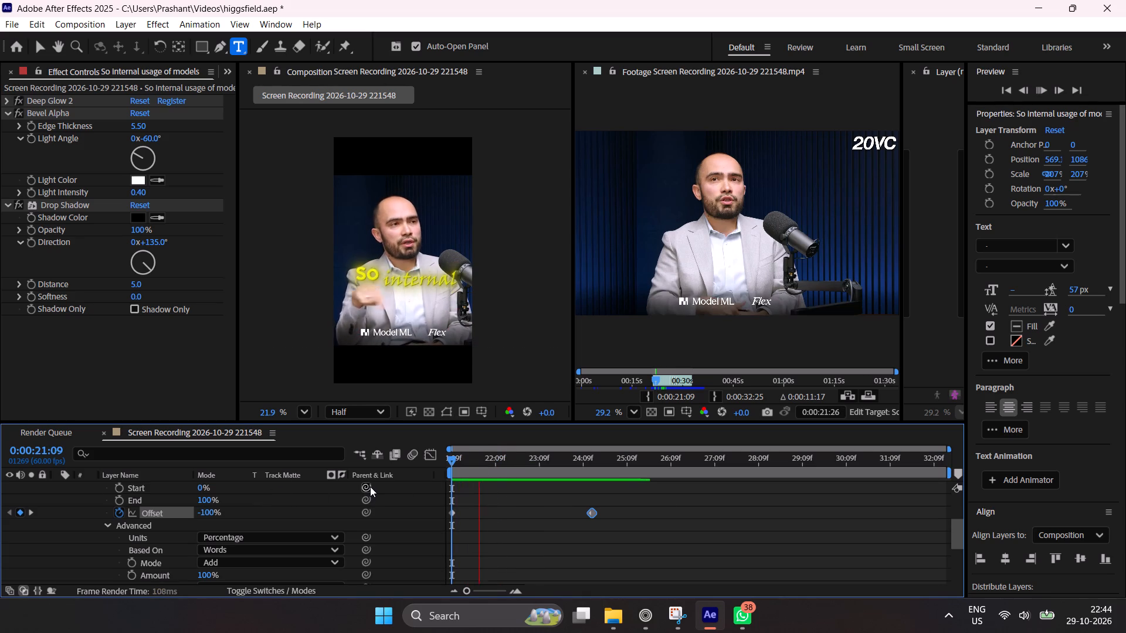
key(space)
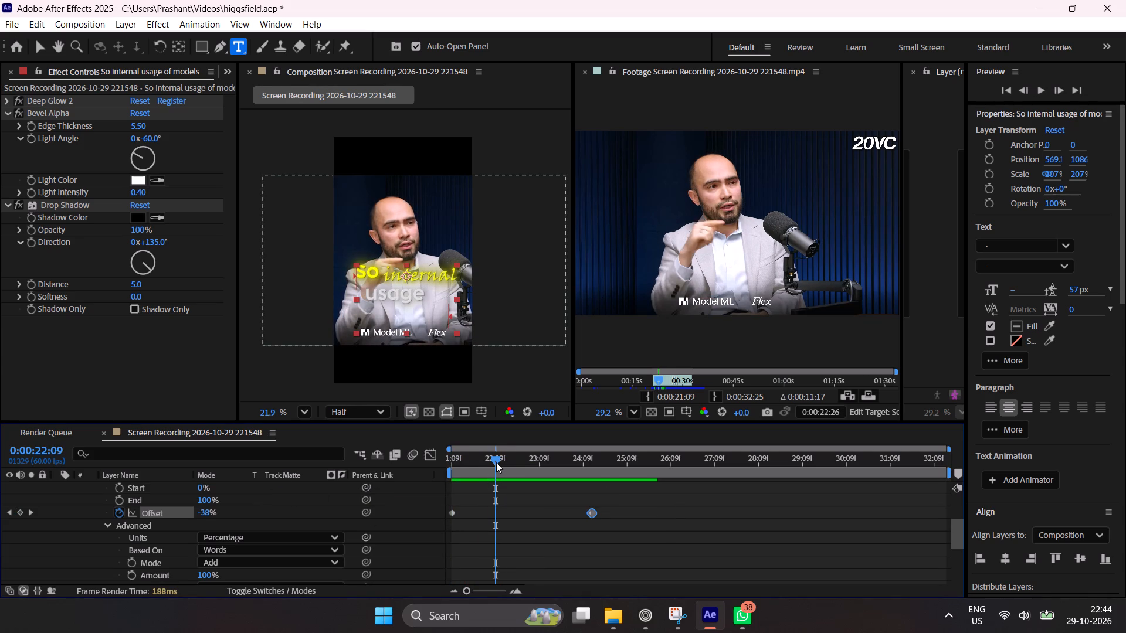
Add an intermediate Offset keyframe of -50% at 0:00:22:37 to delay the caption's later words.
key(space)
key(space)
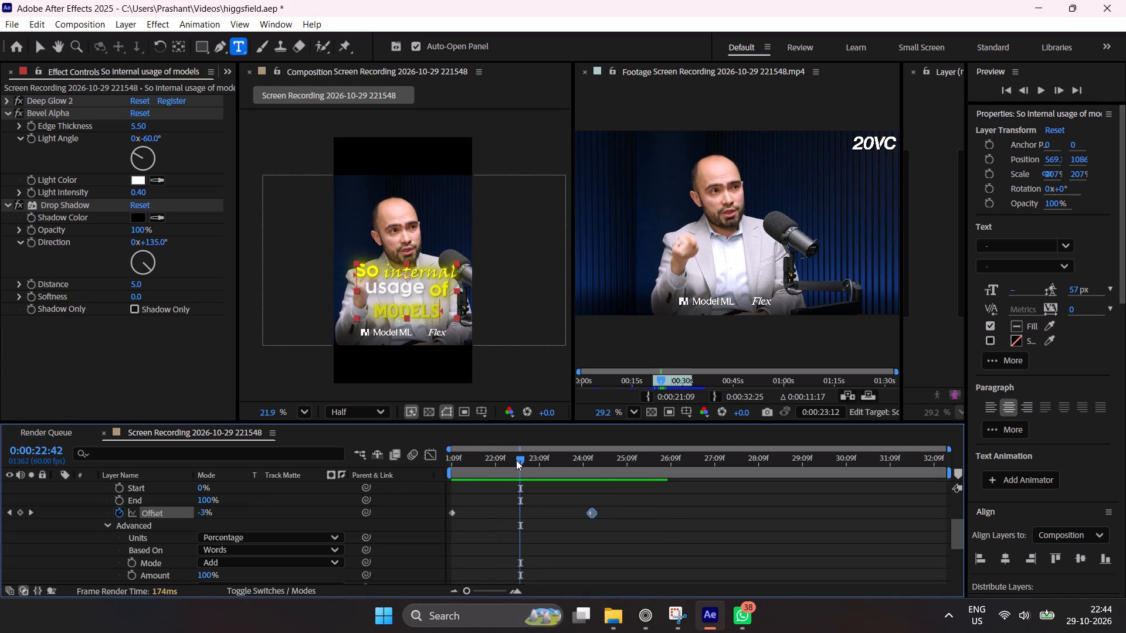
click(518, 460)
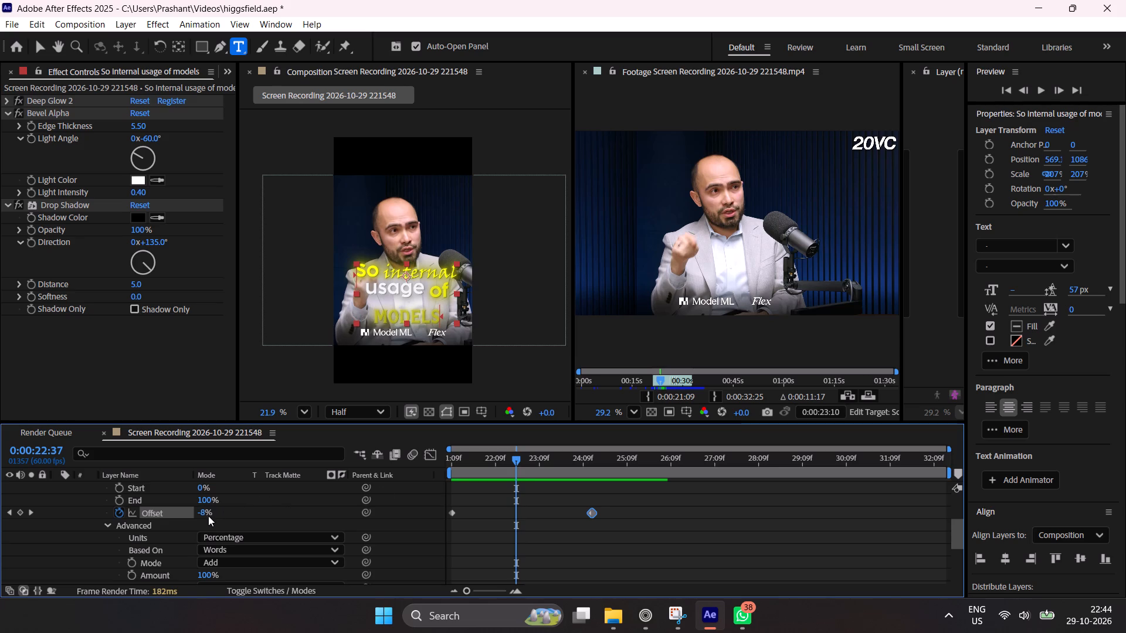
drag(204, 512, 194, 512)
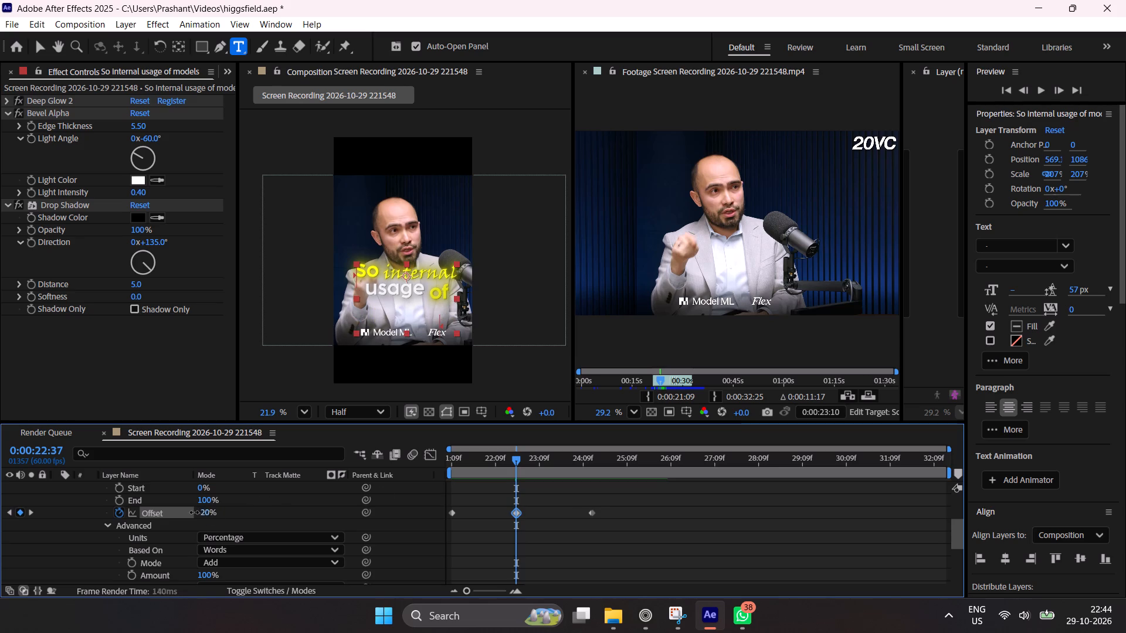
drag(194, 512, 179, 518)
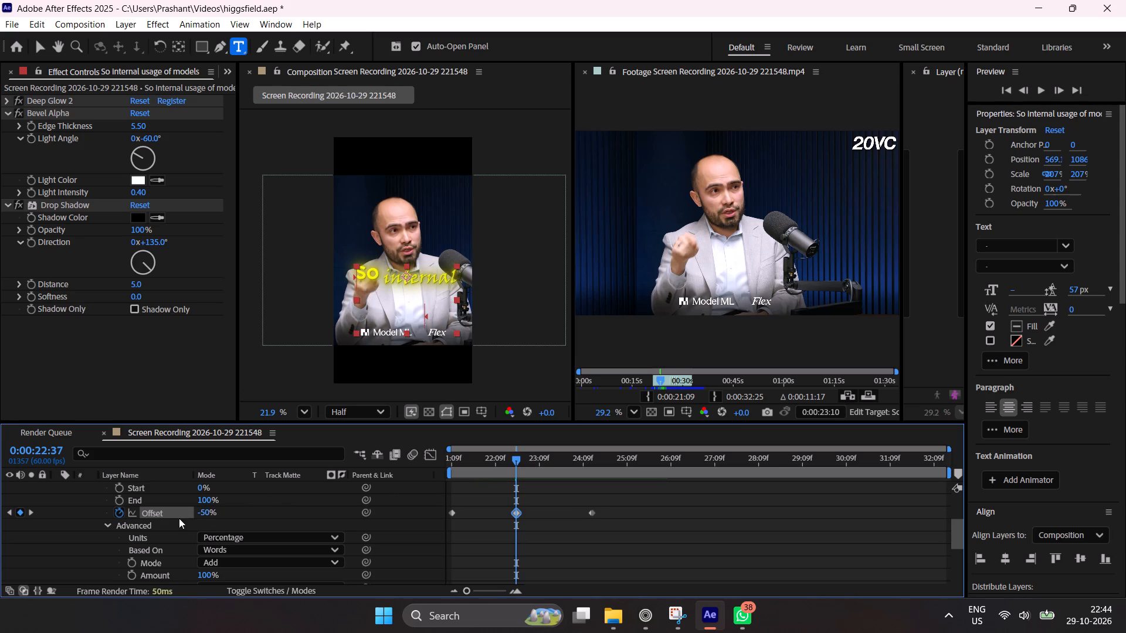
Preview the reveal from the start and move the -50% Offset keyframe earlier, to slightly before 0:00:22:21.
drag(502, 461, 401, 481)
key(space)
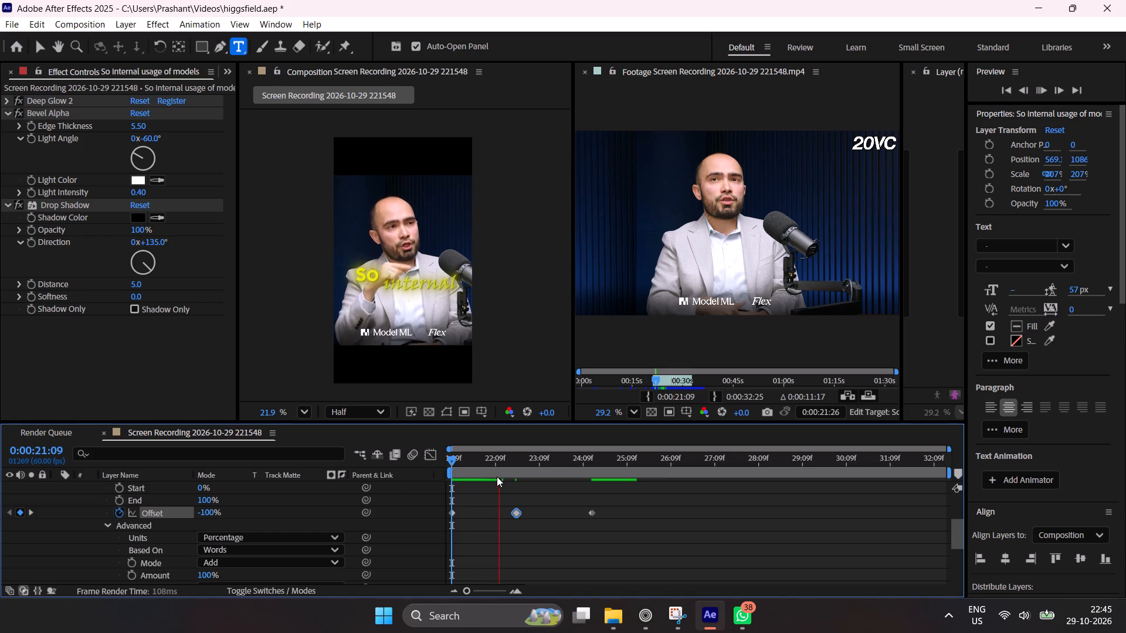
key(space)
drag(511, 463, 379, 489)
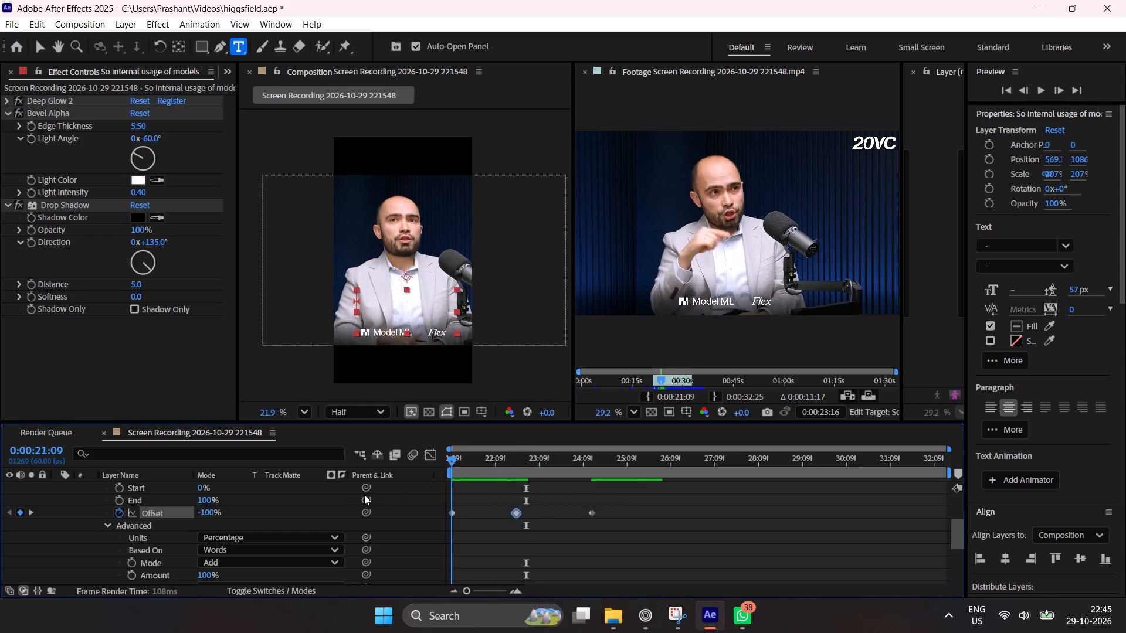
key(space)
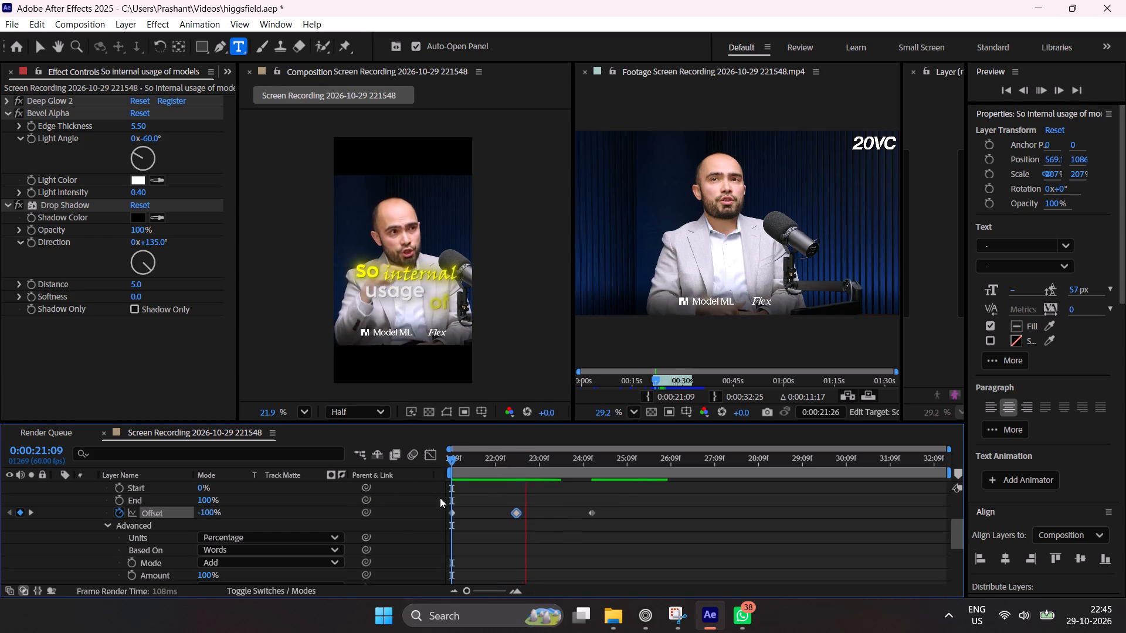
key(space)
drag(522, 468, 504, 488)
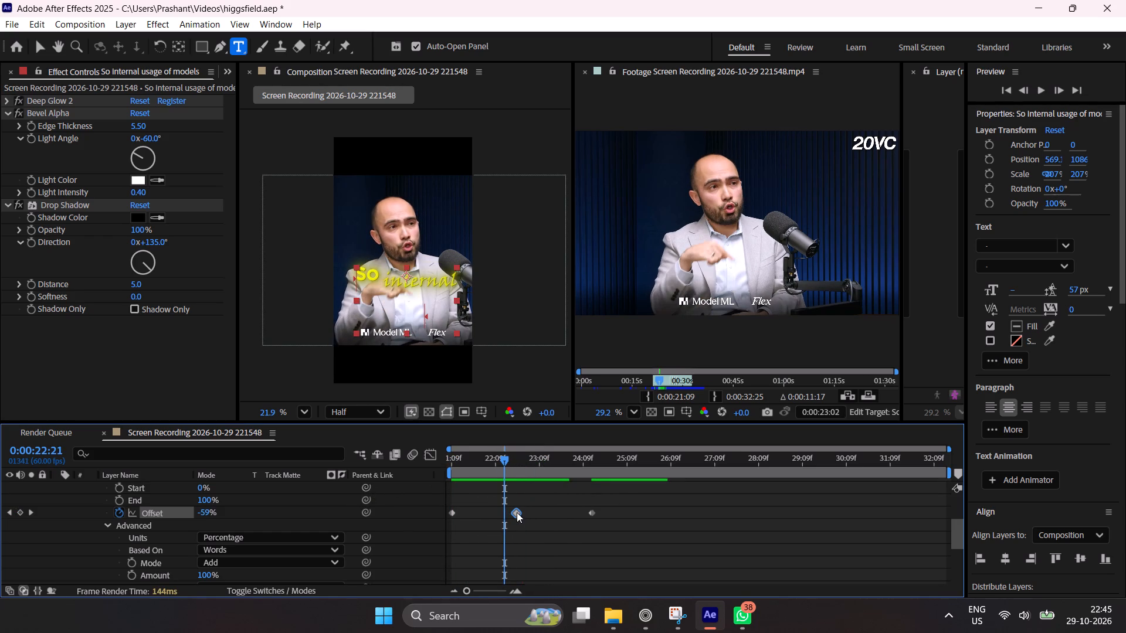
drag(517, 513, 500, 517)
Replay the caption from 0:00:21:09 to check the word timing with the moved Offset keyframe.
drag(491, 458, 365, 489)
key(space)
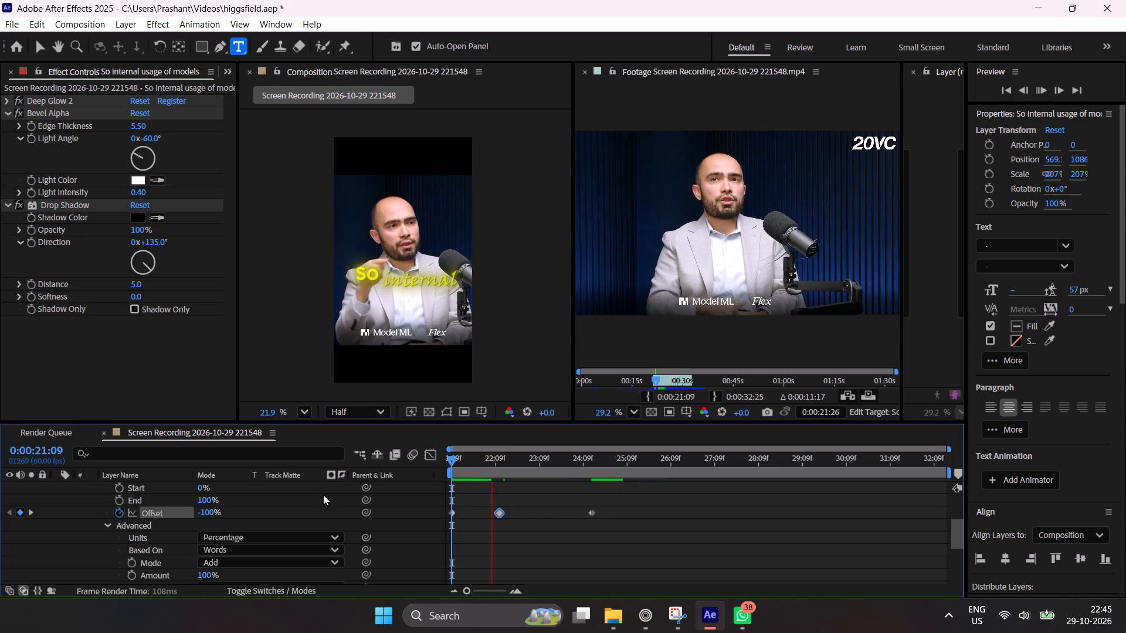
key(space)
drag(508, 461, 371, 496)
key(space)
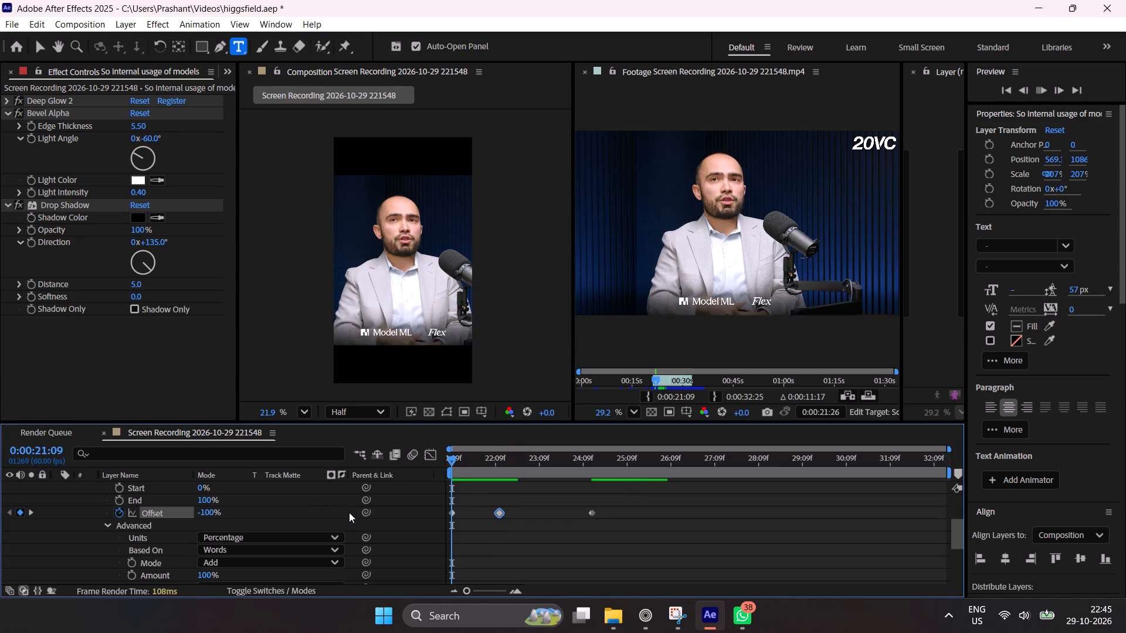
Replay and scrub the caption reveal between 0:00:21:09 and about 0:00:23:00 to check the word timing against the speech.
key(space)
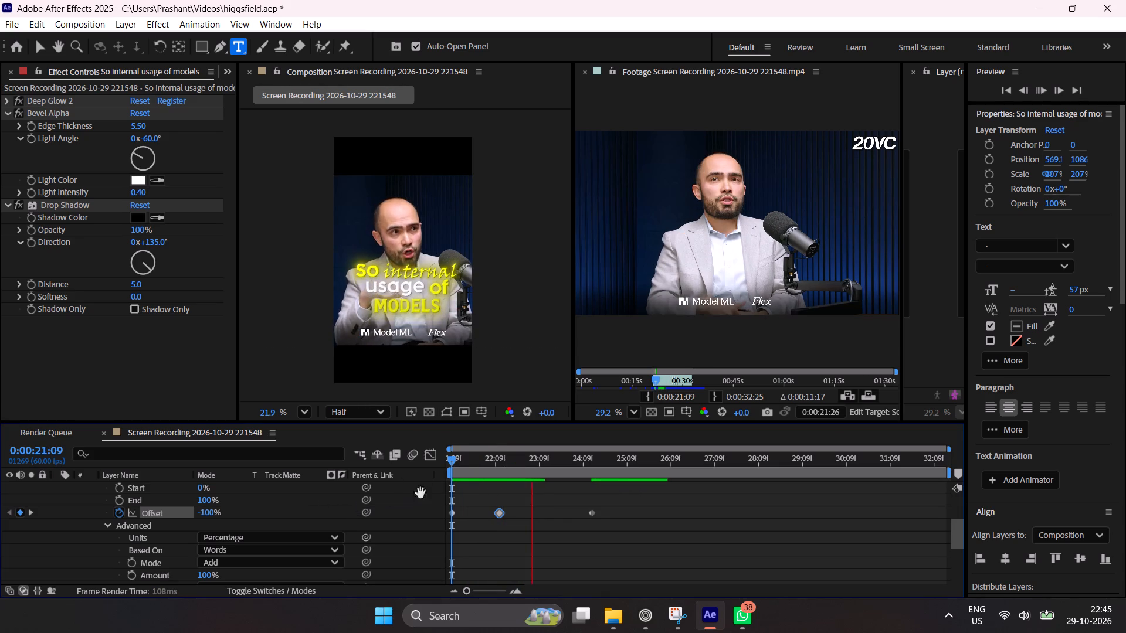
drag(527, 457, 493, 477)
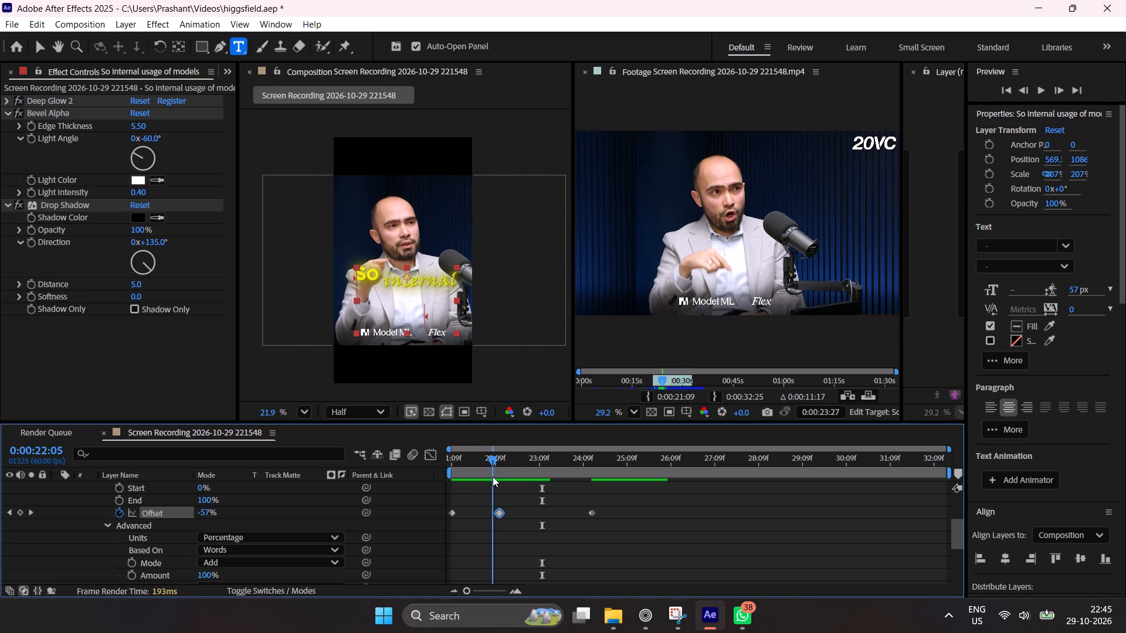
drag(493, 477, 484, 482)
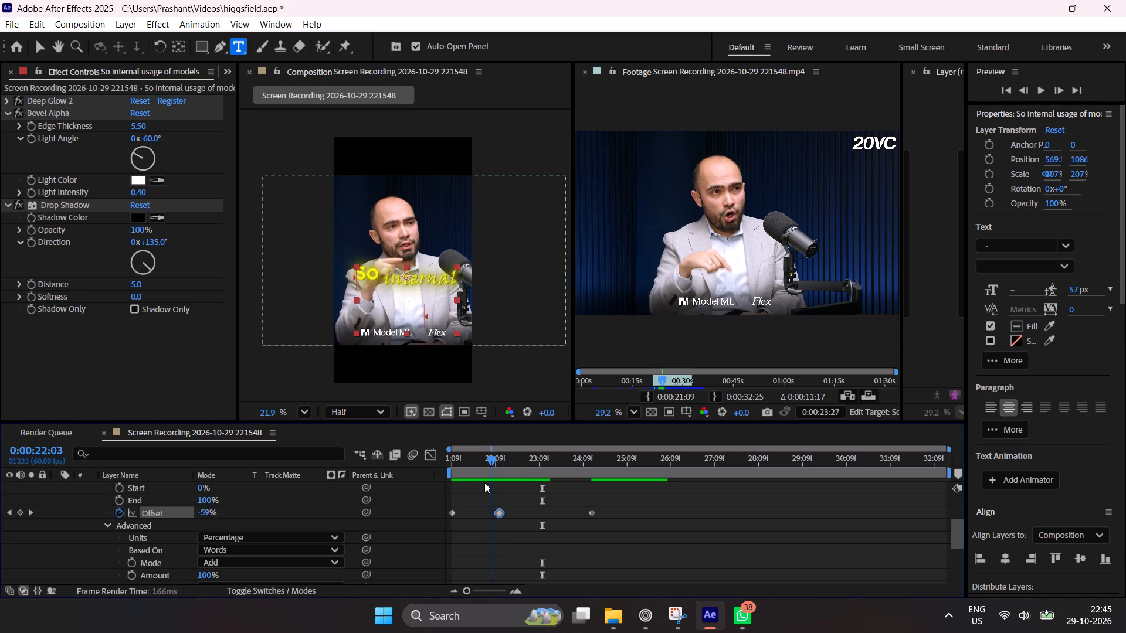
drag(484, 482, 435, 494)
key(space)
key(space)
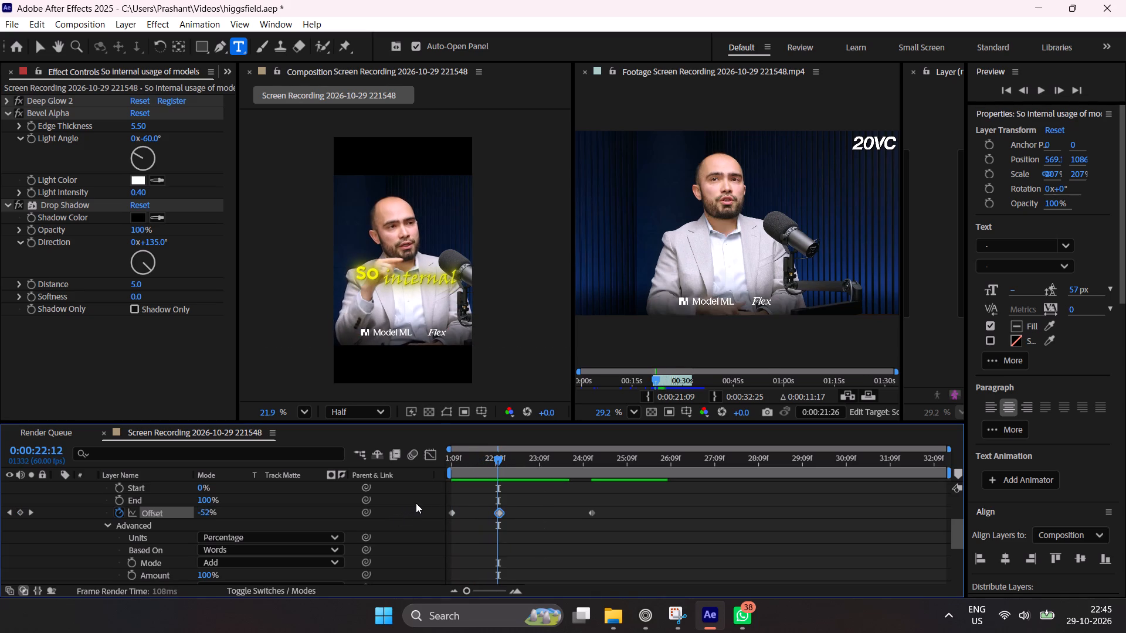
drag(491, 462, 486, 474)
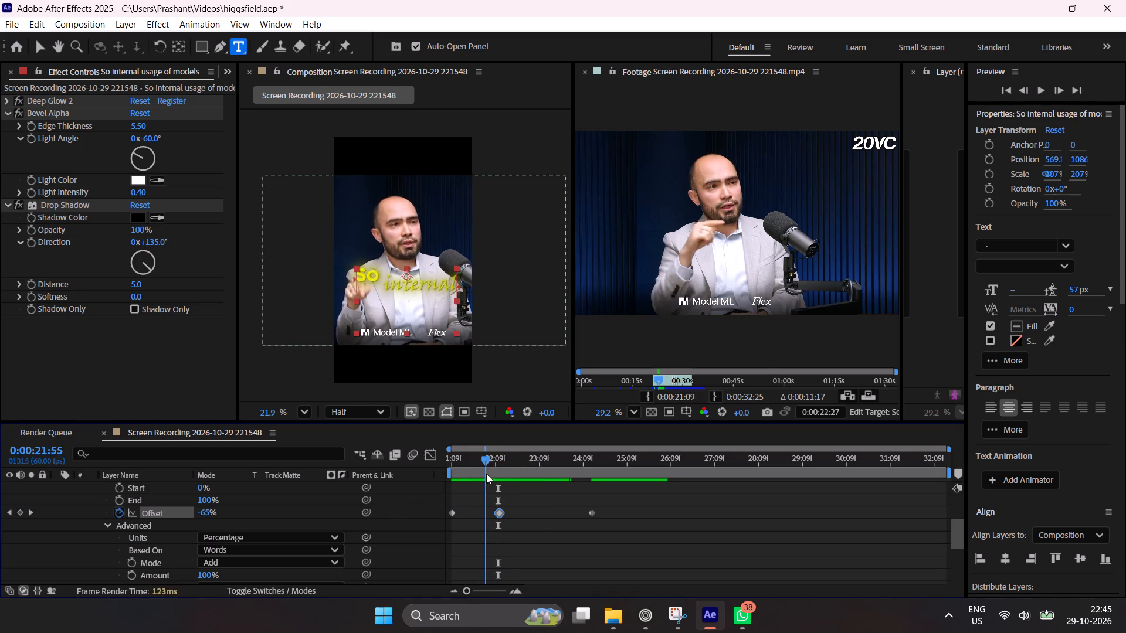
drag(486, 474, 381, 491)
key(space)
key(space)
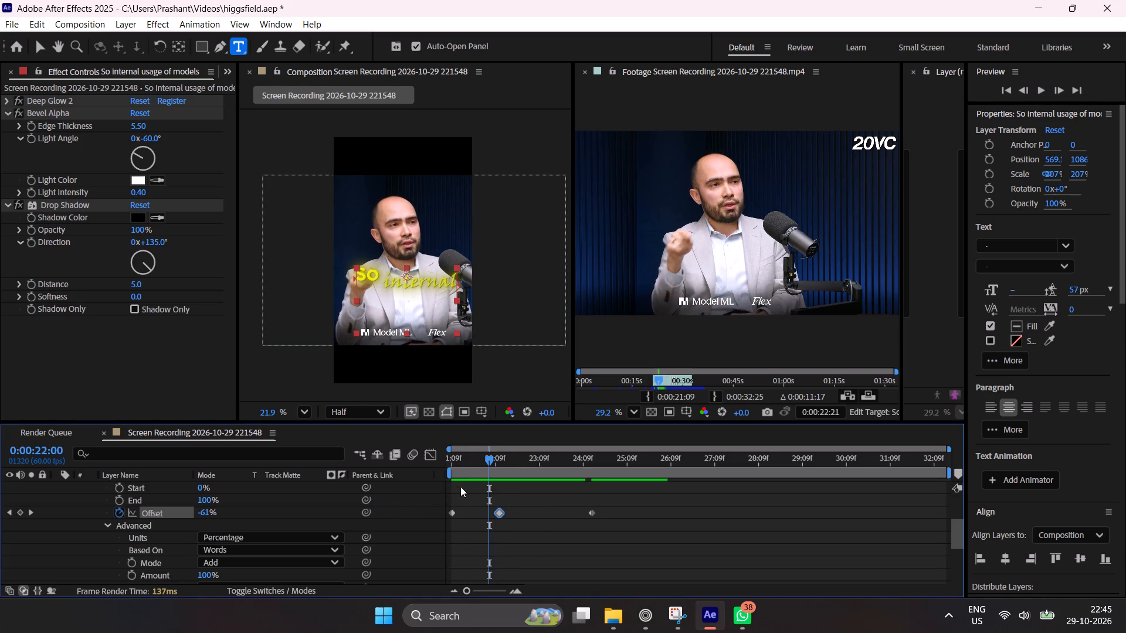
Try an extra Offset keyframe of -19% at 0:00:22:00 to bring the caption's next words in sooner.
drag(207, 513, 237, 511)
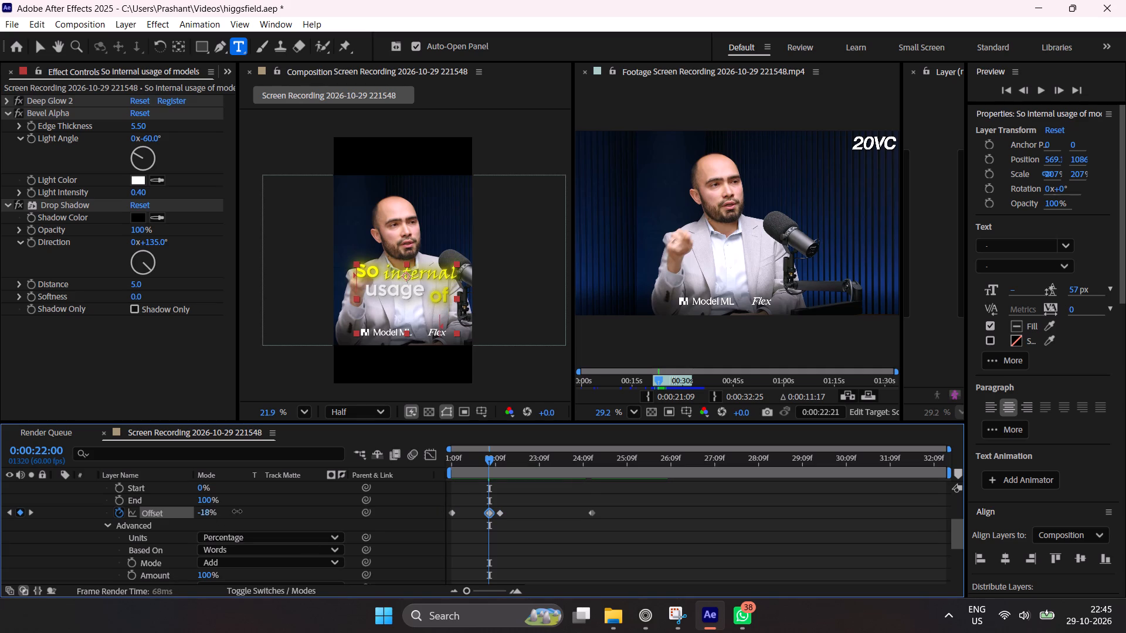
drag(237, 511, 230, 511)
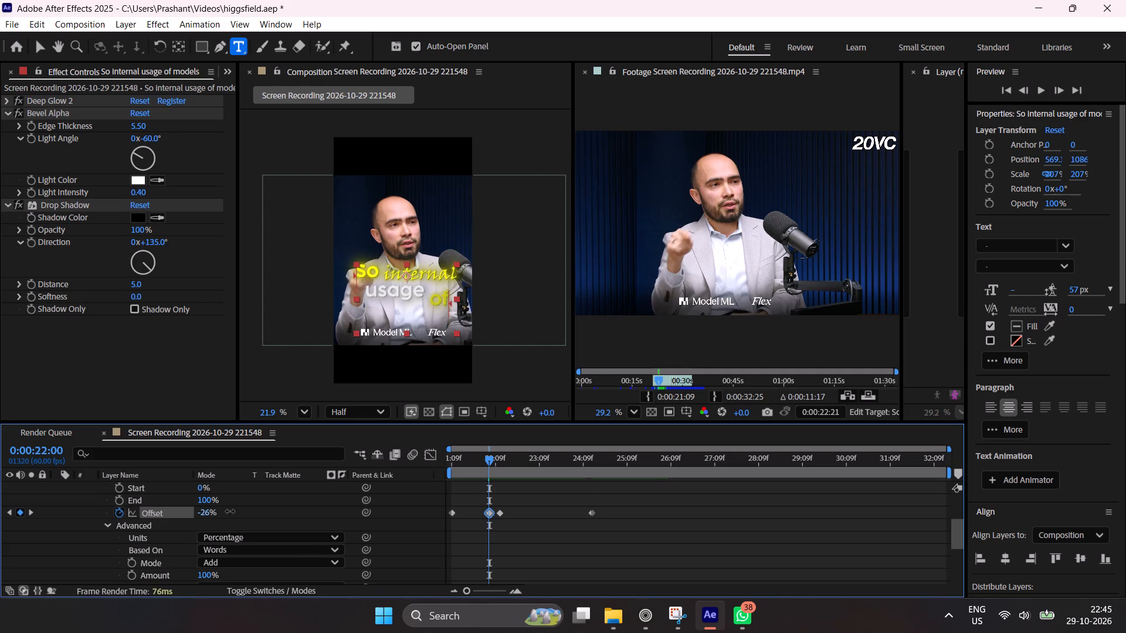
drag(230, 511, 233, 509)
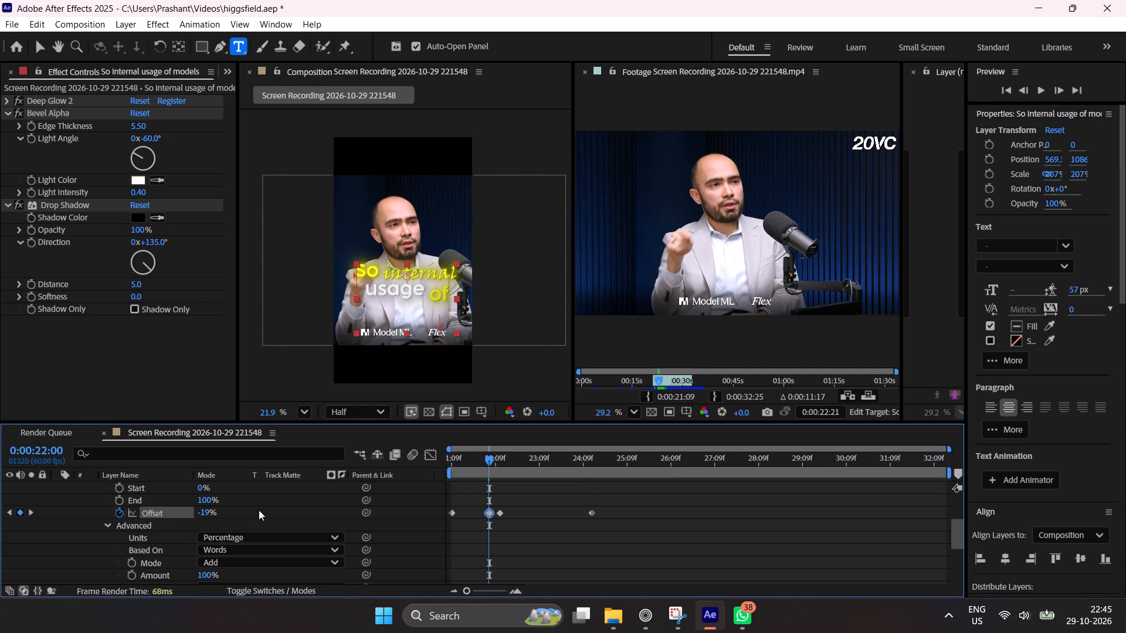
Undo the Offset keyframe edits until only the caption's starting and ending keyframes remain.
key(ctrl+z)
key(ctrl+z)
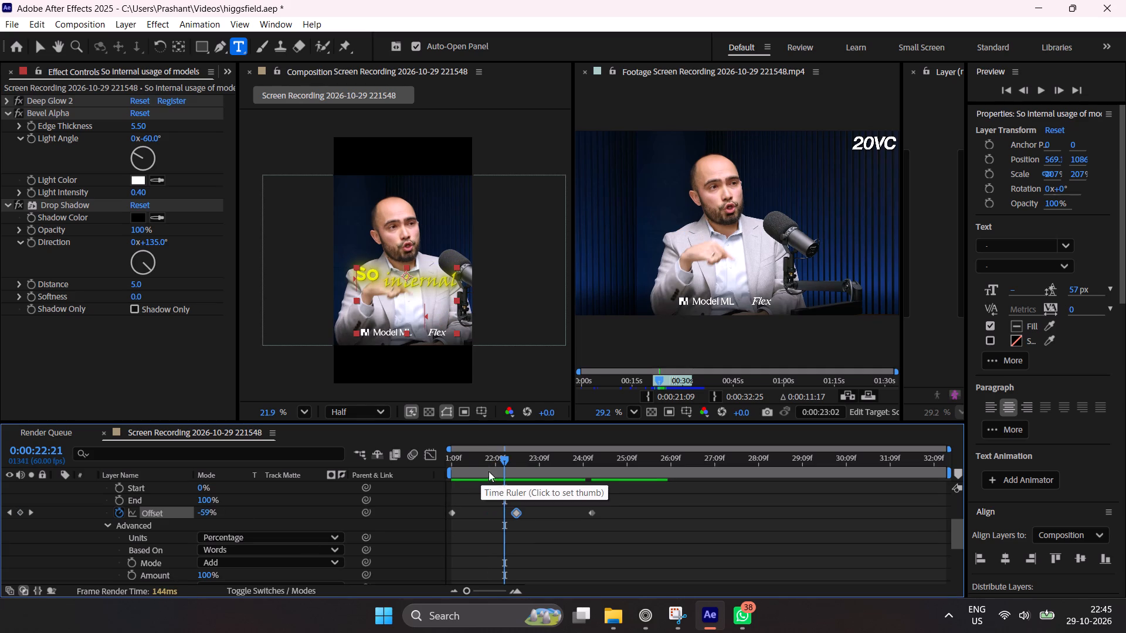
key(ctrl+z)
Replay the caption from 0:00:21:09 and scrub back to 0:00:22:39 to check the word timing with two Offset keyframes.
drag(510, 462, 336, 480)
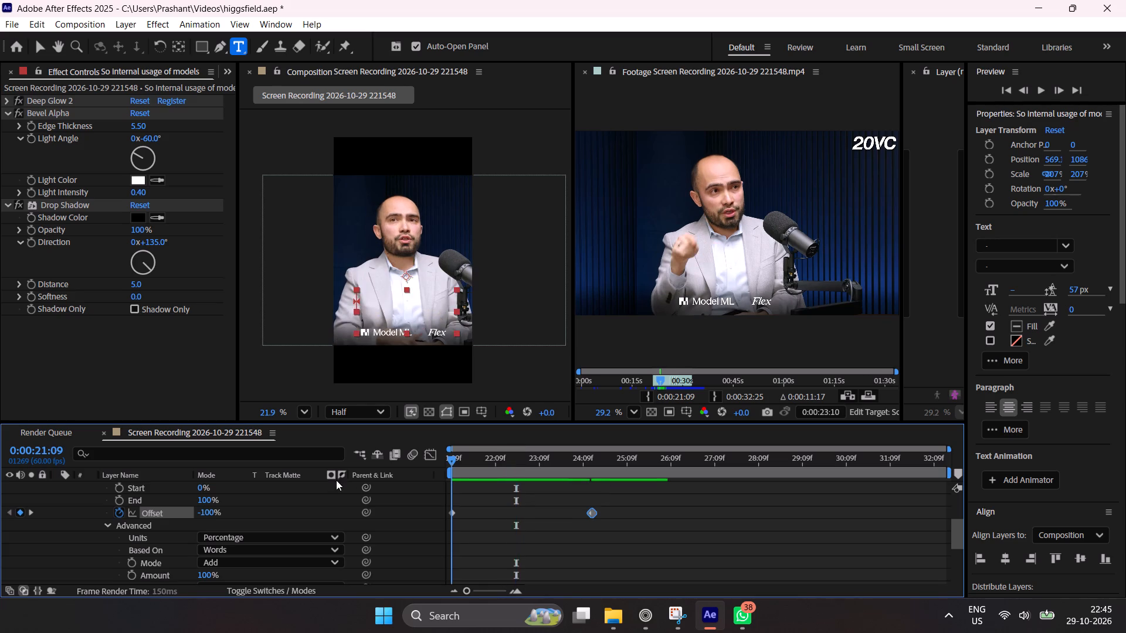
drag(336, 480, 340, 479)
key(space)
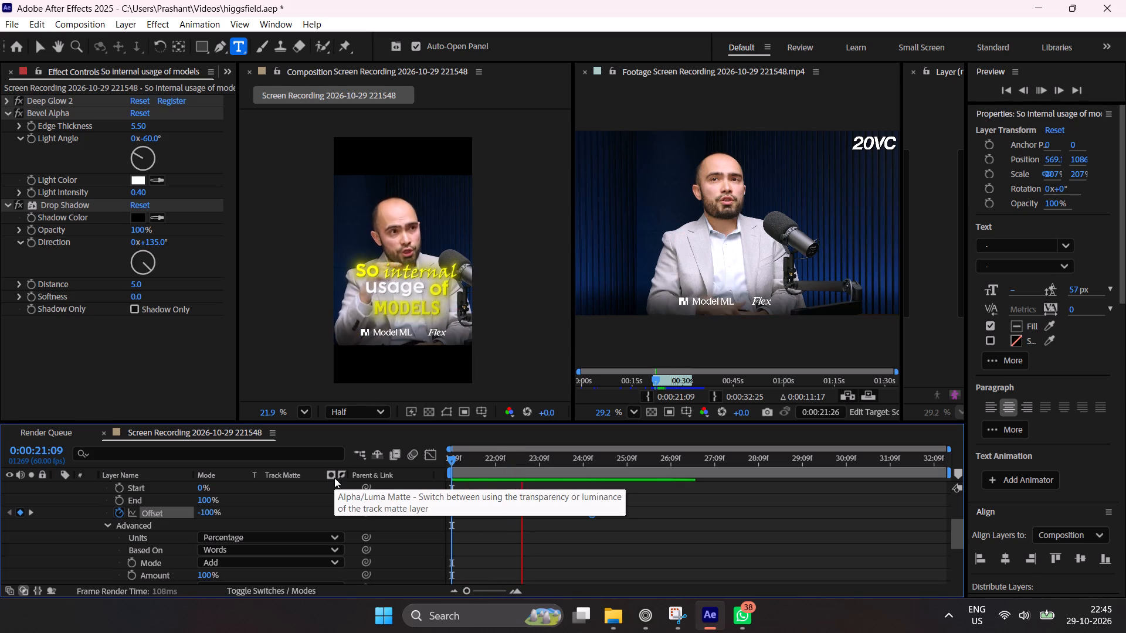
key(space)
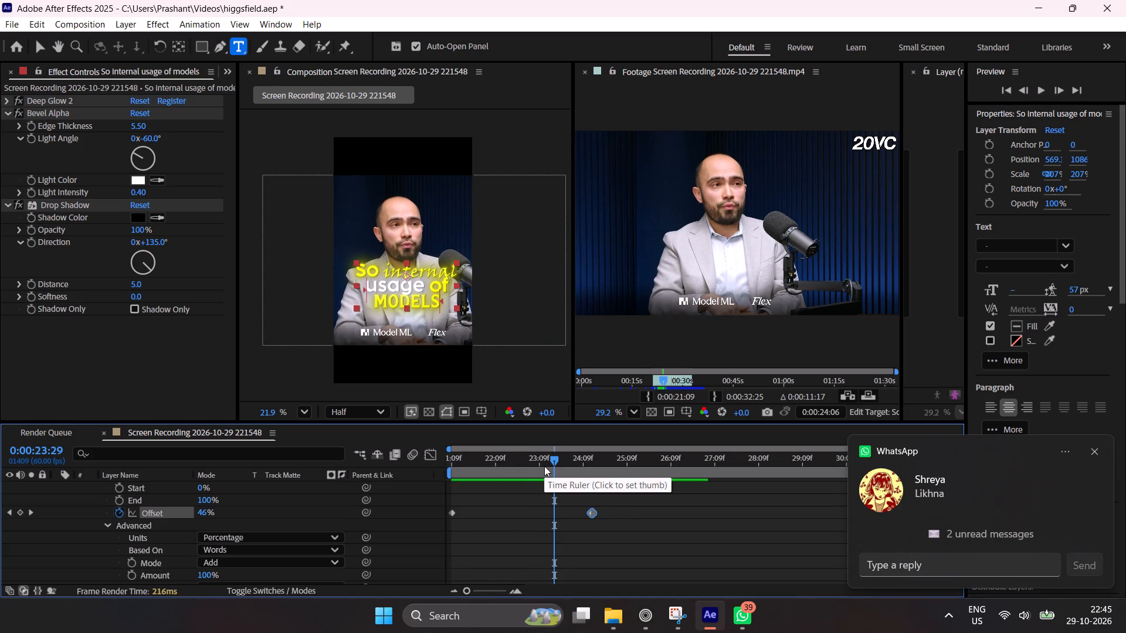
drag(544, 466, 517, 472)
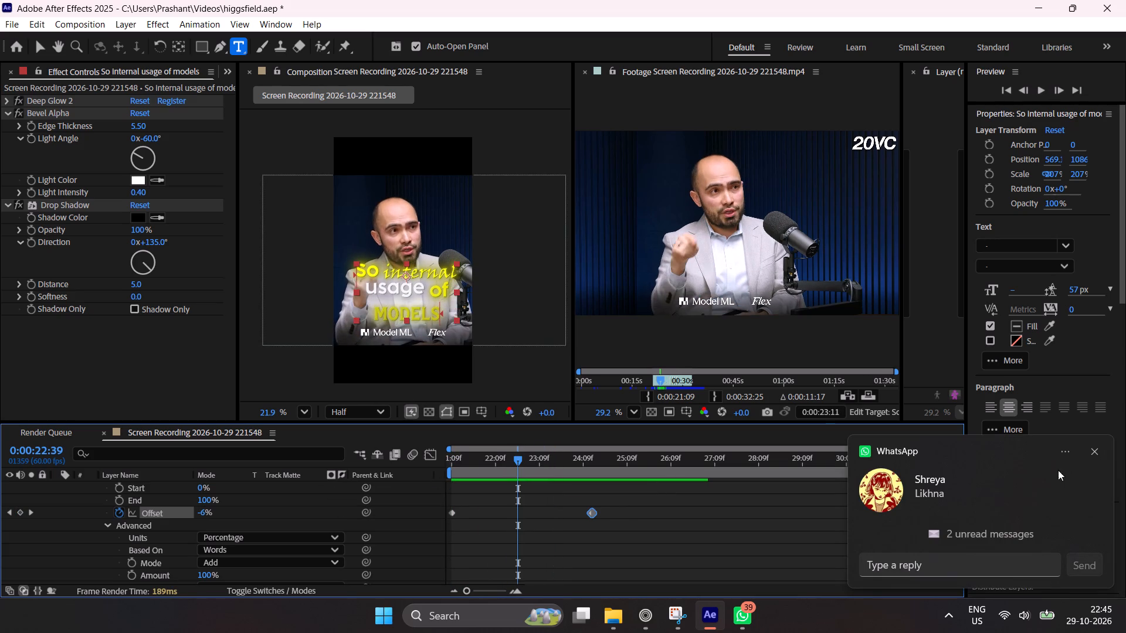
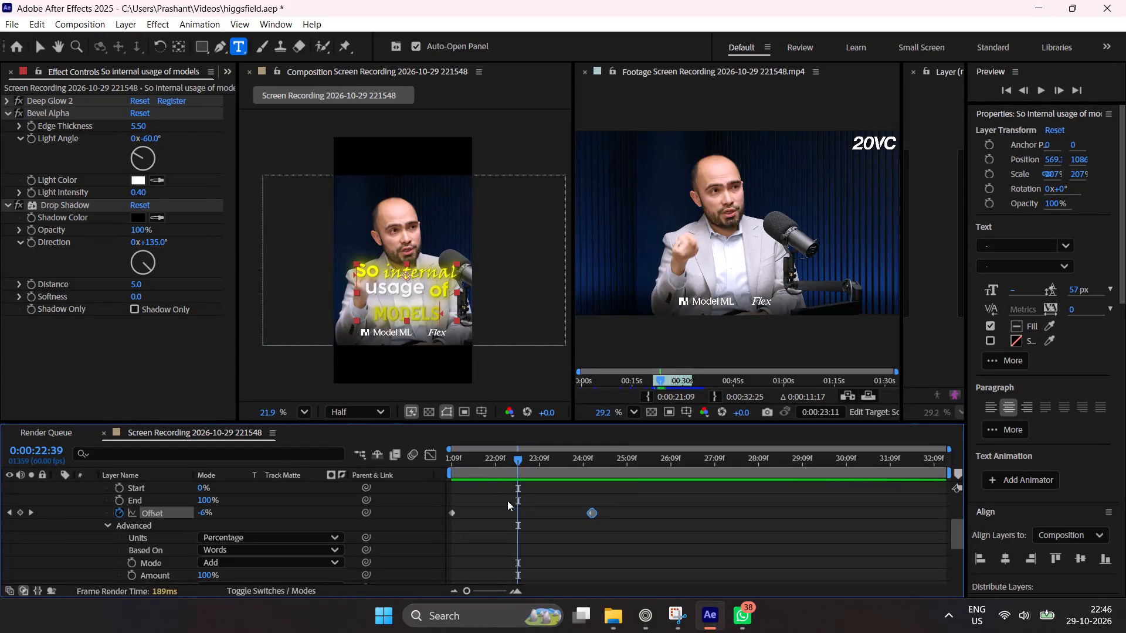
Play the caption animation from 0:00:21:09 to check the word reveals against the speech with only the start and end Offset keyframes.
drag(500, 467, 329, 496)
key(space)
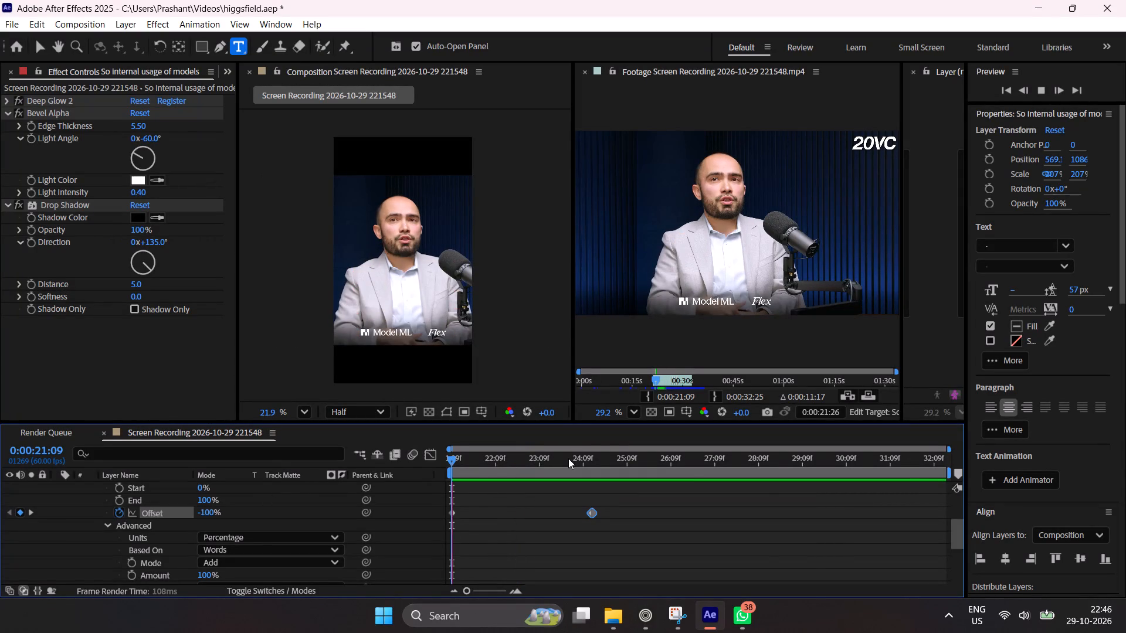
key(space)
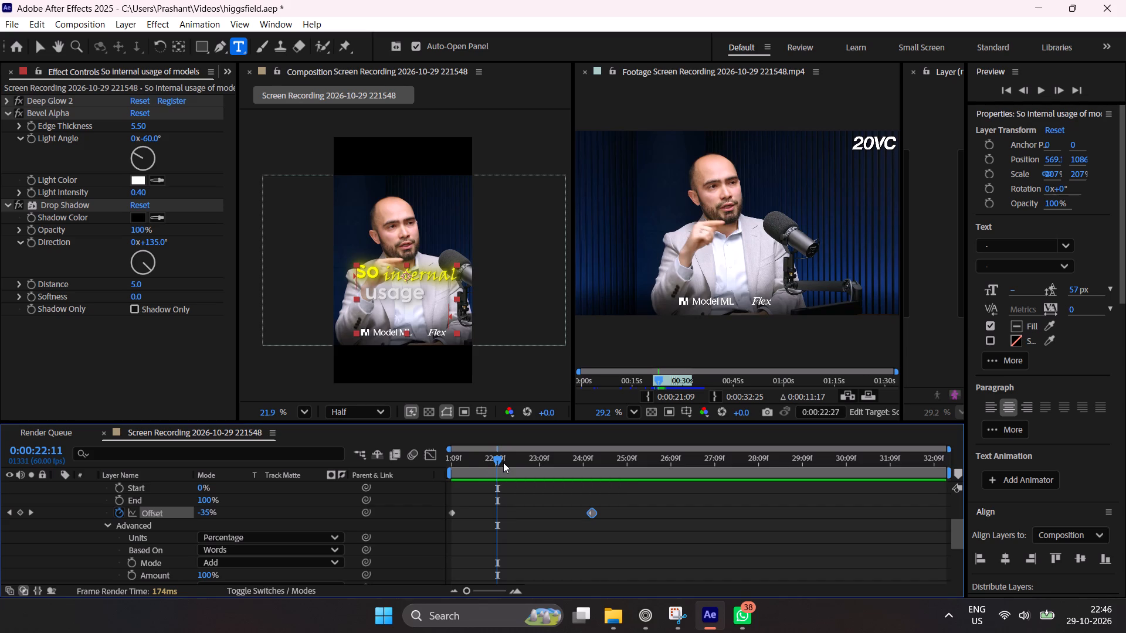
Preview the caption up to 0:00:23:01 and add an intermediate Offset keyframe there with a lower value, delaying the last words.
key(space)
key(space)
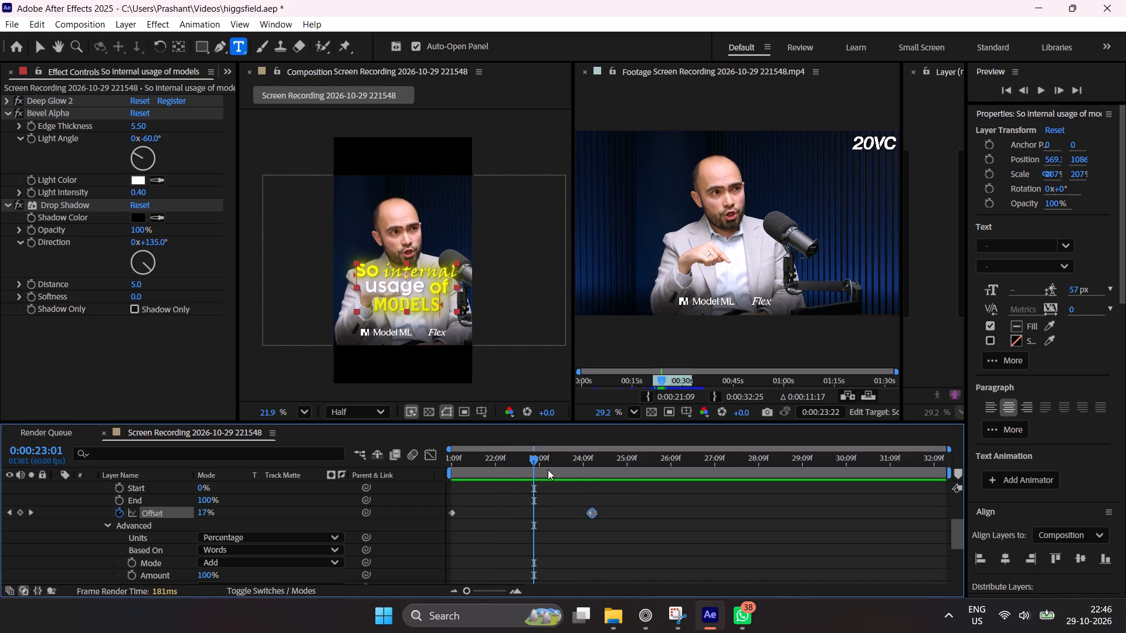
drag(207, 511, 211, 511)
drag(211, 511, 187, 511)
Replay the caption from 0:00:21:09 and again from 0:00:22:35 to check the word timing with the new Offset keyframe.
drag(518, 465, 433, 486)
key(space)
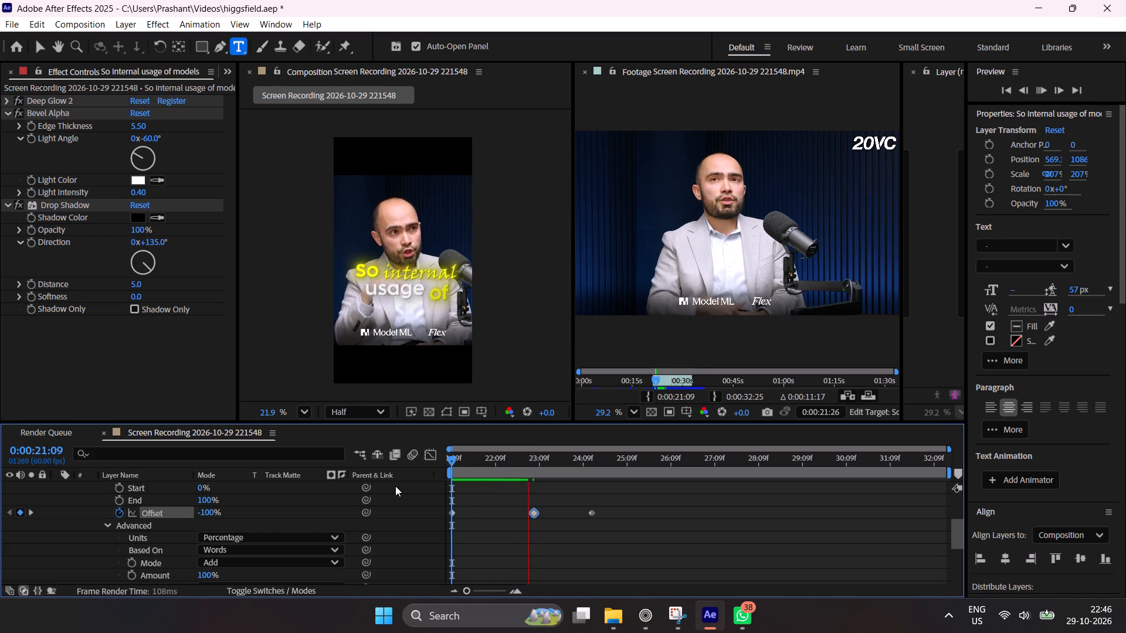
key(space)
drag(569, 464, 514, 477)
key(space)
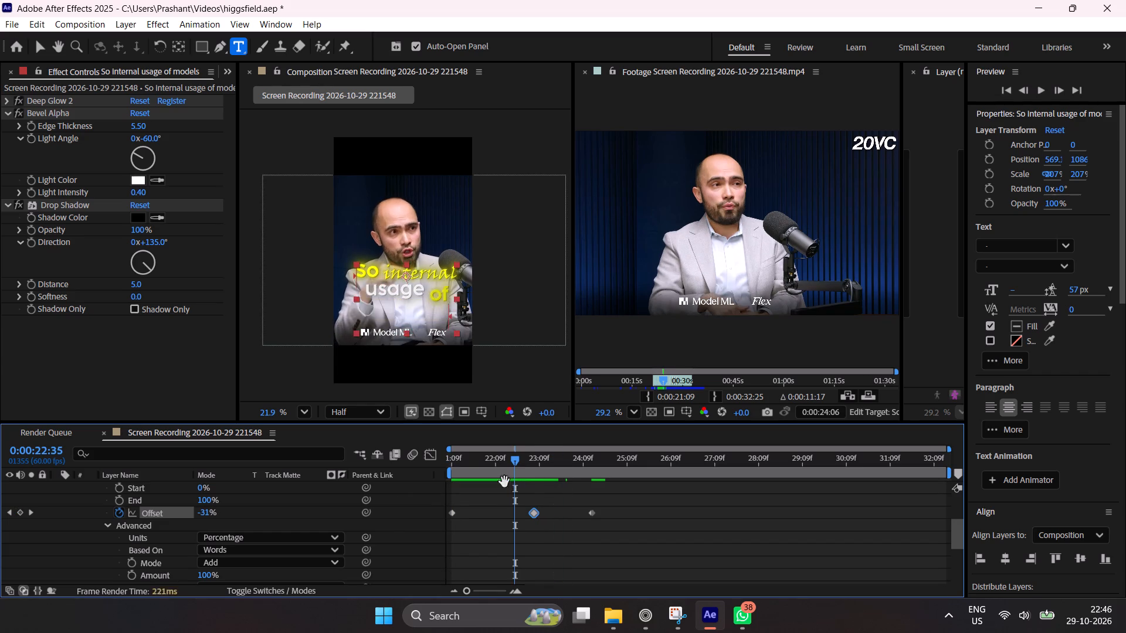
key(space)
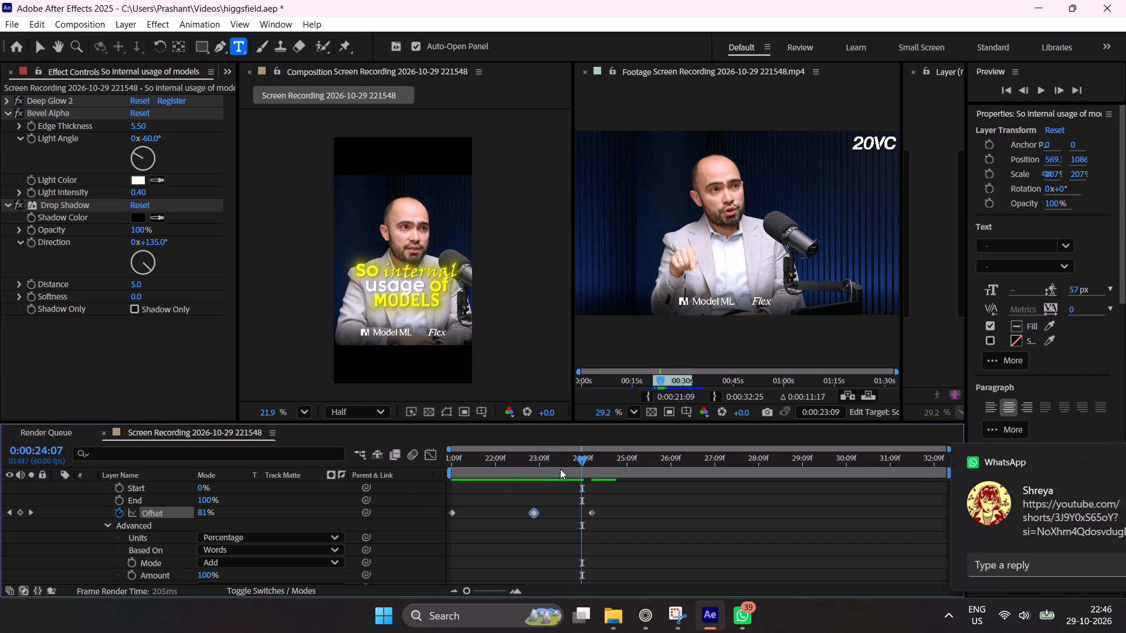
drag(561, 469, 547, 478)
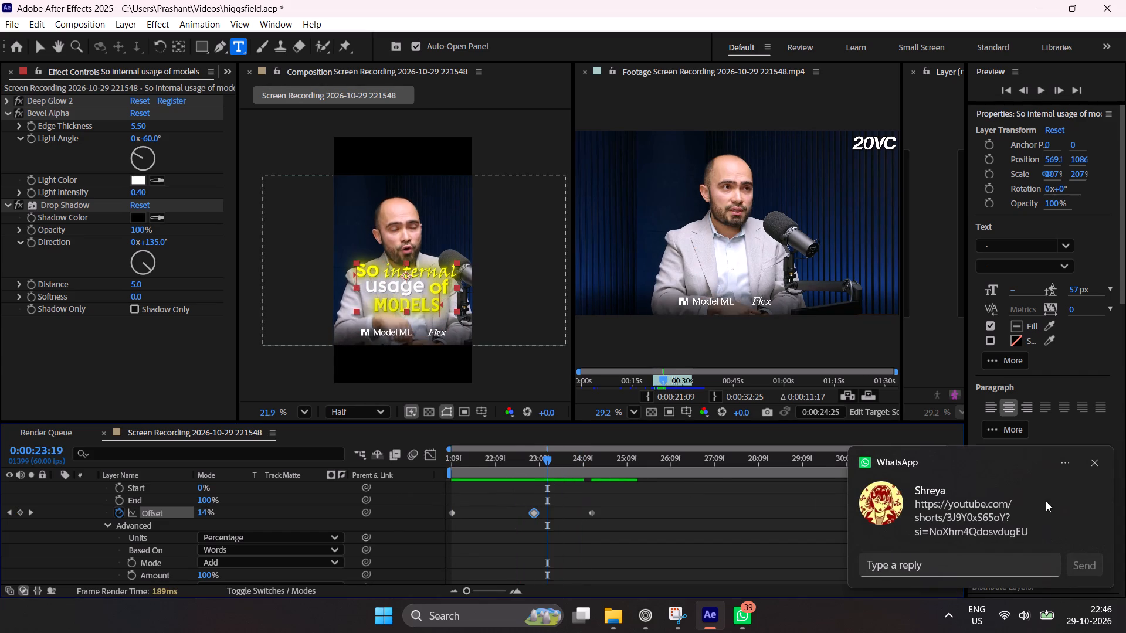
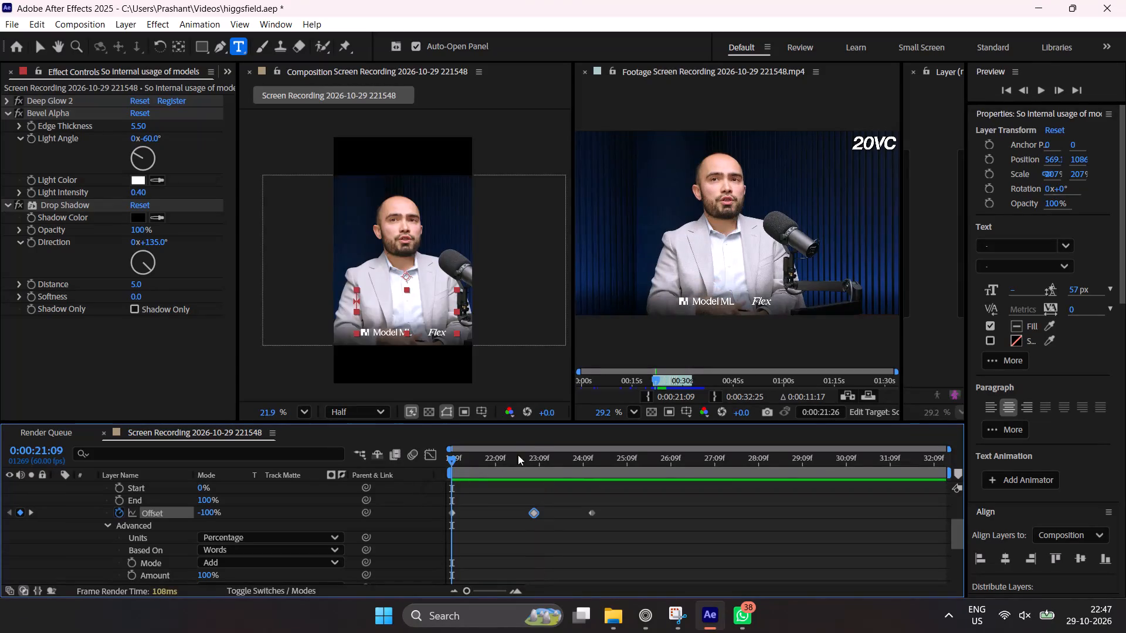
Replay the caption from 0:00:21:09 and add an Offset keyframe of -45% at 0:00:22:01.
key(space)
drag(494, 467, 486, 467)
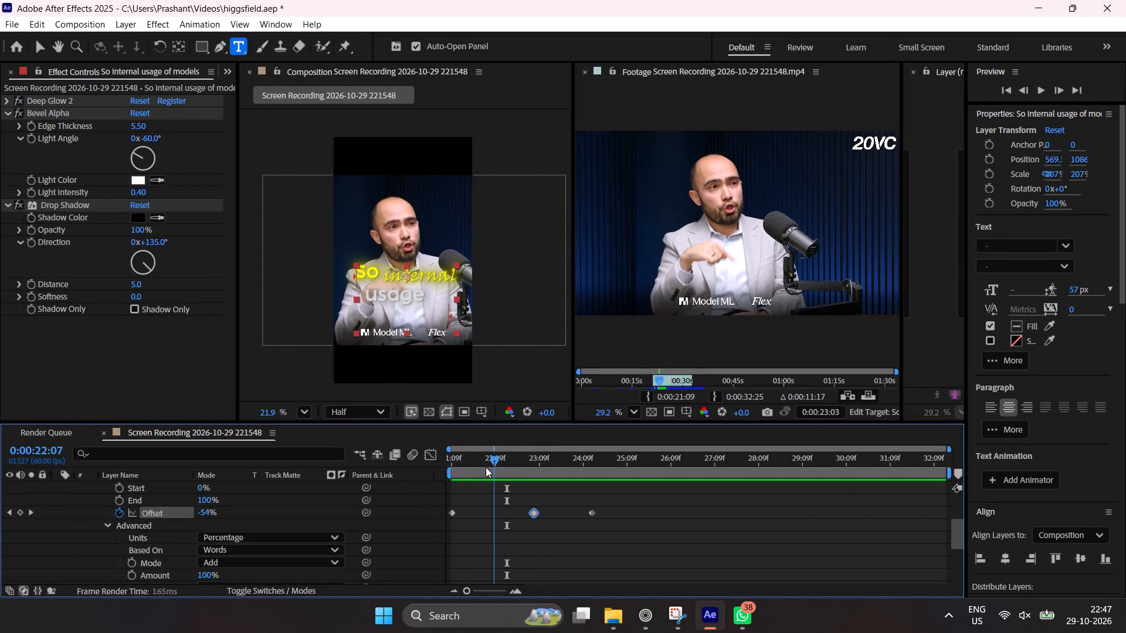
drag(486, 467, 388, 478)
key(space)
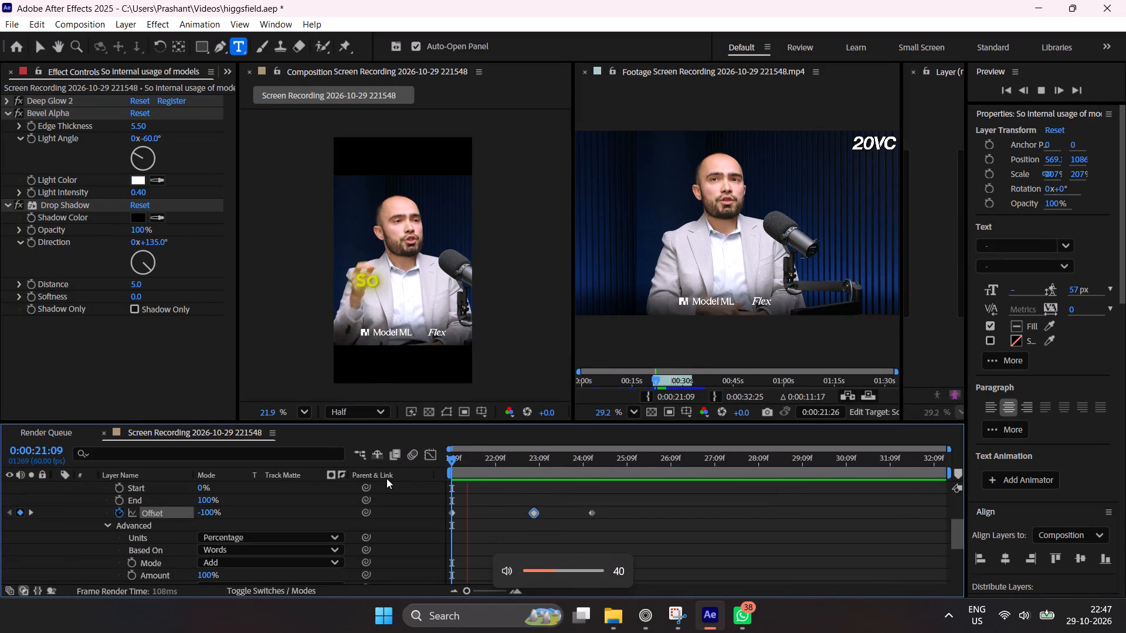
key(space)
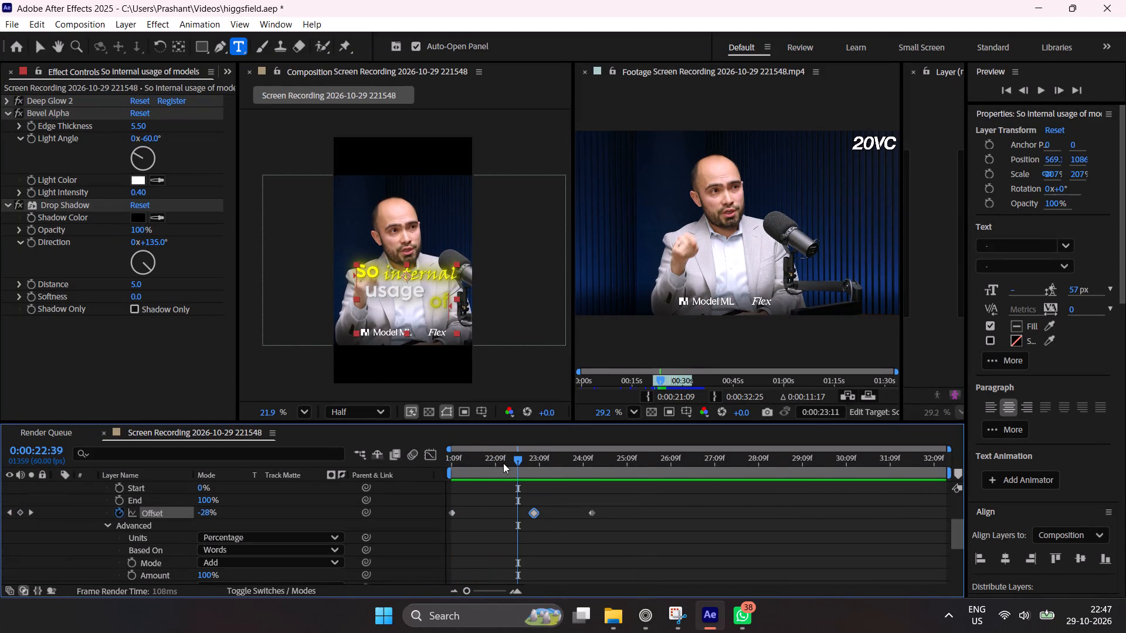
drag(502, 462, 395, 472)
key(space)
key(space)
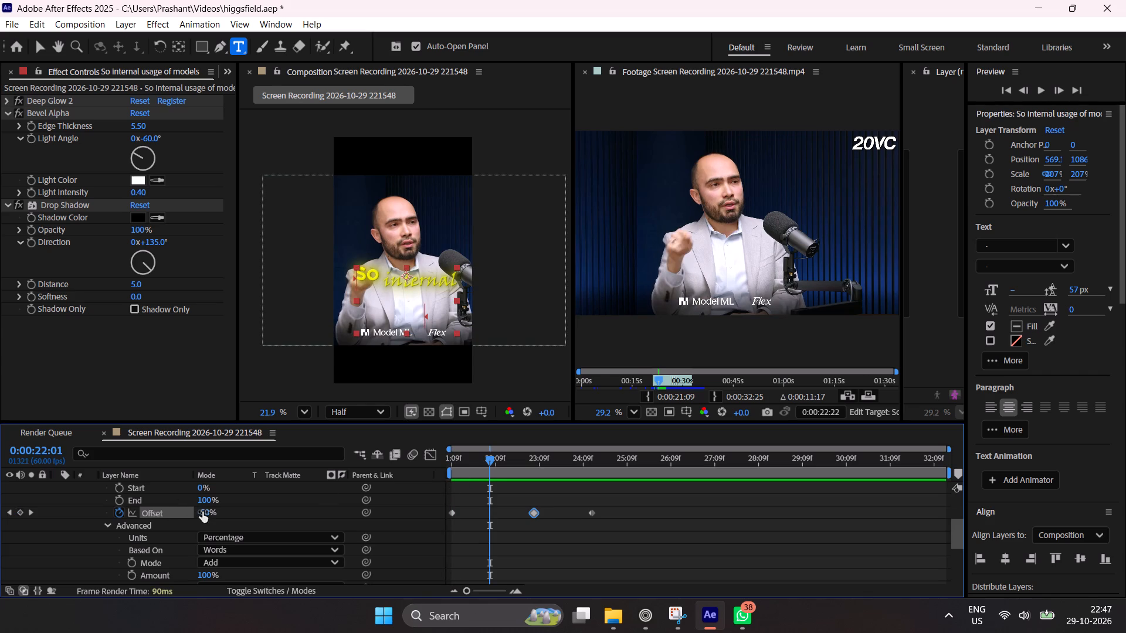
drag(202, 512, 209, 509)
Replay and scrub the caption from 0:00:21:09 to check each word's reveal against the speech with the added keyframe.
key(space)
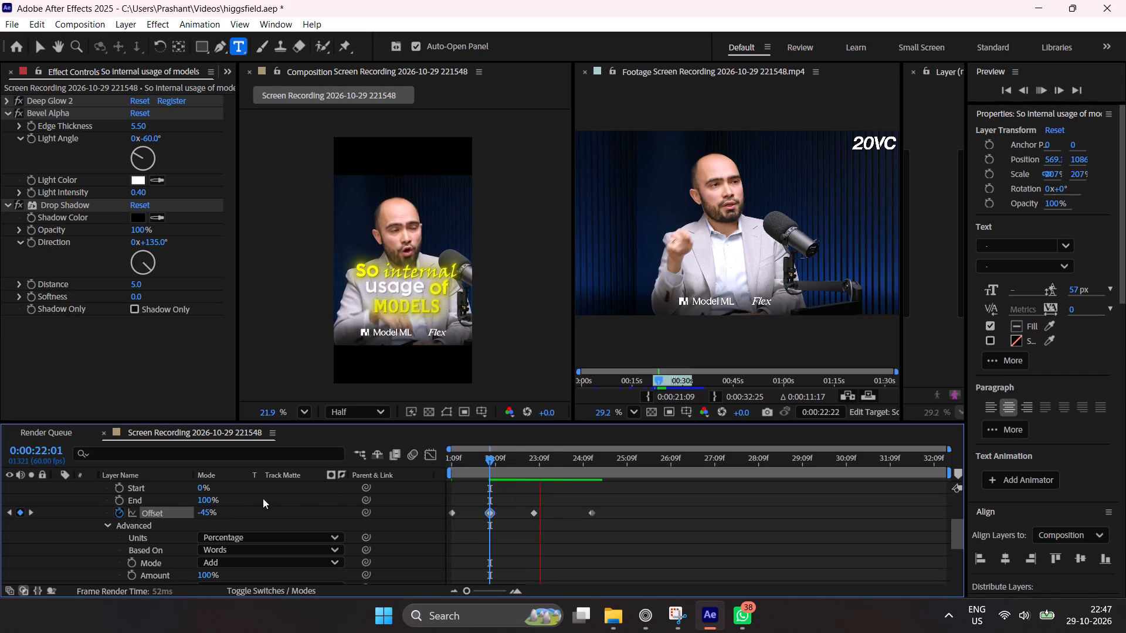
key(space)
drag(503, 465, 403, 484)
key(space)
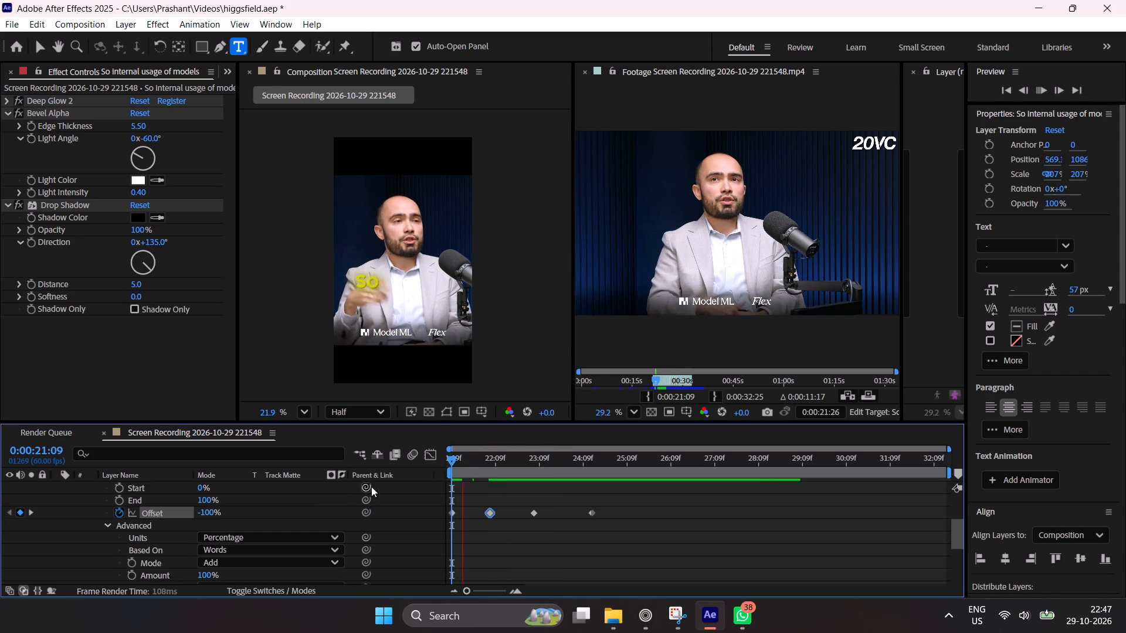
key(space)
drag(493, 466, 422, 484)
key(space)
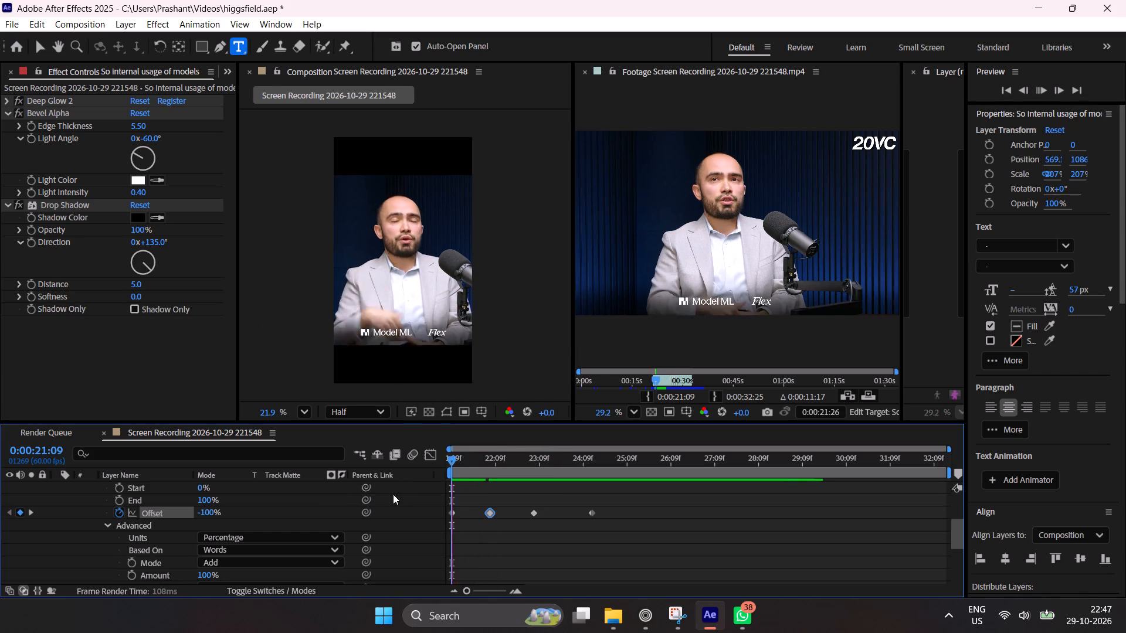
key(space)
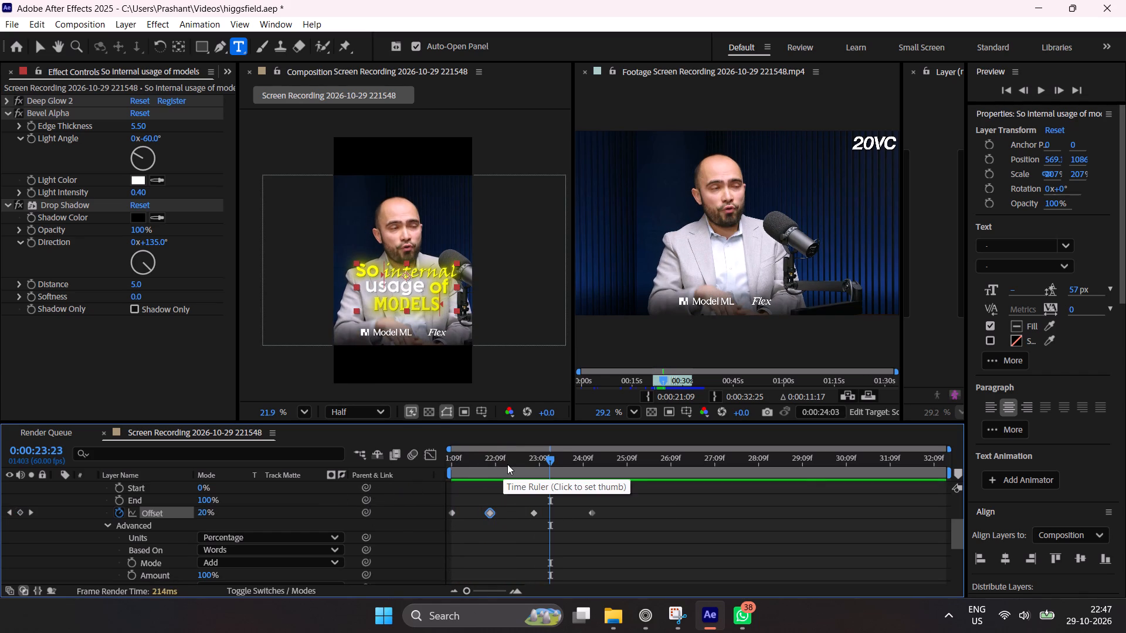
drag(507, 464, 439, 475)
key(space)
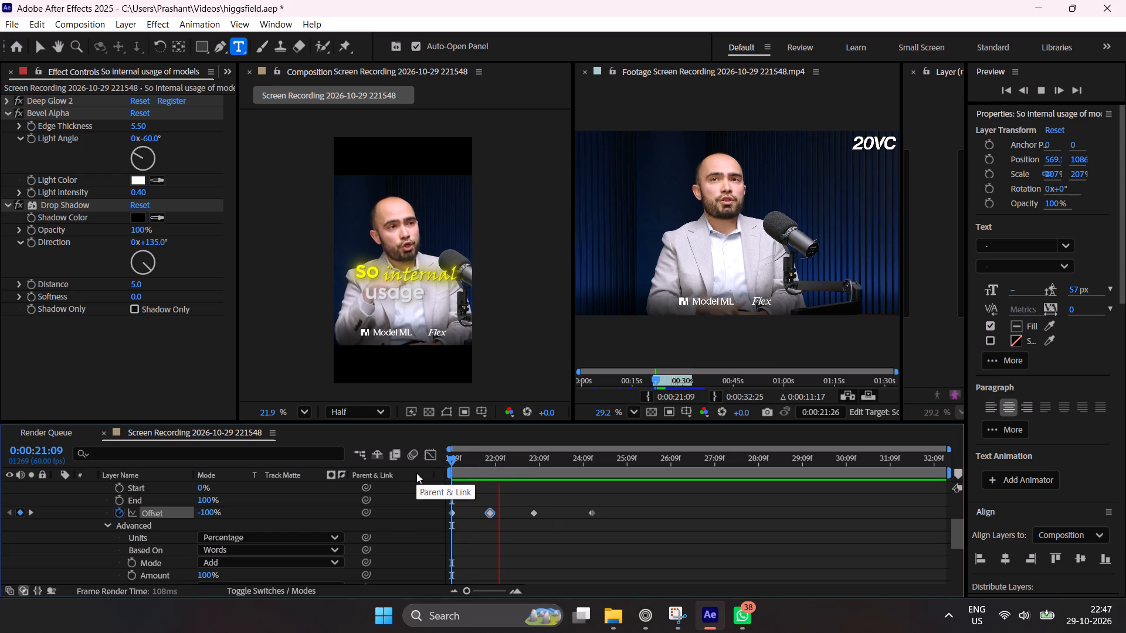
key(space)
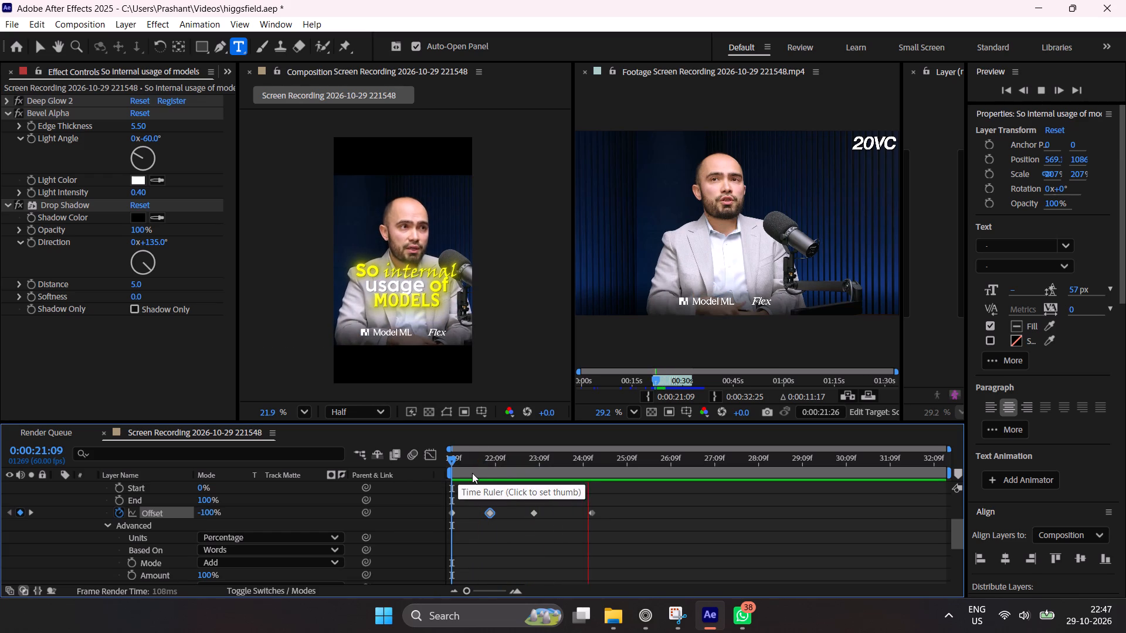
drag(528, 465, 439, 472)
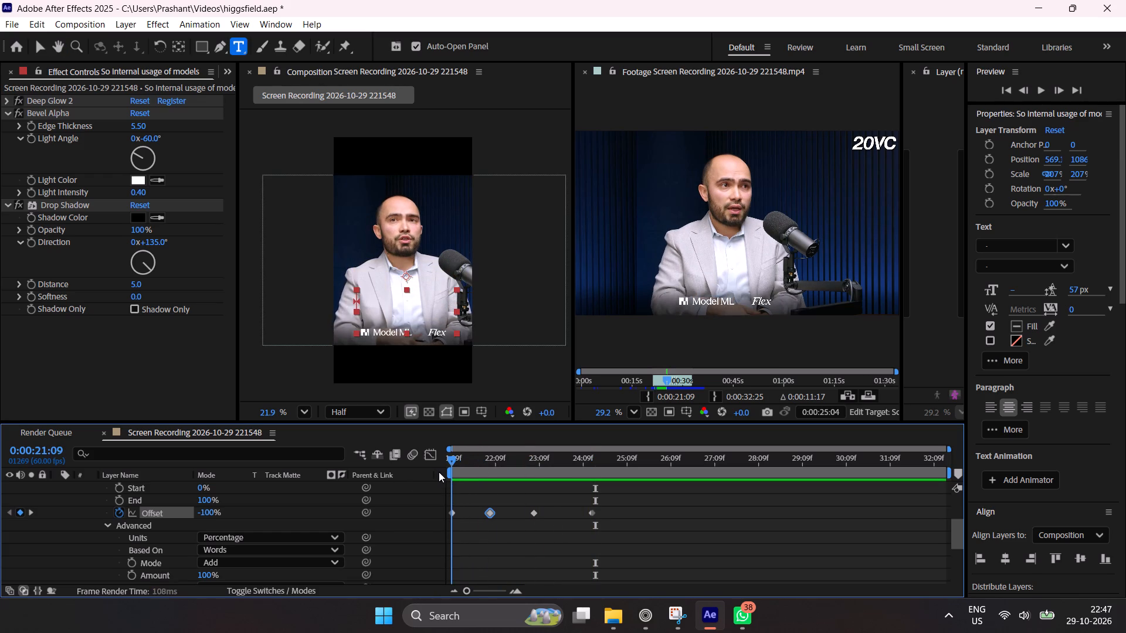
drag(439, 472, 474, 471)
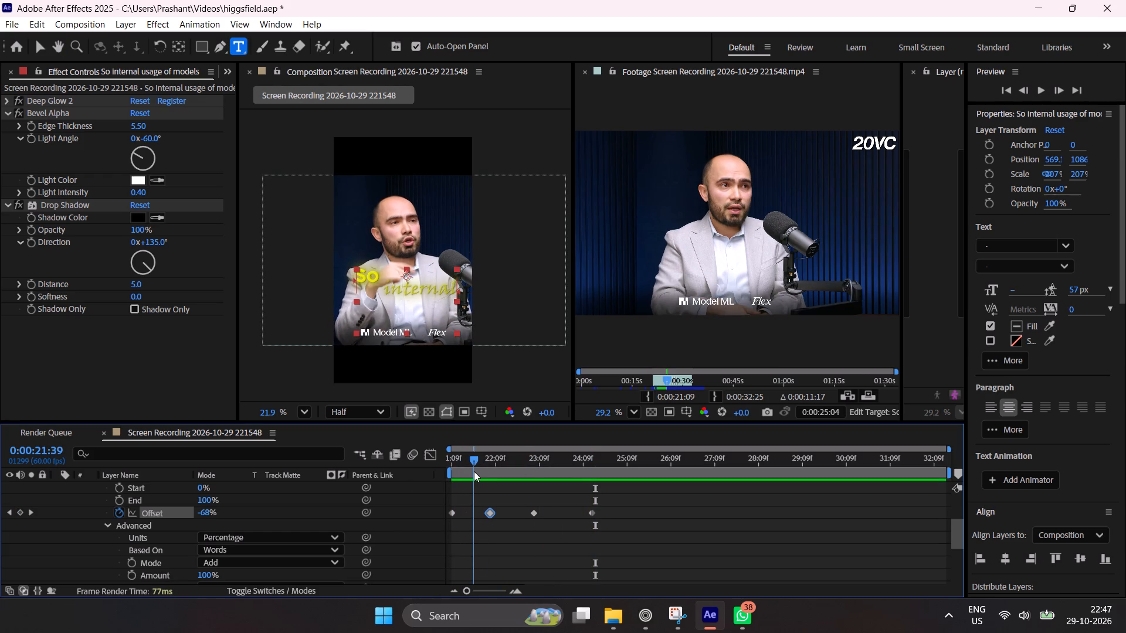
drag(474, 471, 495, 471)
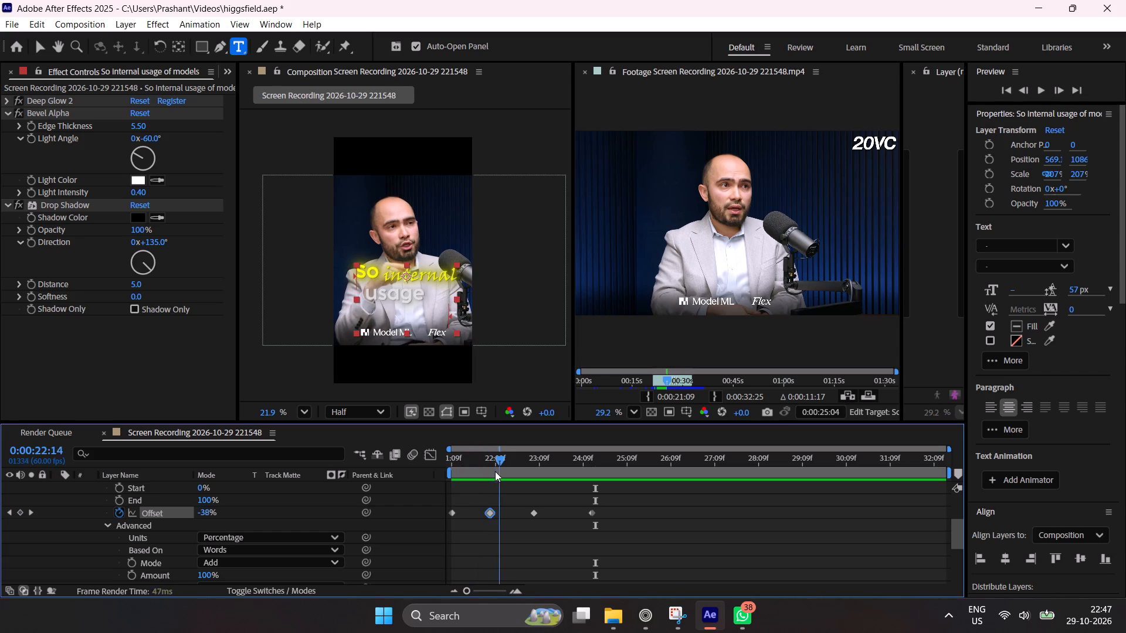
drag(495, 471, 457, 479)
Undo the intermediate Offset keyframes at 0:00:22:01 and 0:00:23:01, keeping only the start and end keyframes.
key(ctrl+z)
key(ctrl+z)
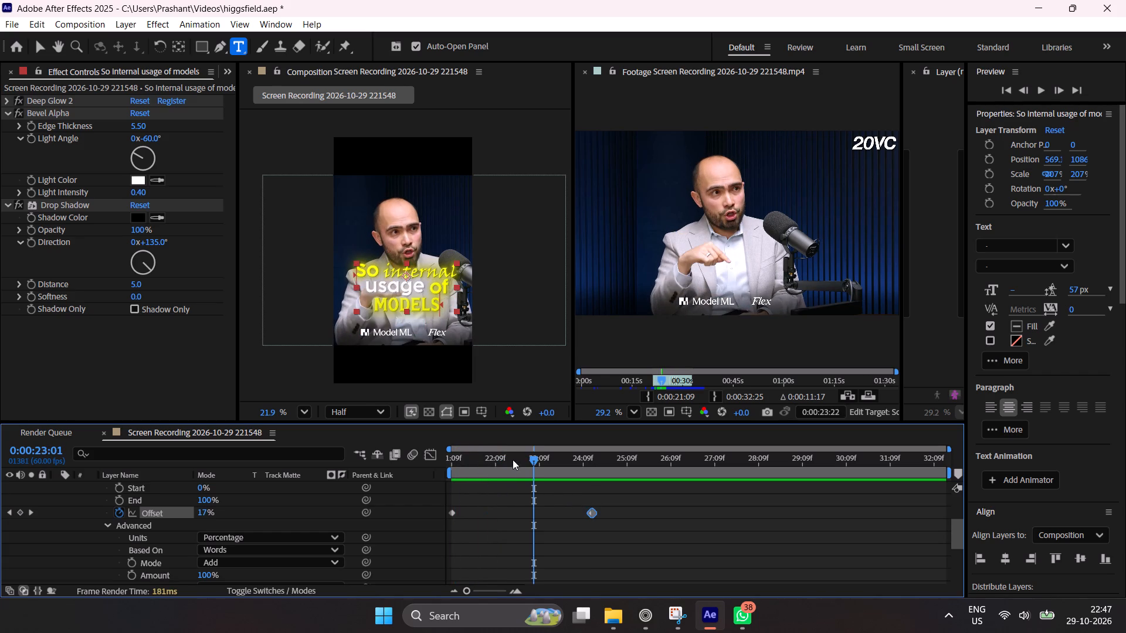
Replay the caption from 0:00:21:09 to check the word timing with only the start and end Offset keyframes.
drag(513, 459, 389, 485)
key(space)
key(space)
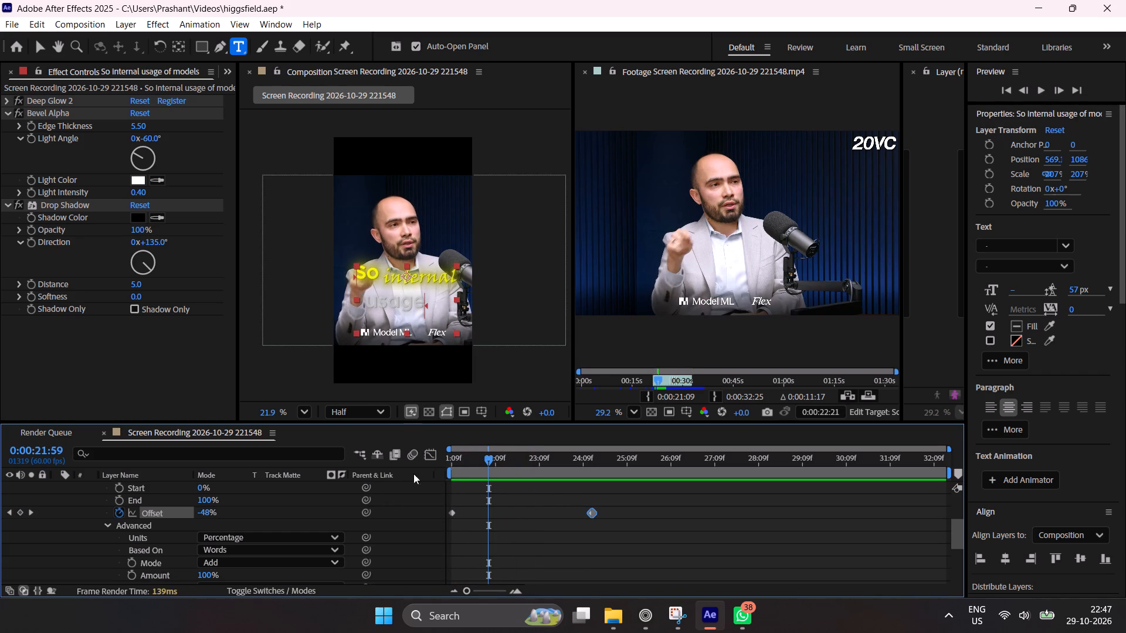
key(space)
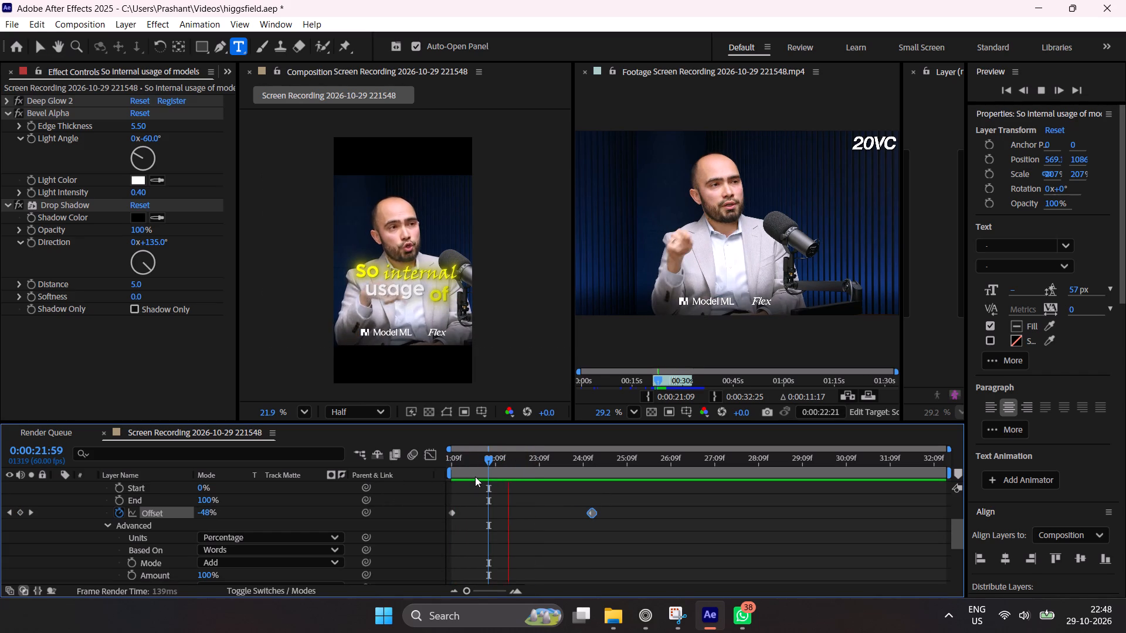
key(space)
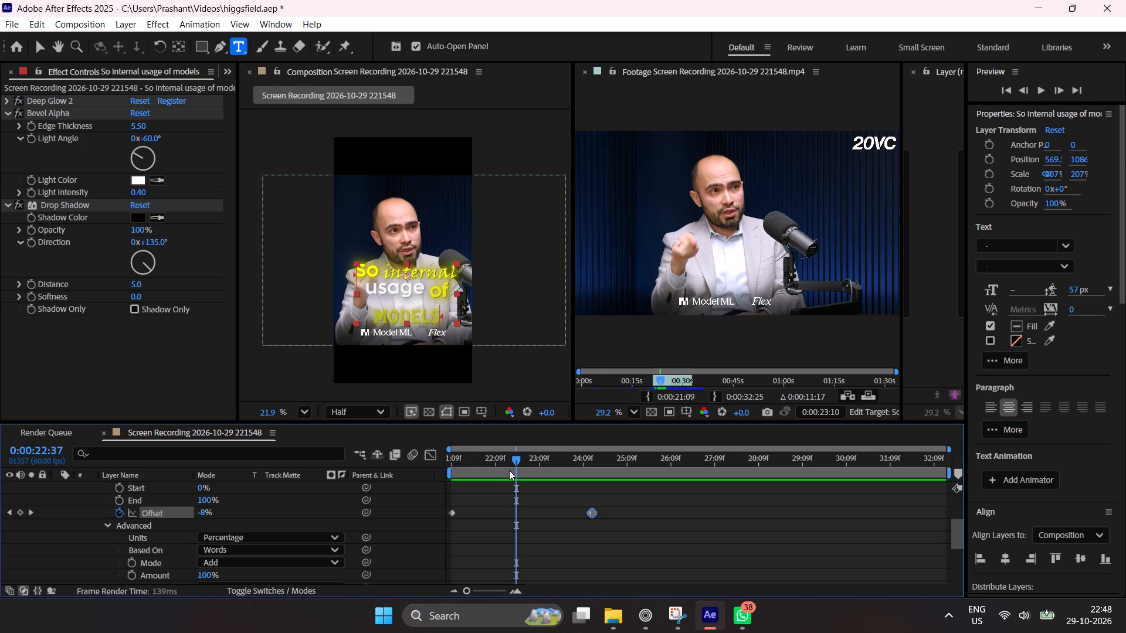
drag(496, 464, 425, 471)
key(space)
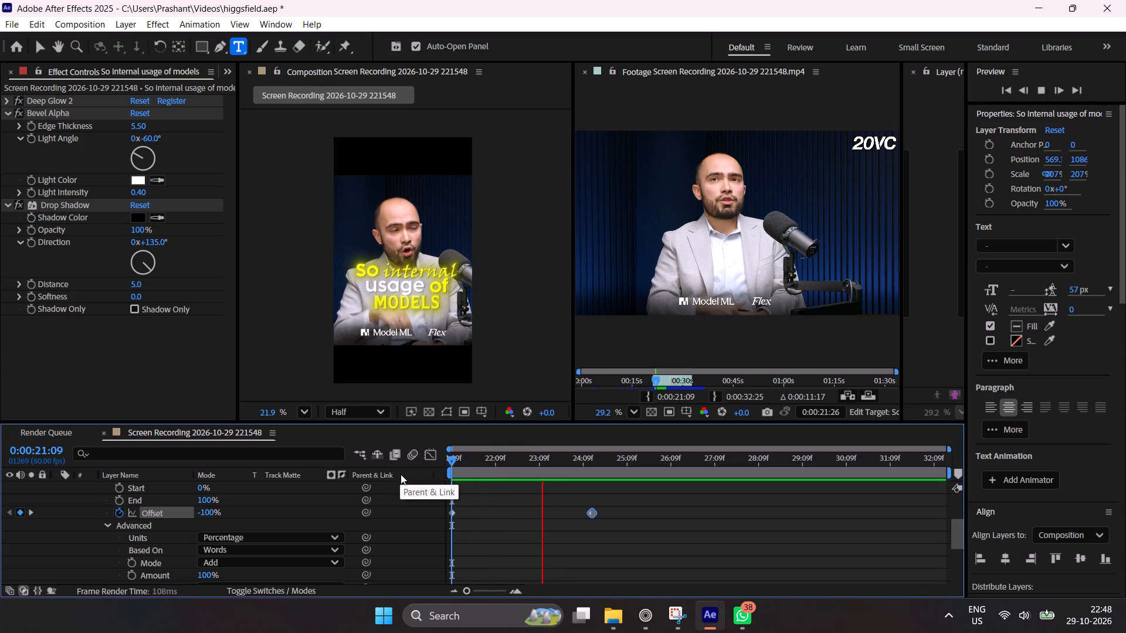
key(space)
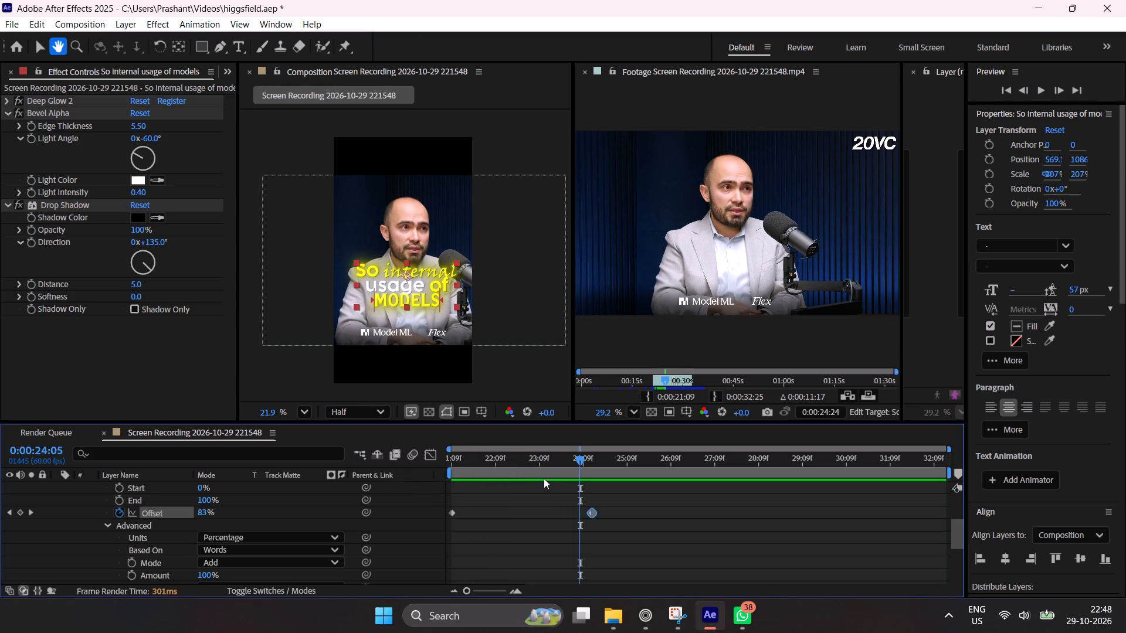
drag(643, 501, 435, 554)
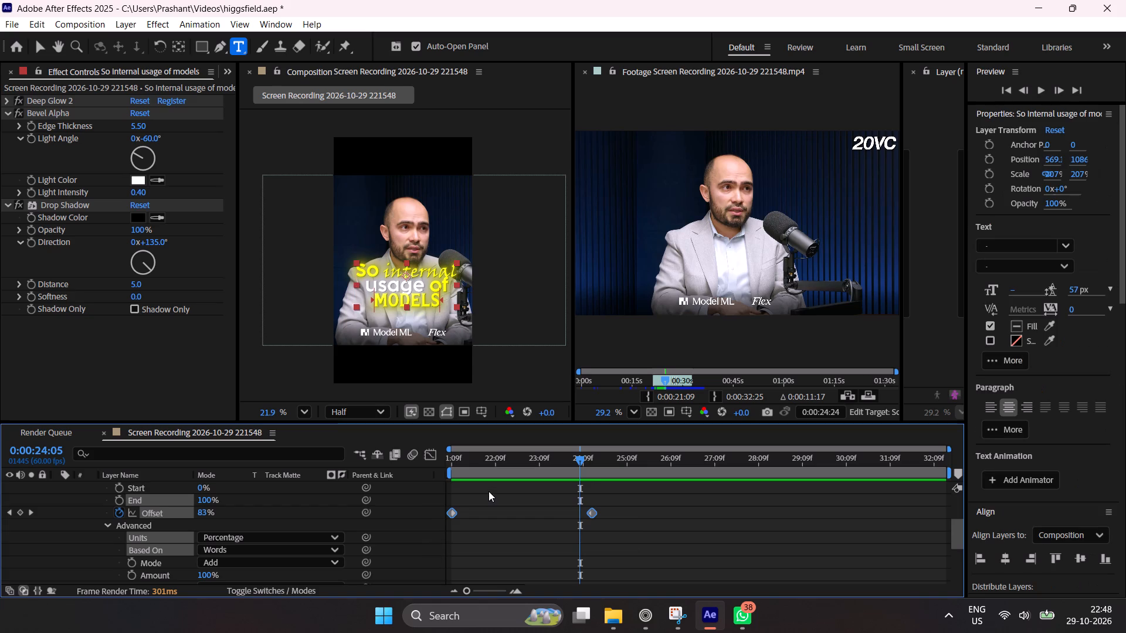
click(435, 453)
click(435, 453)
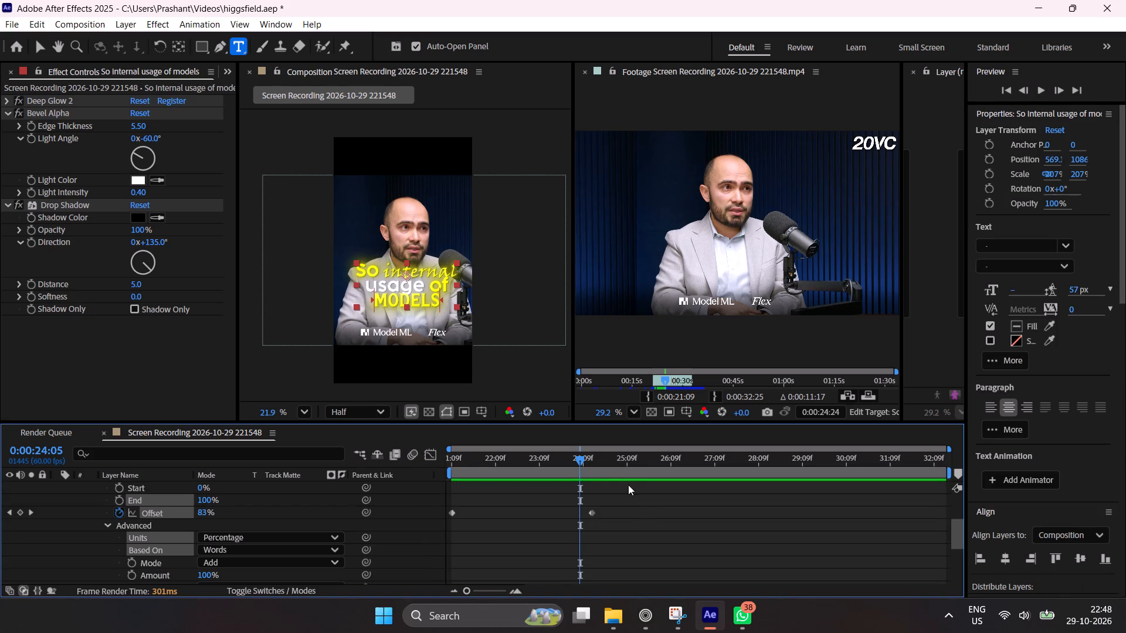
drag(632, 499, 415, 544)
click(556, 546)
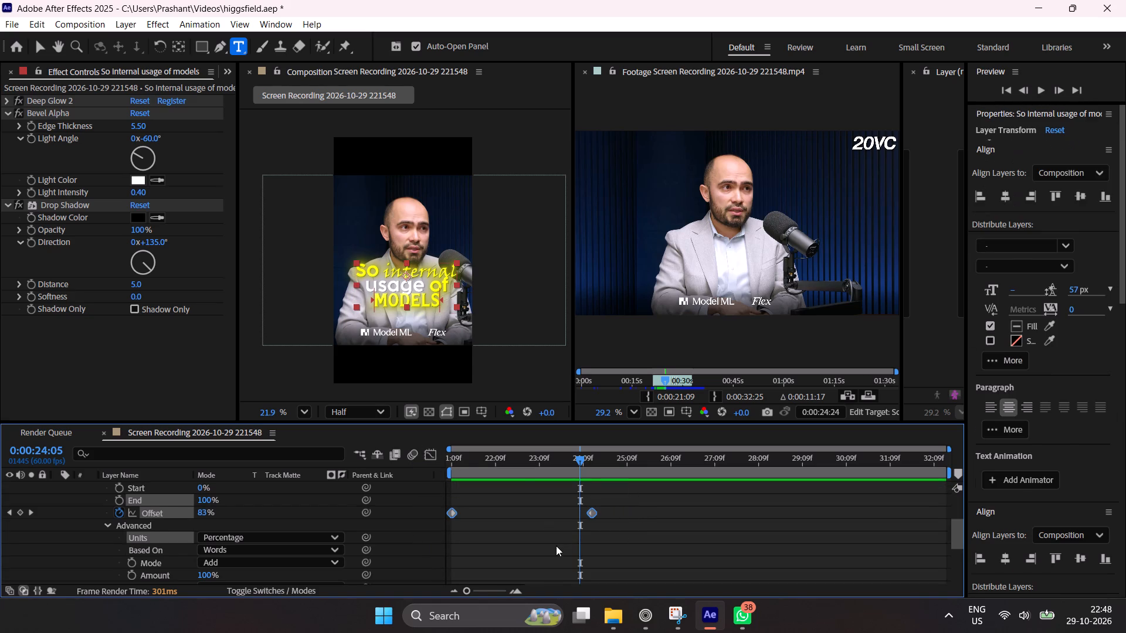
Scrub and replay the caption's opening words, and add an Offset keyframe of -22% at 0:00:22:06.
drag(523, 462, 399, 498)
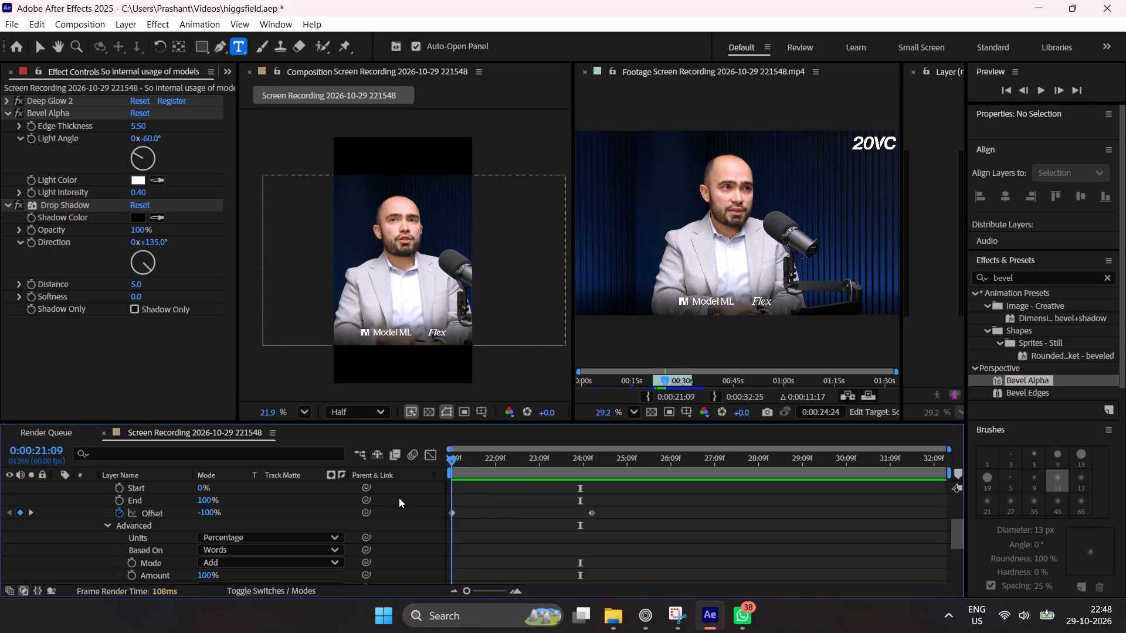
drag(399, 498, 469, 481)
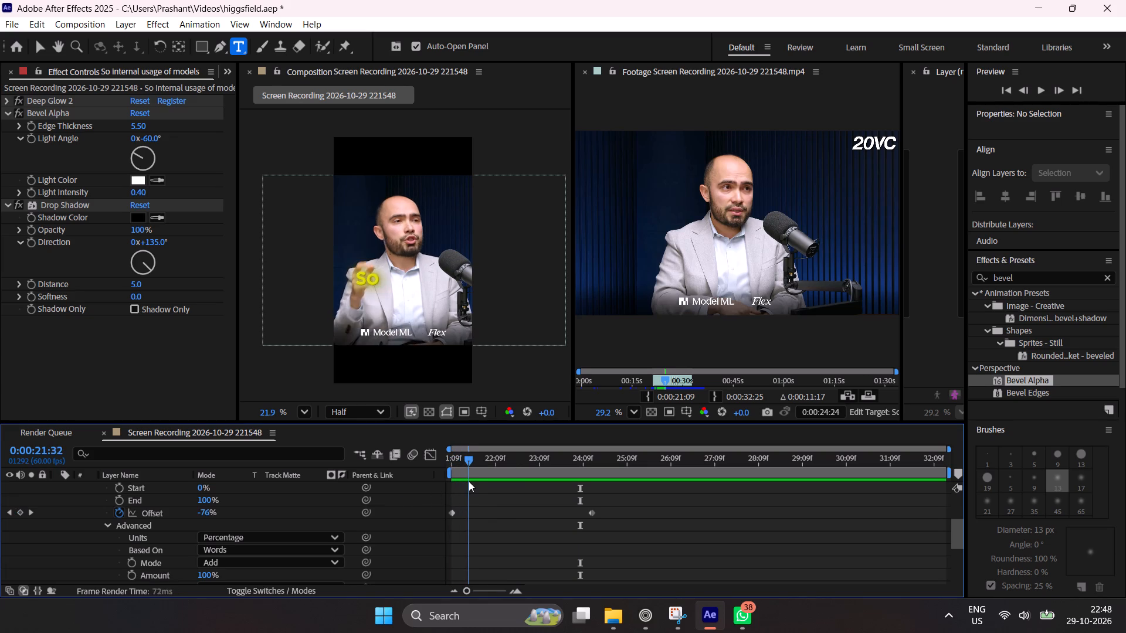
drag(469, 481, 492, 479)
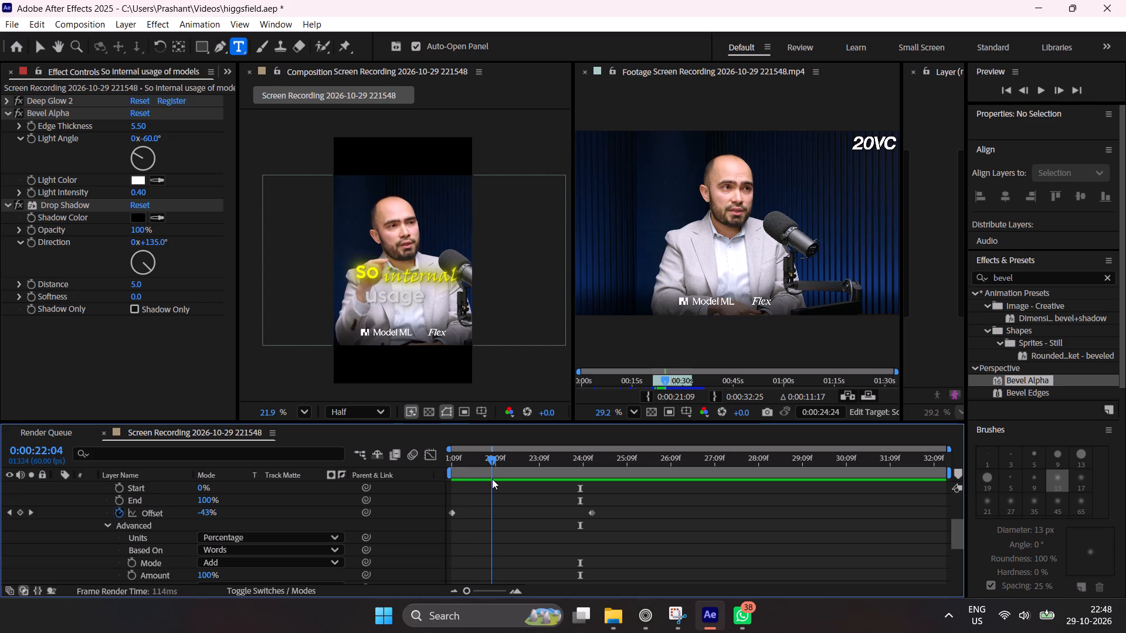
drag(492, 479, 425, 491)
key(space)
key(space)
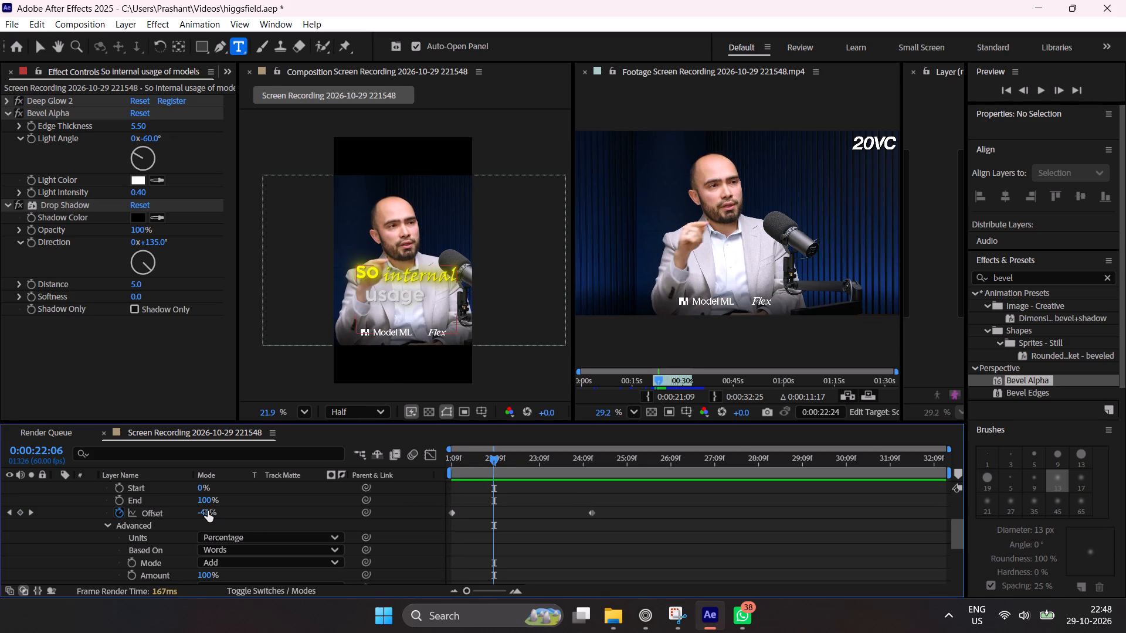
drag(206, 512, 197, 513)
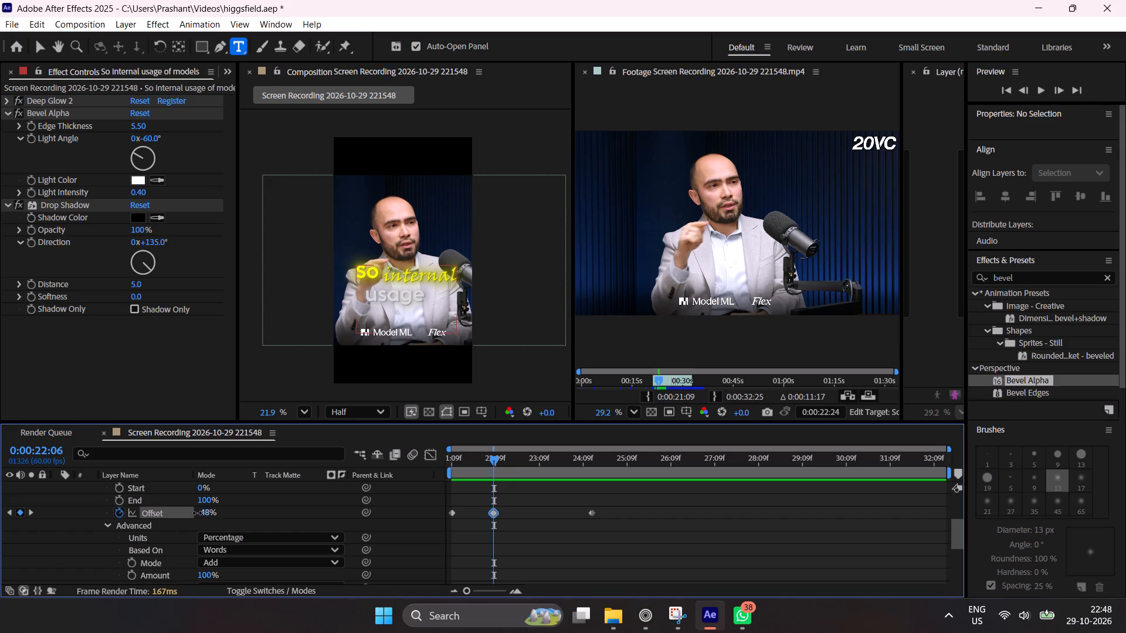
drag(197, 513, 218, 509)
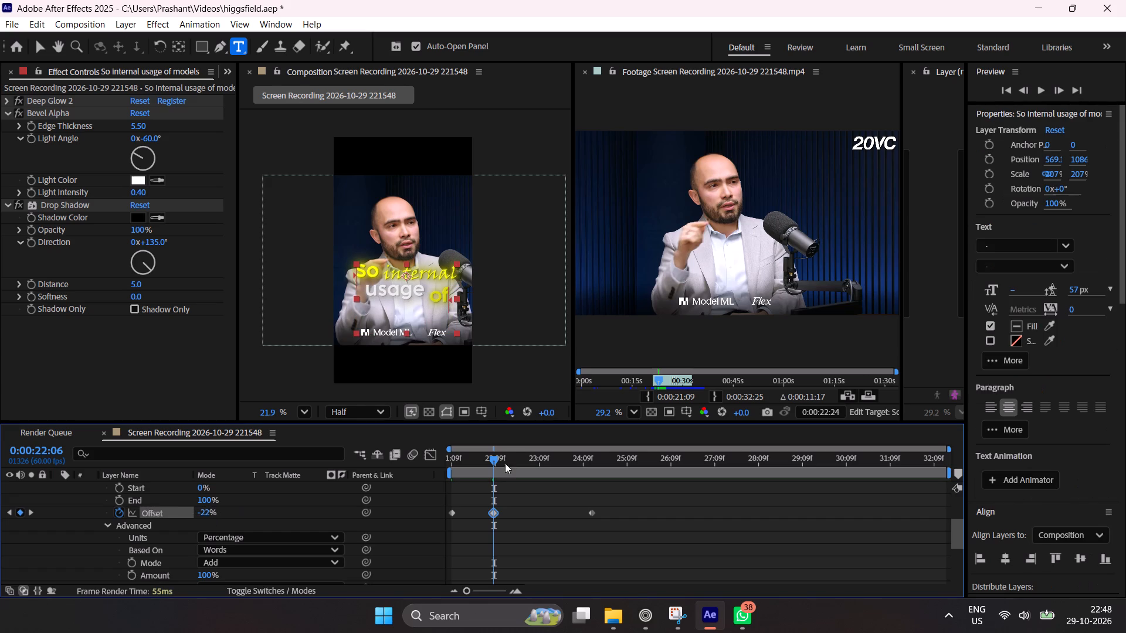
Add another Offset keyframe at 0:00:22:17 and lower its value to about -55%.
click(498, 458)
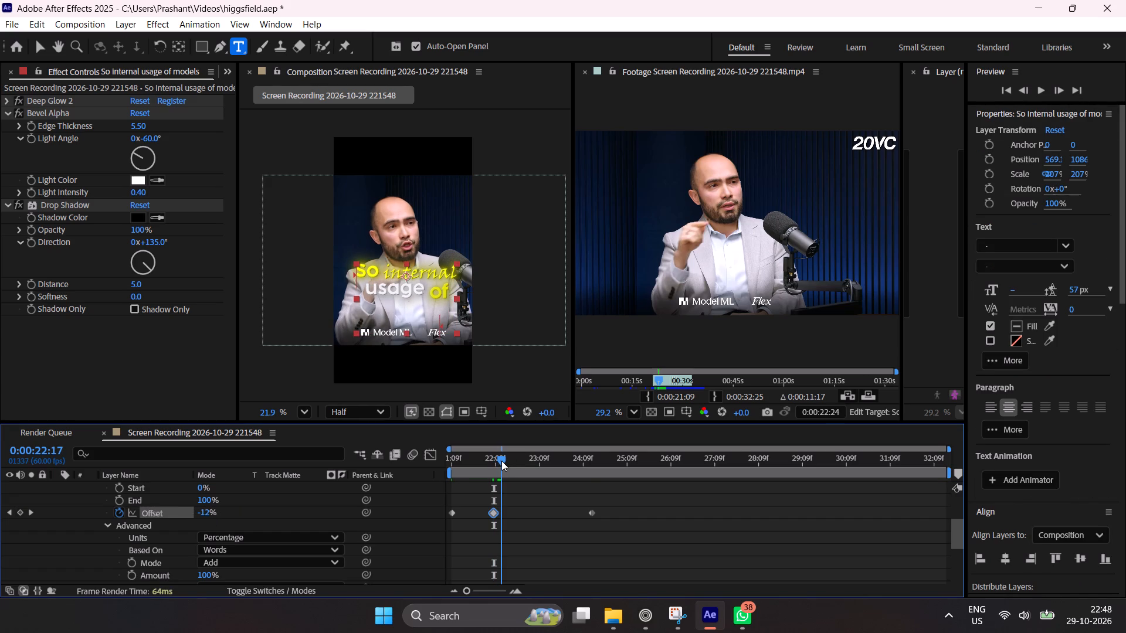
drag(206, 513, 225, 510)
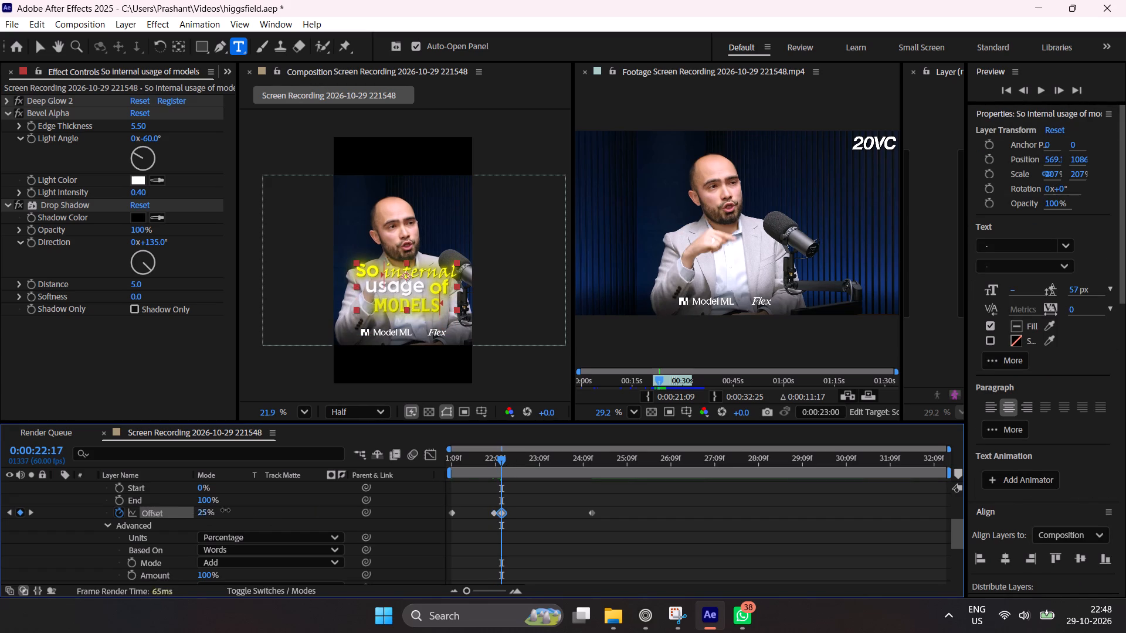
drag(225, 510, 188, 512)
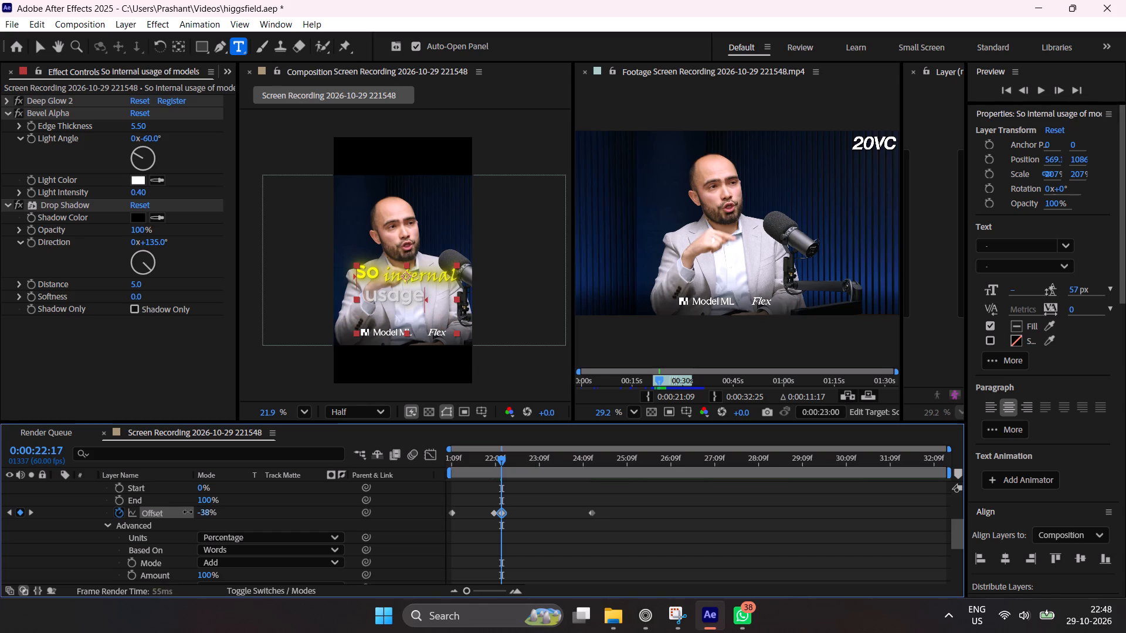
drag(188, 512, 169, 509)
Replay the caption around 0:00:22:17 and again from 0:00:21:09 to check the word timing with the two new keyframes.
drag(498, 464, 474, 472)
key(space)
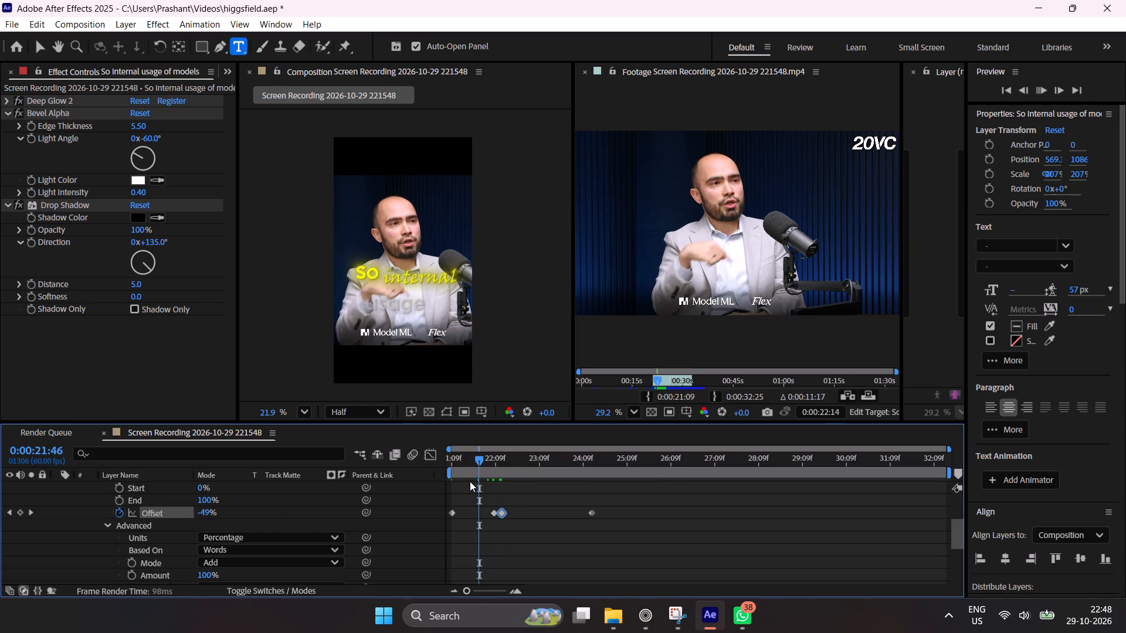
key(space)
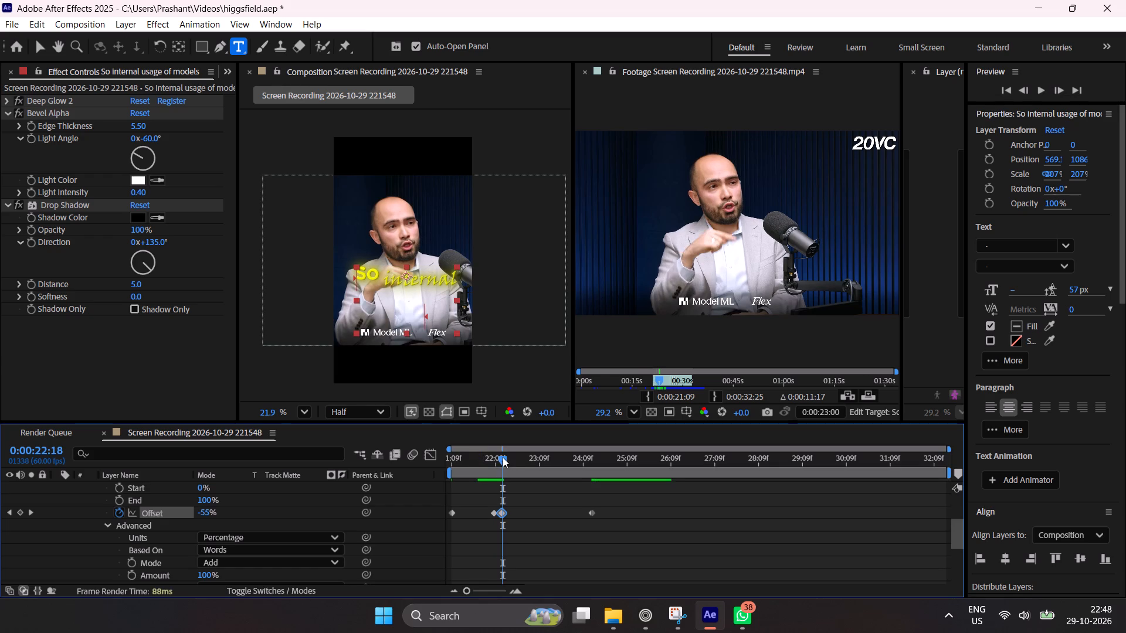
drag(510, 457, 428, 473)
key(space)
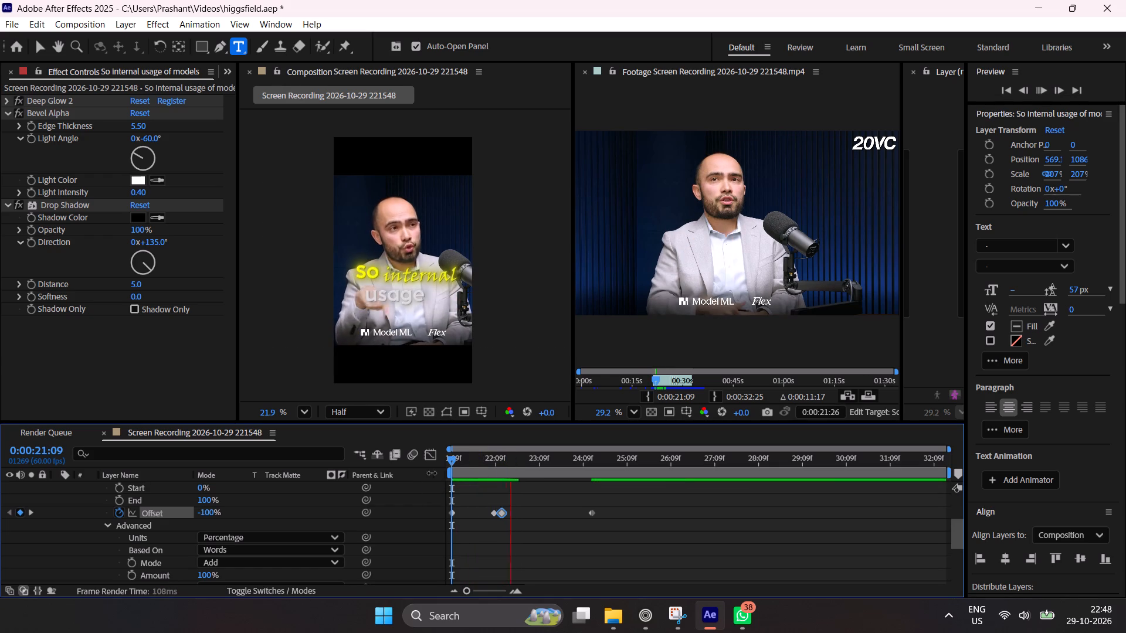
key(space)
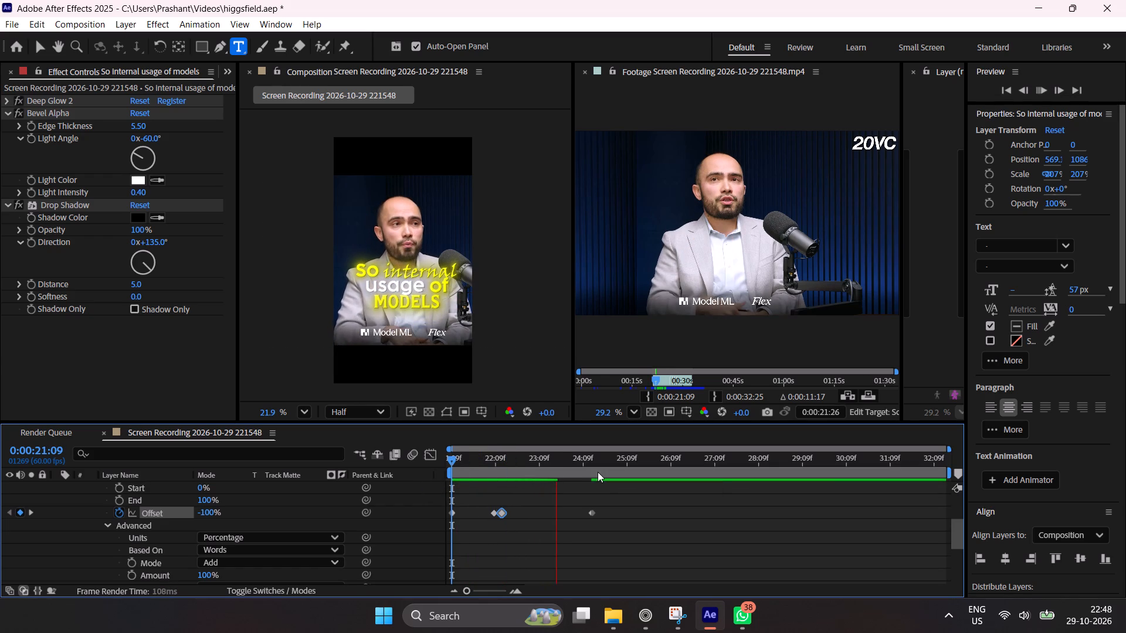
Replay the caption from 0:00:22:17 and add an Offset keyframe of -31% at 0:00:22:52.
drag(525, 471, 501, 489)
key(space)
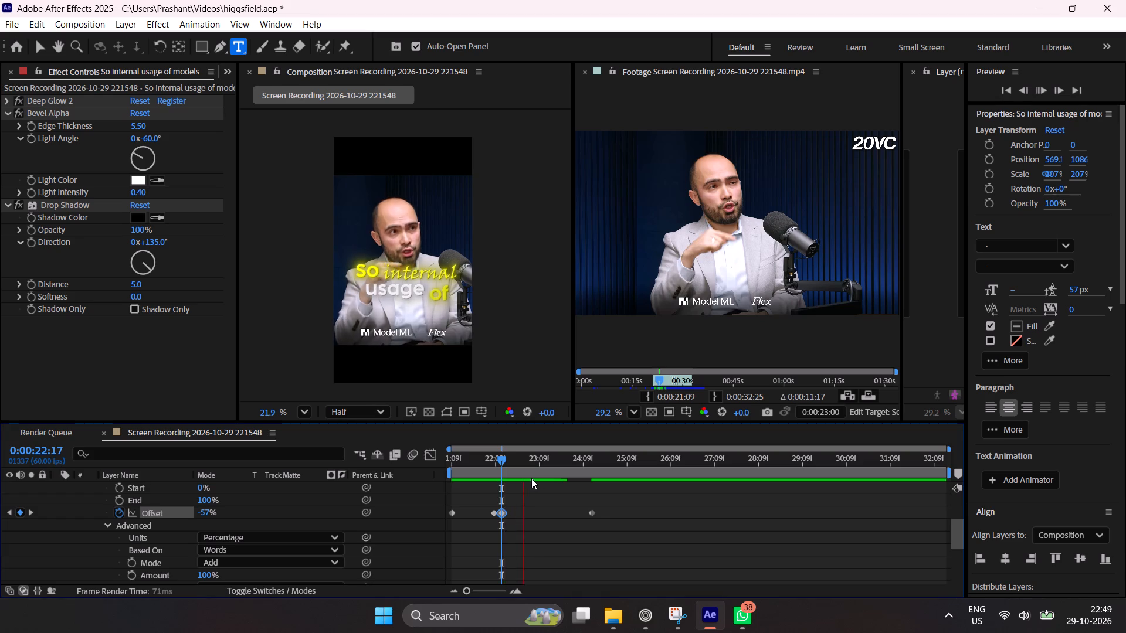
key(space)
drag(533, 462, 528, 468)
drag(206, 512, 196, 512)
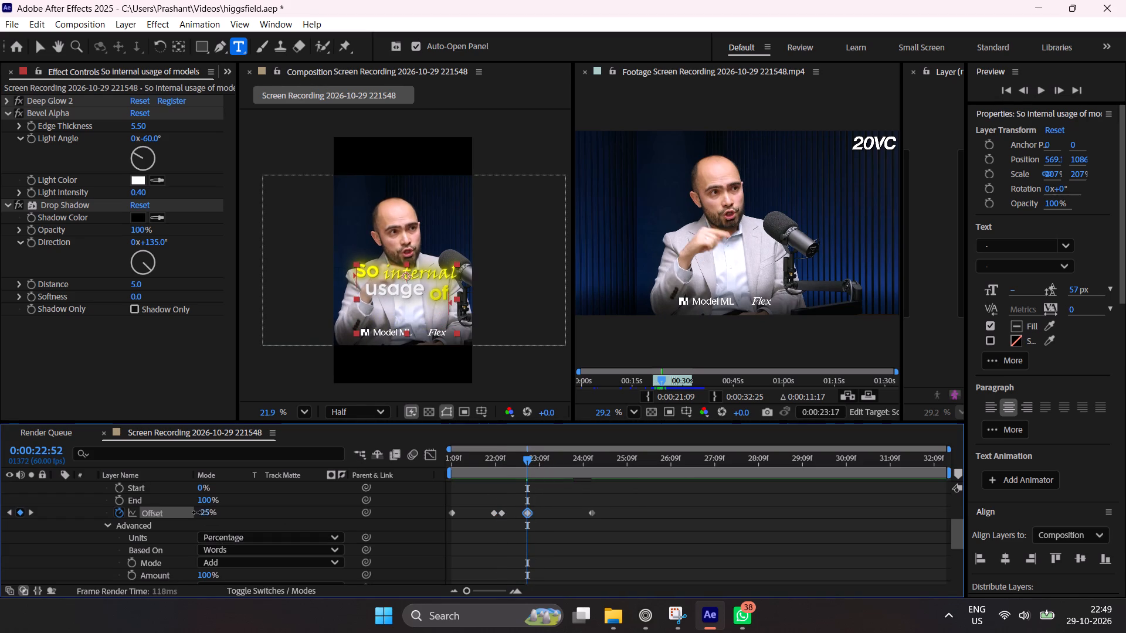
drag(196, 512, 200, 509)
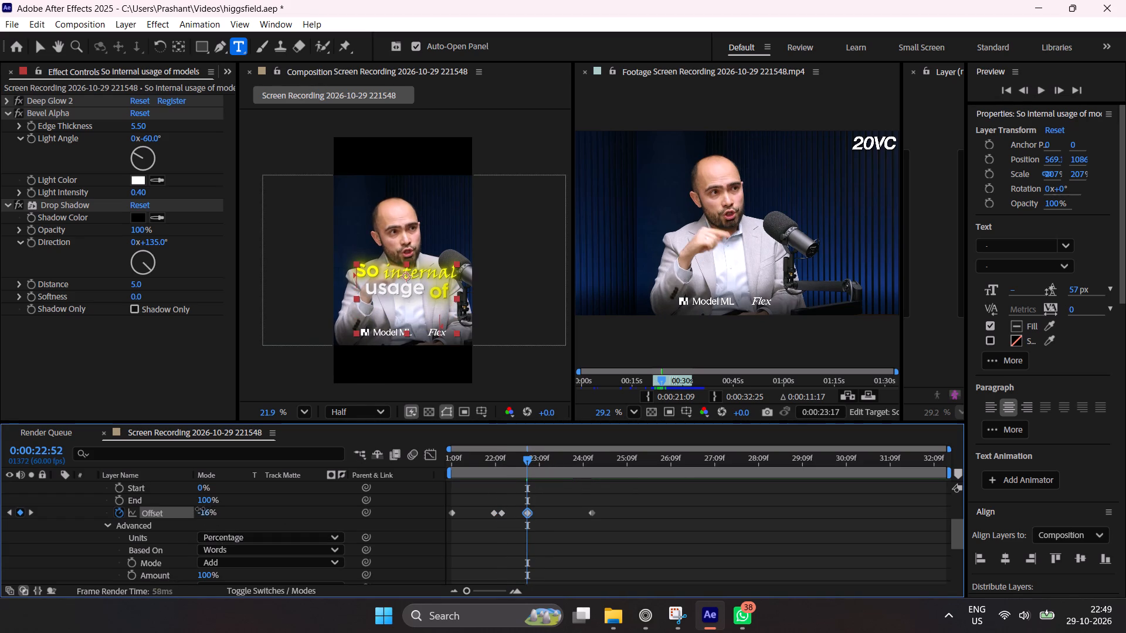
drag(200, 509, 189, 509)
Replay the caption around the 0:00:22:52 keyframe and add another Offset keyframe of -31% at 0:00:23:09.
drag(535, 457, 490, 467)
key(space)
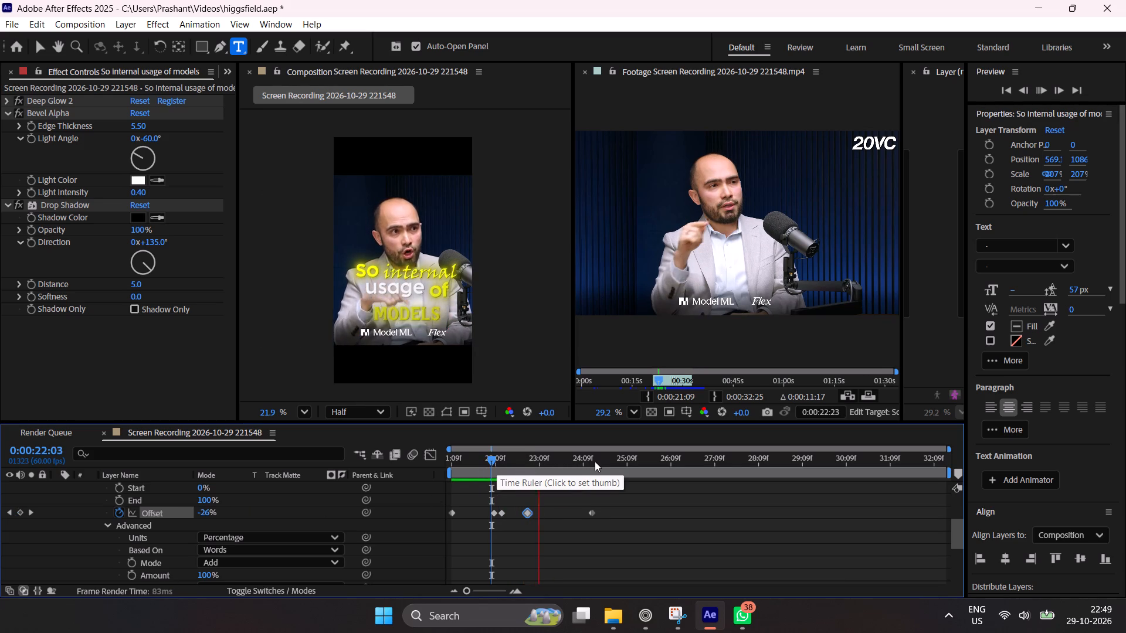
key(space)
drag(555, 467, 520, 493)
key(space)
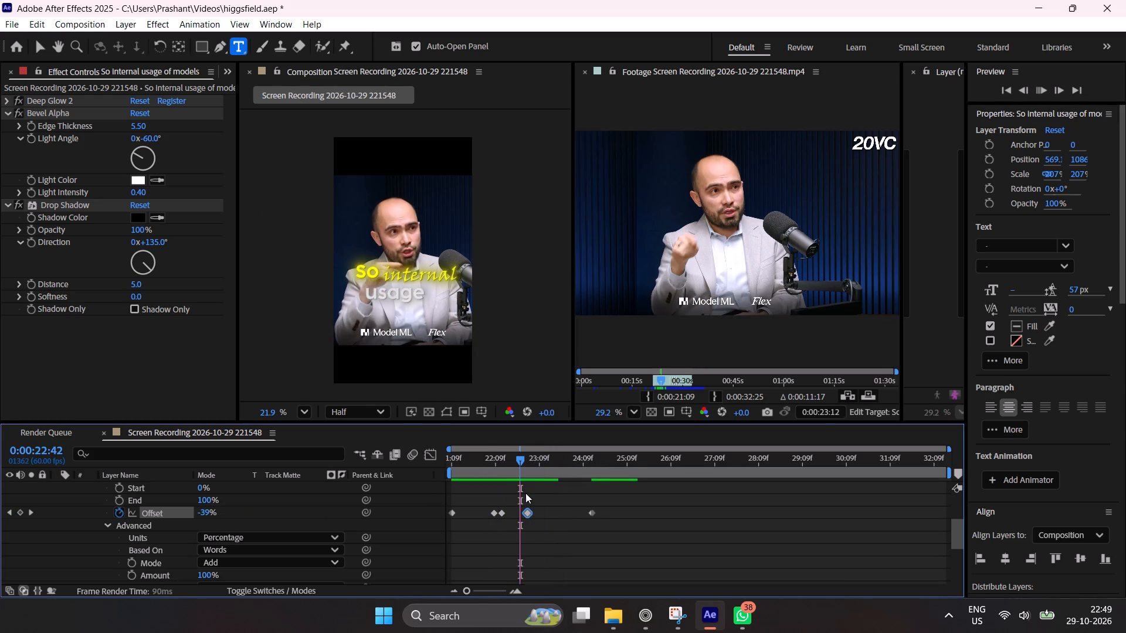
key(space)
drag(548, 466, 538, 475)
drag(204, 511, 198, 513)
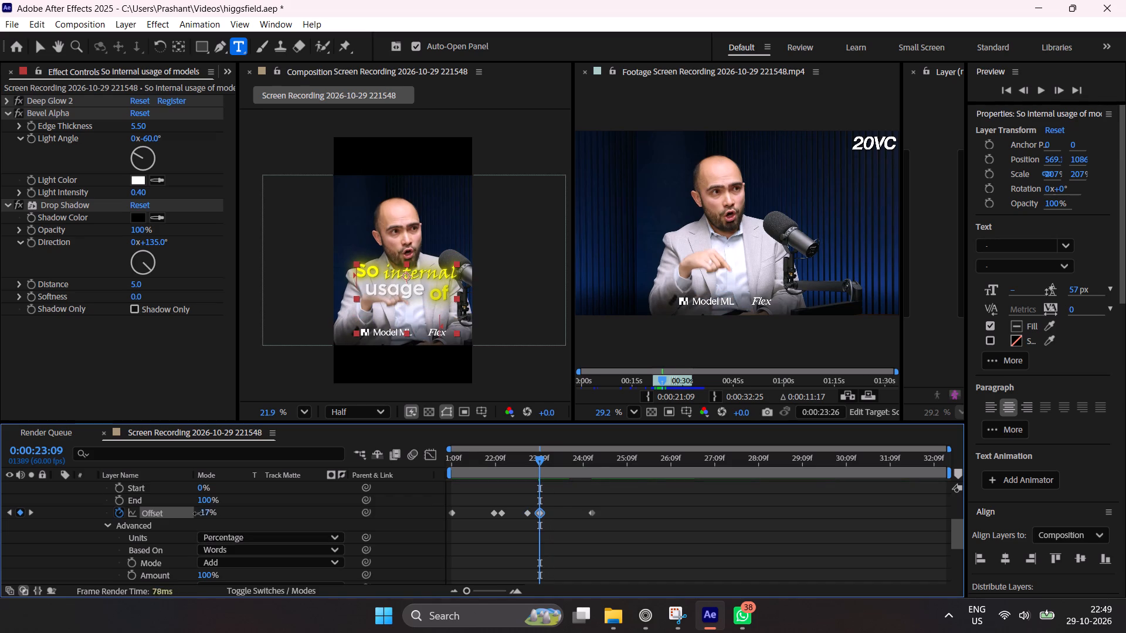
drag(198, 513, 189, 515)
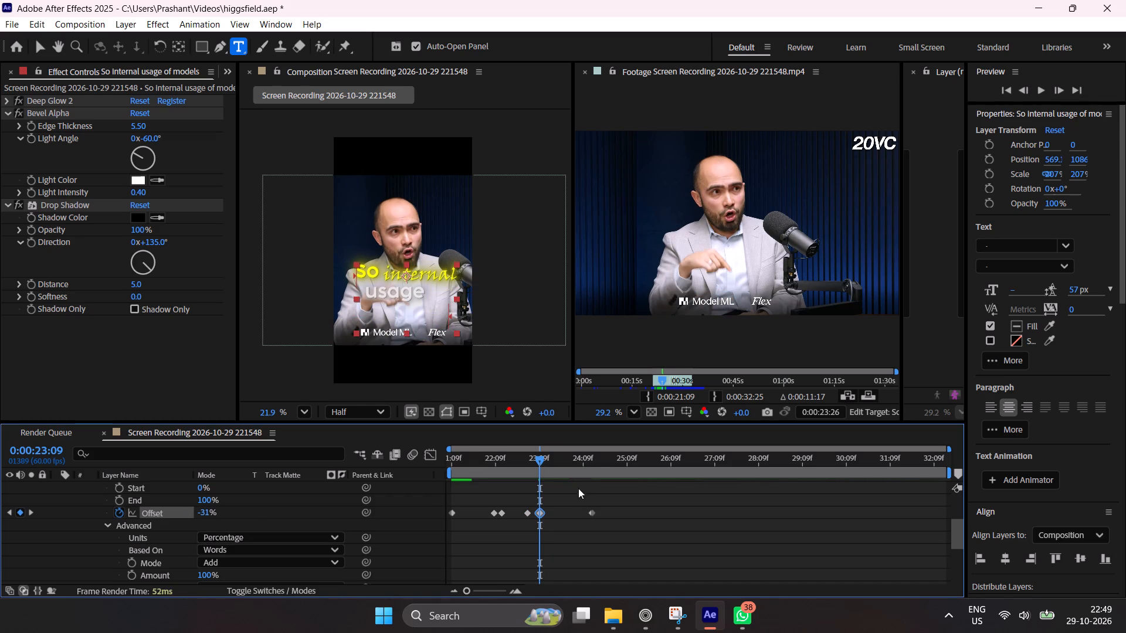
Replay the caption repeatedly from 0:00:21:09 and scrub back through its opening words to check how the reveal matches the speech.
drag(552, 466, 465, 484)
key(space)
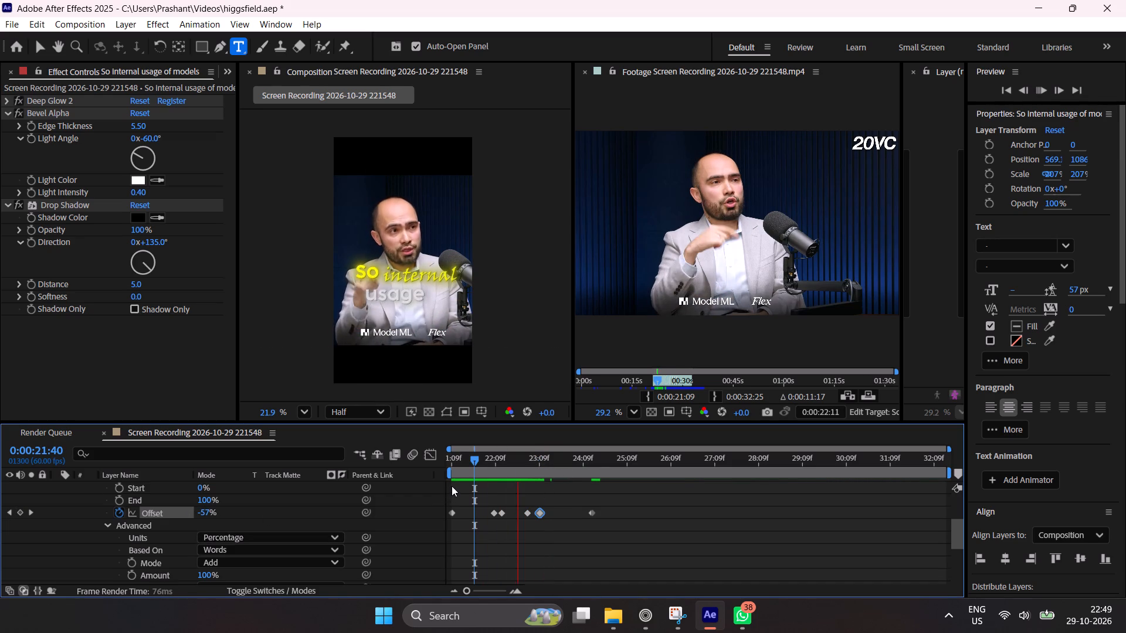
key(space)
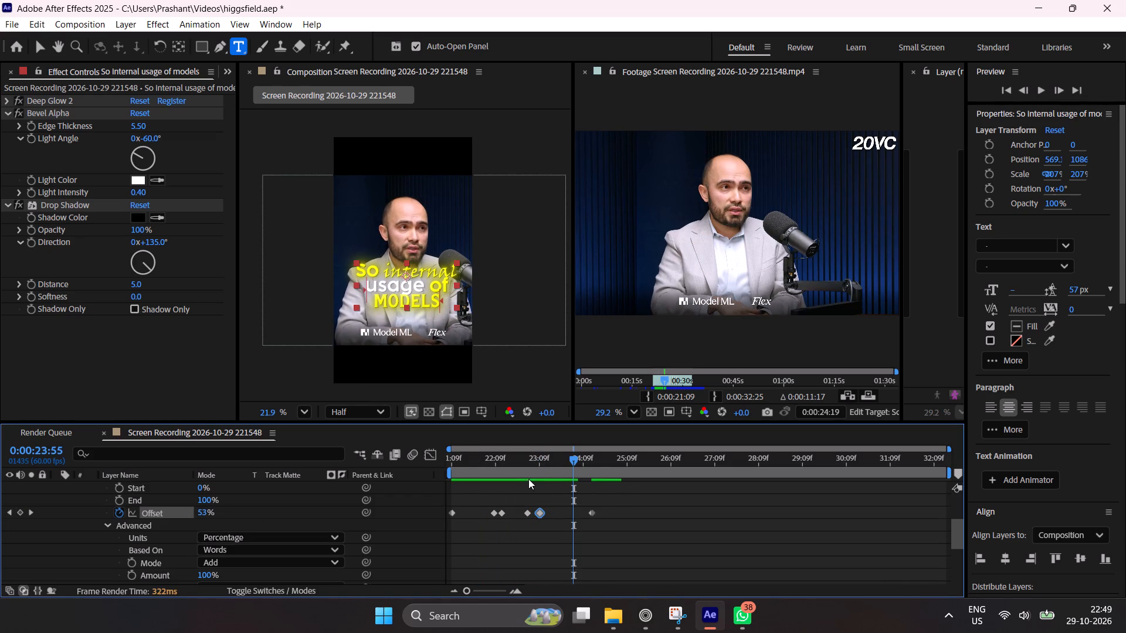
drag(551, 468, 395, 495)
key(space)
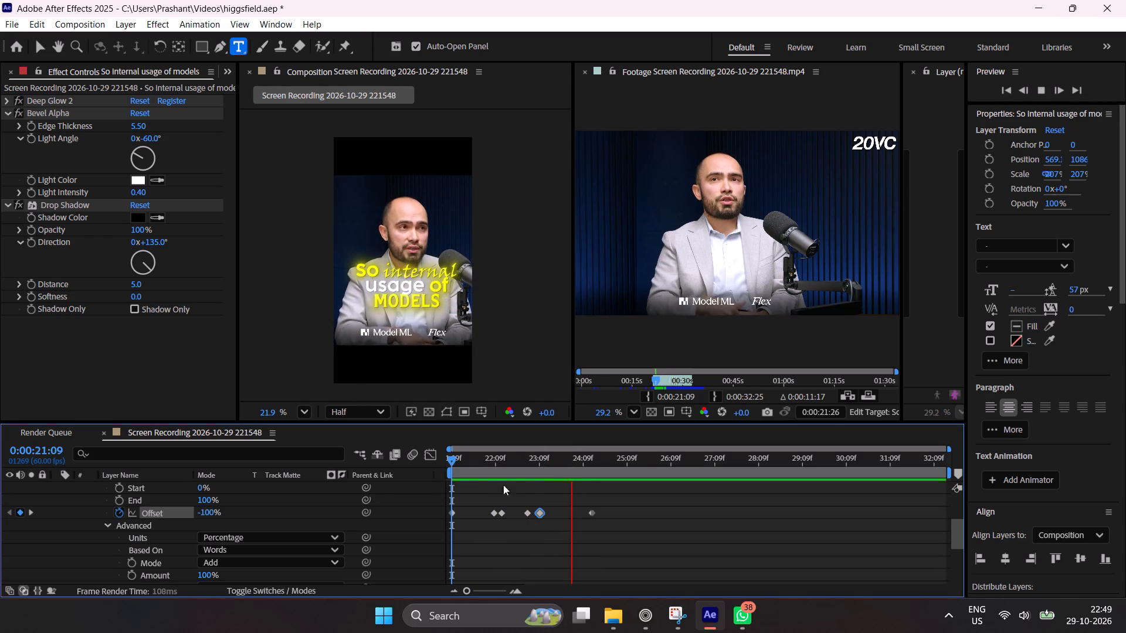
key(space)
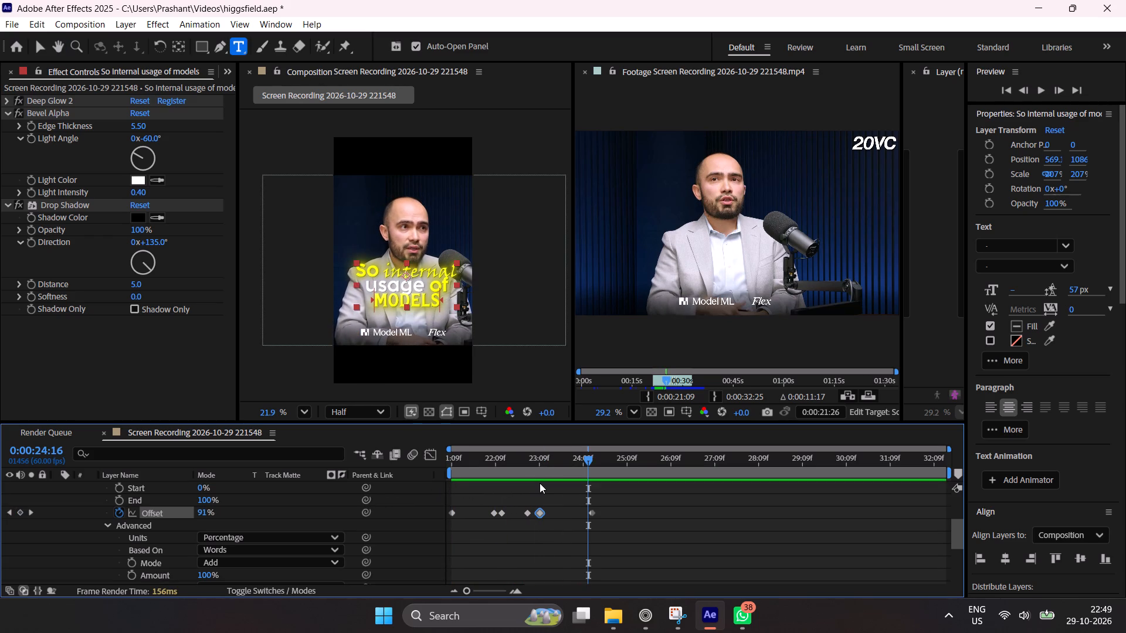
drag(558, 463, 359, 503)
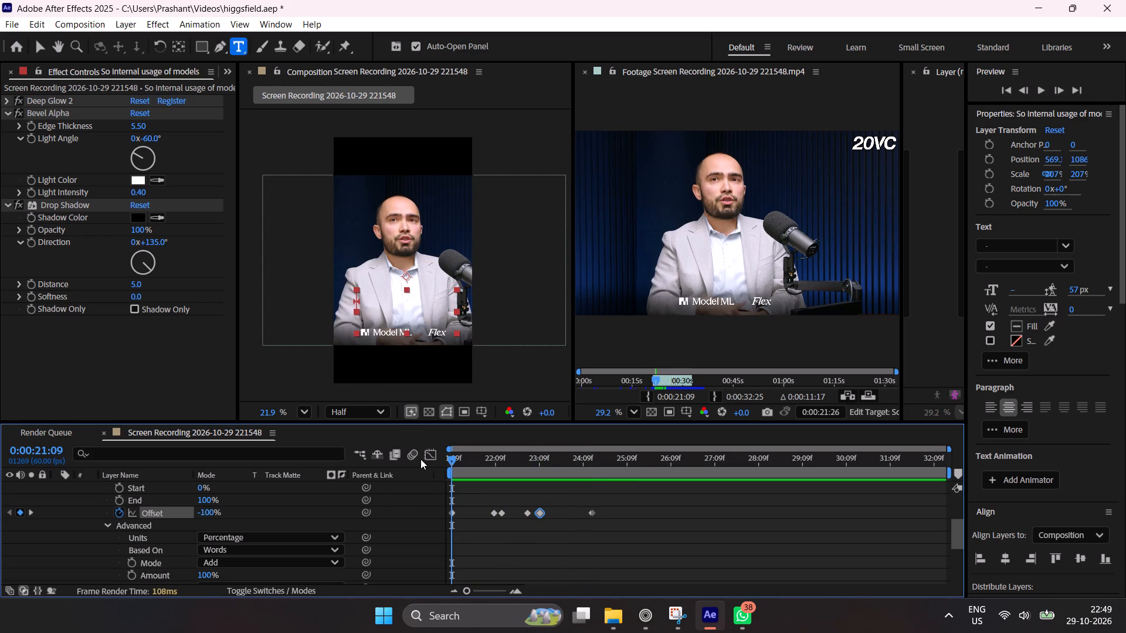
key(space)
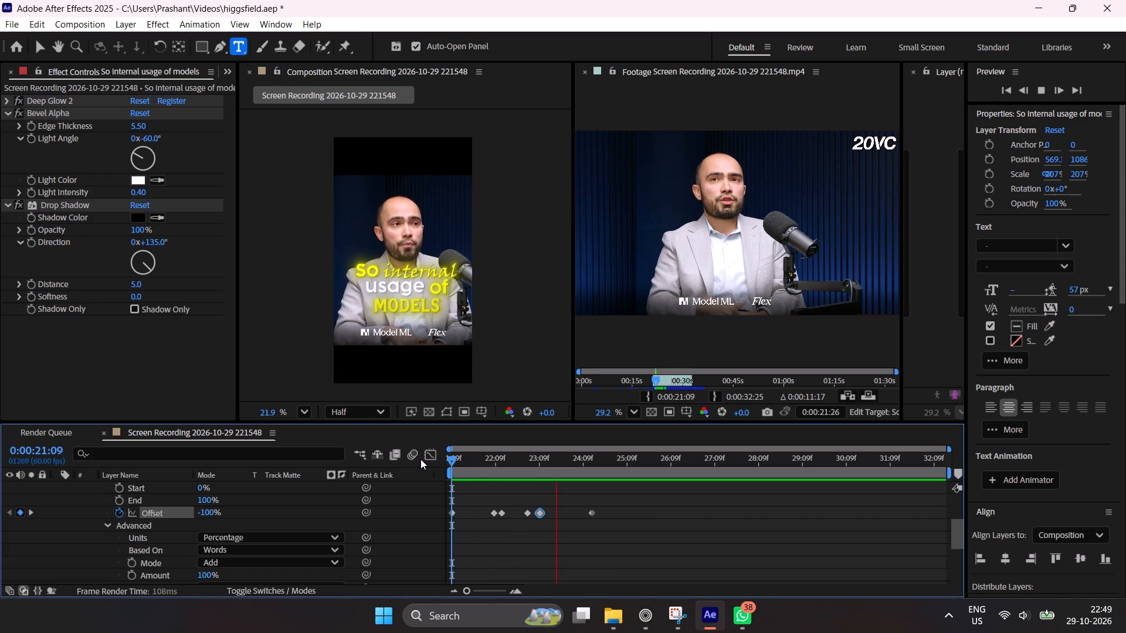
key(space)
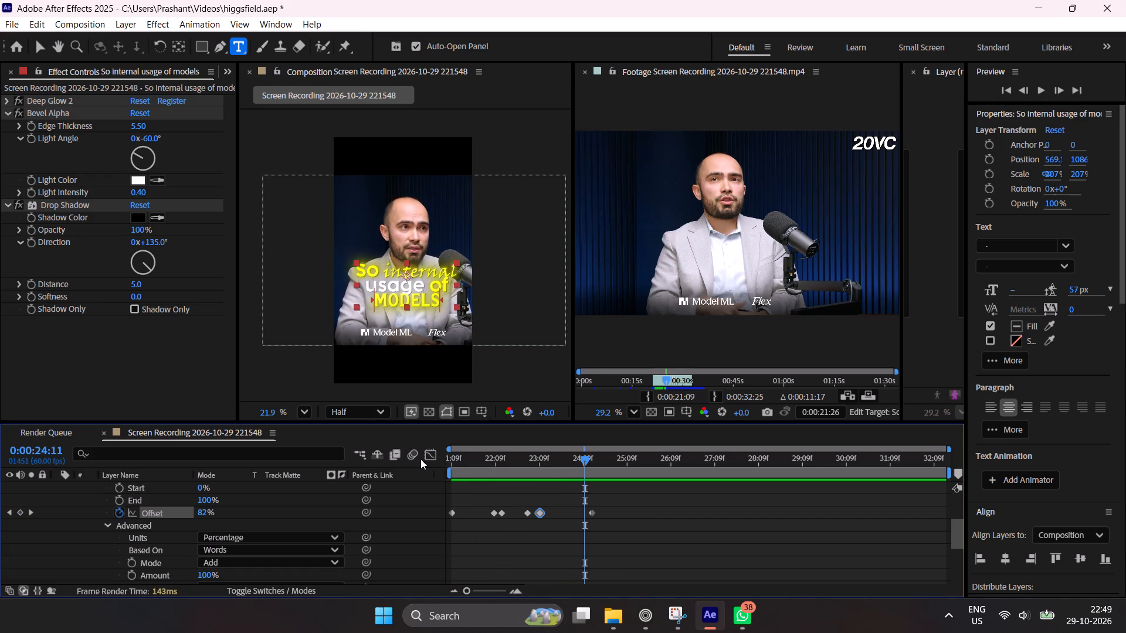
drag(567, 471, 535, 482)
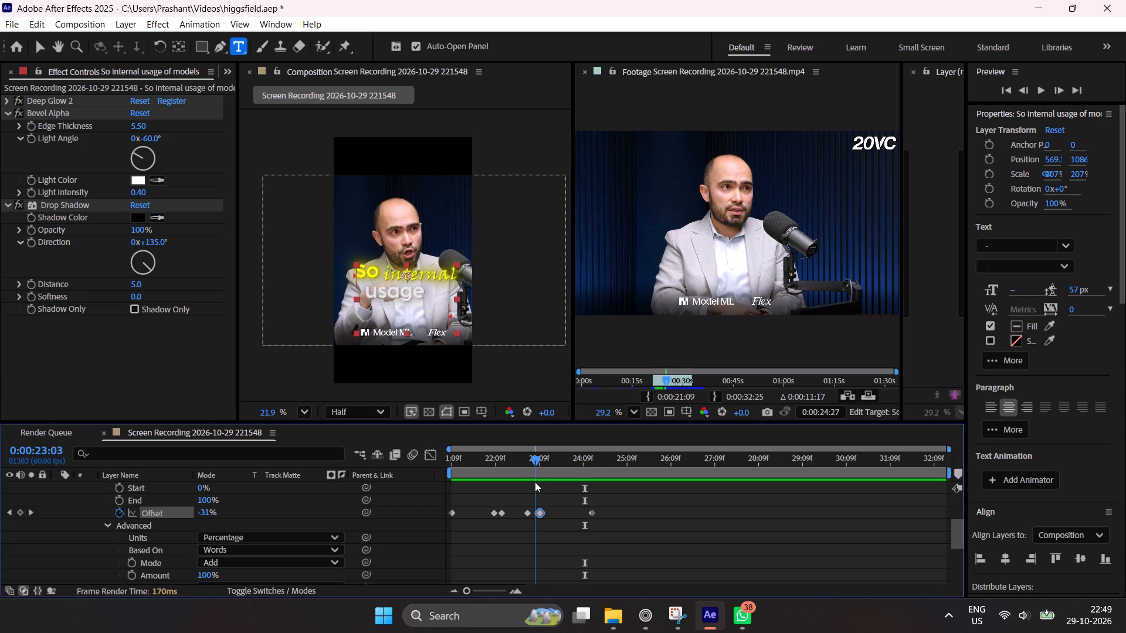
drag(535, 482, 483, 498)
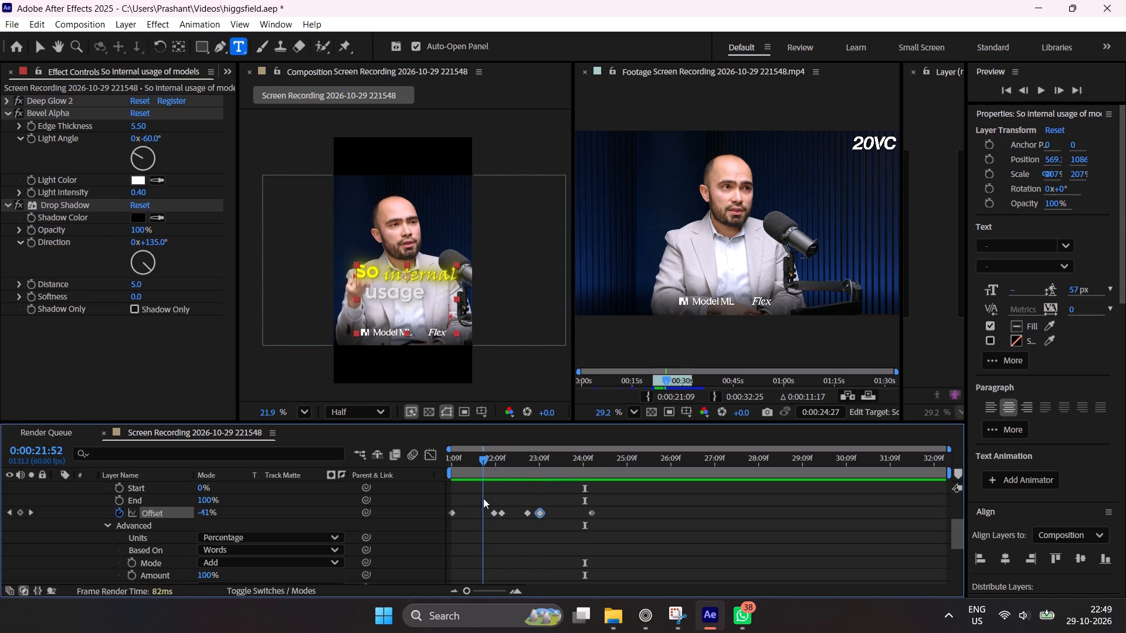
drag(483, 498, 494, 493)
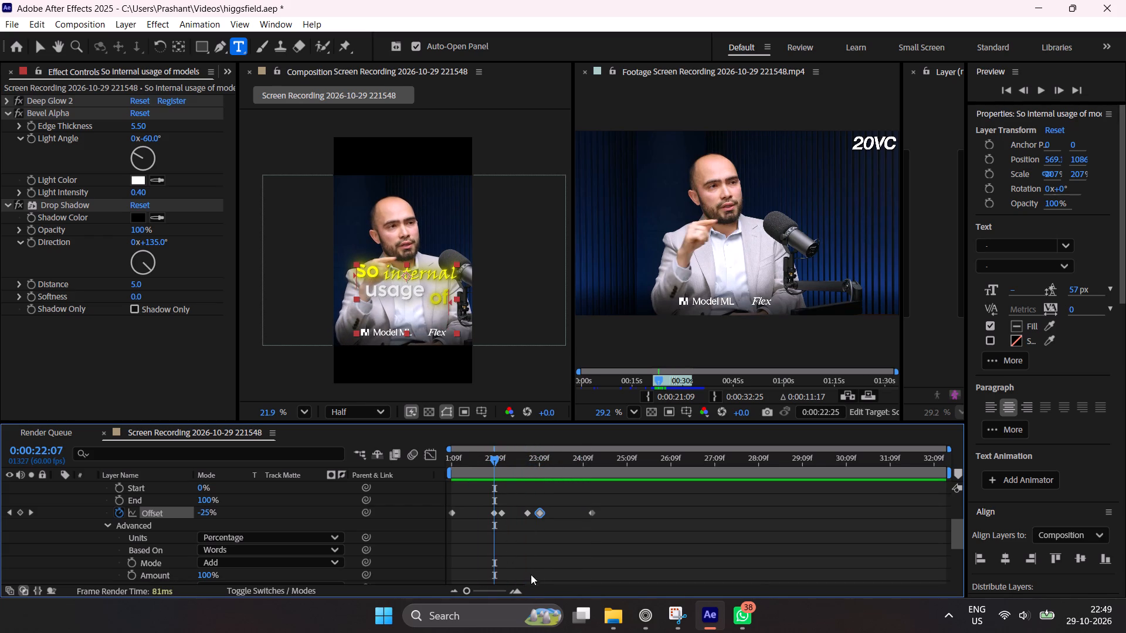
Scrub closely between the 0:00:22:06 and 0:00:22:17 keyframes and set the Offset at 0:00:22:17 to -22%.
double_click(524, 590)
drag(494, 459, 494, 466)
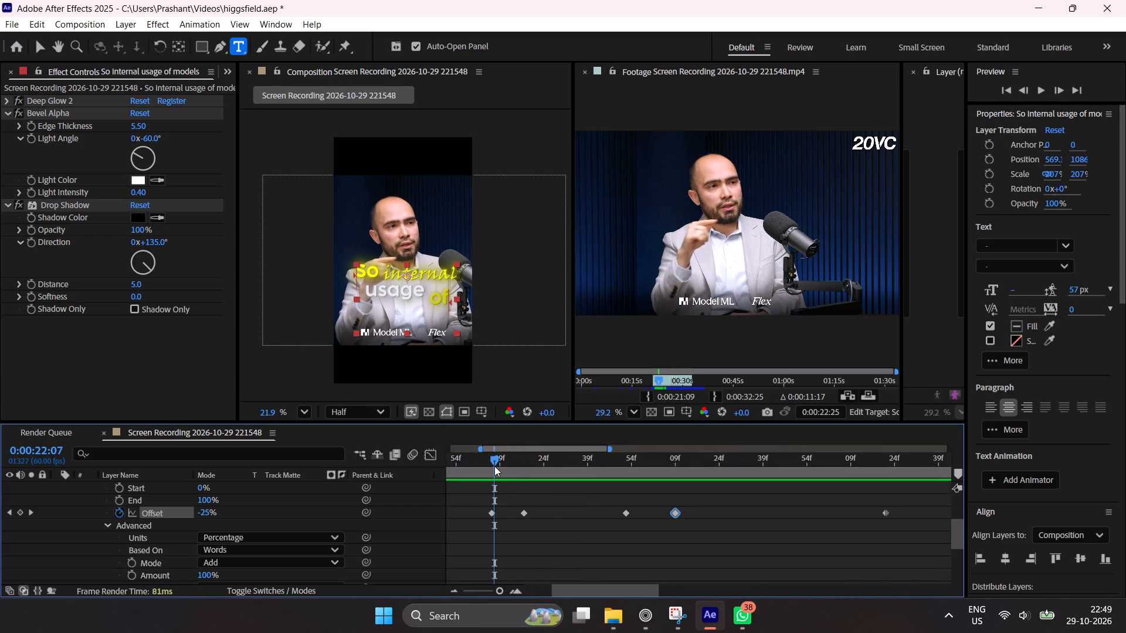
drag(494, 466, 491, 469)
drag(497, 458, 474, 467)
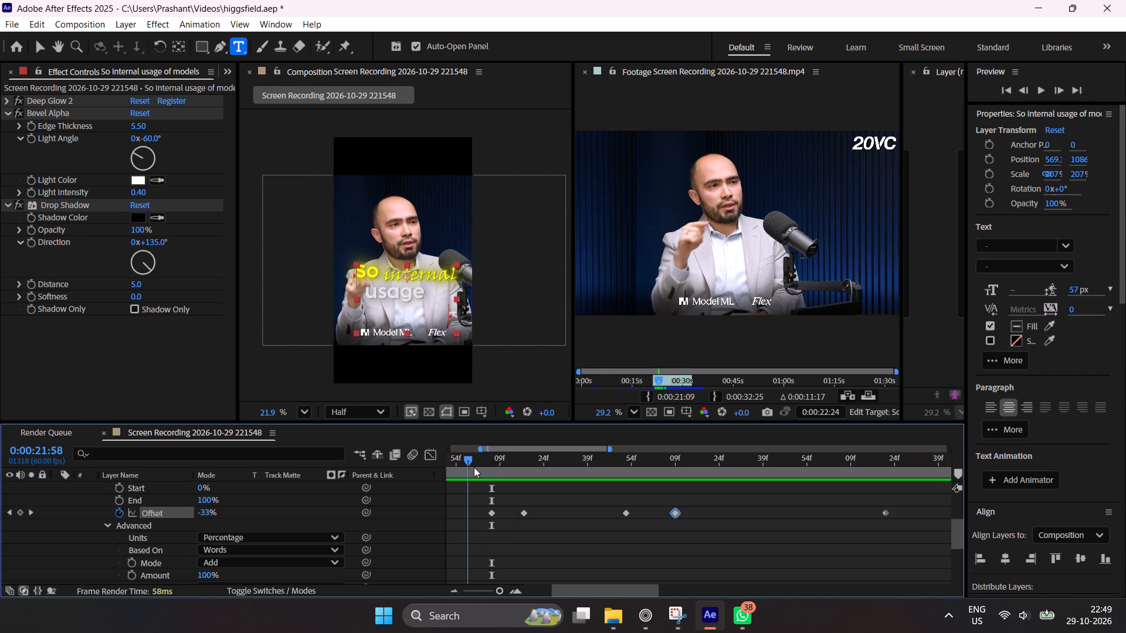
drag(474, 467, 521, 464)
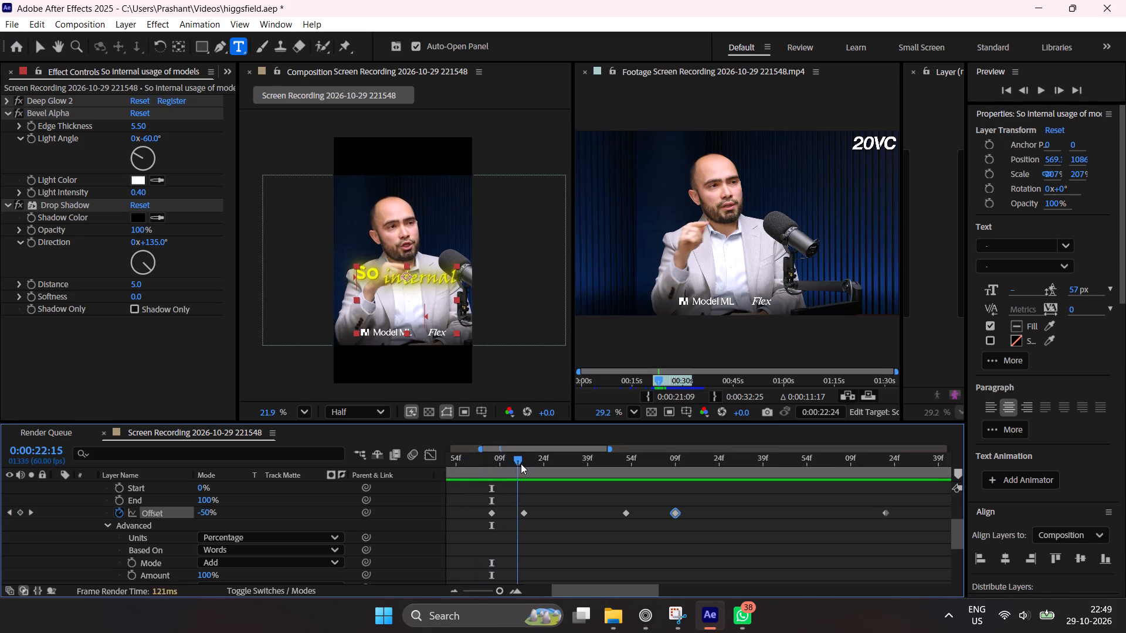
drag(521, 464, 481, 469)
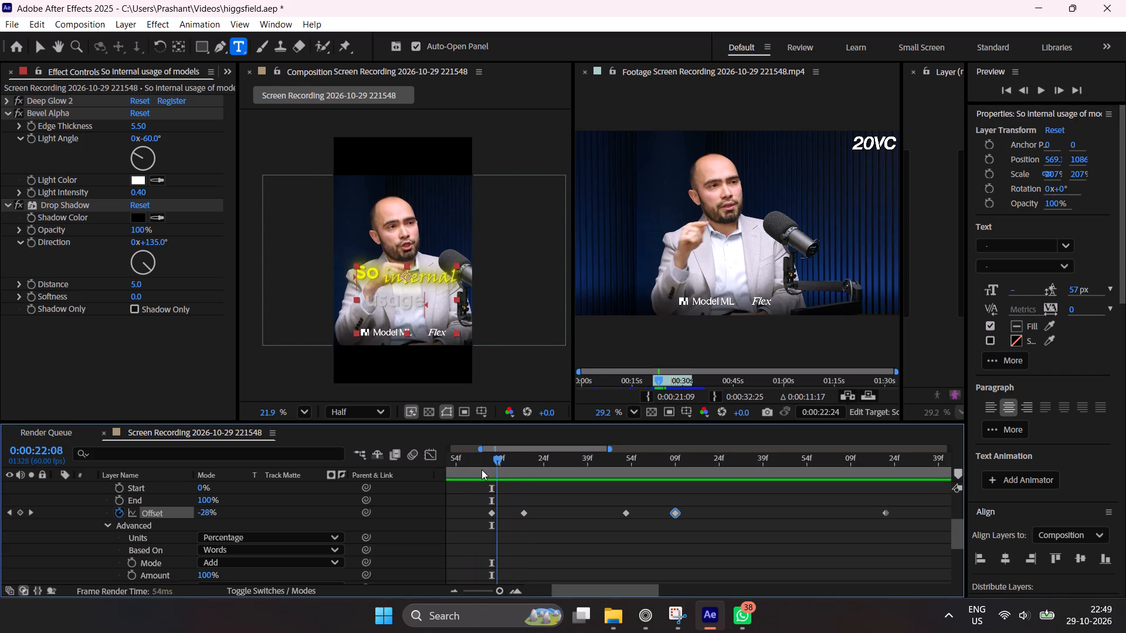
drag(481, 469, 562, 467)
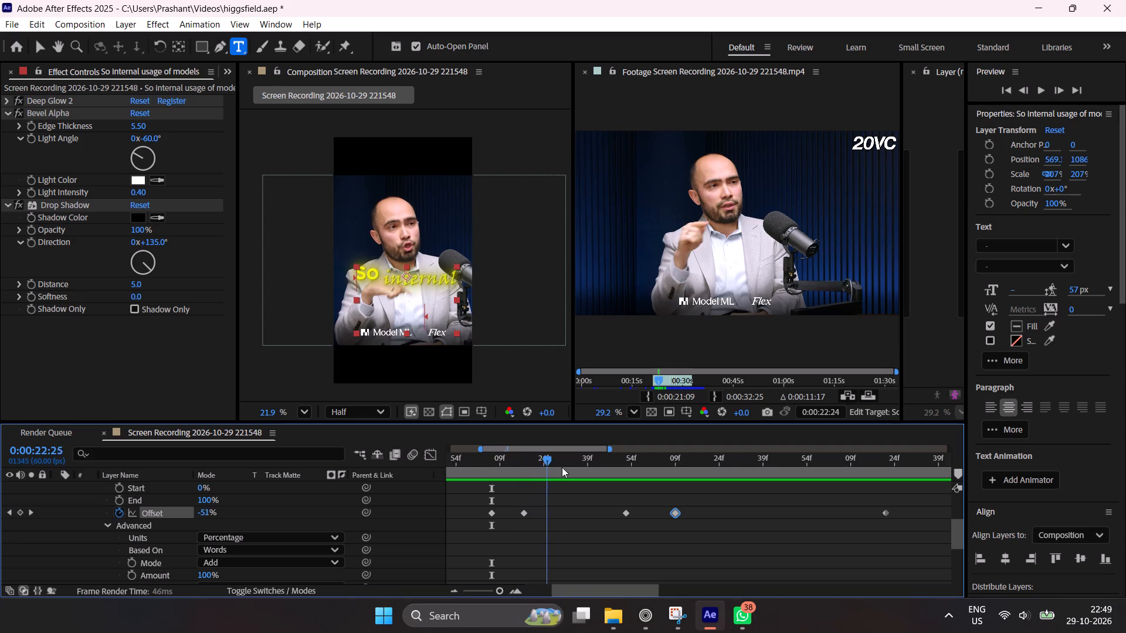
drag(562, 467, 523, 472)
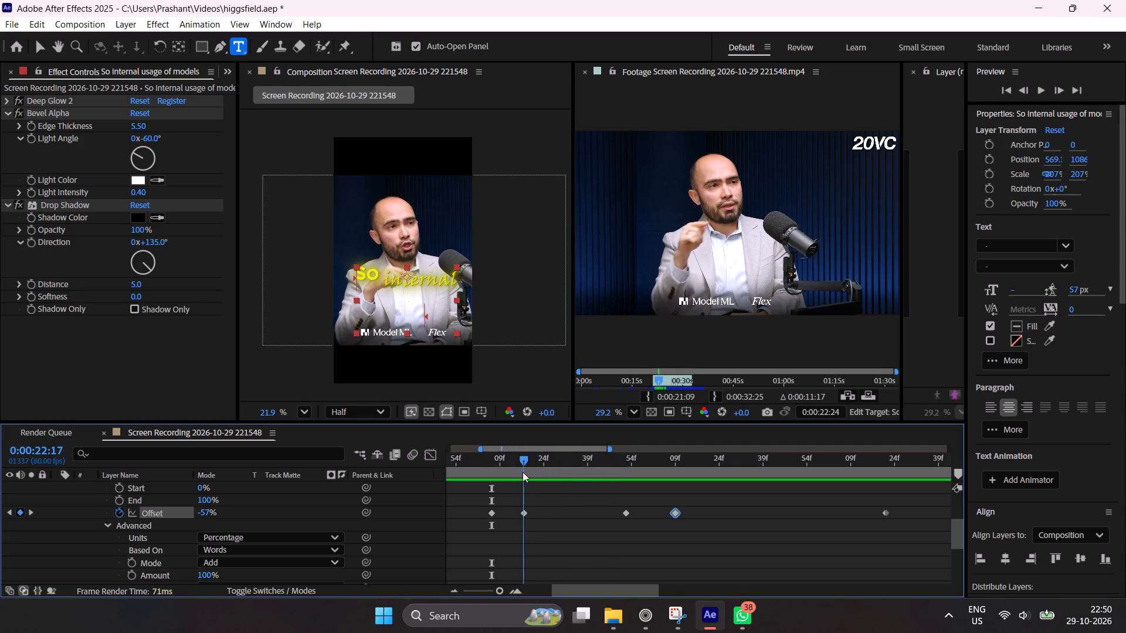
drag(523, 472, 520, 475)
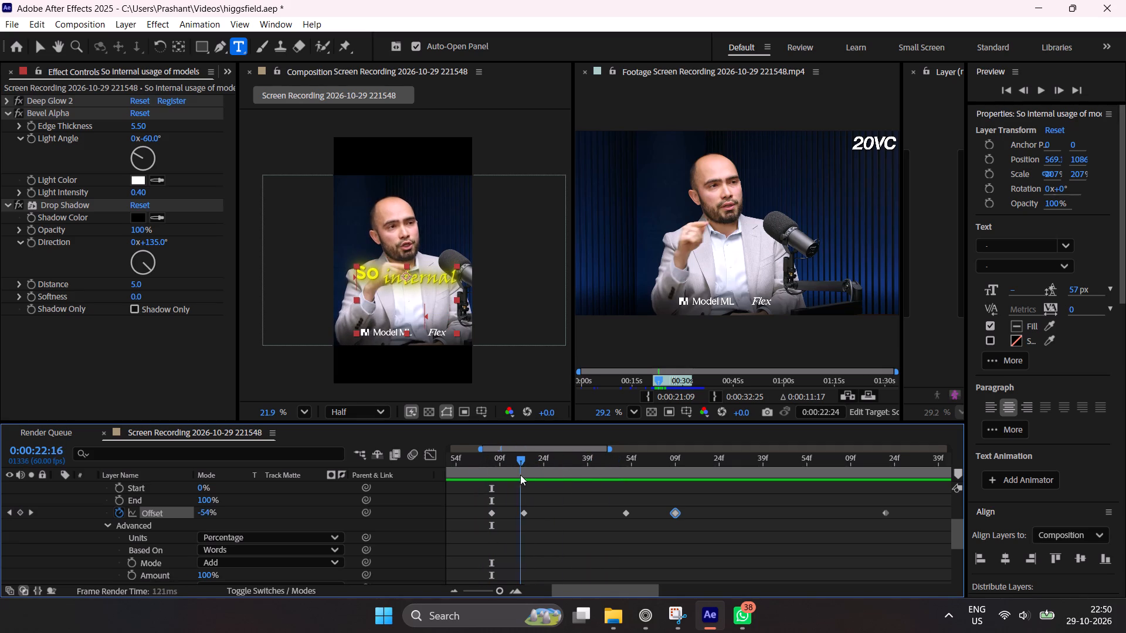
drag(520, 475, 523, 473)
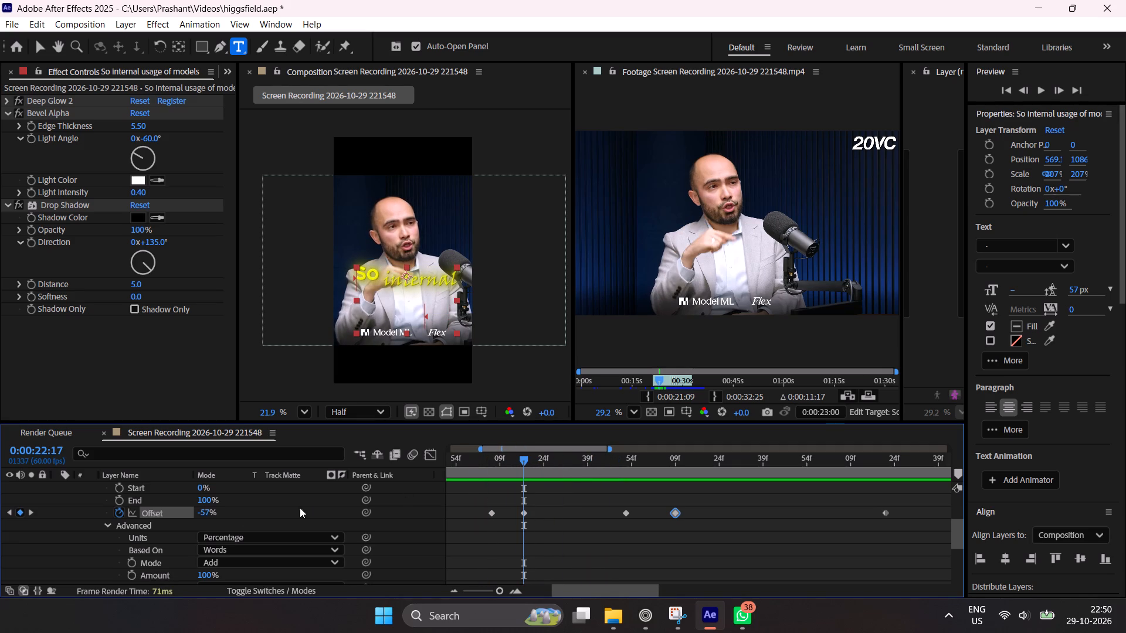
click(202, 513)
text(-22)
key(Return)
Replay and scrub the caption between about 0:00:21:37 and 0:00:23:09 to check the word timing around the middle Offset keyframes.
drag(499, 462, 496, 463)
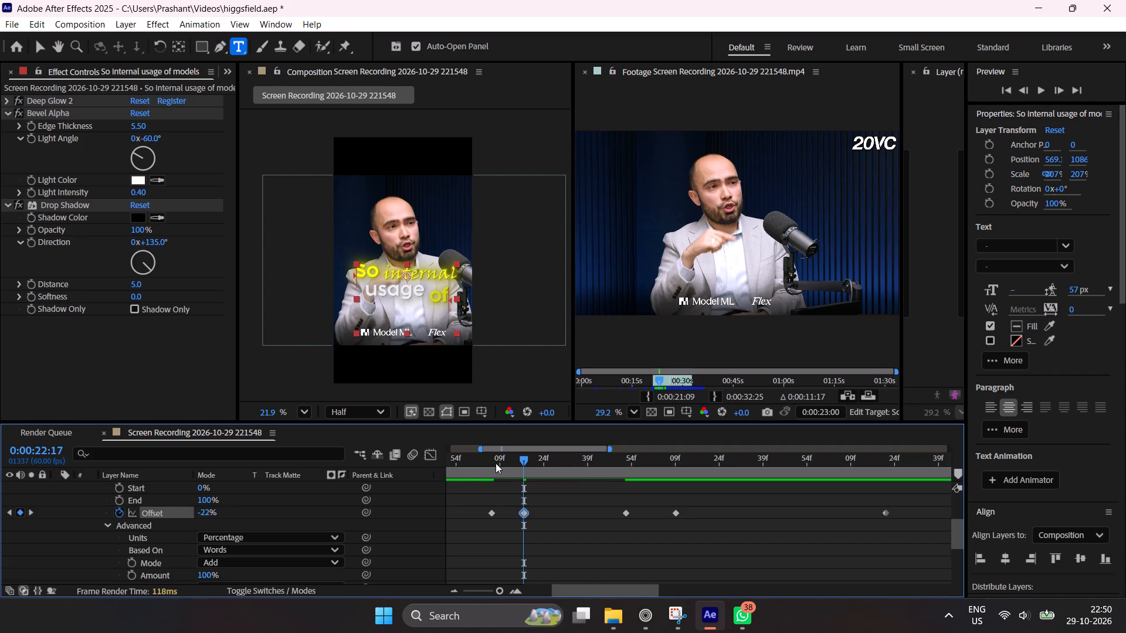
drag(496, 463, 457, 483)
key(space)
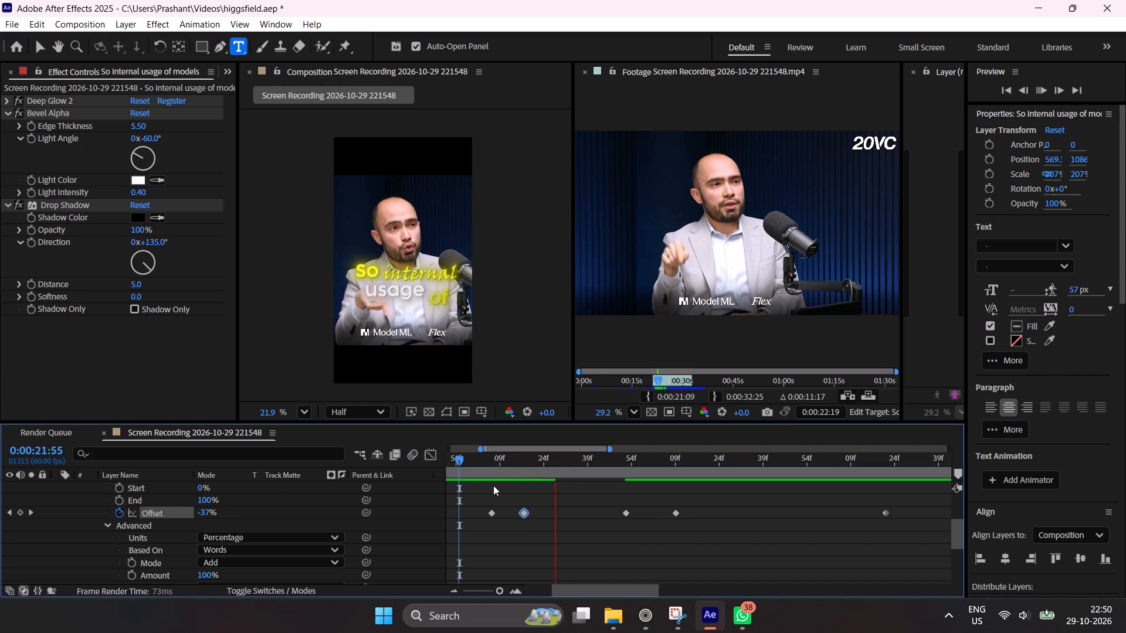
key(space)
drag(603, 470, 477, 493)
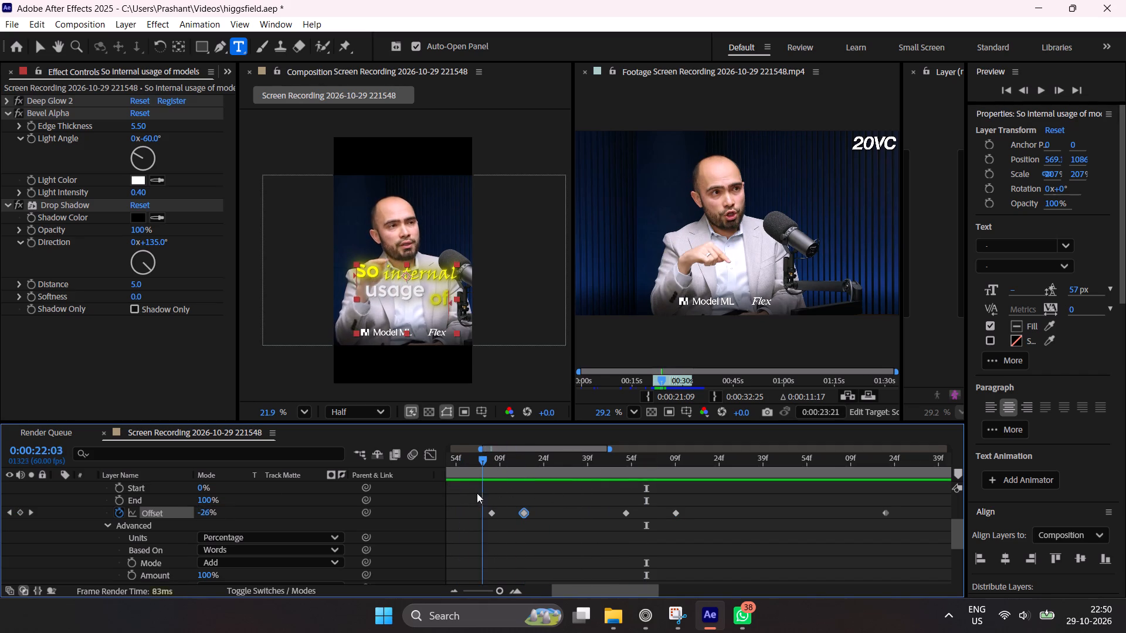
drag(477, 493, 476, 493)
key(space)
key(space)
drag(555, 467, 609, 479)
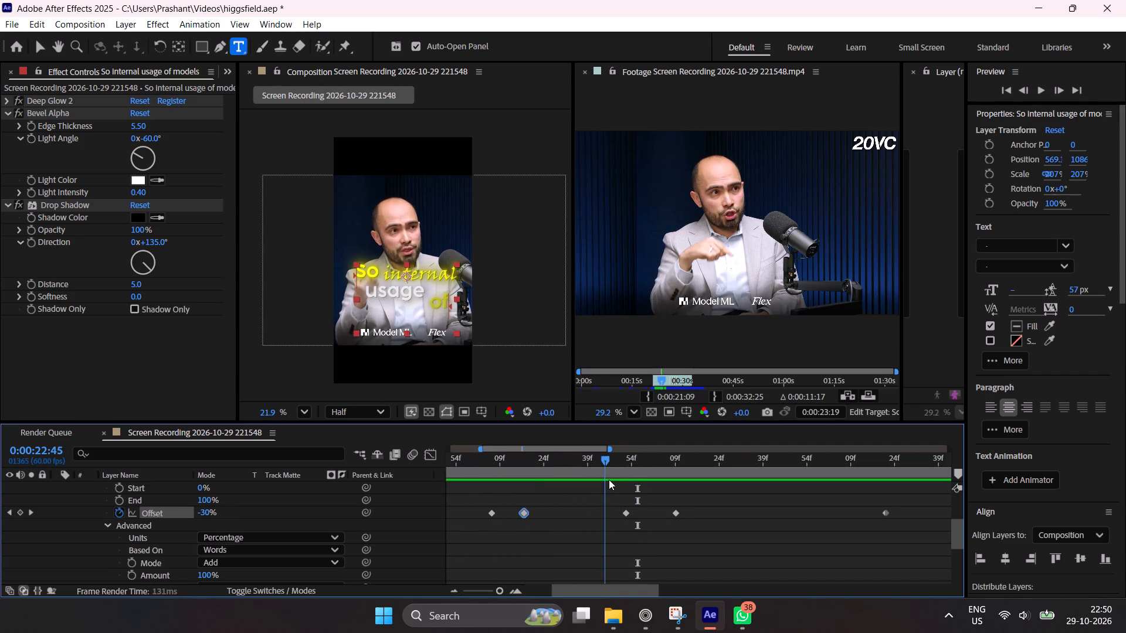
drag(609, 479, 625, 481)
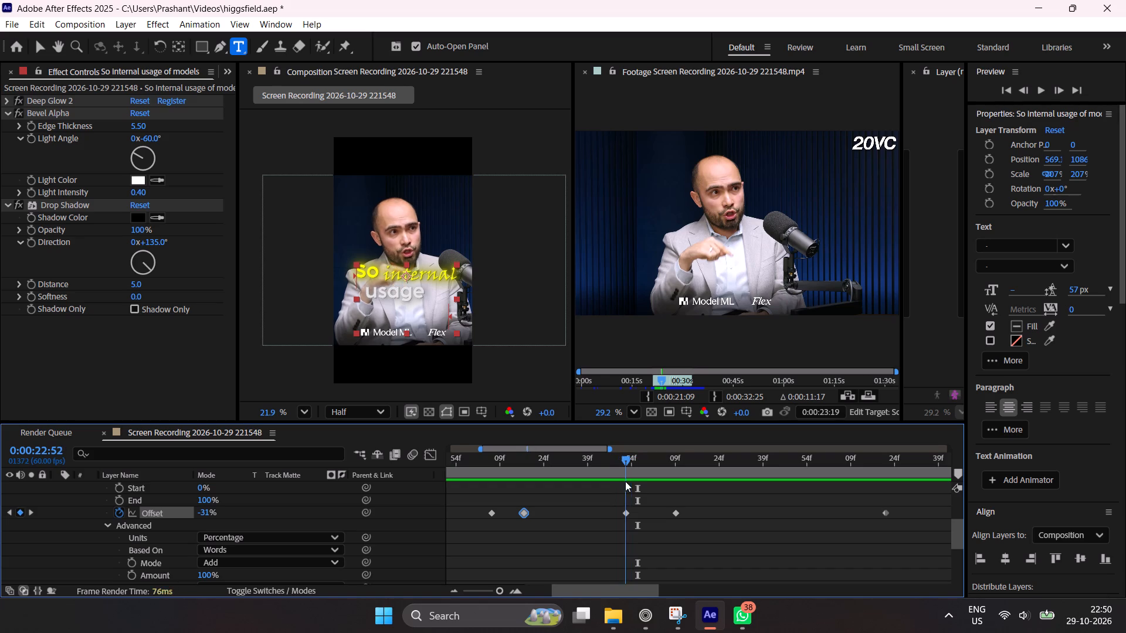
drag(625, 481, 534, 500)
key(space)
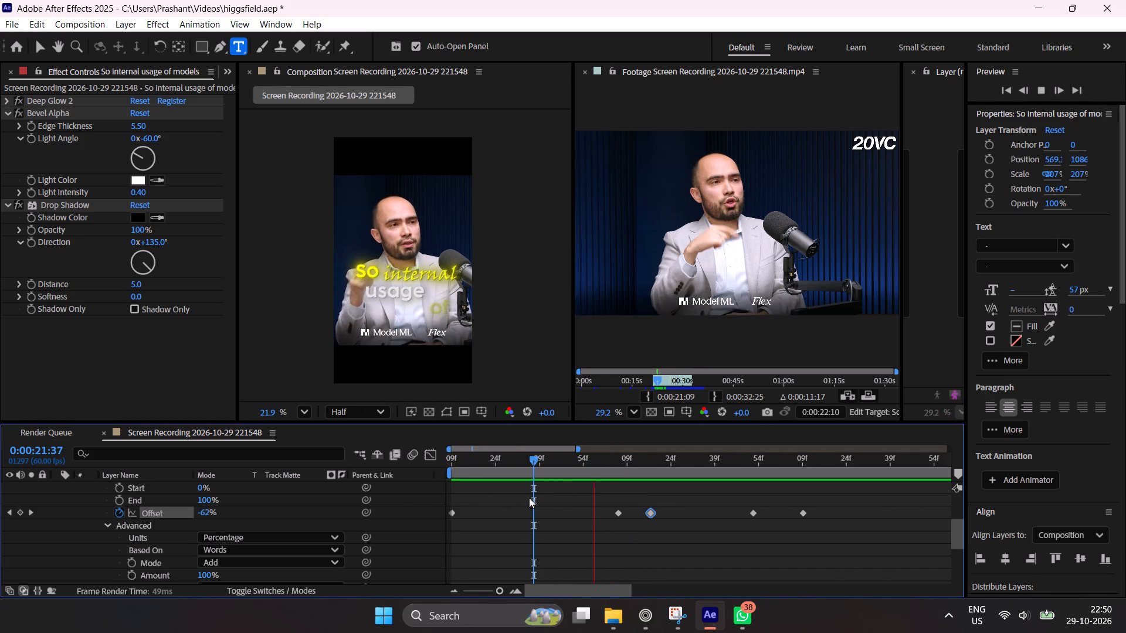
key(space)
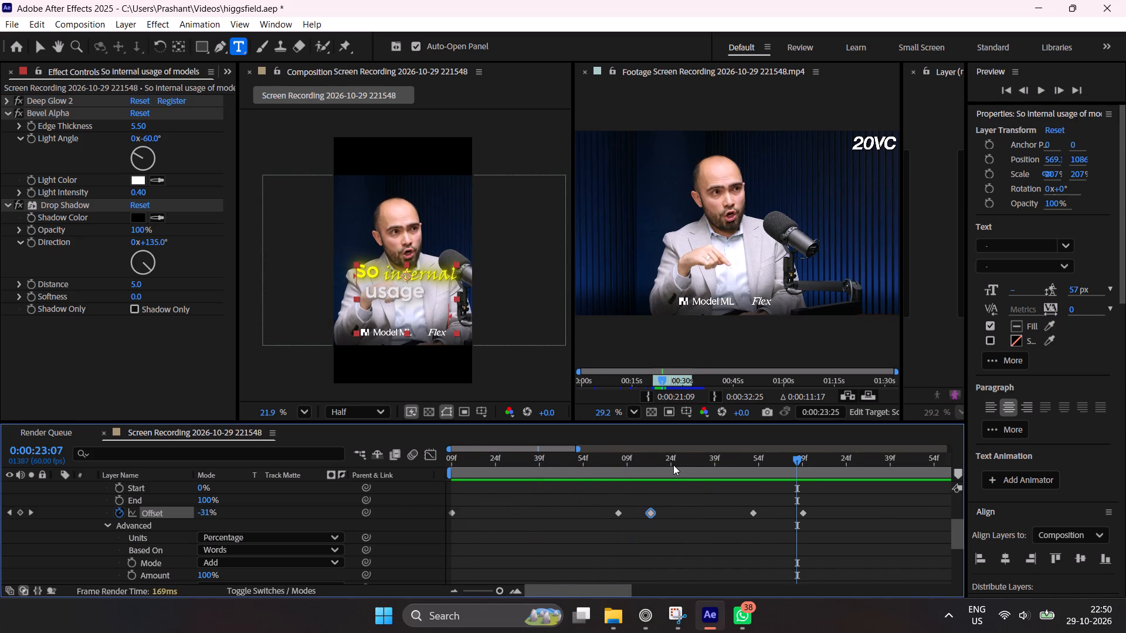
drag(680, 468, 613, 489)
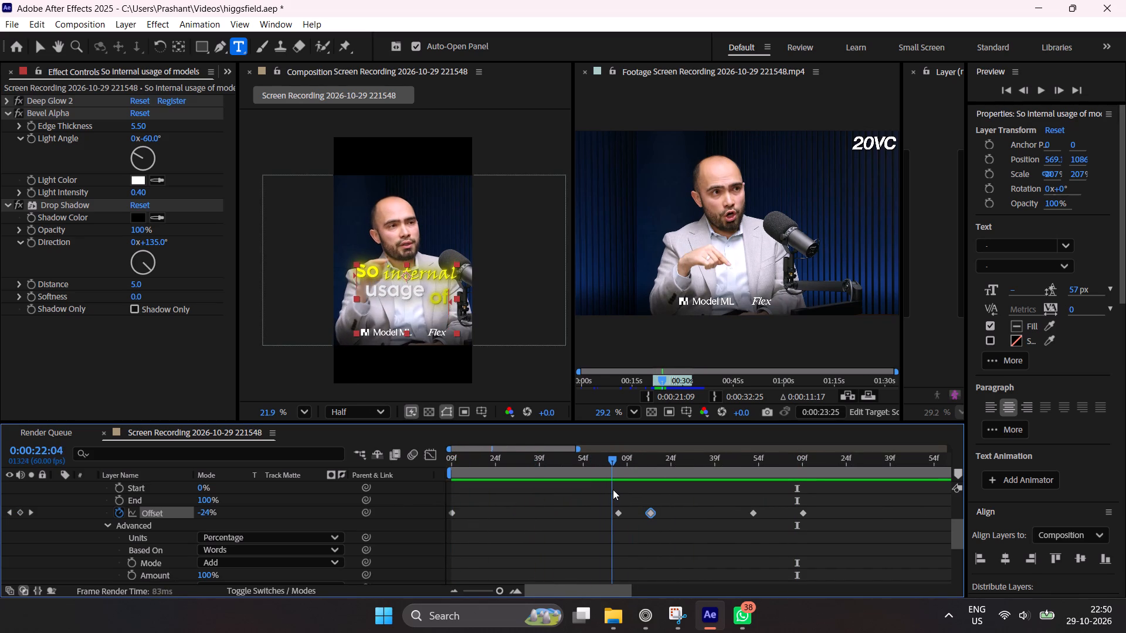
drag(613, 489, 618, 485)
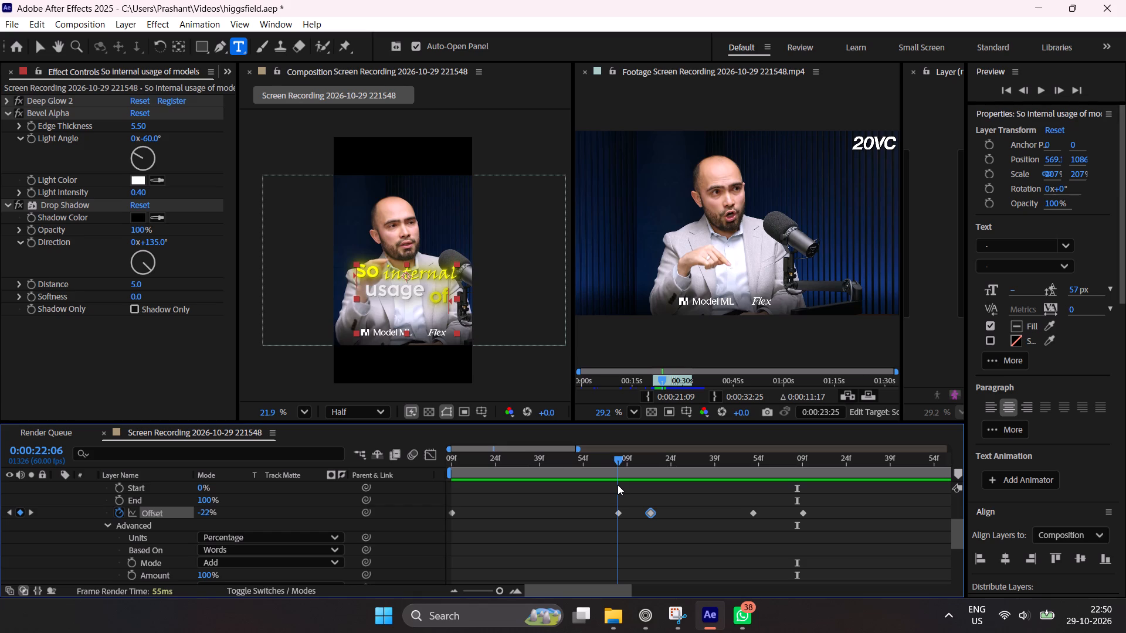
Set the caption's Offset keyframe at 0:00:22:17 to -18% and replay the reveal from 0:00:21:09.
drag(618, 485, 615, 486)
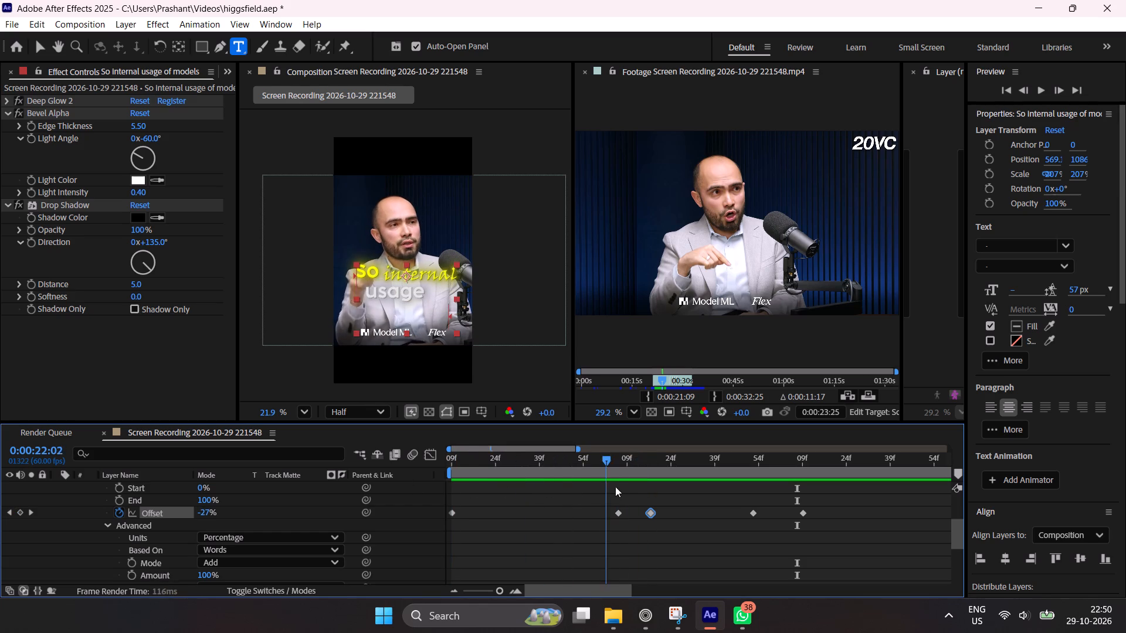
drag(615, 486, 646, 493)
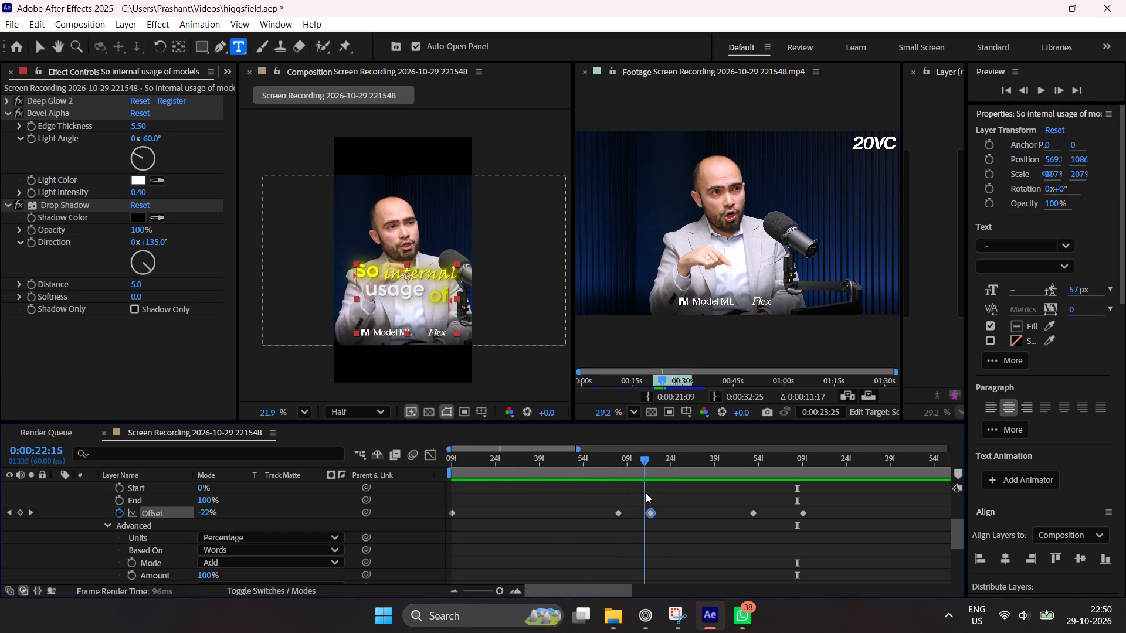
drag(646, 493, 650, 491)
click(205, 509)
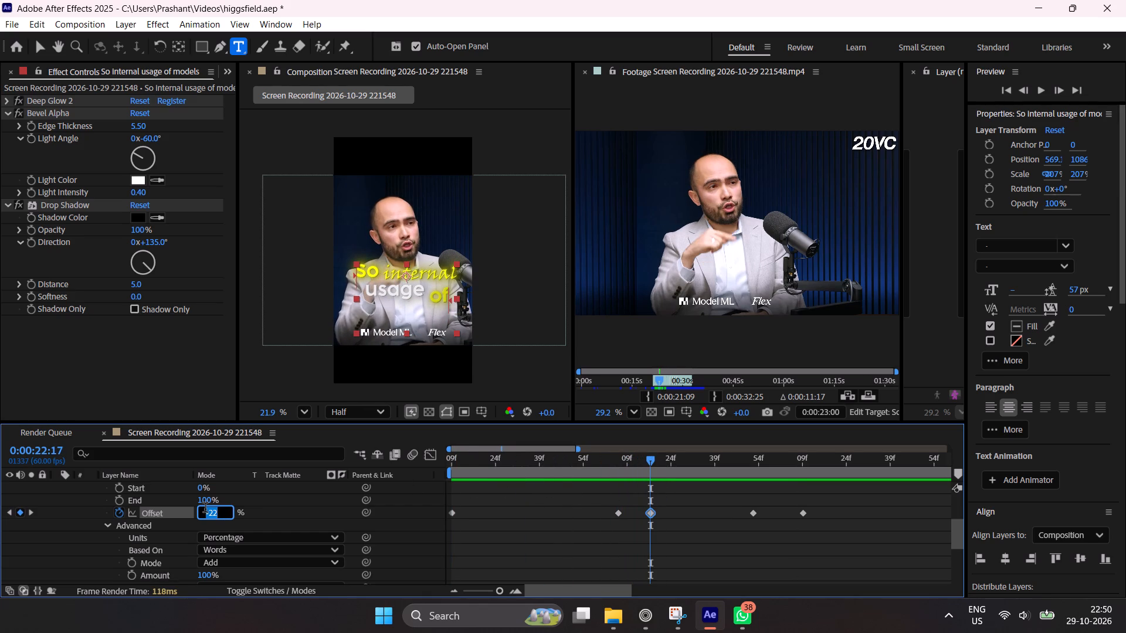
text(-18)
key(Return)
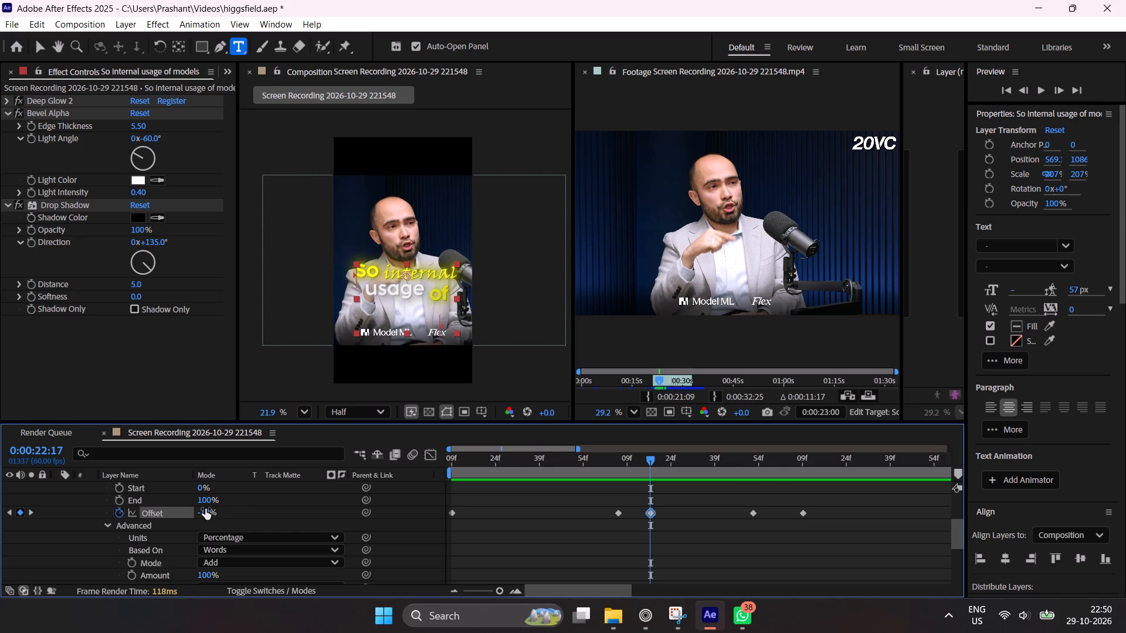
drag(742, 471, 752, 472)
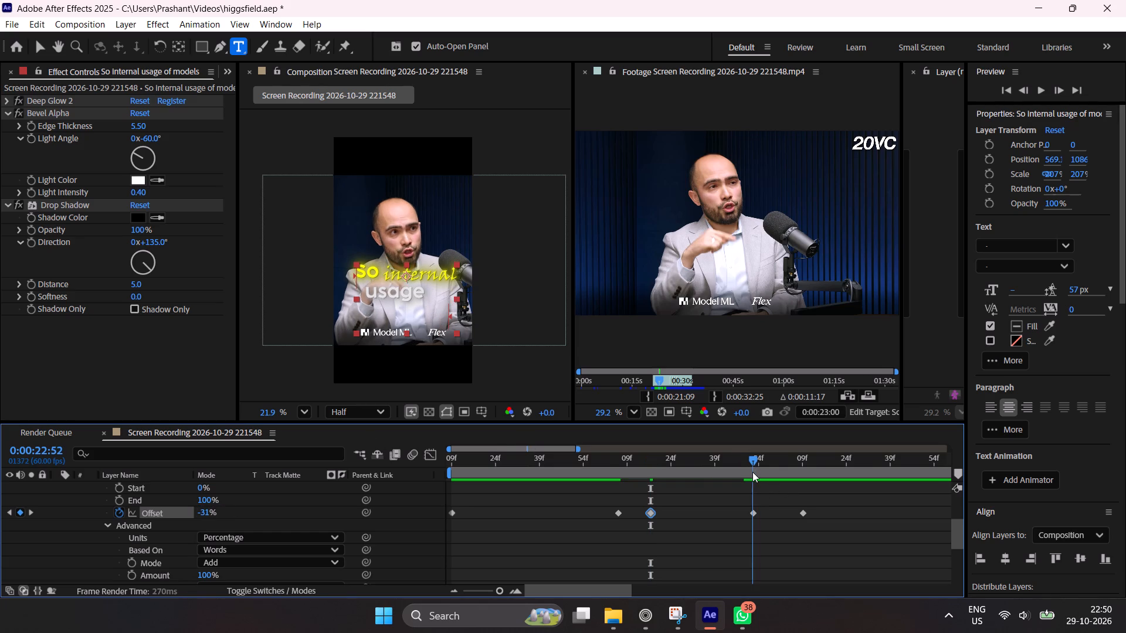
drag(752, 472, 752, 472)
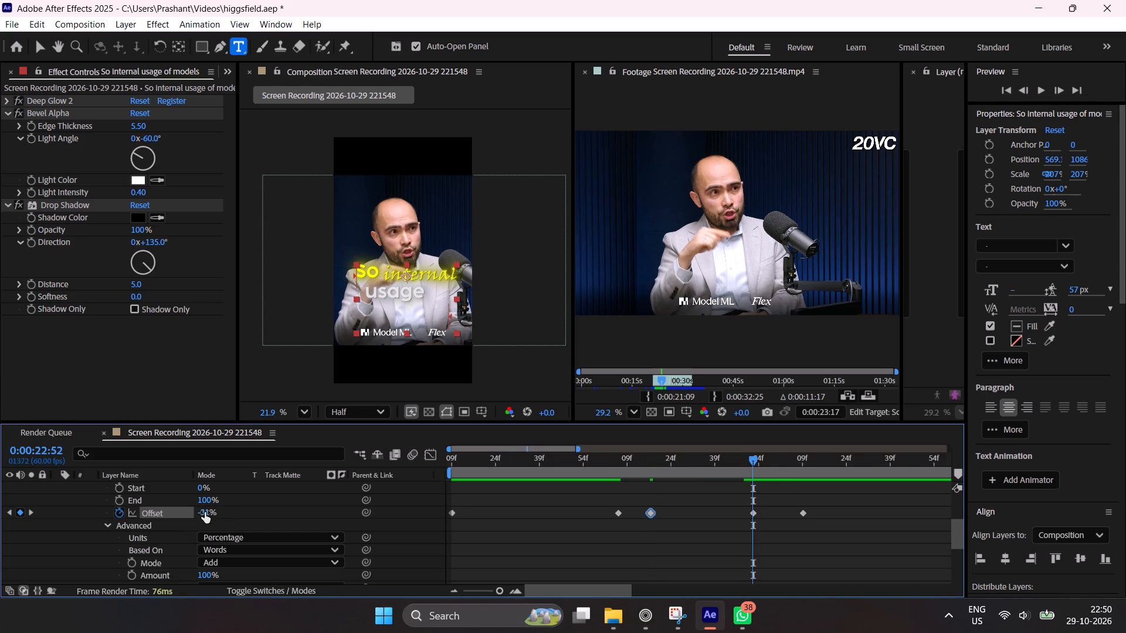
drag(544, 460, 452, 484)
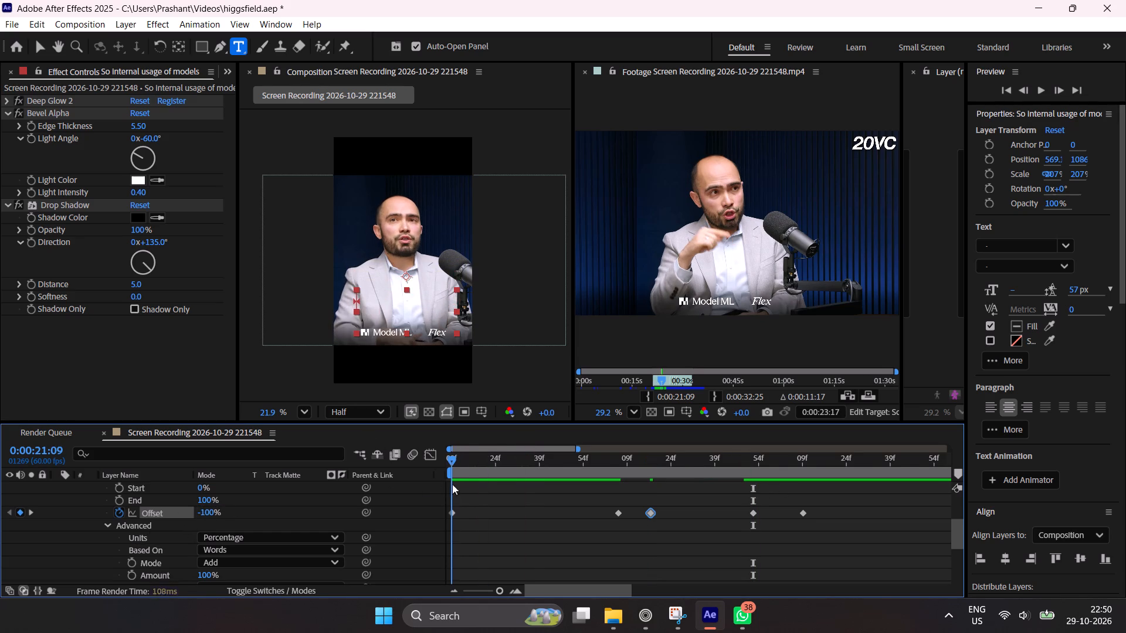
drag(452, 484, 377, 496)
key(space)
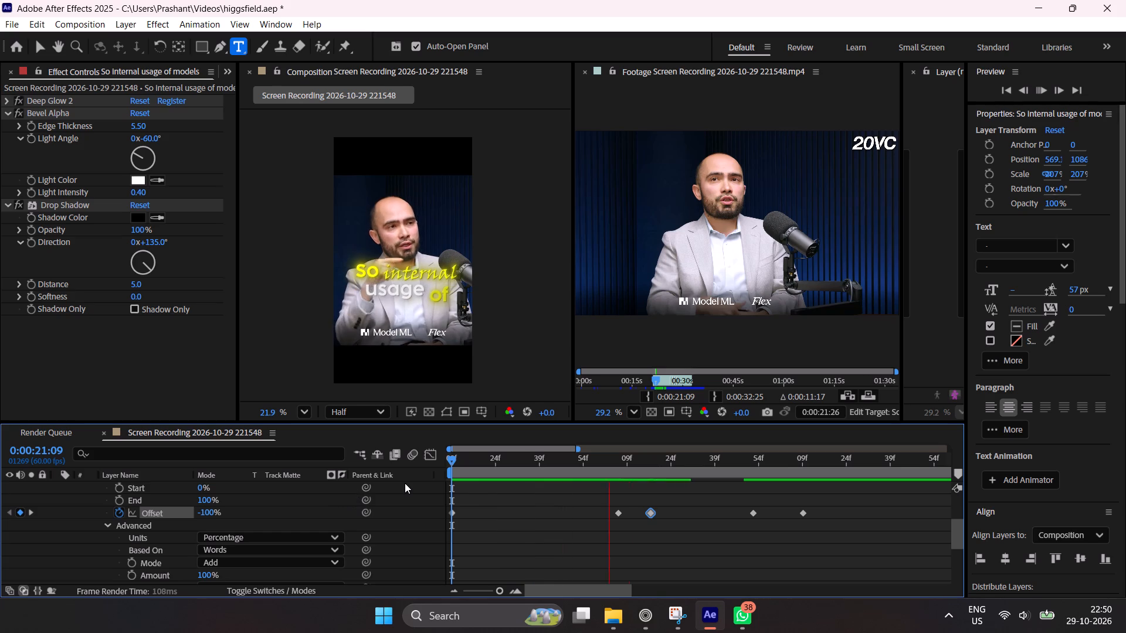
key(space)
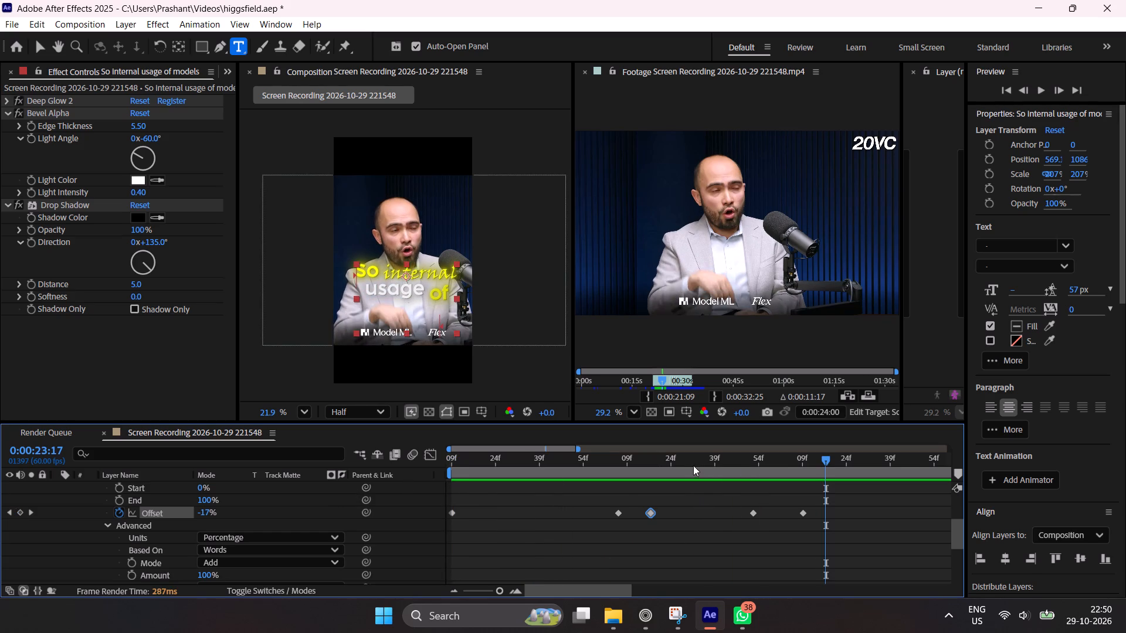
Scrub between the middle Offset keyframes and set the Offset at 0:00:22:06 to -31%.
drag(693, 465, 606, 498)
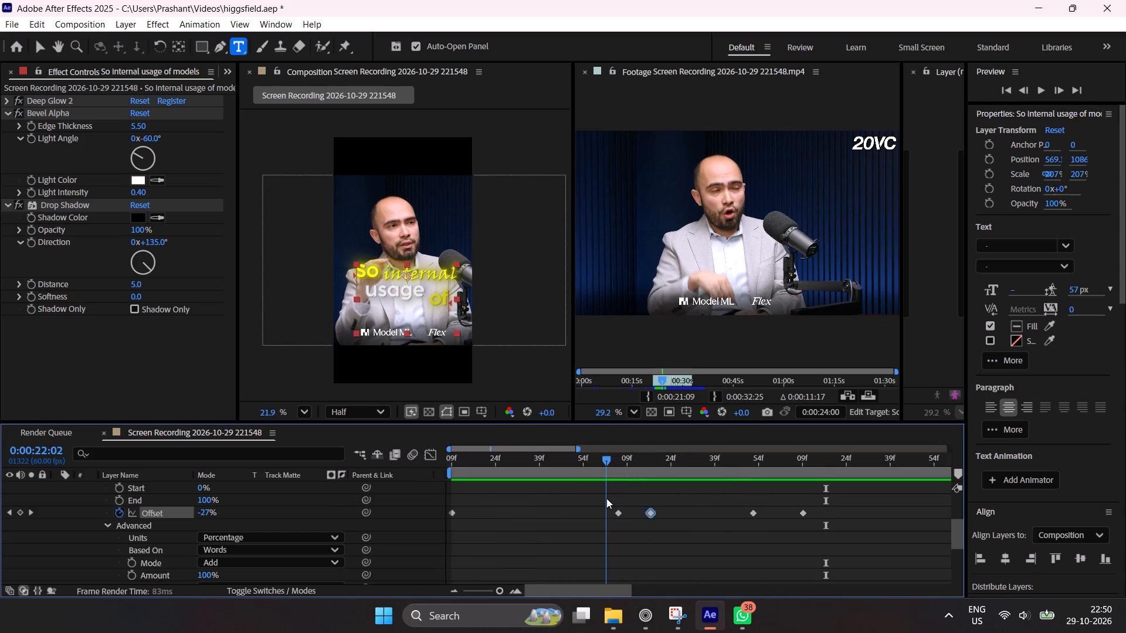
drag(606, 498, 617, 496)
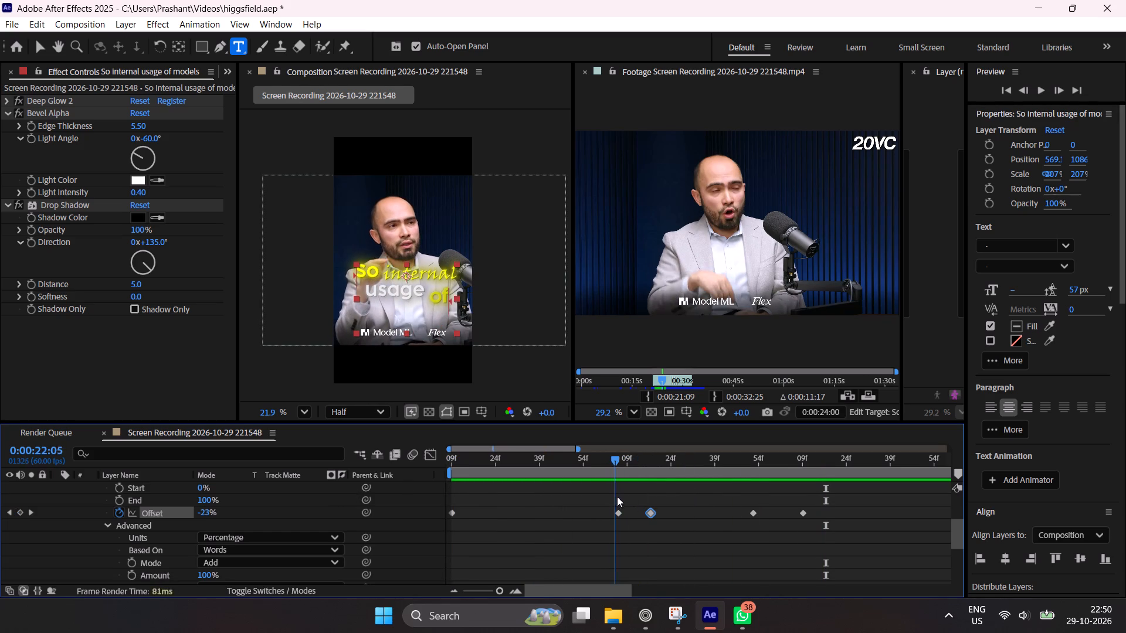
drag(617, 496, 752, 507)
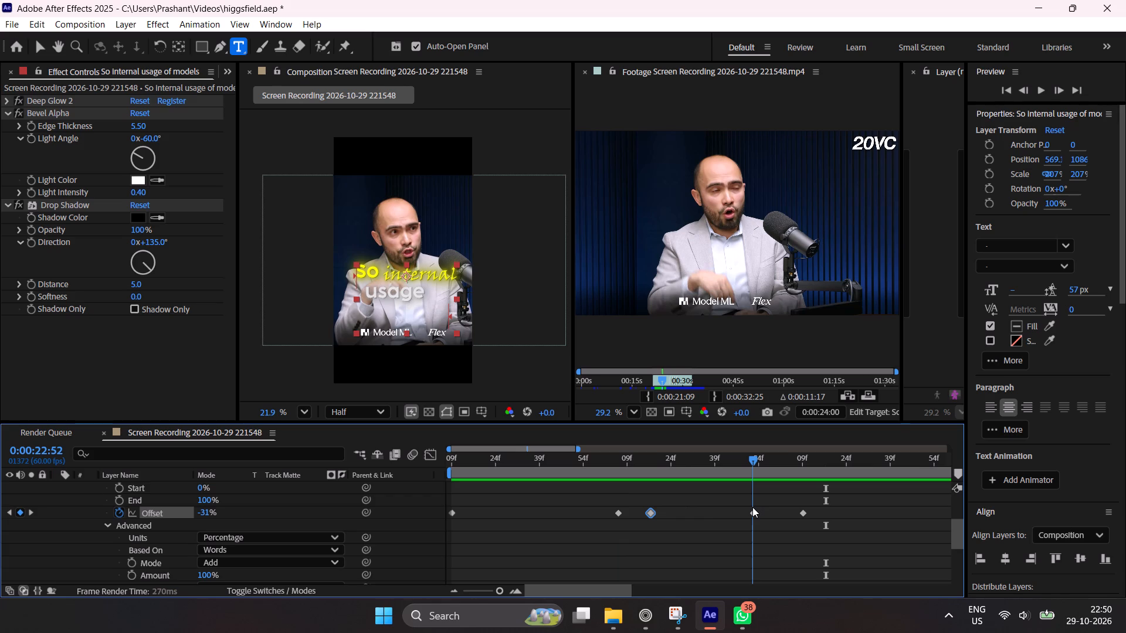
drag(752, 507, 620, 516)
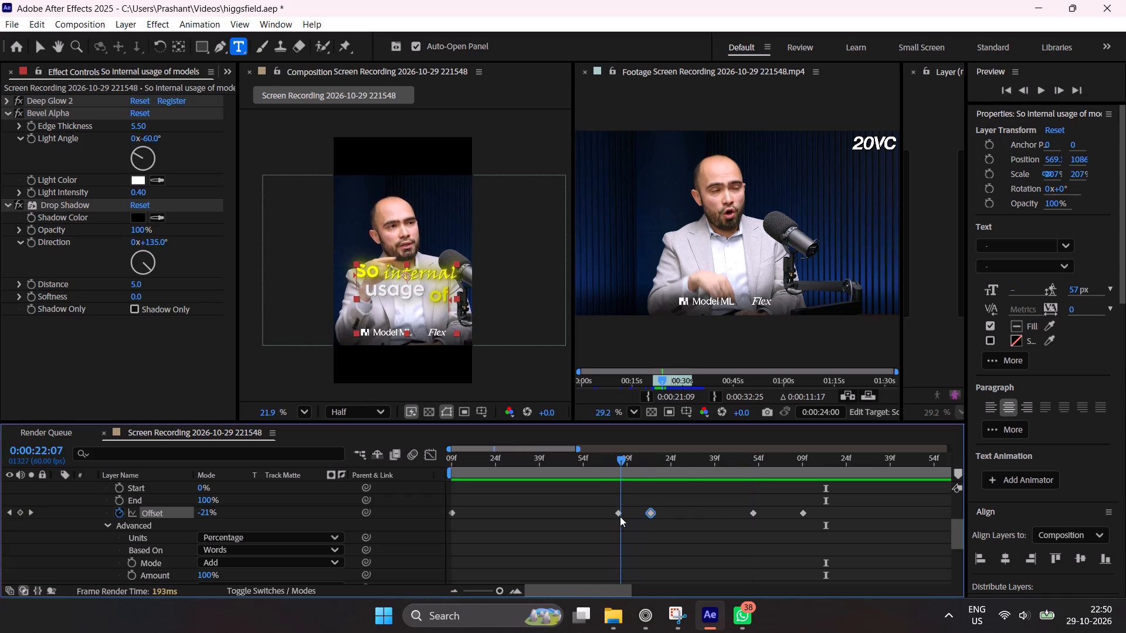
drag(620, 516, 619, 517)
click(206, 513)
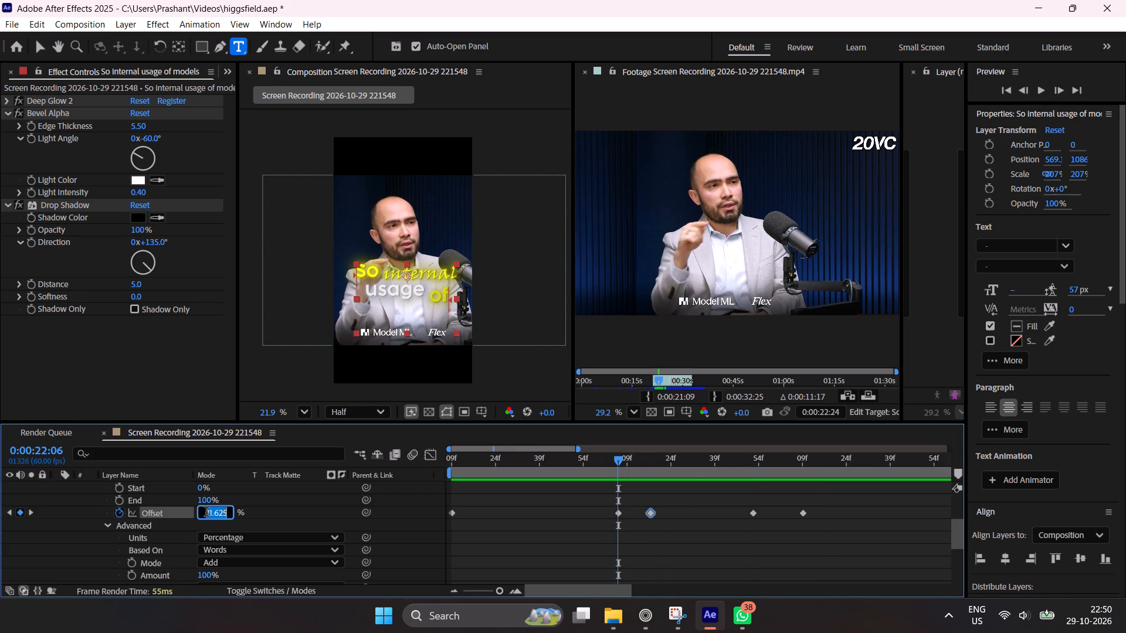
text(-31)
key(Return)
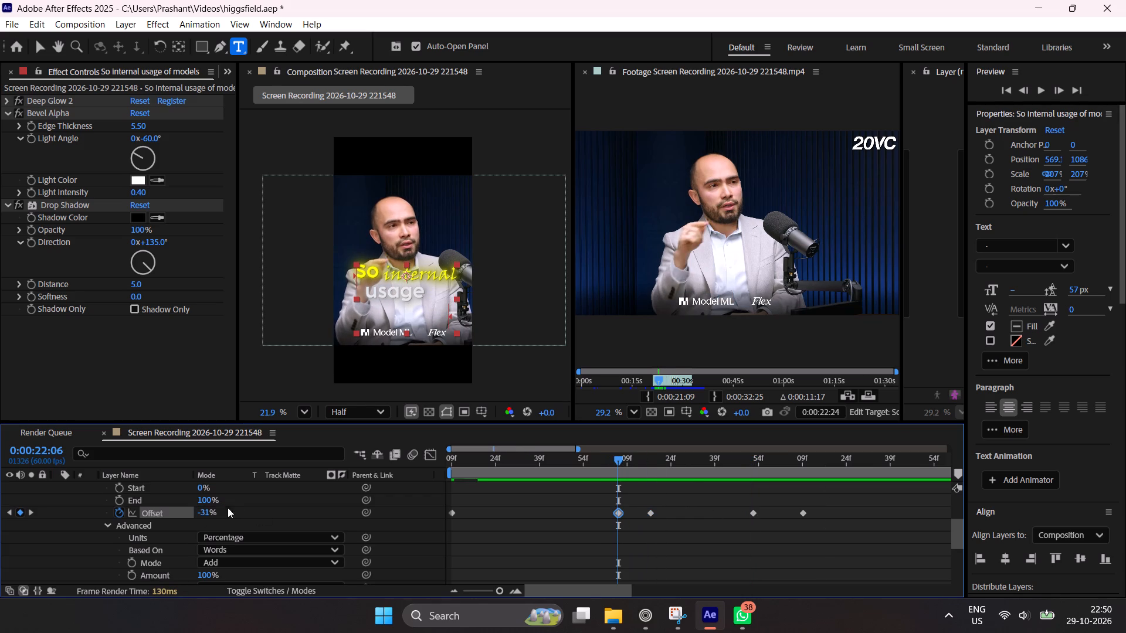
Set the Offset keyframe at 0:00:22:17 to -31% and replay the caption from 0:00:21:09.
drag(667, 472, 644, 489)
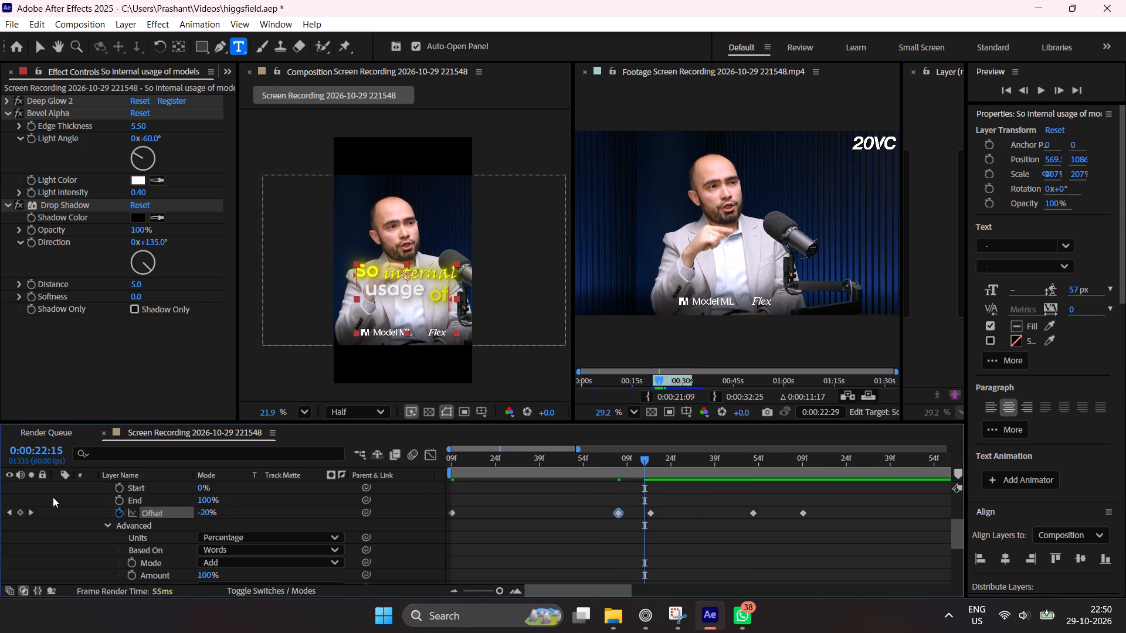
click(32, 513)
click(199, 511)
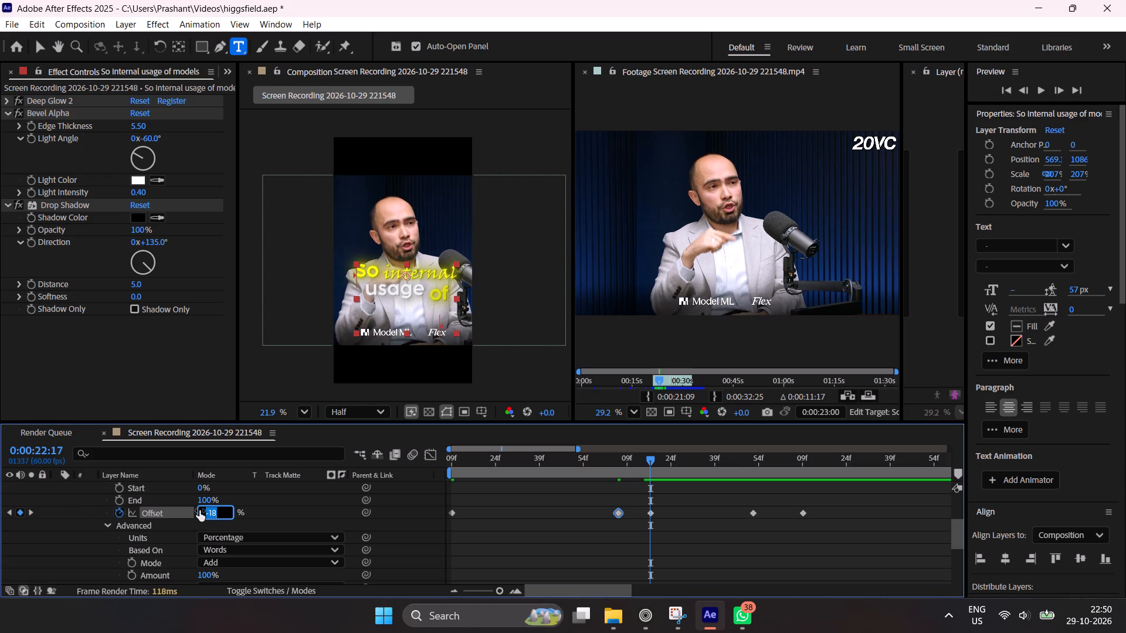
text(-33)
key(BackSpace)
key(1)
key(Return)
drag(613, 455, 392, 503)
key(space)
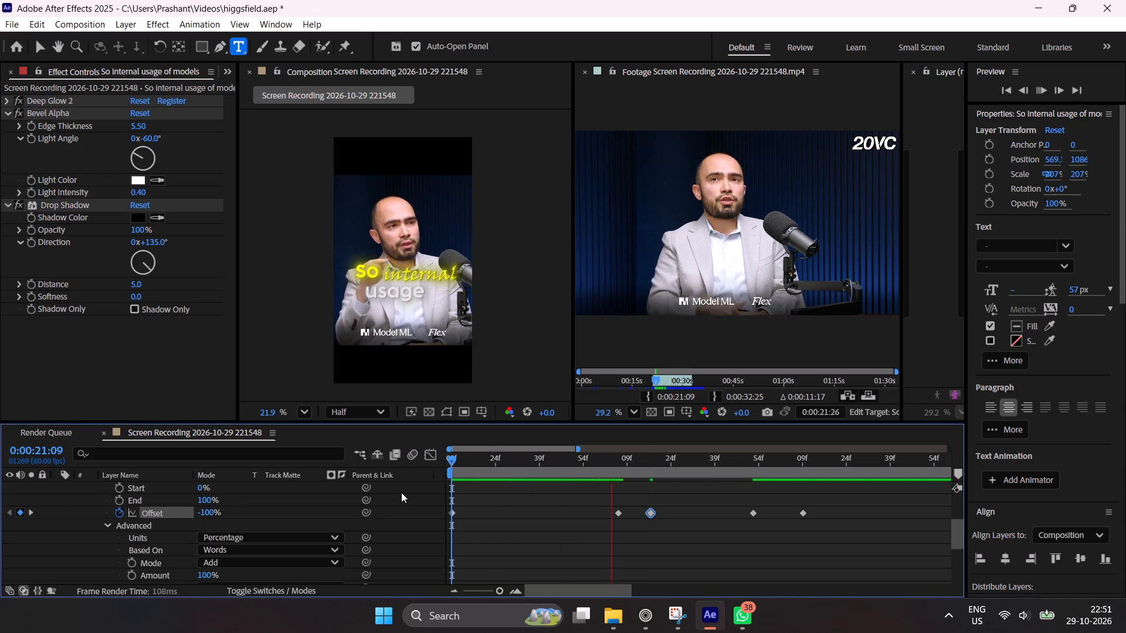
key(space)
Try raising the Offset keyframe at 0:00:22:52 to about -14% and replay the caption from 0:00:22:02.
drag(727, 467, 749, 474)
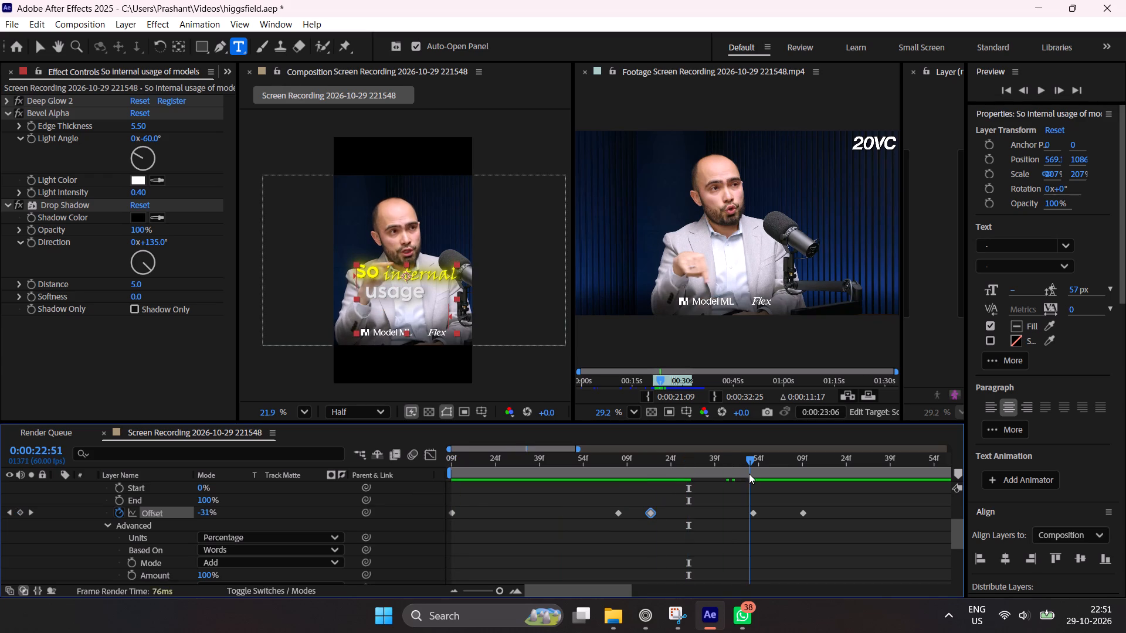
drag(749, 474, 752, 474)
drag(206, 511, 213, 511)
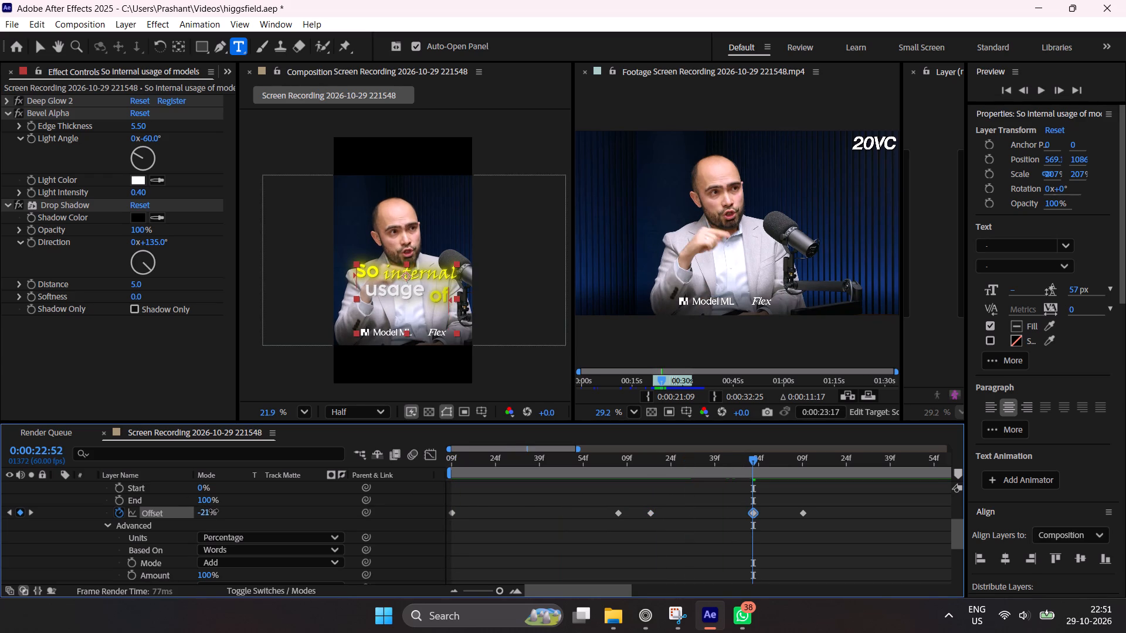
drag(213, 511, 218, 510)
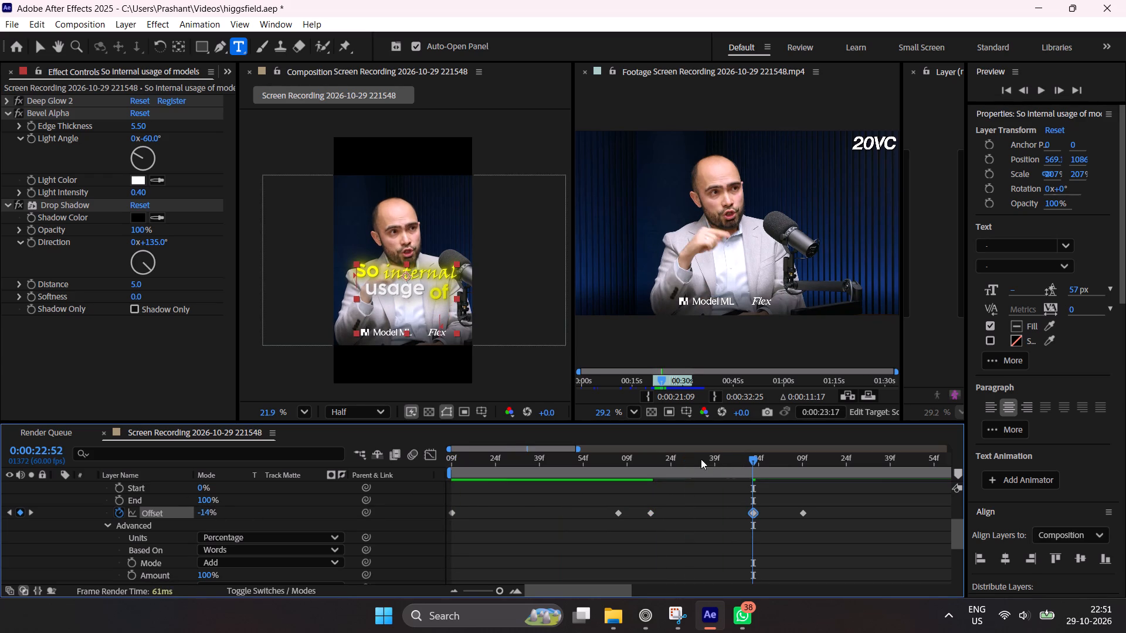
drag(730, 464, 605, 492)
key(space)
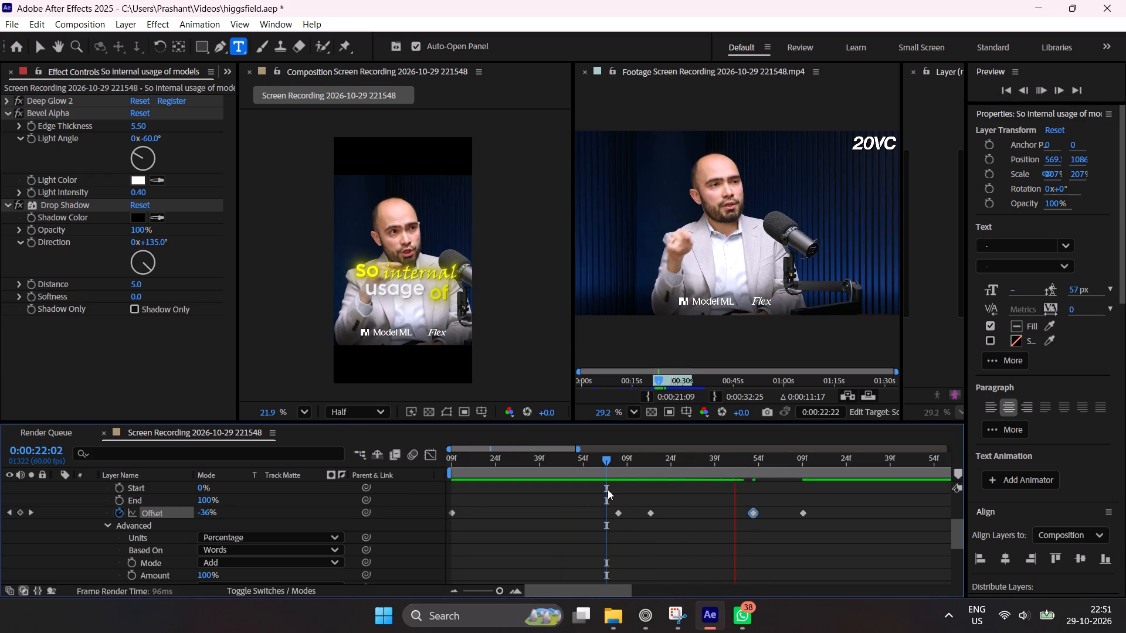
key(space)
Check the reveal around the 0:00:23:09 keyframe and set the Offset at 0:00:22:52 back to -31%.
drag(810, 473, 798, 478)
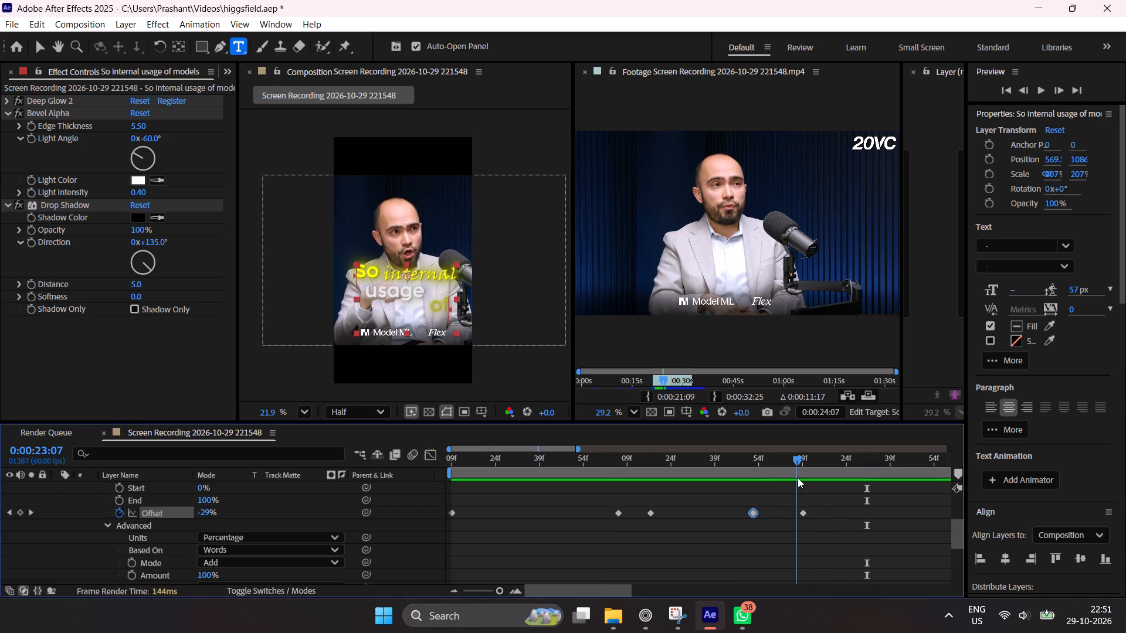
drag(798, 478, 802, 475)
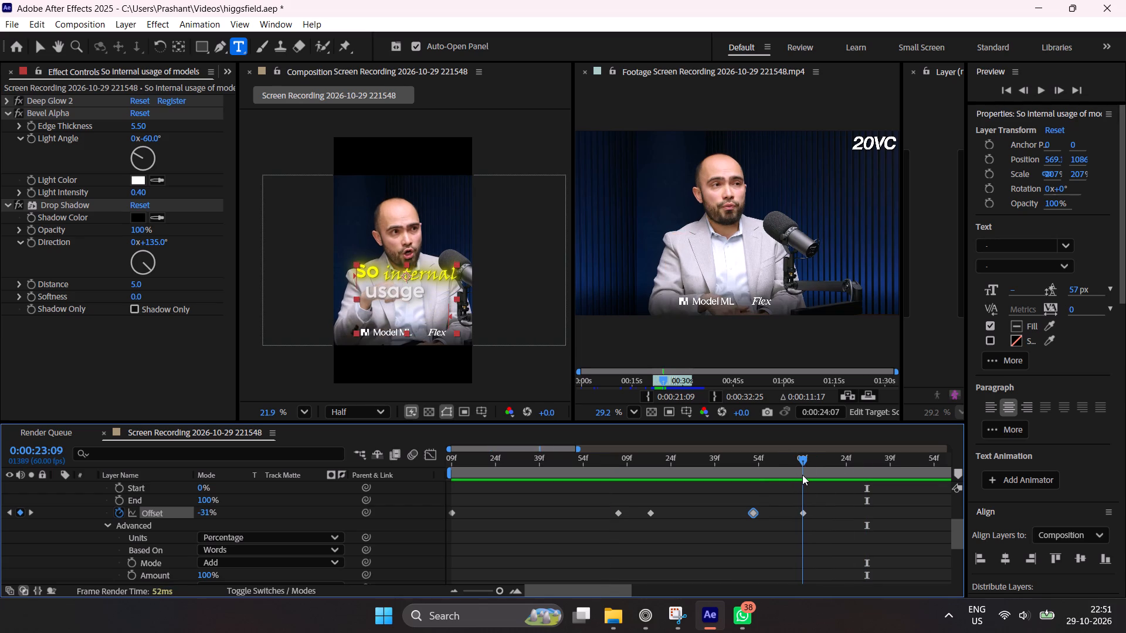
drag(802, 475, 805, 472)
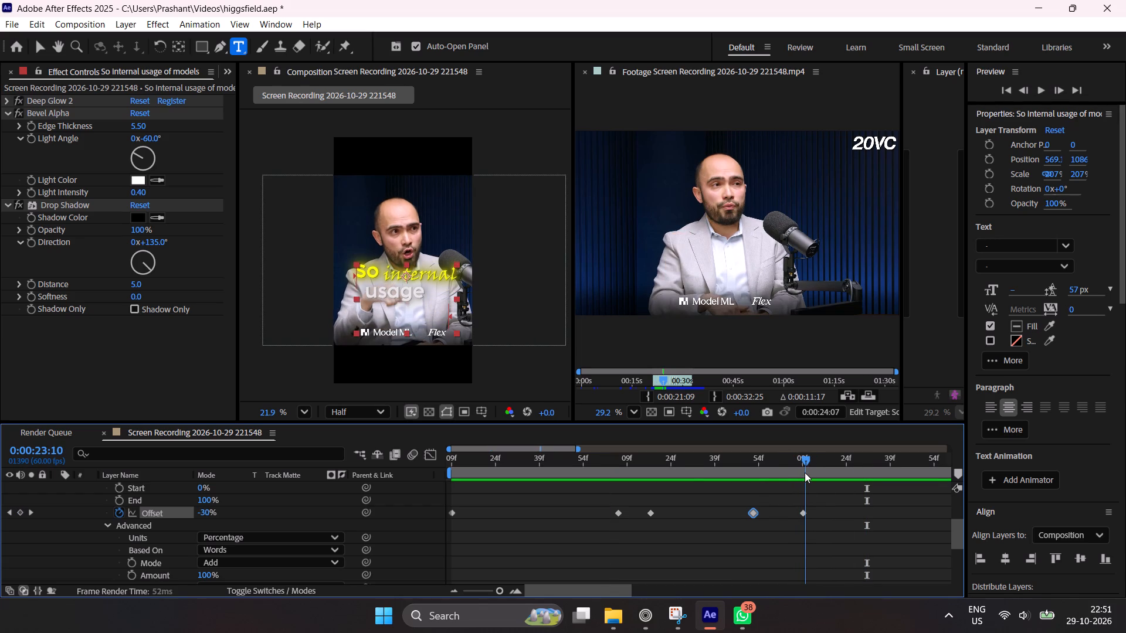
drag(805, 472, 753, 484)
click(9, 511)
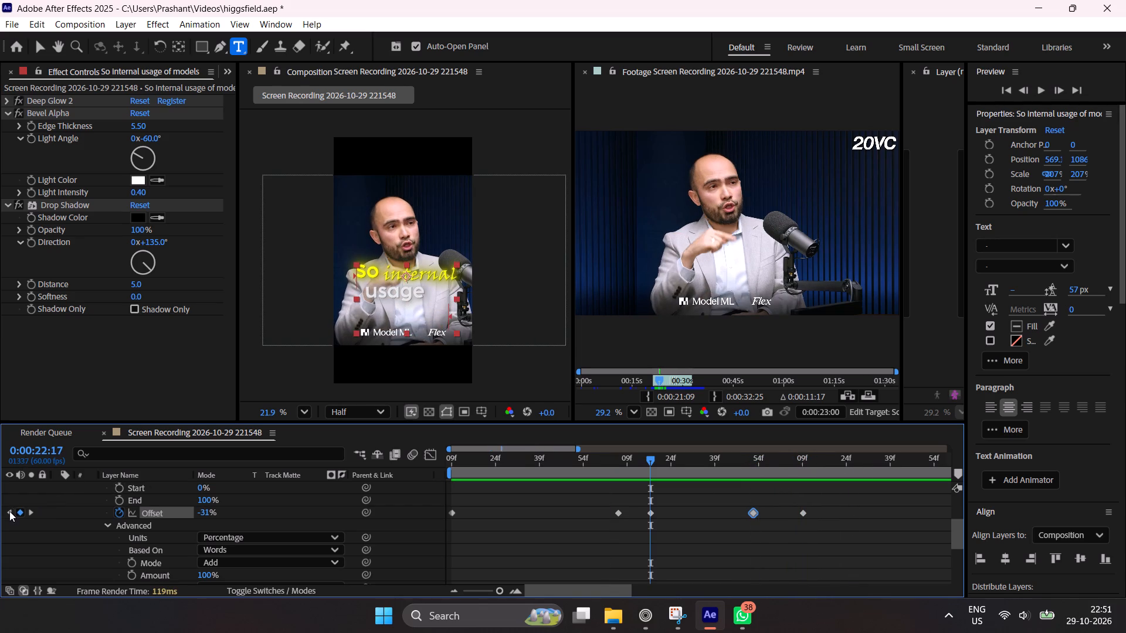
click(33, 513)
click(206, 510)
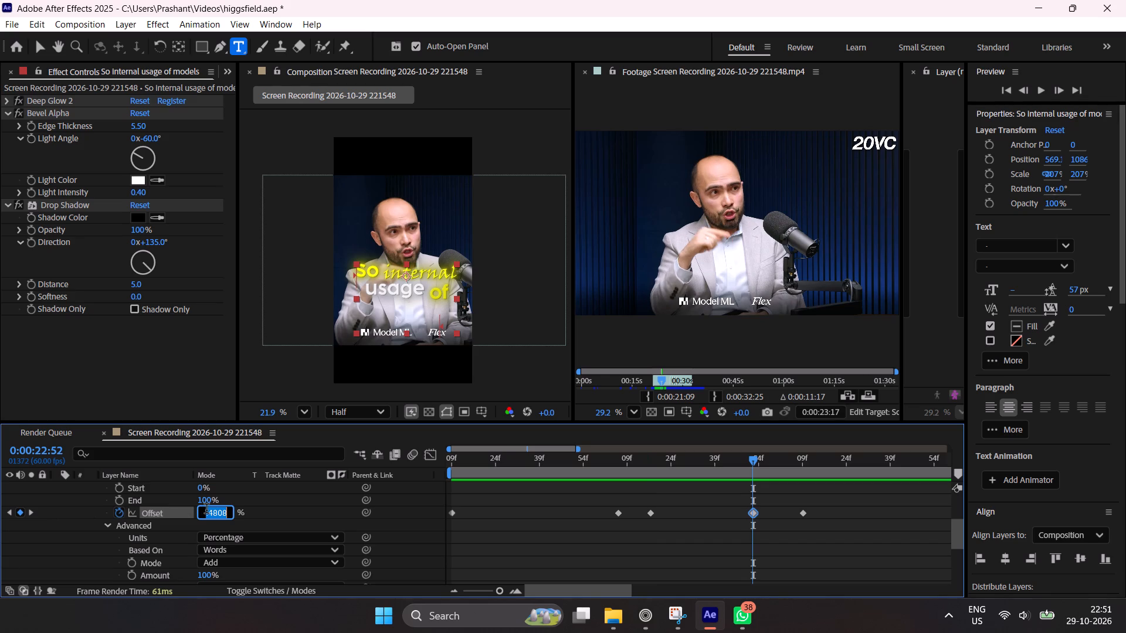
text(-31)
key(Return)
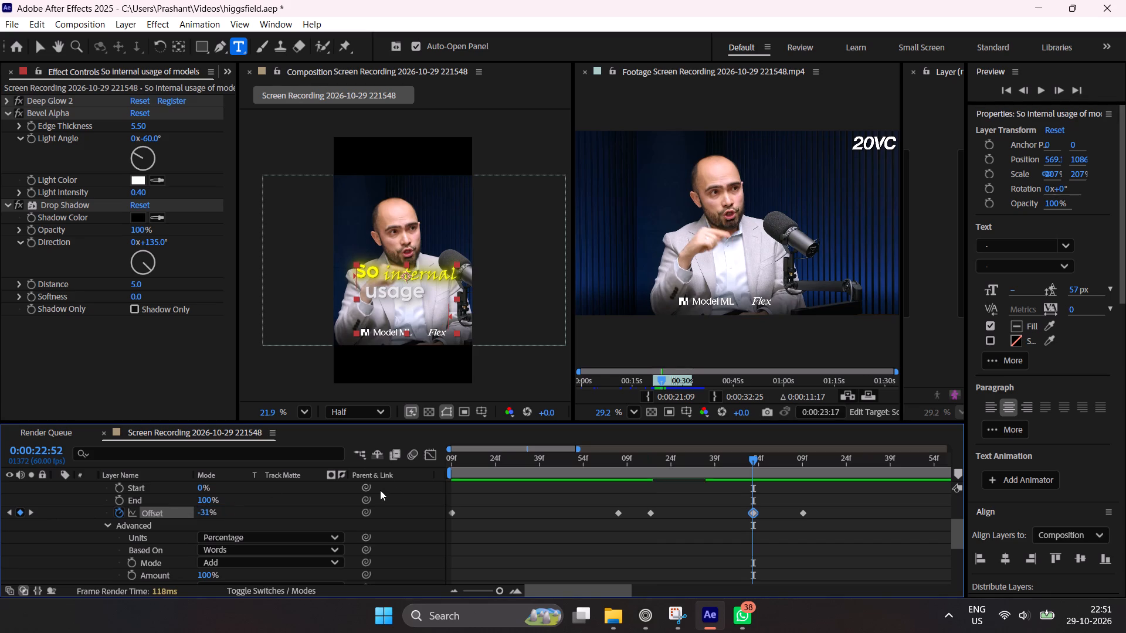
Replay the caption from 0:00:21:09 and from 0:00:22:14, and scrub its middle section to check the word timing against the speech.
drag(479, 471, 328, 502)
key(space)
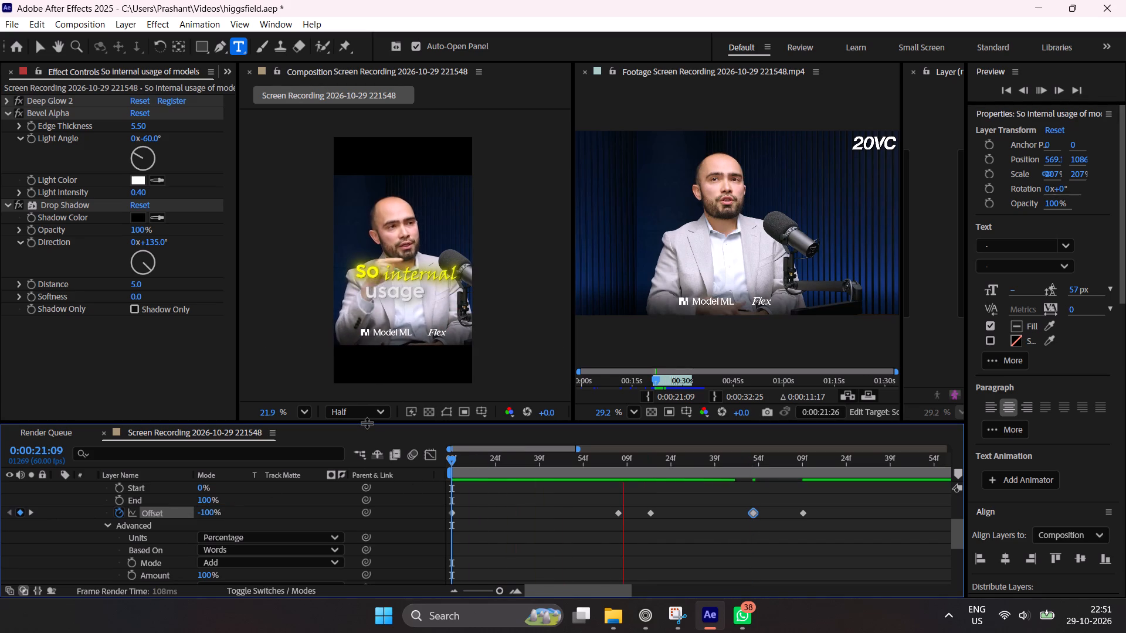
key(space)
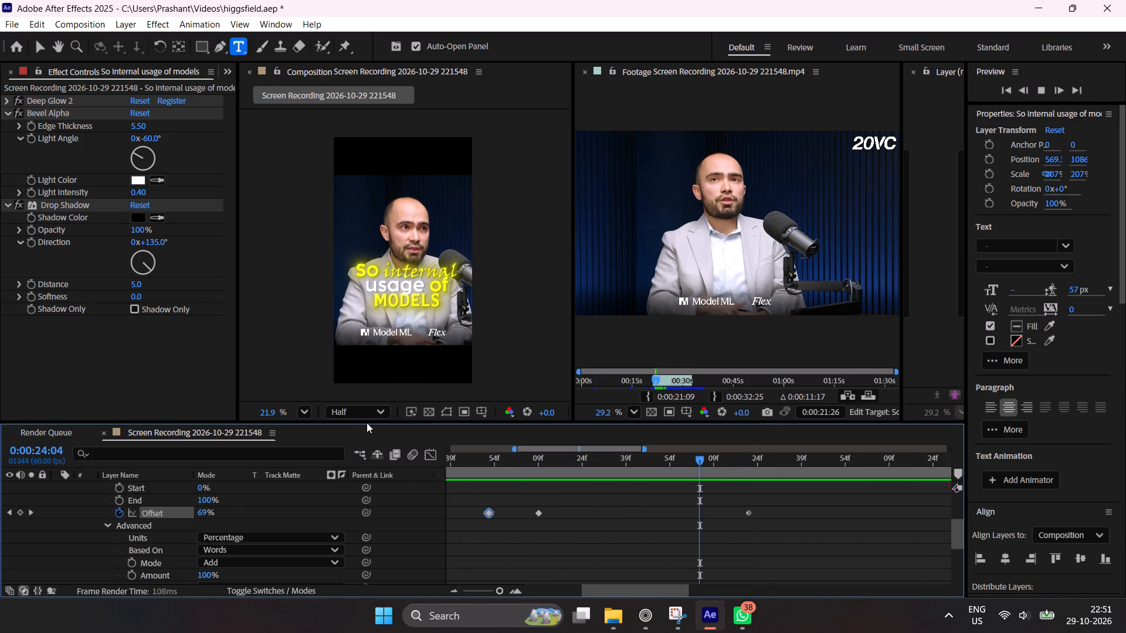
drag(548, 468, 340, 513)
key(space)
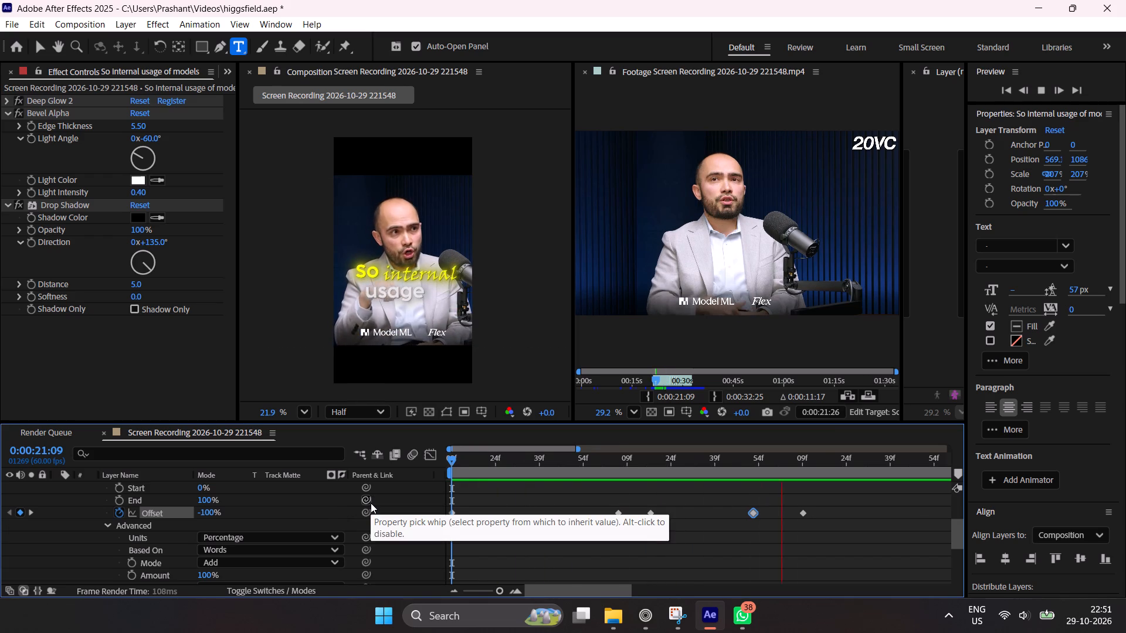
key(space)
drag(690, 464, 641, 505)
key(space)
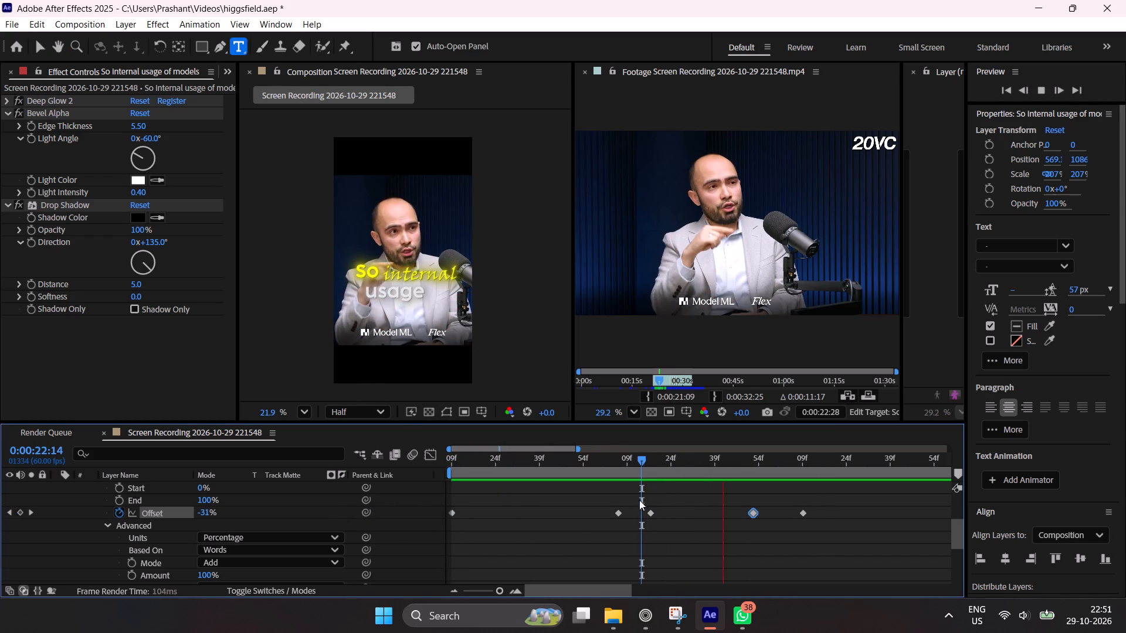
key(space)
drag(669, 462, 620, 493)
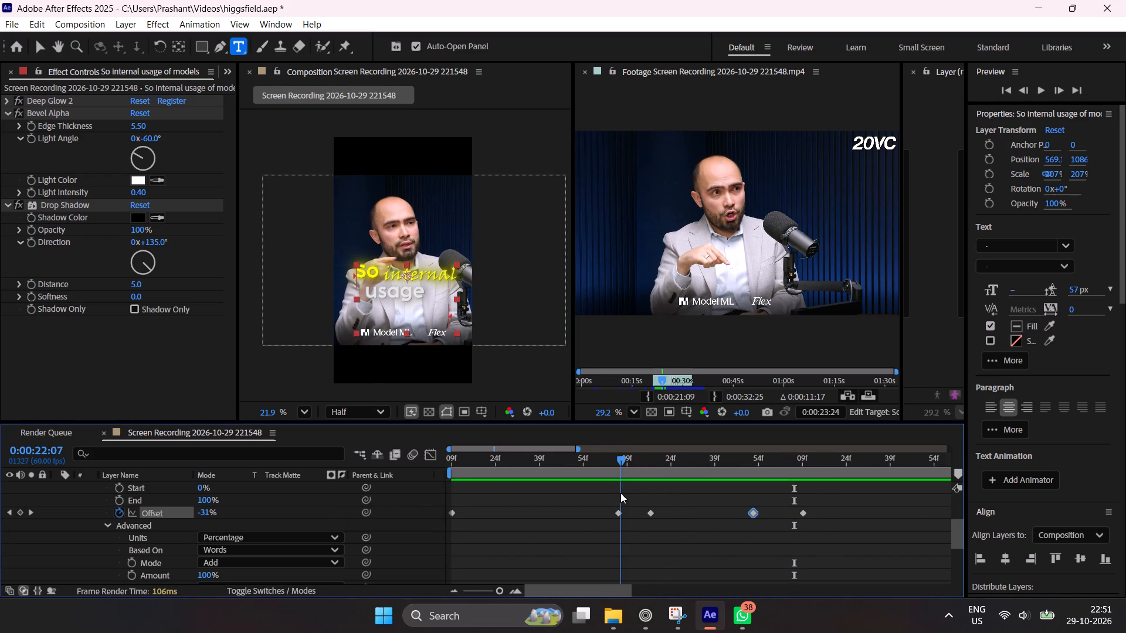
drag(620, 493, 740, 498)
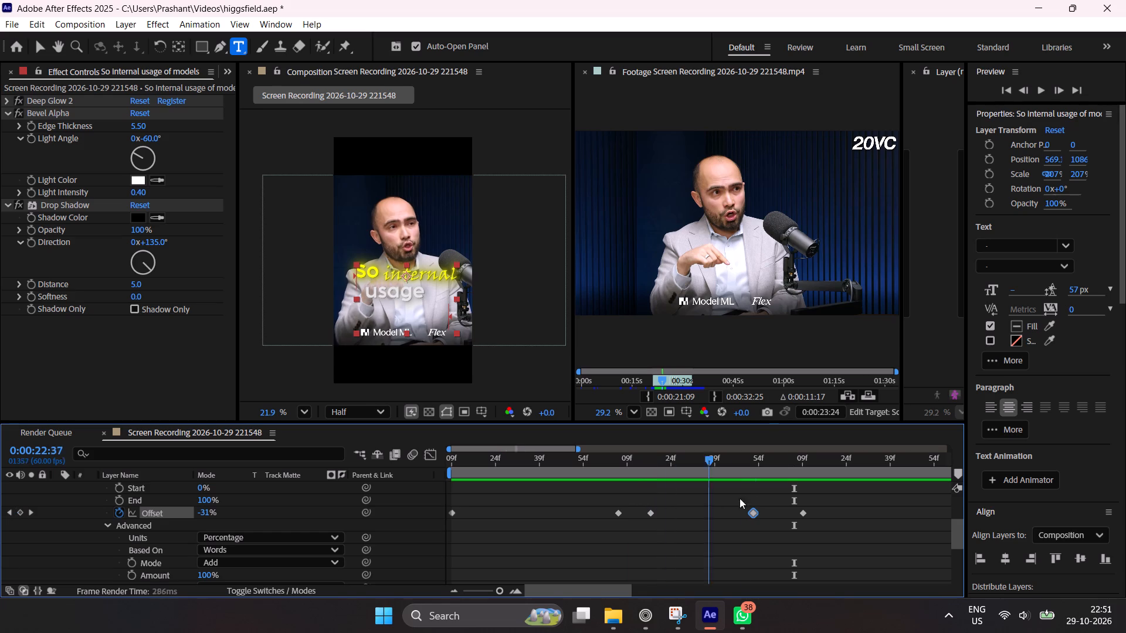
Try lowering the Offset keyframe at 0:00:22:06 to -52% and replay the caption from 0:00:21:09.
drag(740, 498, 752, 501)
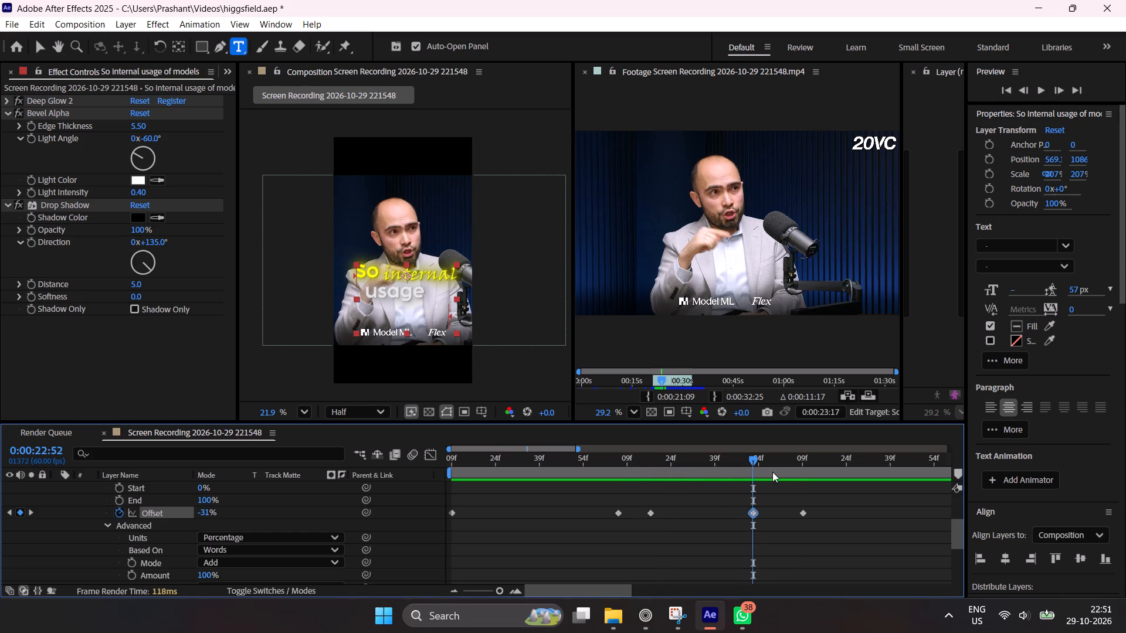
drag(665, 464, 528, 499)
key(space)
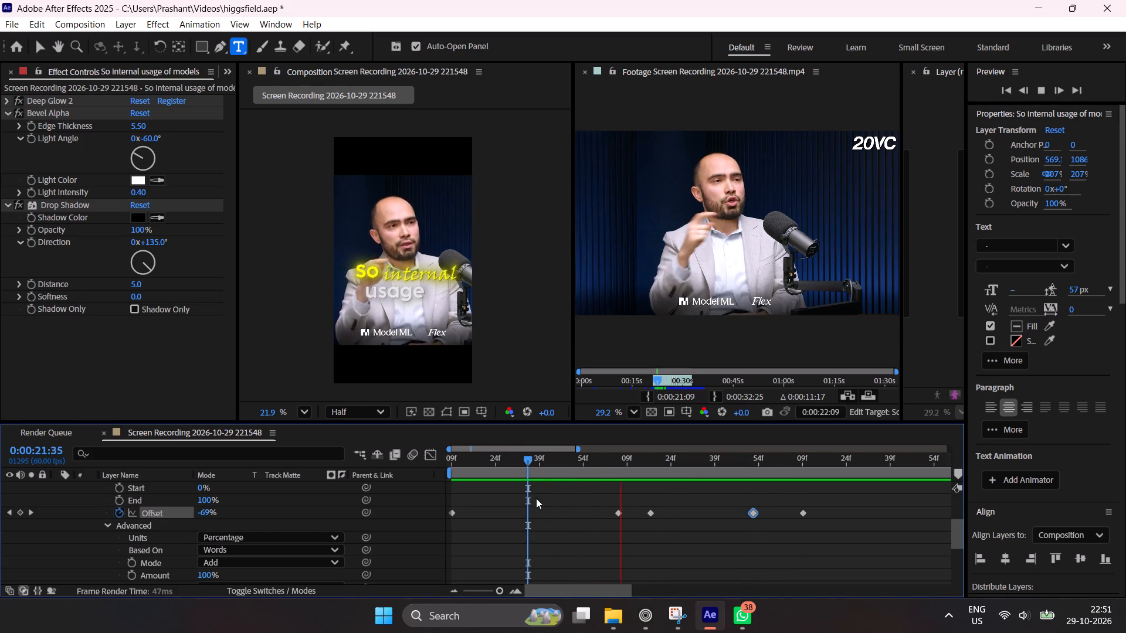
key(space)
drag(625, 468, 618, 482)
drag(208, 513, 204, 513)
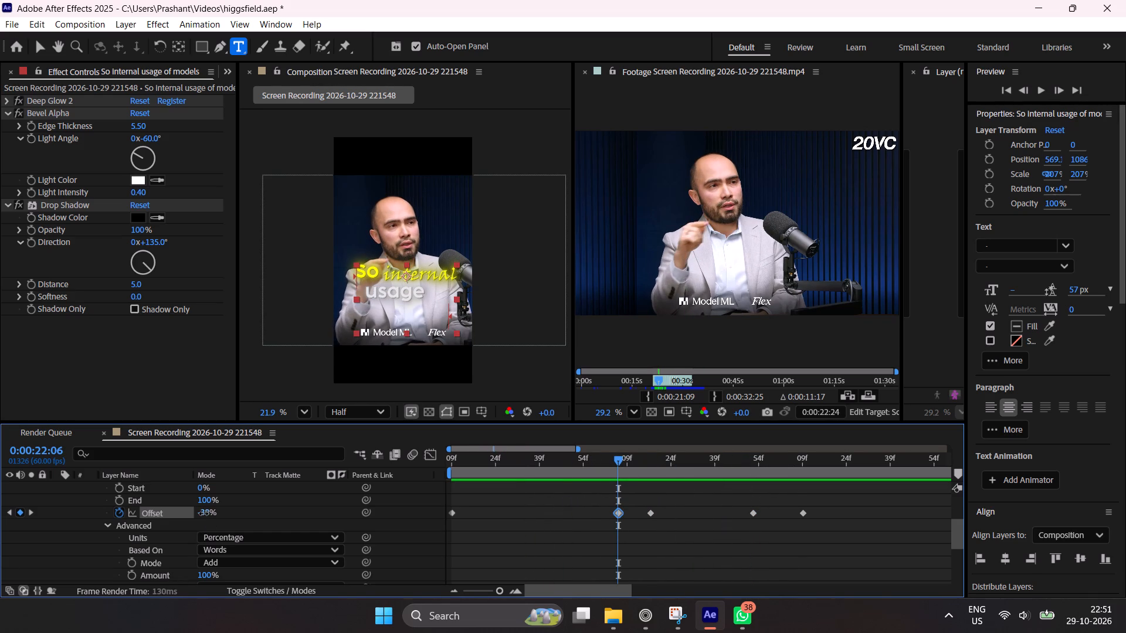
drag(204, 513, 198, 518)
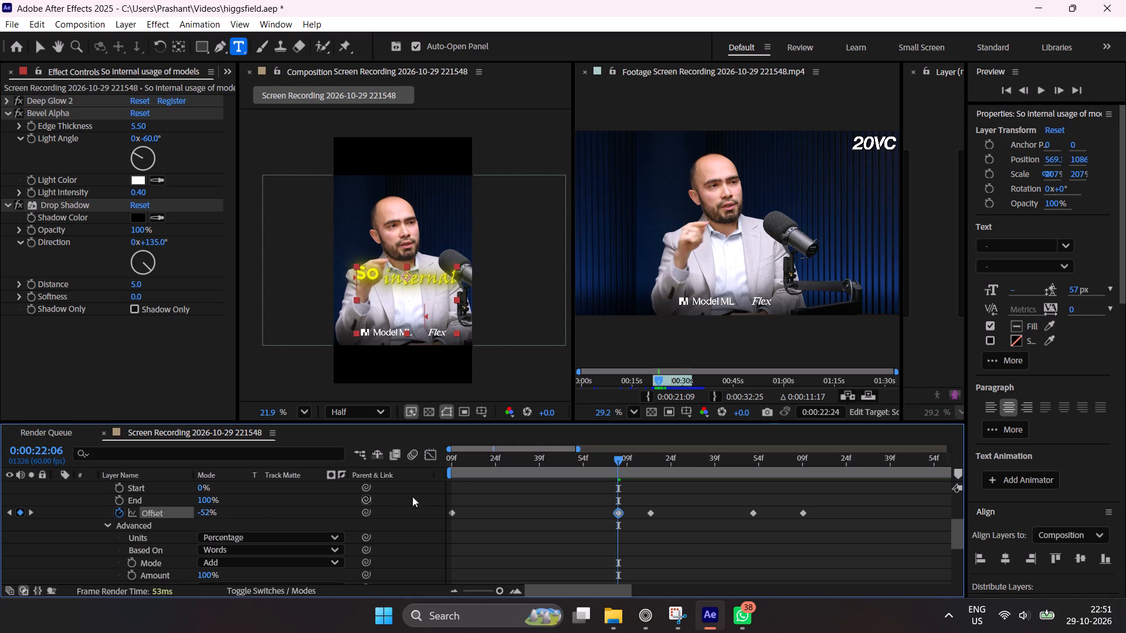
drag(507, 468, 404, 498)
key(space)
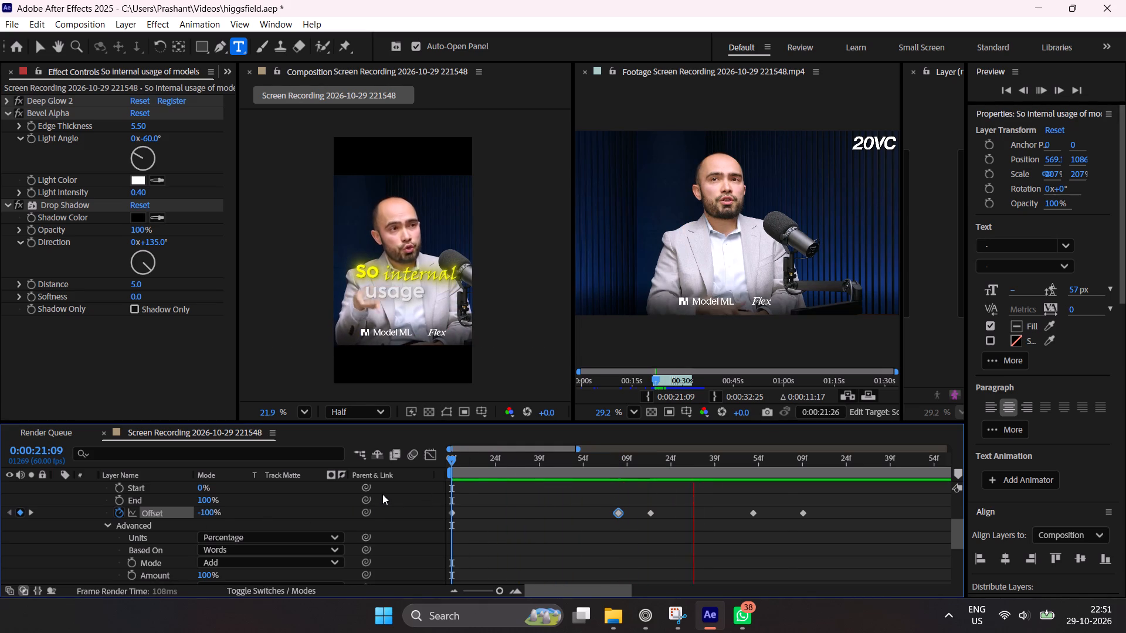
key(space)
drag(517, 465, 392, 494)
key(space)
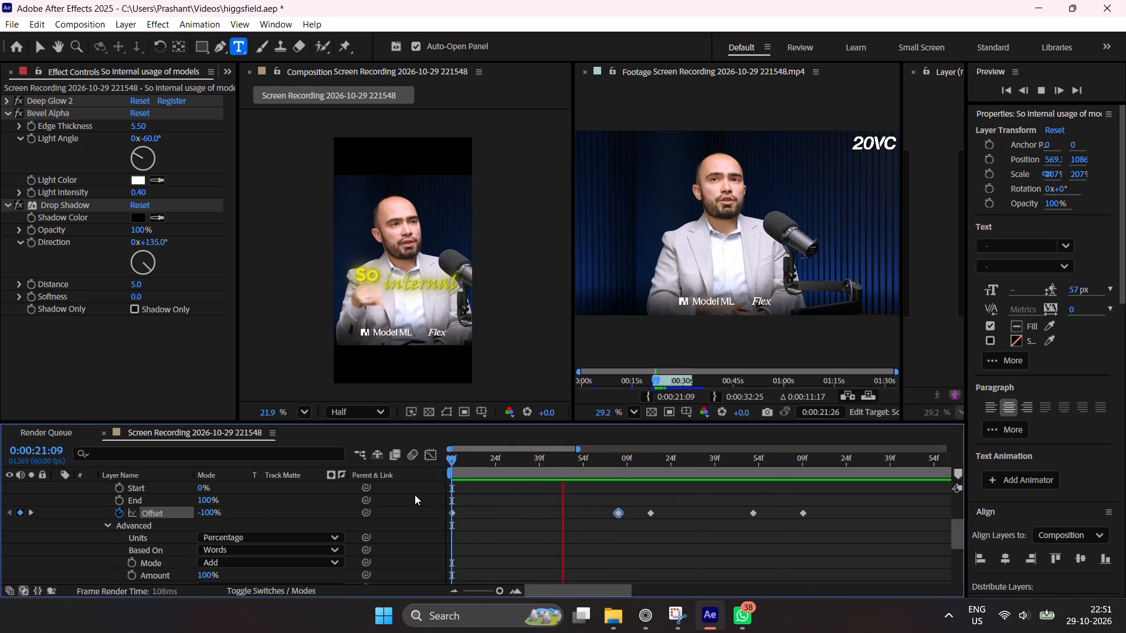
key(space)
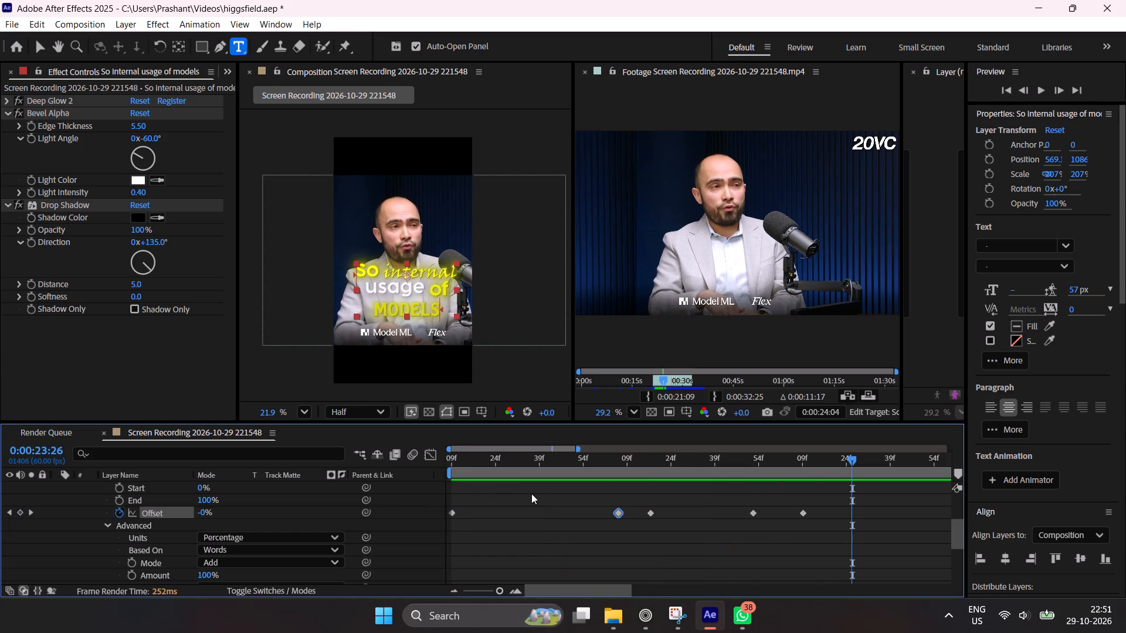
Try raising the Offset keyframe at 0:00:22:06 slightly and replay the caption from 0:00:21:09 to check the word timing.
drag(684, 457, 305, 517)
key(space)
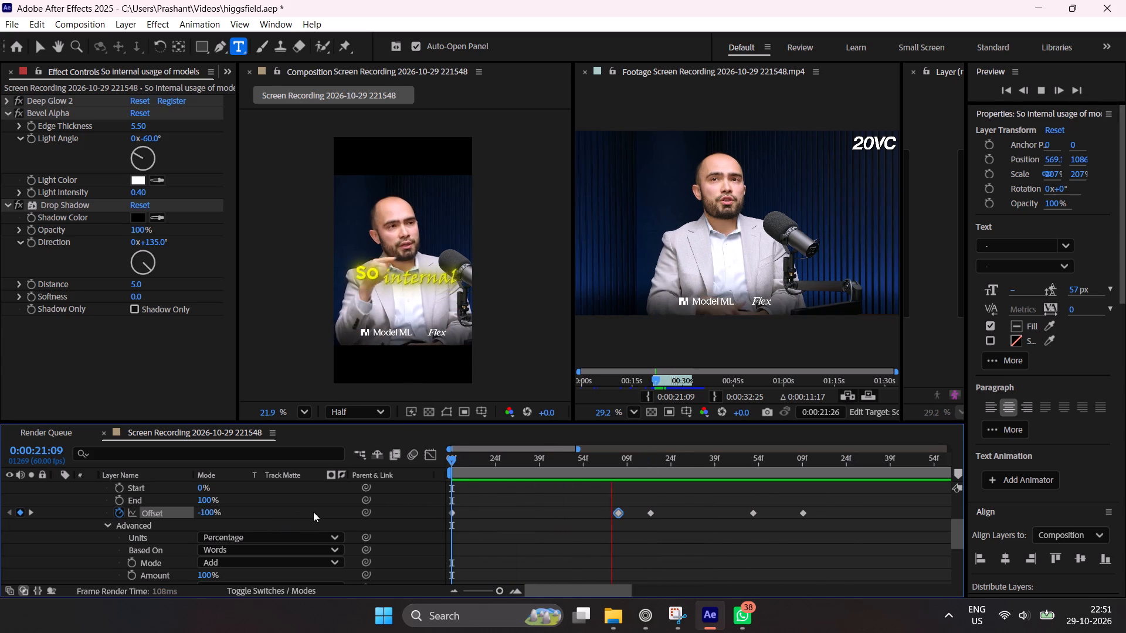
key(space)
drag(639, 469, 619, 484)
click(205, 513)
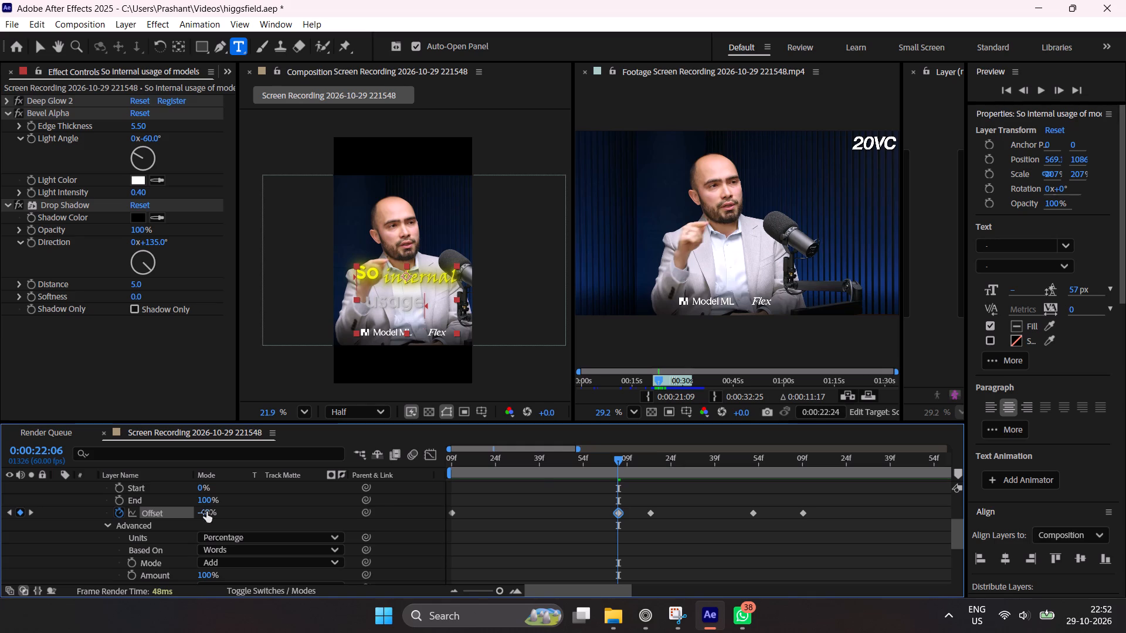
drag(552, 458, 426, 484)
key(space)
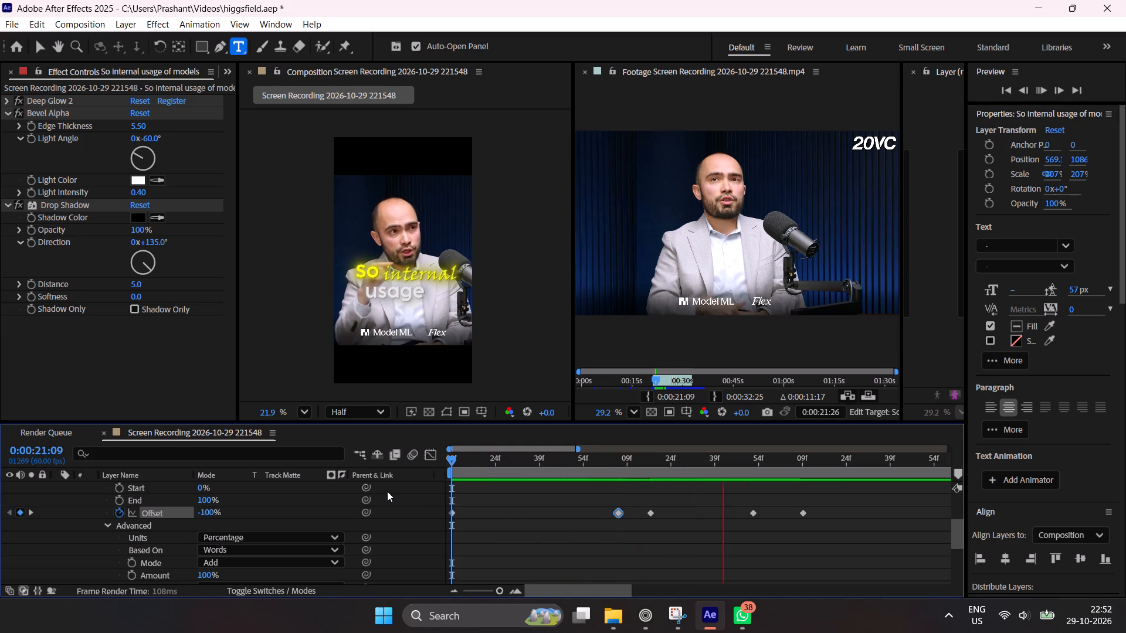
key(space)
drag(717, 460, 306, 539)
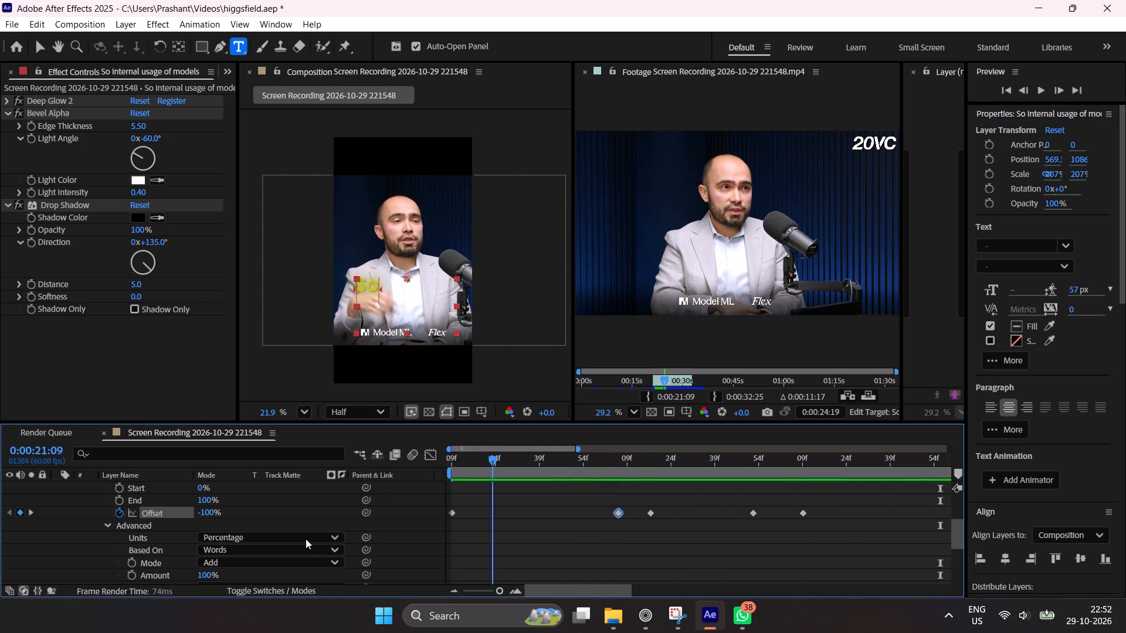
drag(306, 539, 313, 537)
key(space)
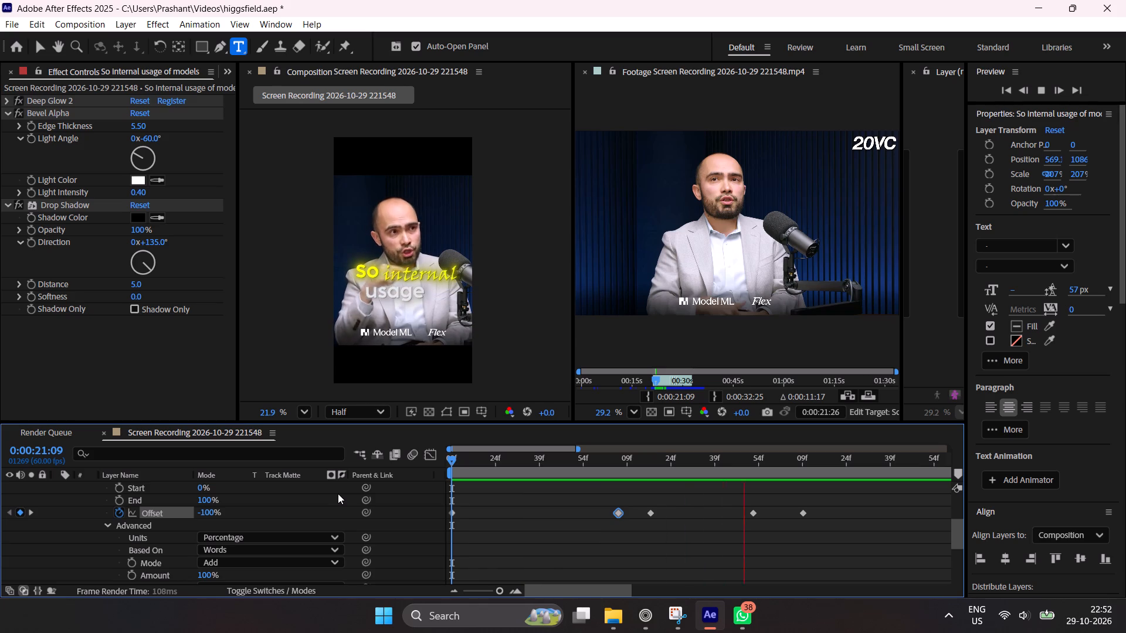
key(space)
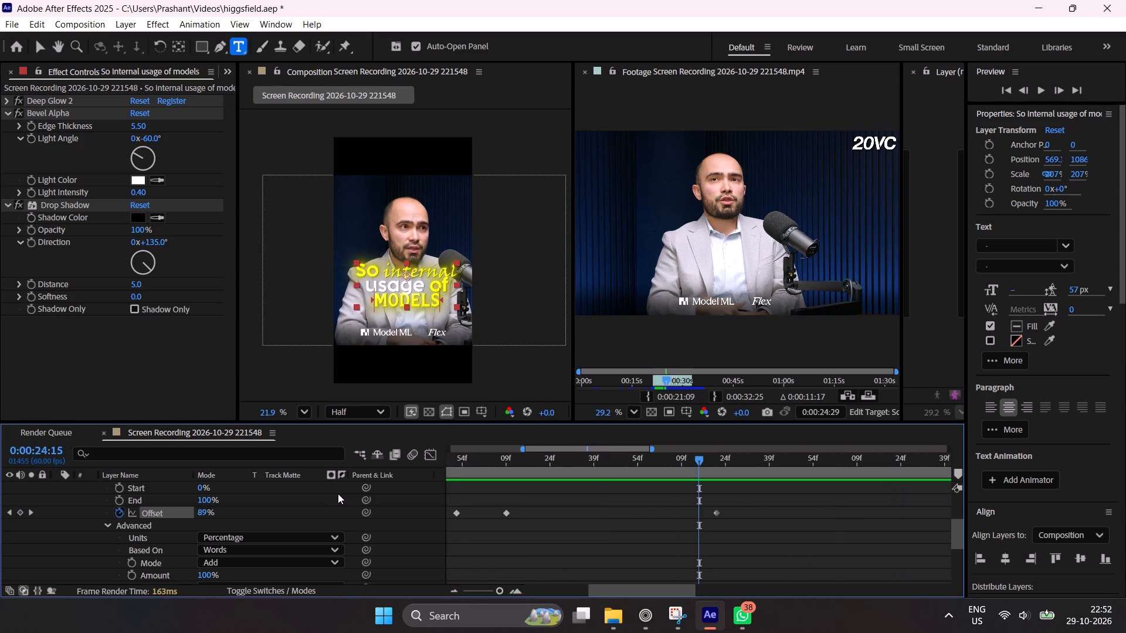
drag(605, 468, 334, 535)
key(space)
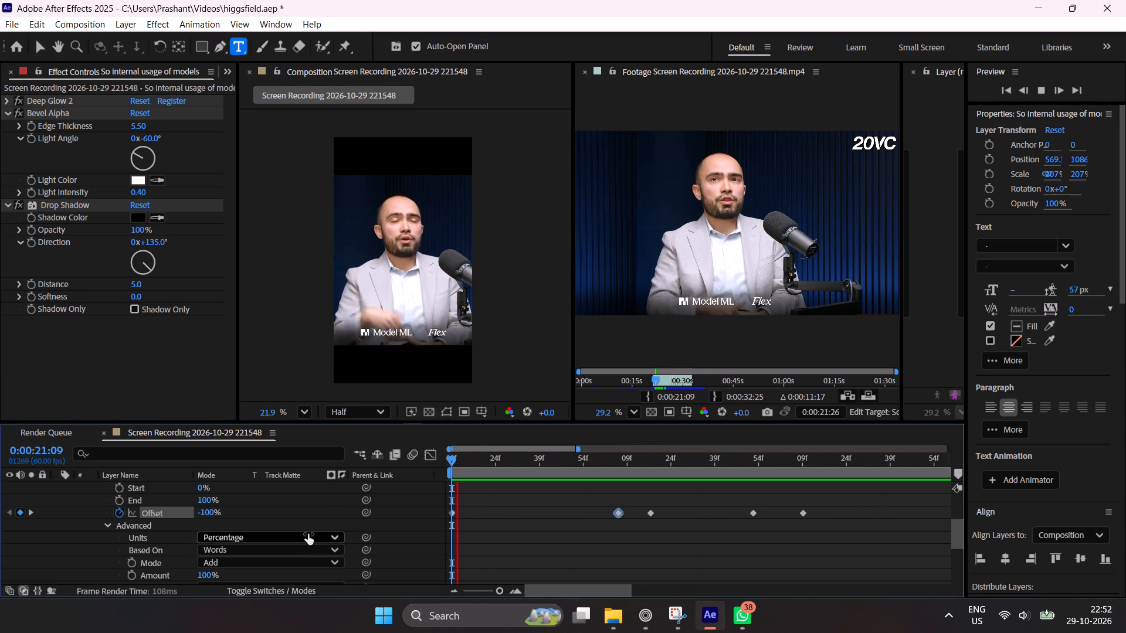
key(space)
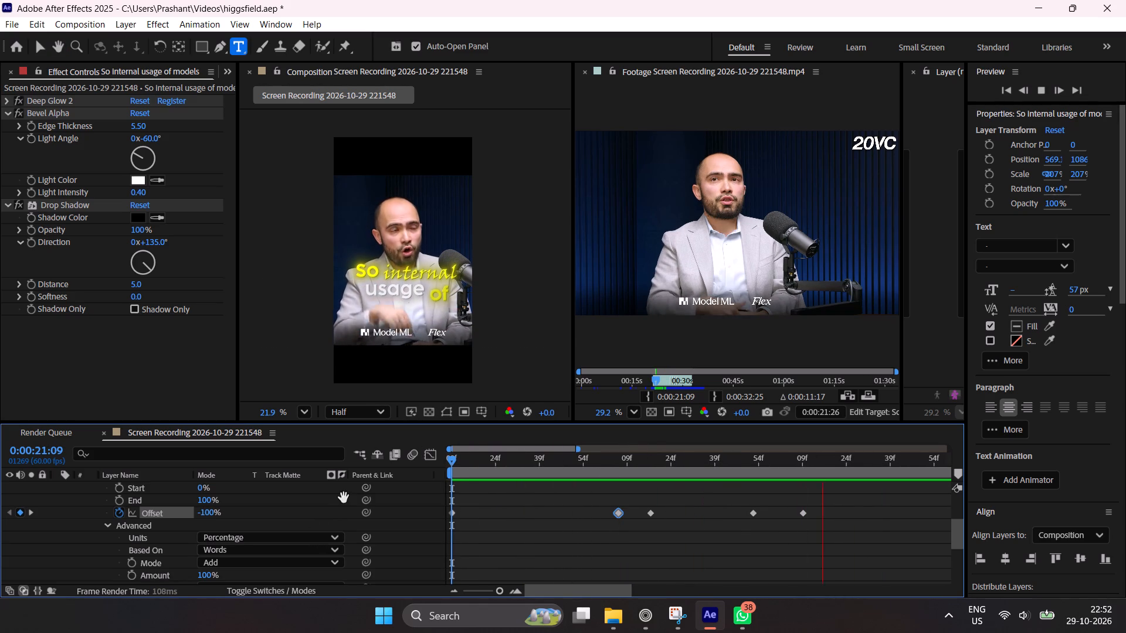
Undo the recent Offset edits until all intermediate keyframes are removed, keeping only the caption's first and last Offset keyframes.
scroll(67, 515, up, 2)
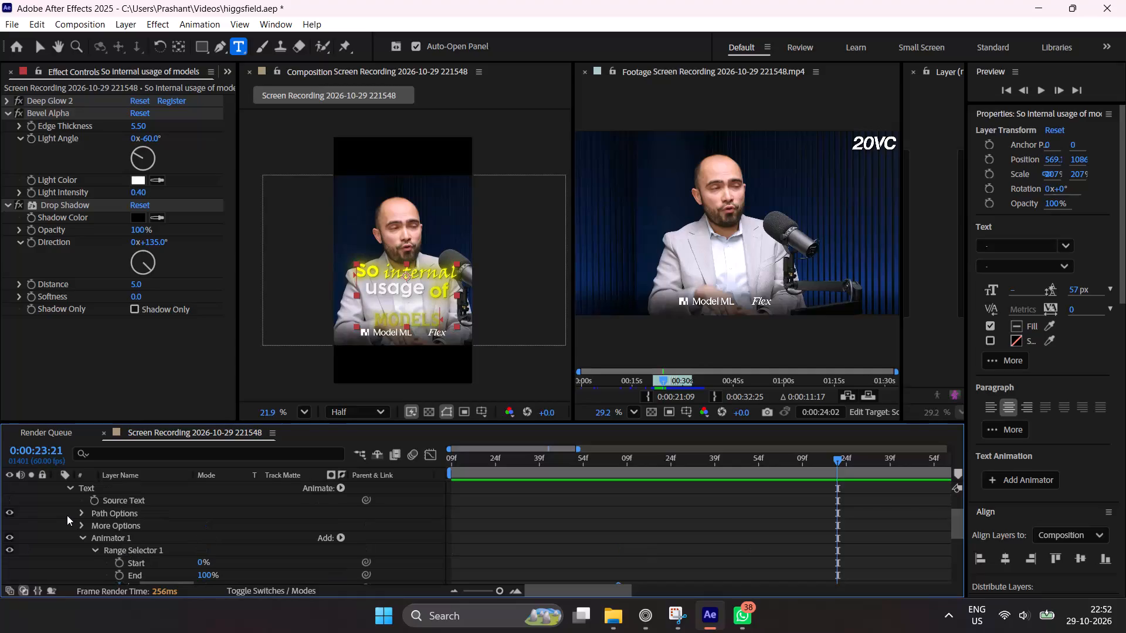
scroll(67, 515, up, 6)
click(160, 485)
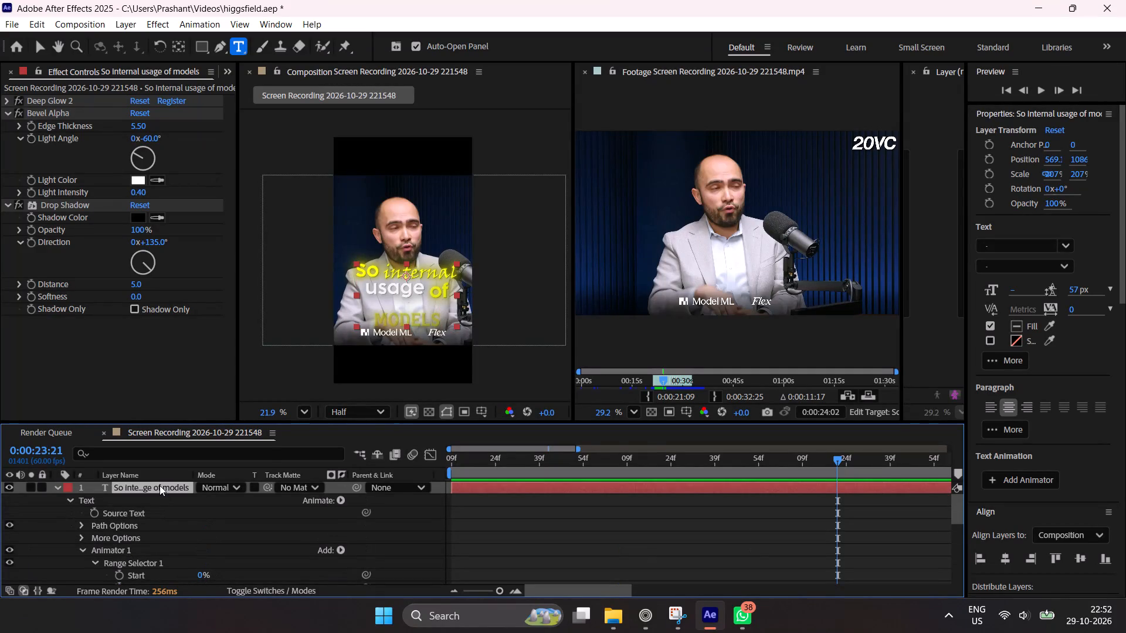
key(ctrl+z)
key(ctrl+z)
key(ctrl+z)
scroll(704, 523, down, 3)
scroll(704, 523, up, 1)
scroll(704, 523, down, 3)
scroll(704, 523, up, 3)
scroll(704, 523, down, 1)
scroll(704, 523, up, 1)
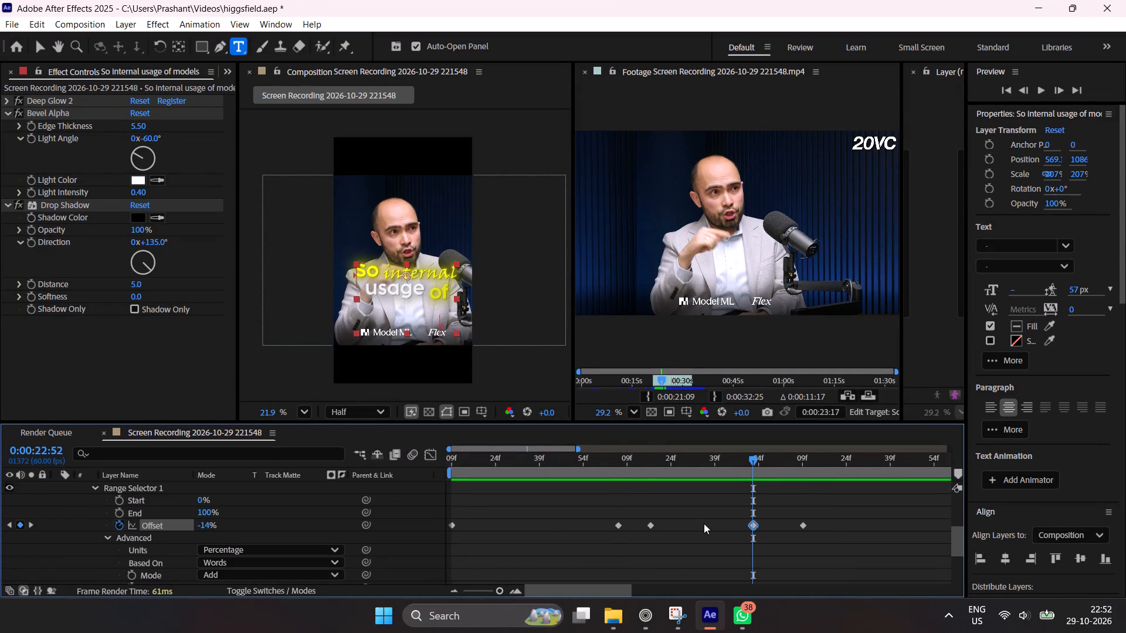
key(ctrl+z)
key(ctrl+z)
key(ctrl+z)
key(ctrl+z)
key(ctrl+z)
key(ctrl+z)
key(ctrl+z)
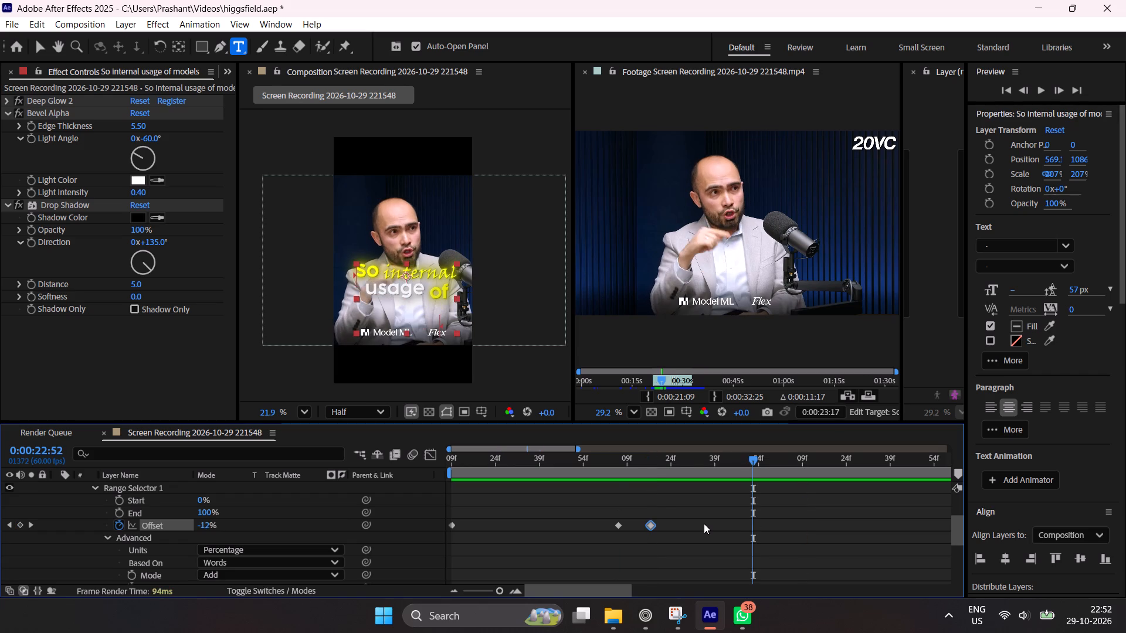
key(ctrl+z)
key(ctrl+z)
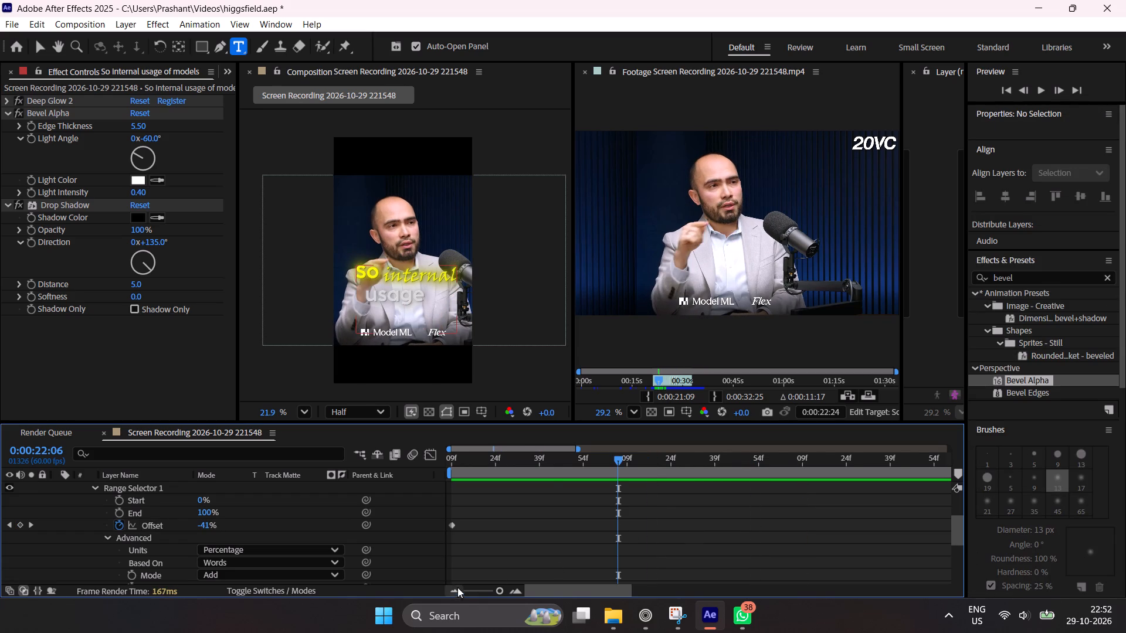
Replay the caption from 0:00:21:09 and from 0:00:21:22 to compare the two-keyframe reveal with the speech.
double_click(454, 591)
drag(562, 467, 361, 504)
key(space)
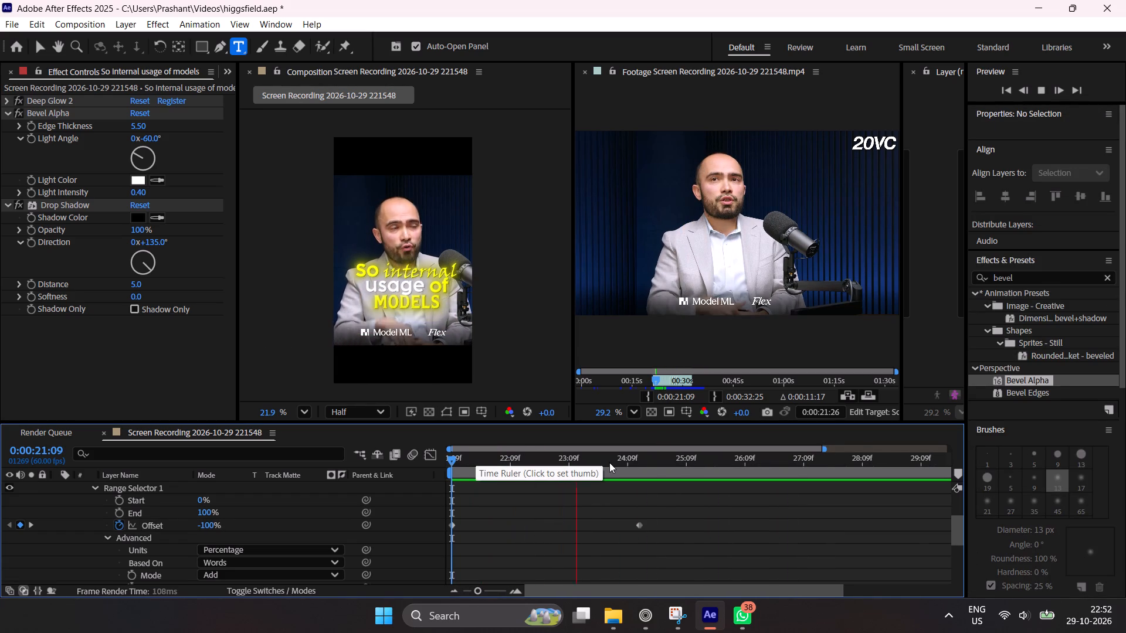
key(space)
drag(617, 458, 618, 458)
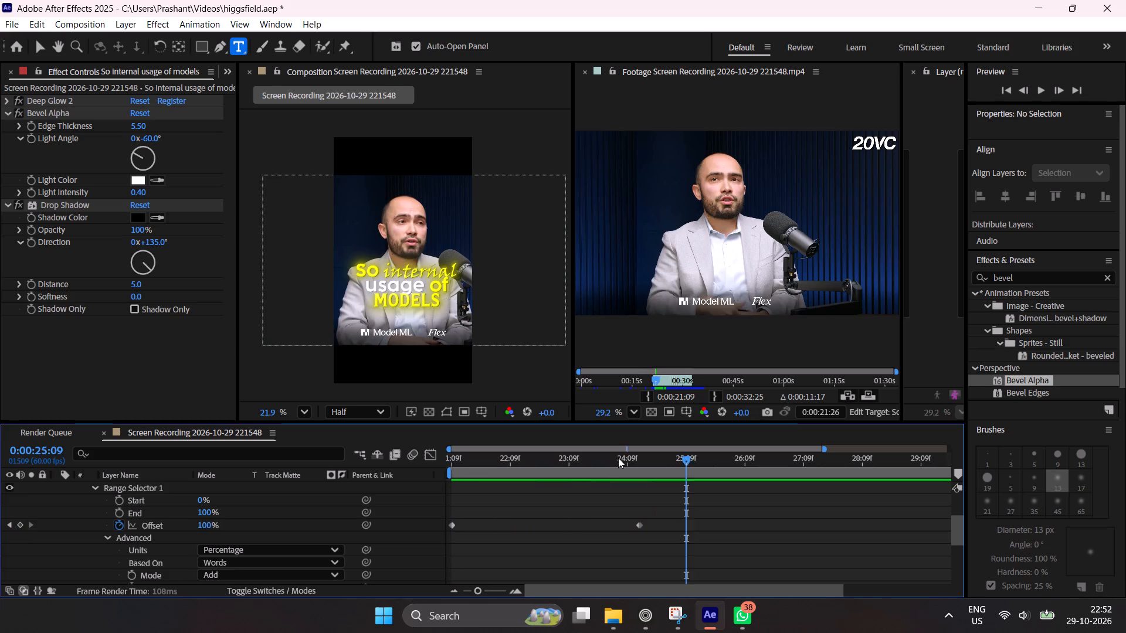
drag(618, 458, 463, 508)
key(space)
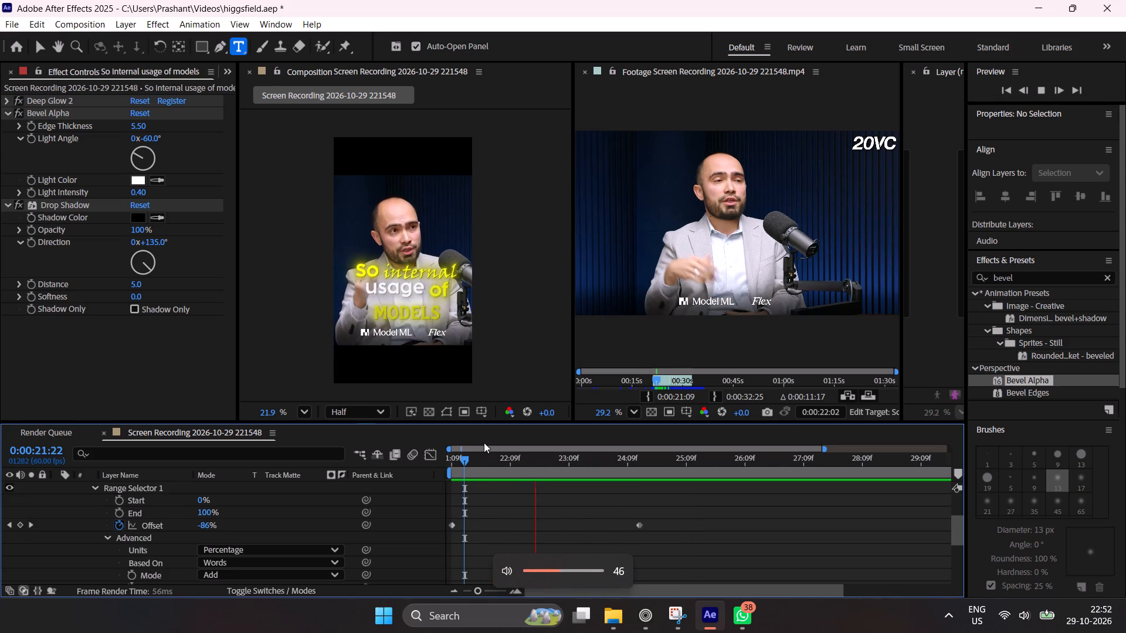
key(space)
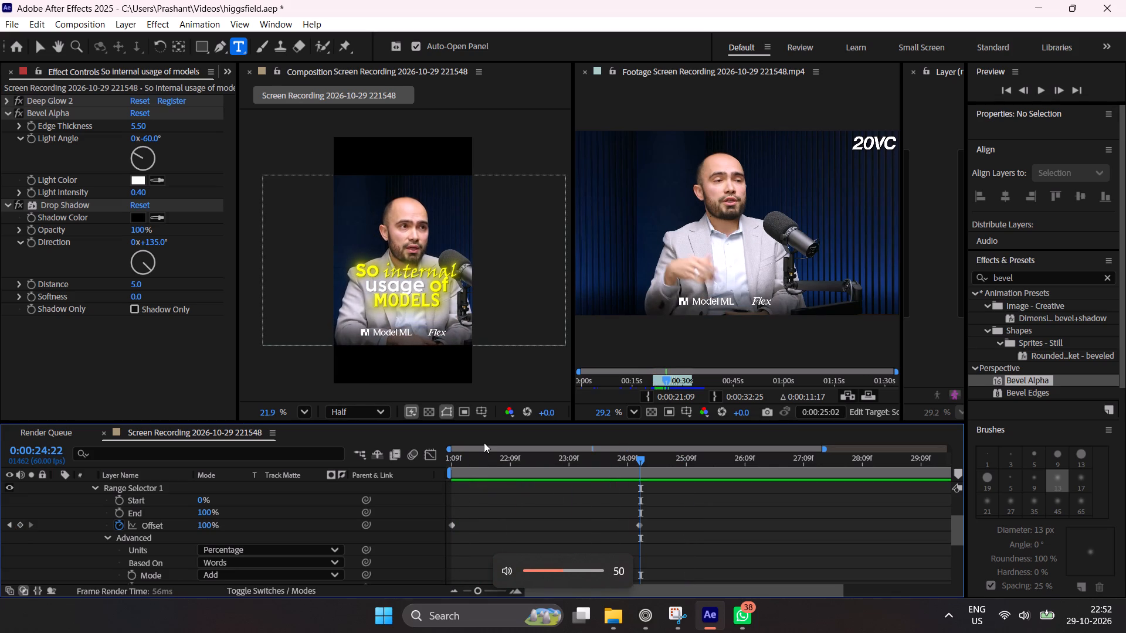
drag(510, 464, 401, 484)
key(space)
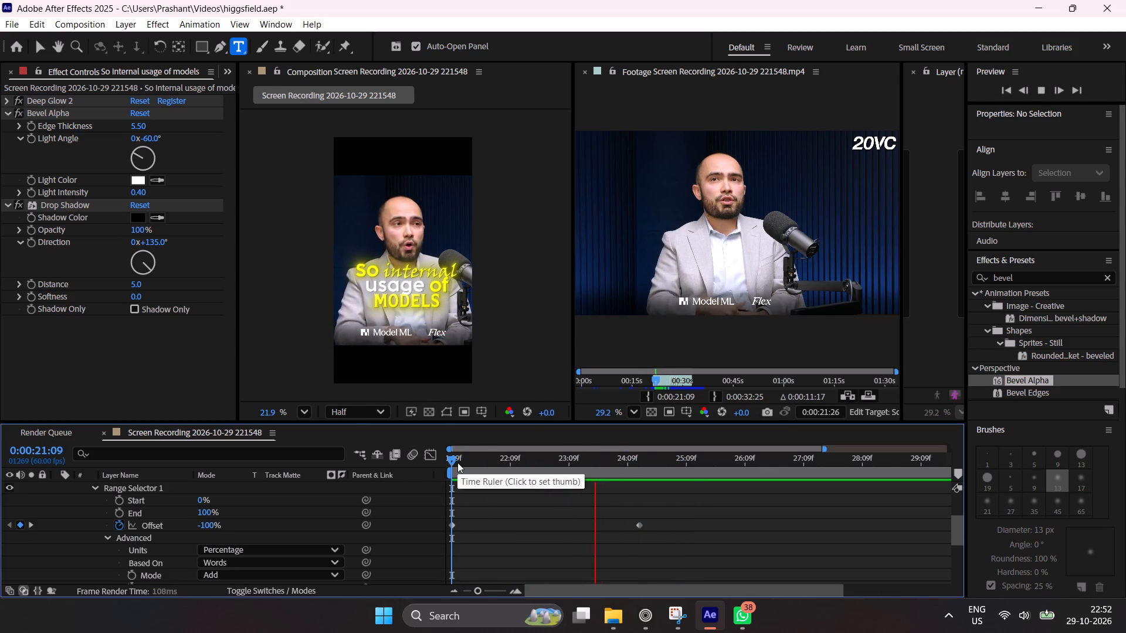
key(space)
drag(615, 467, 592, 481)
Apply Easy Ease to both Offset keyframes of the caption.
drag(714, 518, 527, 536)
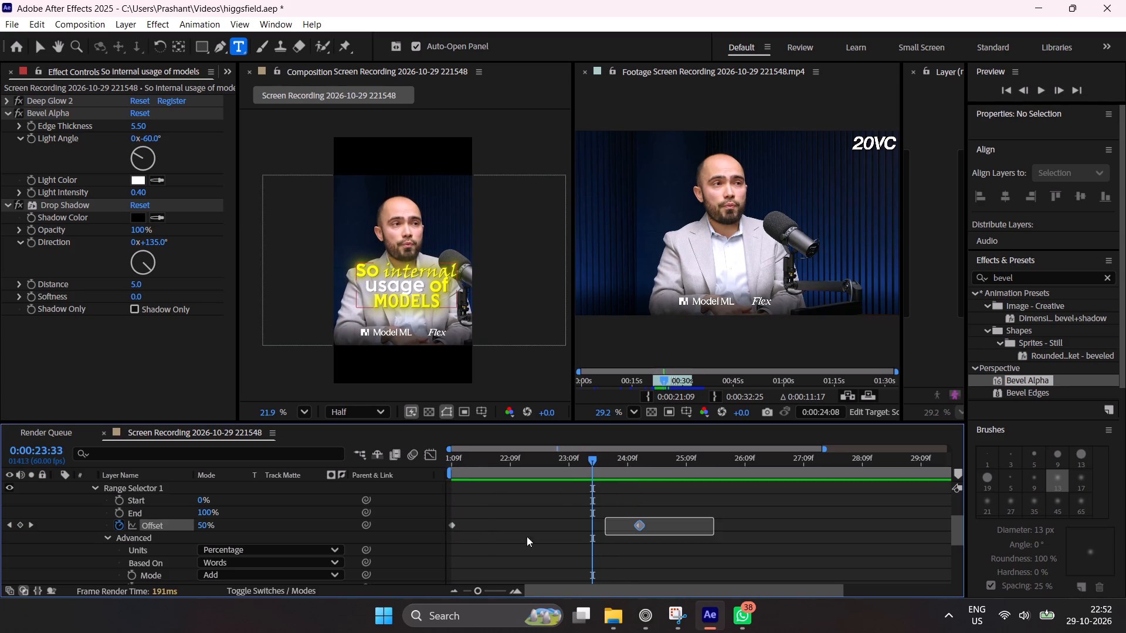
drag(527, 536, 400, 547)
key(F9)
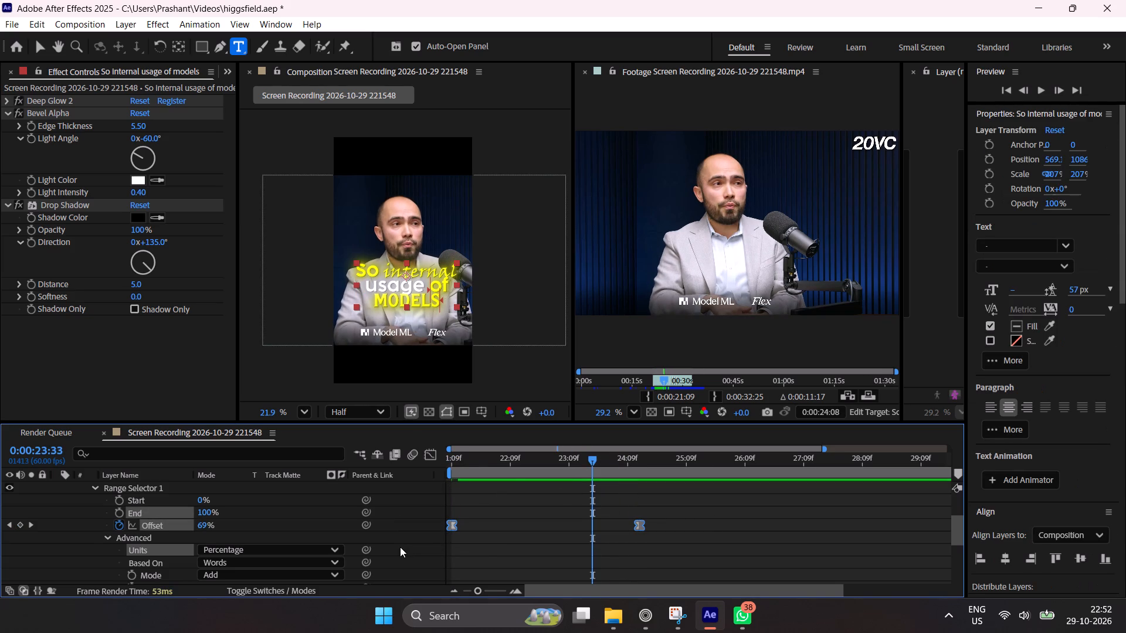
Show the Offset curve as a graph, pull its start handle almost vertical for a fast start, and replay from 0:00:21:09.
click(432, 456)
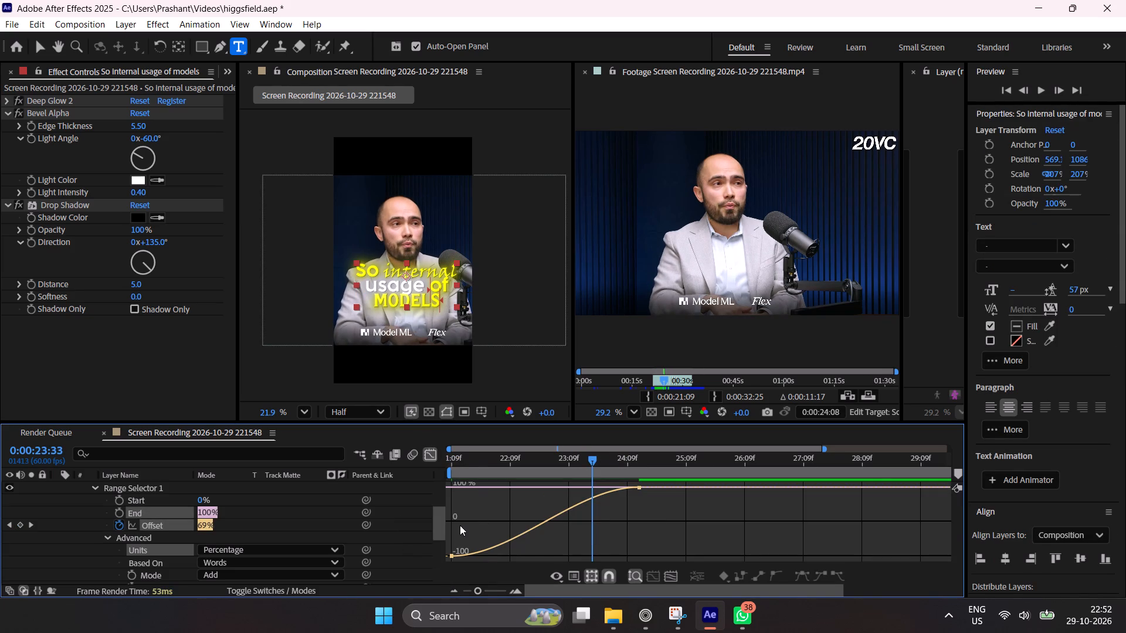
drag(458, 527, 392, 593)
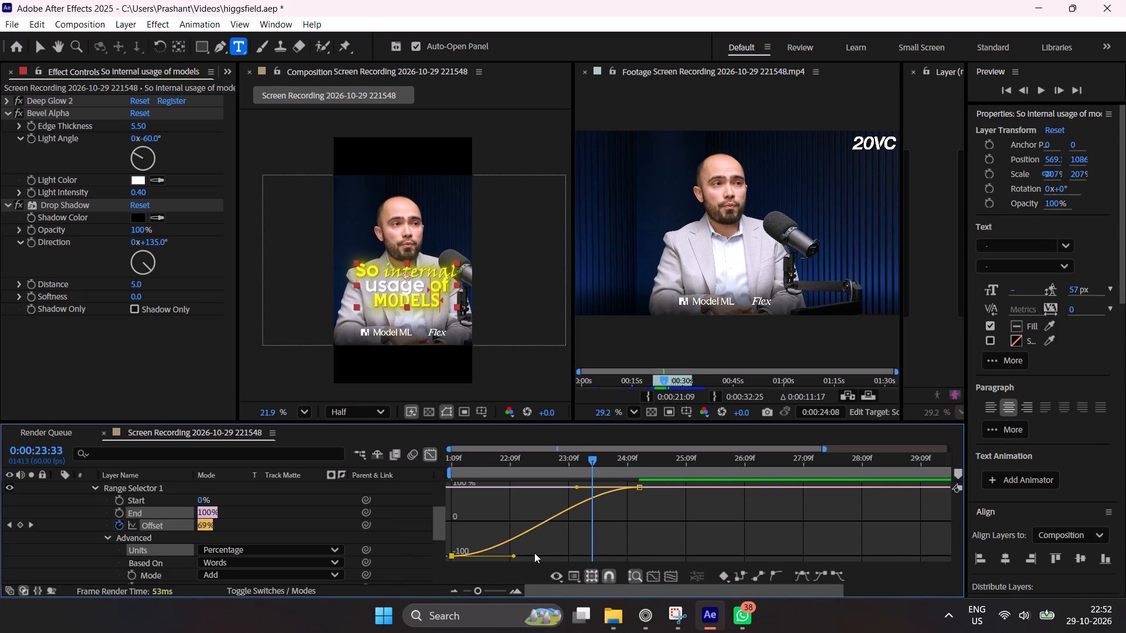
drag(513, 553, 449, 505)
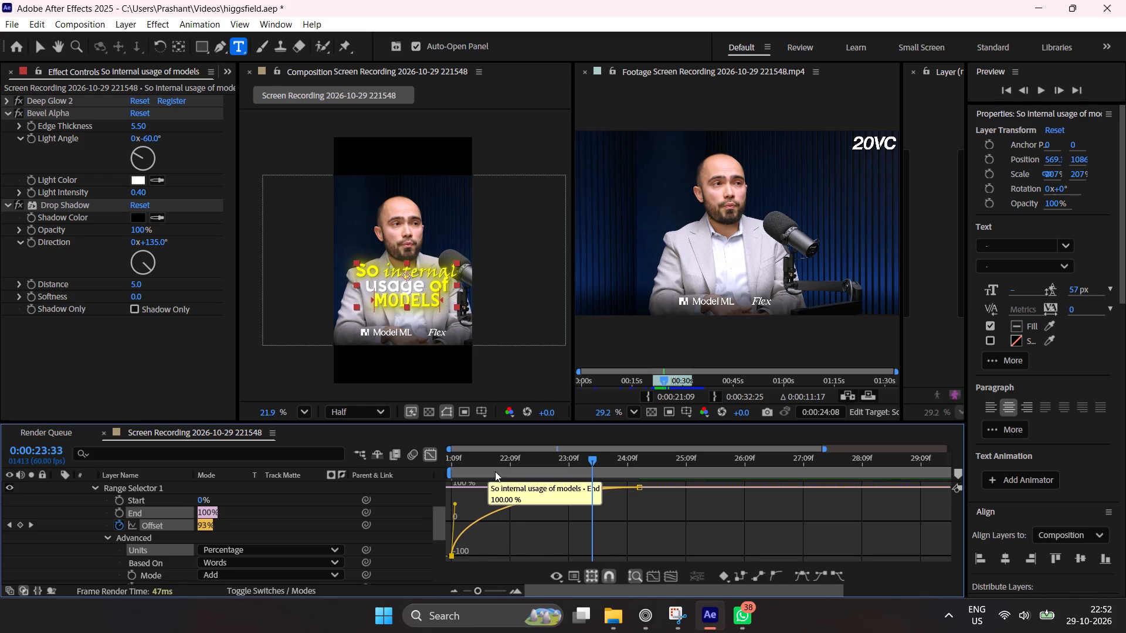
drag(499, 461, 338, 489)
key(space)
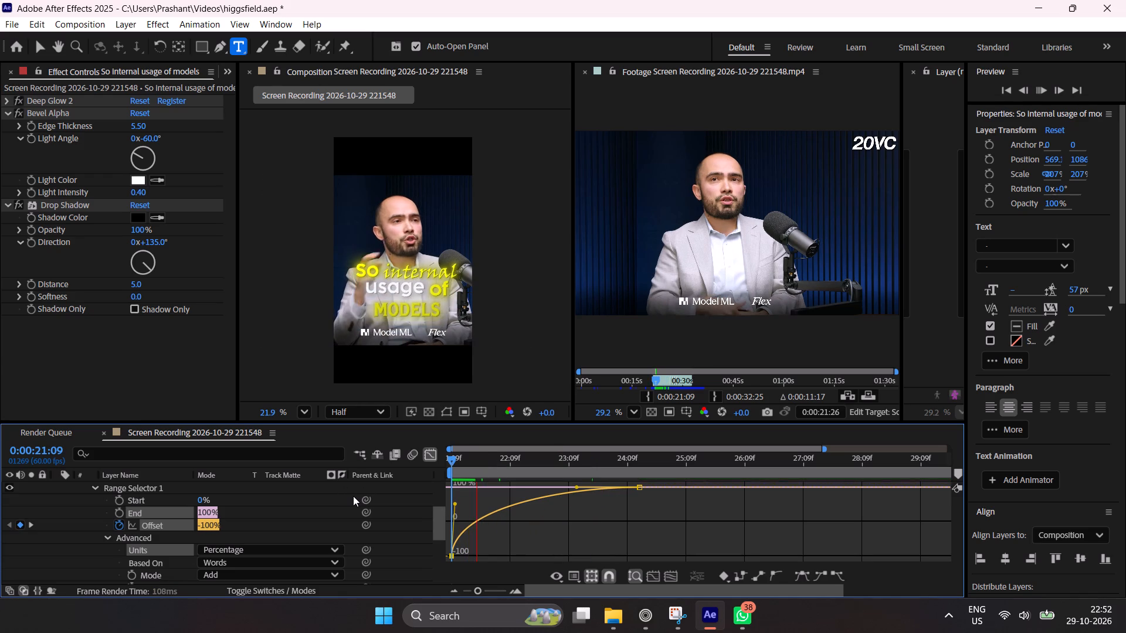
key(space)
Pull the Offset curve's end handle down into a steep finish, slant the start handle less steeply, and replay from 0:00:21:09.
drag(576, 487, 616, 533)
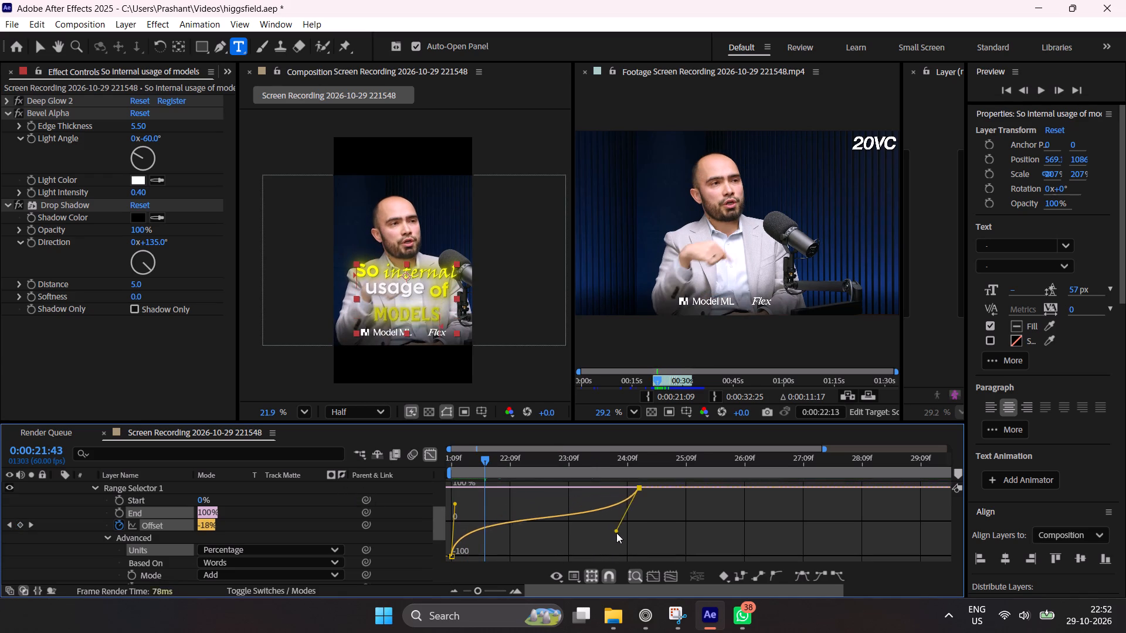
drag(616, 533, 584, 542)
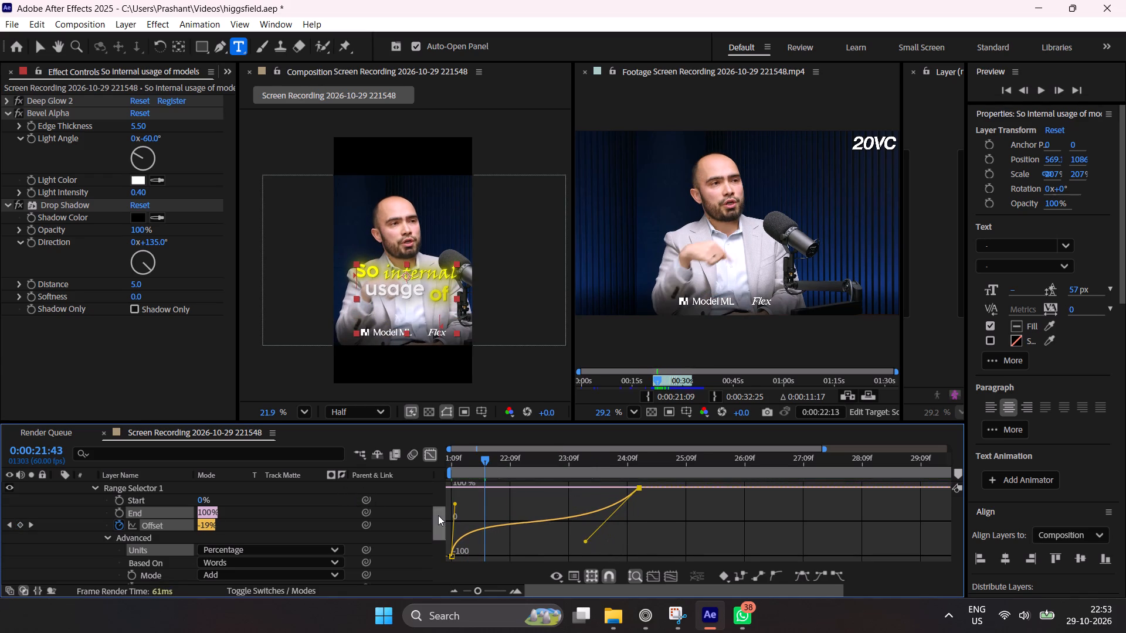
drag(454, 503, 481, 508)
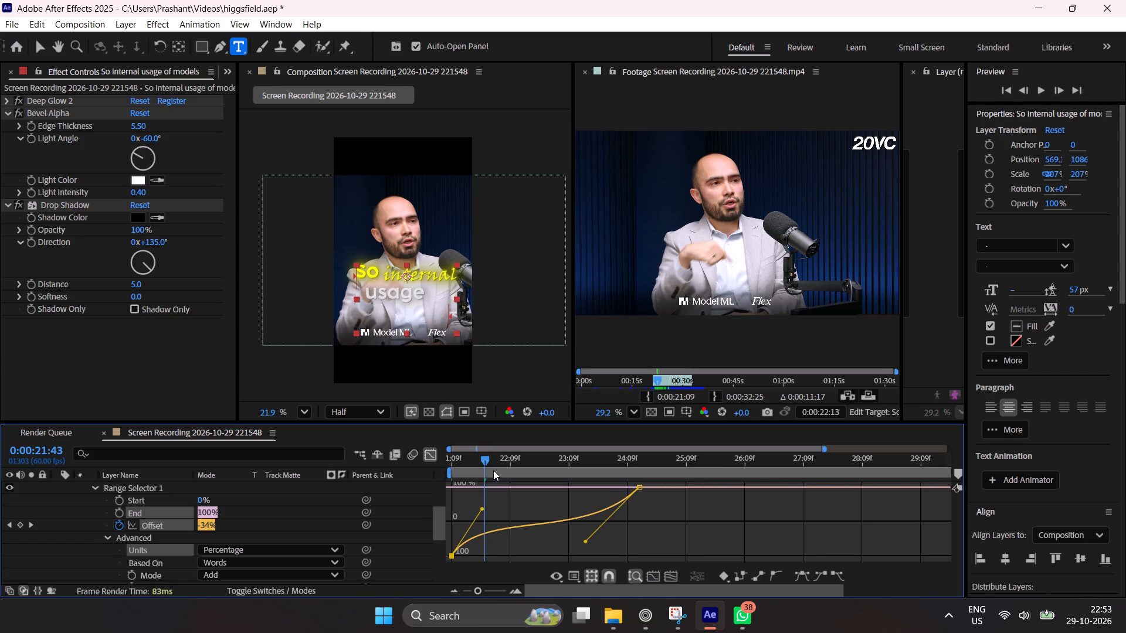
drag(493, 470, 388, 494)
key(space)
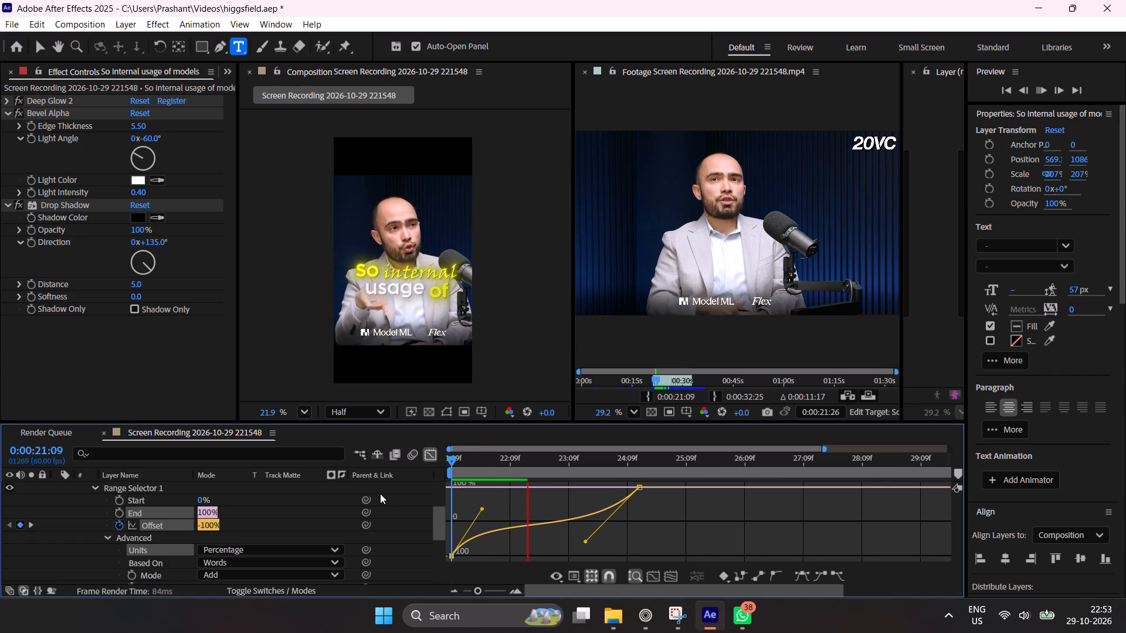
Replay the caption from 0:00:21:09 to check the reshaped Offset curve against the speech.
key(space)
drag(491, 469, 412, 499)
key(space)
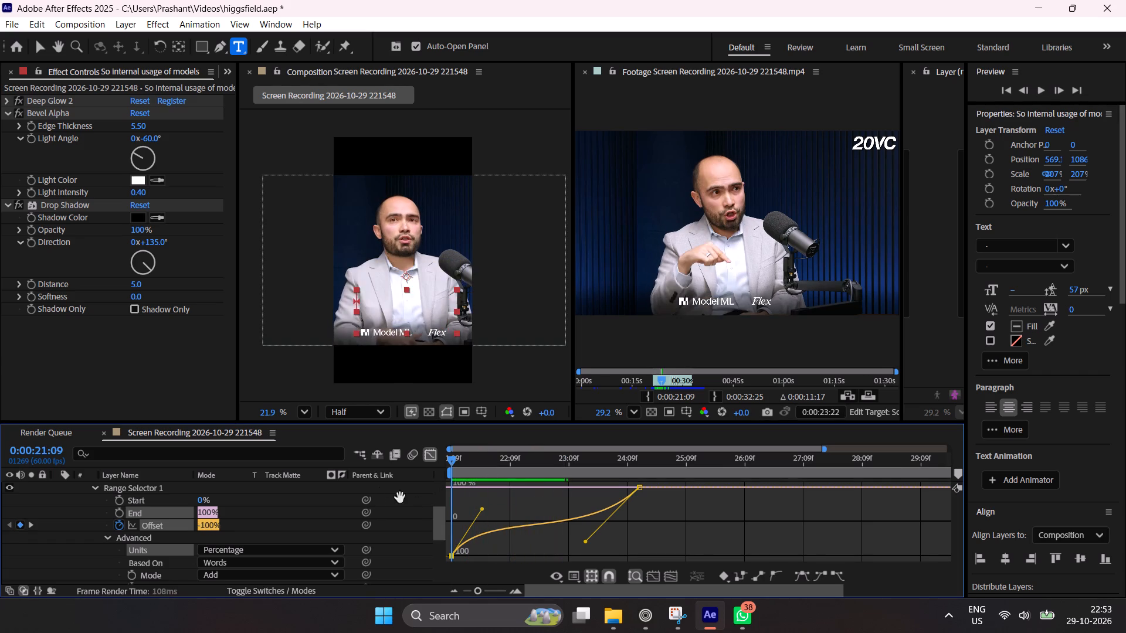
key(space)
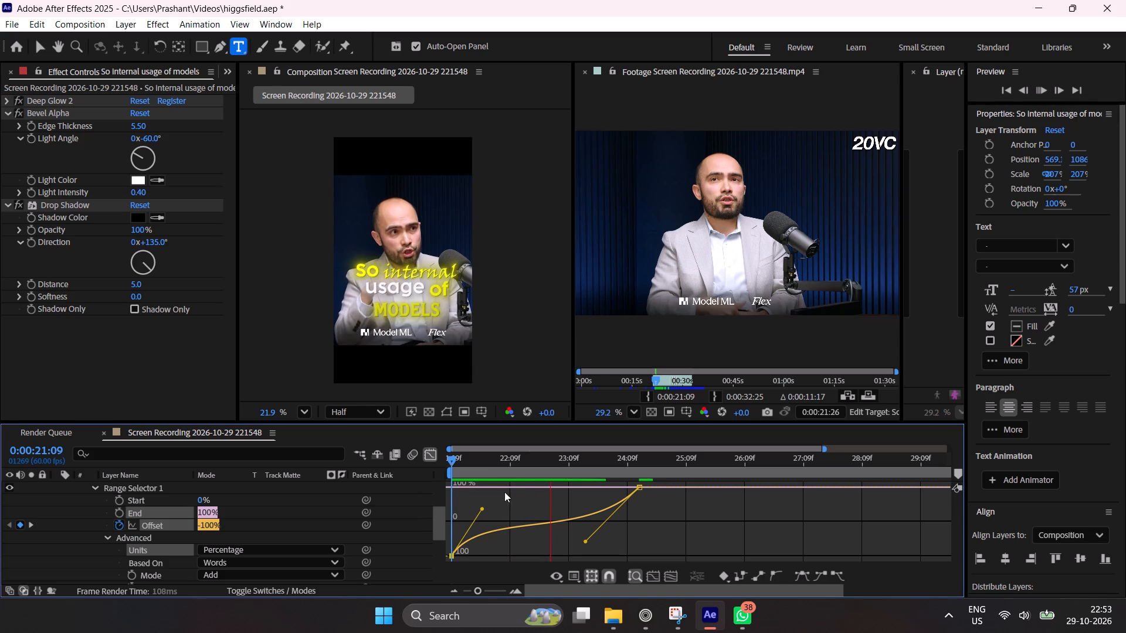
Extend the Offset curve's start handle into a gentler slope for a slower start, and replay from 0:00:21:09.
drag(484, 509, 480, 511)
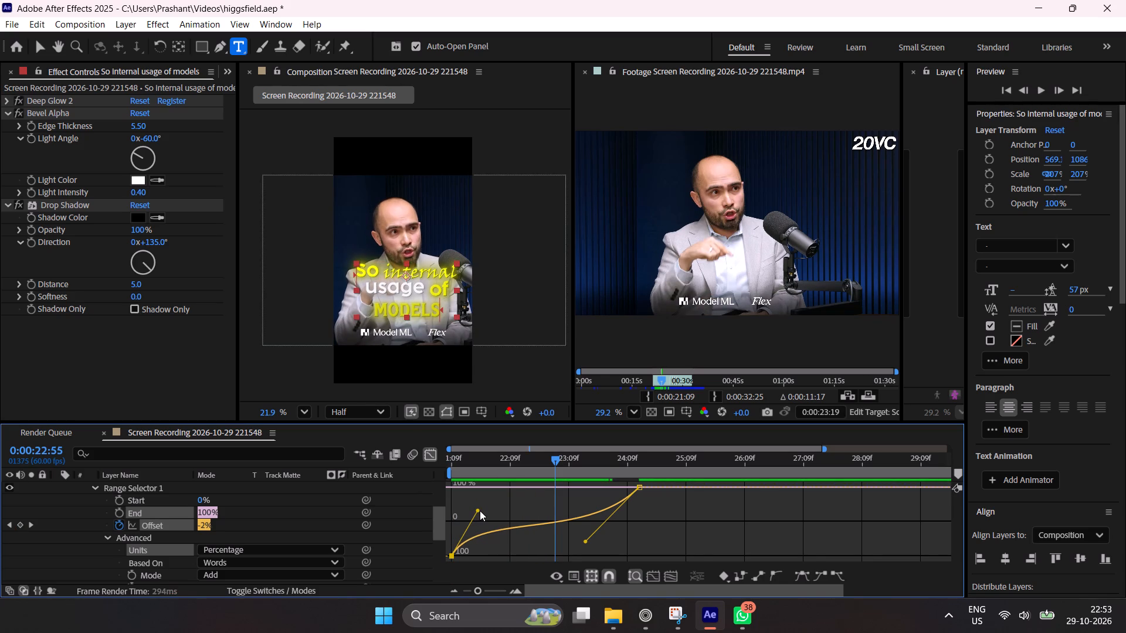
drag(480, 511, 523, 515)
drag(514, 462, 399, 481)
key(space)
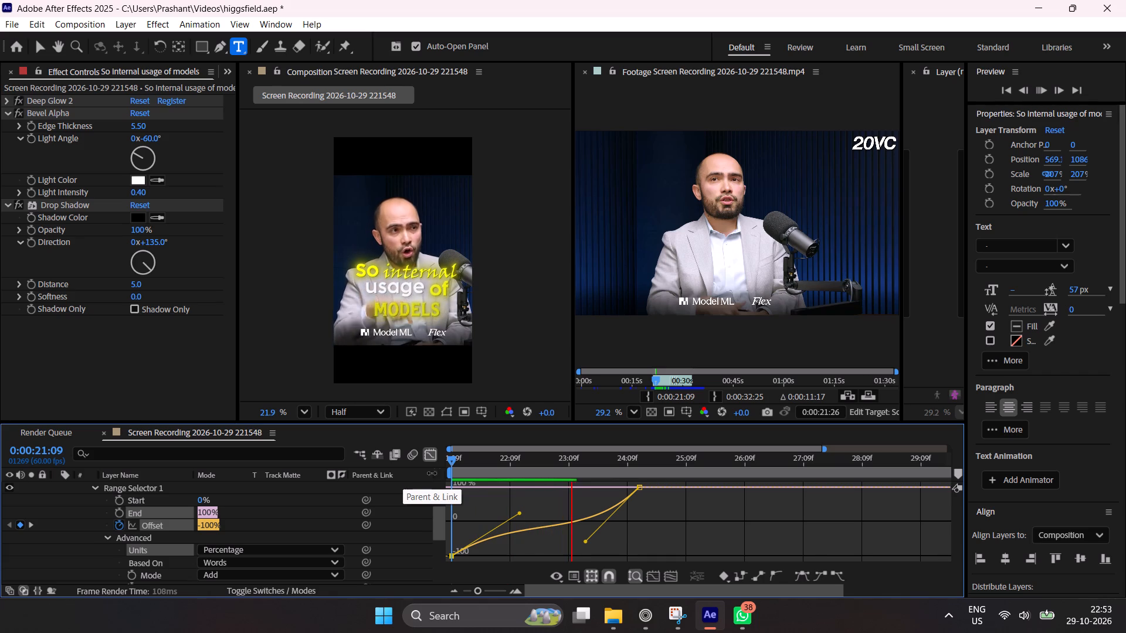
Replay the caption repeatedly from 0:00:21:09 to judge the timing of the word reveal against the speech.
key(space)
drag(510, 466, 393, 492)
key(space)
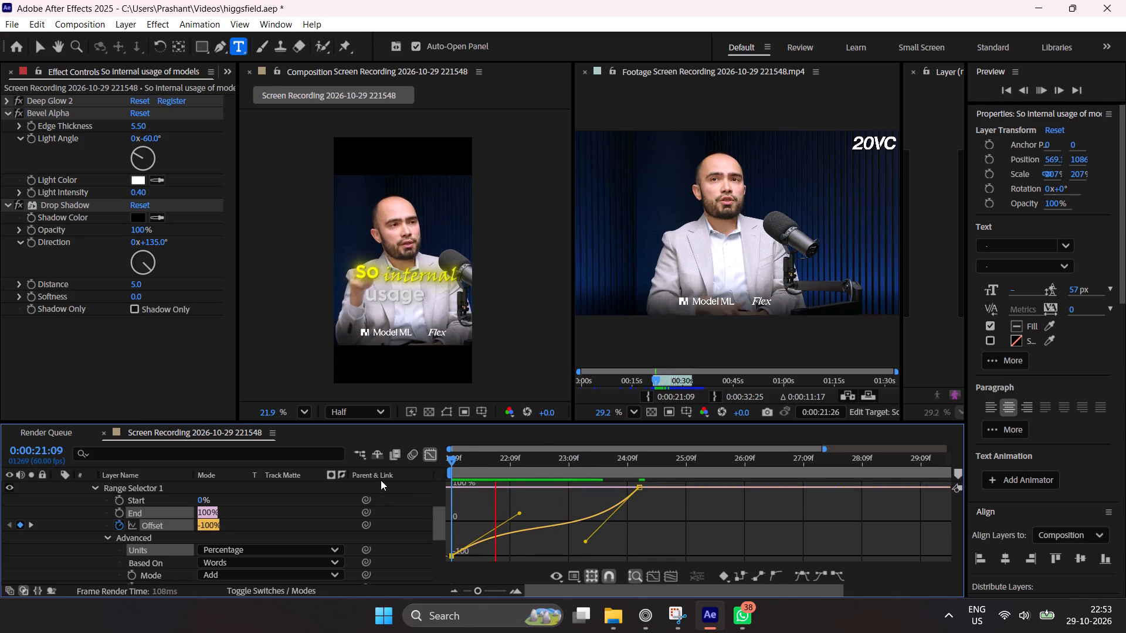
key(space)
drag(494, 461, 374, 491)
key(space)
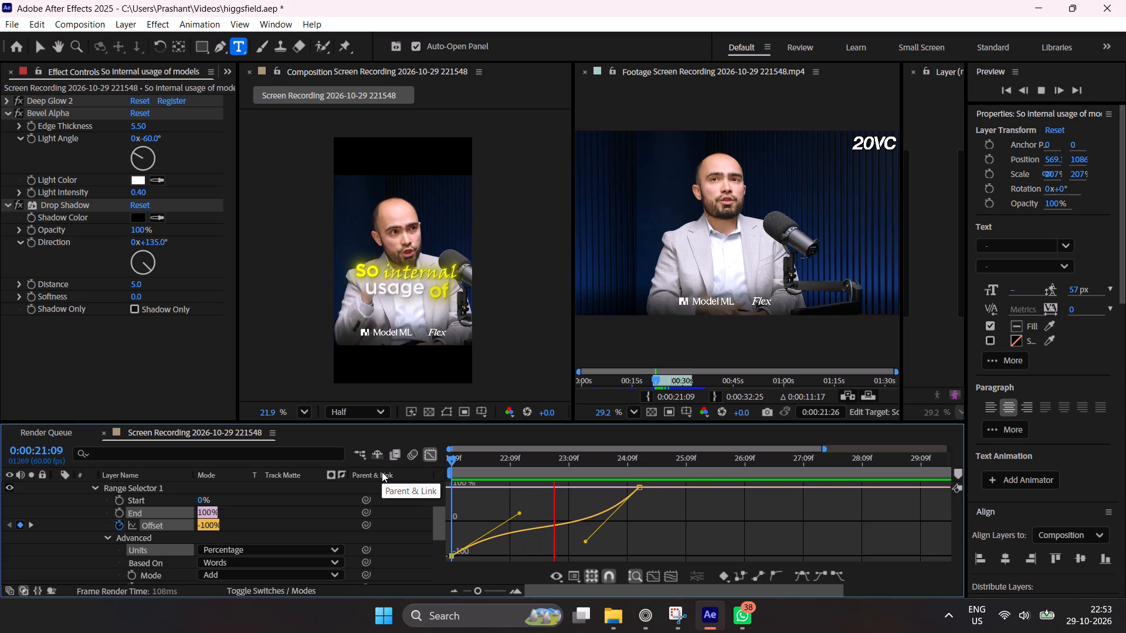
key(space)
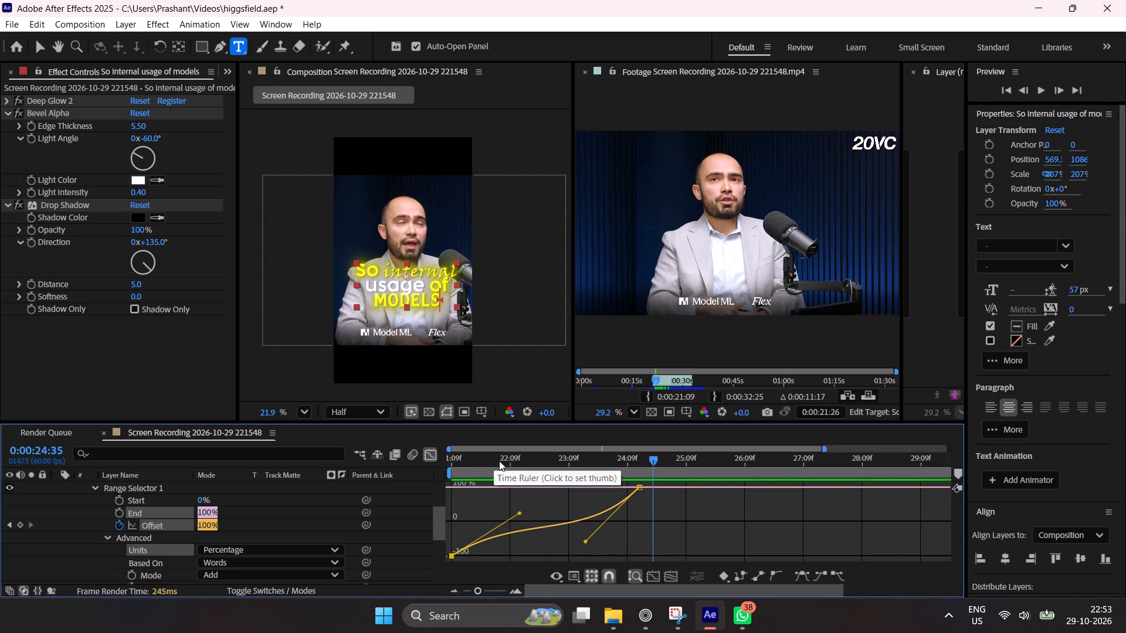
drag(499, 461, 344, 495)
key(space)
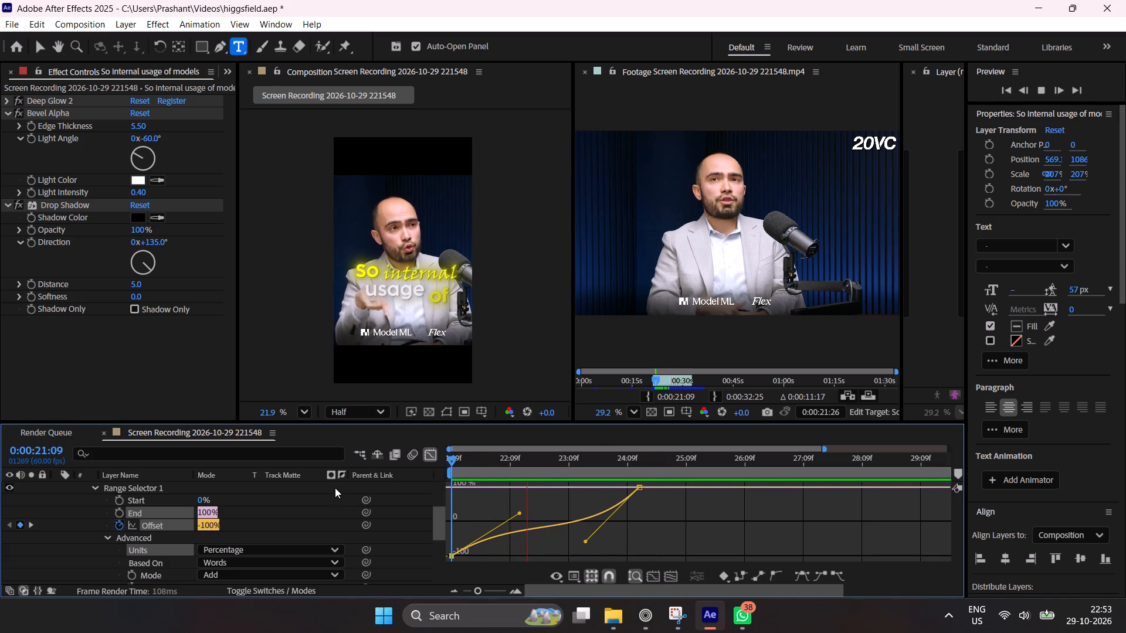
key(space)
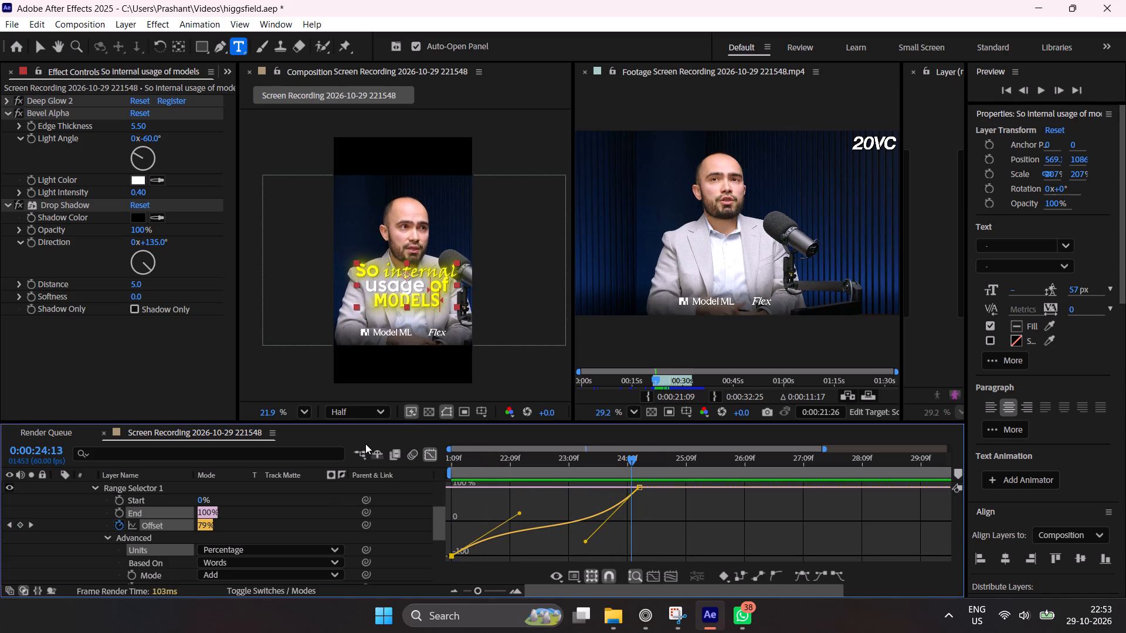
Save the project.
key(ctrl+s)
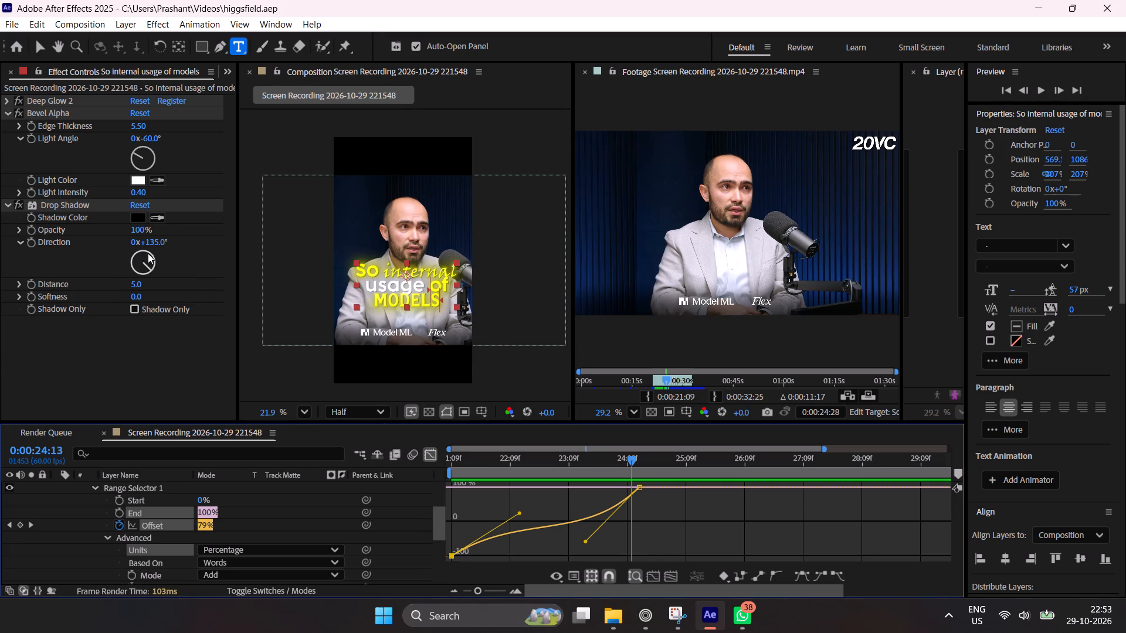
Set the caption's Drop Shadow distance to 8 and softness to 5, and save the project.
click(137, 284)
key(8)
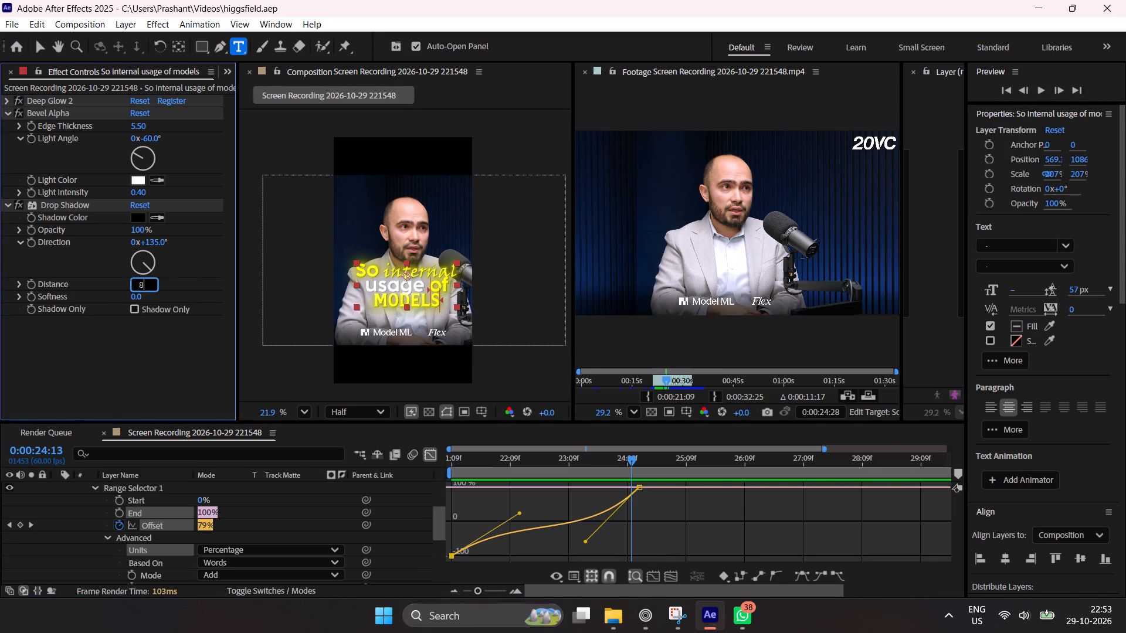
key(Return)
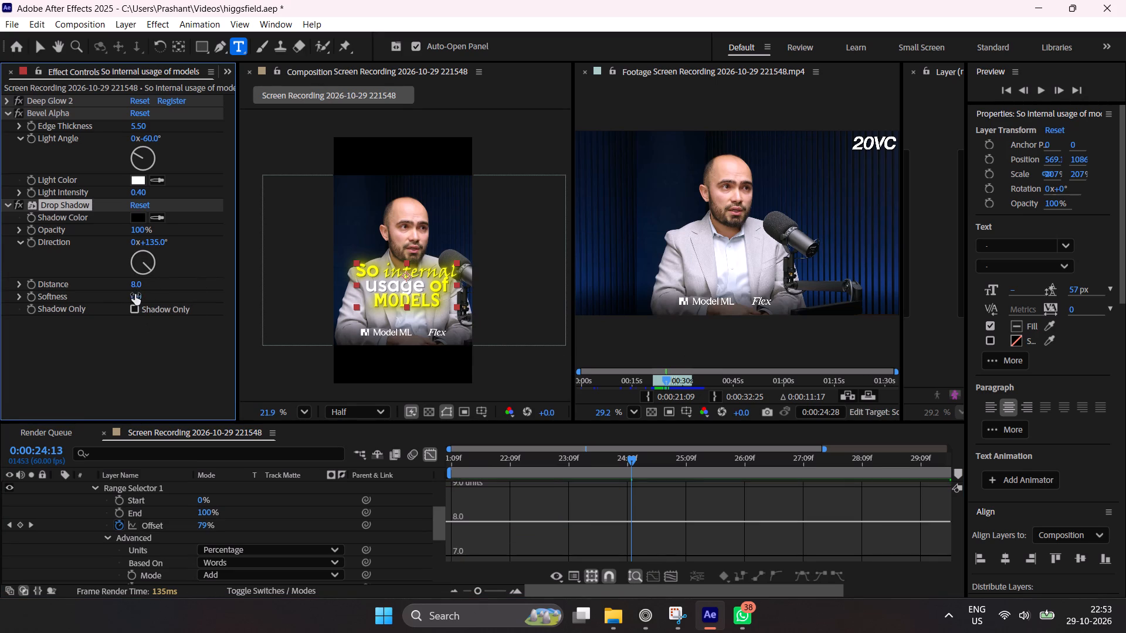
click(135, 294)
key(5)
key(Return)
click(154, 366)
key(ctrl+s)
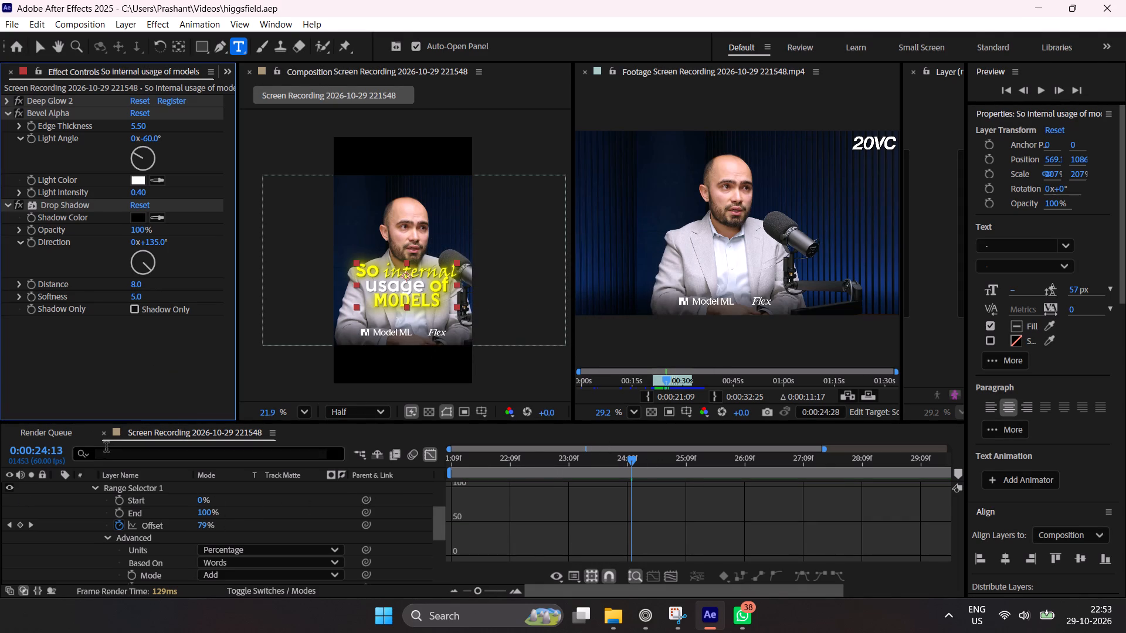
Leave the graph view, return to 0:00:21:09 and collapse the caption layer to its keyframed properties.
click(423, 457)
drag(568, 460, 420, 502)
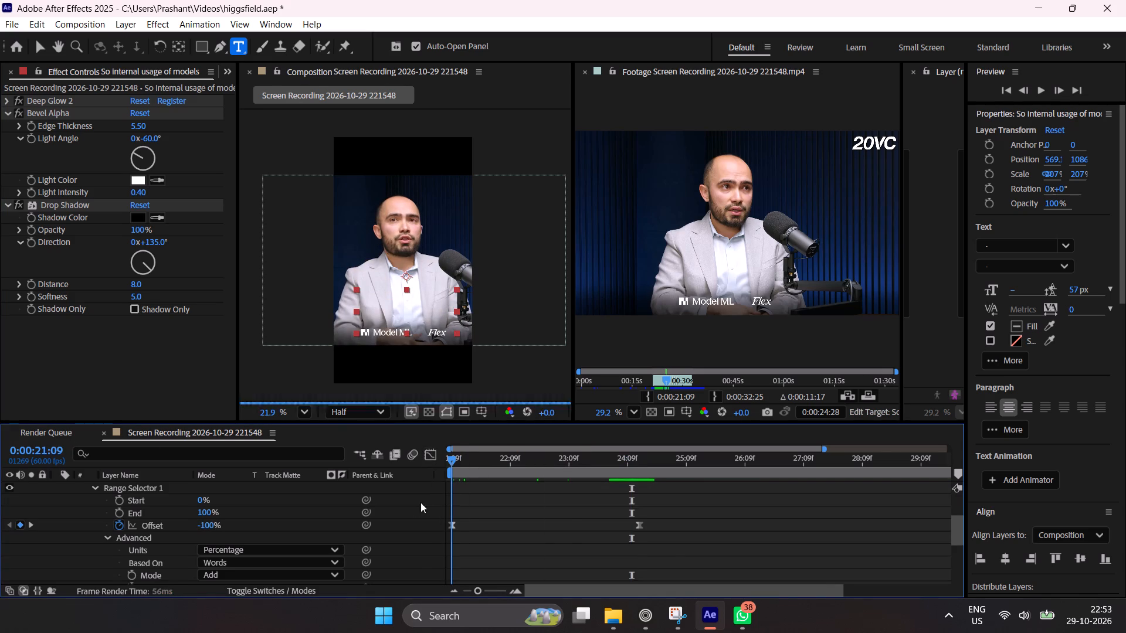
drag(420, 502, 413, 505)
drag(954, 534, 949, 469)
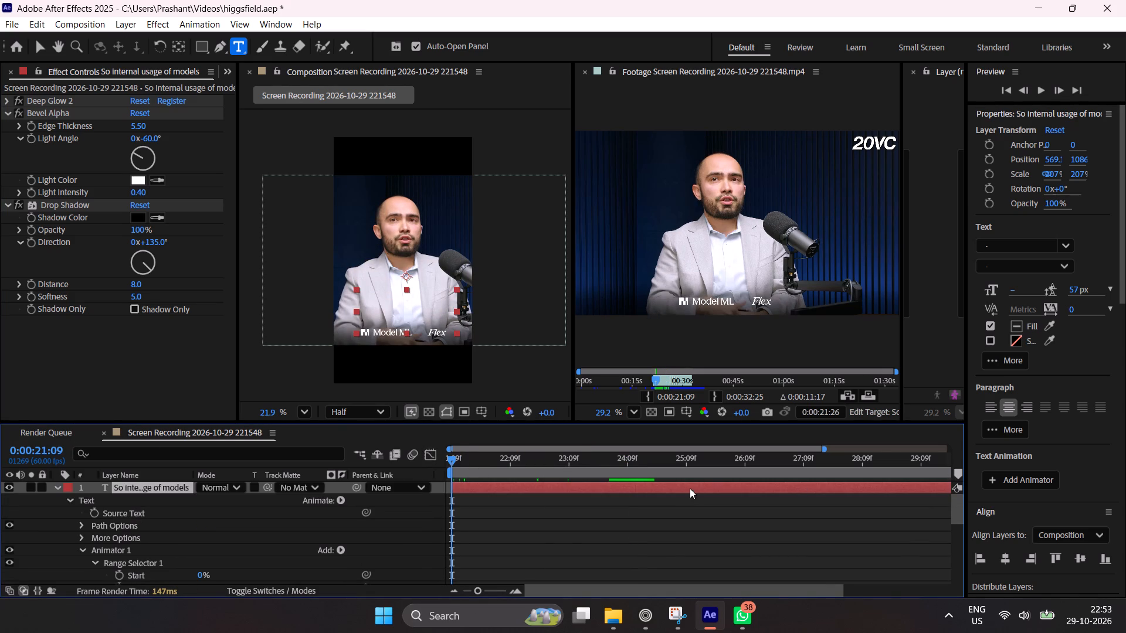
click(662, 486)
key(u)
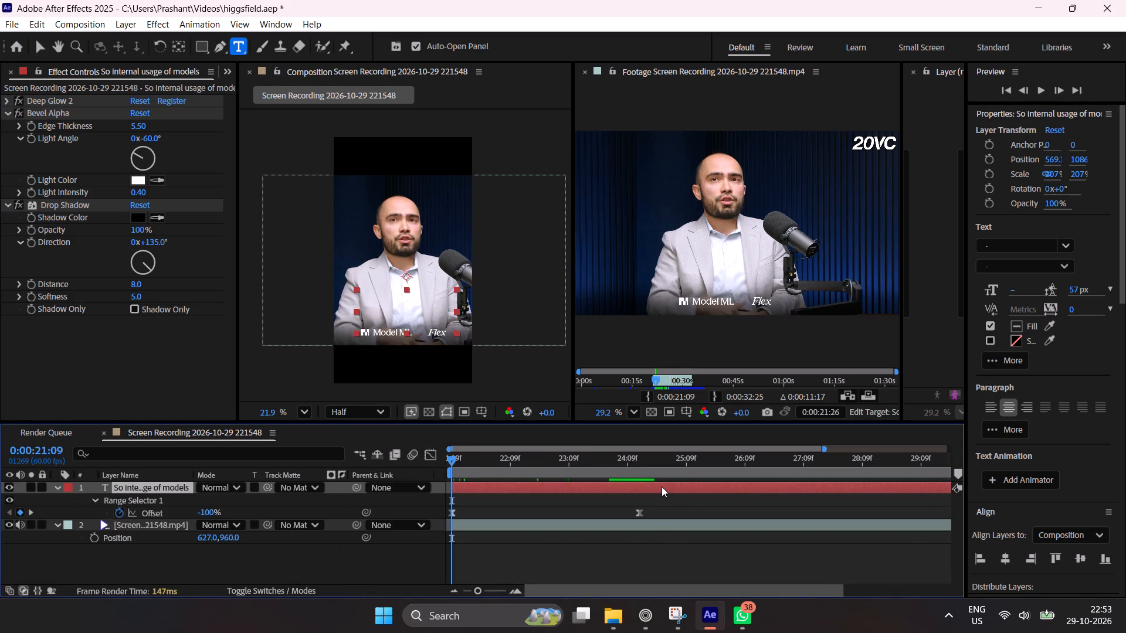
click(593, 563)
With the playhead at 0:00:24:05, lower the caption to a vertical position of about 1181.
drag(465, 467, 500, 469)
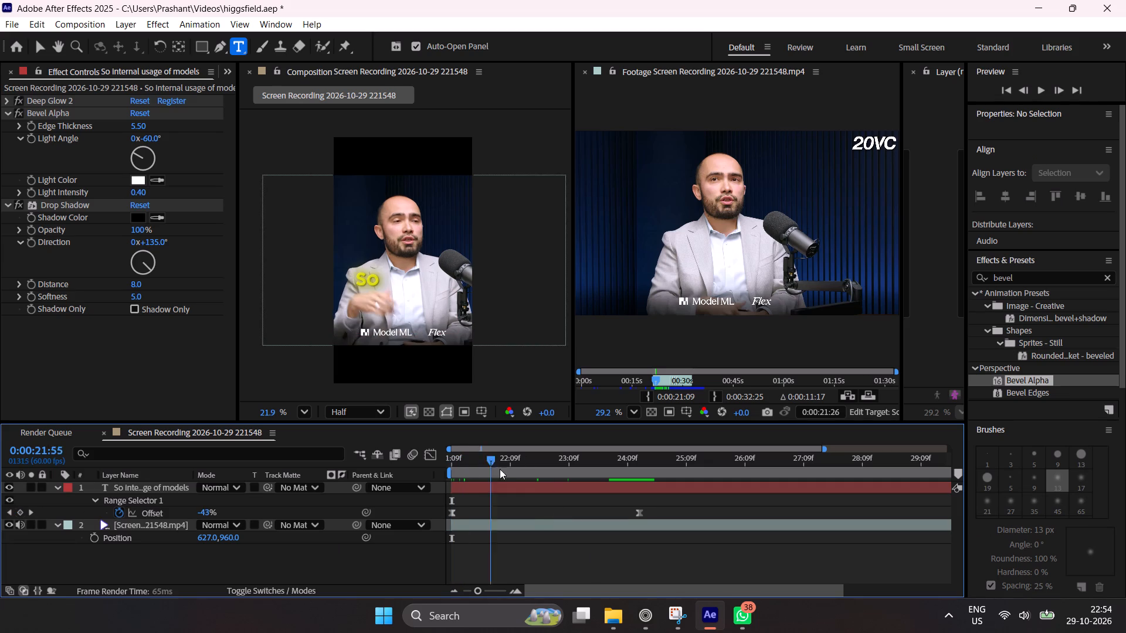
drag(500, 469, 624, 467)
click(526, 563)
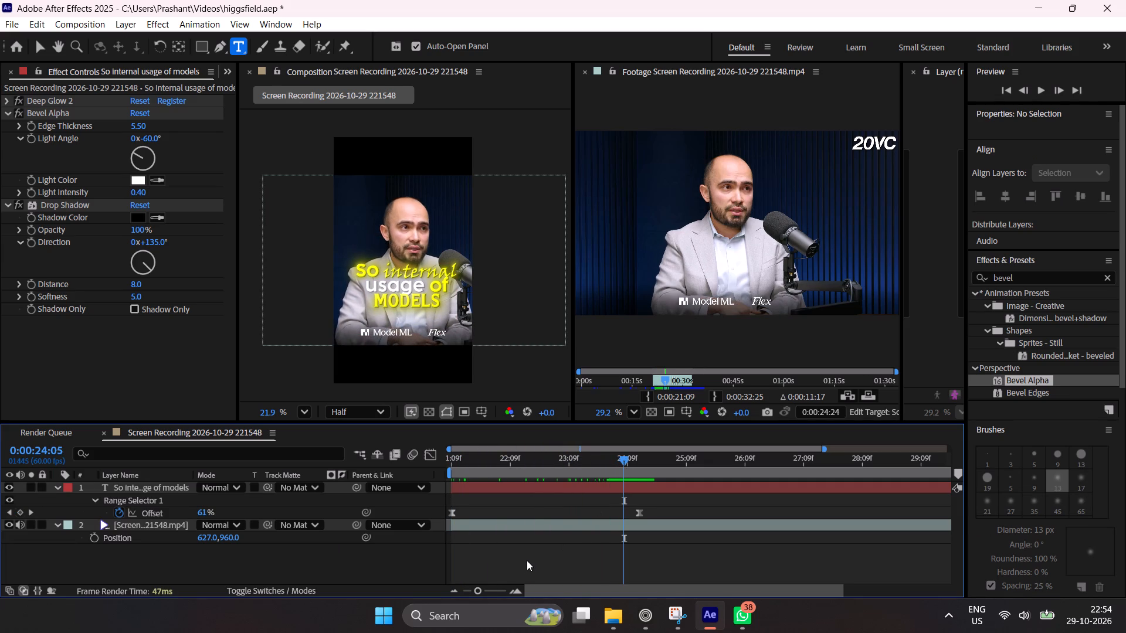
click(530, 485)
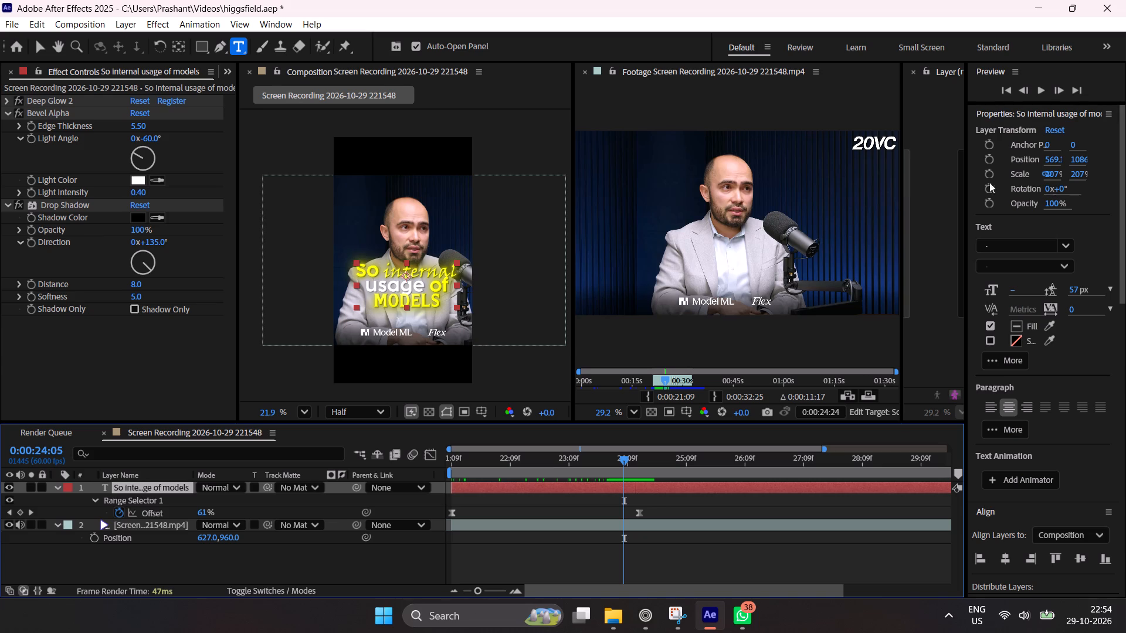
drag(1082, 162, 1118, 162)
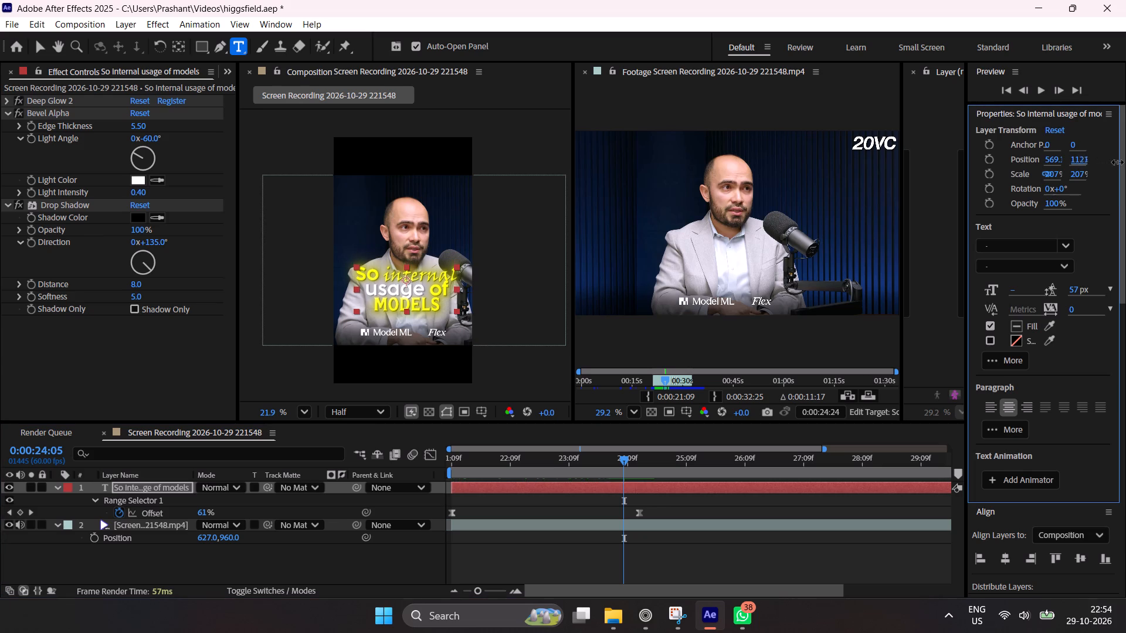
drag(1118, 162, 1125, 159)
drag(1078, 162, 1125, 159)
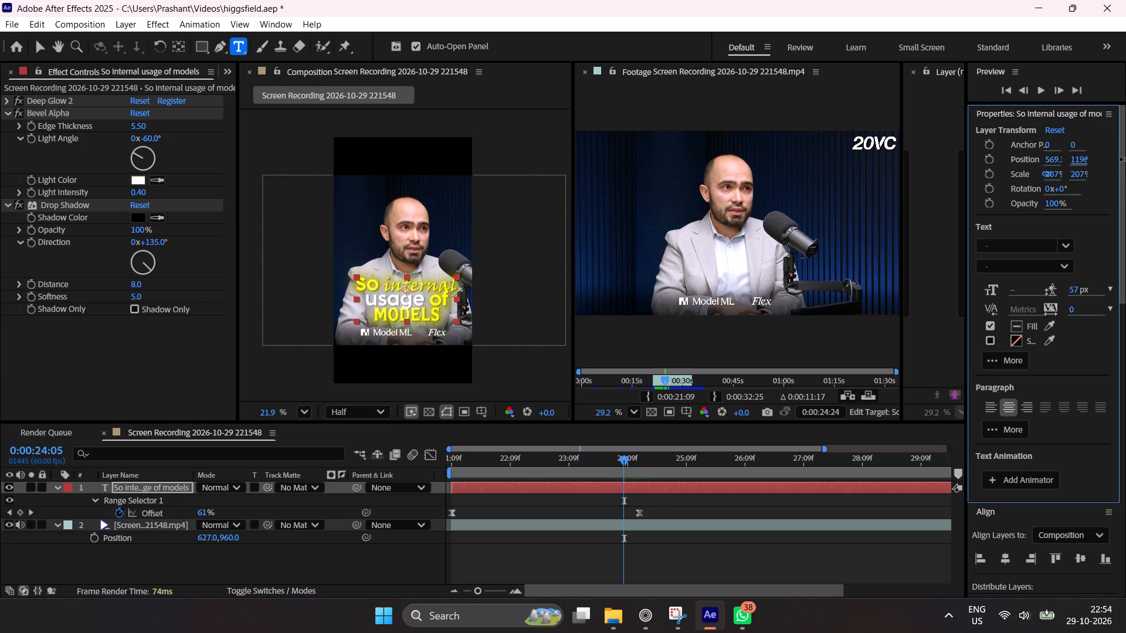
drag(1125, 159, 1109, 166)
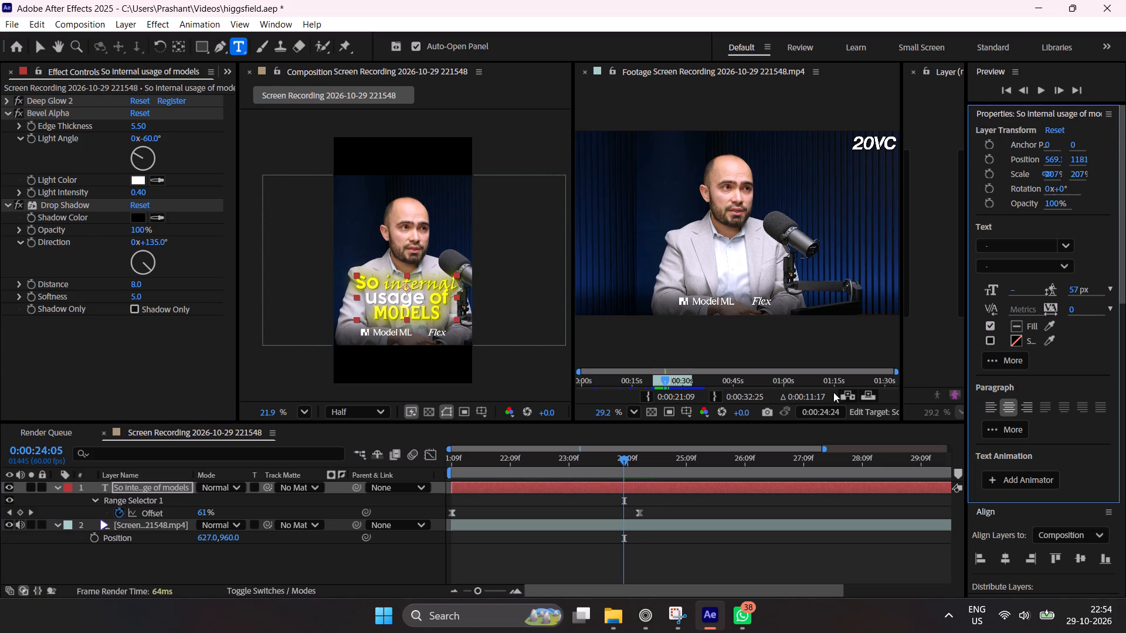
click(572, 555)
Replay the clip from 0:00:21:09 to check the lowered, shadowed caption against the speech.
drag(507, 461, 396, 472)
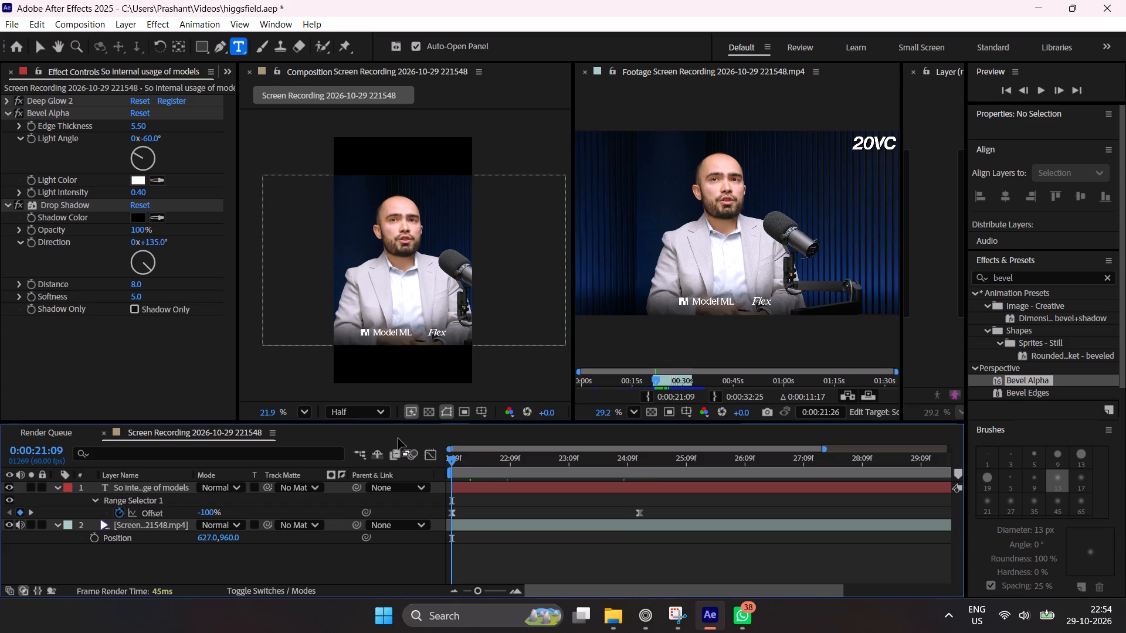
key(space)
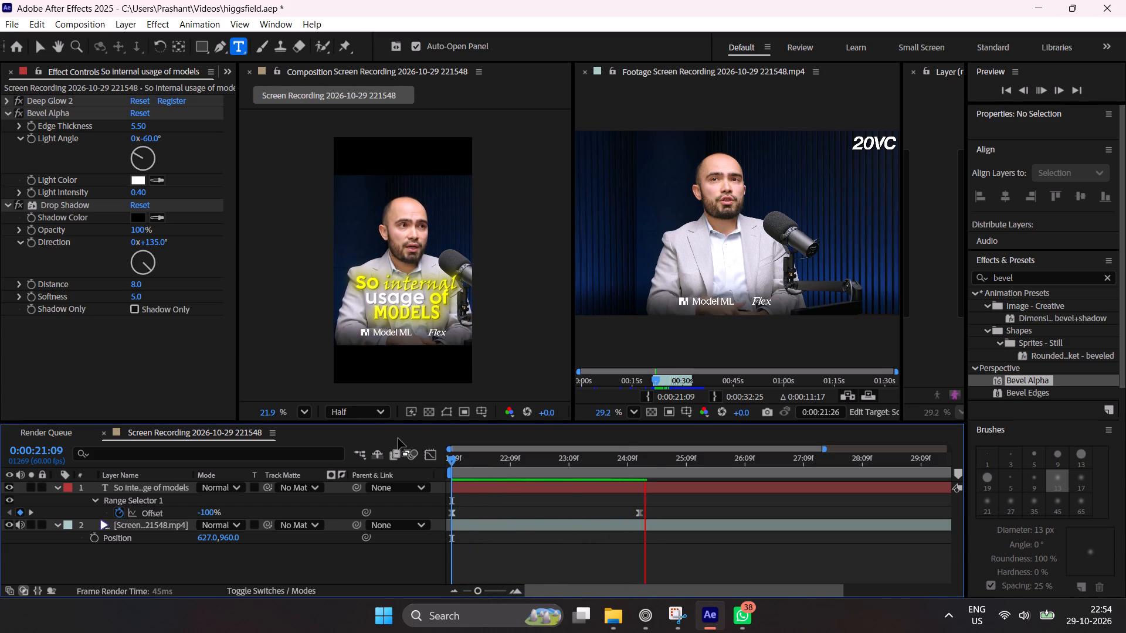
key(space)
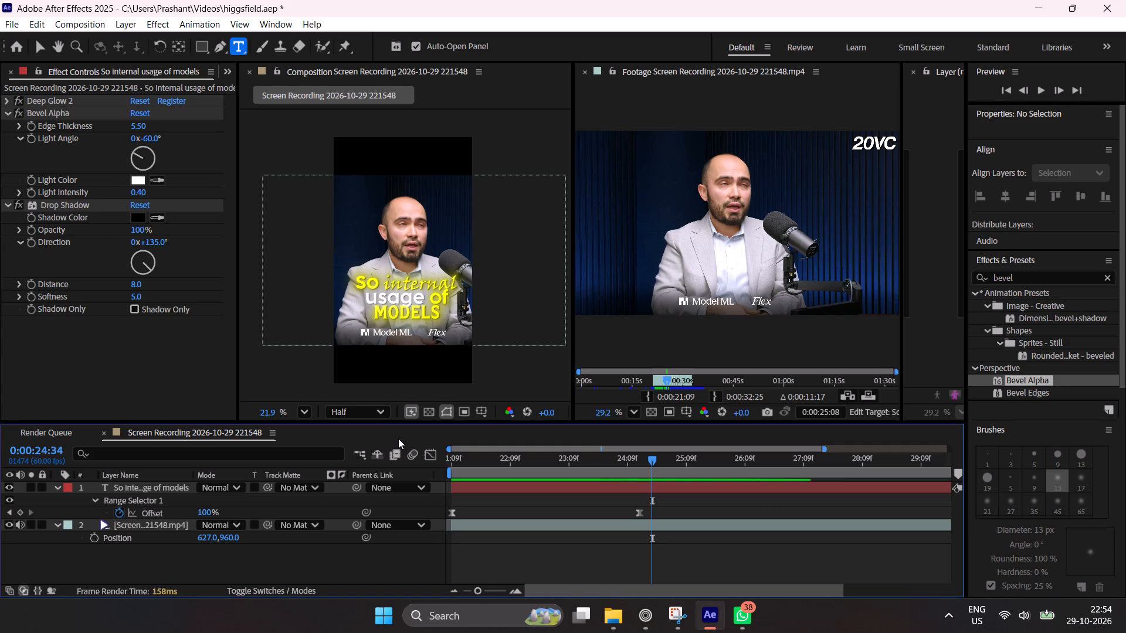
Replay around the end Offset keyframe, starting near 0:00:24:16, to hear where the captioned phrase ends.
click(514, 591)
drag(639, 461, 627, 477)
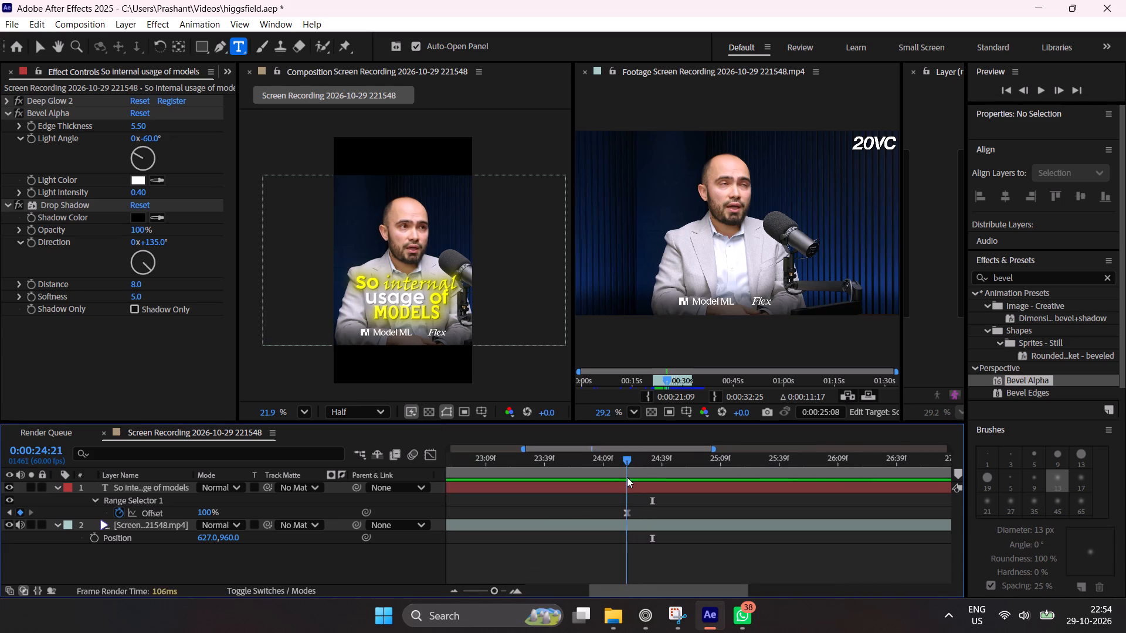
drag(627, 477, 617, 486)
key(space)
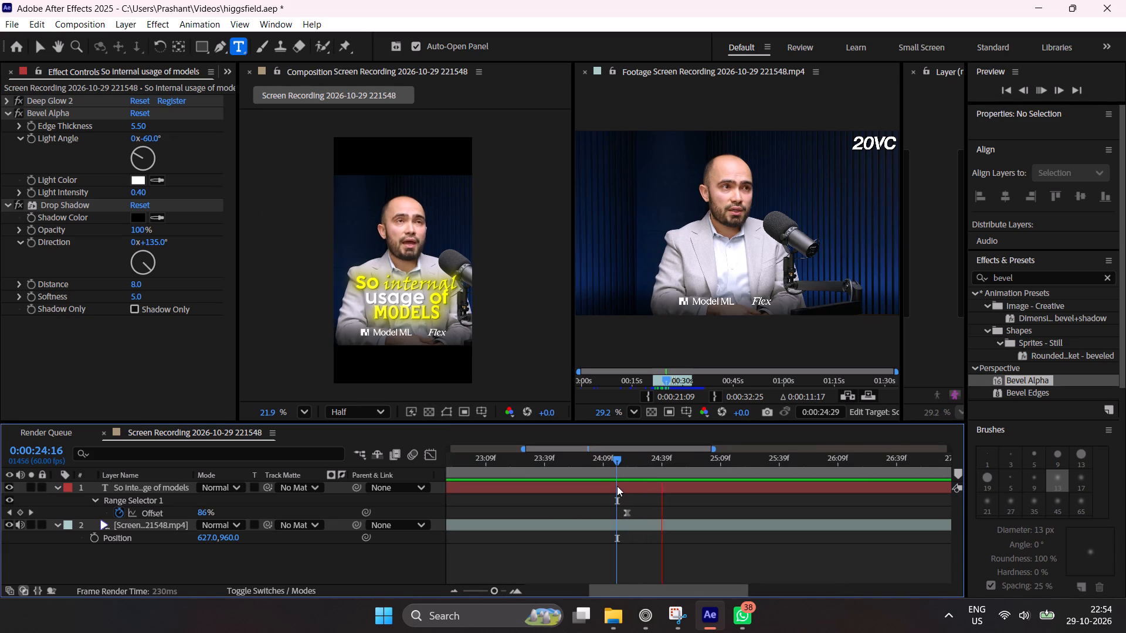
key(space)
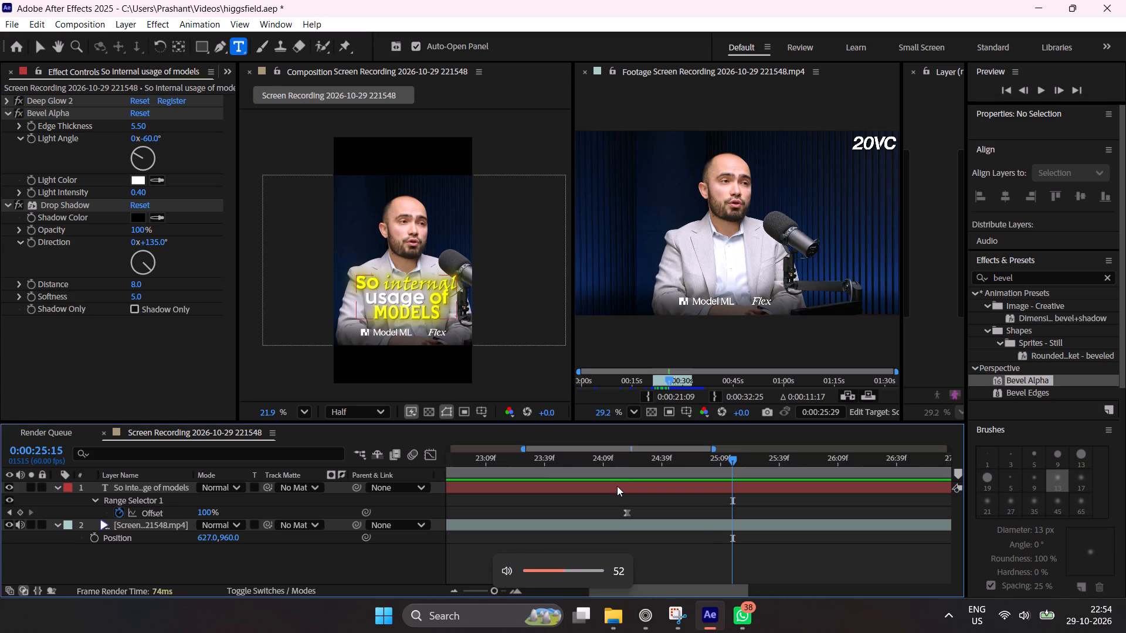
key(space)
key(space)
drag(662, 469, 611, 489)
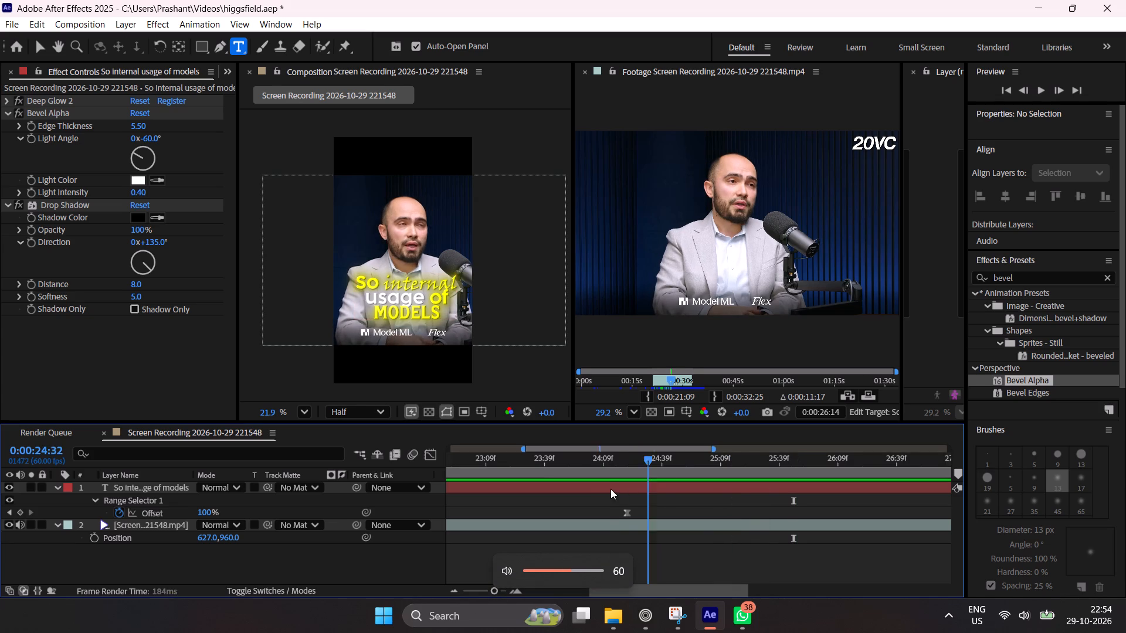
drag(611, 489, 608, 489)
key(space)
key(space)
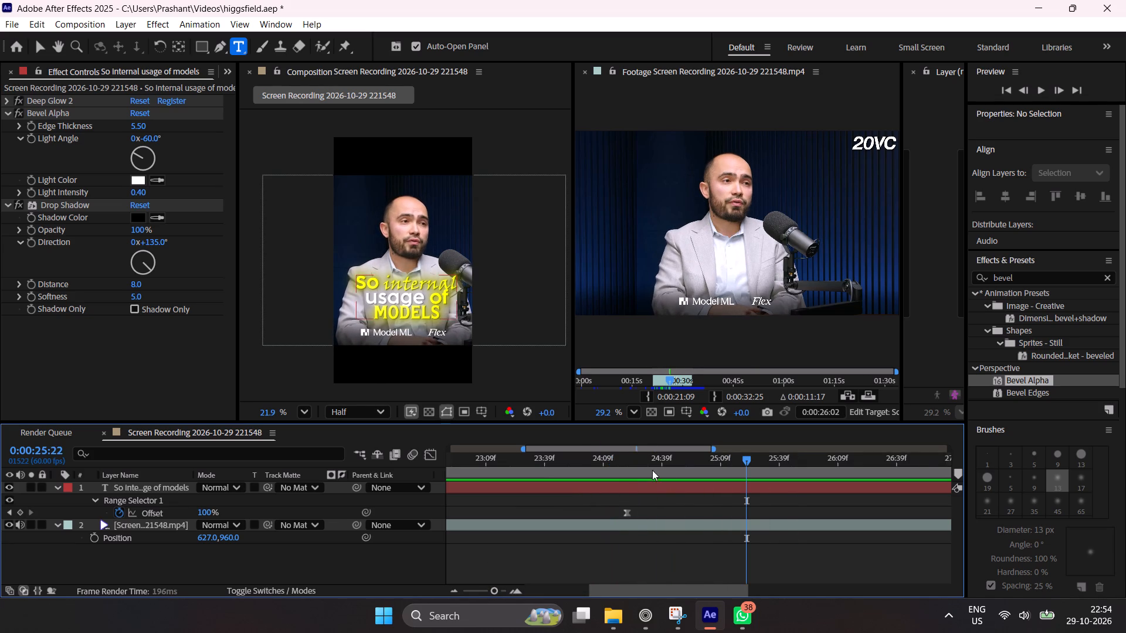
Replay the caption from about 0:00:23:12 and around 0:00:24:21 several times to judge when it should start disappearing against the speech.
drag(654, 464, 514, 500)
key(space)
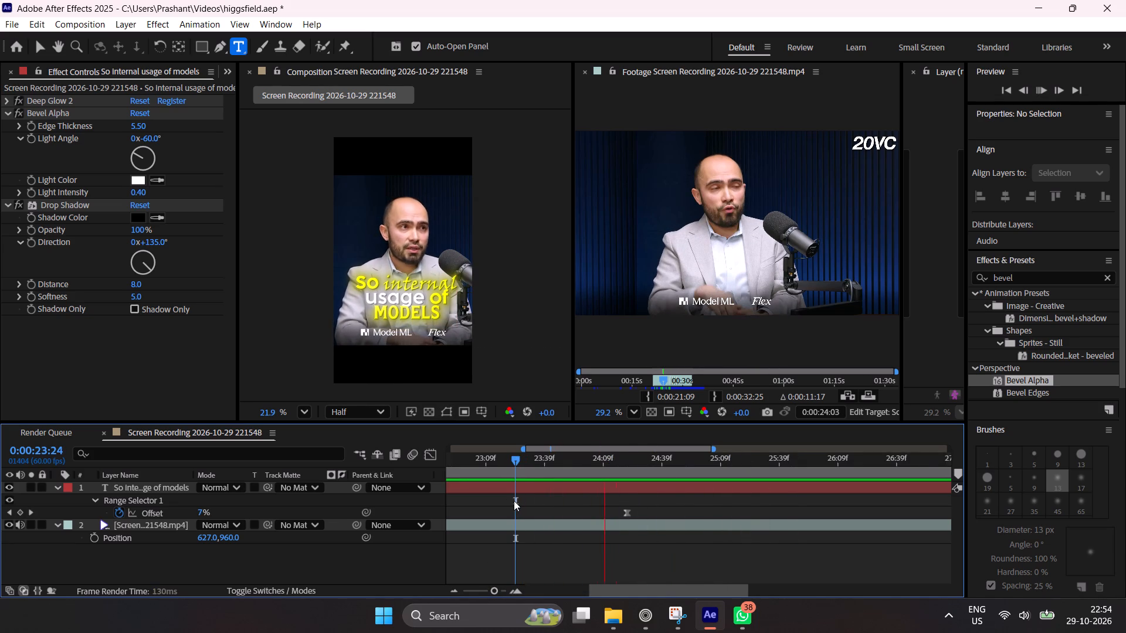
key(space)
drag(615, 467, 582, 485)
key(space)
key(space)
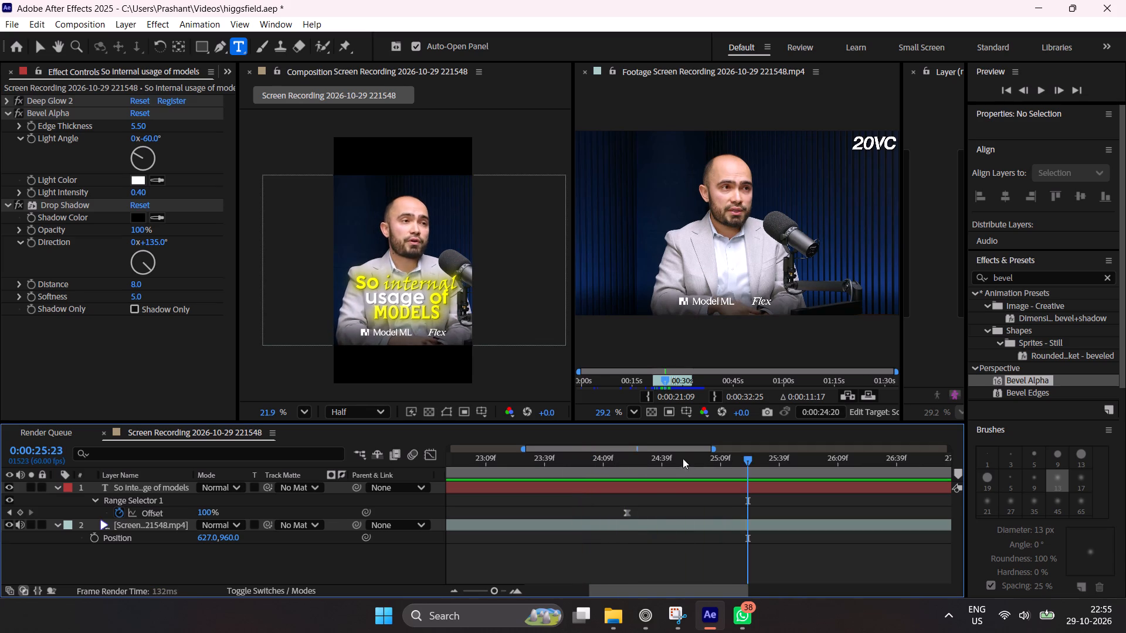
drag(670, 461, 626, 496)
key(space)
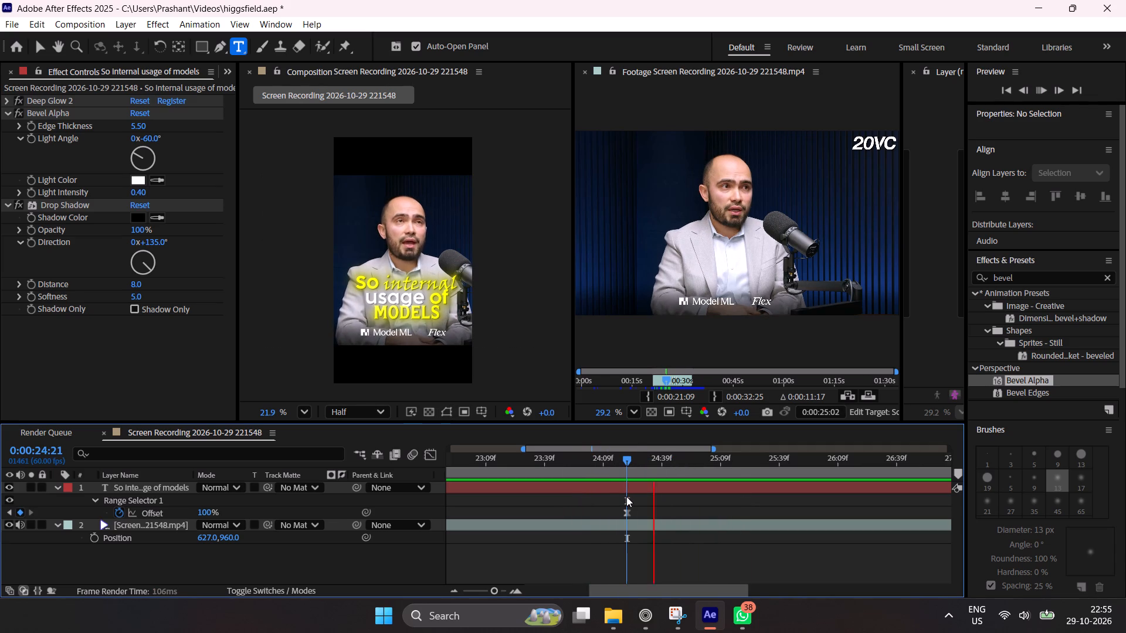
key(space)
drag(669, 467, 625, 496)
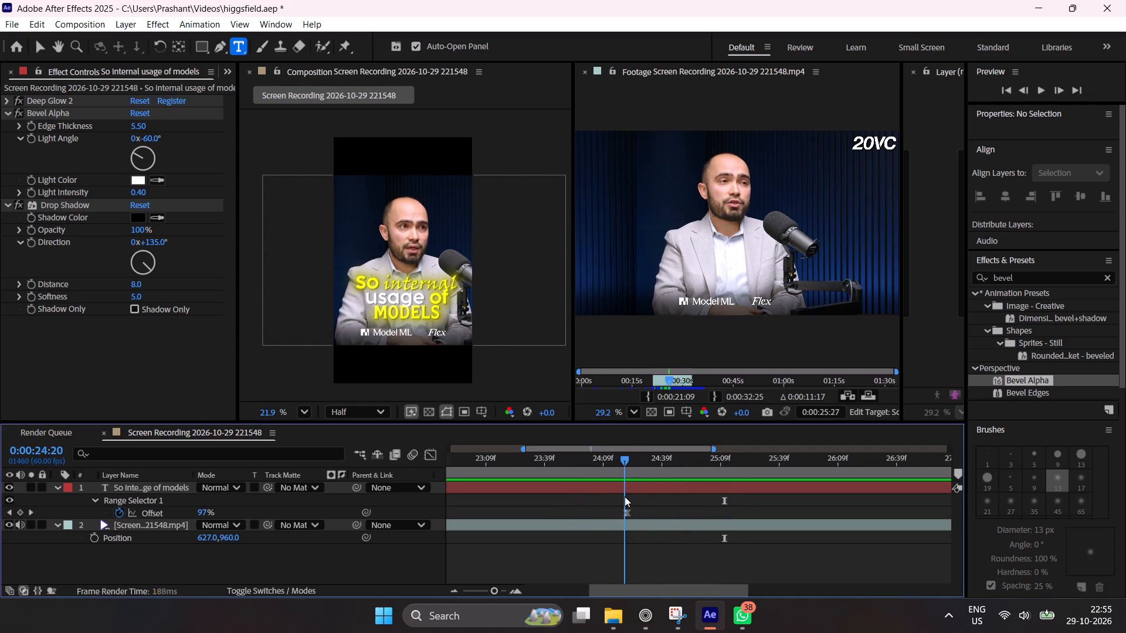
drag(625, 496, 586, 506)
key(space)
key(space)
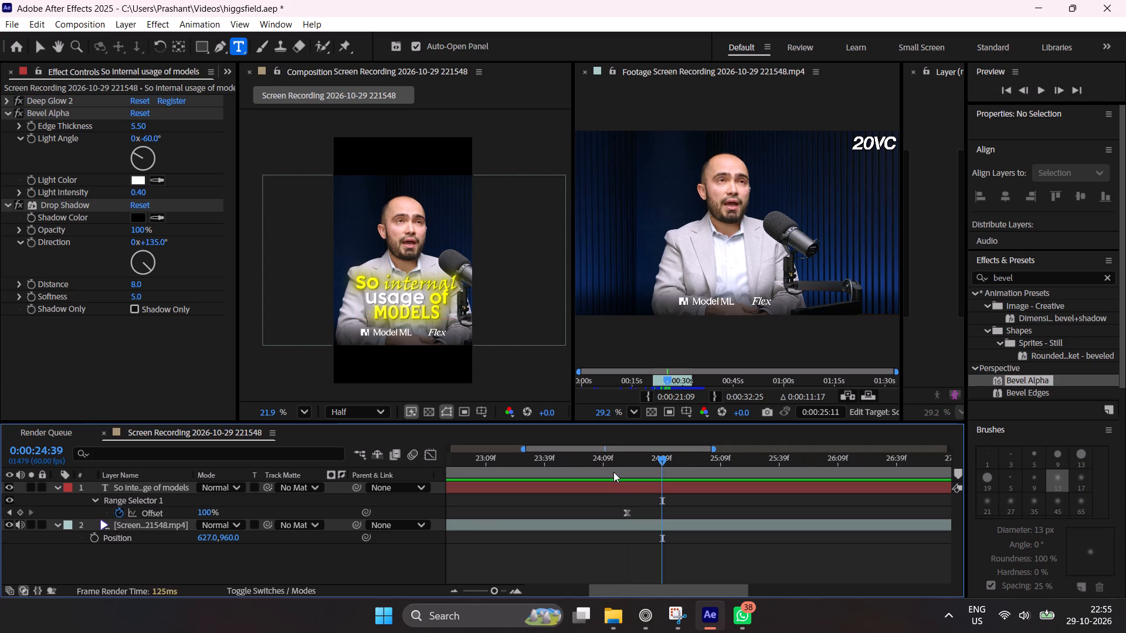
drag(613, 472, 488, 523)
key(space)
key(space)
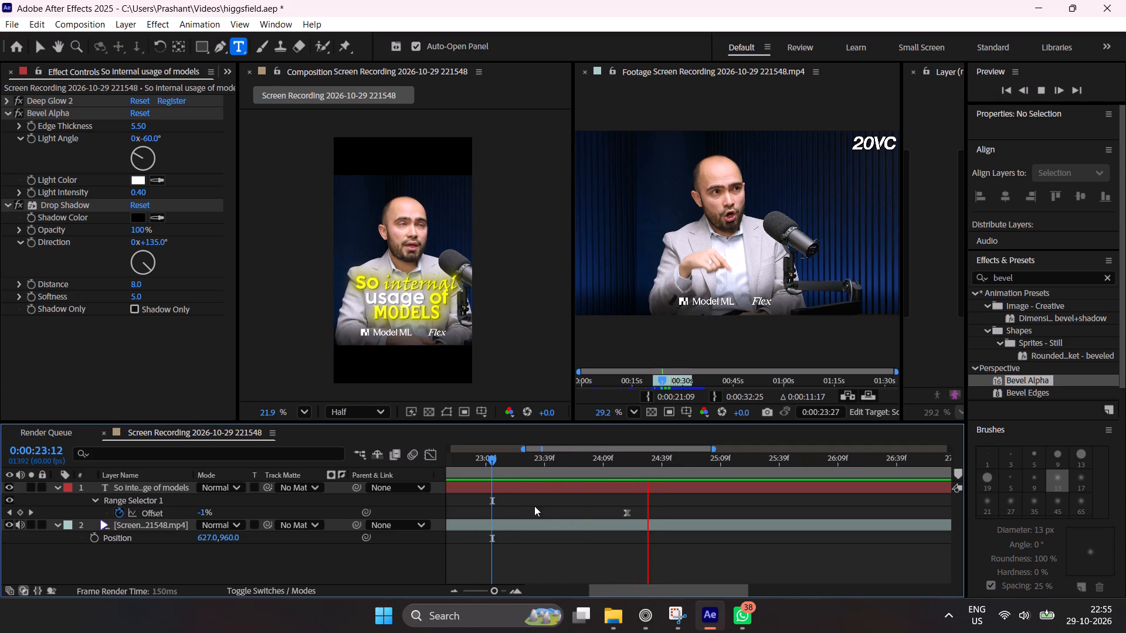
drag(611, 462, 611, 484)
key(space)
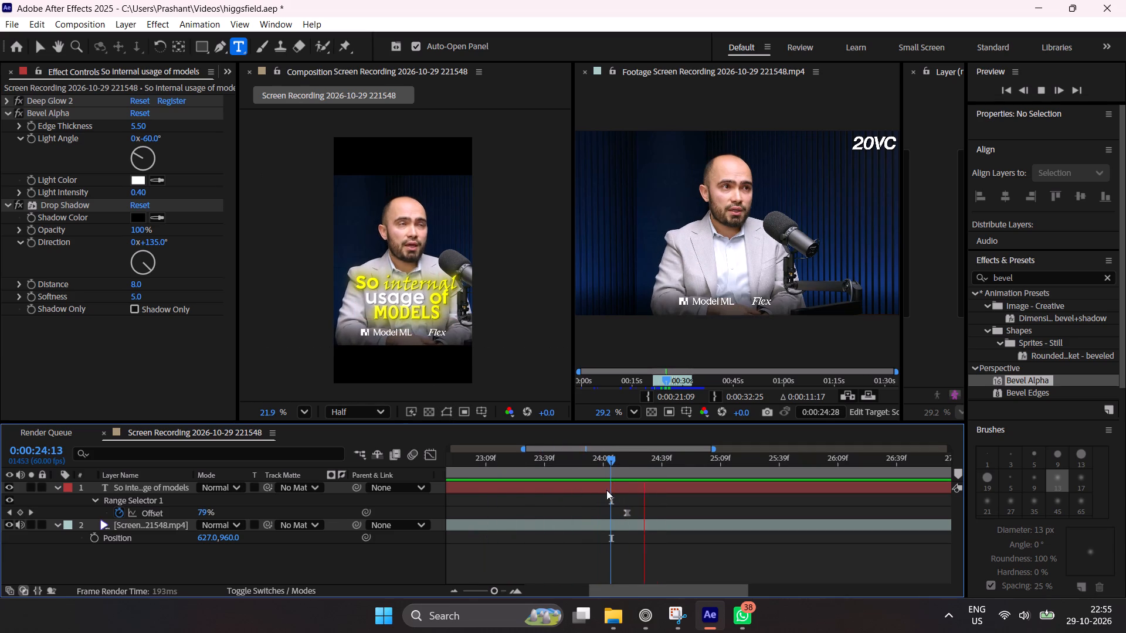
key(space)
Fade out the caption layer with Opacity keyframes of 100% at 0:00:24:21 and 0% at 0:00:25:10.
drag(653, 462, 628, 492)
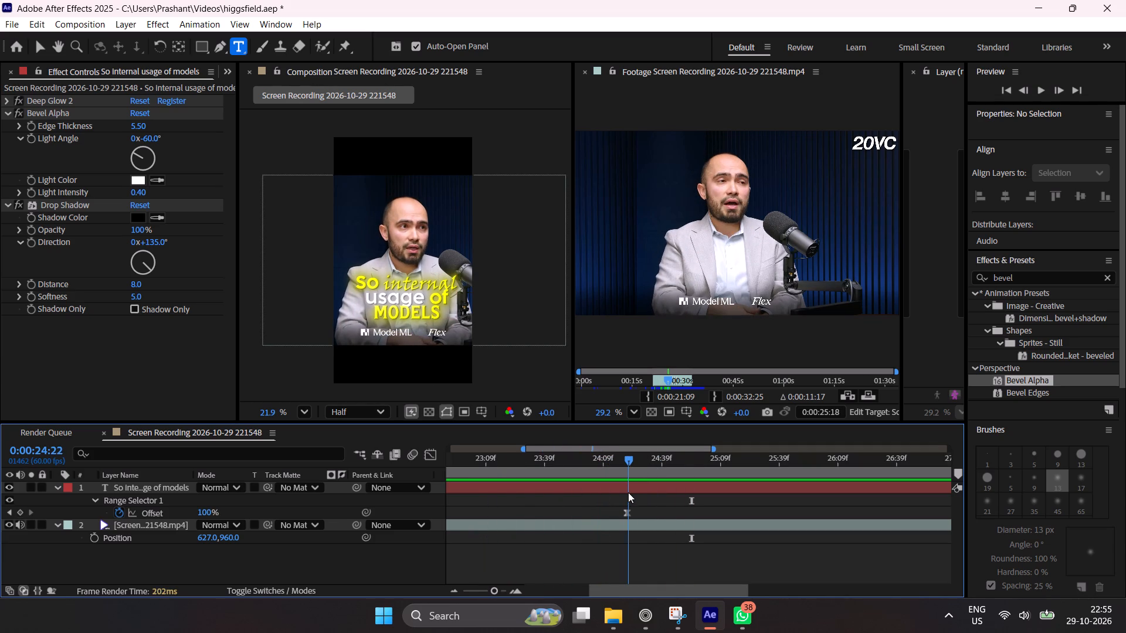
drag(628, 492, 627, 494)
click(630, 485)
key(t)
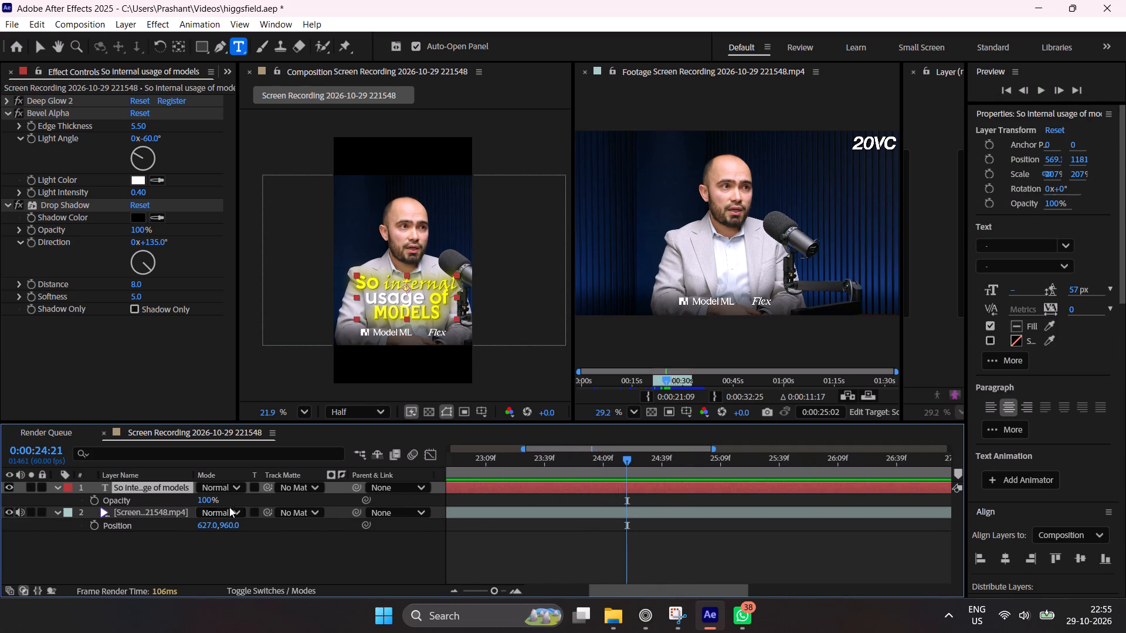
click(96, 498)
drag(654, 468, 723, 481)
click(198, 498)
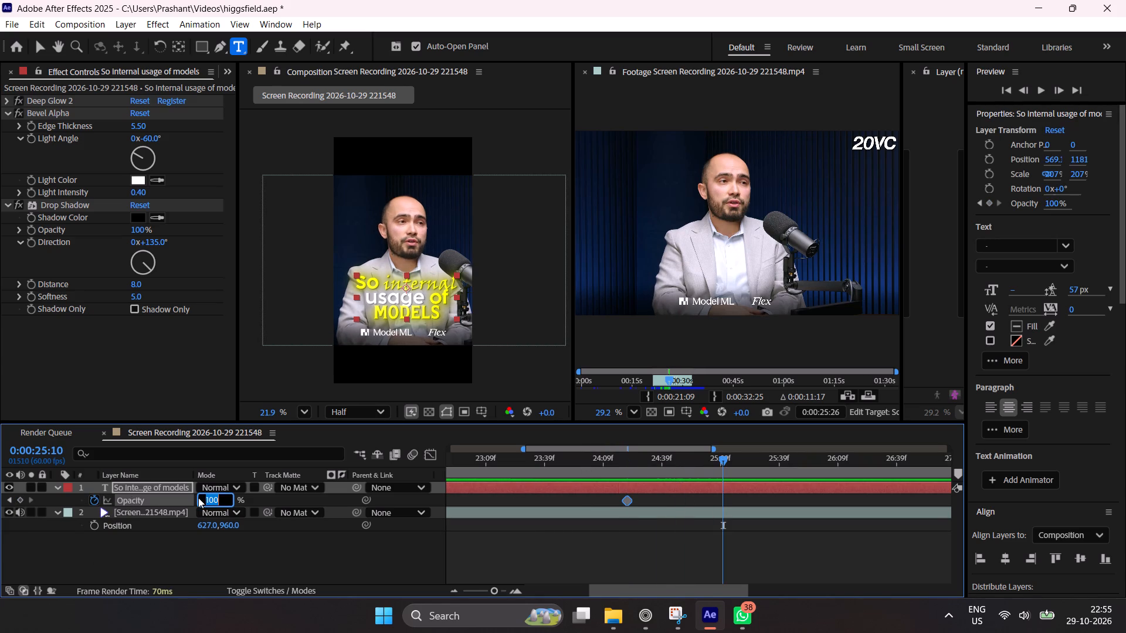
key(0)
key(Return)
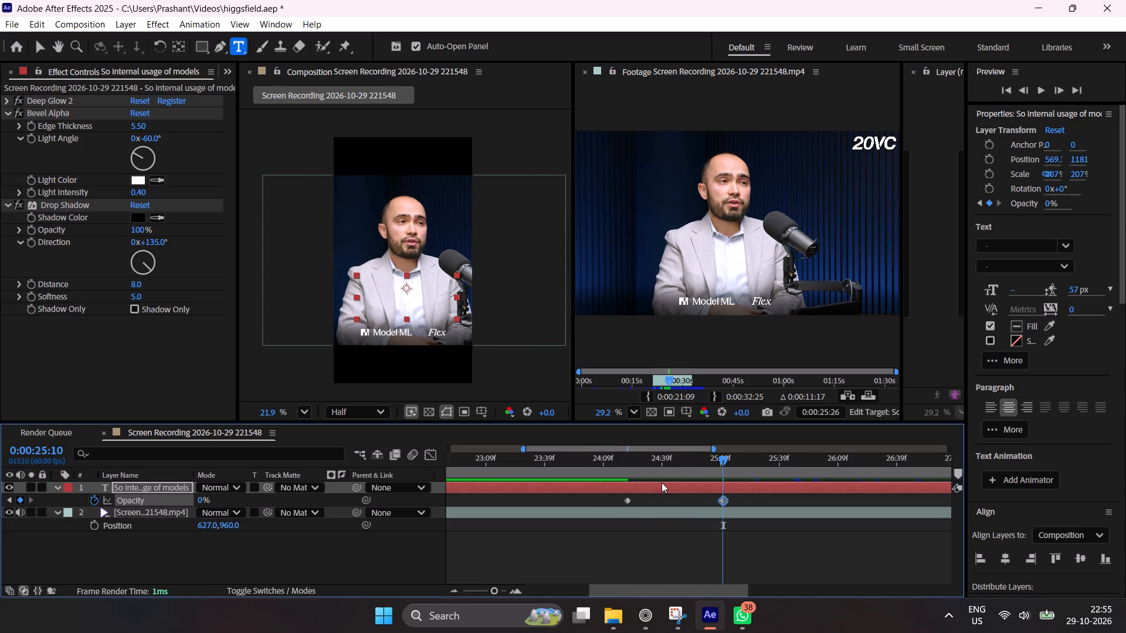
Replay the opacity fade from 0:00:24:20 and 0:00:24:15 to check its timing.
drag(653, 470, 618, 490)
key(space)
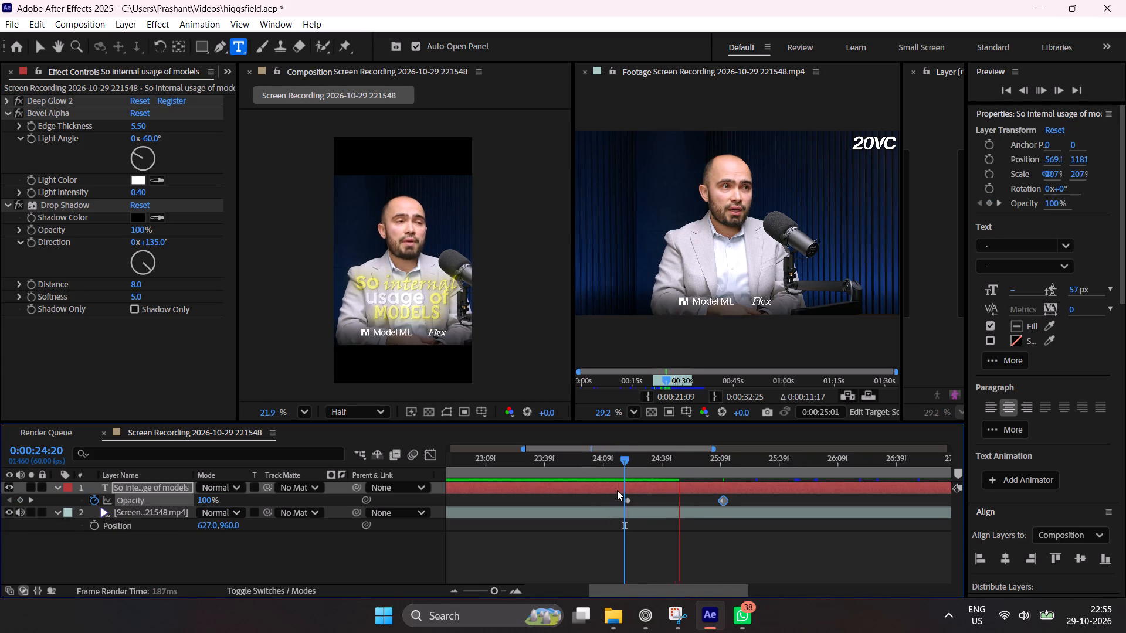
key(space)
drag(677, 464, 615, 478)
key(space)
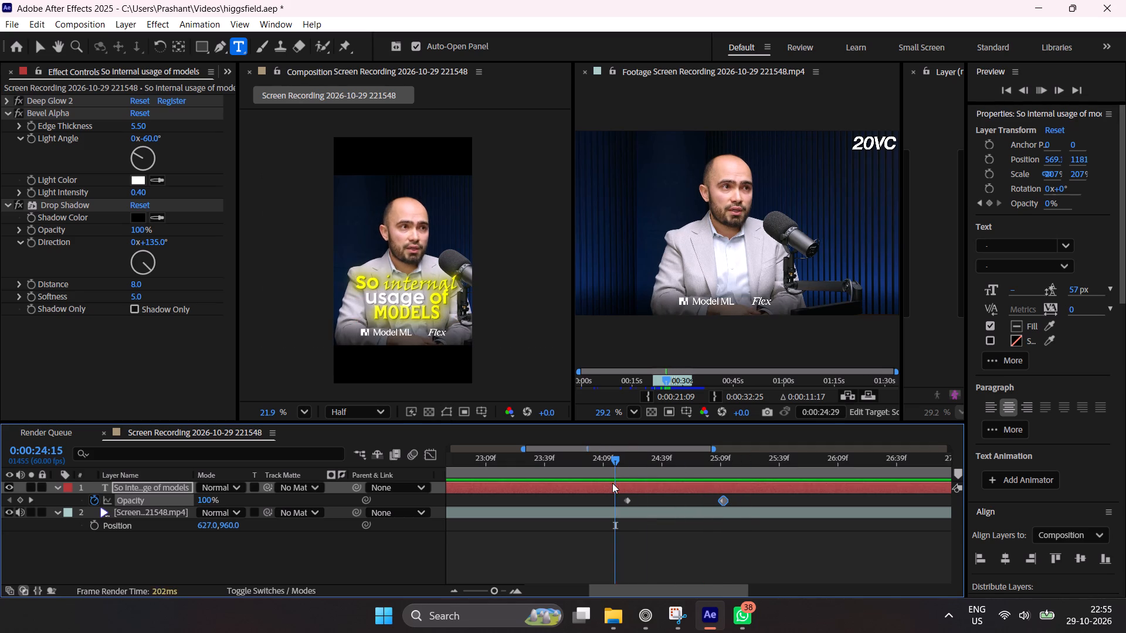
key(space)
Split the caption layer at 0:00:25:11, just after the fade-out, and delete the remaining part.
drag(652, 462, 744, 474)
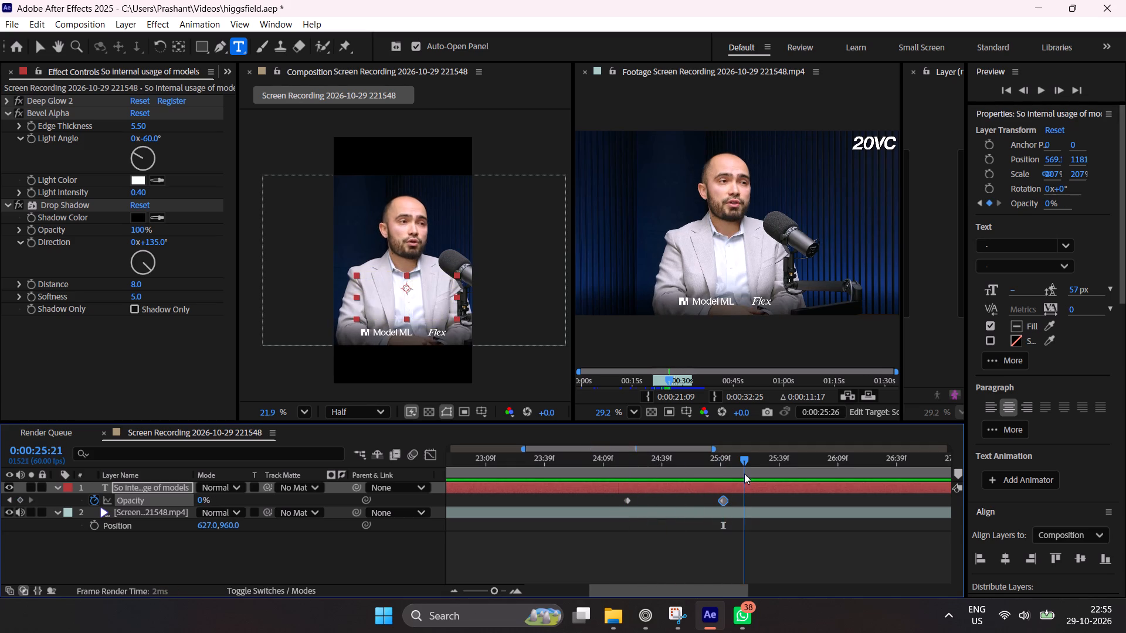
drag(744, 474, 725, 486)
click(731, 464)
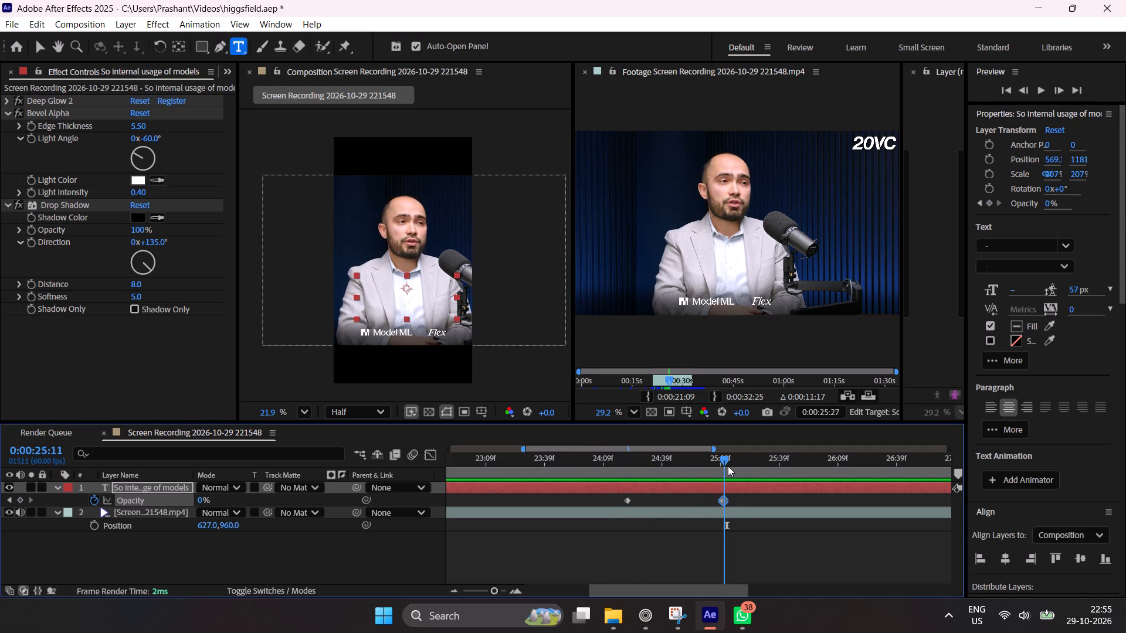
click(735, 486)
key(ctrl+shift+d)
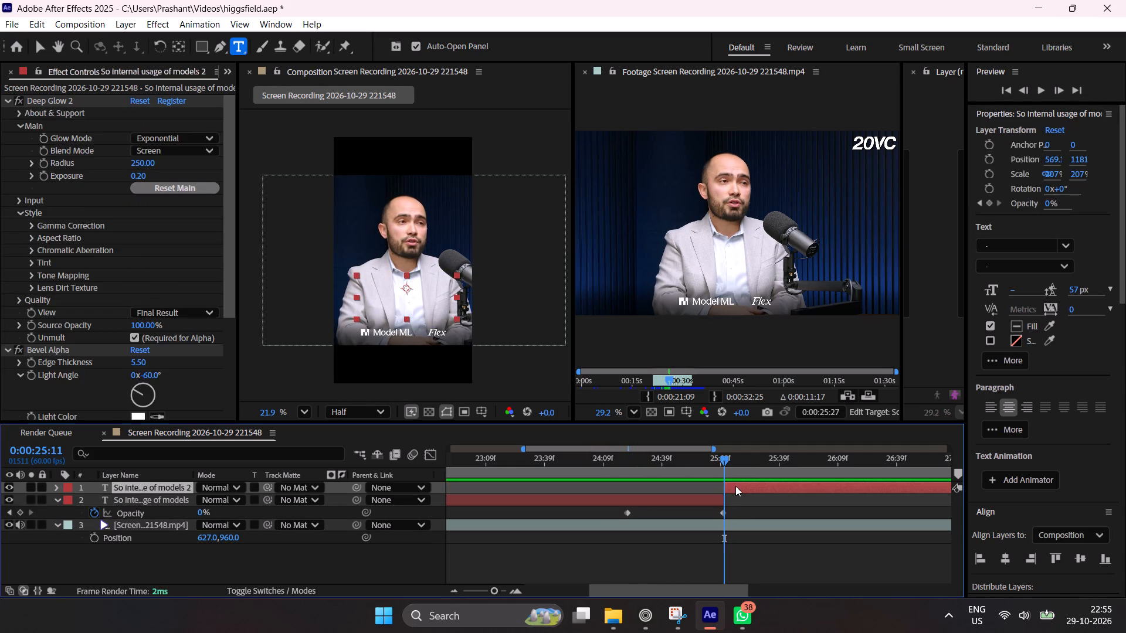
key(Delete)
Replay from 0:00:24:08 to check how the trimmed caption fades out.
drag(690, 467, 599, 487)
key(space)
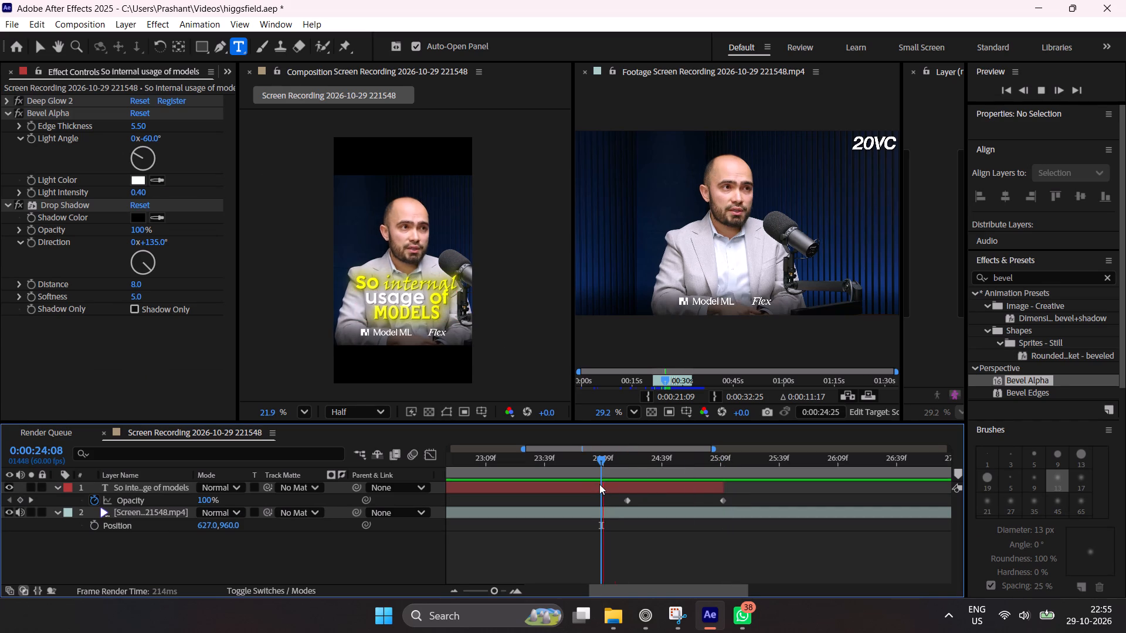
key(space)
With the playhead at the first Opacity keyframe, 0:00:24:21, search the effects for "gauss" and apply Gaussian Blur to the caption layer.
drag(655, 461, 626, 485)
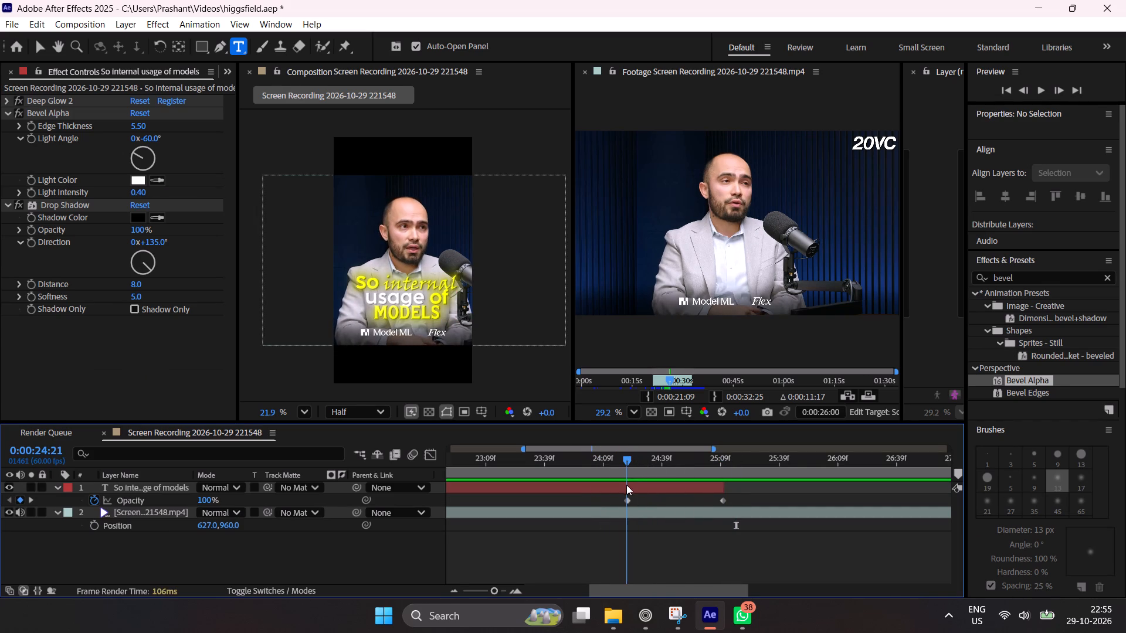
drag(626, 485, 630, 479)
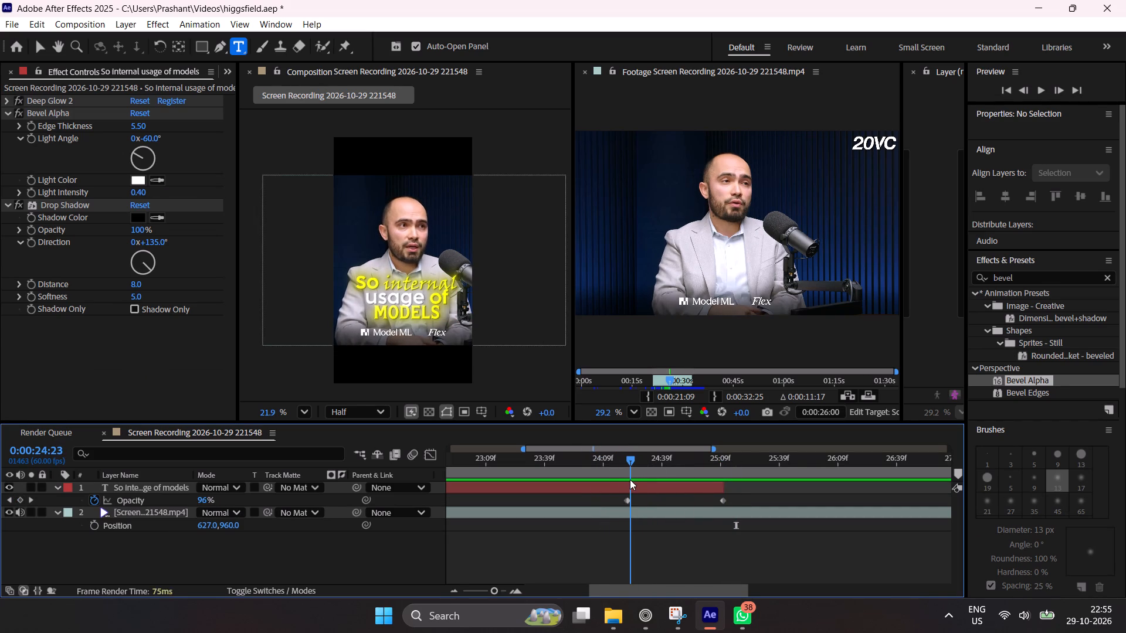
drag(630, 479, 628, 480)
click(647, 485)
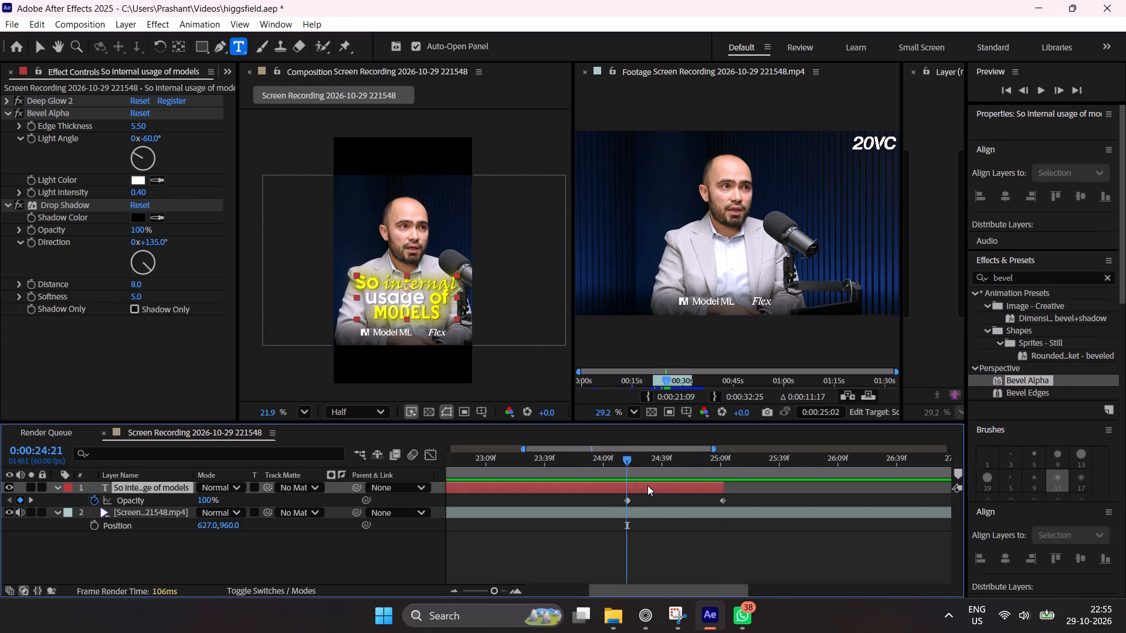
click(518, 595)
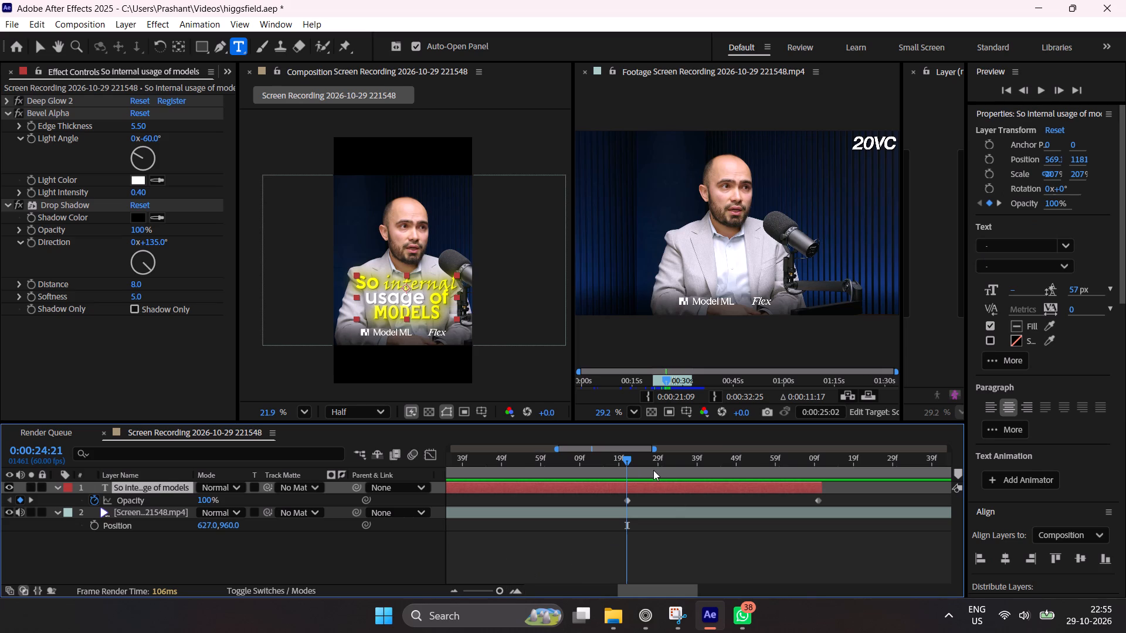
drag(642, 469, 628, 488)
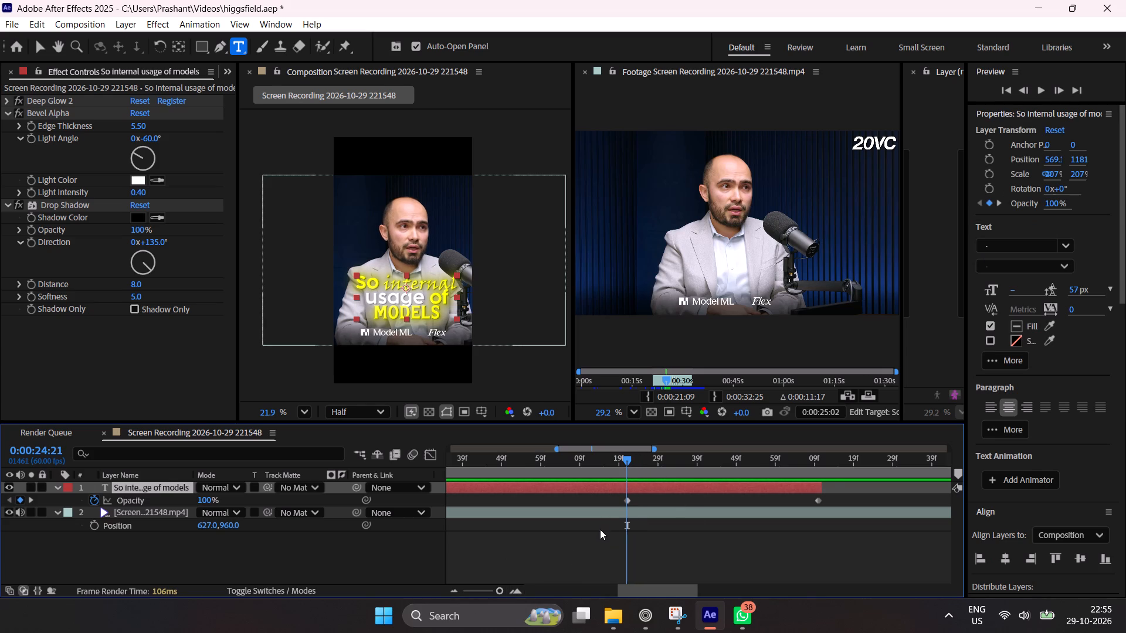
scroll(1097, 495, down, 1)
scroll(1097, 495, up, 1)
scroll(1097, 495, down, 1)
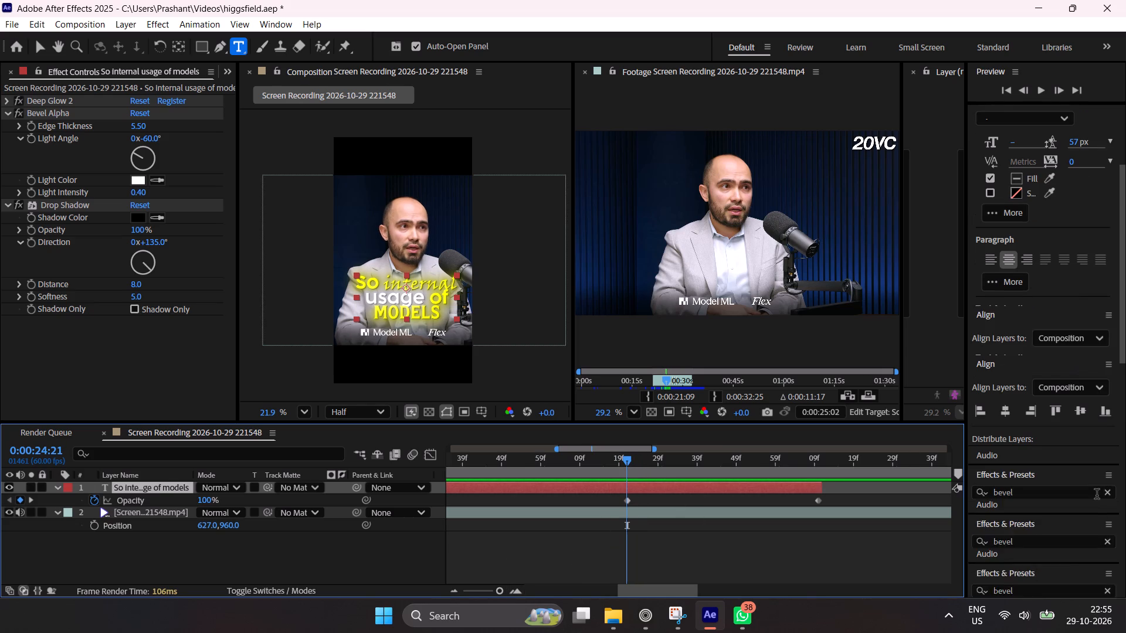
click(1107, 495)
click(1099, 493)
click(1081, 486)
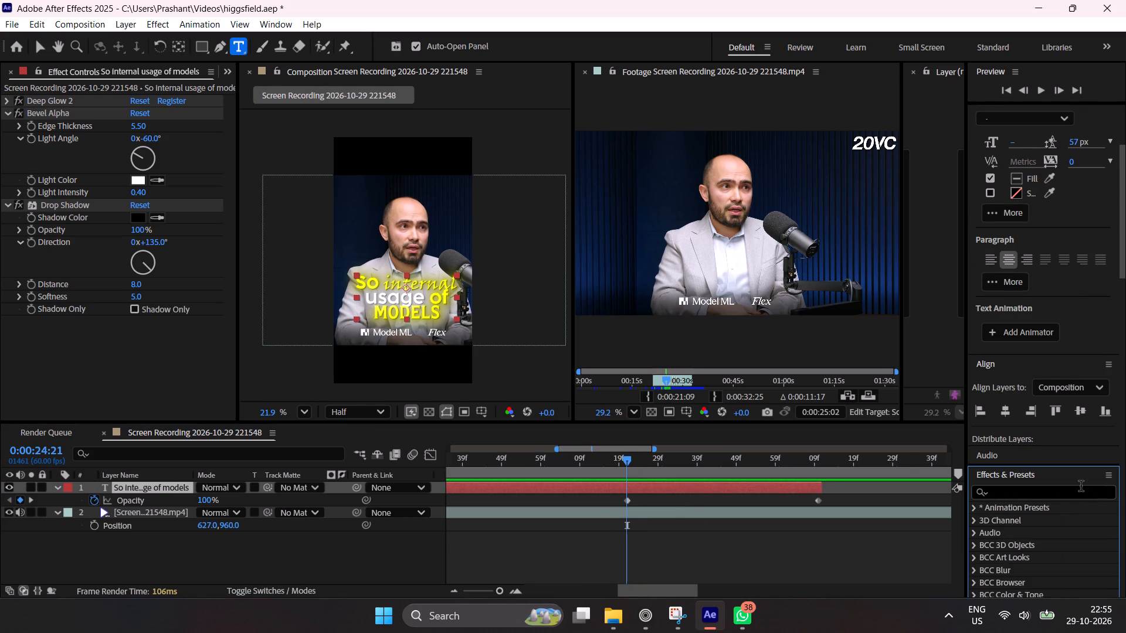
click(1037, 488)
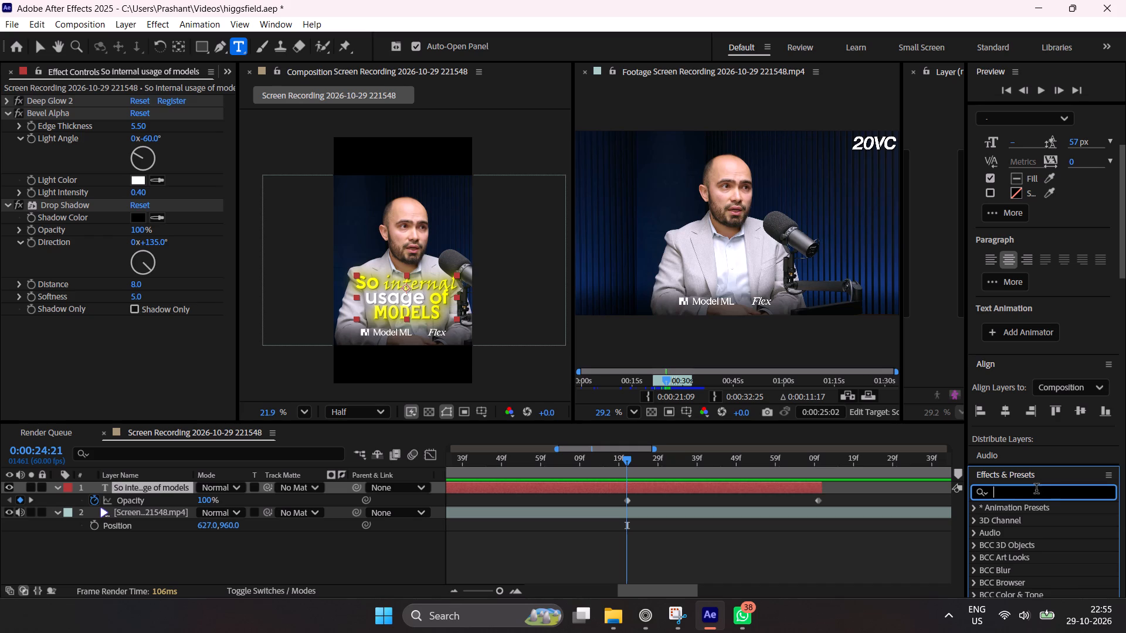
text(gauss)
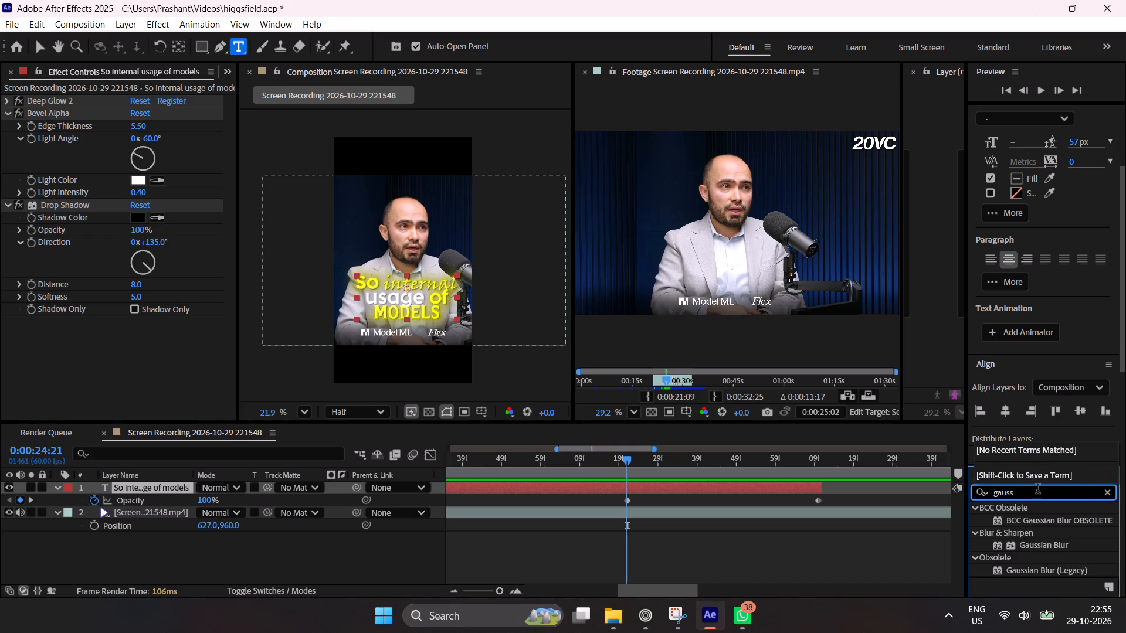
double_click(1044, 544)
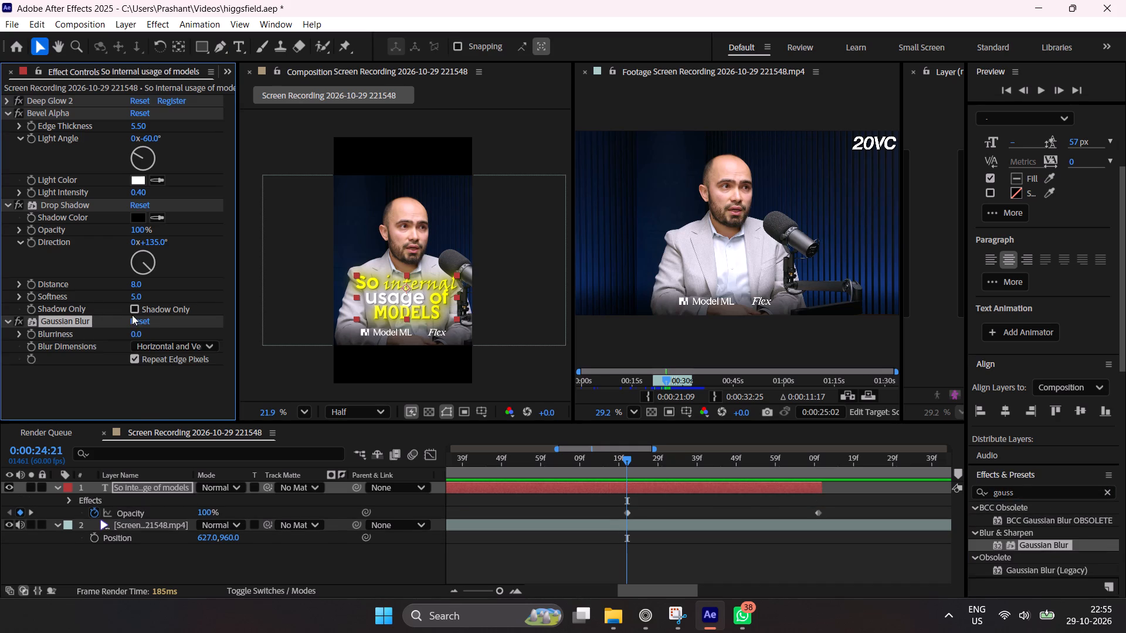
Keyframe the caption's Gaussian Blur Blurriness at 0 at 0:00:24:21 and about 64.8 at 0:00:25:10.
click(27, 333)
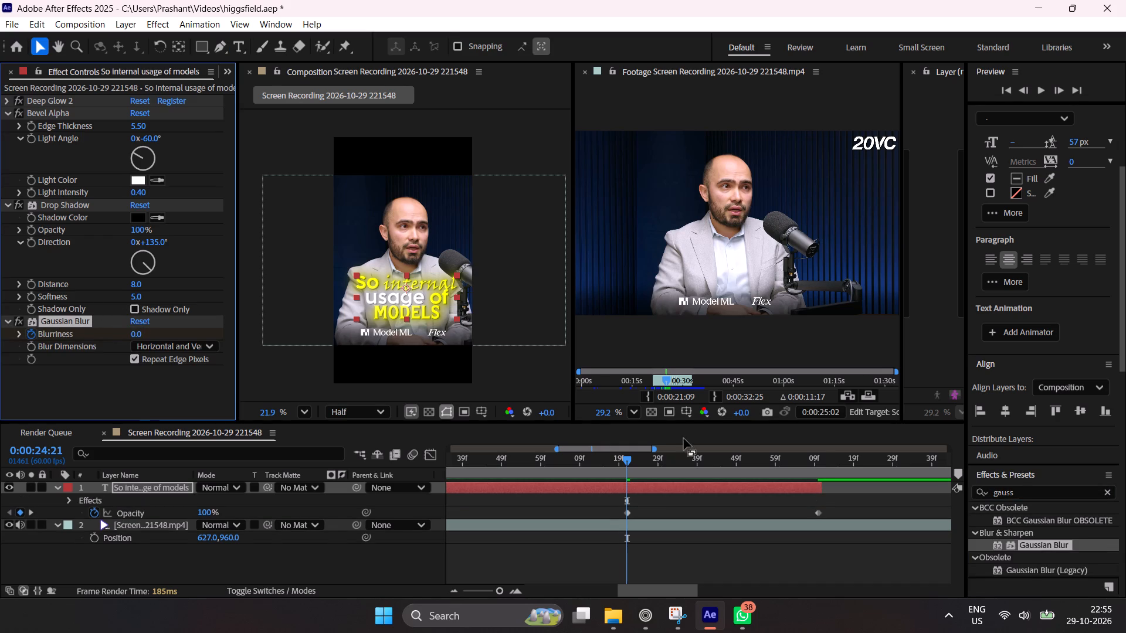
click(818, 466)
drag(821, 462, 818, 469)
drag(132, 337, 249, 338)
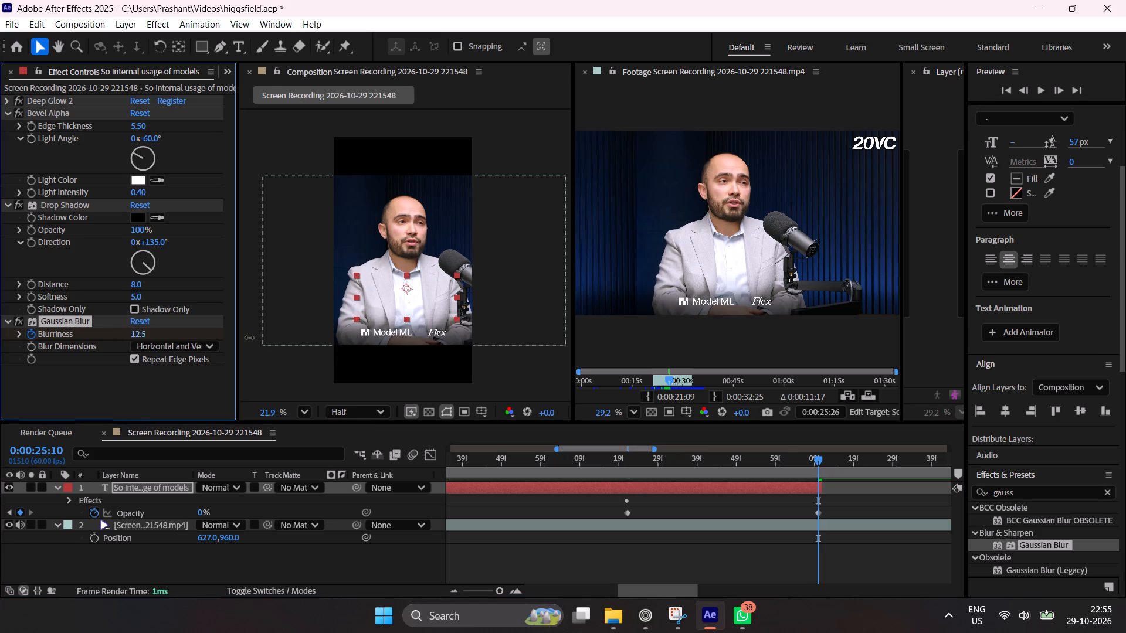
drag(249, 338, 792, 360)
drag(792, 360, 743, 407)
drag(743, 407, 708, 438)
Scrub through the fade to 0:00:24:59 and set the caption's Blurriness to 100 there.
drag(670, 468, 715, 466)
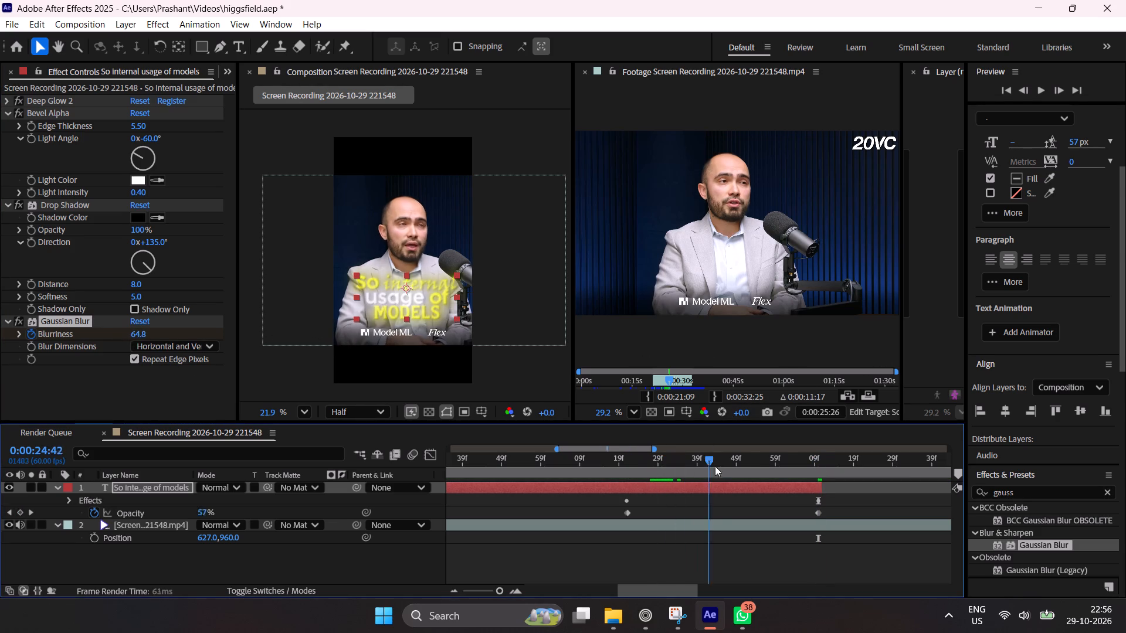
drag(715, 466, 774, 460)
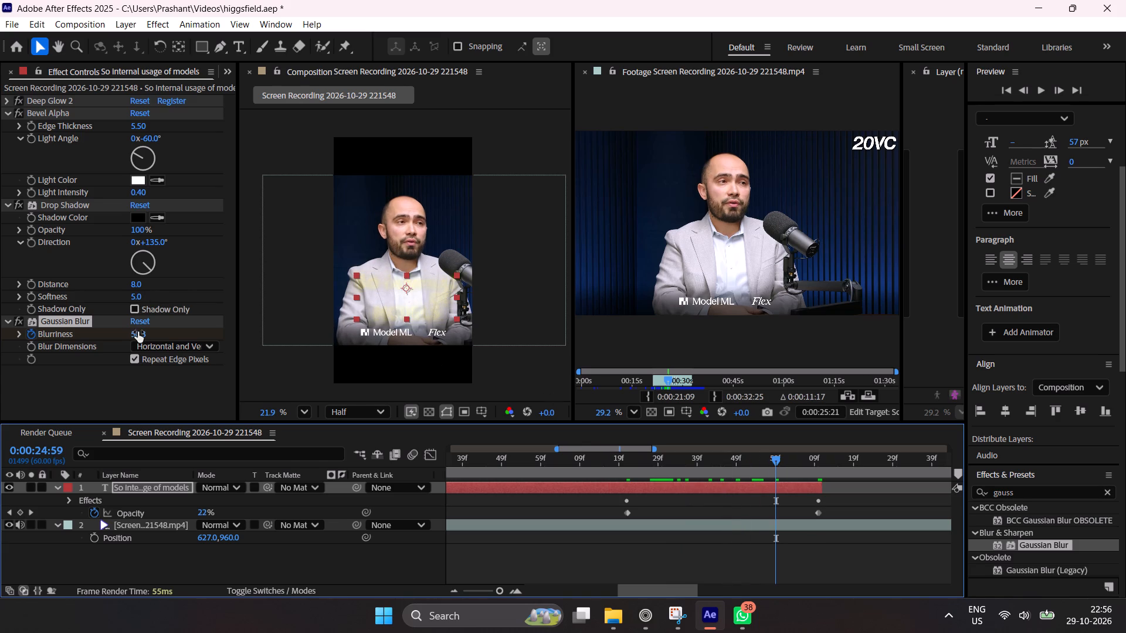
click(138, 332)
text(100)
key(Return)
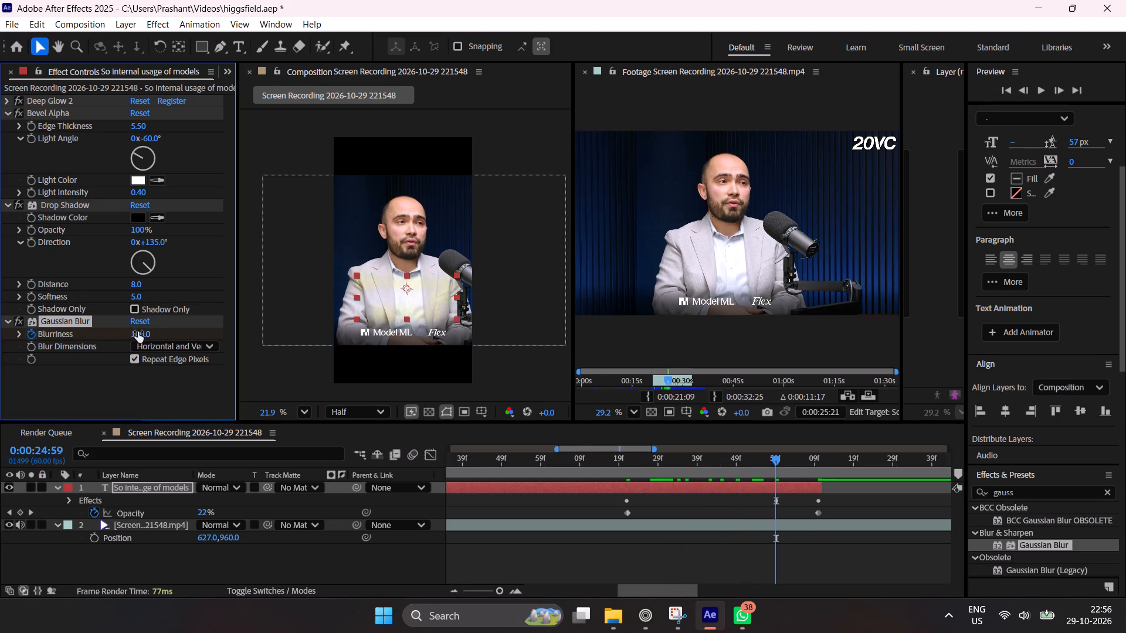
Replay the caption's blurred fade-out from 0:00:24:21 and again from 0:00:24:13 to check the Gaussian Blur.
drag(651, 467, 628, 482)
key(space)
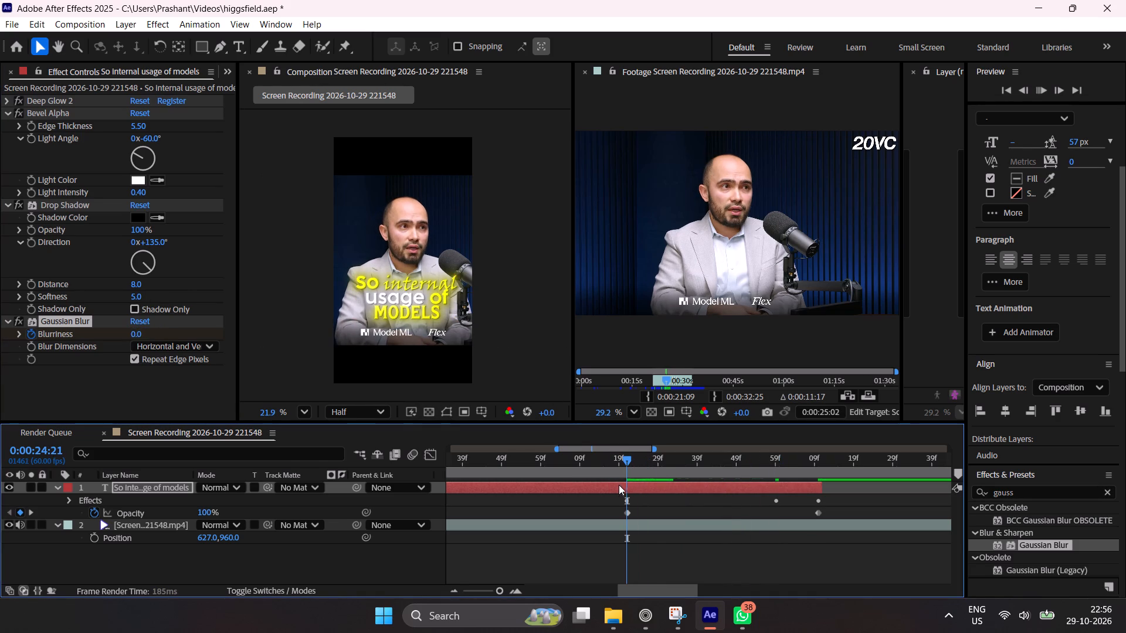
key(space)
drag(653, 471, 595, 482)
key(space)
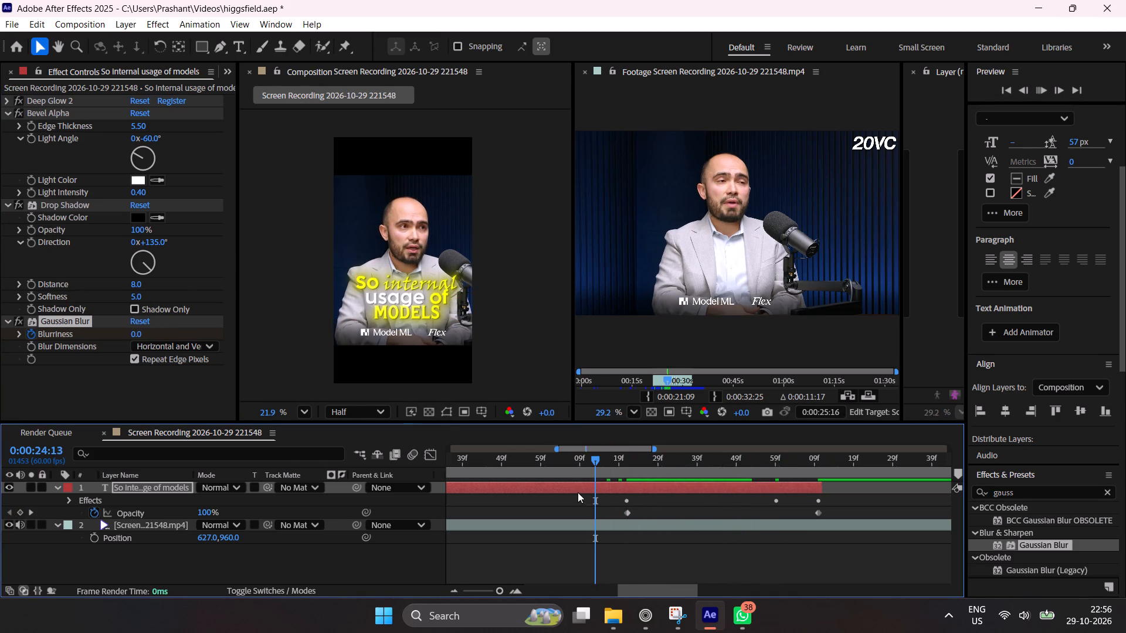
key(space)
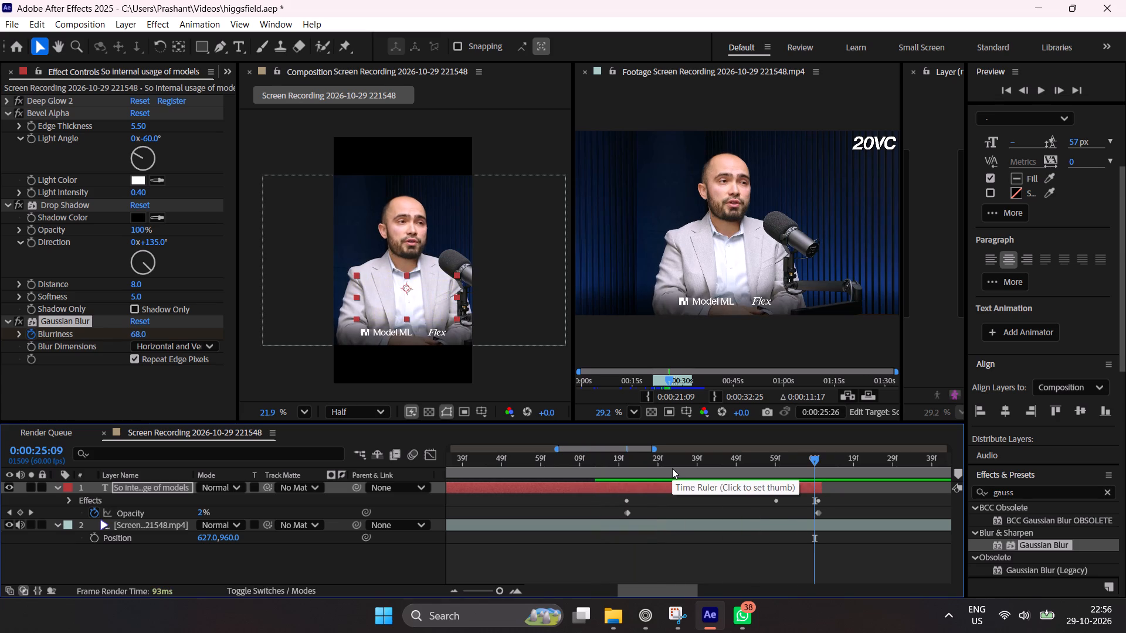
Save the higgsfield.aep project.
key(ctrl+s)
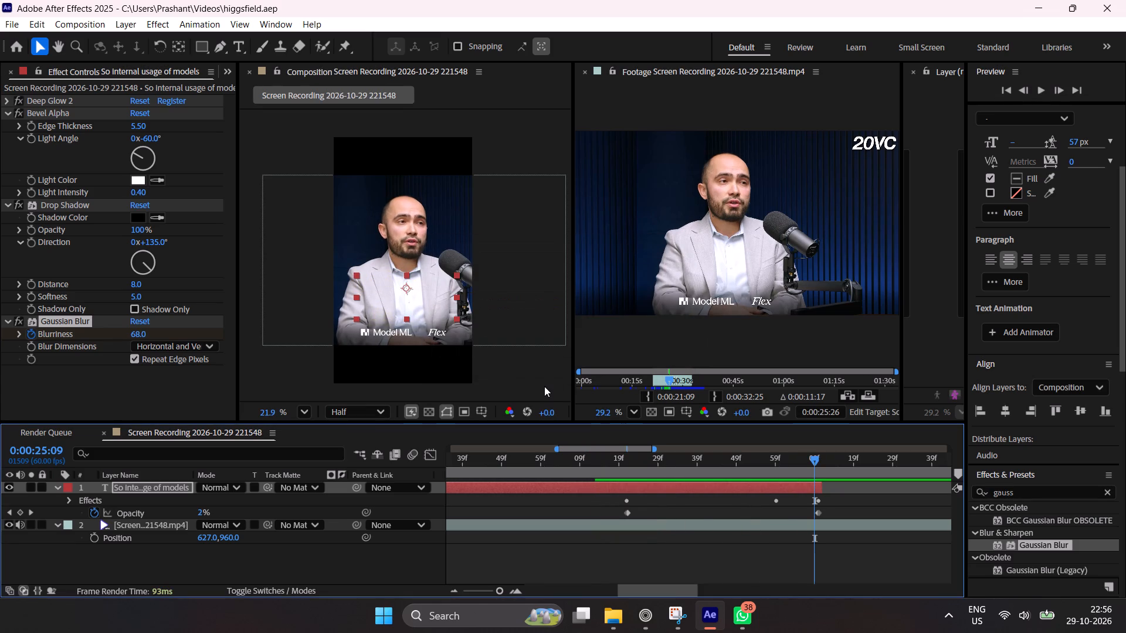
Play the composition from its start at 0:00:21:09 to review the whole caption animation with its blur-out.
triple_click(456, 588)
click(456, 588)
drag(577, 463, 322, 486)
key(space)
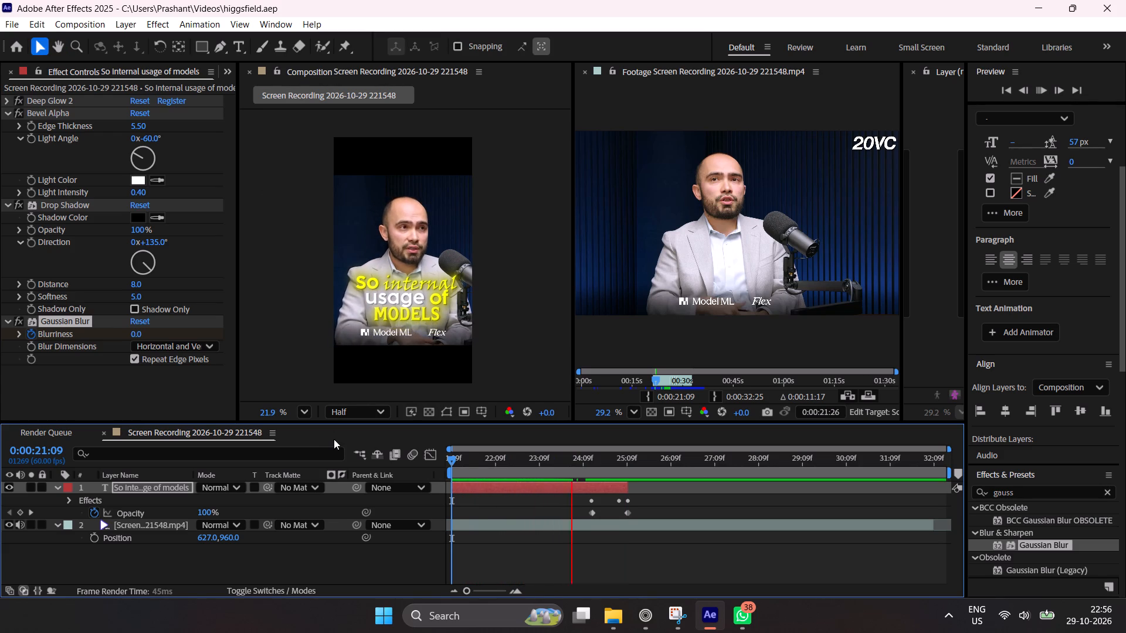
key(space)
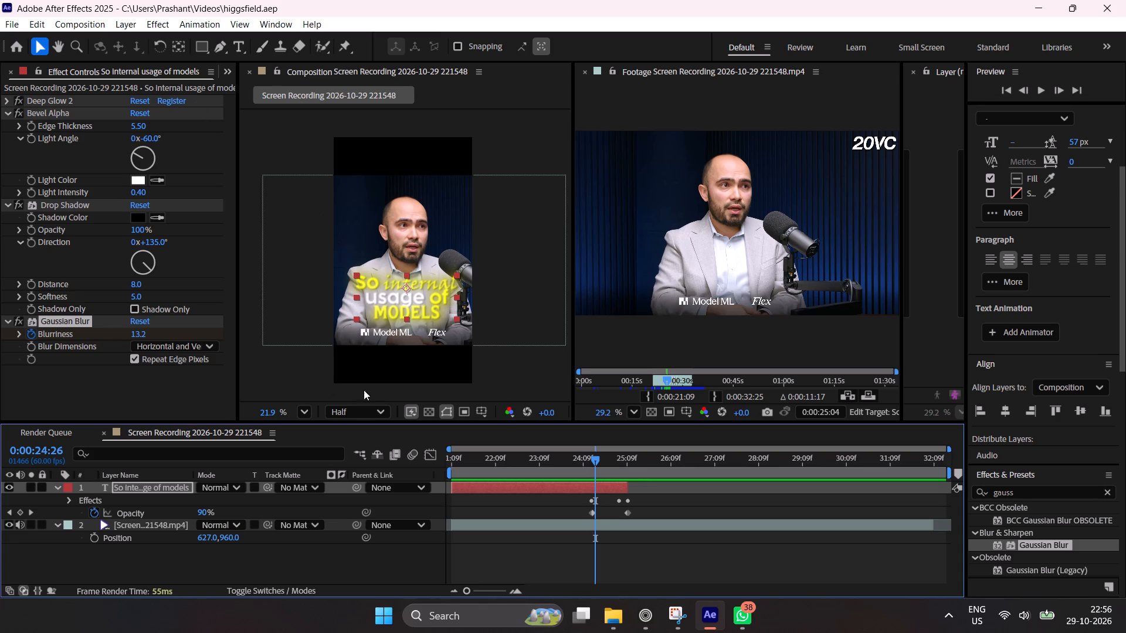
scroll(382, 279, up, 1)
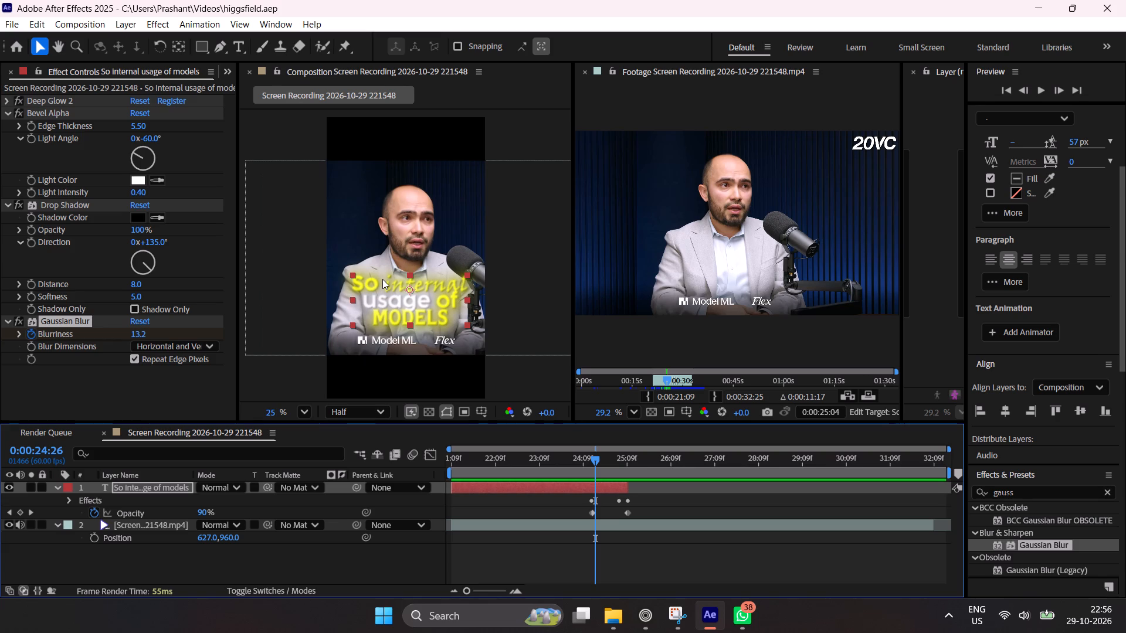
Switch to the Zen browser, close the Shorts tab, and reopen the 20VC Higgsfield episode from the YouTube watch history, paused.
click(651, 611)
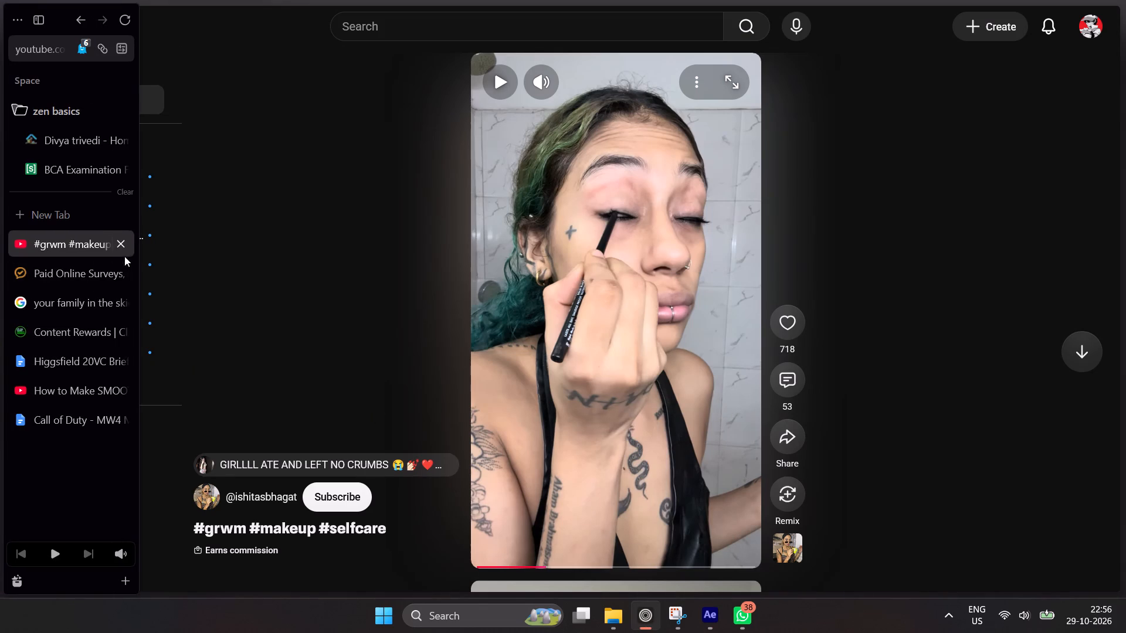
click(126, 247)
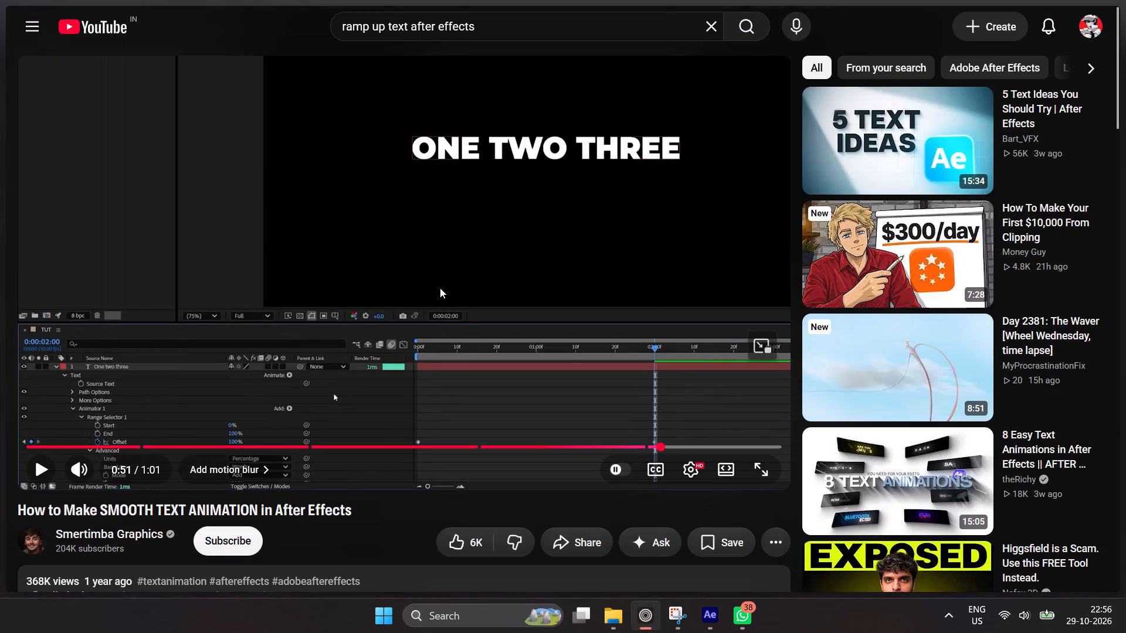
click(25, 30)
click(97, 487)
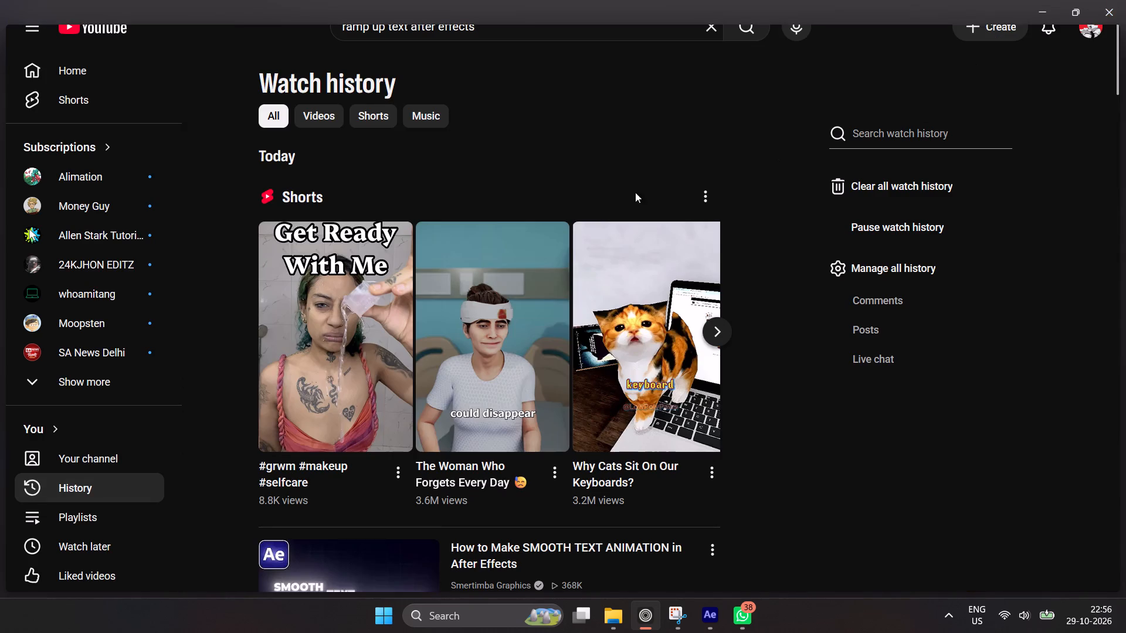
scroll(557, 171, down, 5)
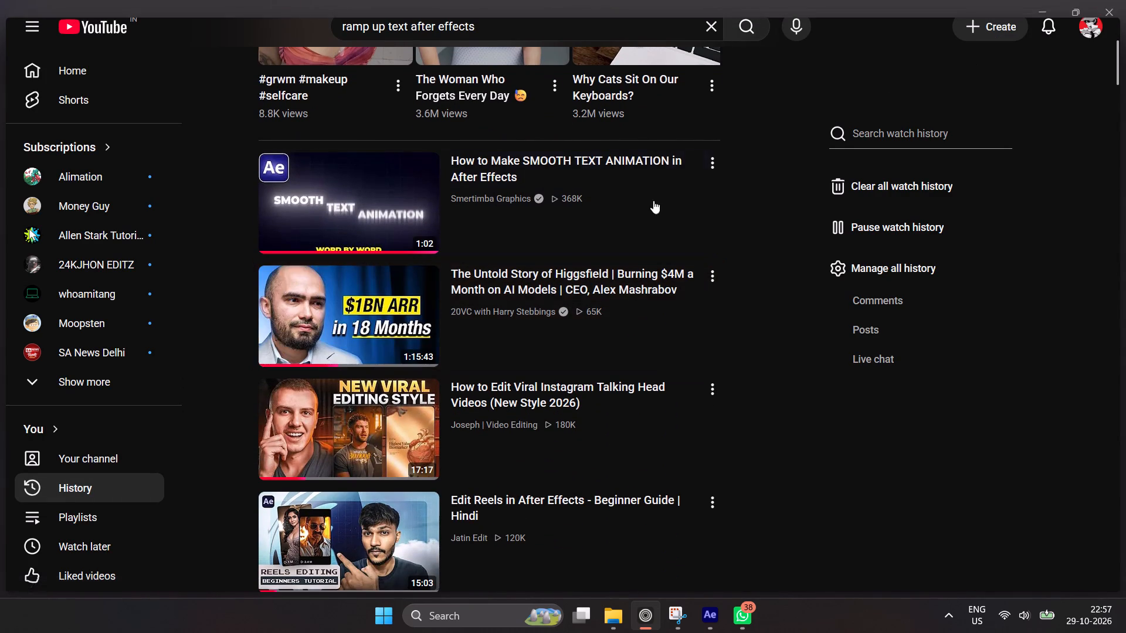
click(372, 325)
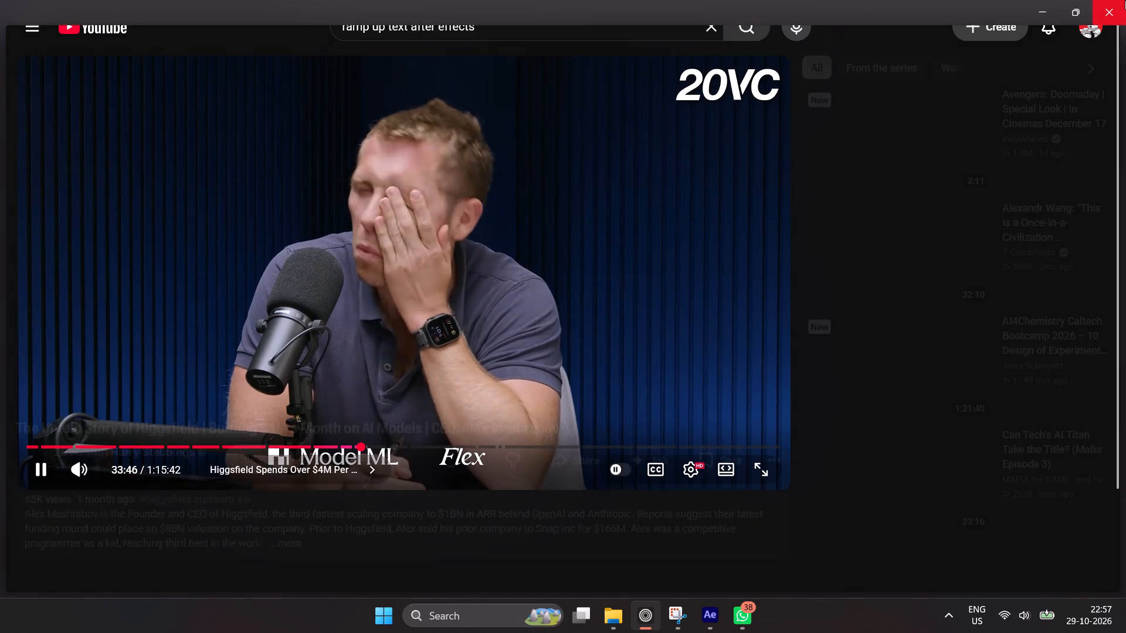
click(567, 314)
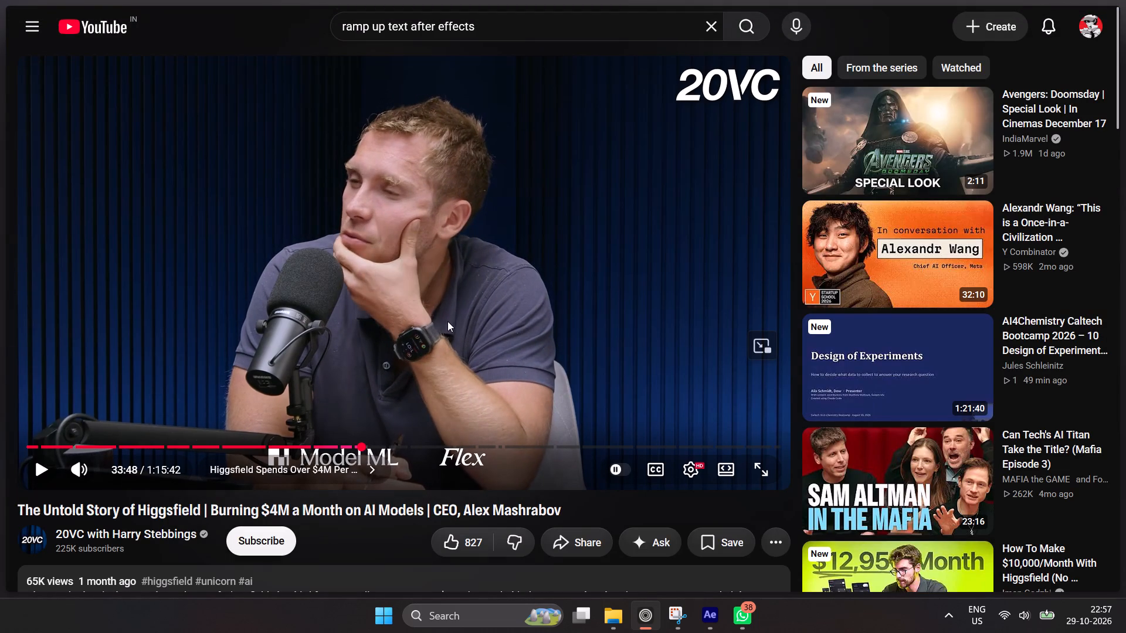
Go back to 33:33 in the episode and turn on the English captions.
key(Left)
key(Left)
key(Left)
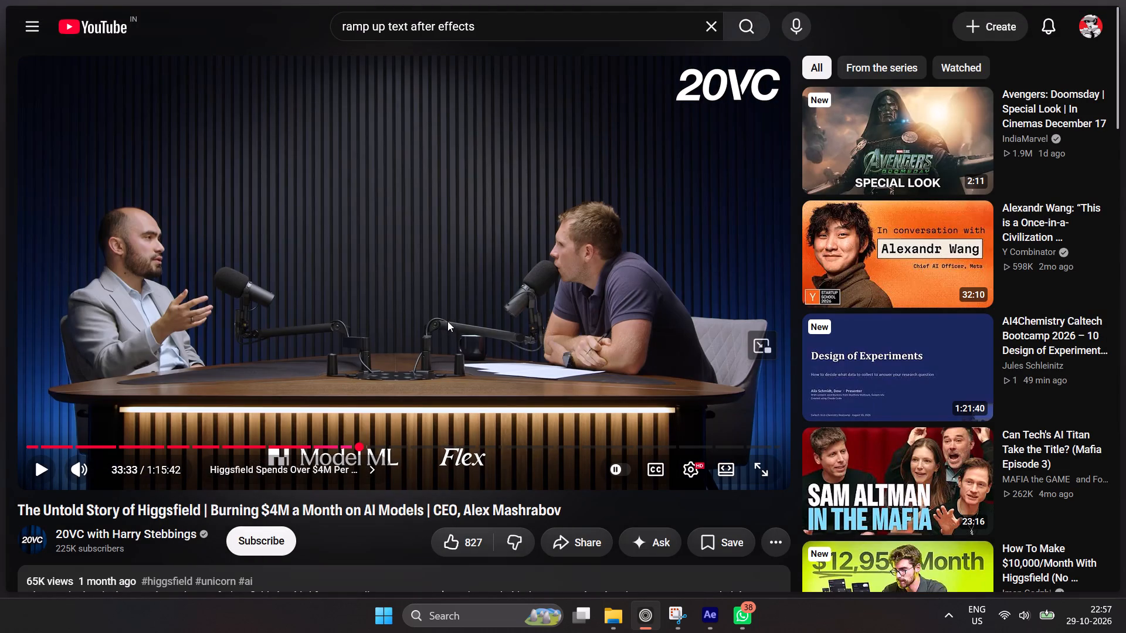
click(663, 474)
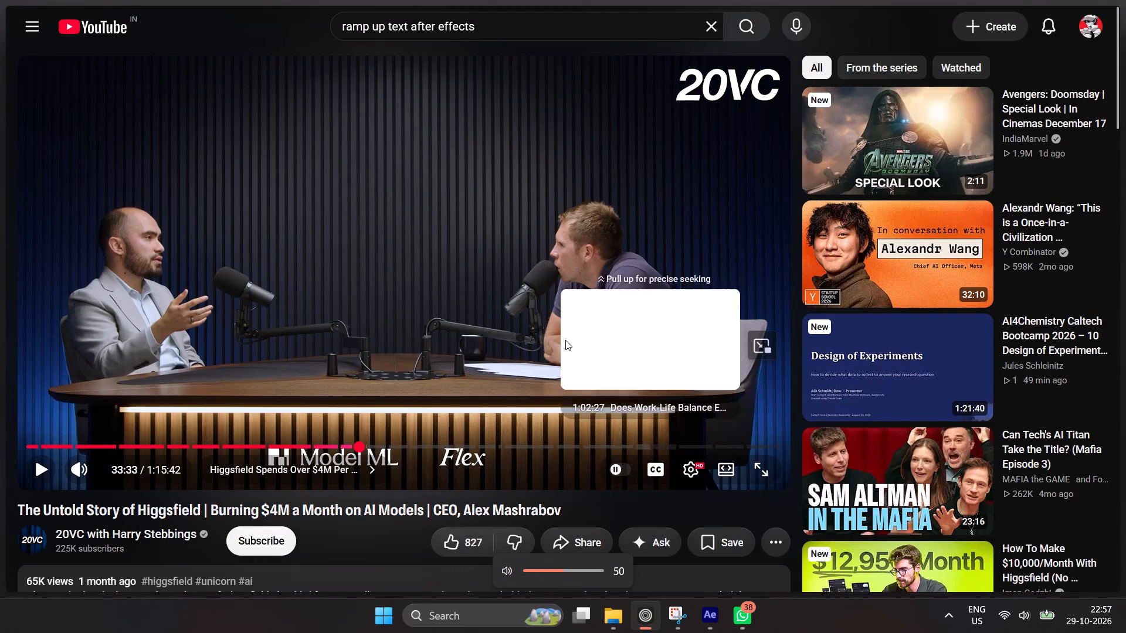
Replay the captioned discussion of model spending per team member, going back as far as 33:04, to follow the wording.
click(542, 307)
key(Left)
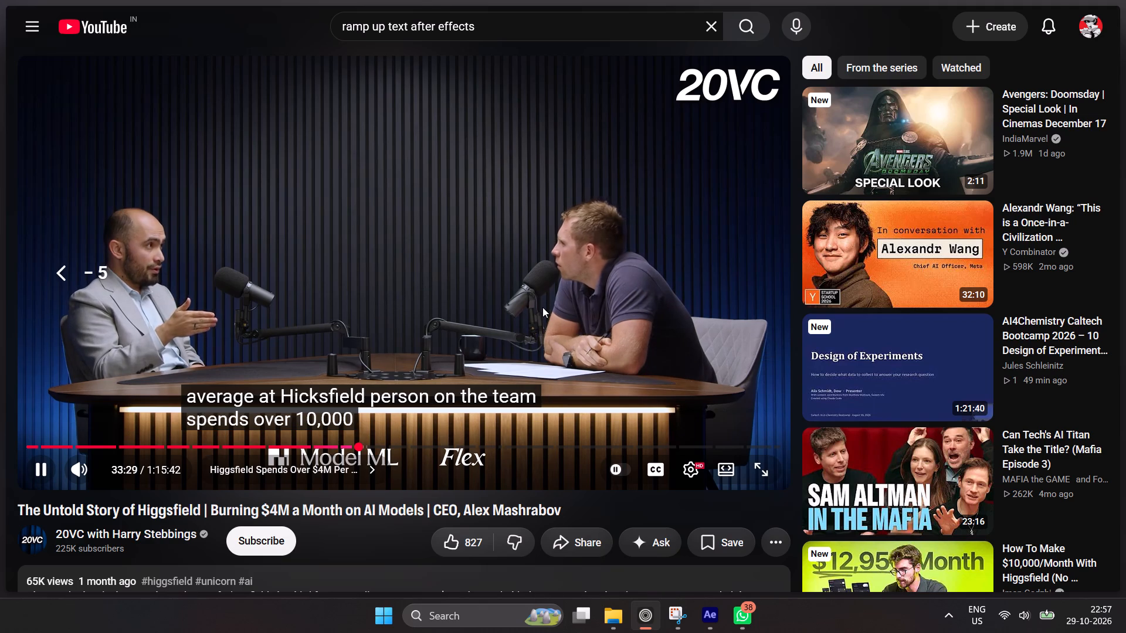
key(Left)
key(Left)
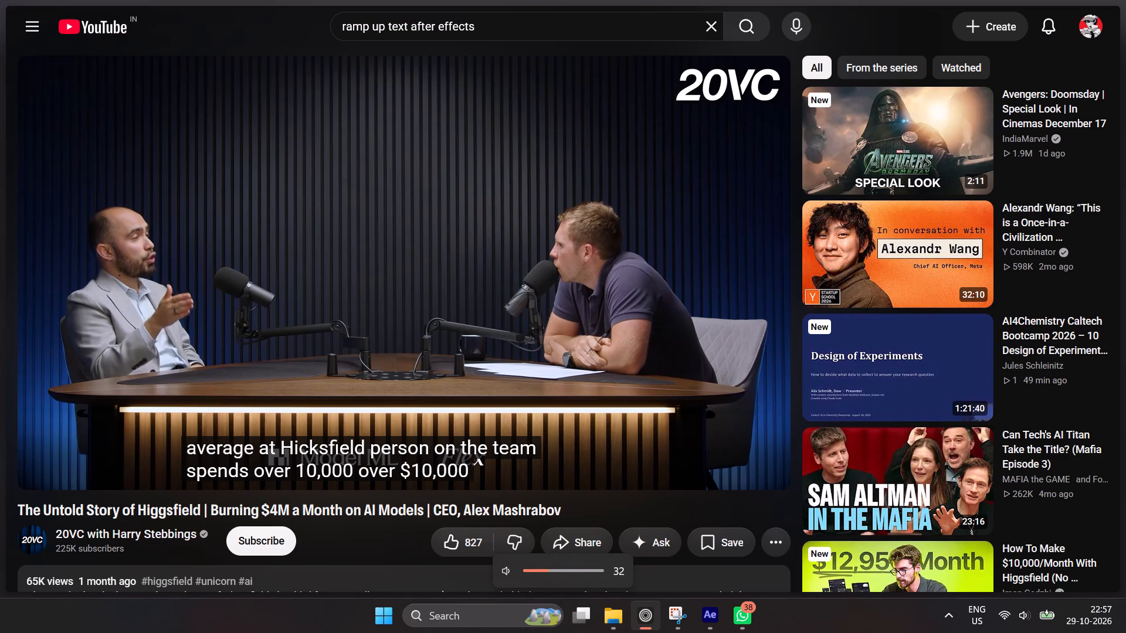
key(space)
key(Left)
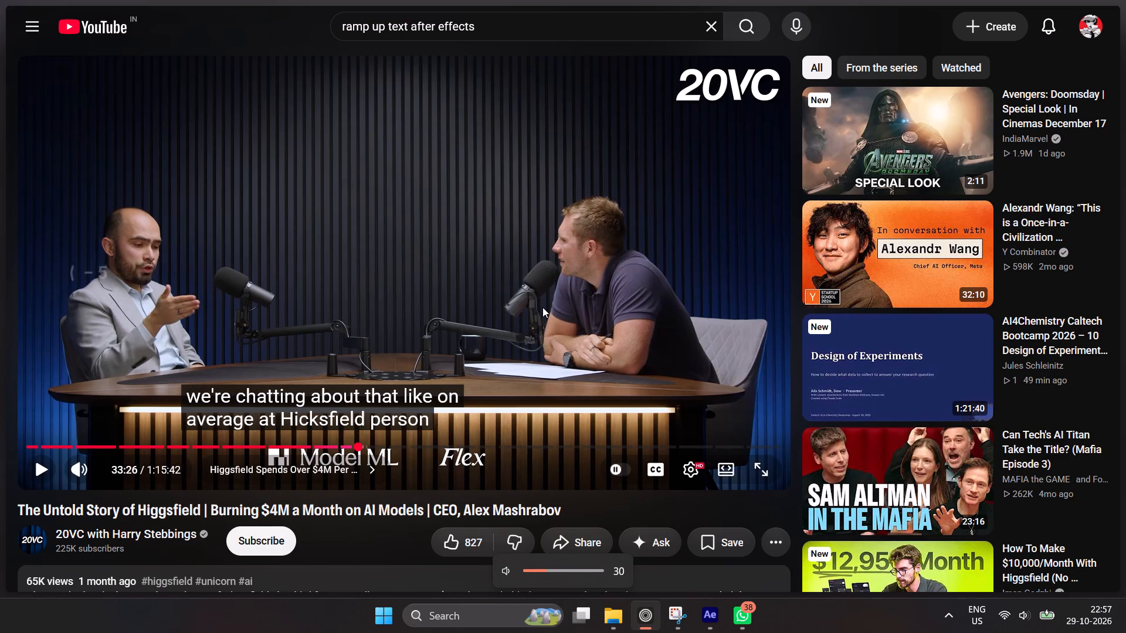
key(Left)
key(space)
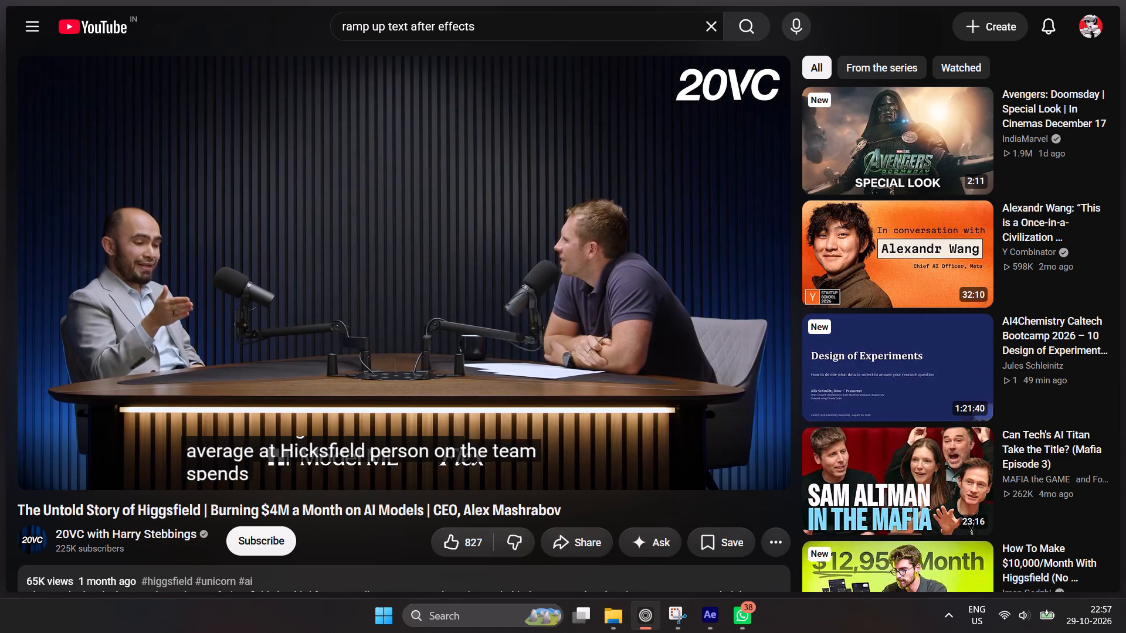
key(space)
key(Left)
key(Left)
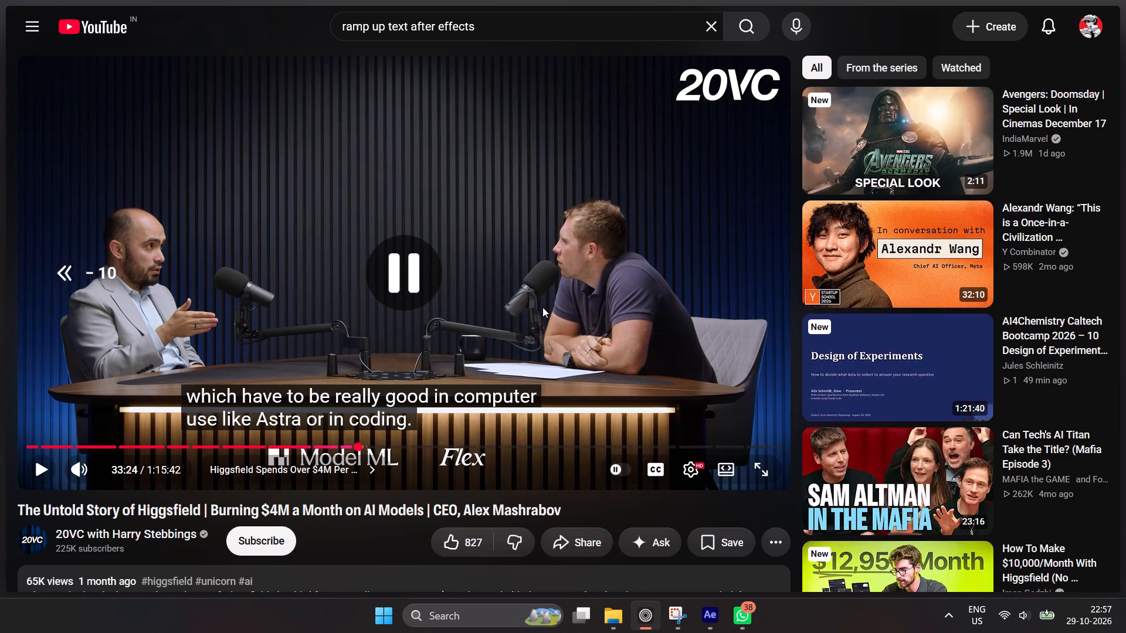
key(Left)
key(Left)
key(Left)
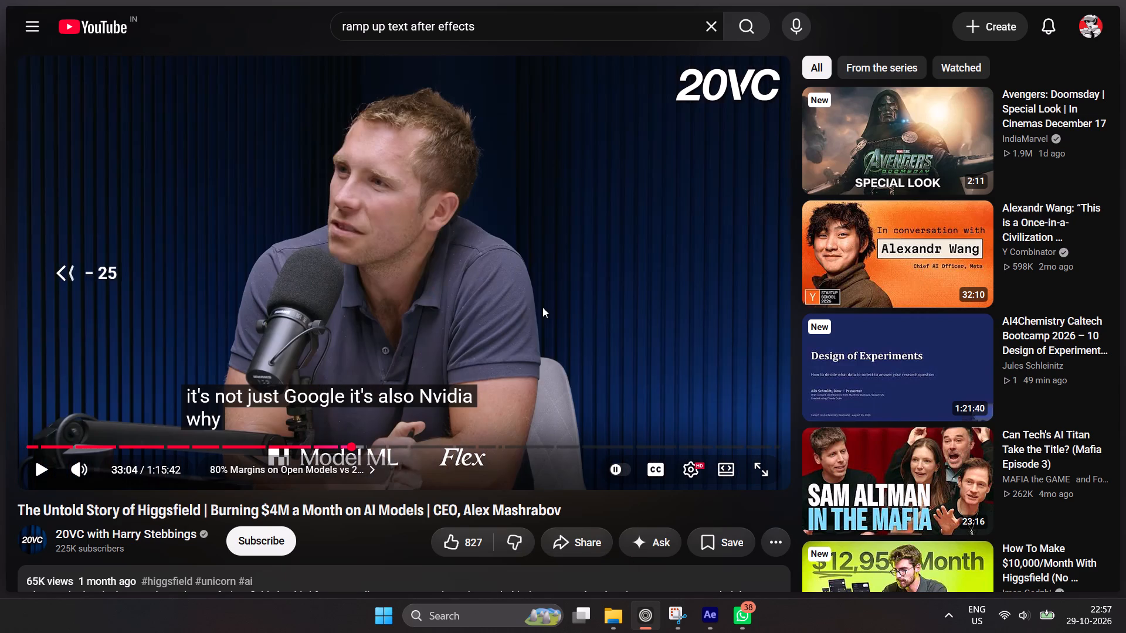
key(space)
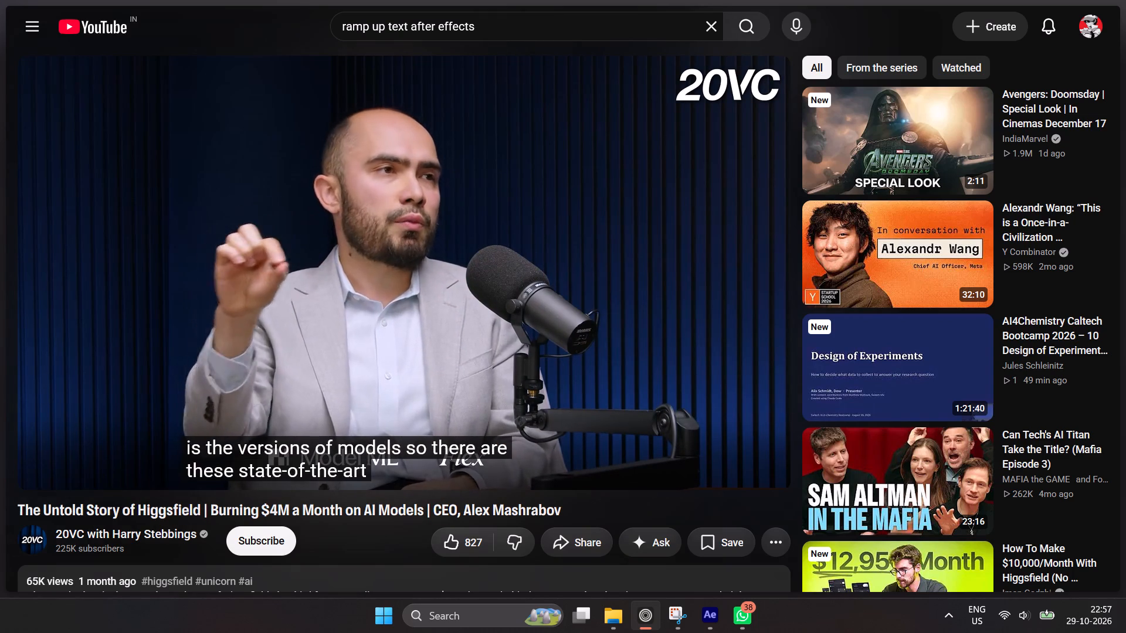
key(space)
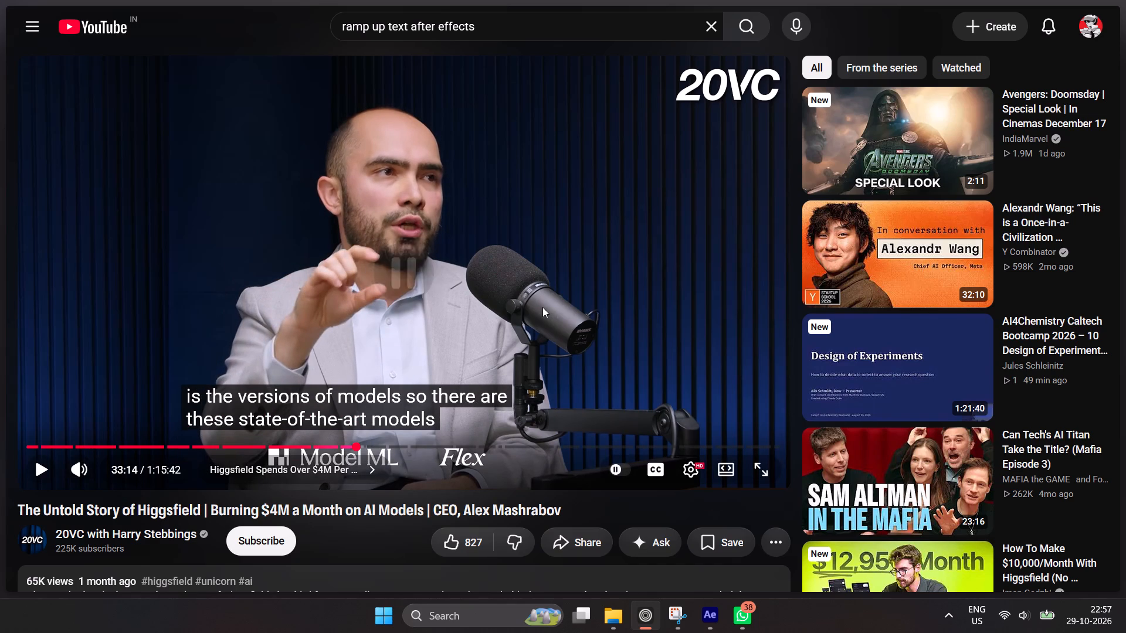
Jump ahead to about 34:03 and step back to the monthly model spending answer, pausing at 33:45.
click(369, 445)
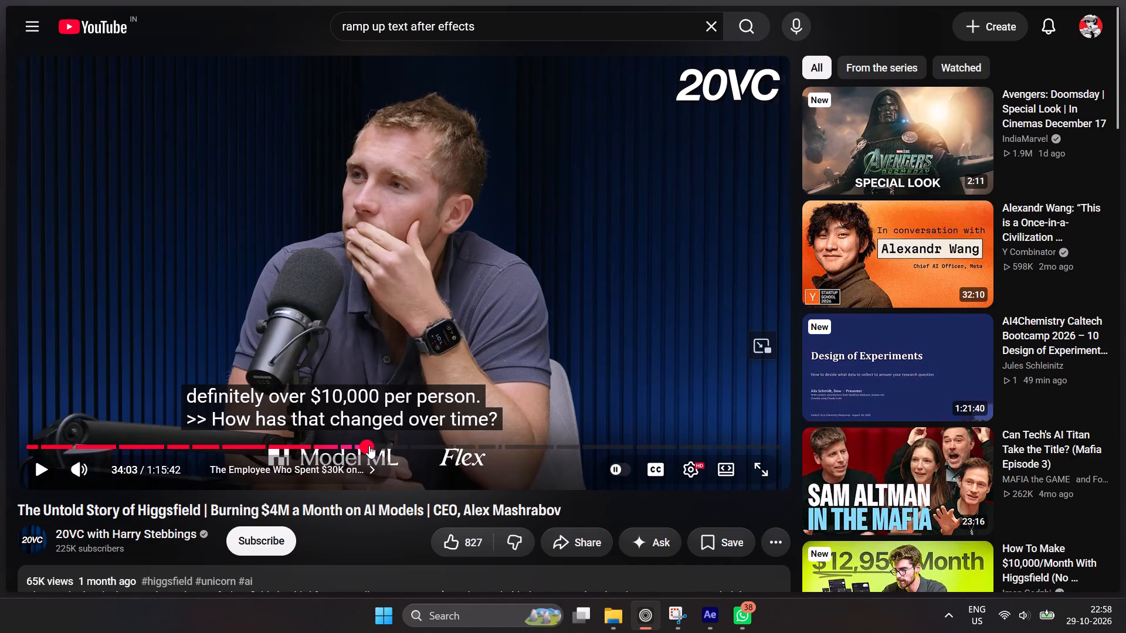
click(402, 335)
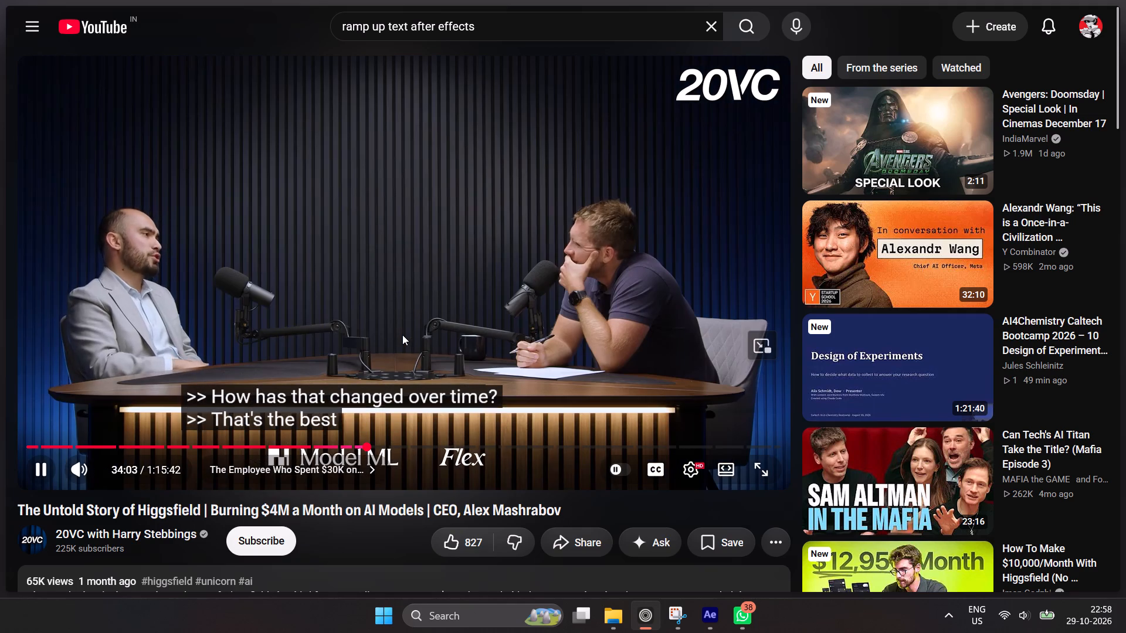
key(Left)
key(Left)
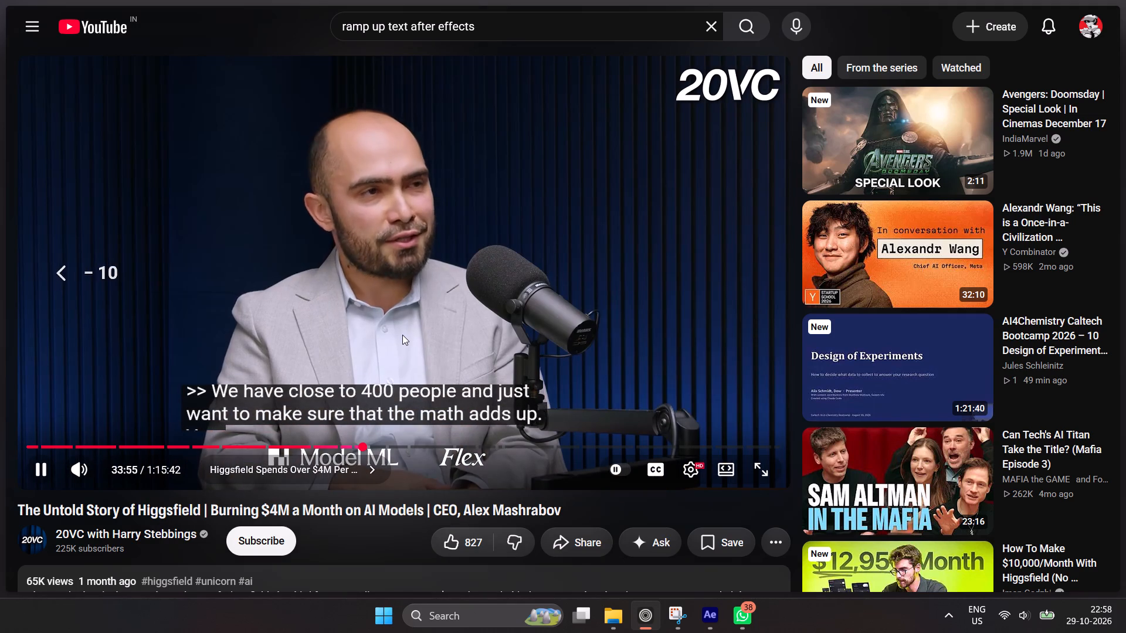
key(Left)
key(Left)
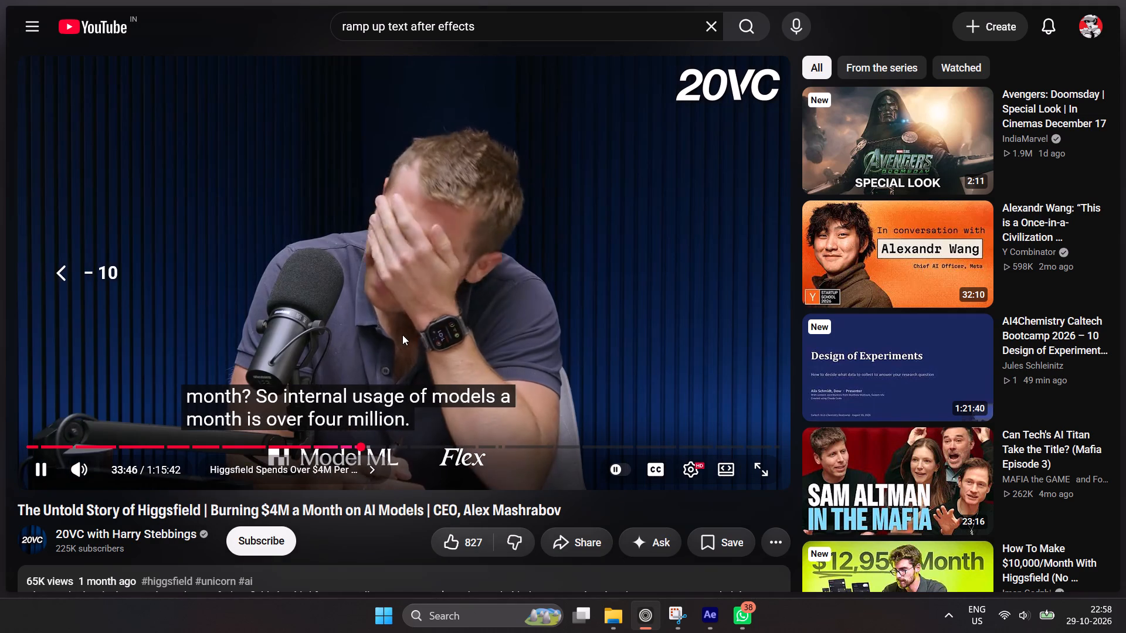
key(Left)
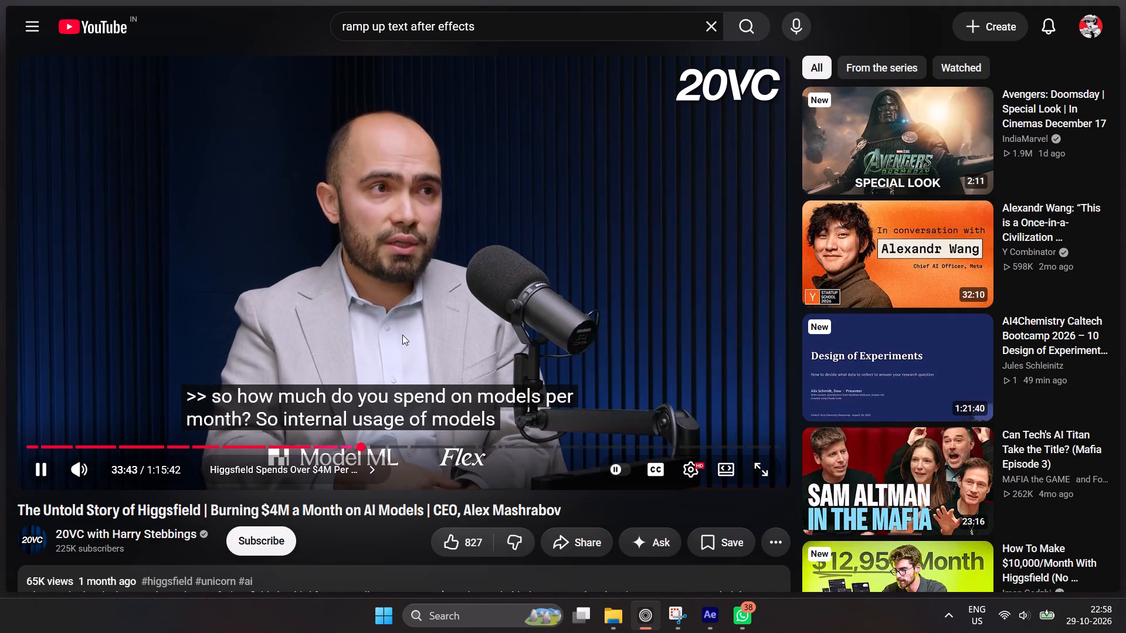
key(space)
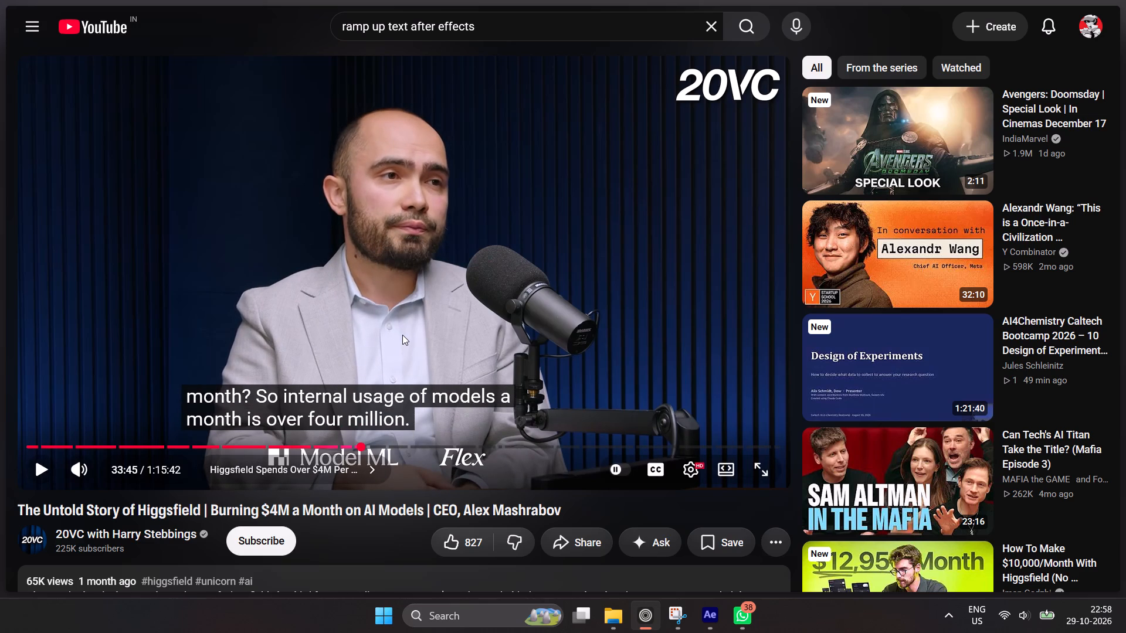
Replay the captioned answer about monthly internal model usage, going back as far as 33:34, to follow the wording.
key(Left)
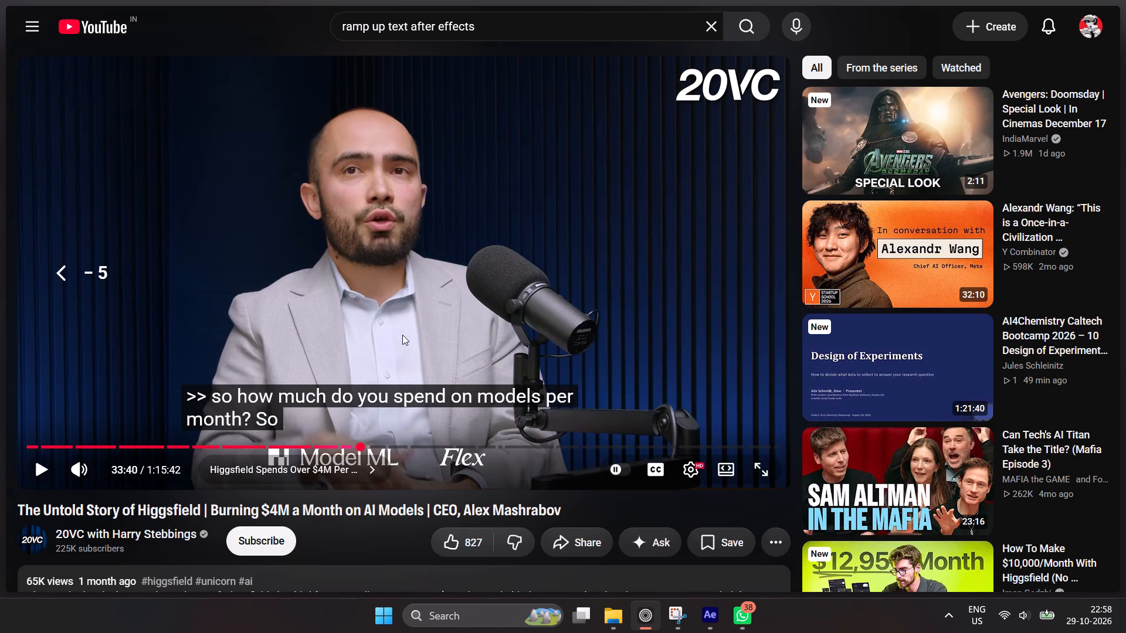
key(space)
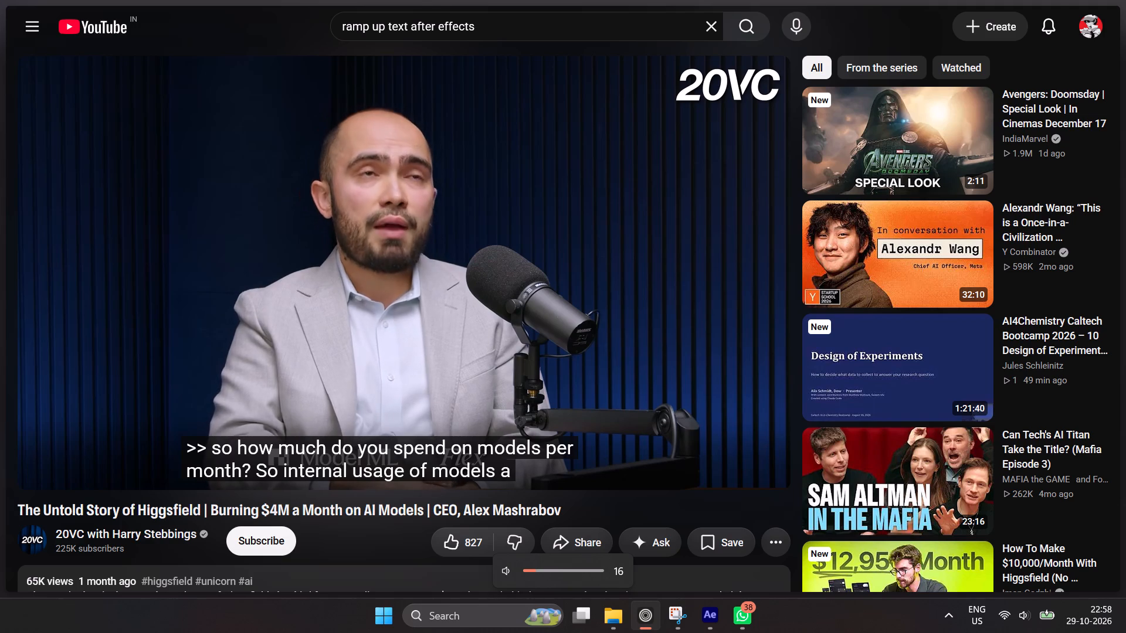
key(space)
key(Left)
key(Left)
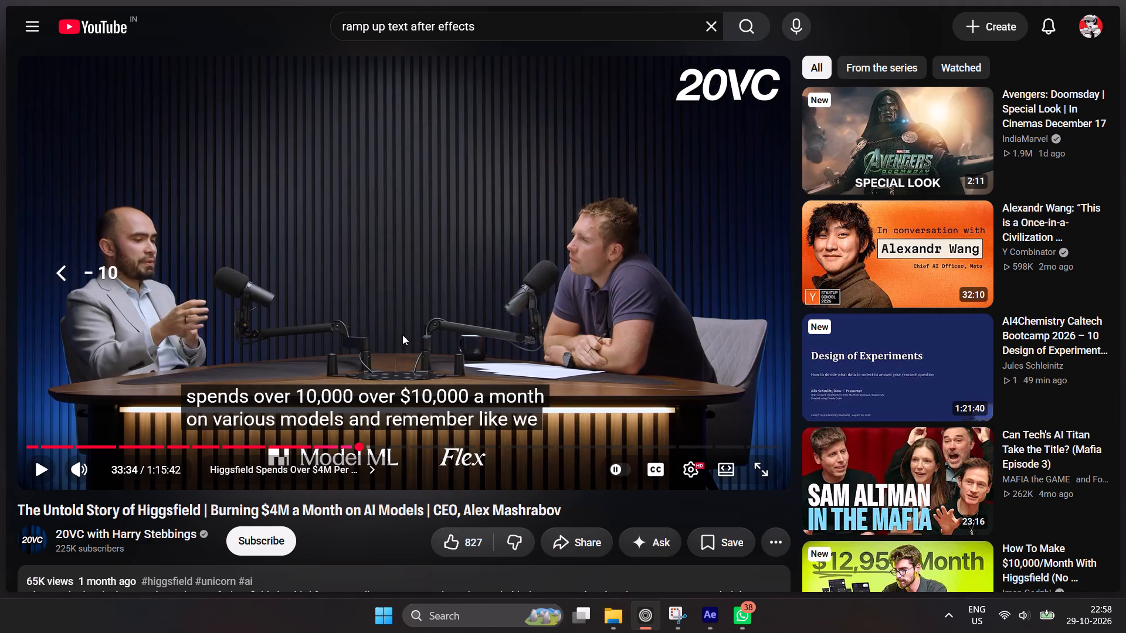
key(space)
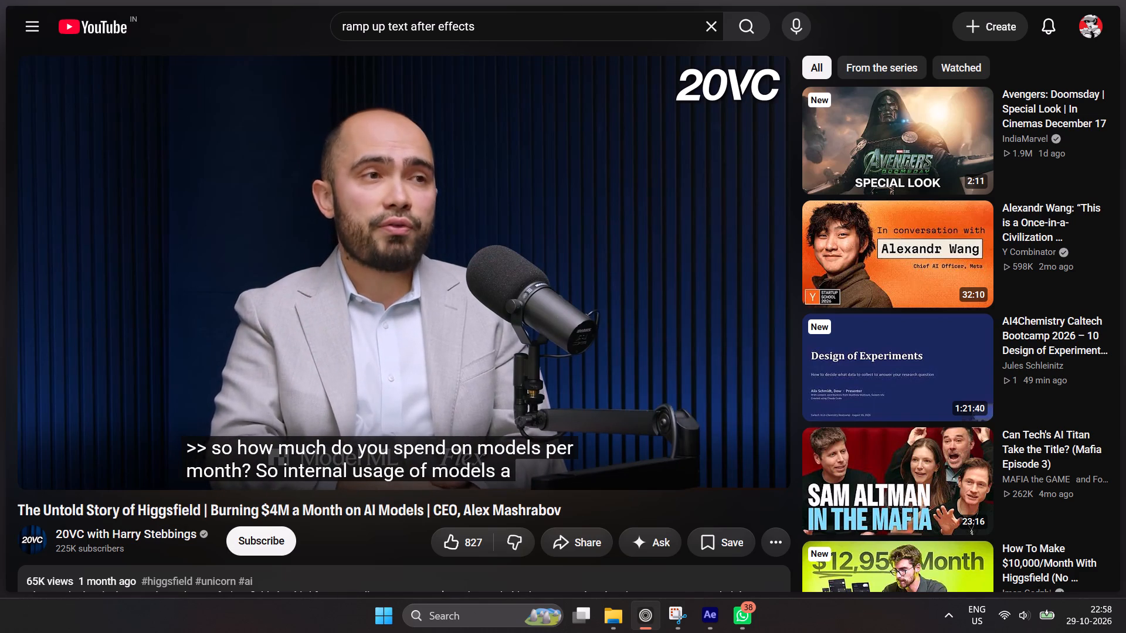
key(space)
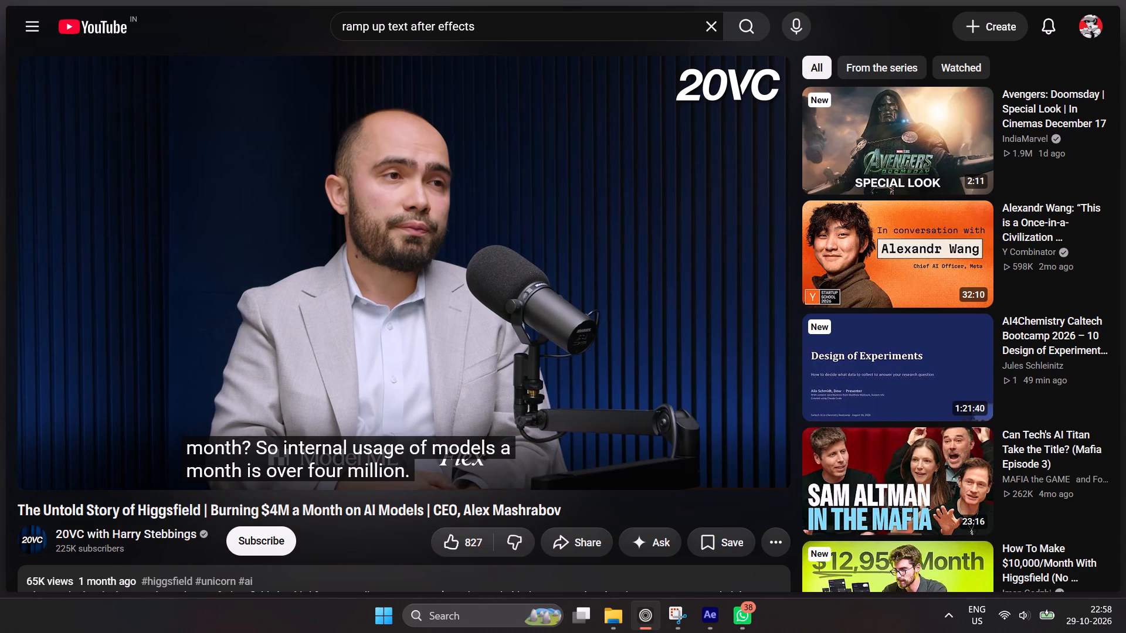
key(space)
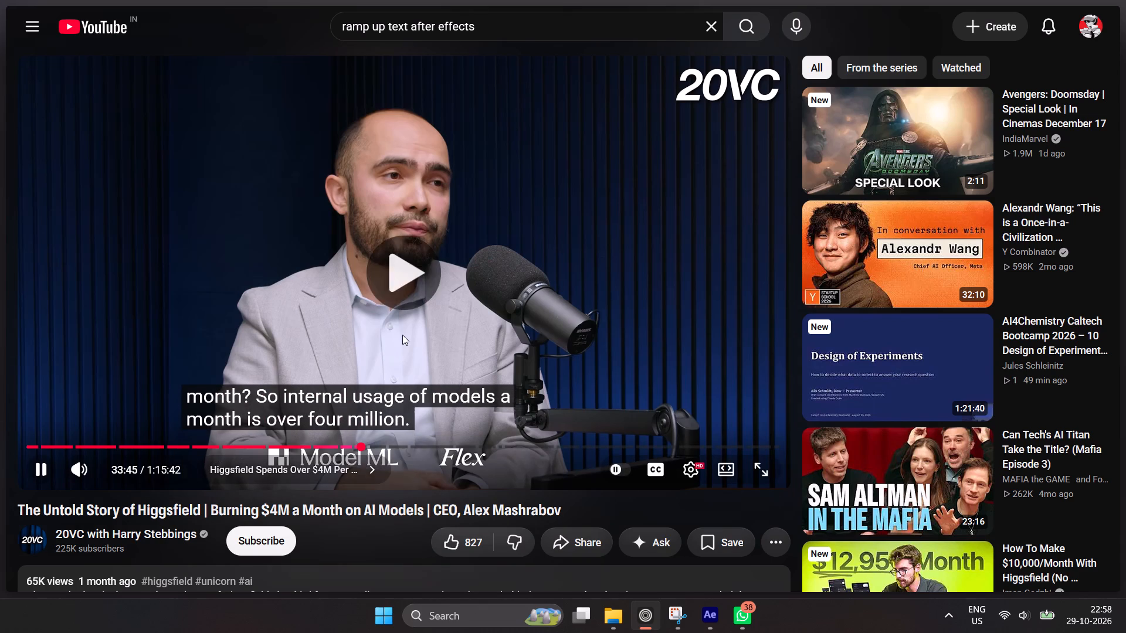
key(space)
key(Left)
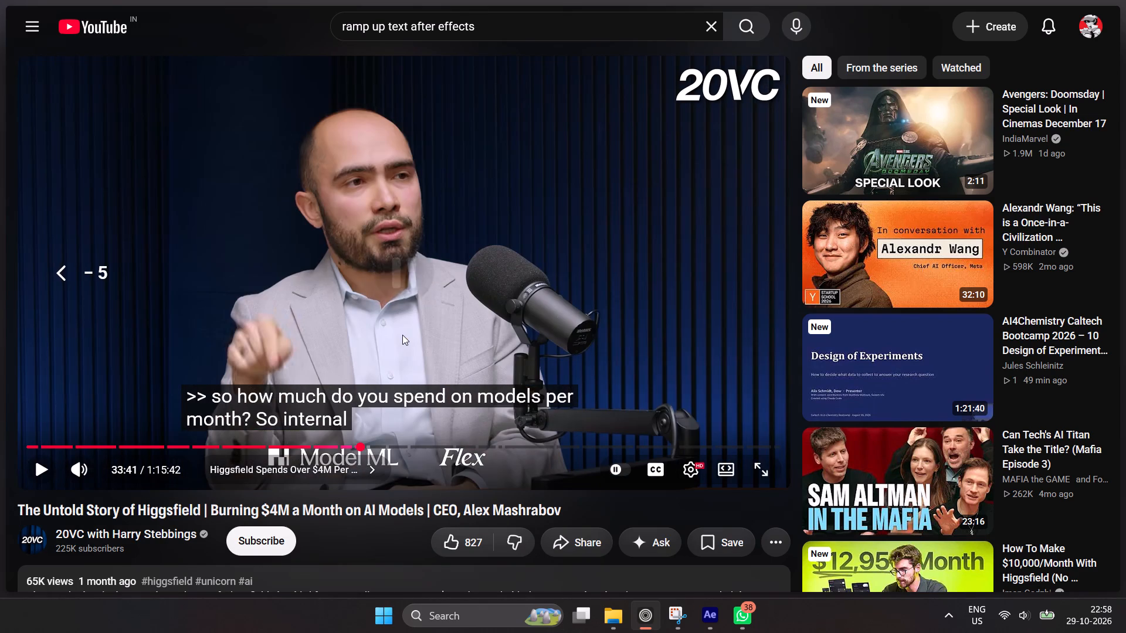
key(space)
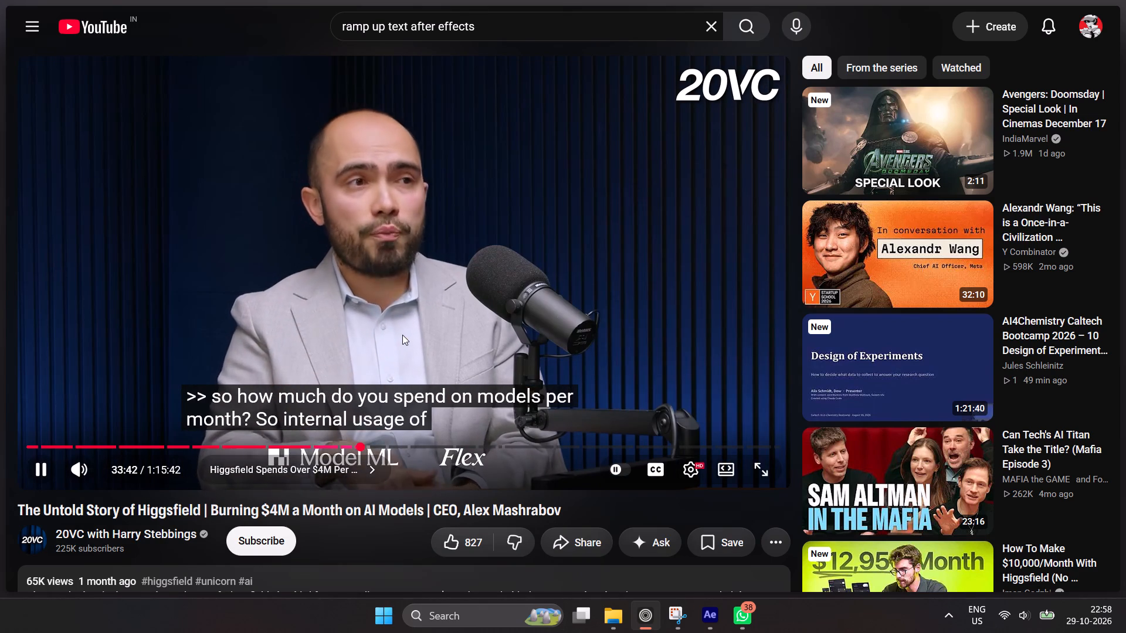
key(Left)
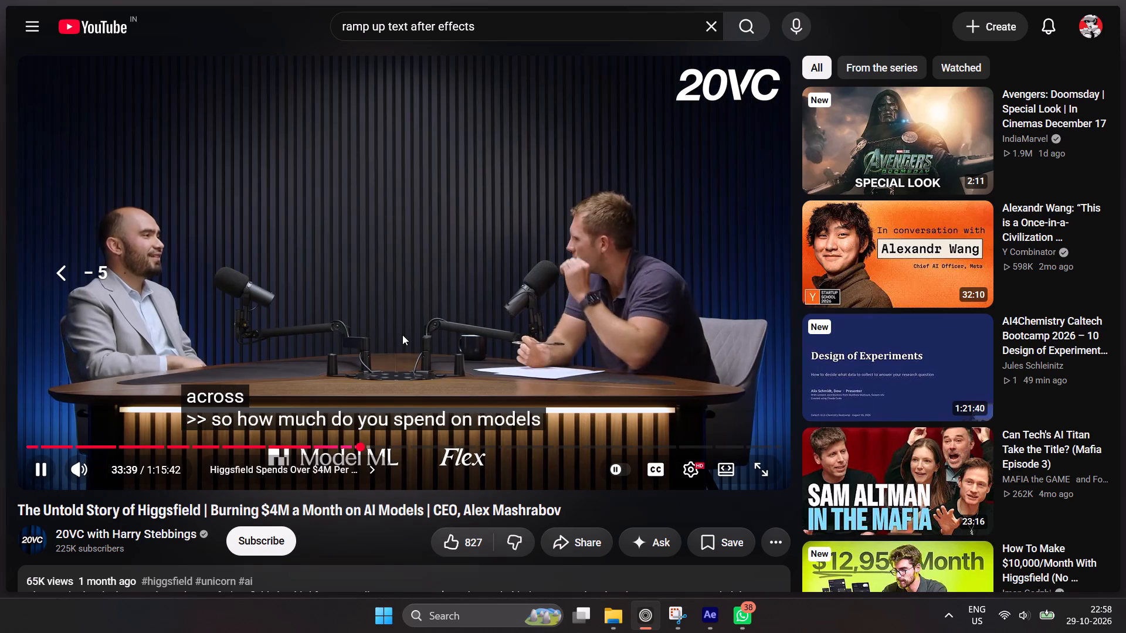
key(Left)
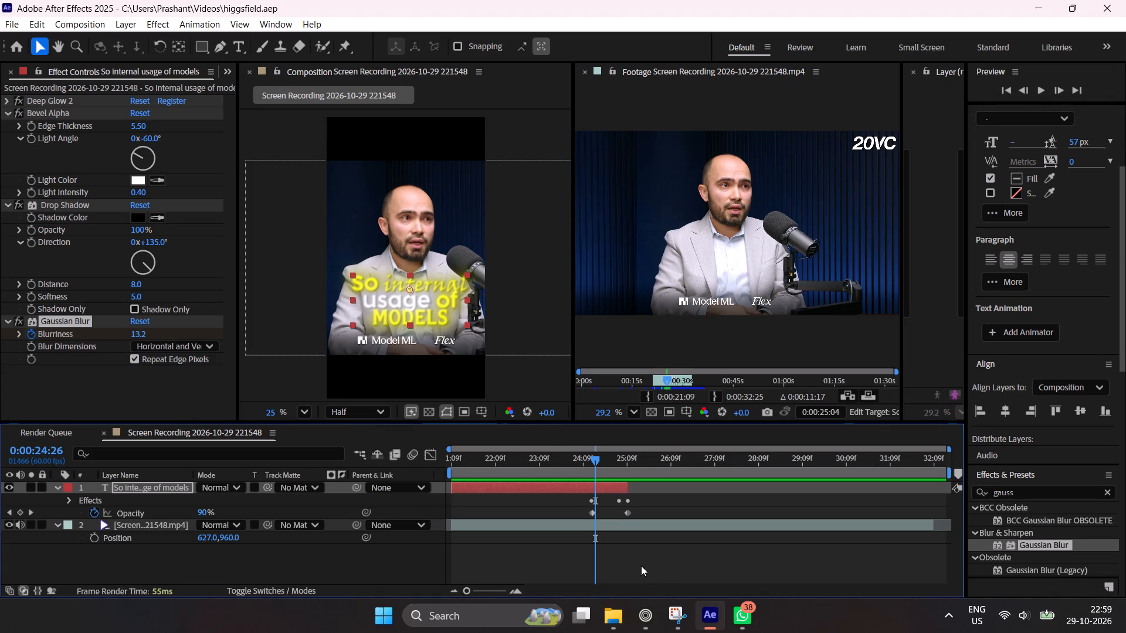
click(650, 570)
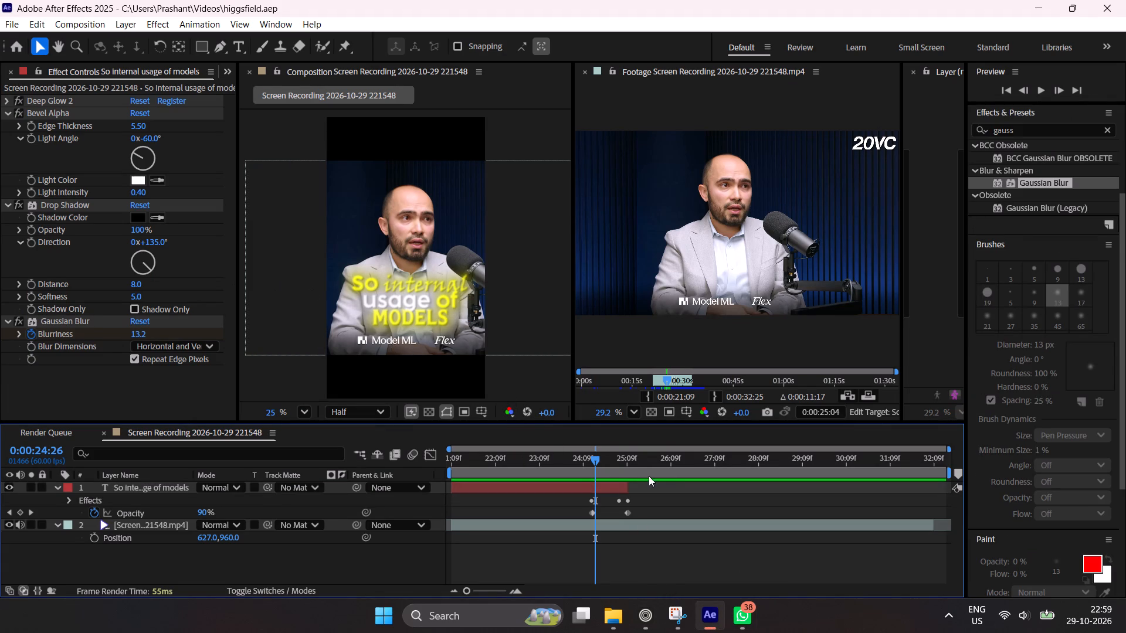
drag(632, 470, 627, 479)
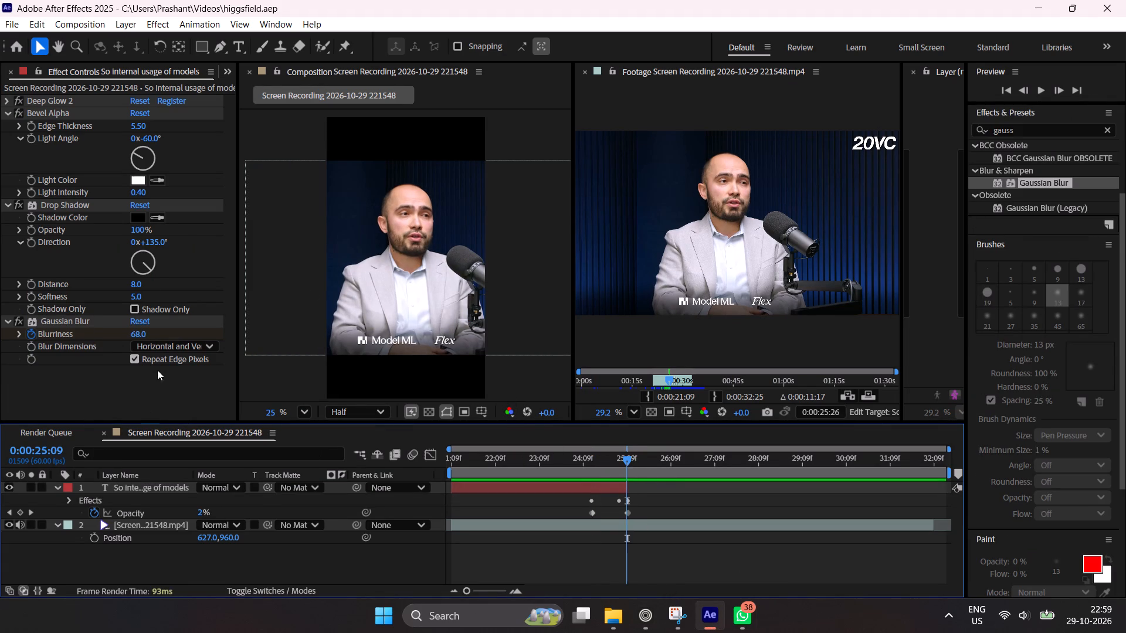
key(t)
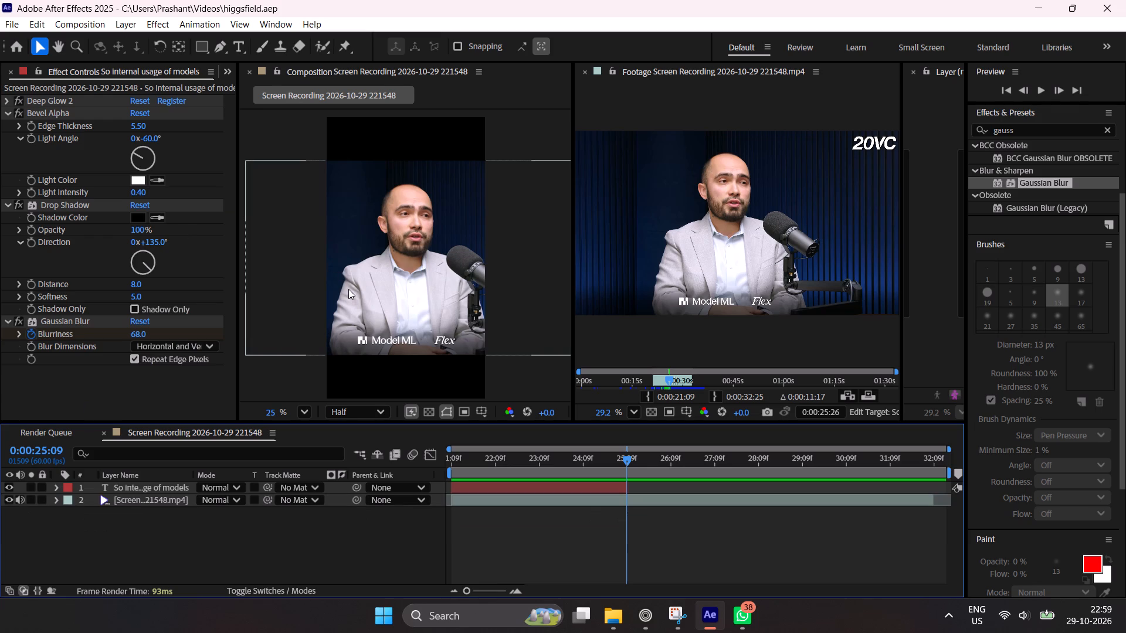
click(235, 45)
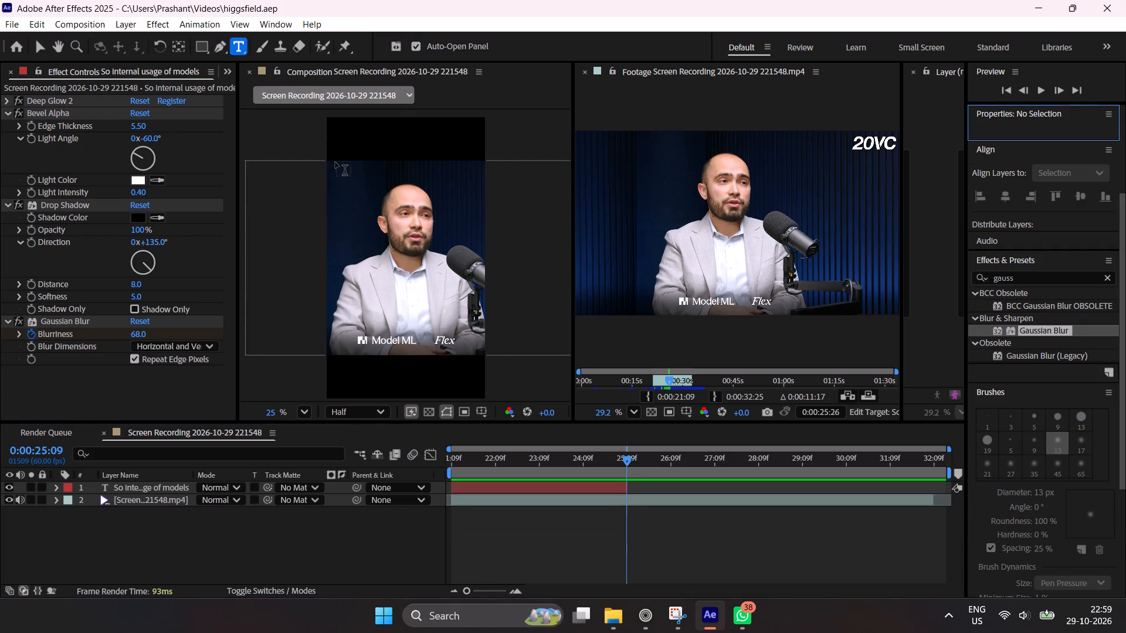
Switch to After Effects and add a two-line caption at 0:00:25:09 reading "is over" and "$4000000" over the speaker.
click(381, 257)
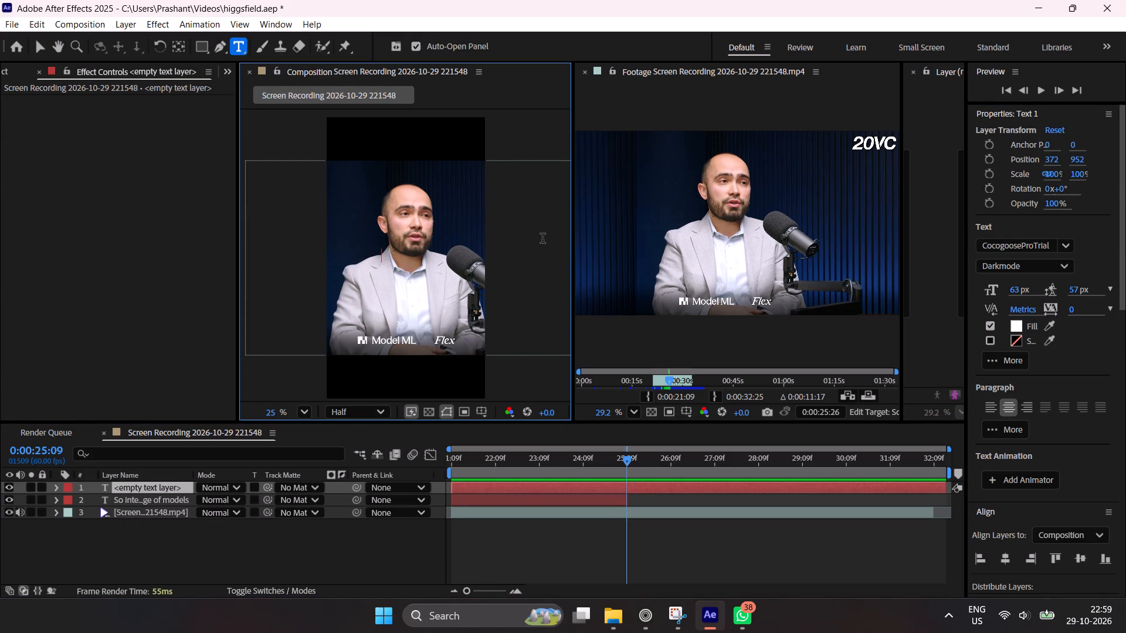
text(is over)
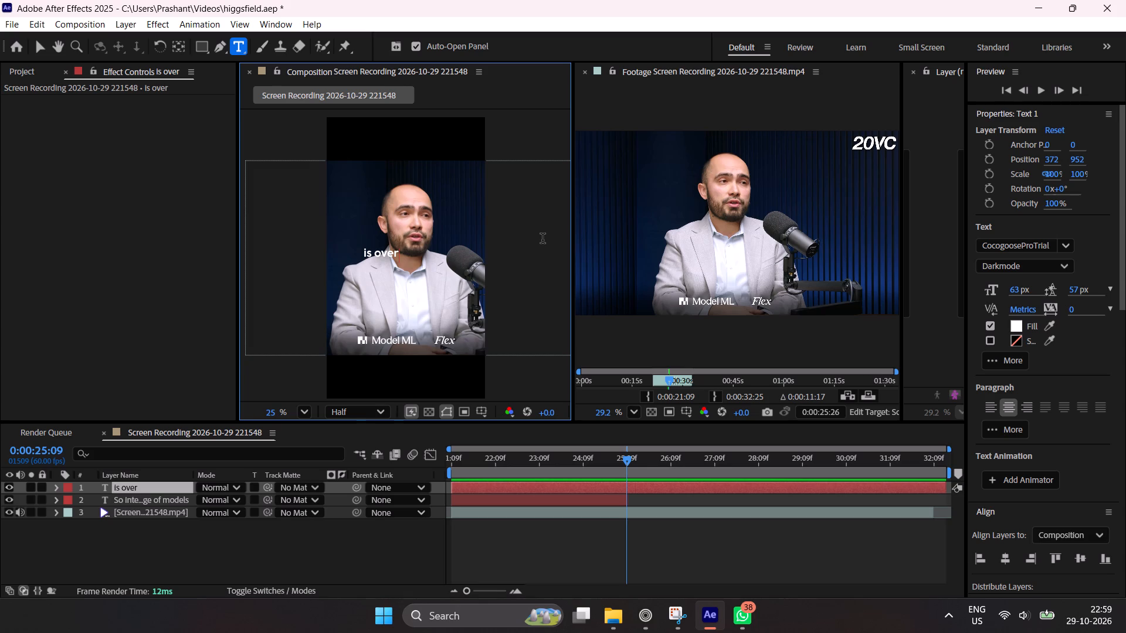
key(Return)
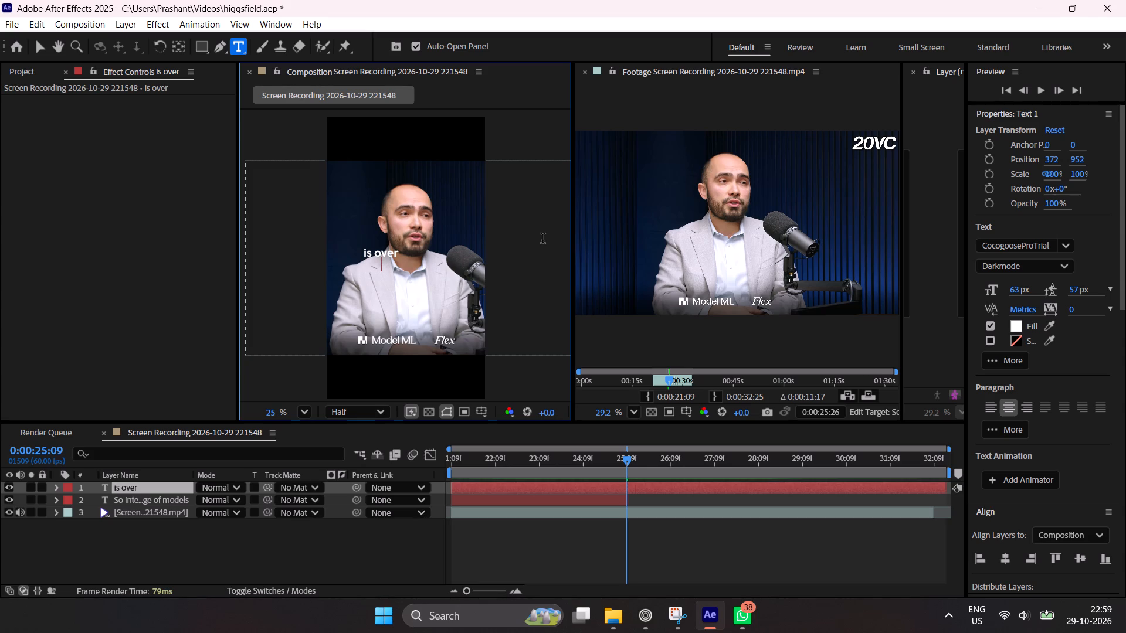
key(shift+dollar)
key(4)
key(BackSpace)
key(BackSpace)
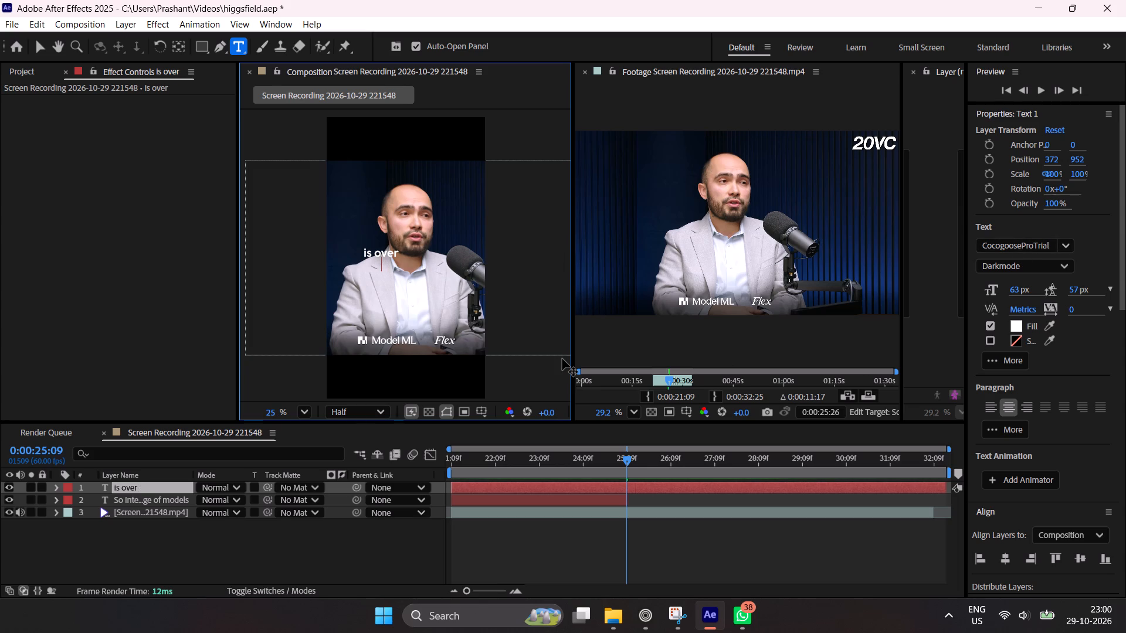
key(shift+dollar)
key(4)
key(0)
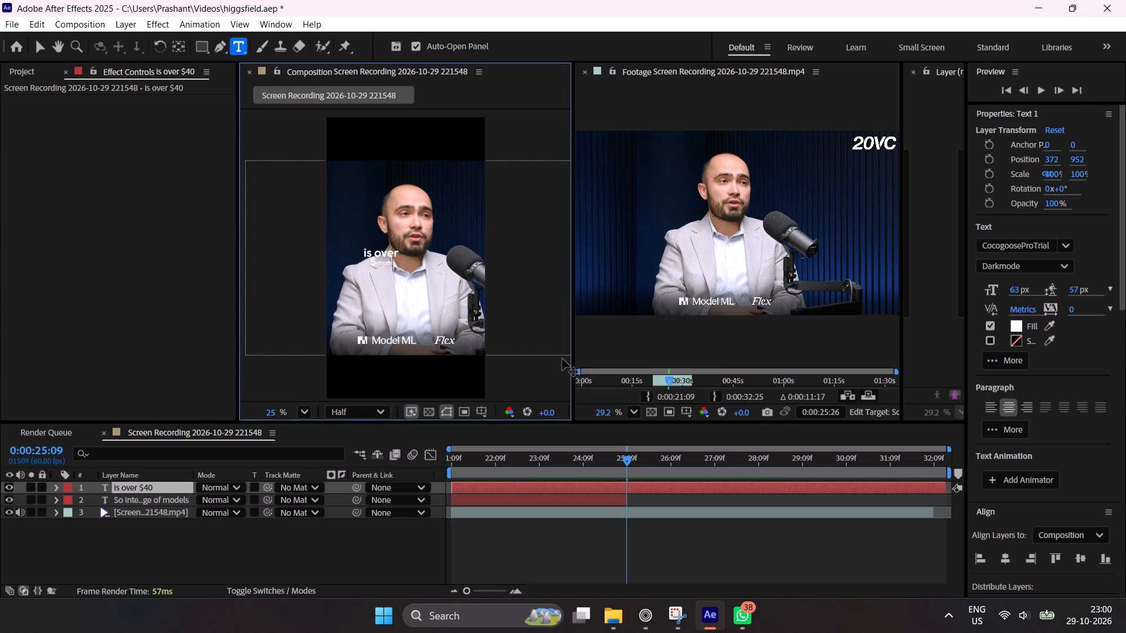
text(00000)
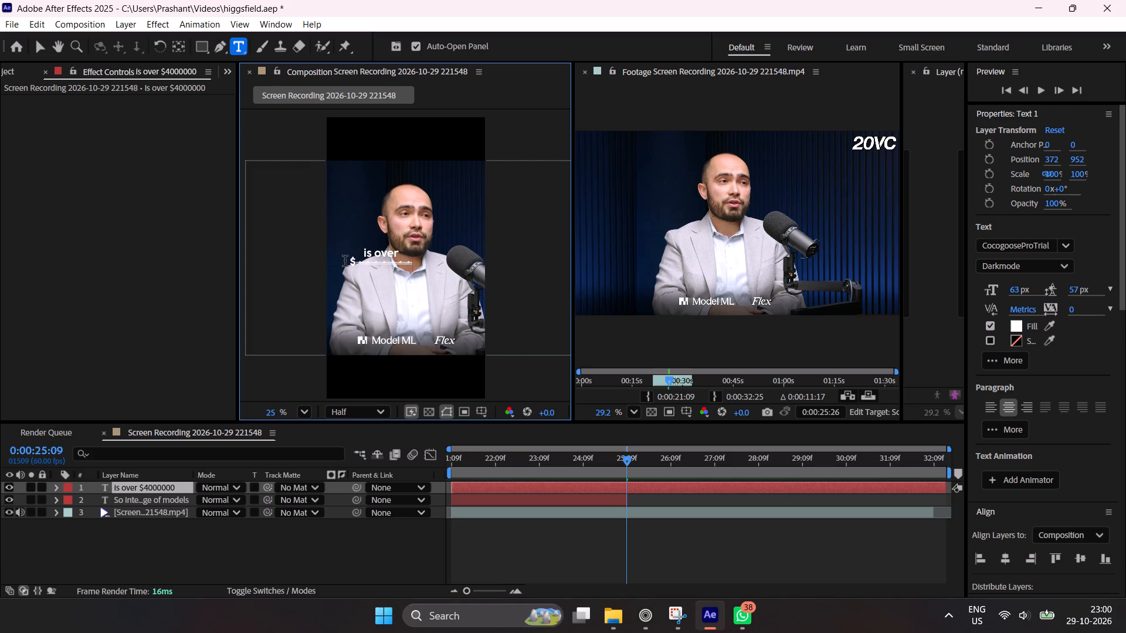
Change the font of only the "$4000000" line to Anton Regular.
drag(346, 261, 453, 260)
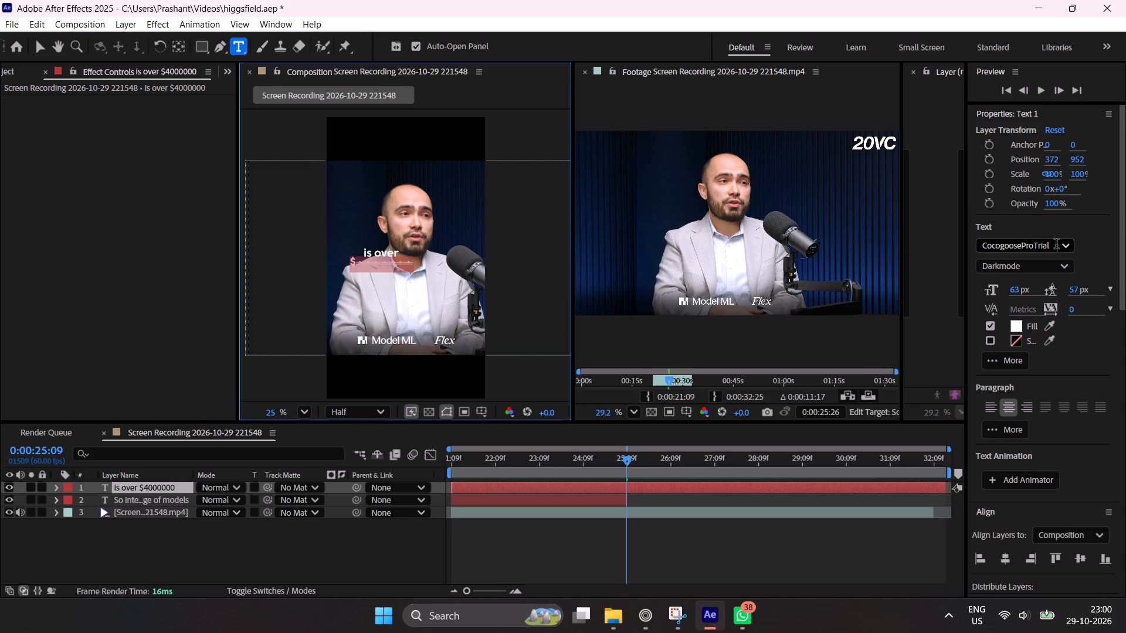
click(1056, 244)
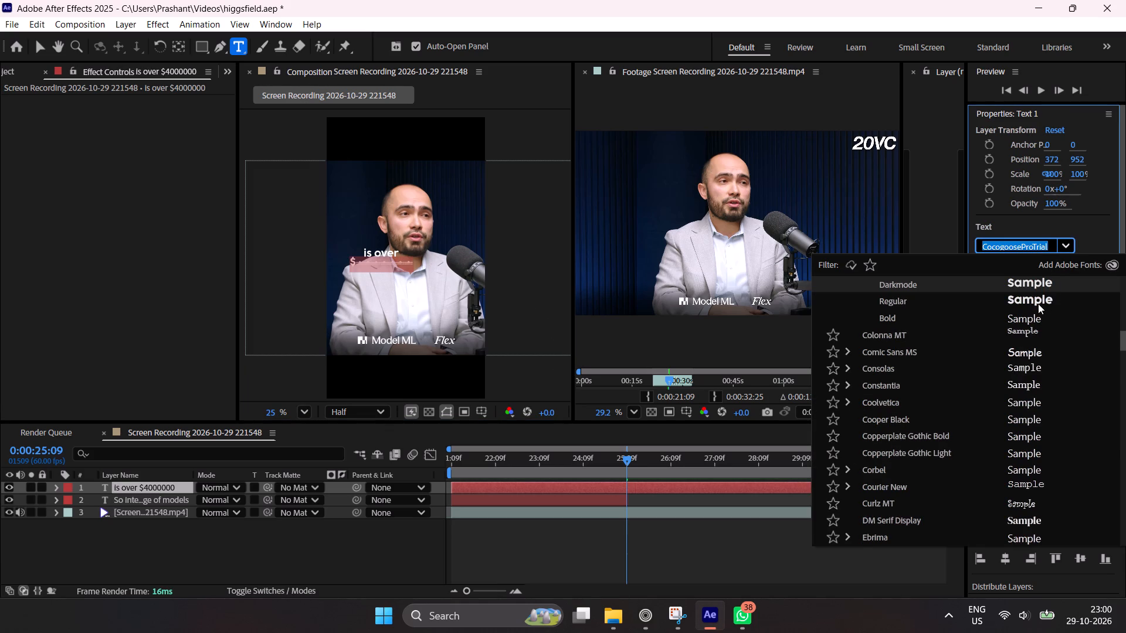
click(1037, 302)
click(1046, 236)
click(1047, 244)
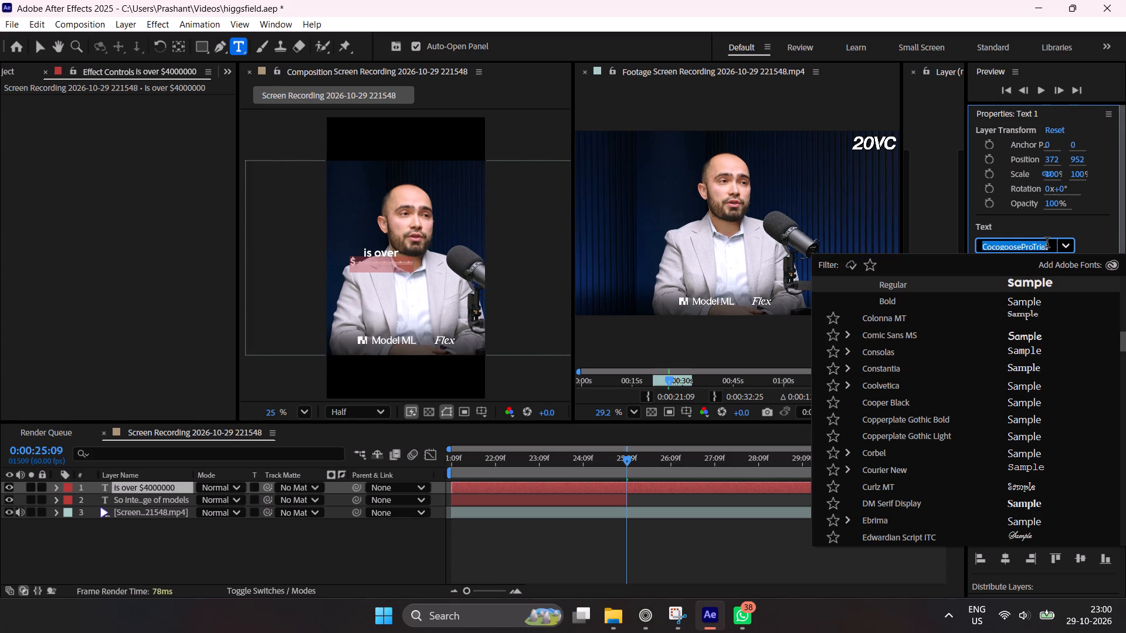
click(1045, 314)
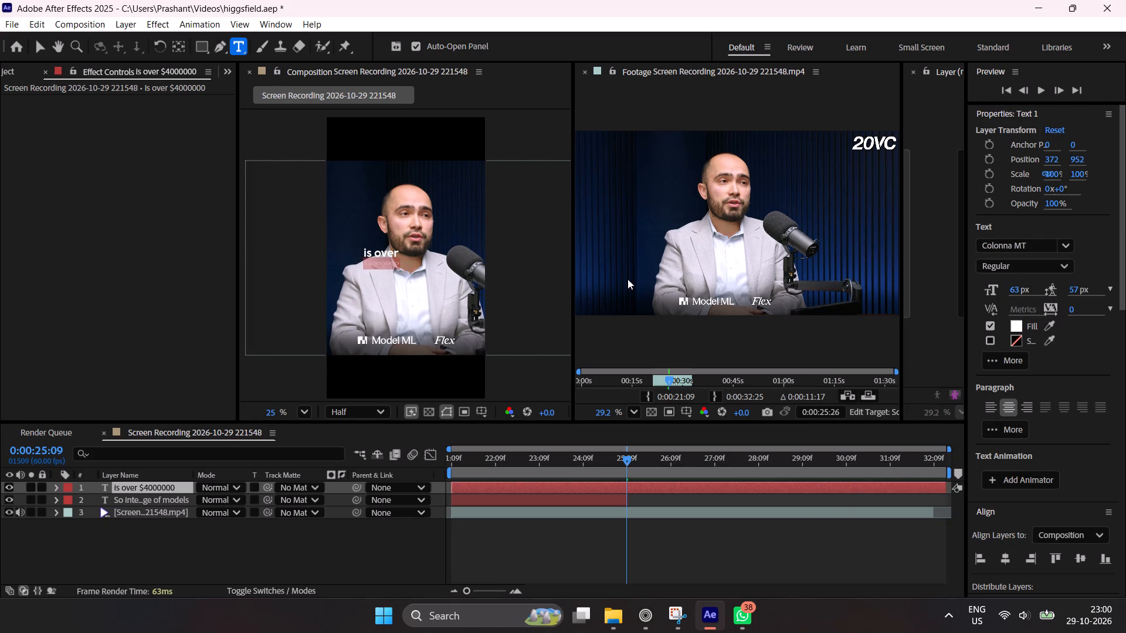
click(1027, 239)
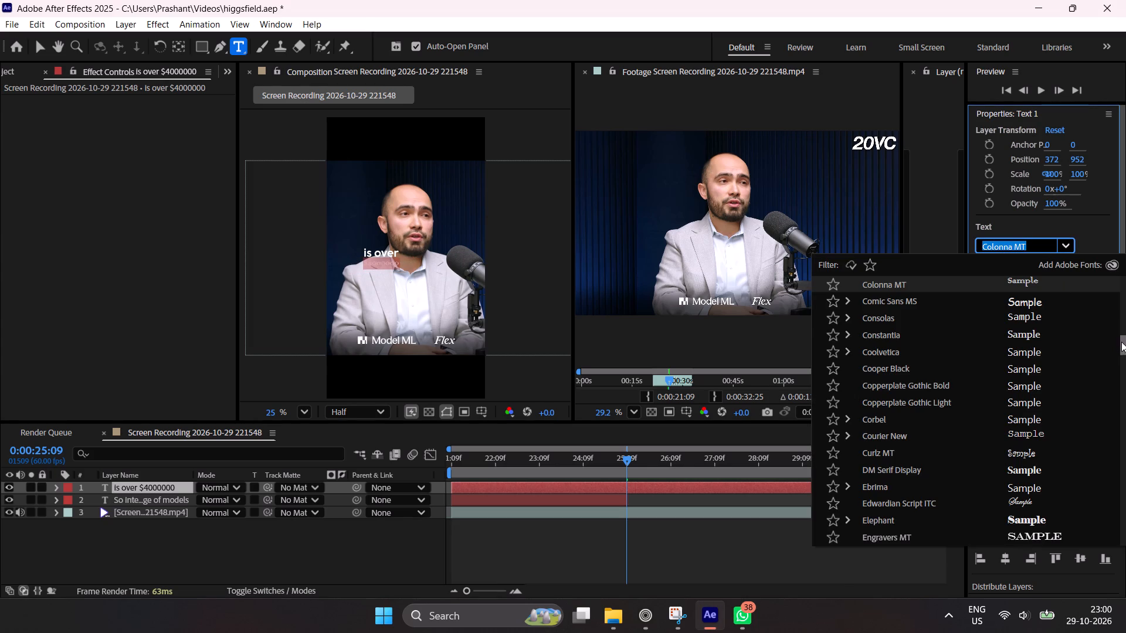
drag(1121, 342, 1124, 275)
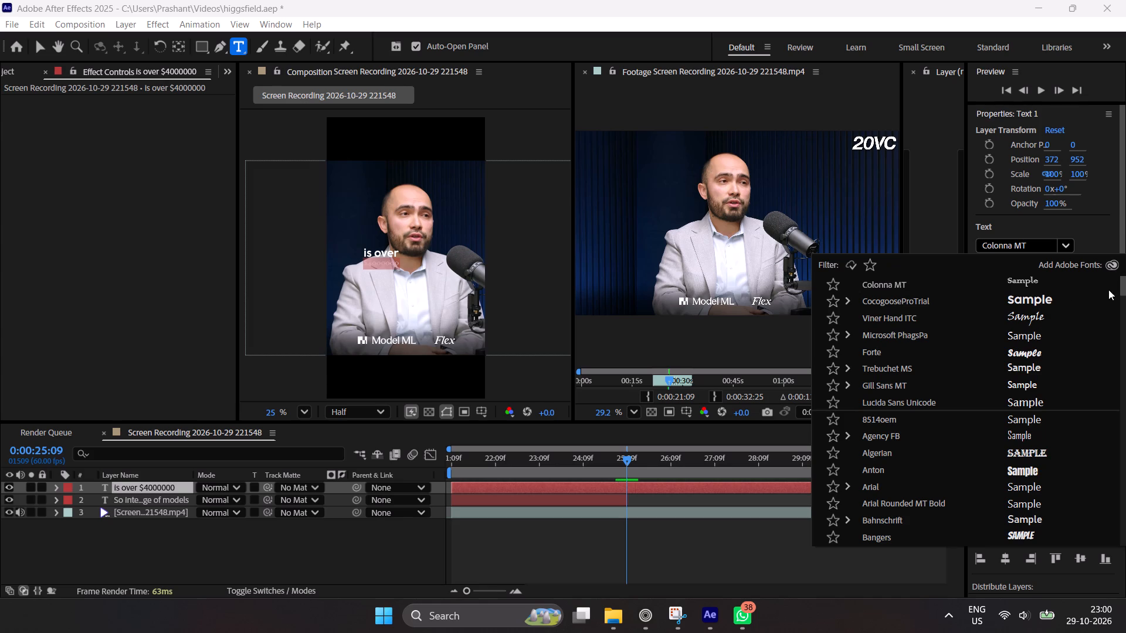
drag(1125, 284, 1125, 290)
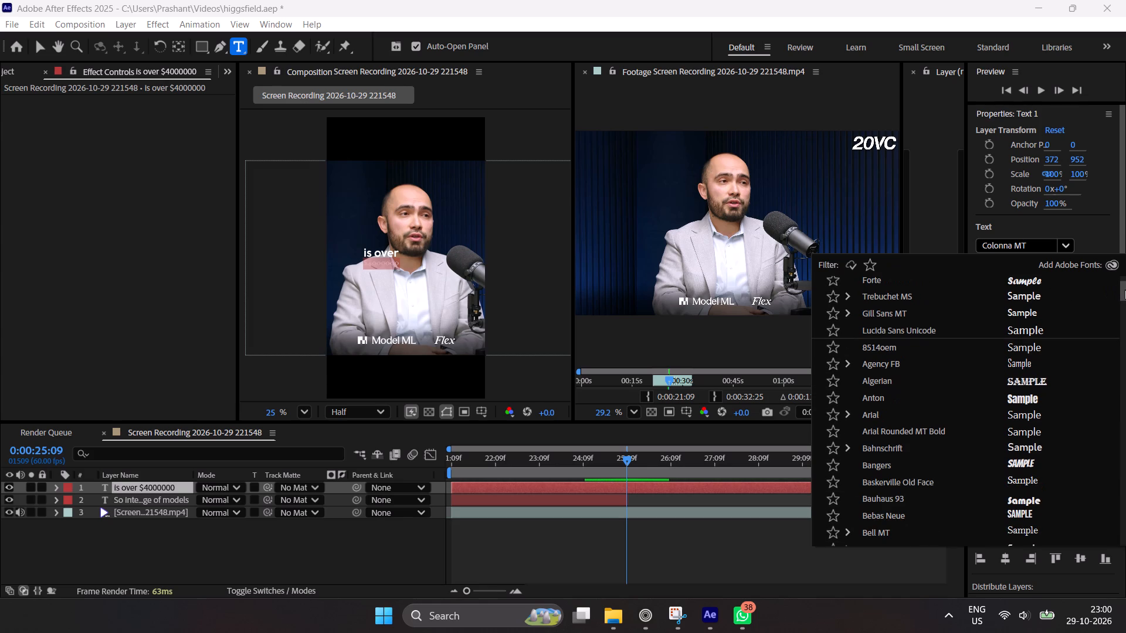
drag(1125, 290, 1125, 294)
click(1032, 349)
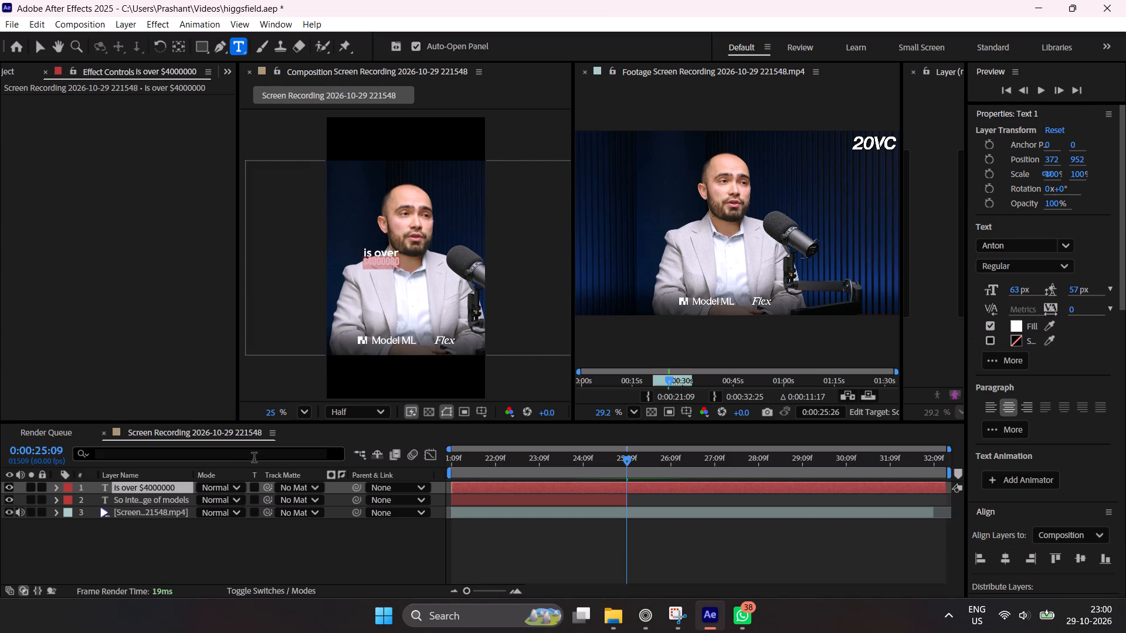
Enlarge the "$4000000" line to 126 px with its leading at 133 px.
drag(1018, 289, 1028, 282)
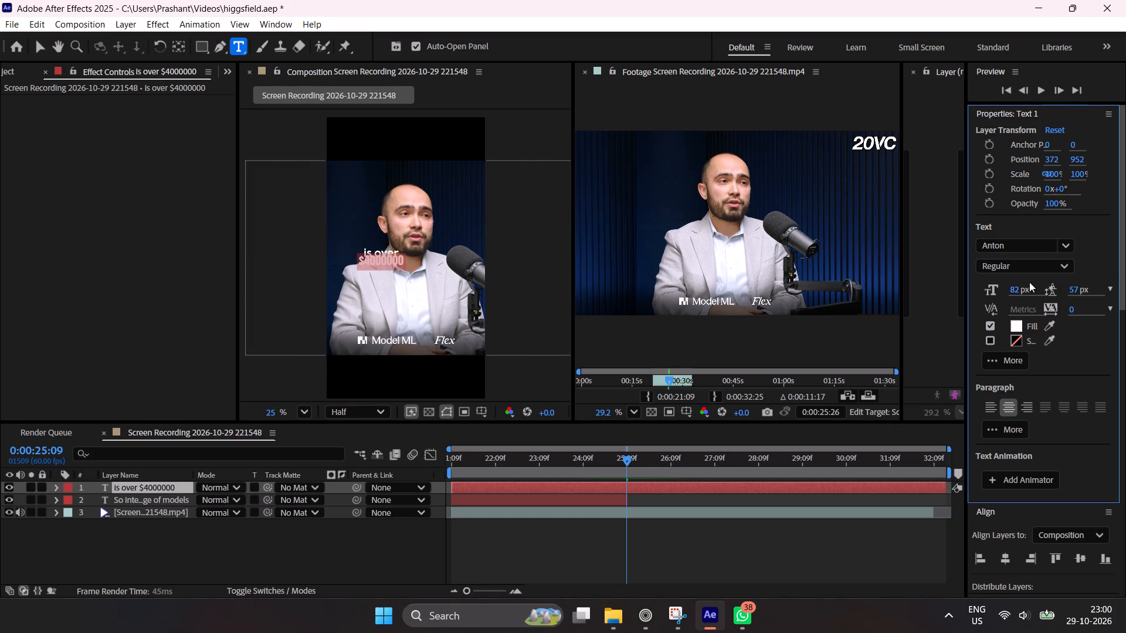
drag(1074, 286, 1104, 281)
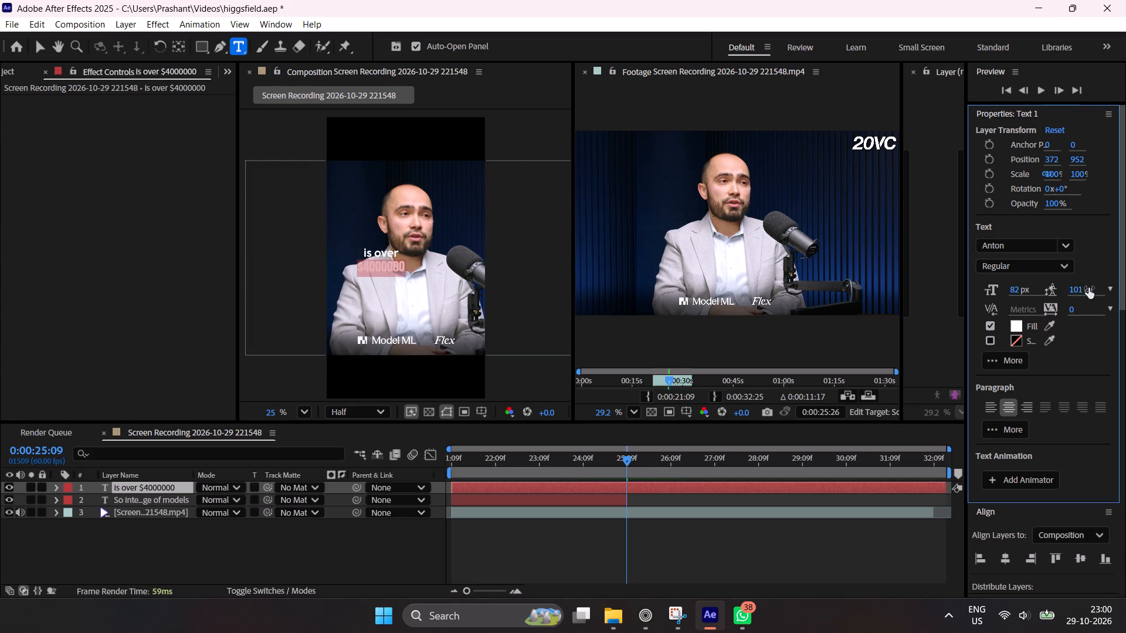
drag(1018, 288, 1050, 284)
drag(1088, 288, 1103, 284)
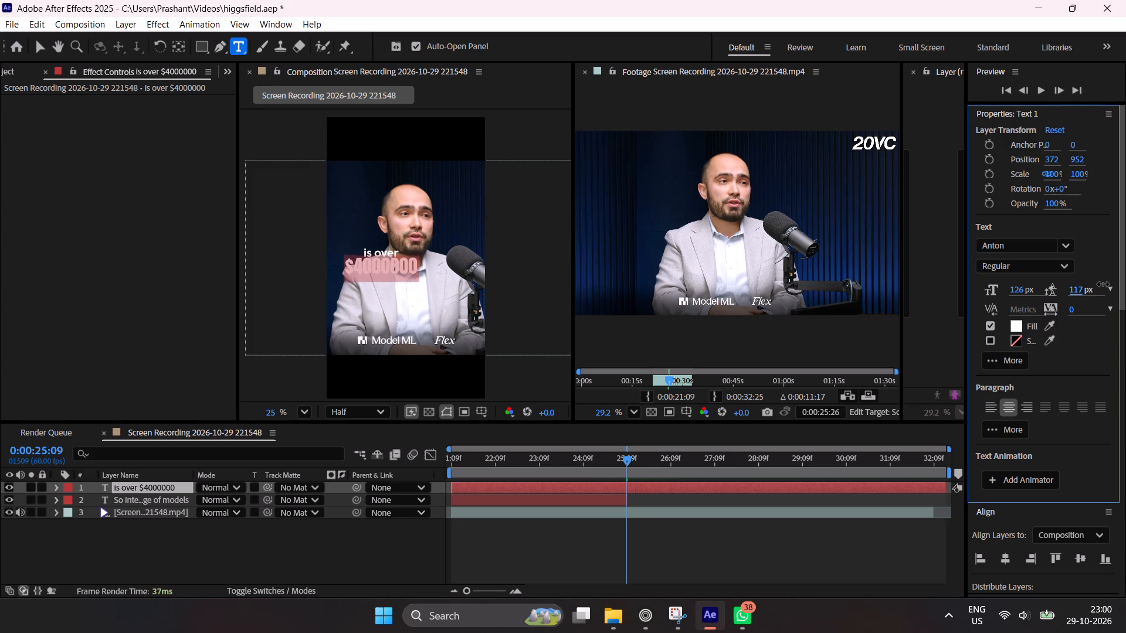
drag(1103, 284, 1107, 281)
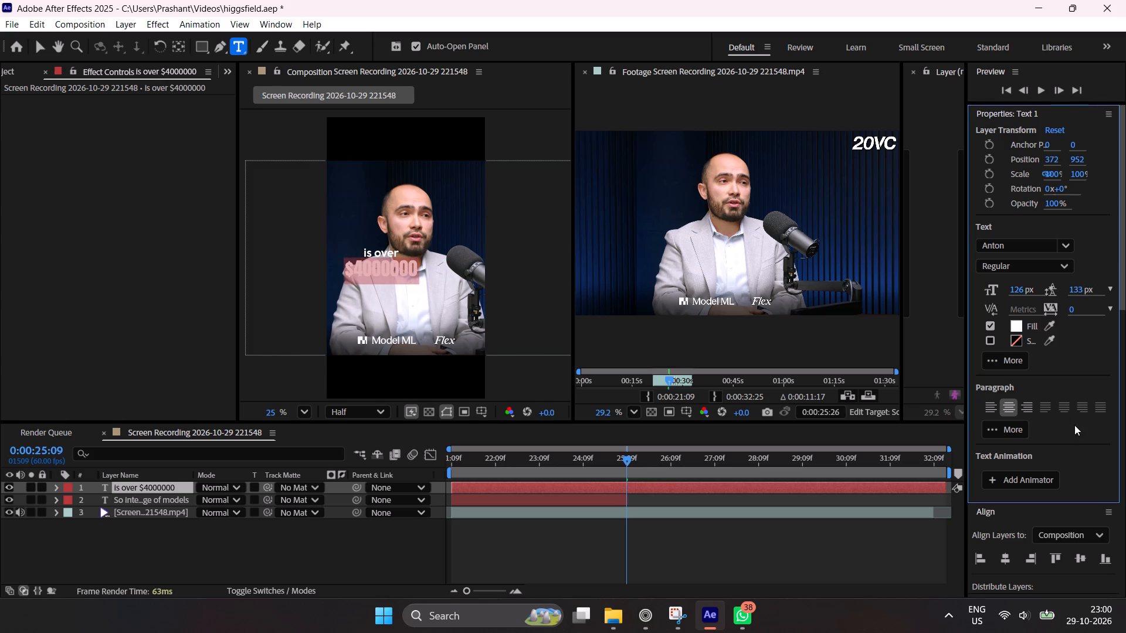
Centre the "is over $4000000" caption horizontally in the composition and scale the layer to 162%.
click(1002, 561)
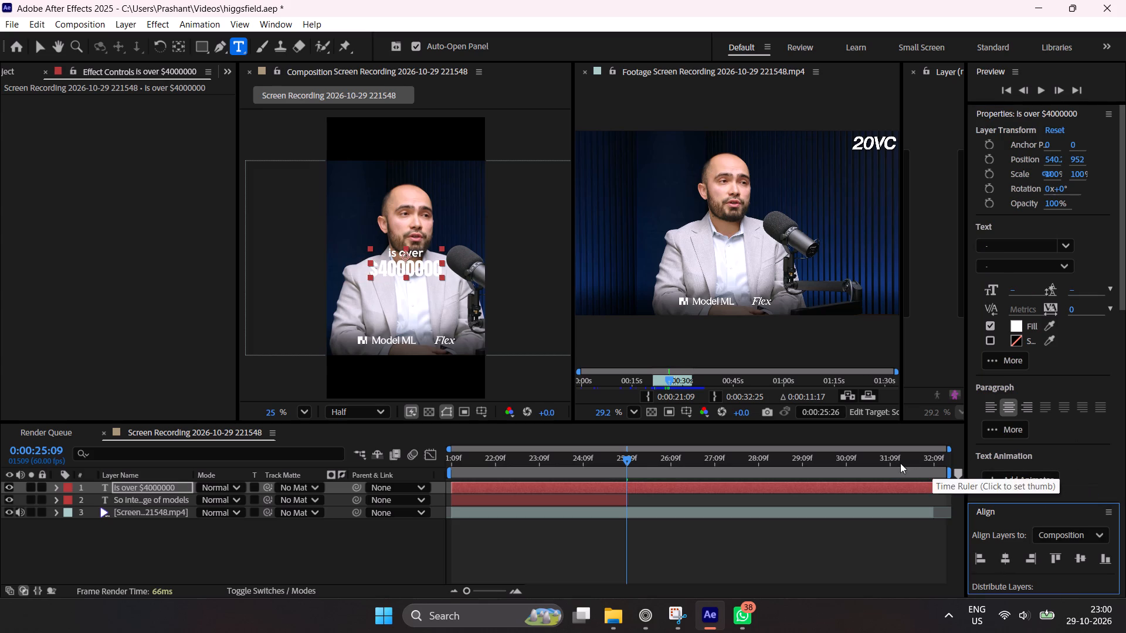
click(471, 490)
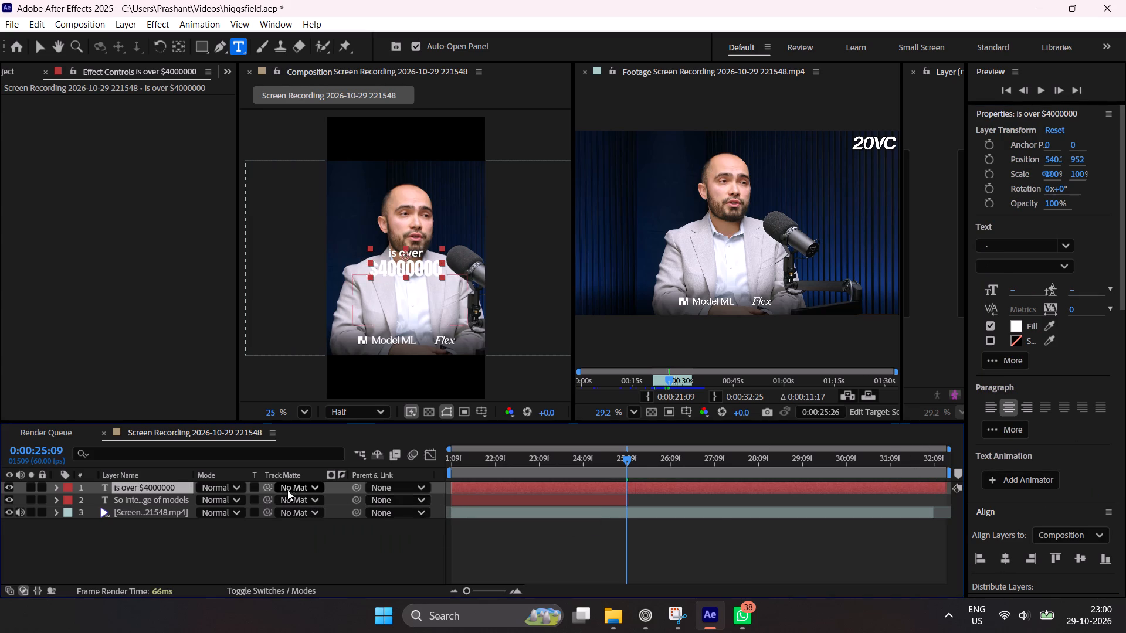
key(s)
drag(216, 499, 272, 498)
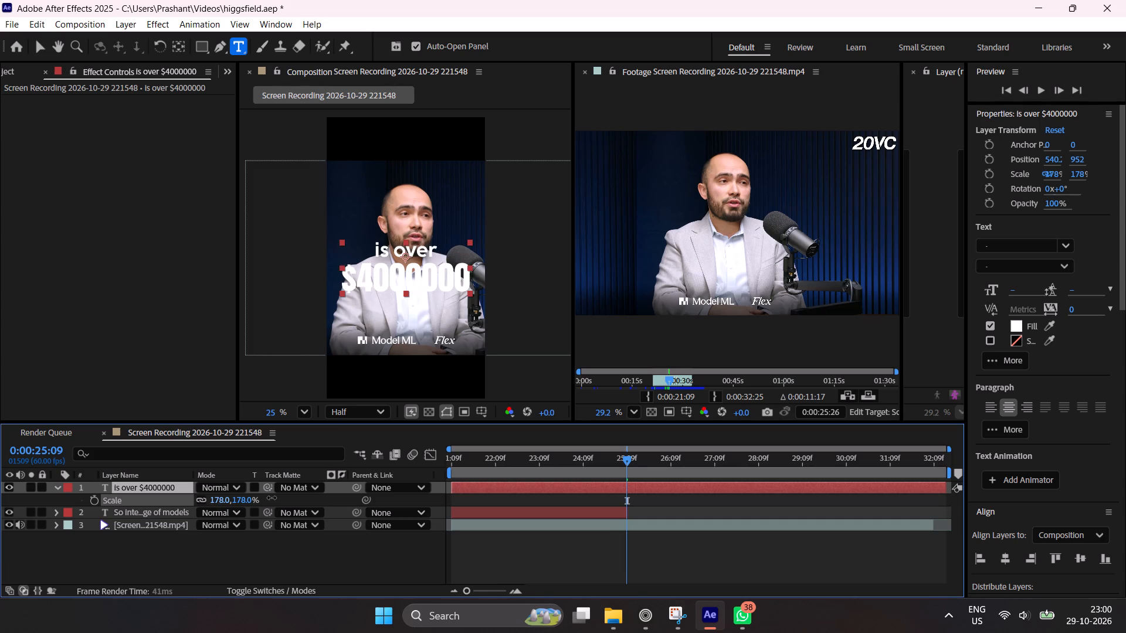
drag(272, 498, 261, 499)
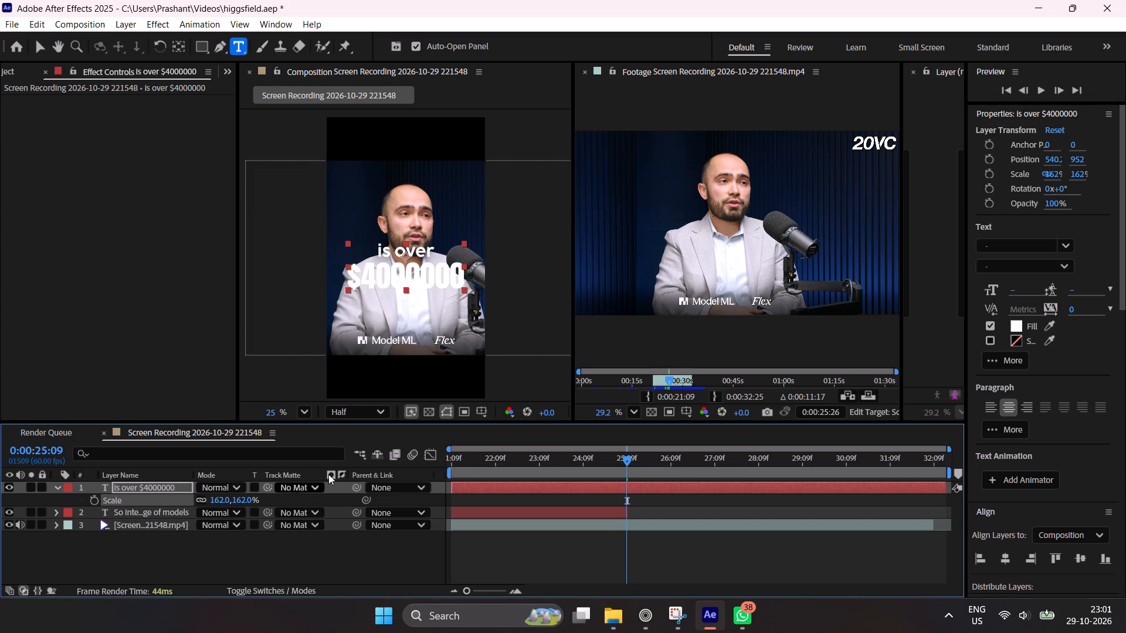
Lower the "is over $4000000" caption vertically so it sits across the speaker's chest, below his chin.
drag(1072, 161, 1125, 151)
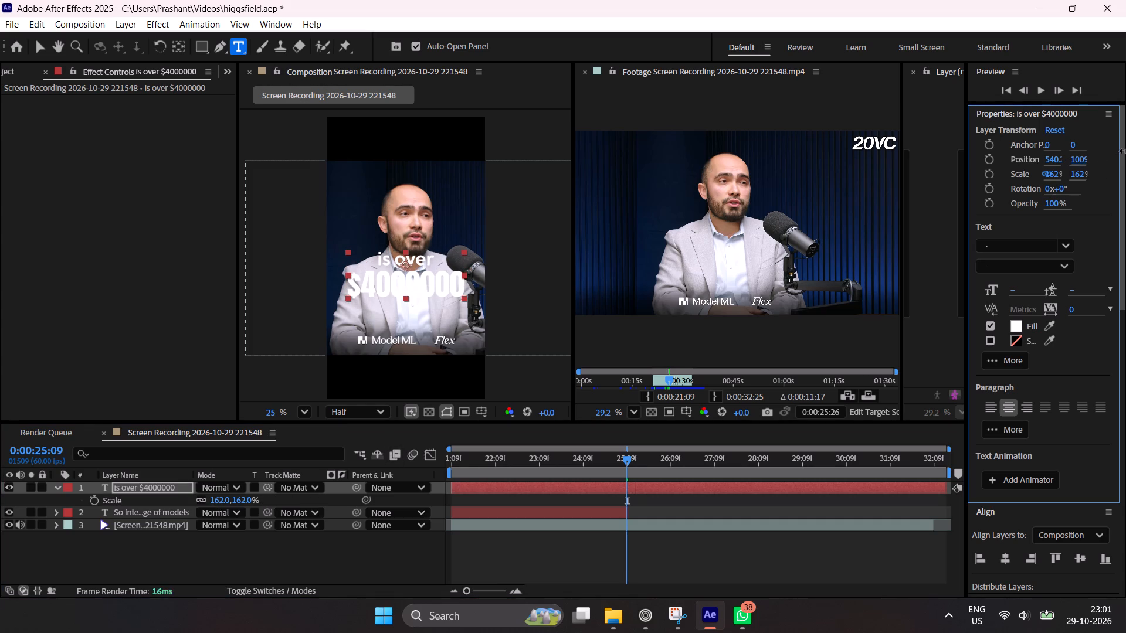
drag(1125, 151, 1125, 147)
drag(1075, 161, 1125, 163)
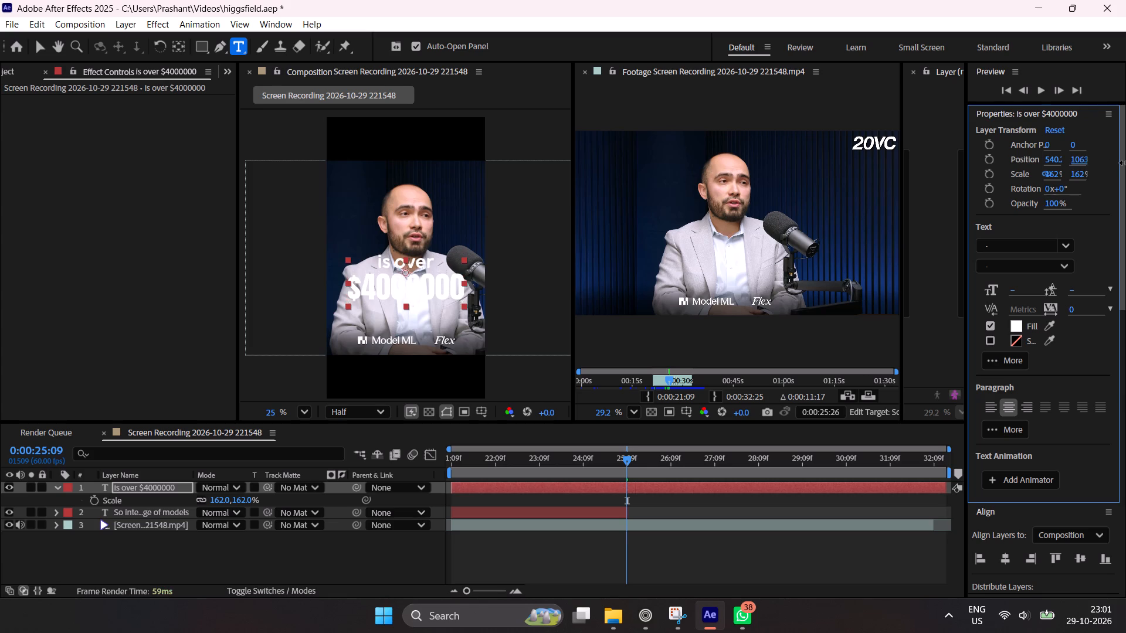
drag(1125, 163, 1125, 147)
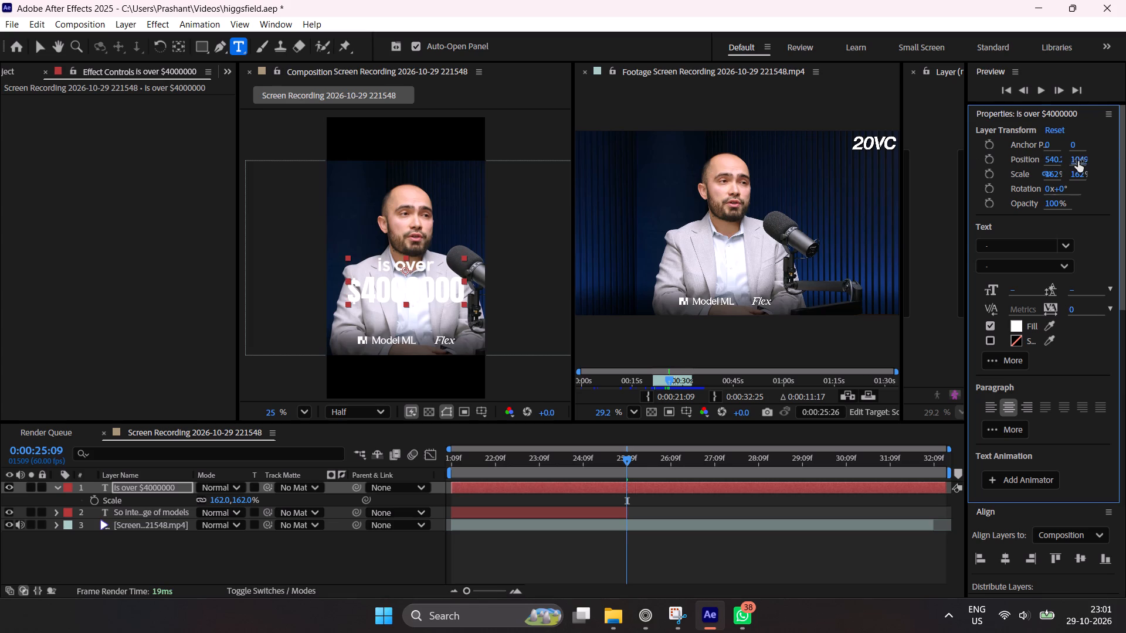
Lower the "is over $4000000" caption further down the speaker's chest, to a vertical position of about 1142.
drag(1078, 158, 1125, 158)
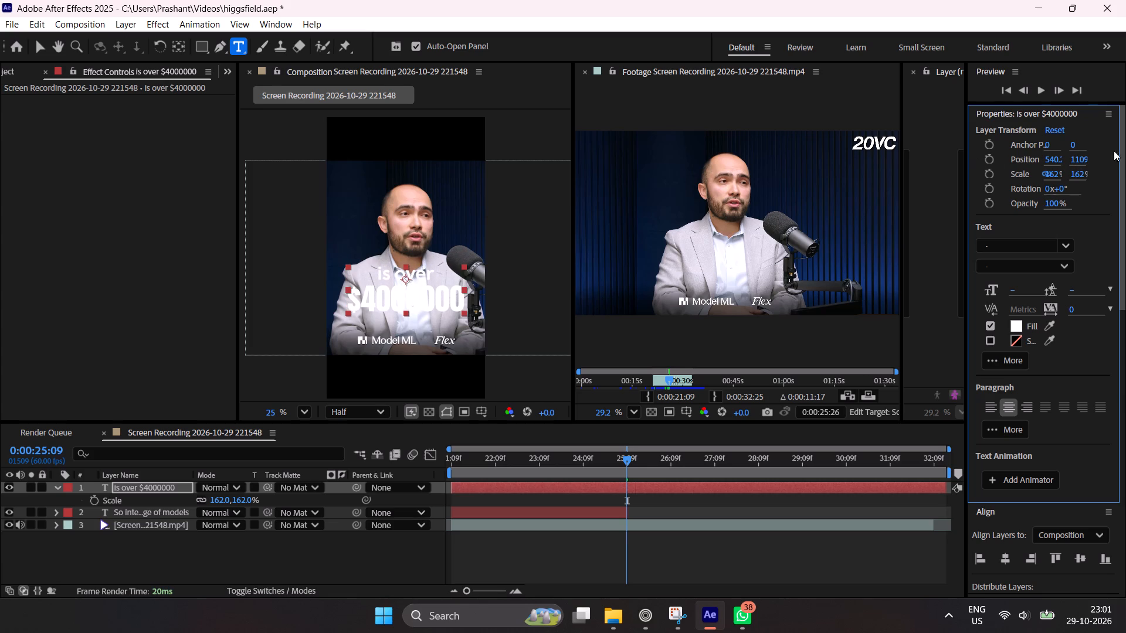
drag(1077, 157, 1103, 161)
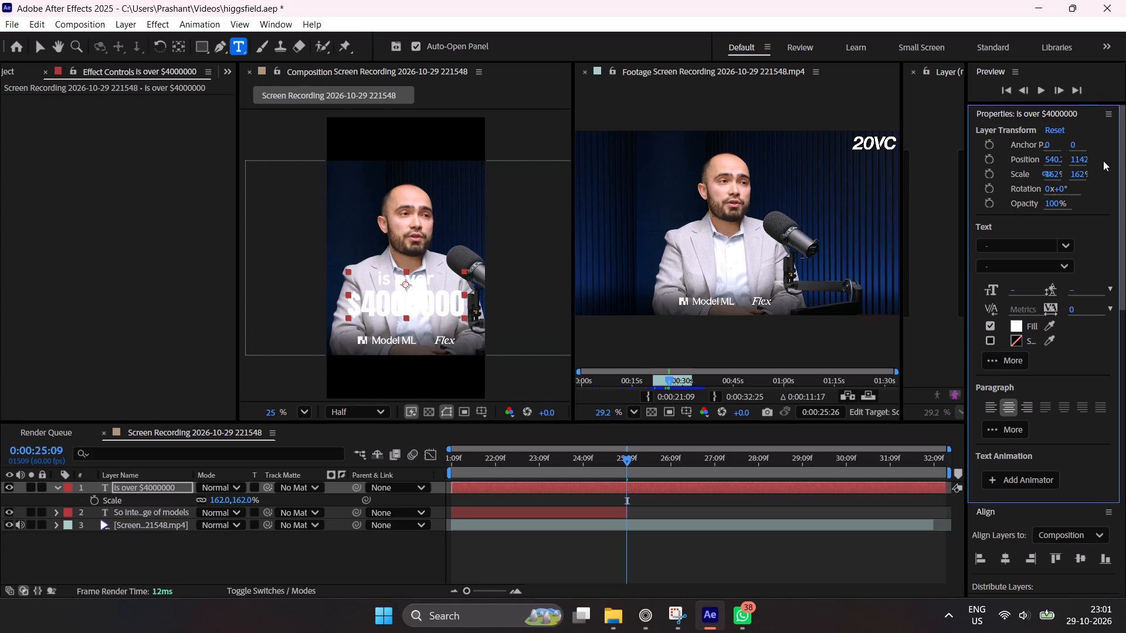
Change the fill of only the "$4000000" line to bright green, 00FF1D.
double_click(530, 490)
drag(352, 311, 516, 310)
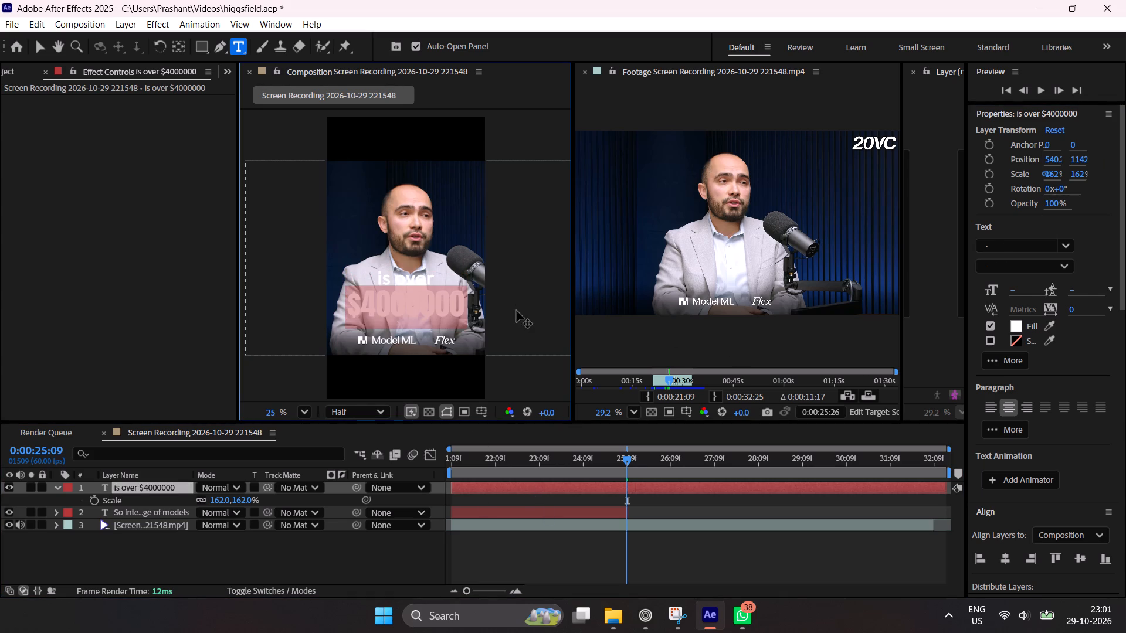
click(1025, 324)
click(1019, 328)
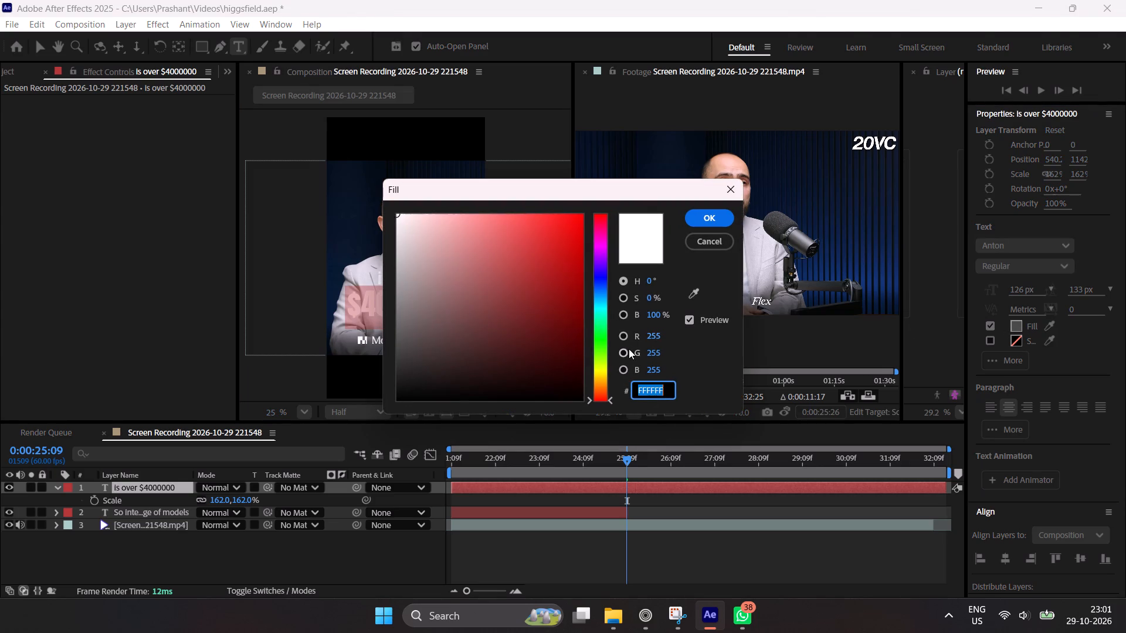
click(600, 335)
drag(553, 323, 636, 156)
click(718, 215)
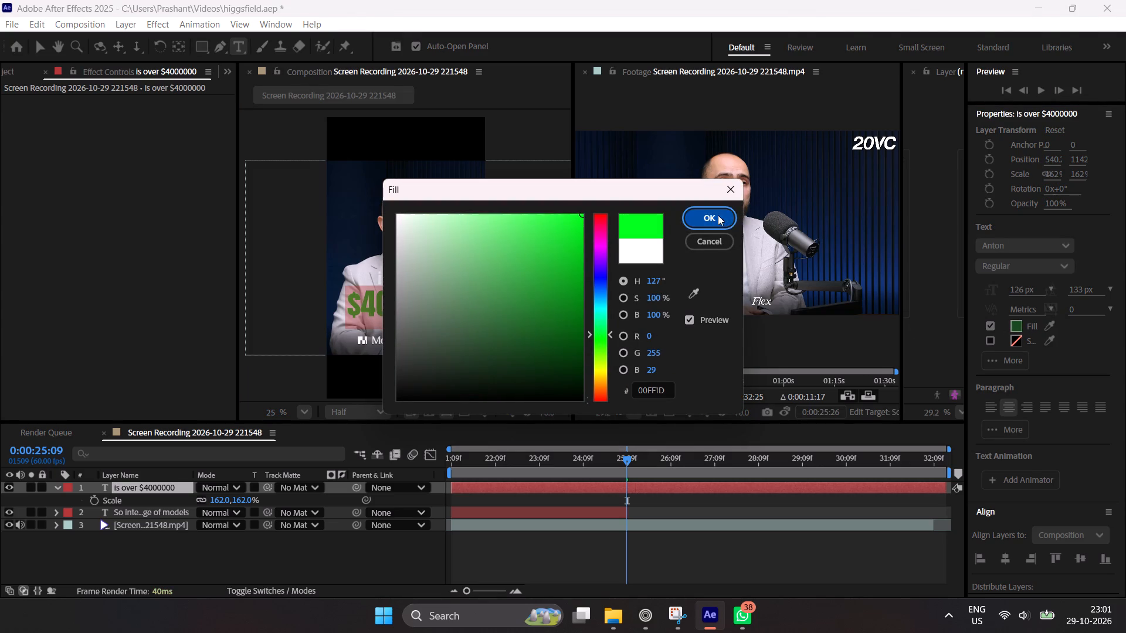
click(586, 567)
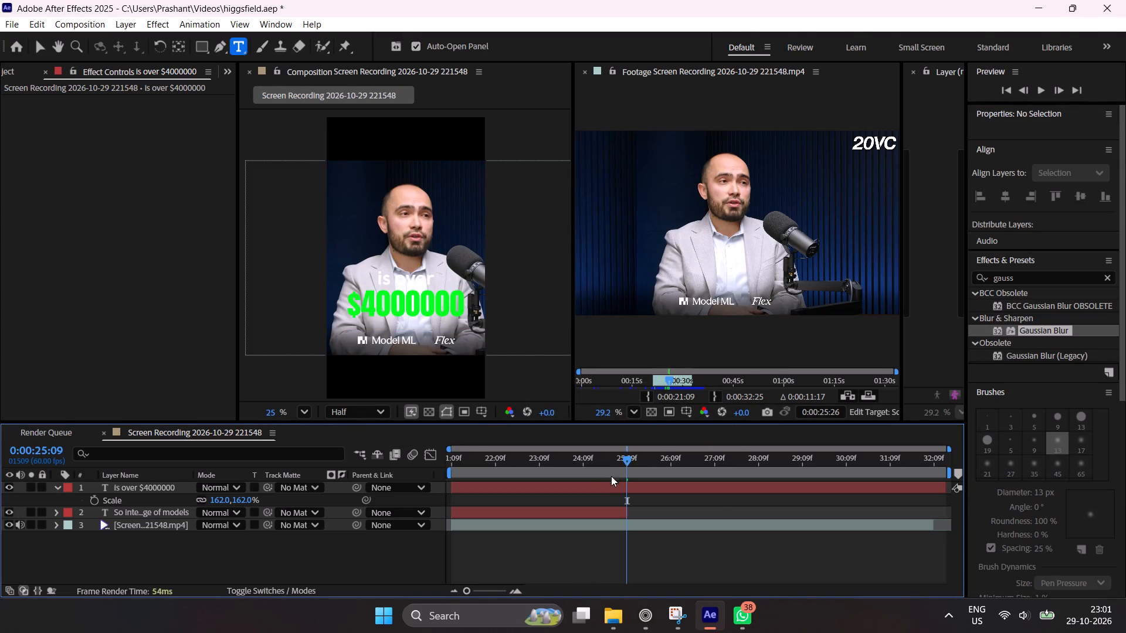
Split the "is over $4000000" caption layer at 0:00:24:59, while the previous caption blurs out, and delete the earlier part.
click(633, 484)
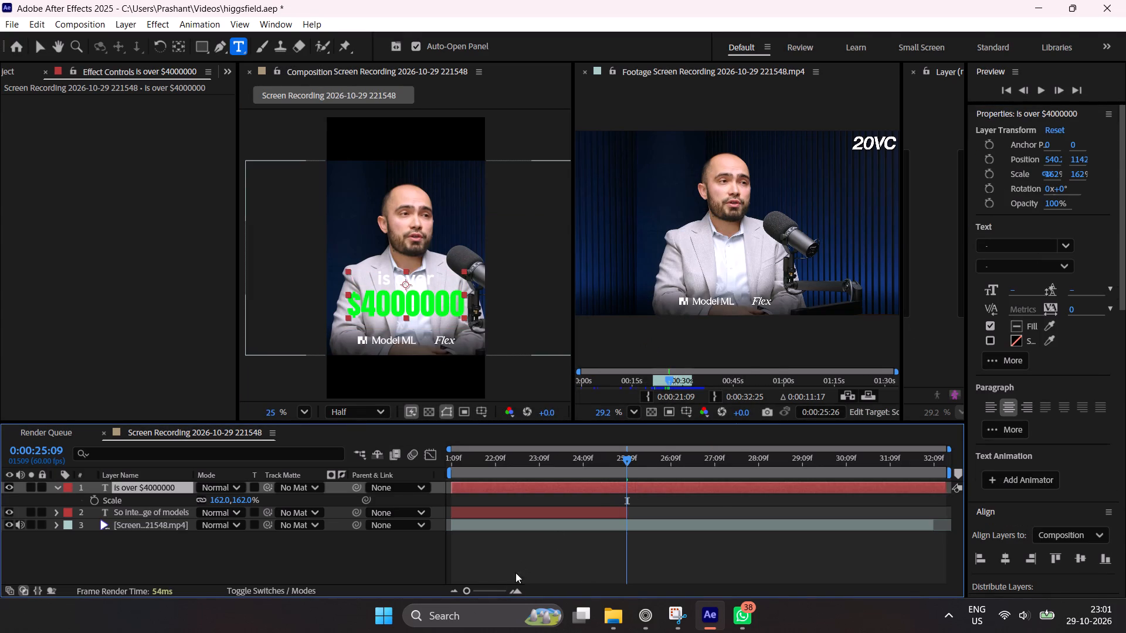
double_click(518, 593)
drag(611, 466, 535, 491)
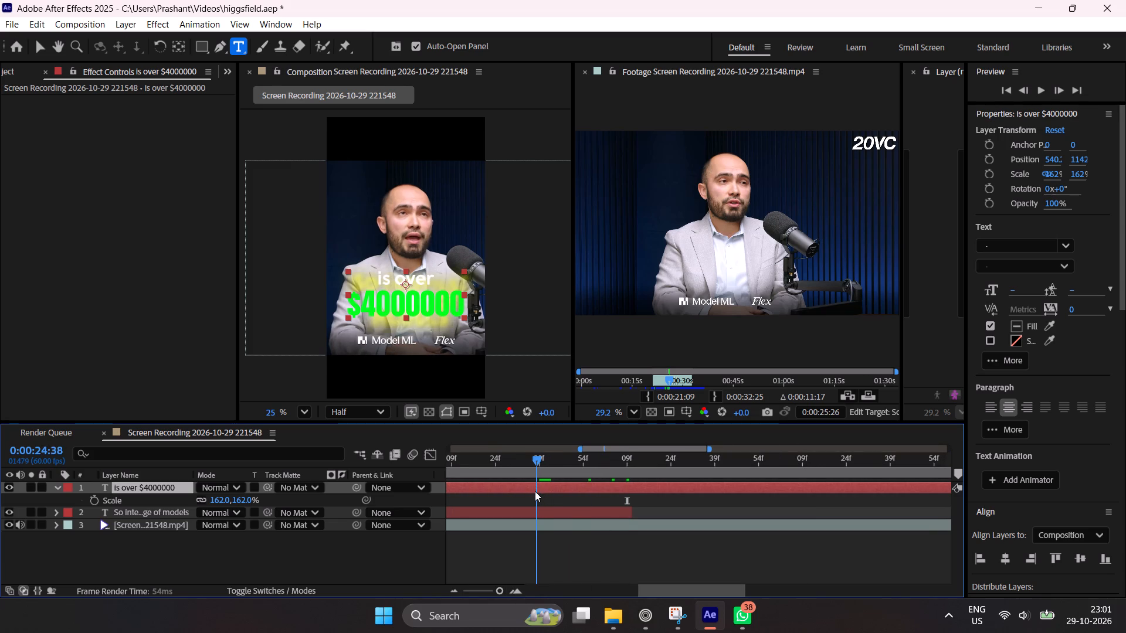
drag(535, 491, 511, 502)
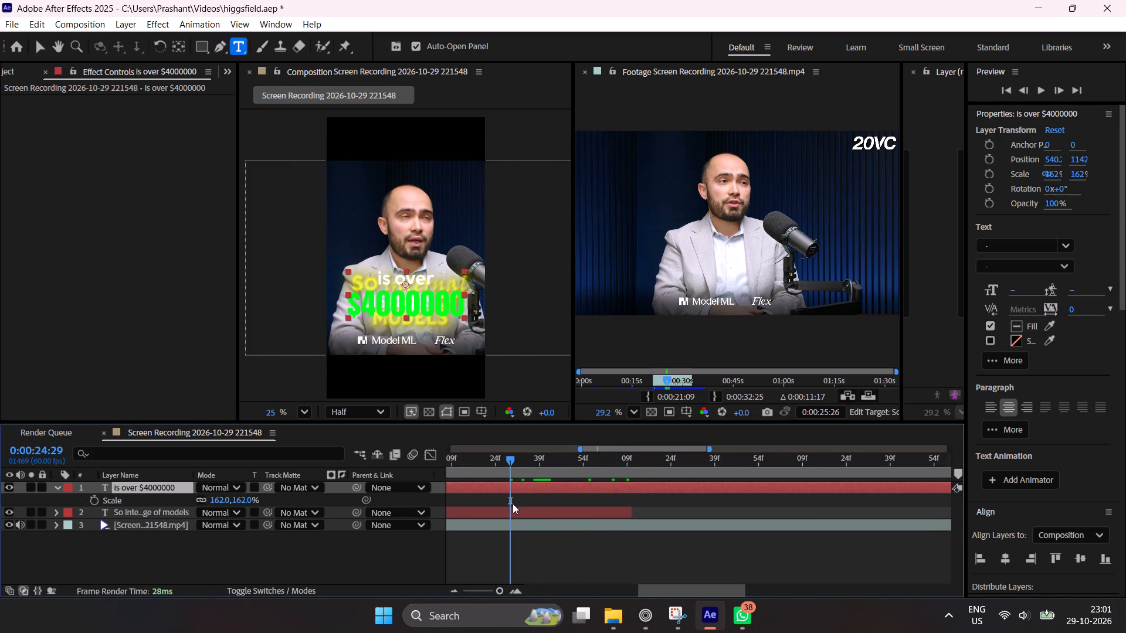
click(565, 516)
key(u)
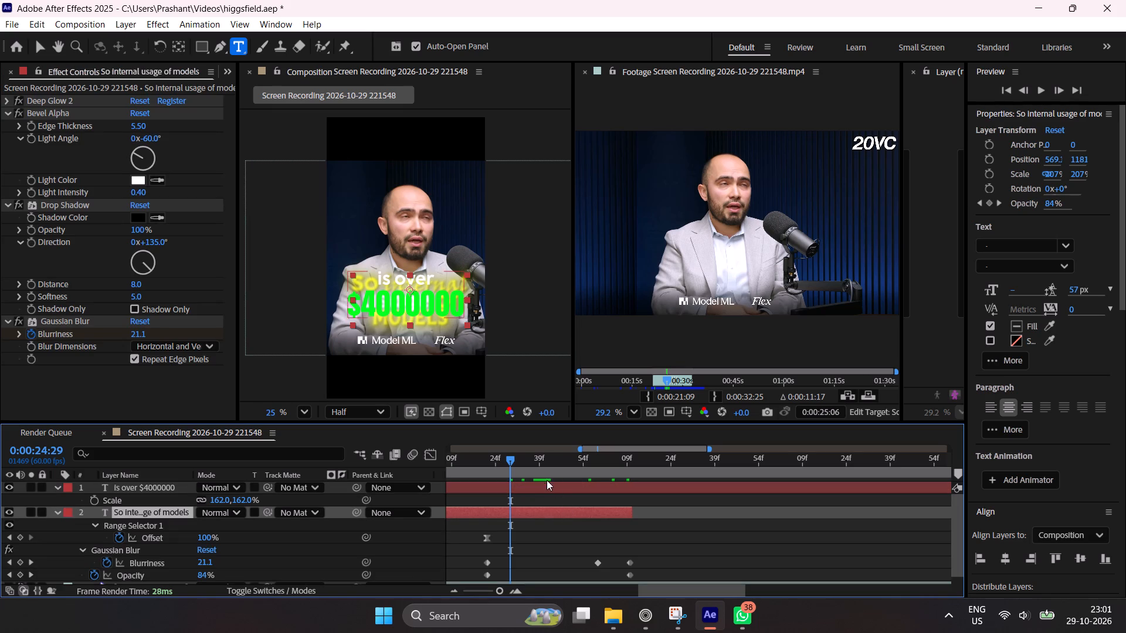
drag(567, 469, 598, 475)
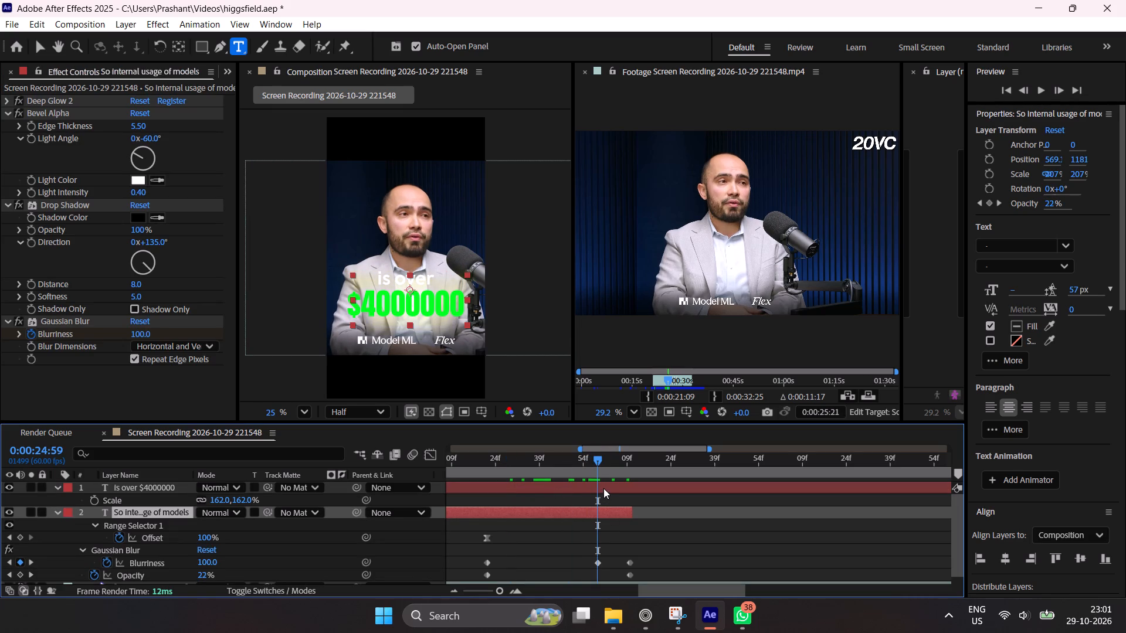
click(603, 488)
key(ctrl+shift+d)
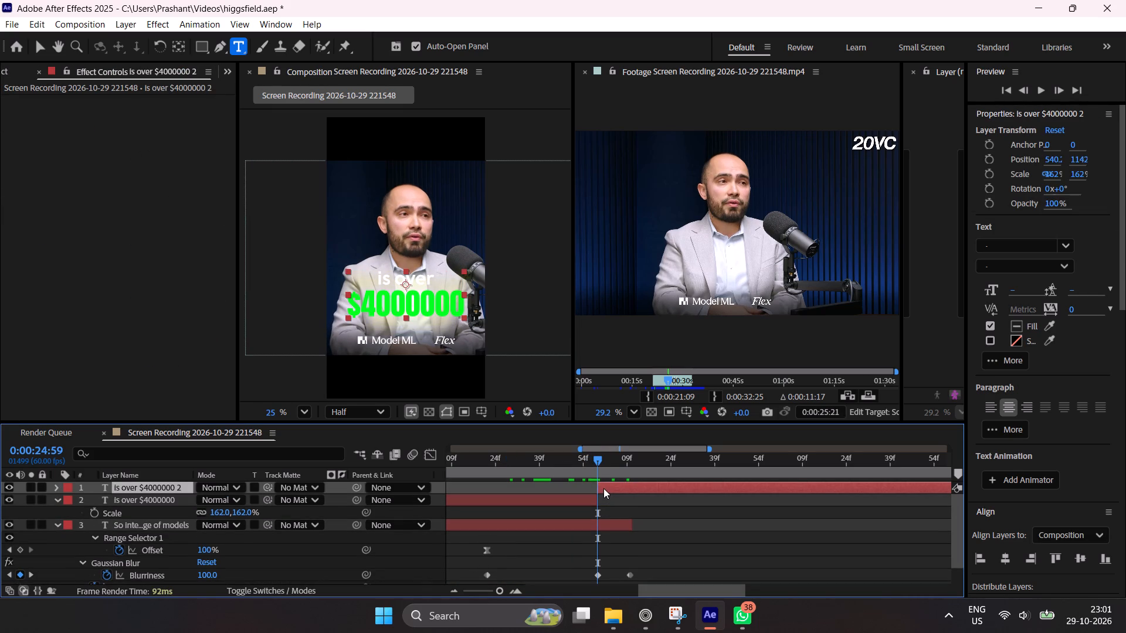
click(582, 501)
key(Delete)
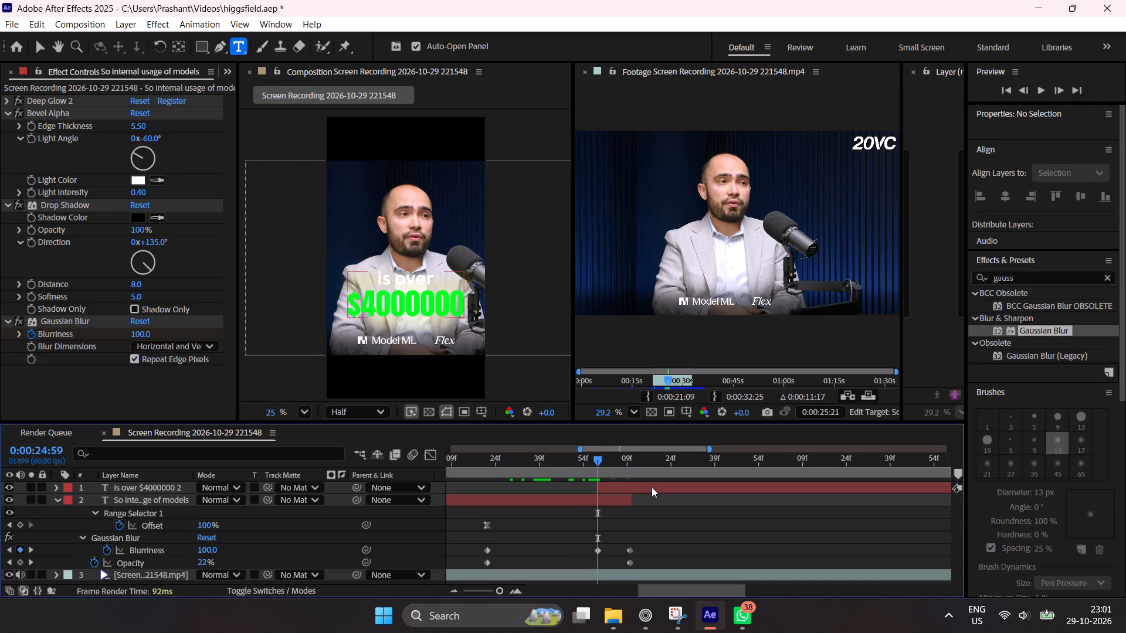
Apply Deep Glow 2 to the remaining "is over $4000000" caption layer with radius 250 and exposure 0.2.
click(652, 487)
scroll(1107, 467, down, 2)
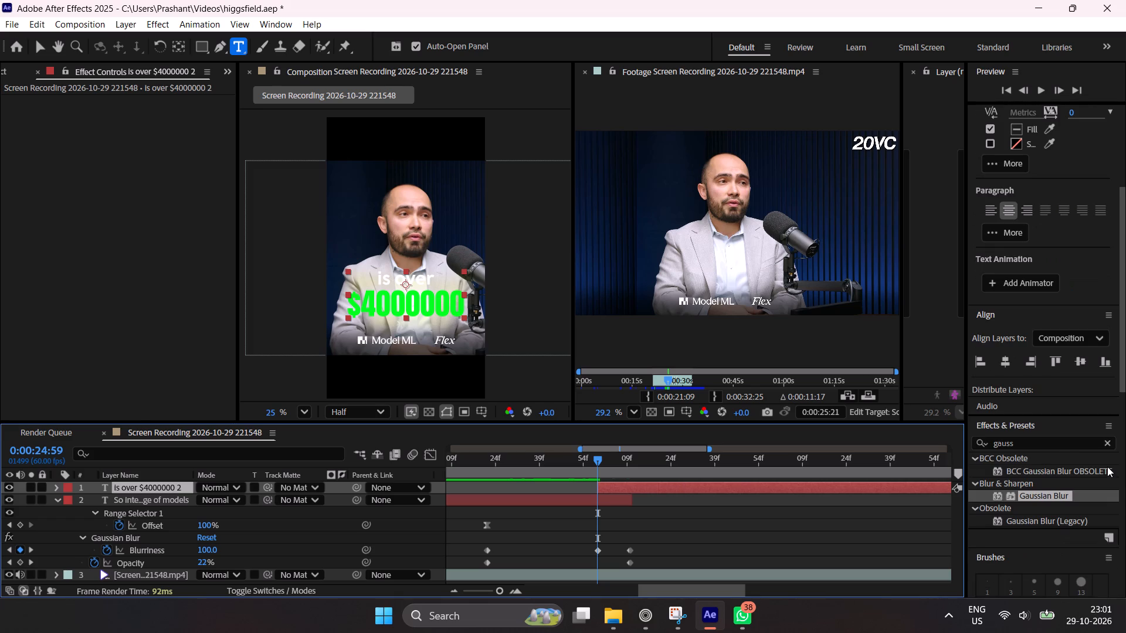
click(1071, 438)
click(1109, 444)
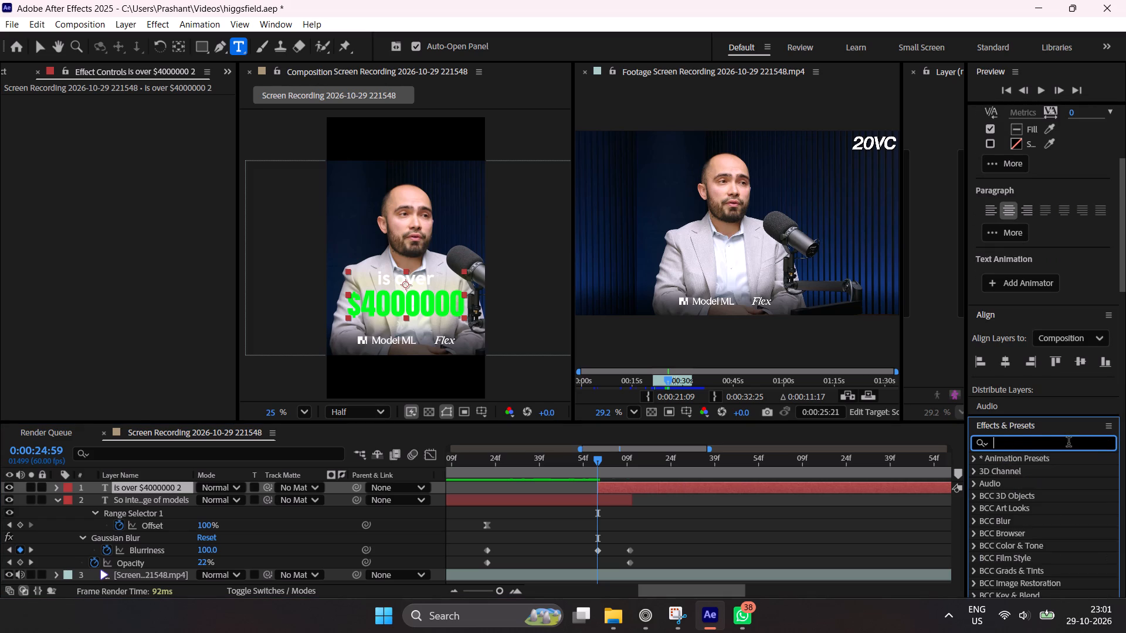
click(1069, 443)
text(deep)
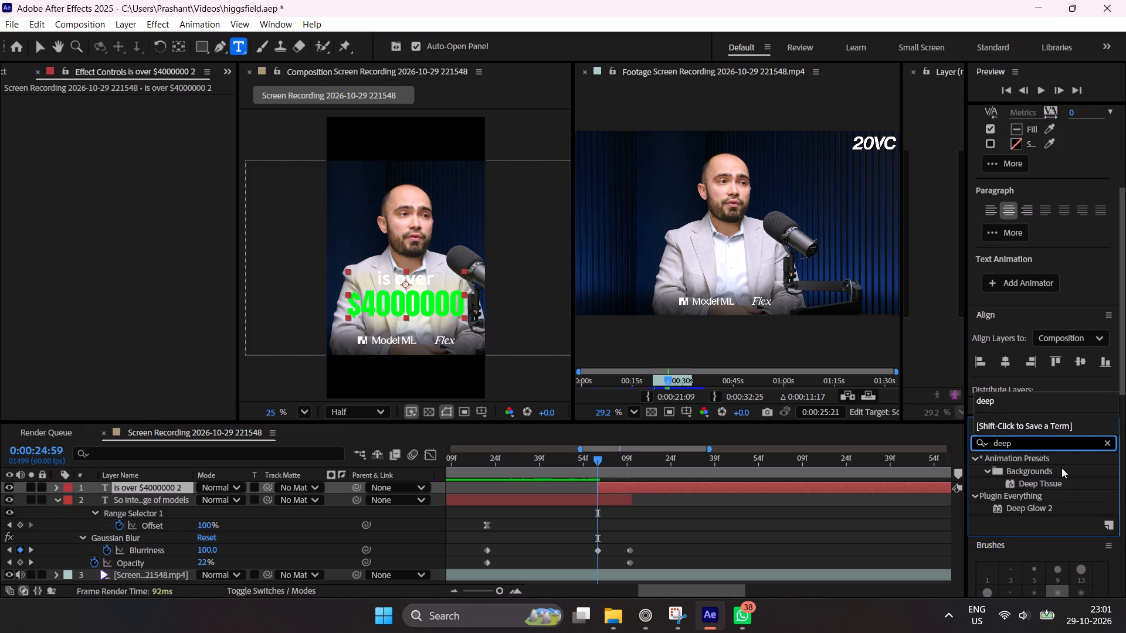
double_click(1036, 508)
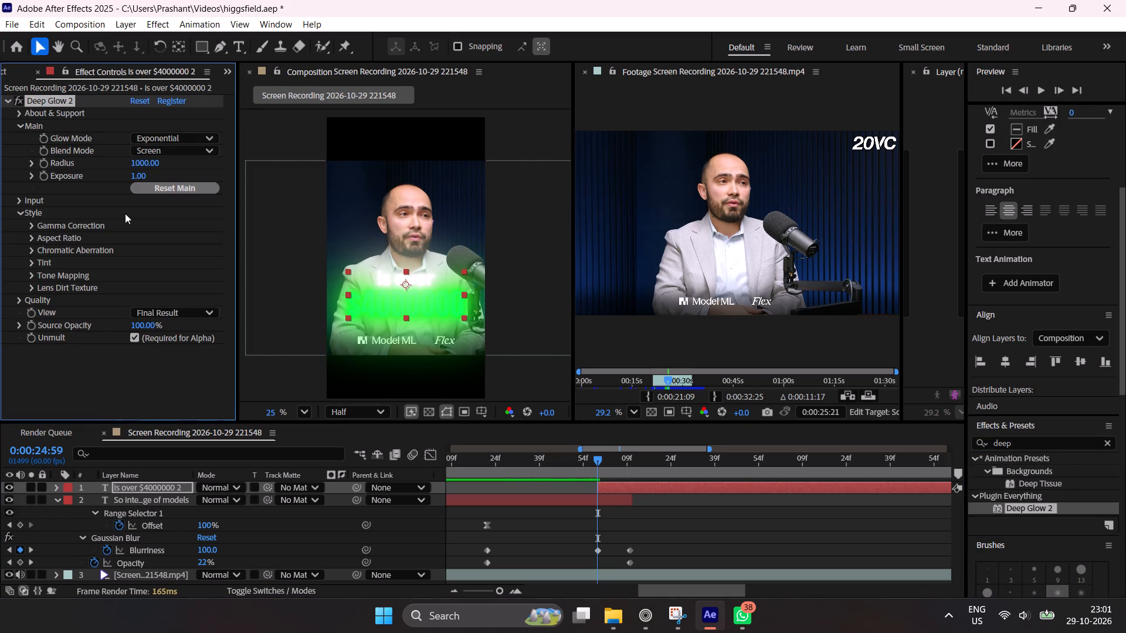
click(141, 159)
text(250)
key(Return)
click(140, 172)
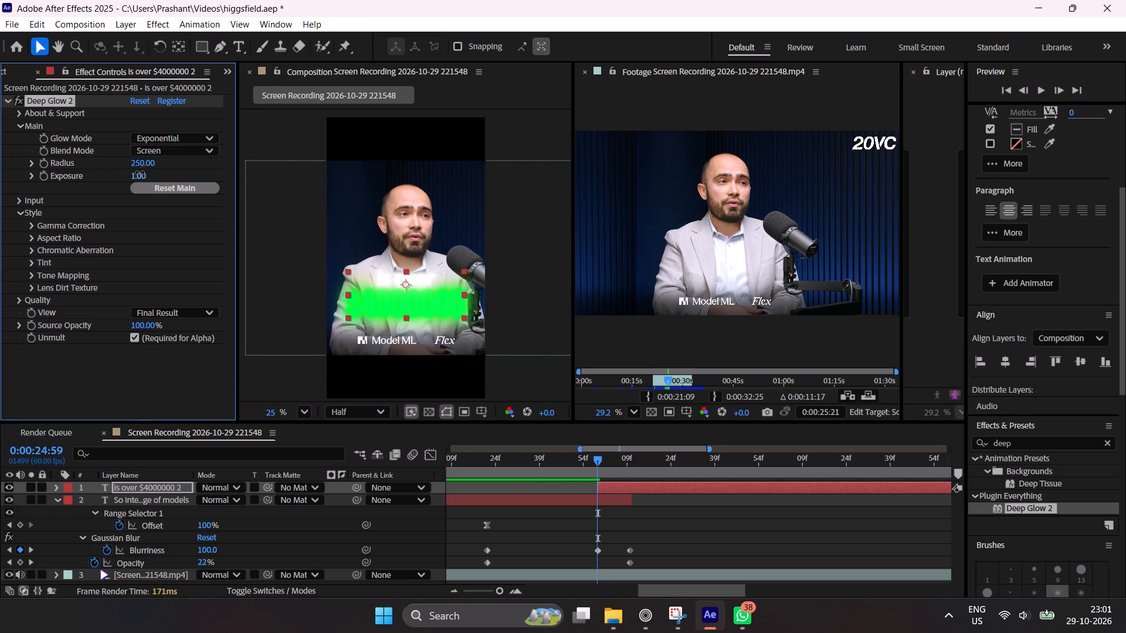
text(0.2)
key(Return)
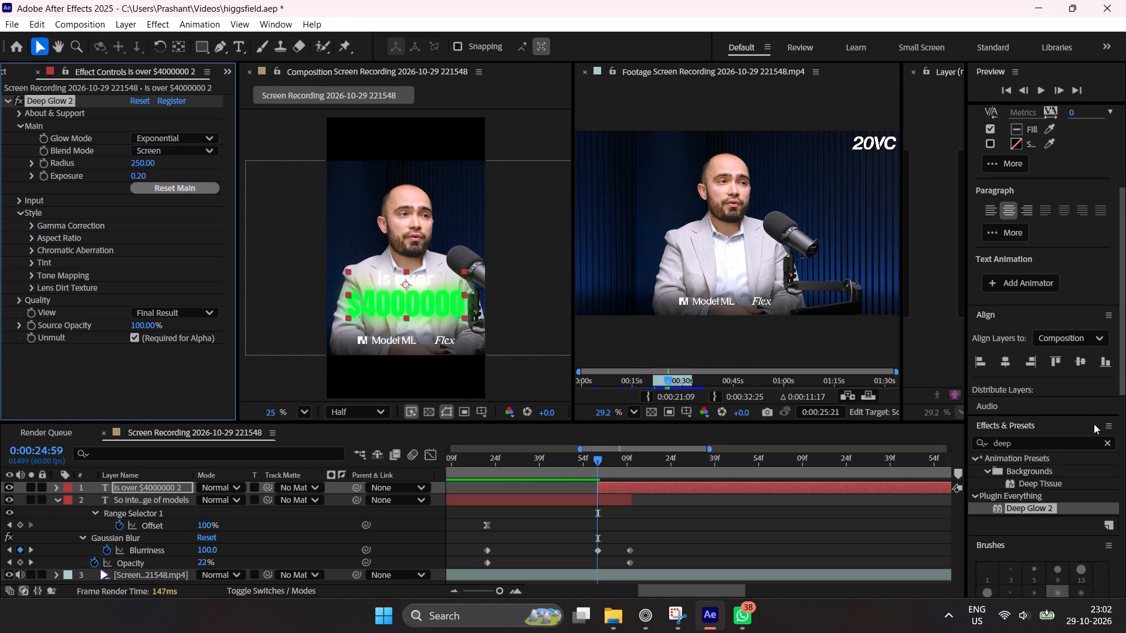
Add a Drop Shadow to the "is over $4000000" caption with opacity 100%, distance 8 and softness 2.
click(1107, 442)
click(1083, 441)
text(drop)
key(space)
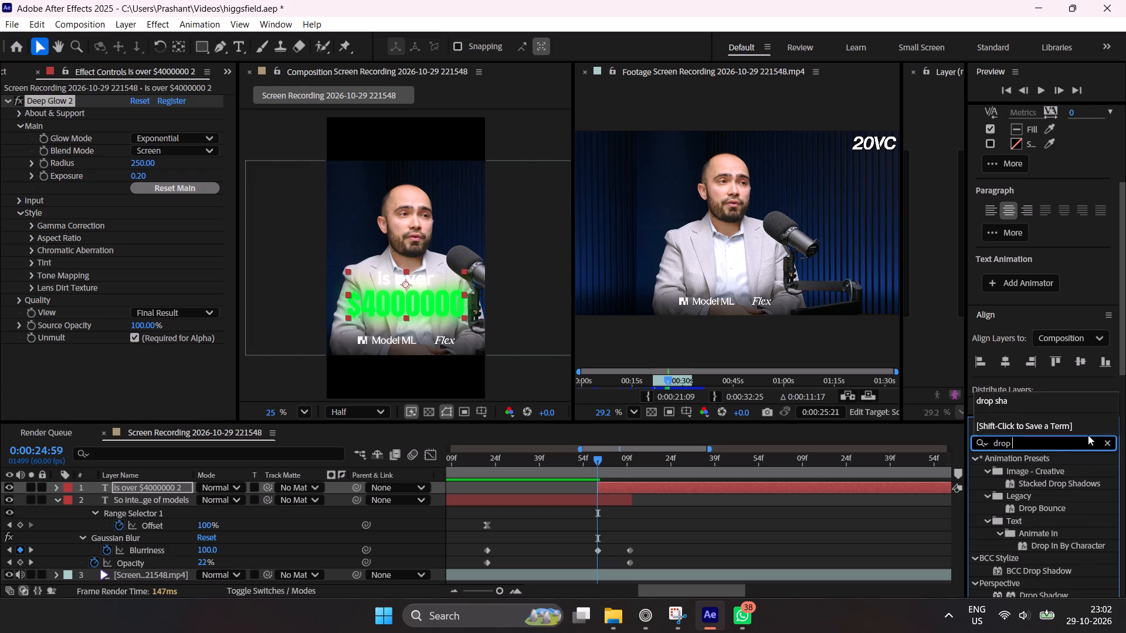
text(shad)
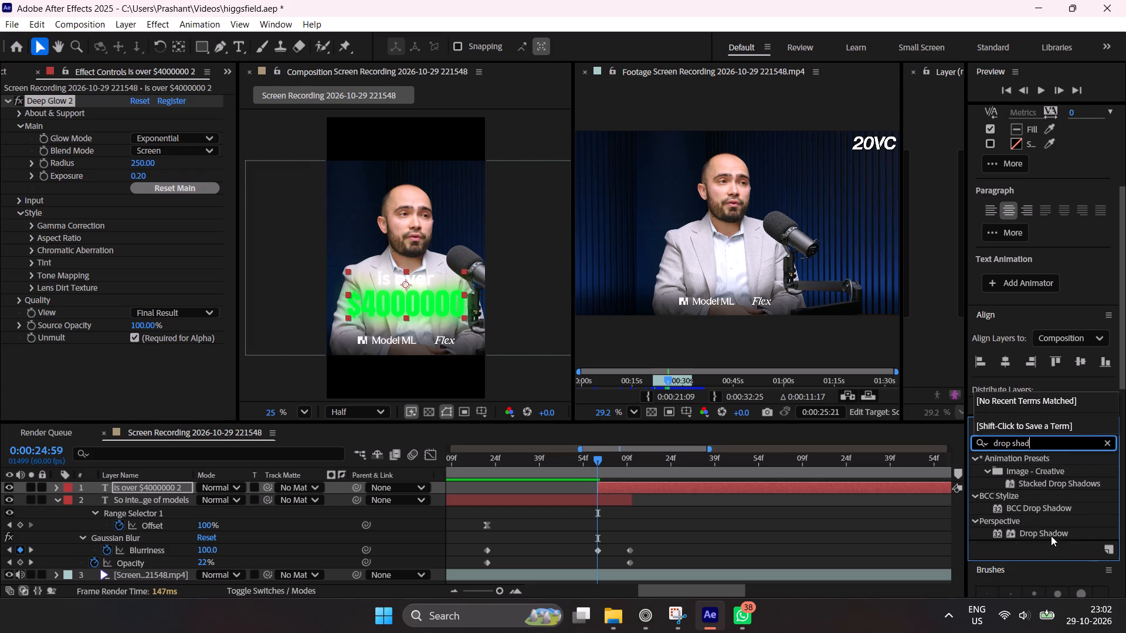
double_click(1050, 533)
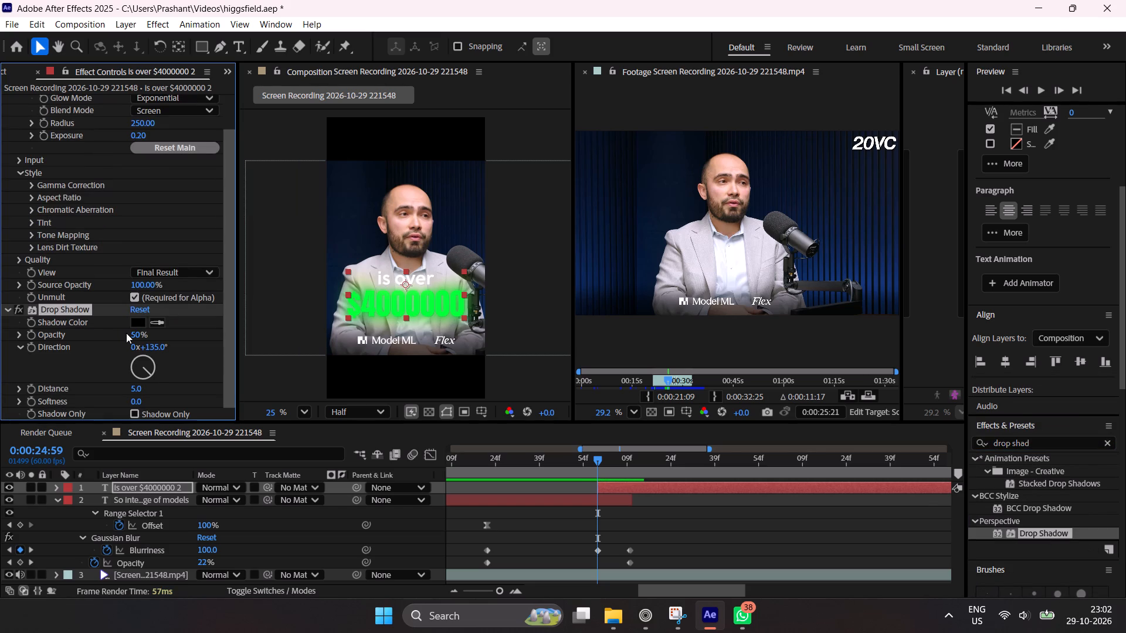
drag(137, 331, 332, 343)
click(139, 387)
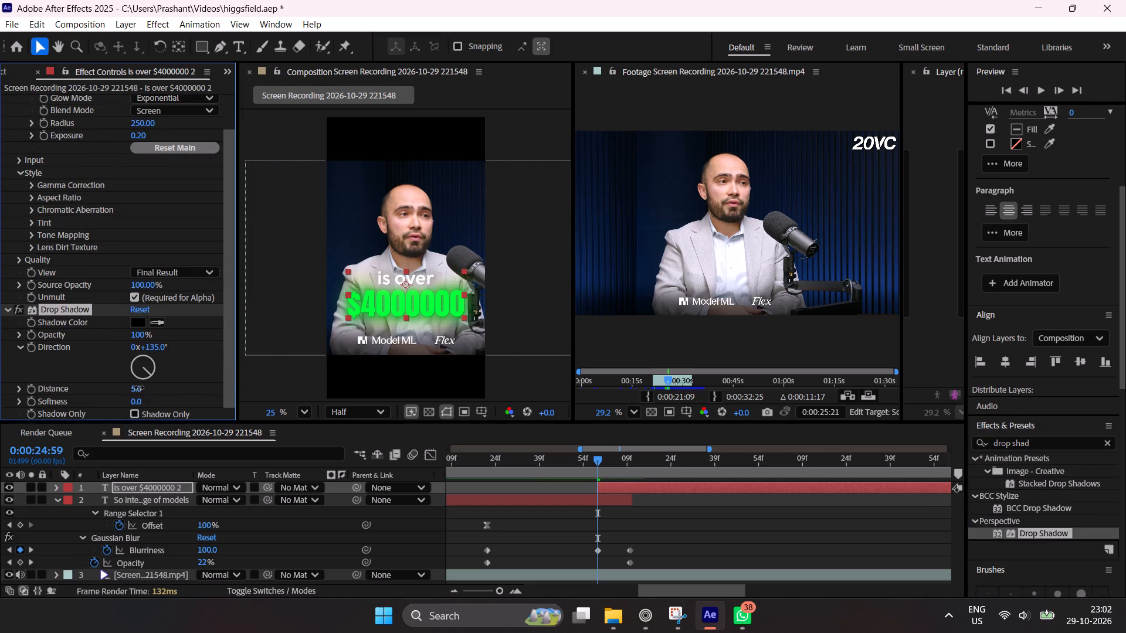
key(8)
key(Return)
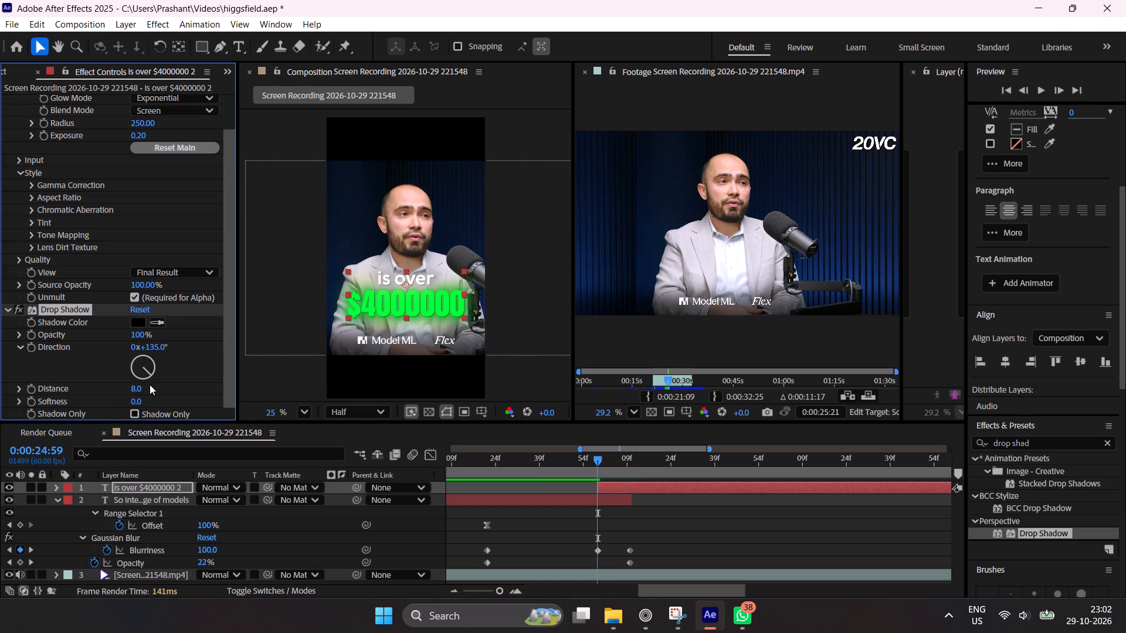
click(137, 401)
key(2)
key(Return)
click(664, 520)
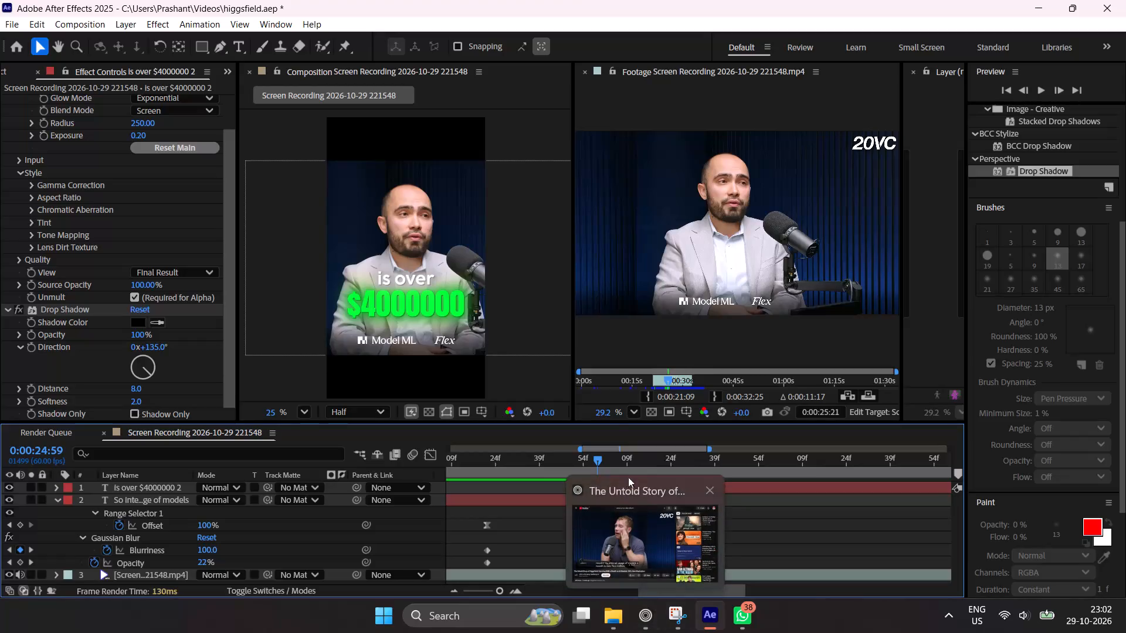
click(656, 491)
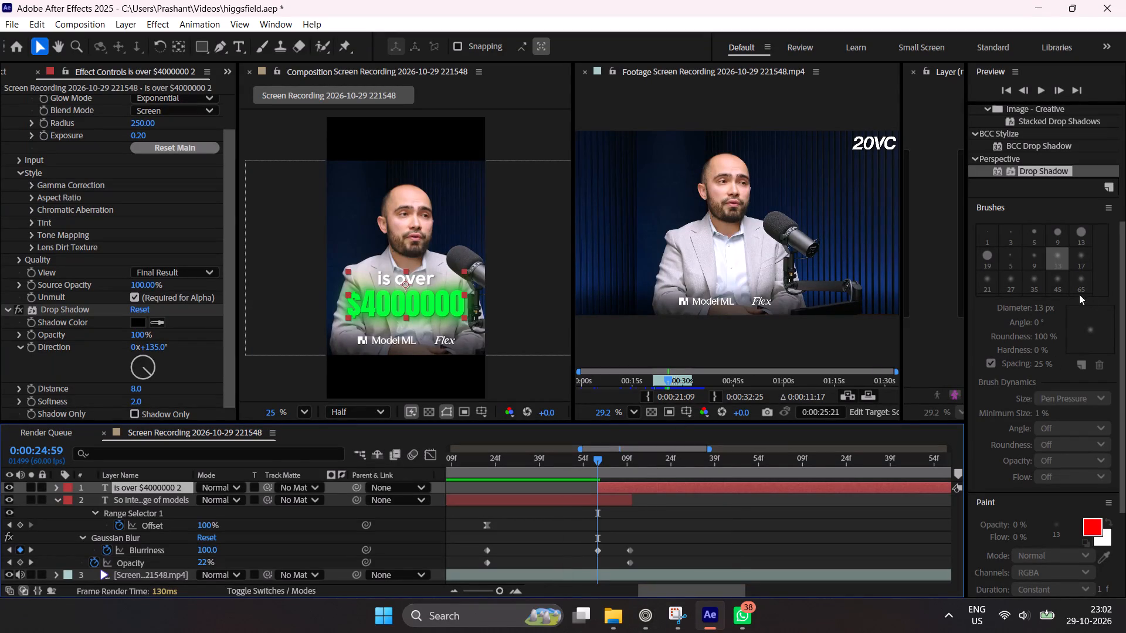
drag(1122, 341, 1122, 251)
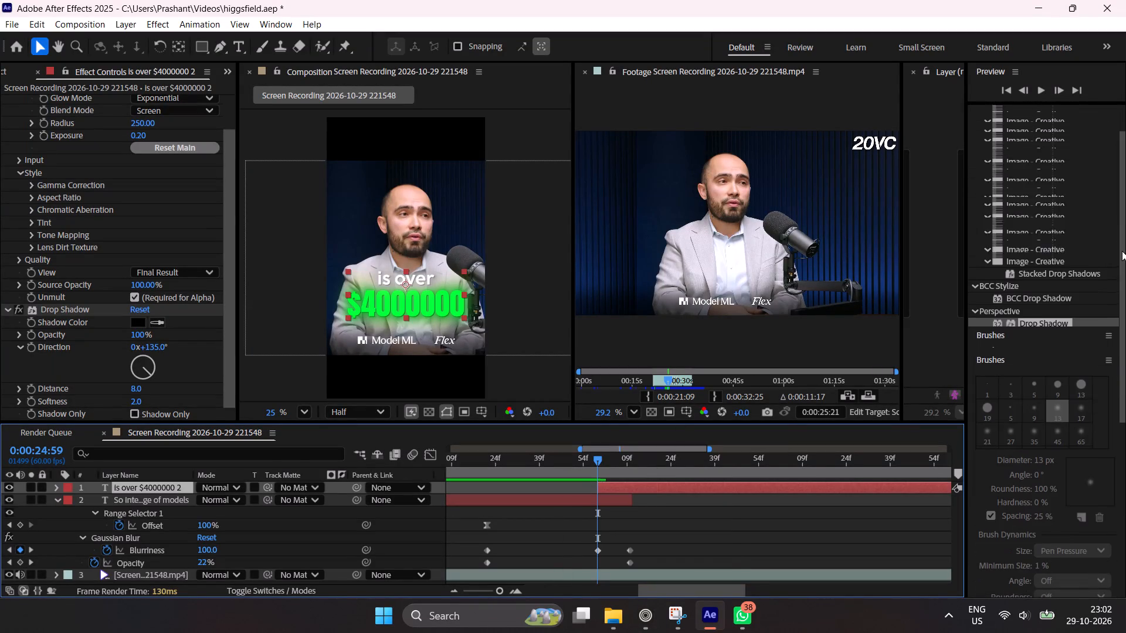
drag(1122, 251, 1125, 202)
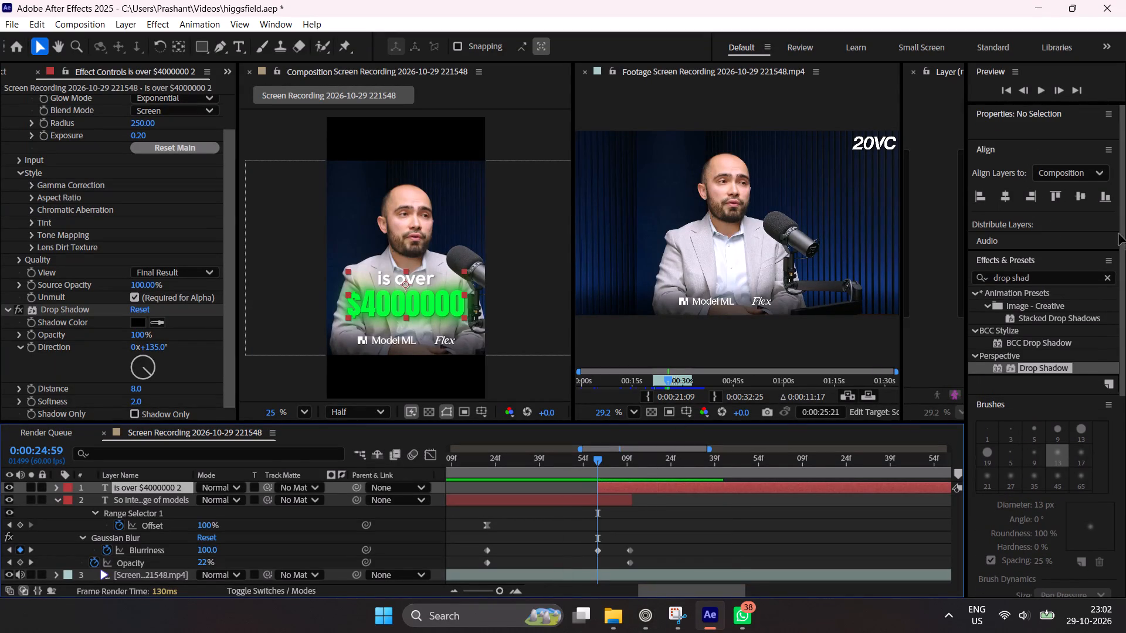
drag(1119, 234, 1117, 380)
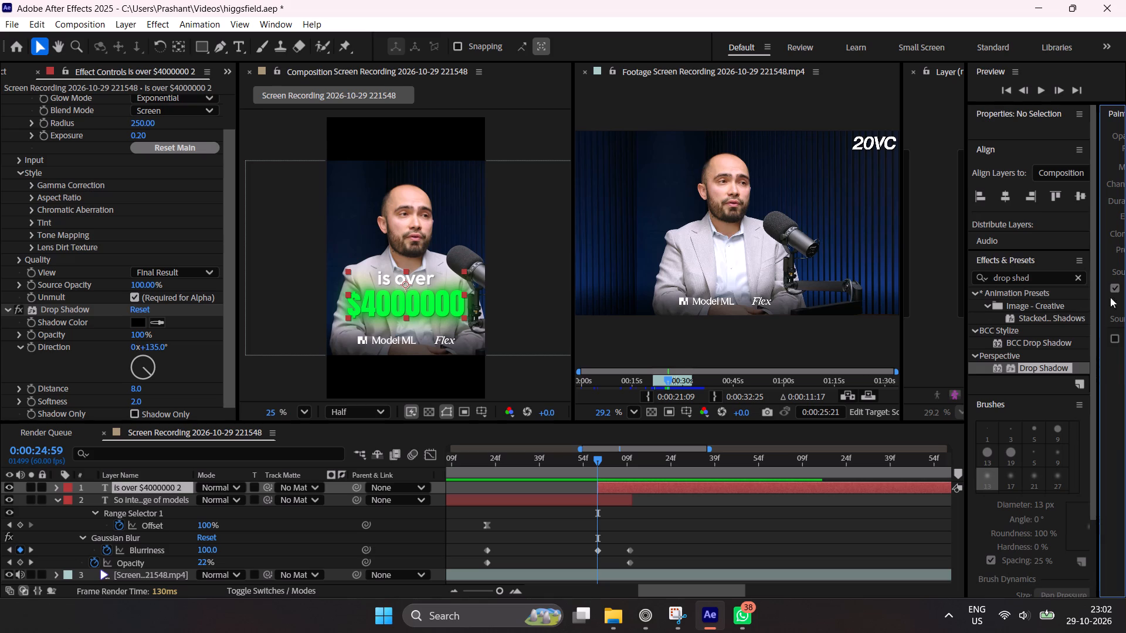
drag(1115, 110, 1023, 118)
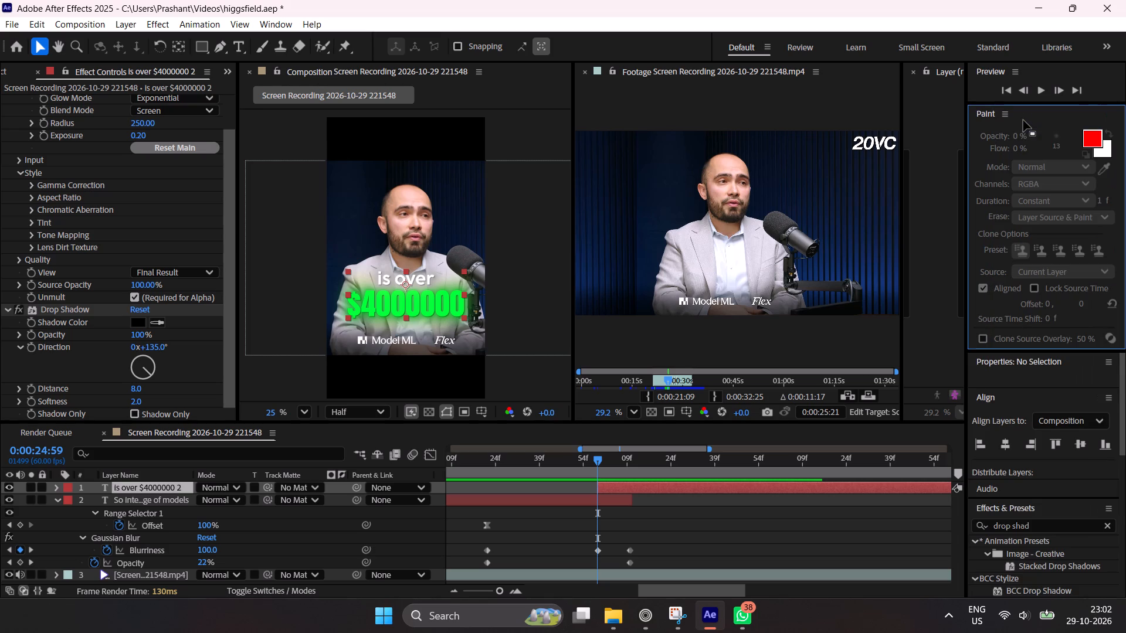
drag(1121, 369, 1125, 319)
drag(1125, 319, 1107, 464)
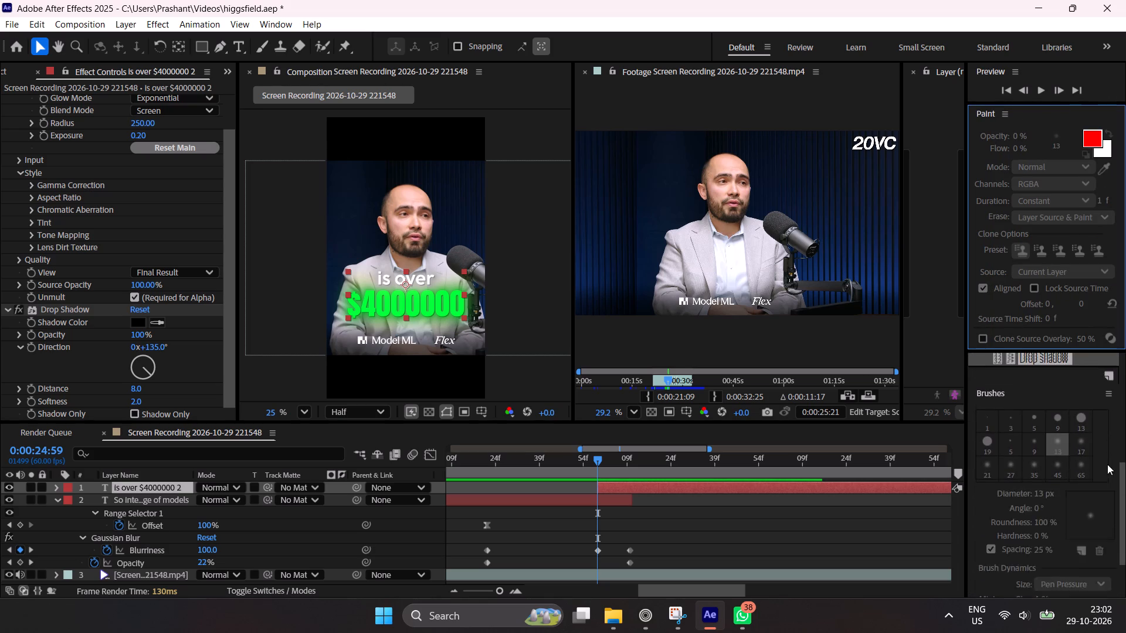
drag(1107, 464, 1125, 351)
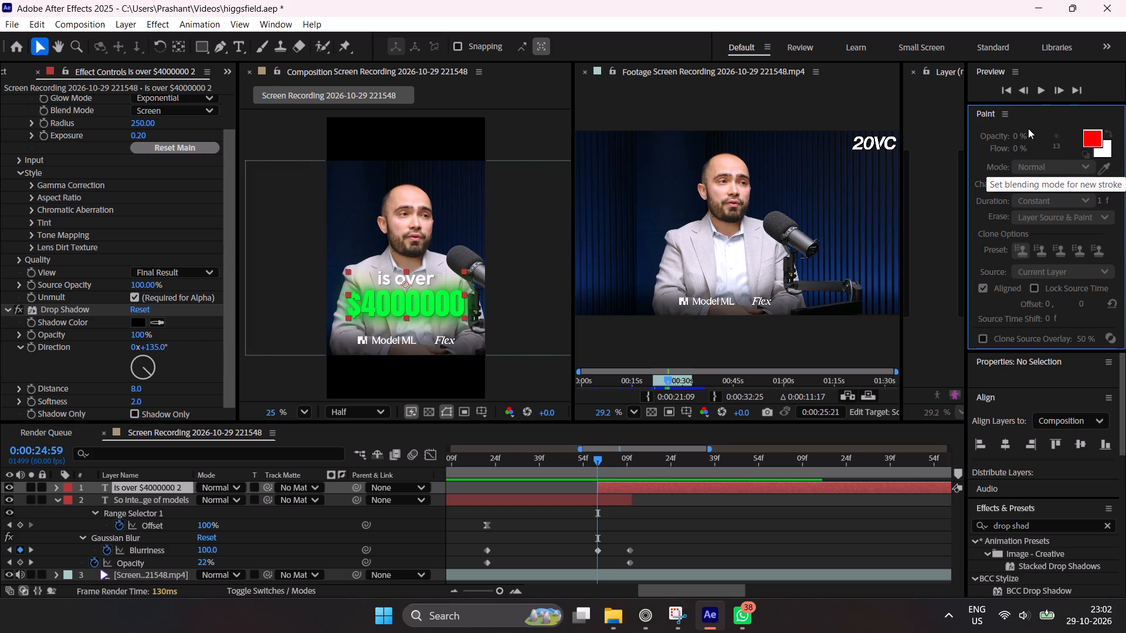
Move the Paint panel from above Properties to below the Brushes panel in the workspace's panel stack.
click(984, 112)
click(982, 113)
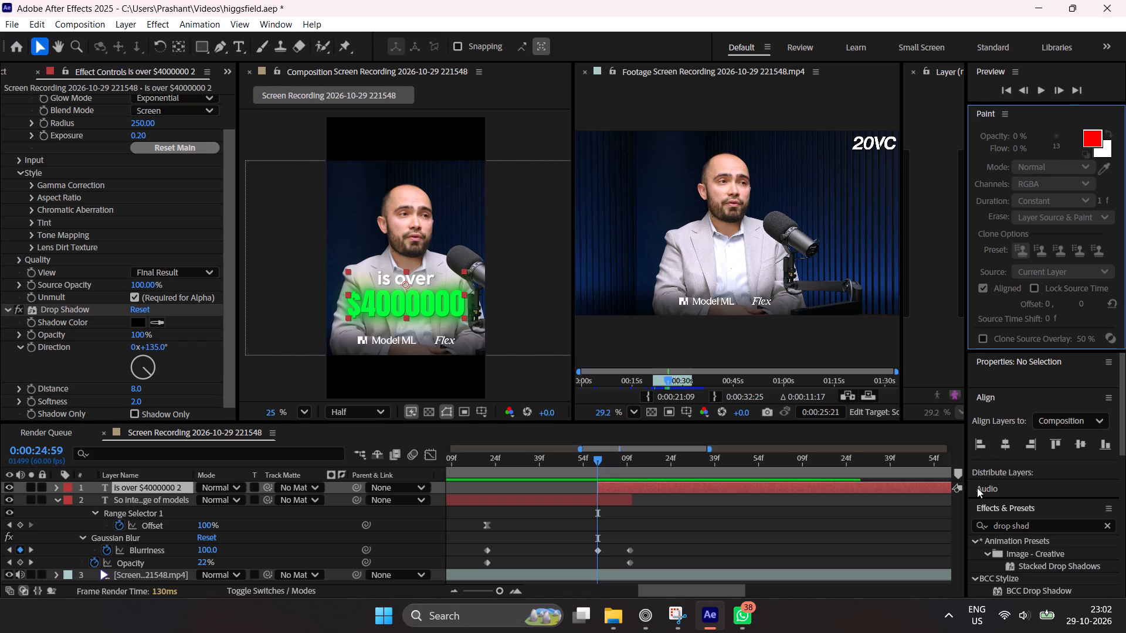
click(1040, 390)
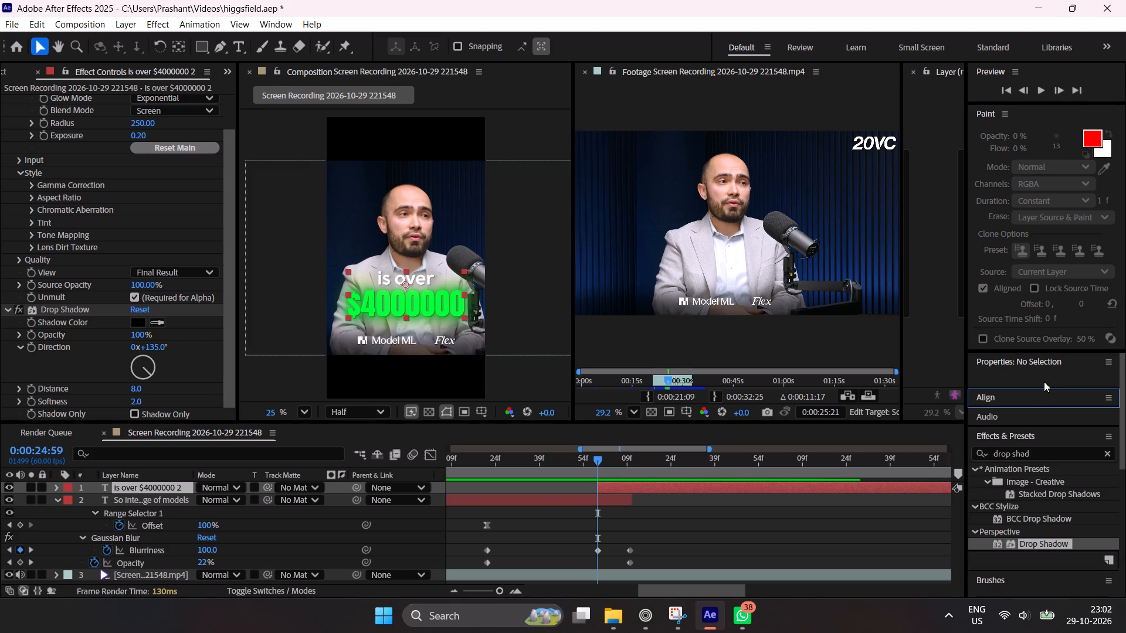
click(1026, 392)
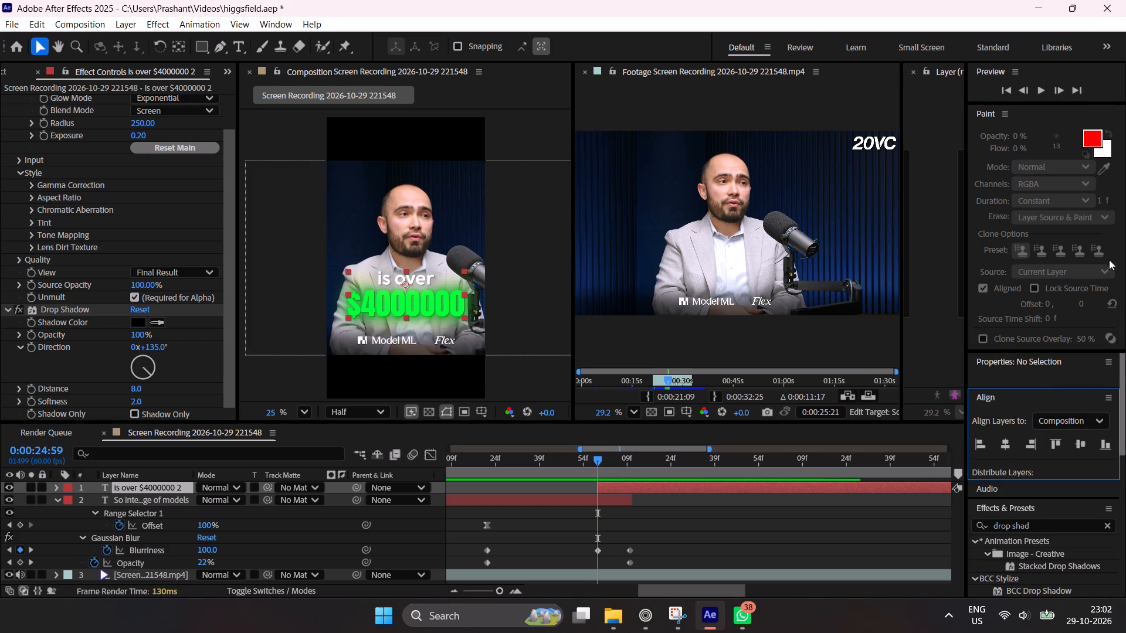
drag(987, 110, 1053, 382)
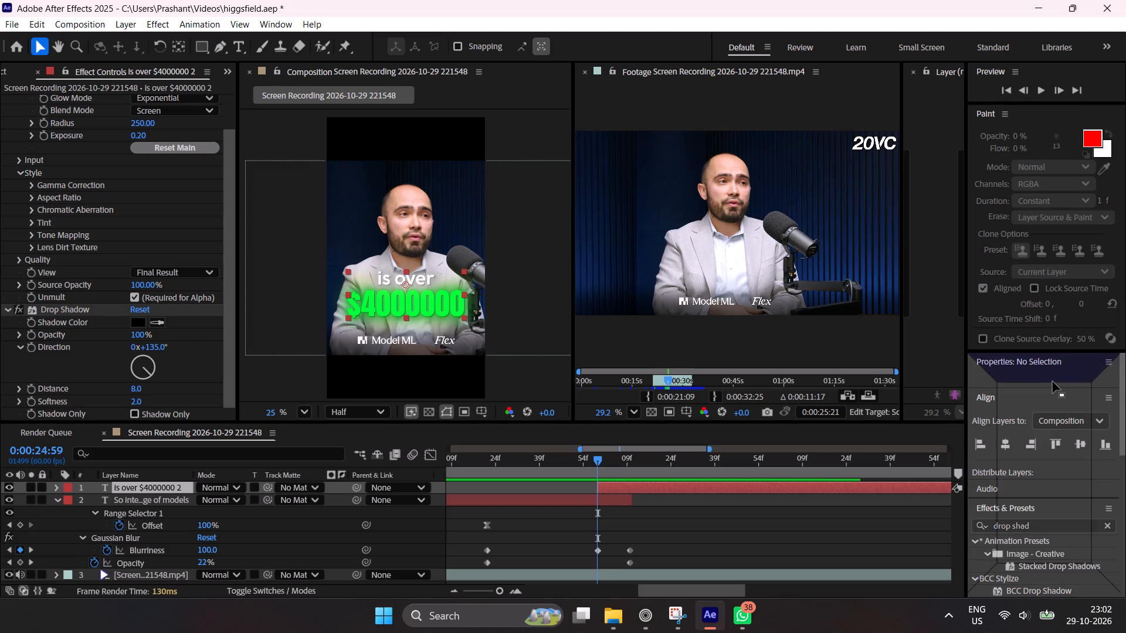
drag(981, 117, 1086, 428)
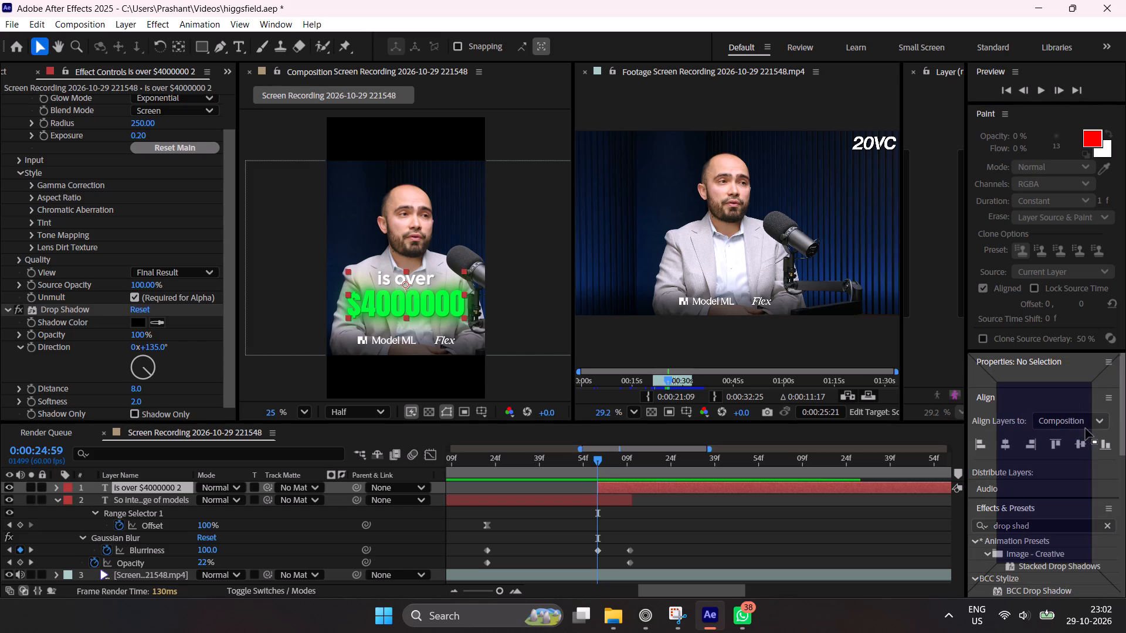
drag(1086, 428, 1050, 420)
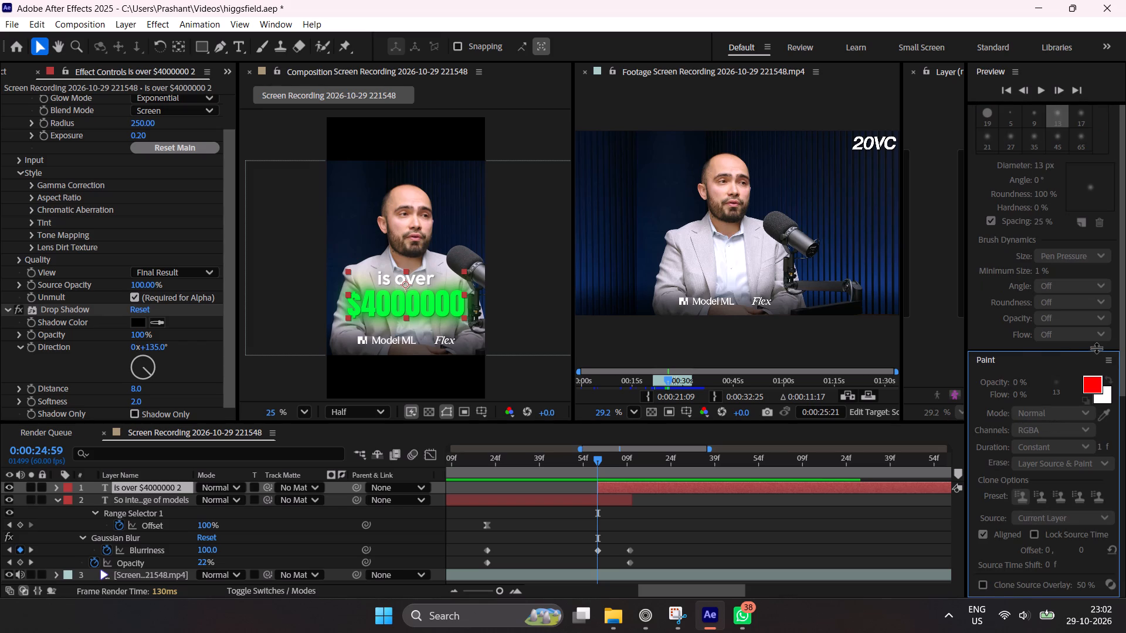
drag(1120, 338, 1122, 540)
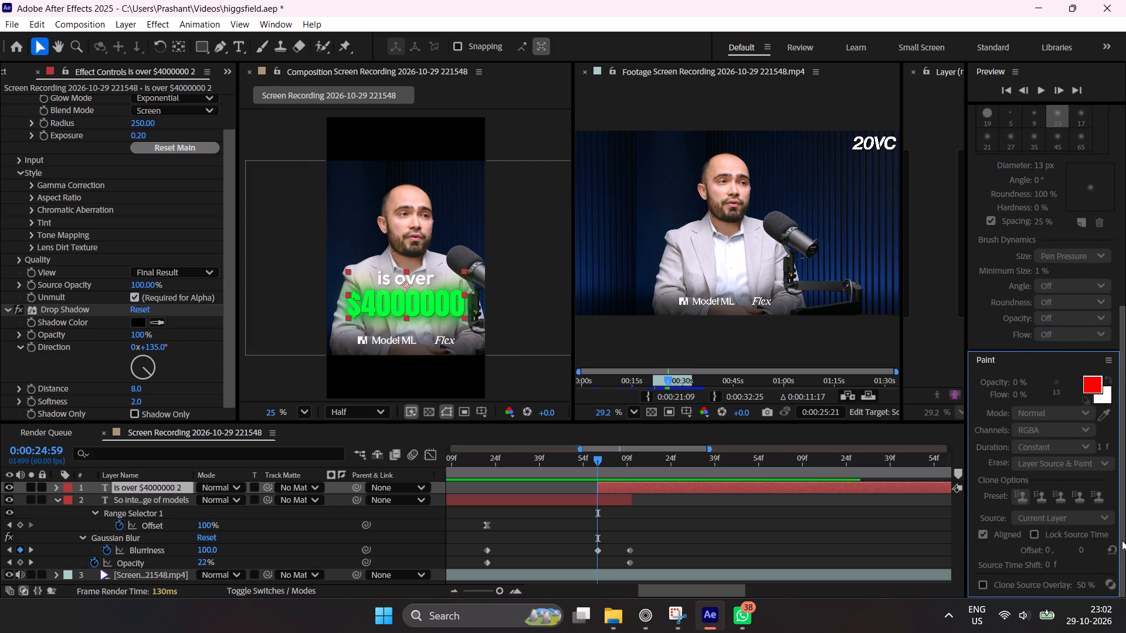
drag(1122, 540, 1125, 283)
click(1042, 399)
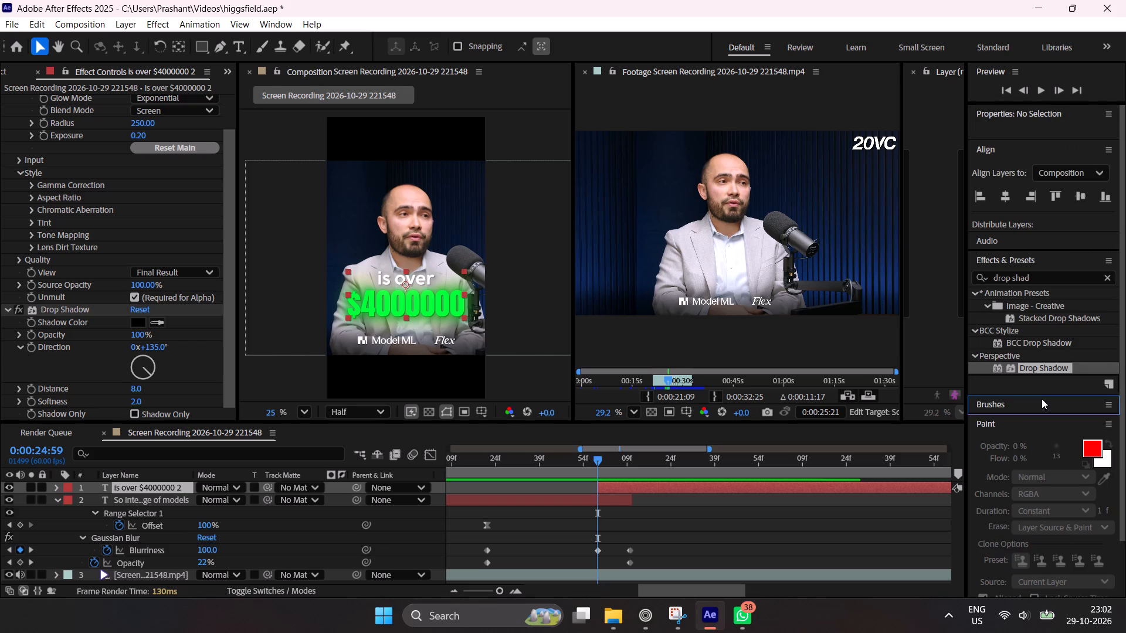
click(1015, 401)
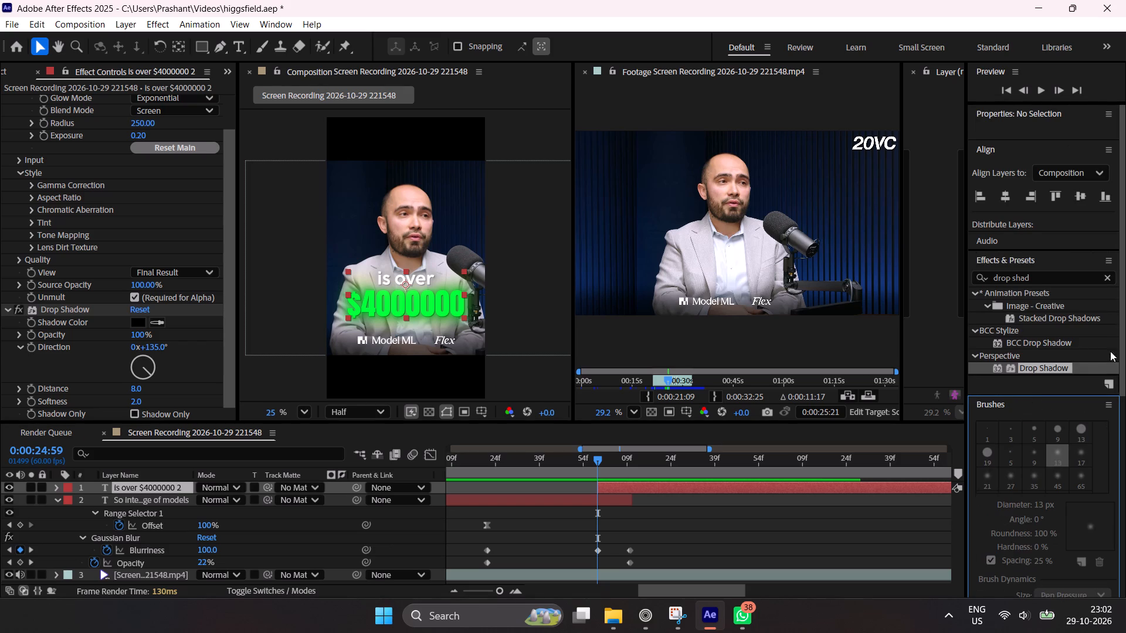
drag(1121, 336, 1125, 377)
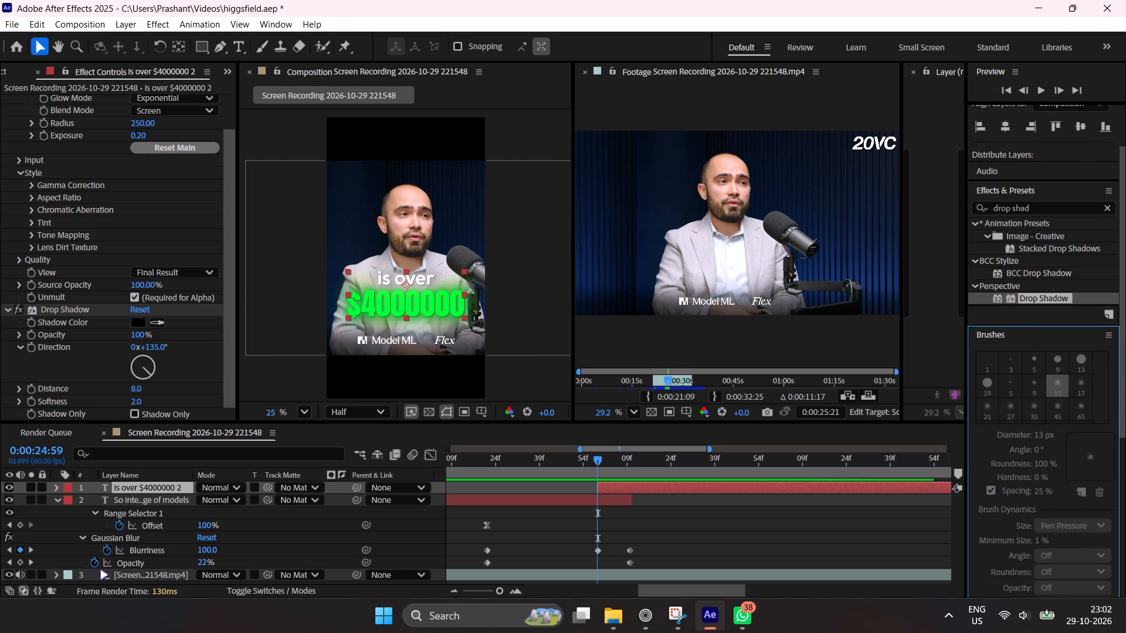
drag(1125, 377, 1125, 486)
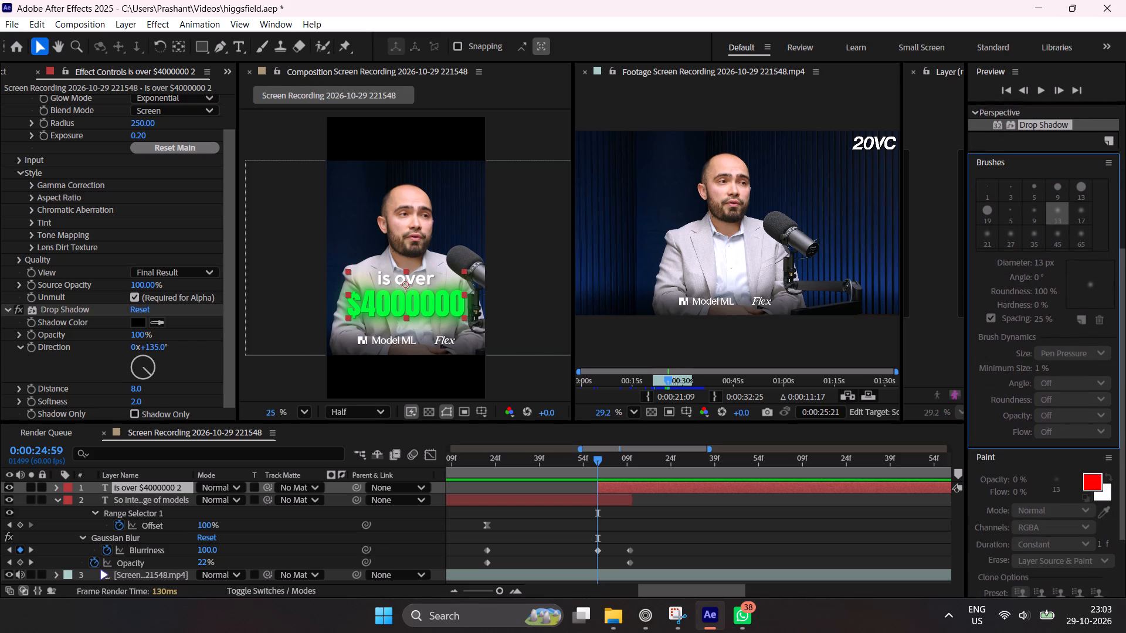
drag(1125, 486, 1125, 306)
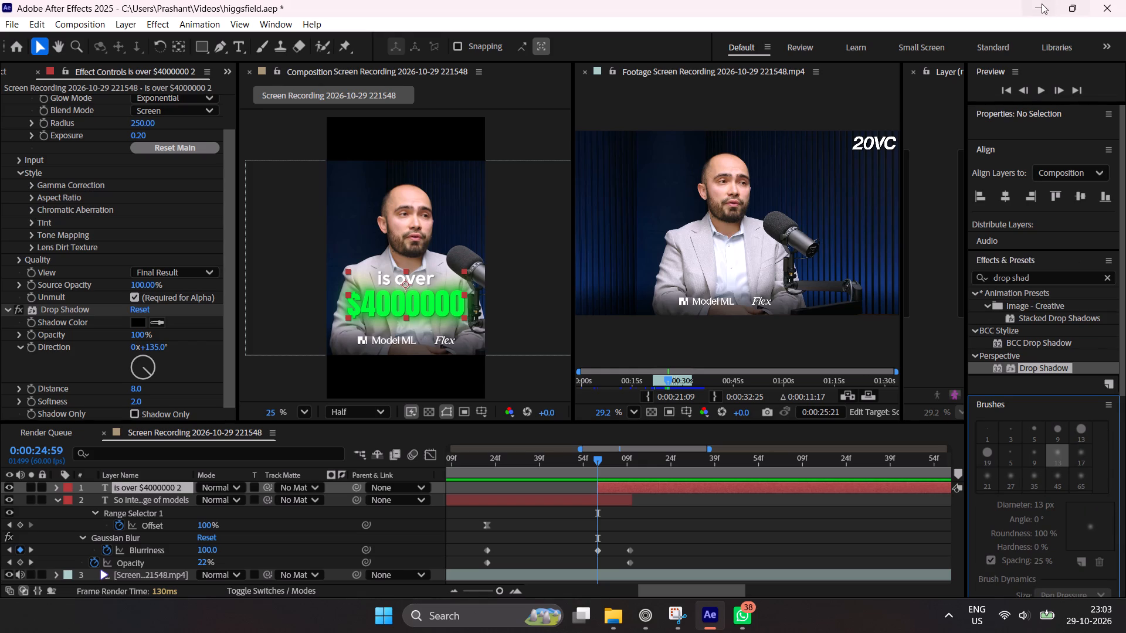
Switch to the Zen browser and close the YouTube tab playing the 20VC Higgsfield episode.
click(1040, 3)
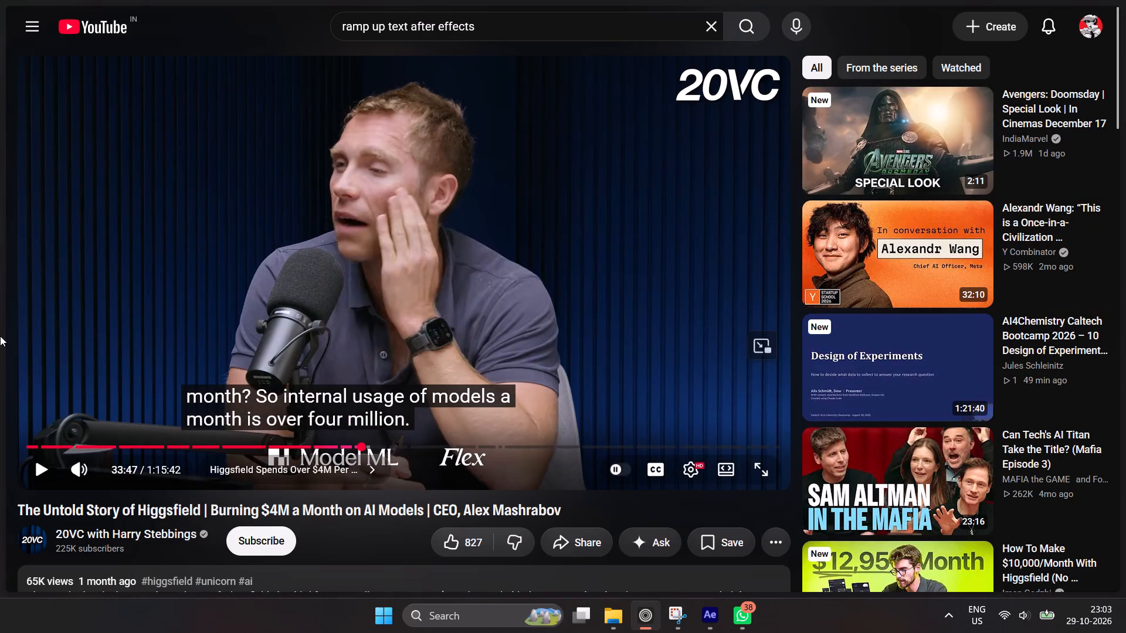
click(120, 365)
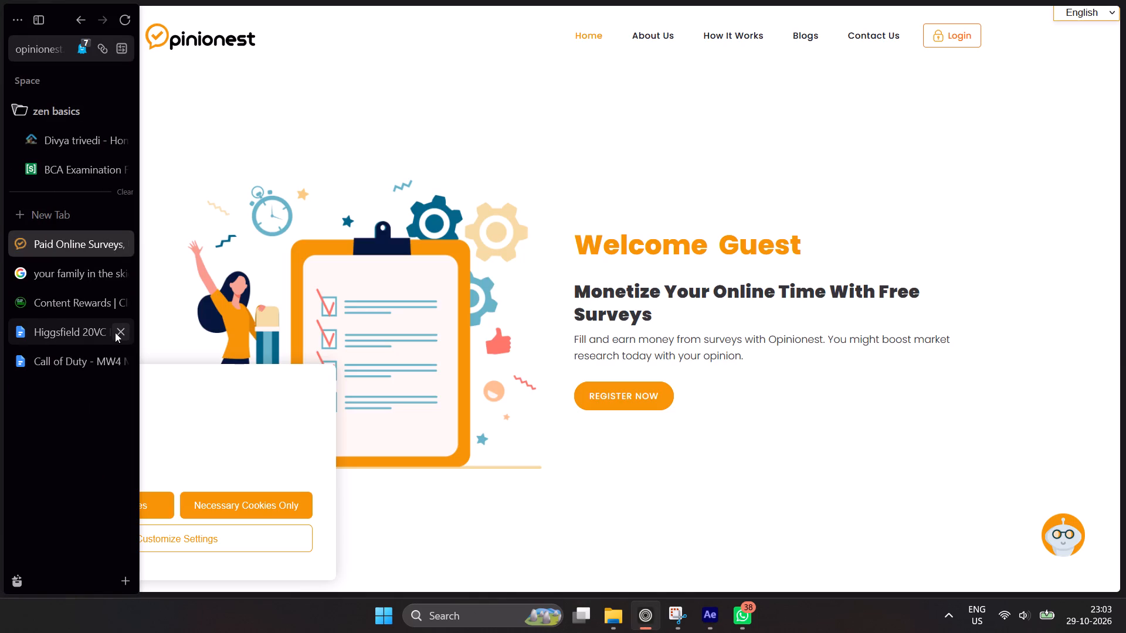
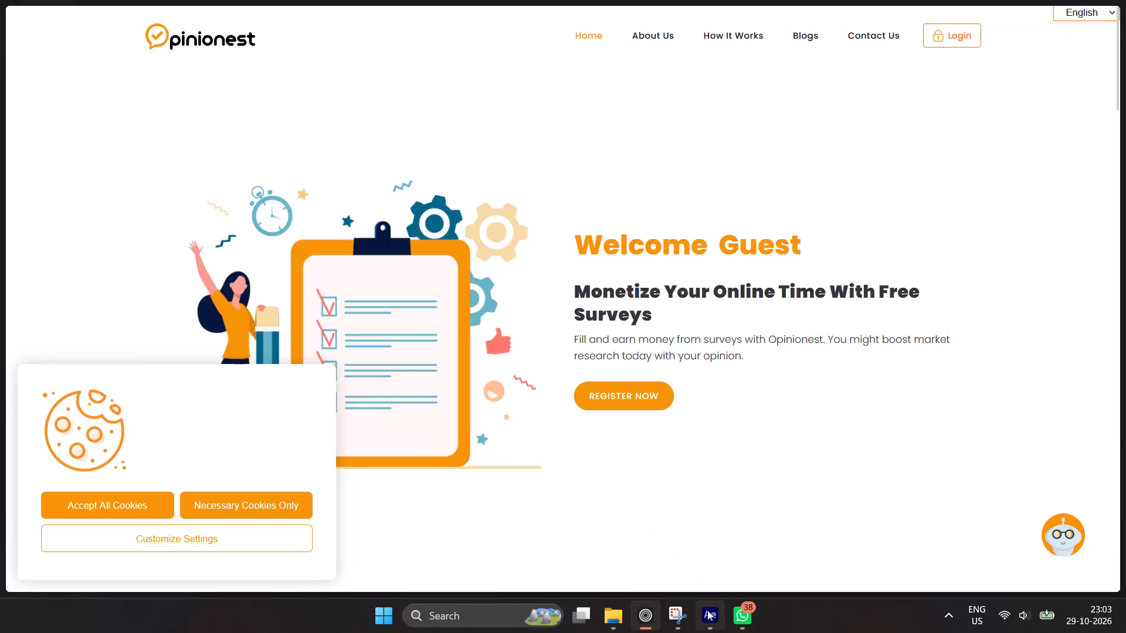
Switch back to the After Effects project and look over the panels around and below Brushes in the workspace's panel stack.
click(708, 610)
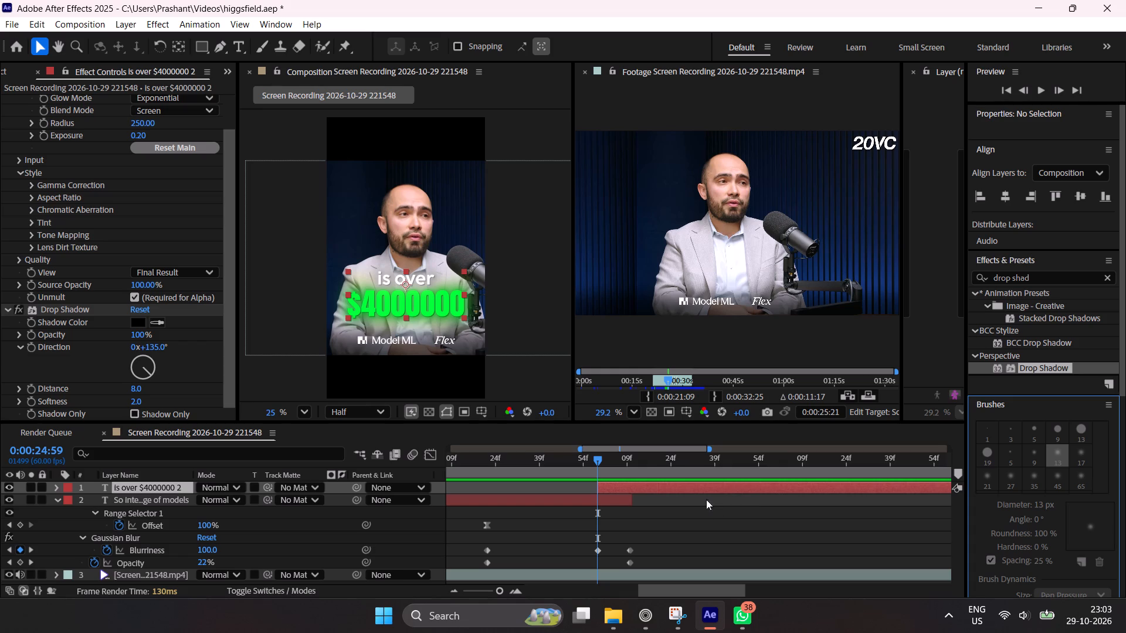
drag(1124, 206, 1124, 344)
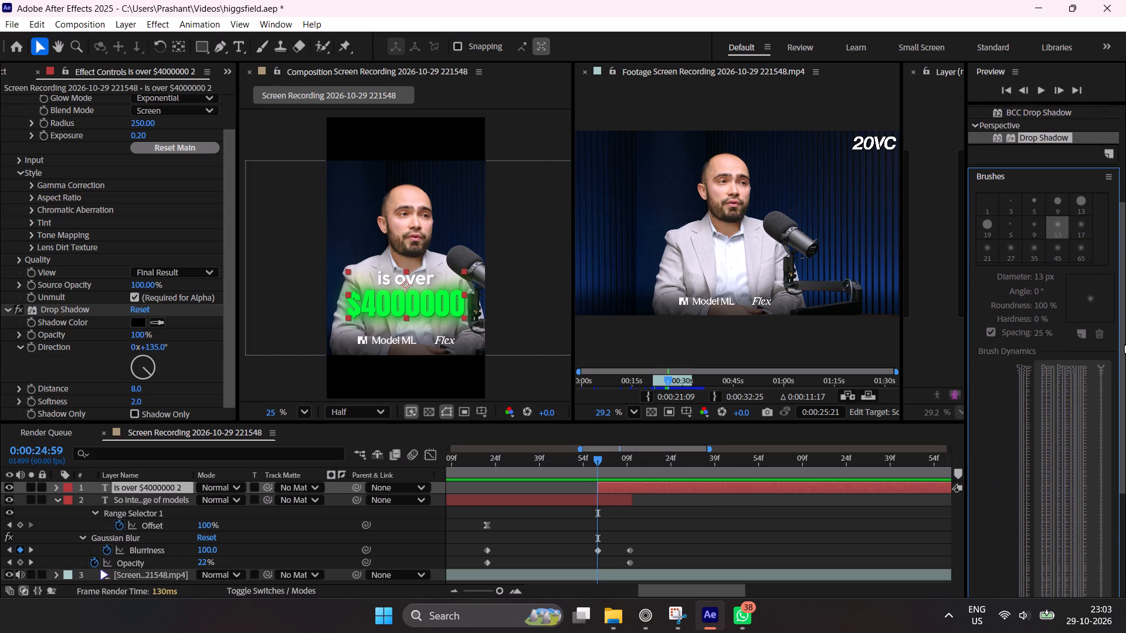
Set the line spacing of the "is over $4000000" caption text to about 127 px.
drag(1124, 344, 1125, 352)
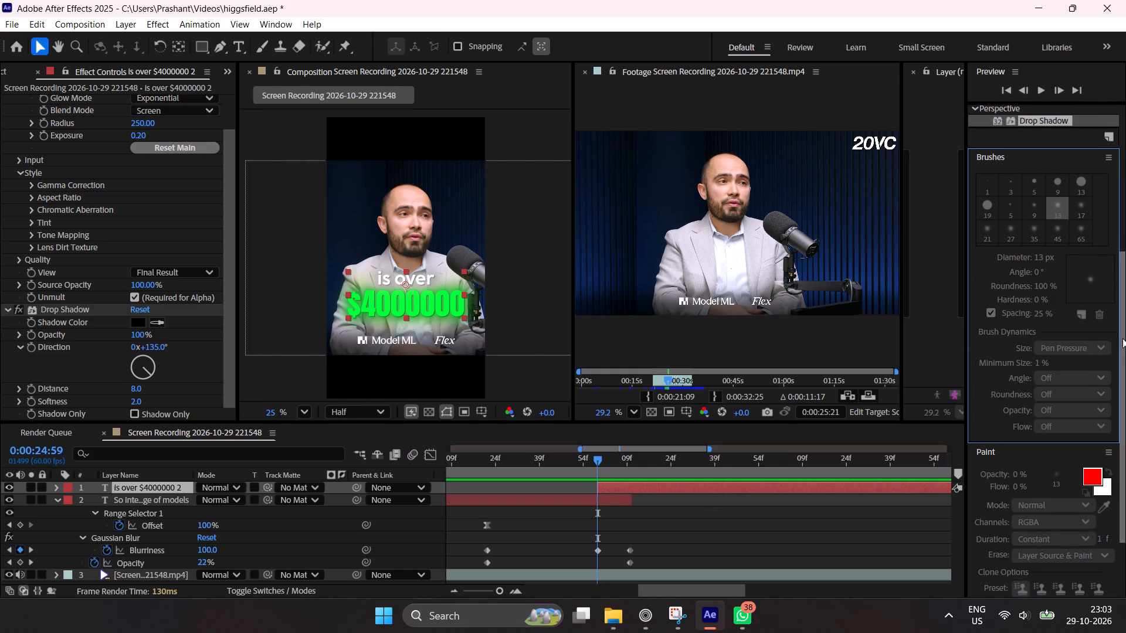
drag(1122, 338, 1121, 431)
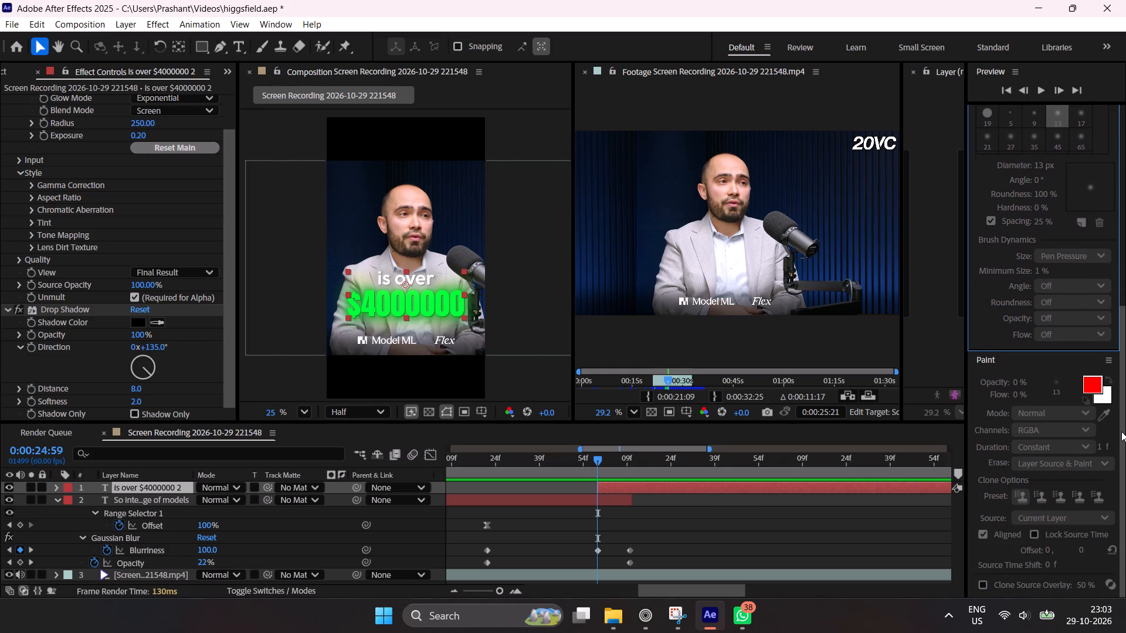
drag(1121, 431, 1125, 199)
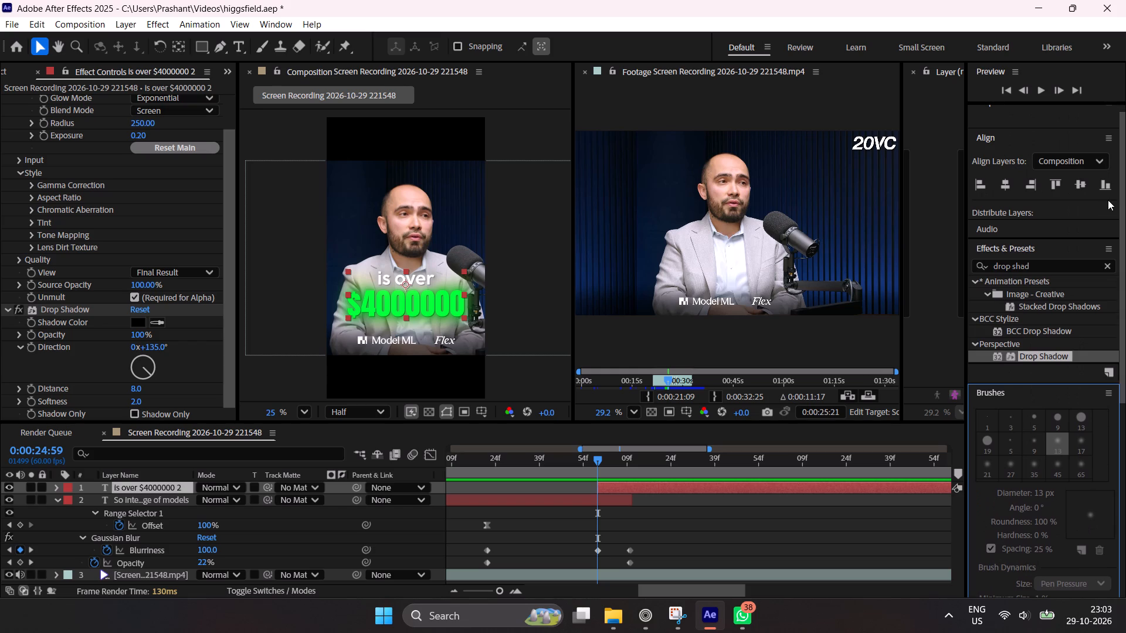
drag(1124, 199, 1125, 142)
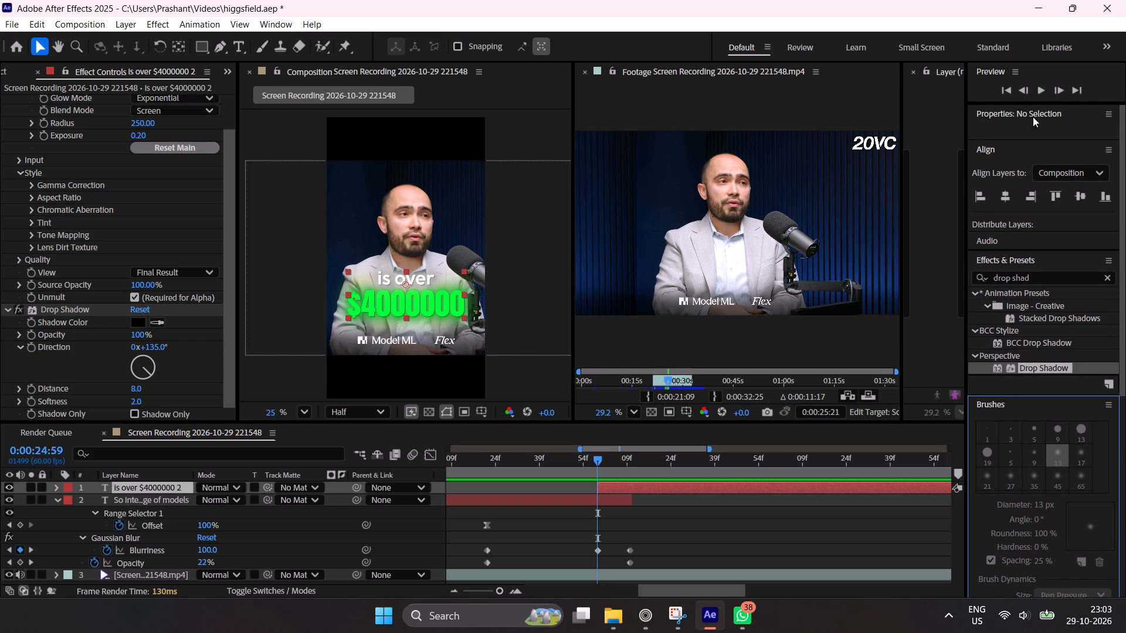
click(1020, 113)
click(998, 116)
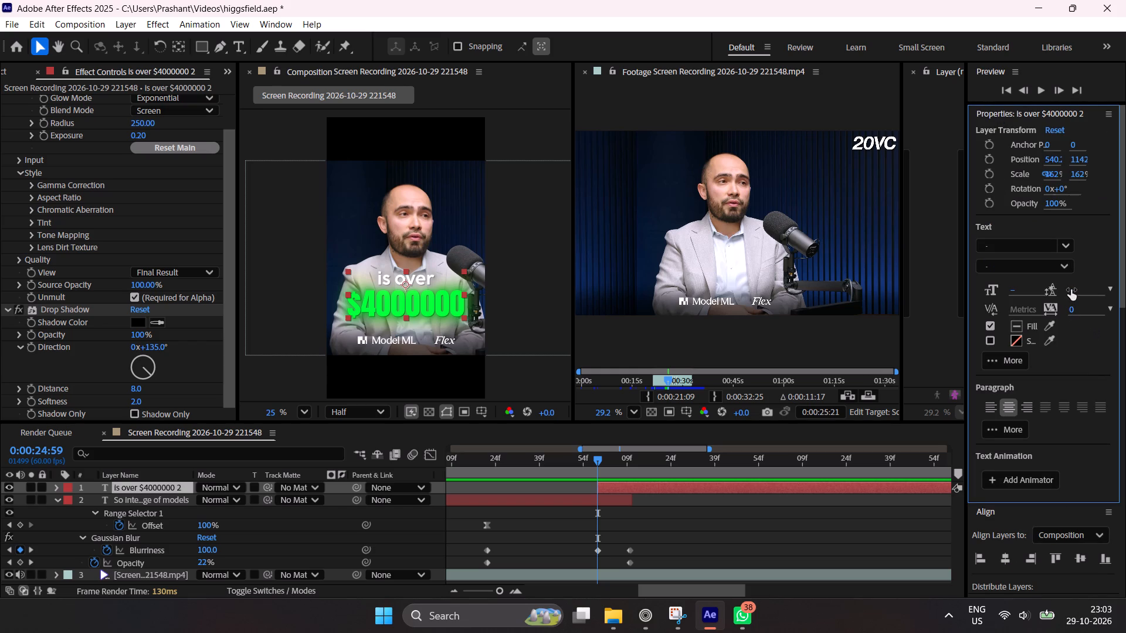
drag(1071, 290, 1037, 291)
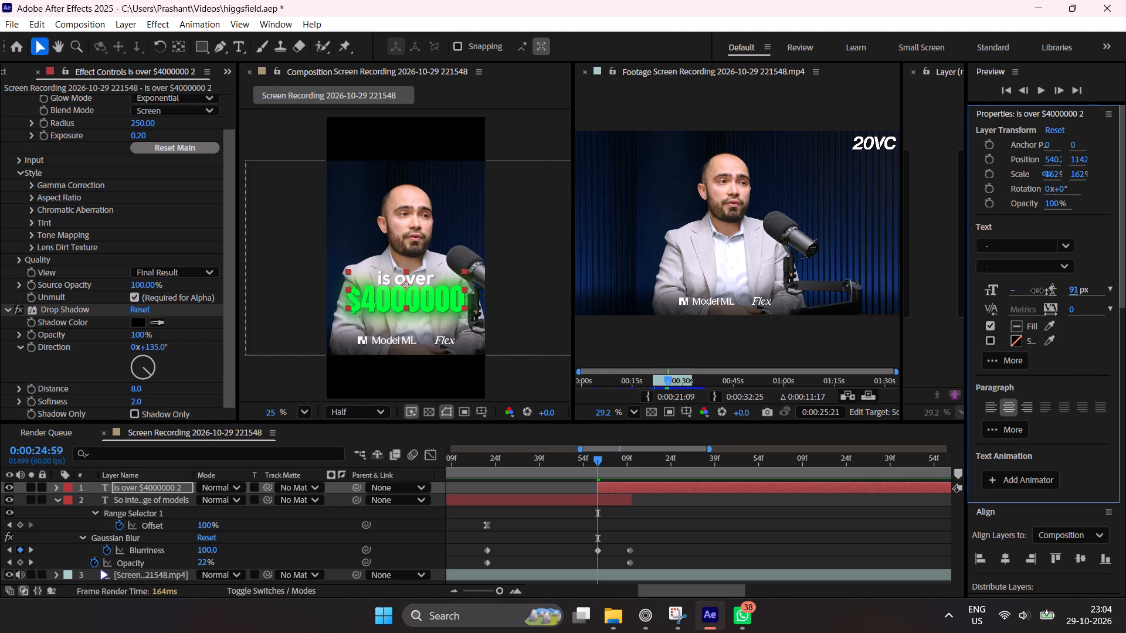
drag(1037, 291, 1064, 291)
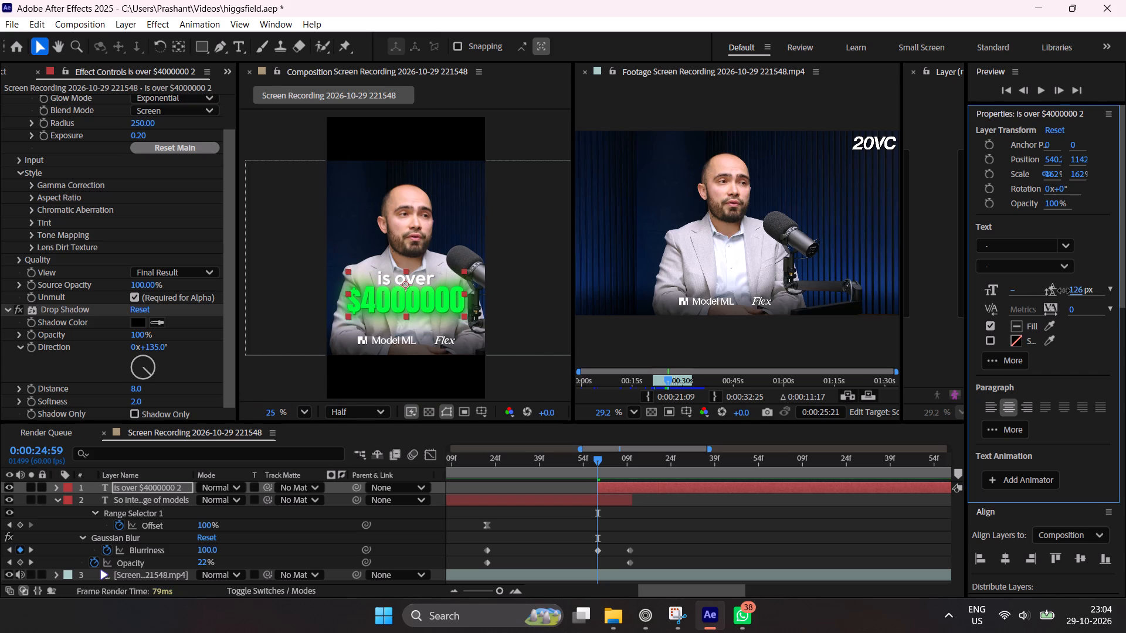
drag(1064, 291, 1061, 291)
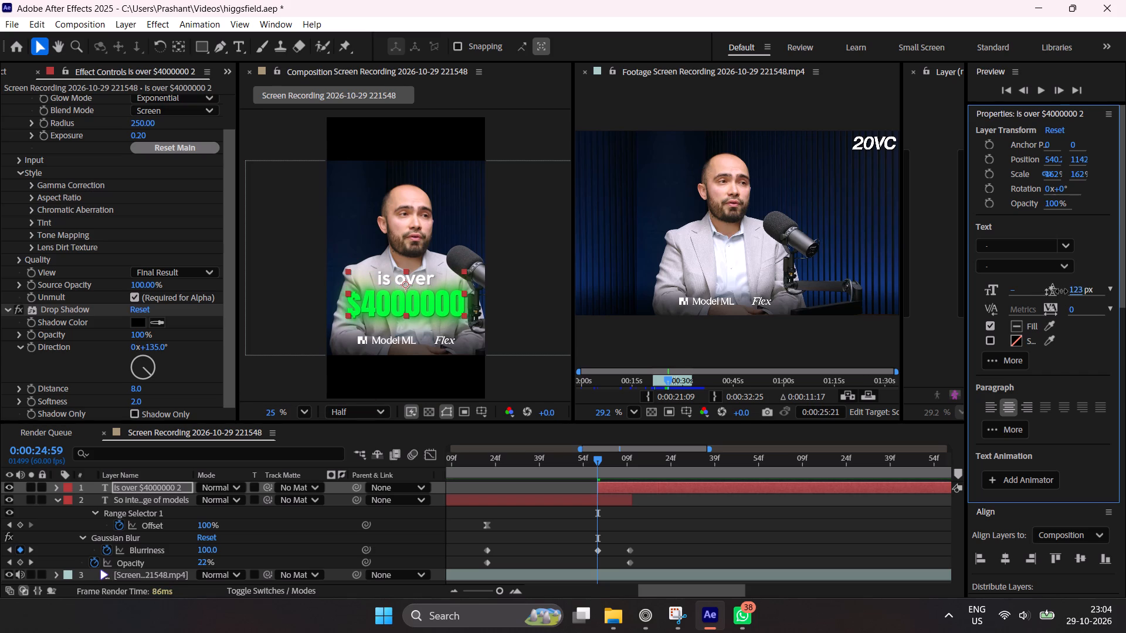
drag(1061, 291, 1063, 289)
click(698, 507)
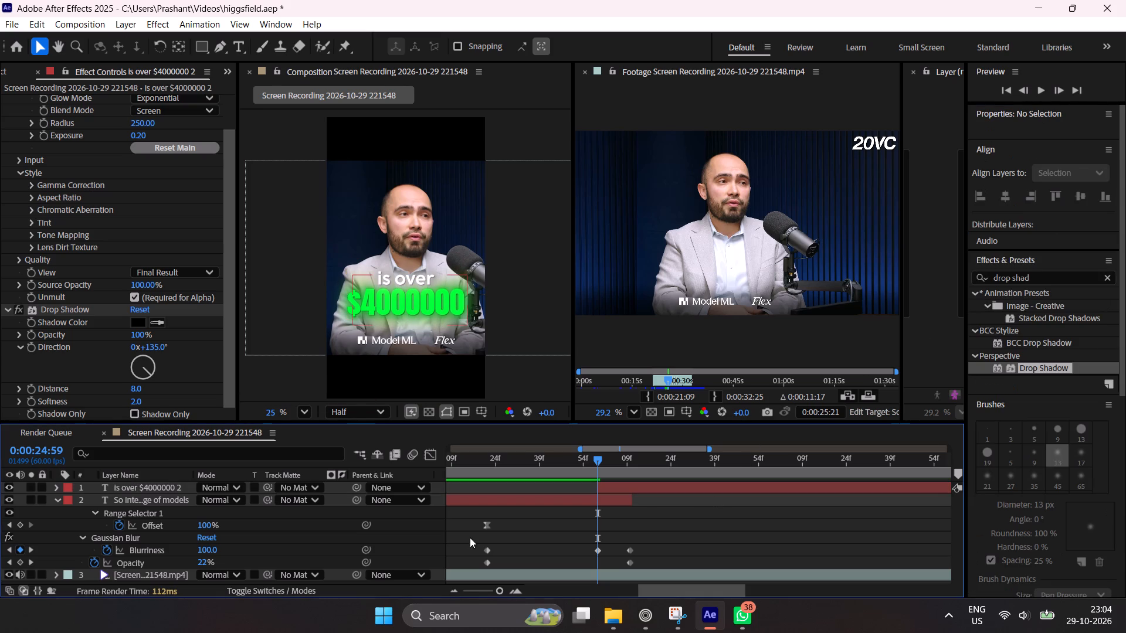
Play back and scrub through the transition from the "So internal usage of models" caption to the "is over $4000000" caption.
drag(529, 455, 378, 489)
key(space)
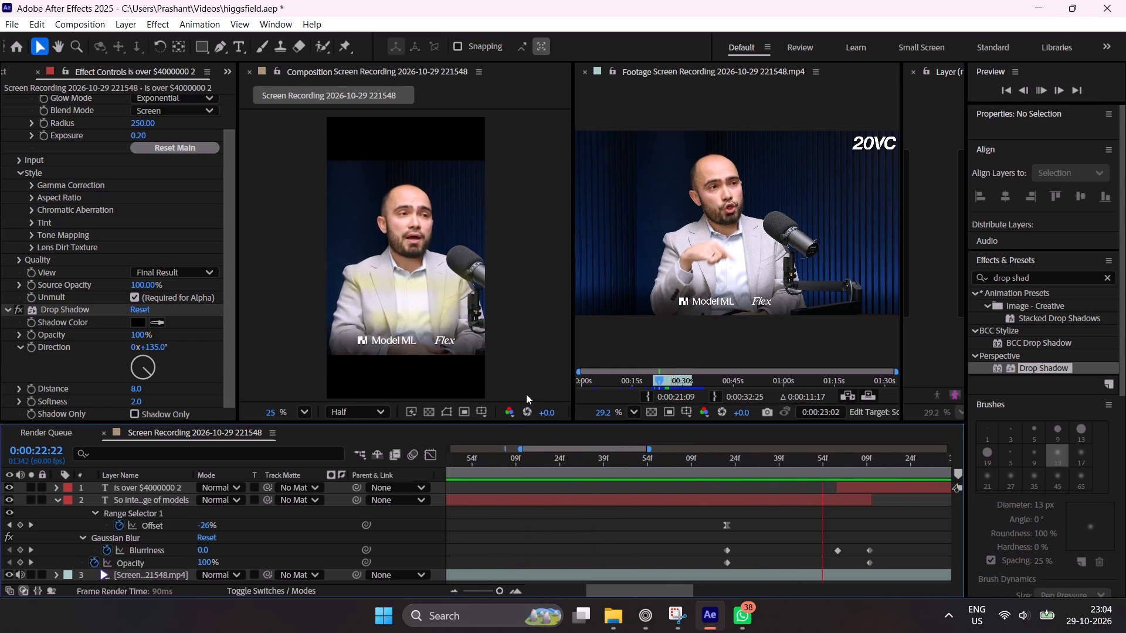
key(space)
drag(585, 468, 576, 469)
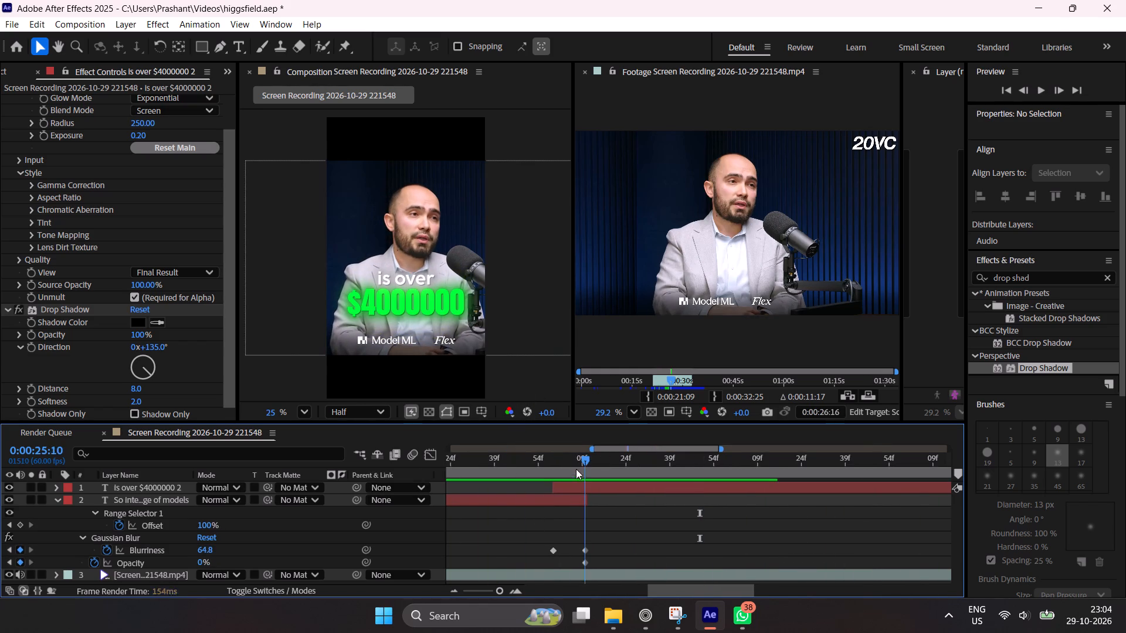
drag(576, 469, 557, 475)
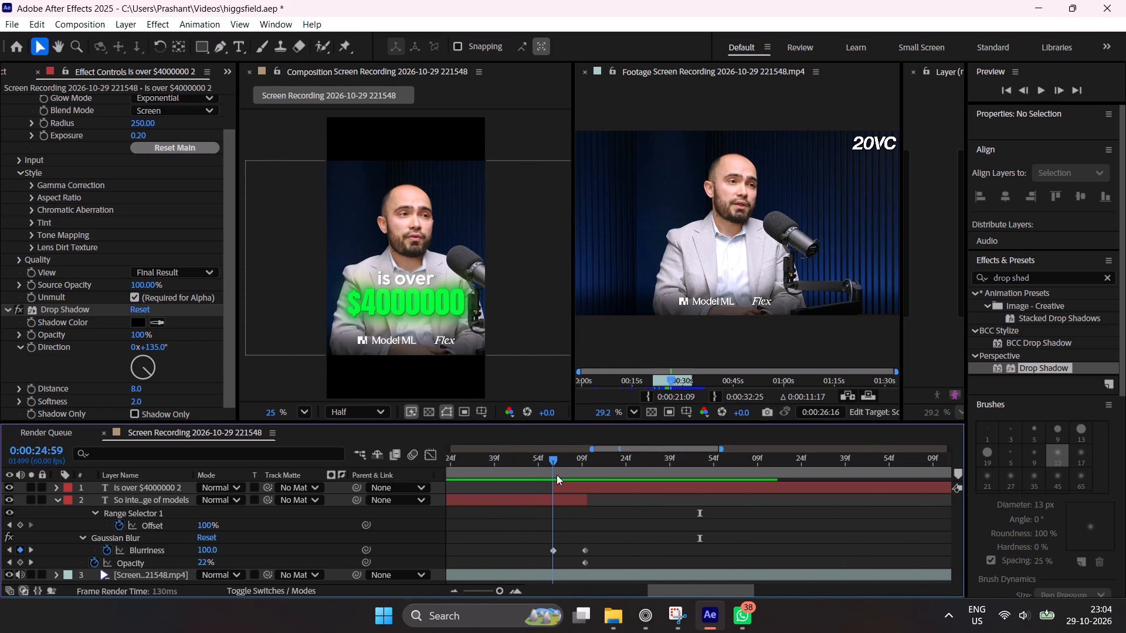
drag(557, 475, 554, 479)
click(588, 486)
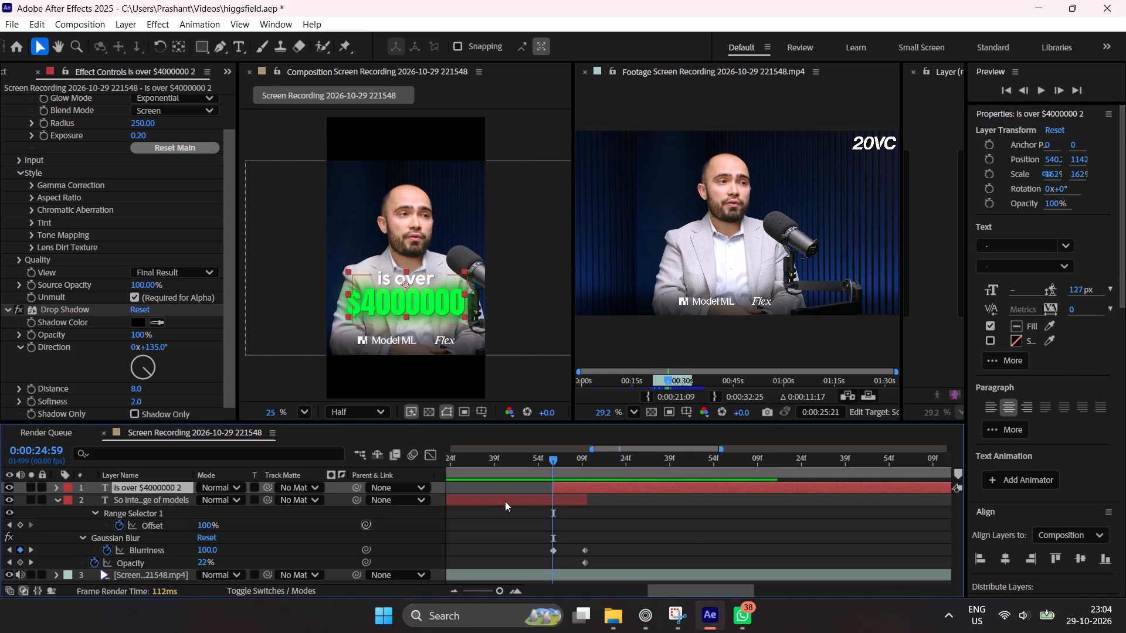
drag(541, 469, 843, 526)
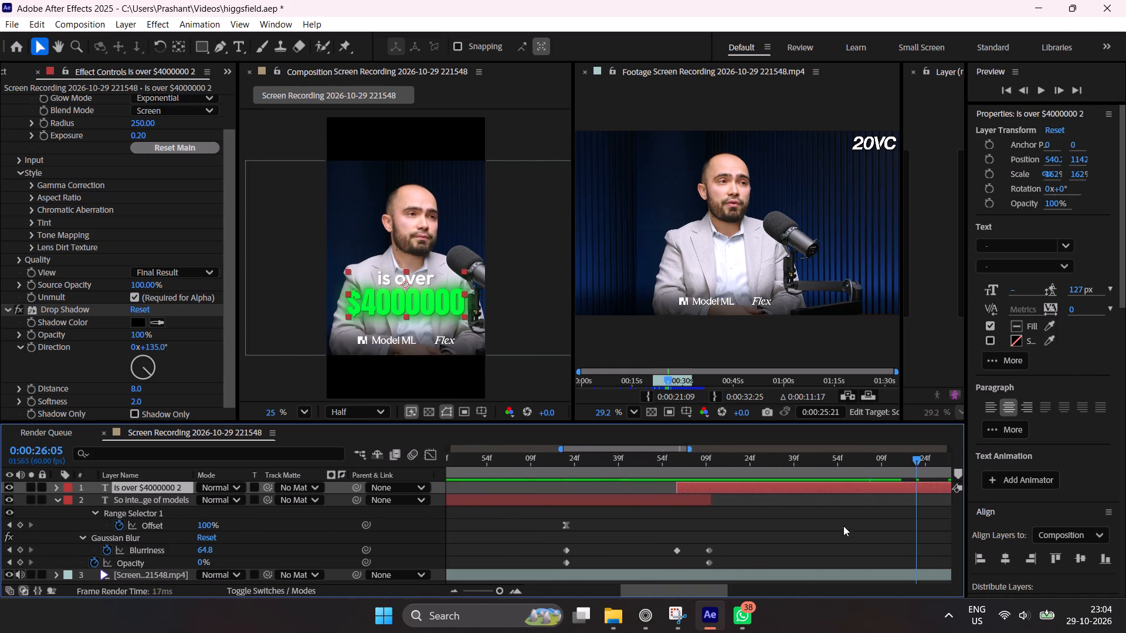
drag(843, 526, 747, 532)
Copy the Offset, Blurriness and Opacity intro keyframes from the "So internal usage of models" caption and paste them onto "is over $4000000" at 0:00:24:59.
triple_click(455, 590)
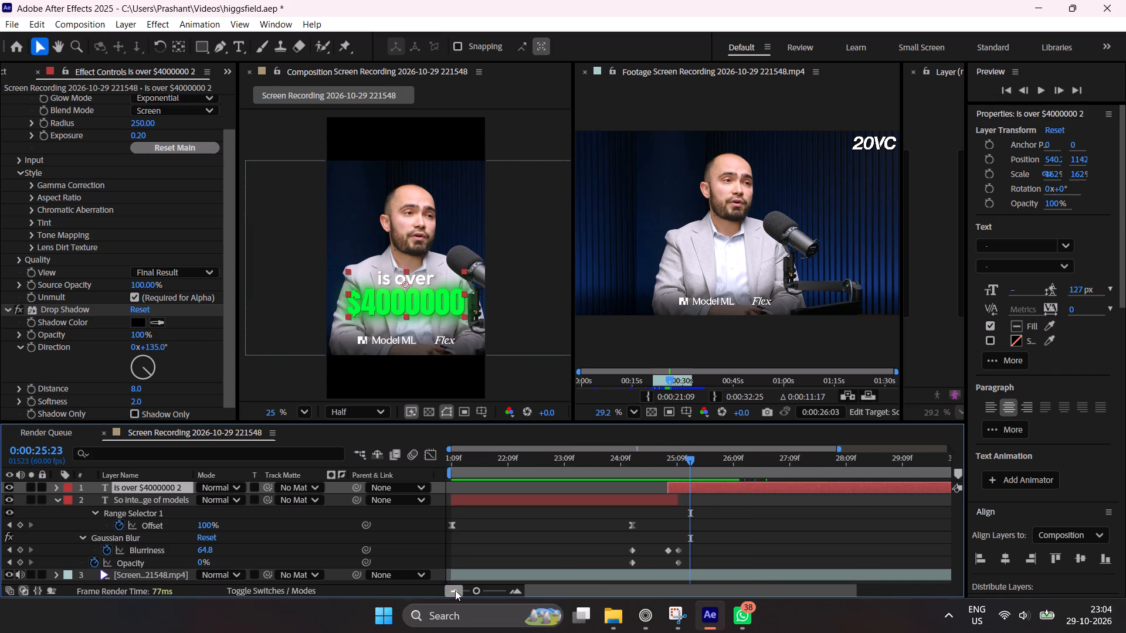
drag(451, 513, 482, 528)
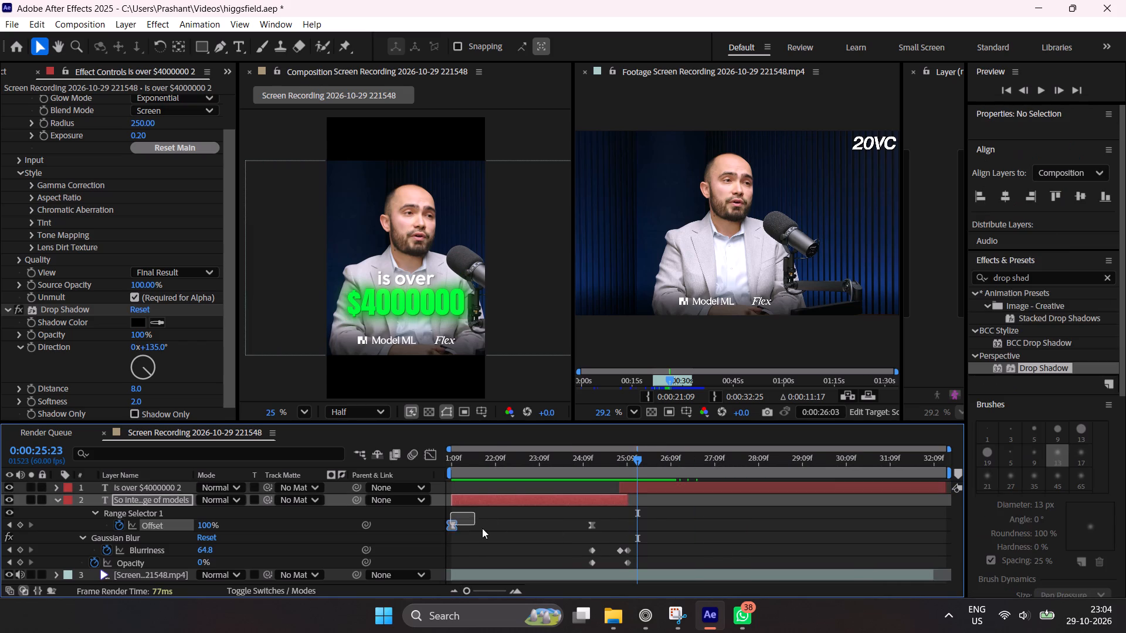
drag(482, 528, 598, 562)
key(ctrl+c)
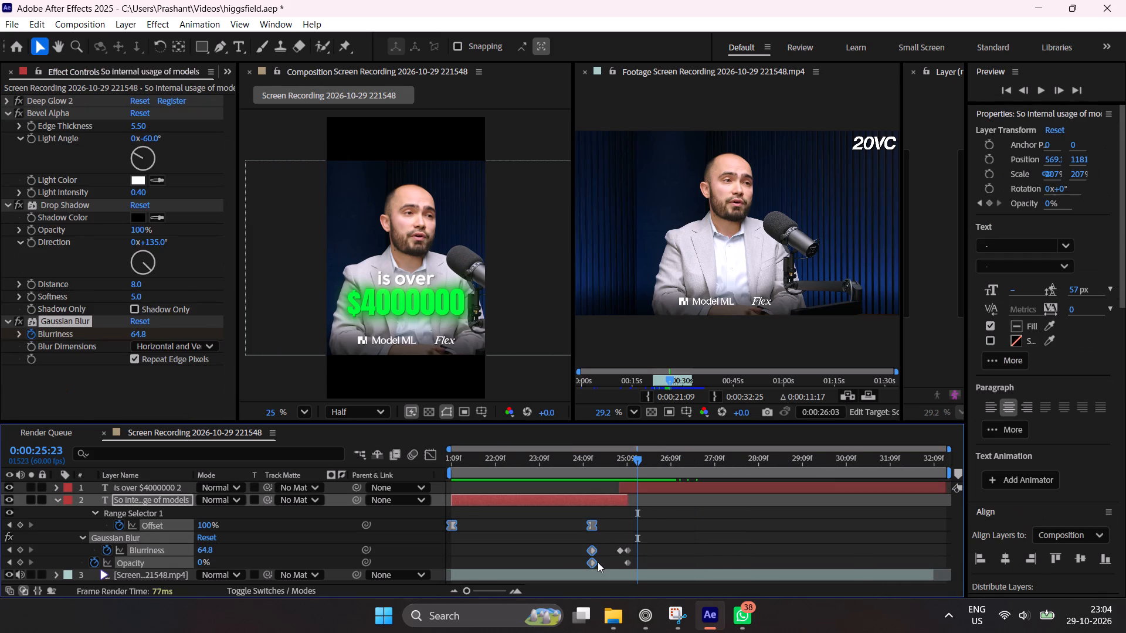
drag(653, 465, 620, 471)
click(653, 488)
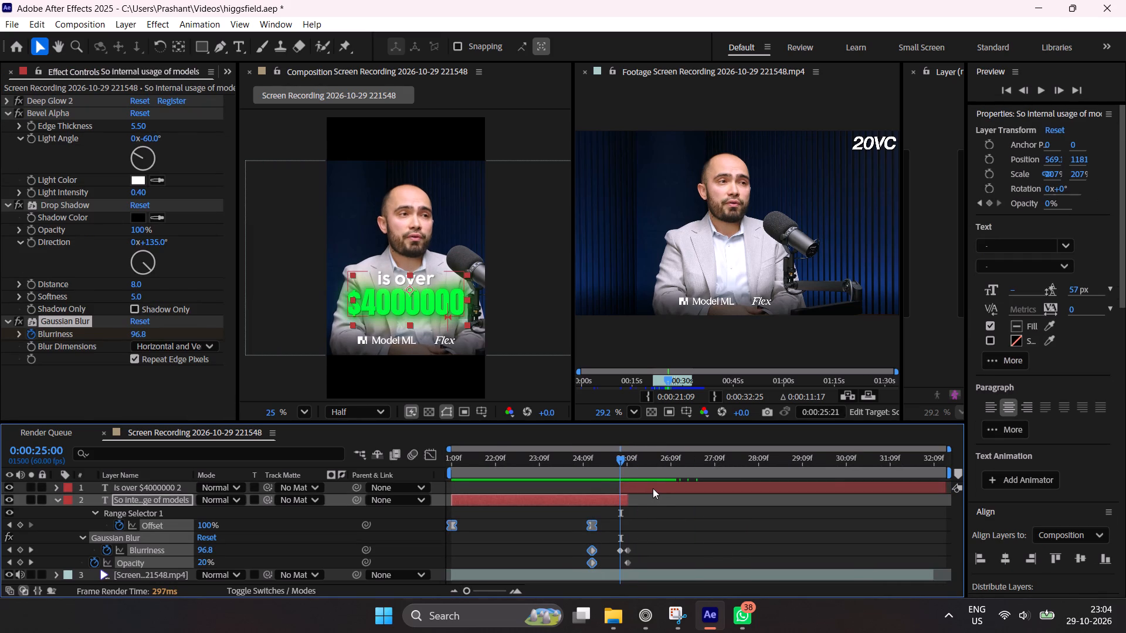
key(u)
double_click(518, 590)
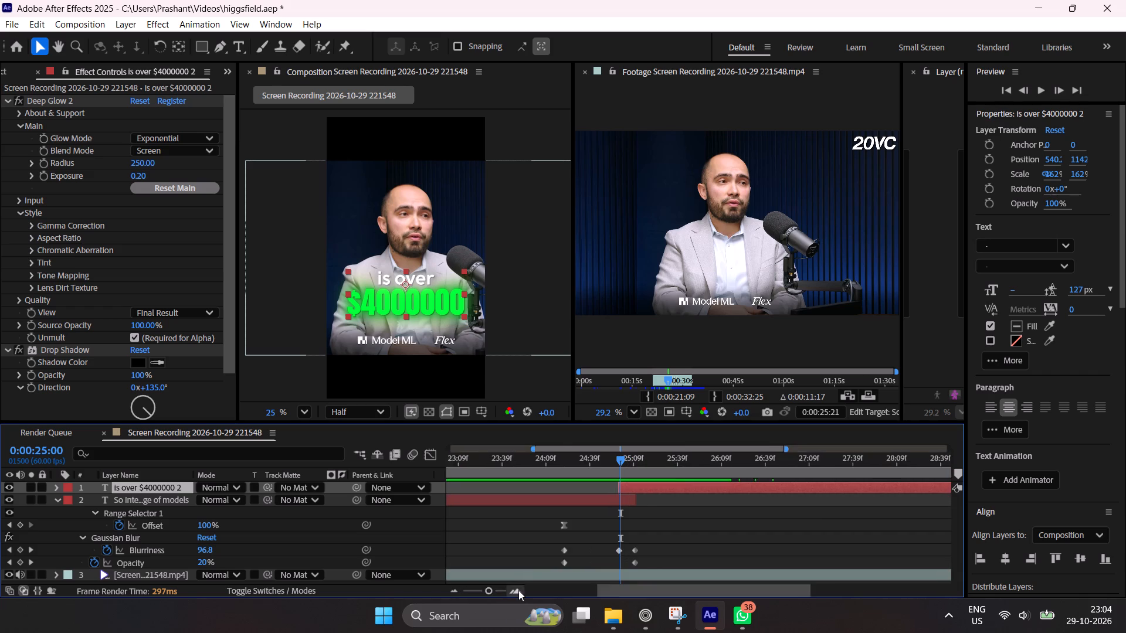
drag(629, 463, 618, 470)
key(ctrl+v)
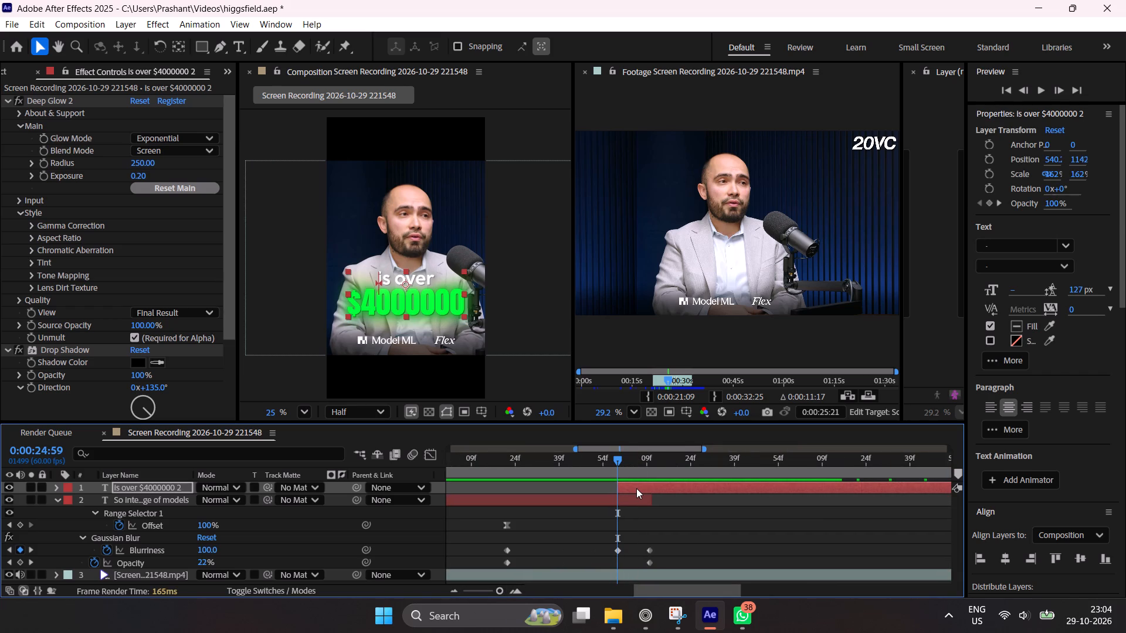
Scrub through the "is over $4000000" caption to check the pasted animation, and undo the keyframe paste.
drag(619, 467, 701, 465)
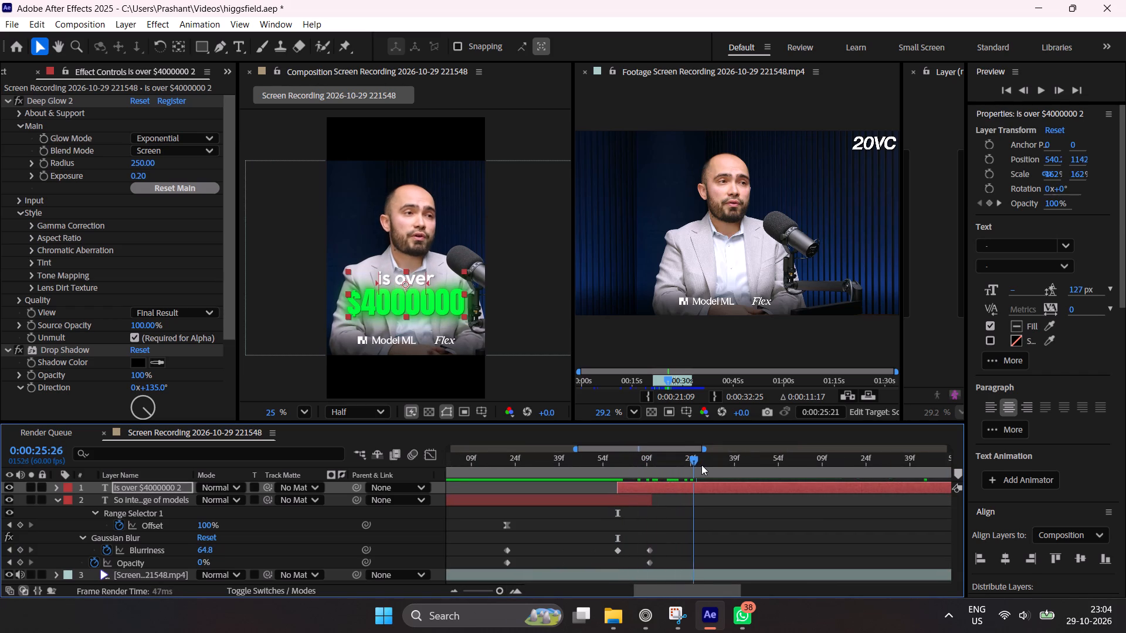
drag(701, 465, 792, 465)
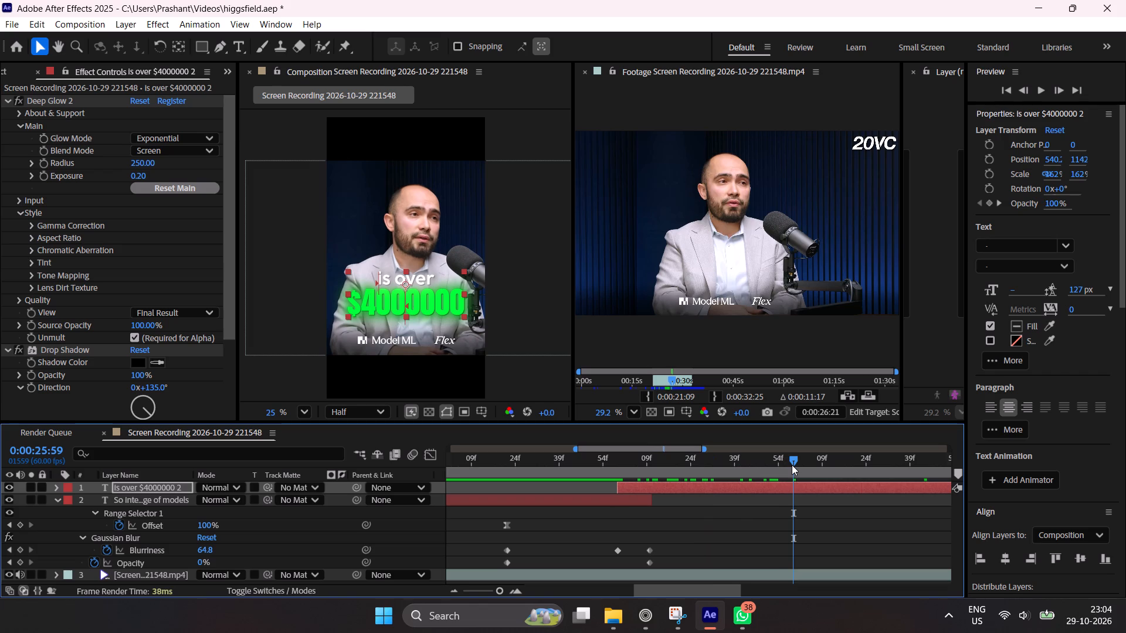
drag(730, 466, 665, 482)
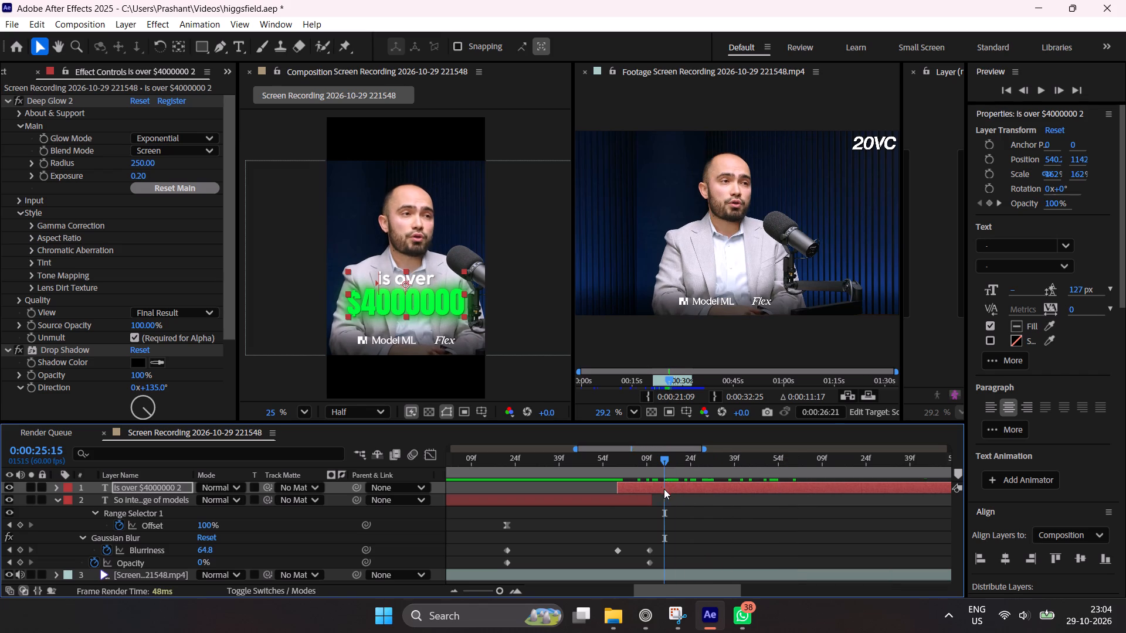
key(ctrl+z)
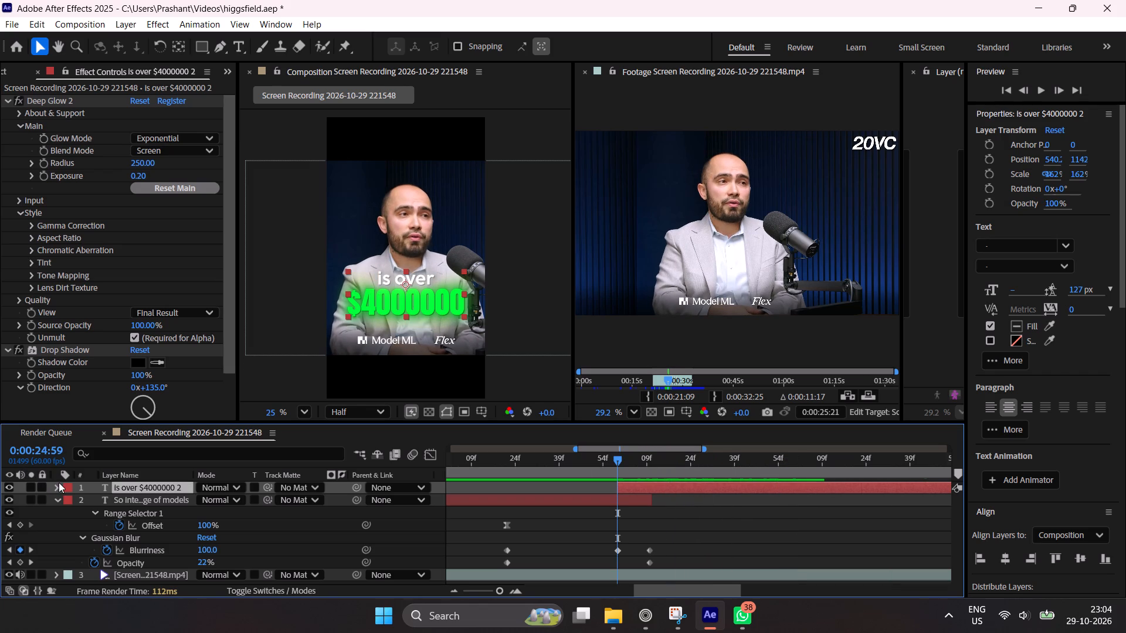
Add a text animator to the "is over $4000000" caption with Opacity 0% and Position 0, 100.
click(57, 486)
click(339, 499)
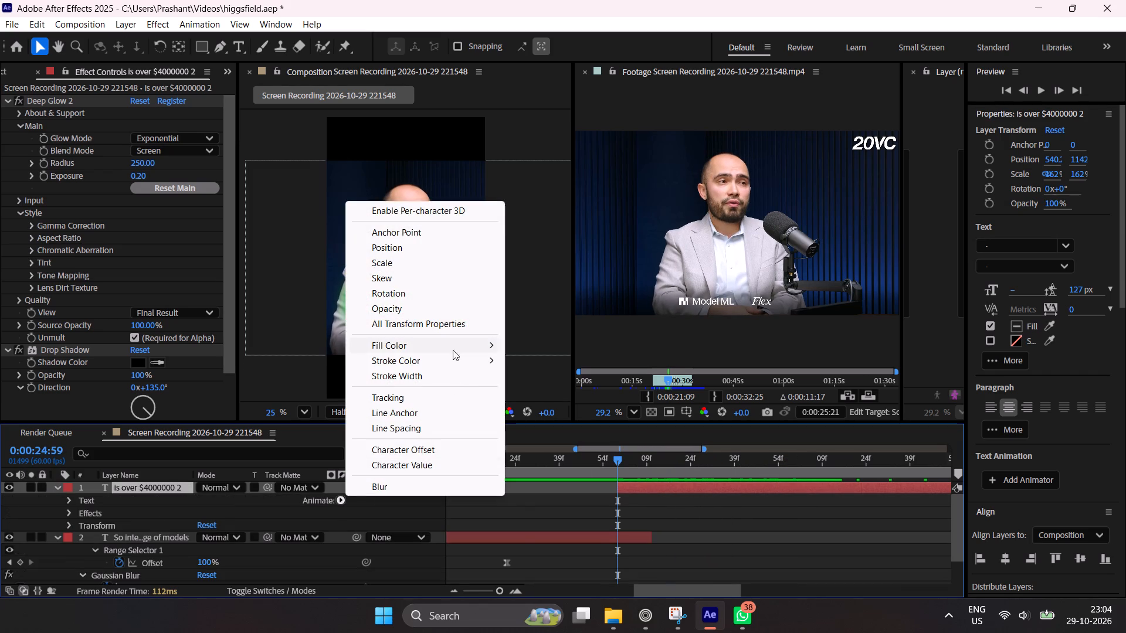
click(411, 309)
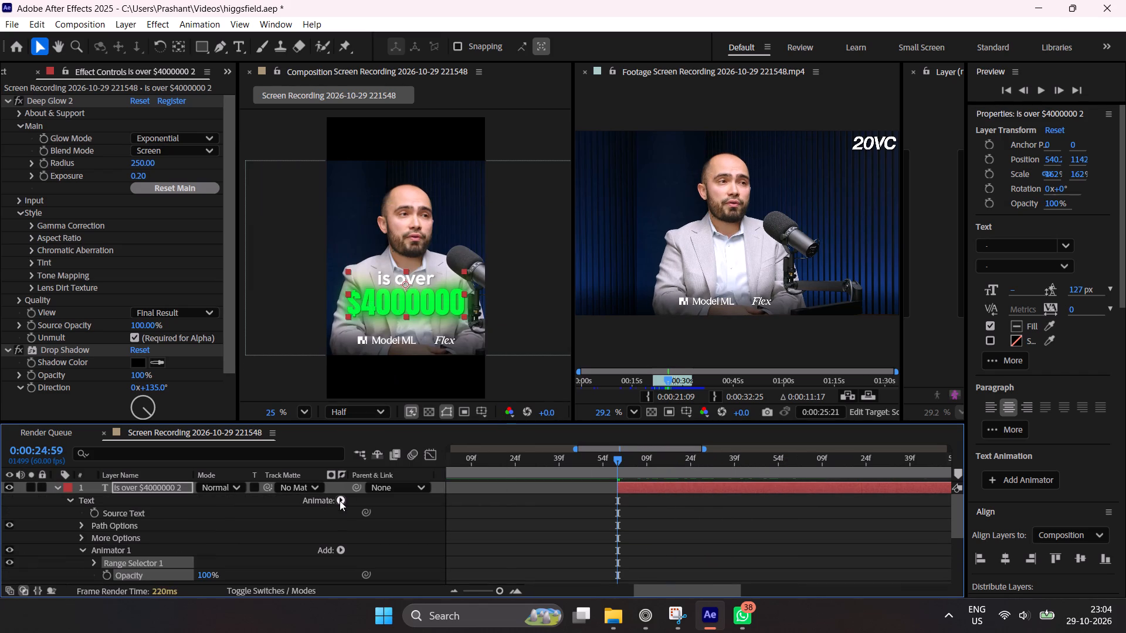
click(340, 500)
click(416, 253)
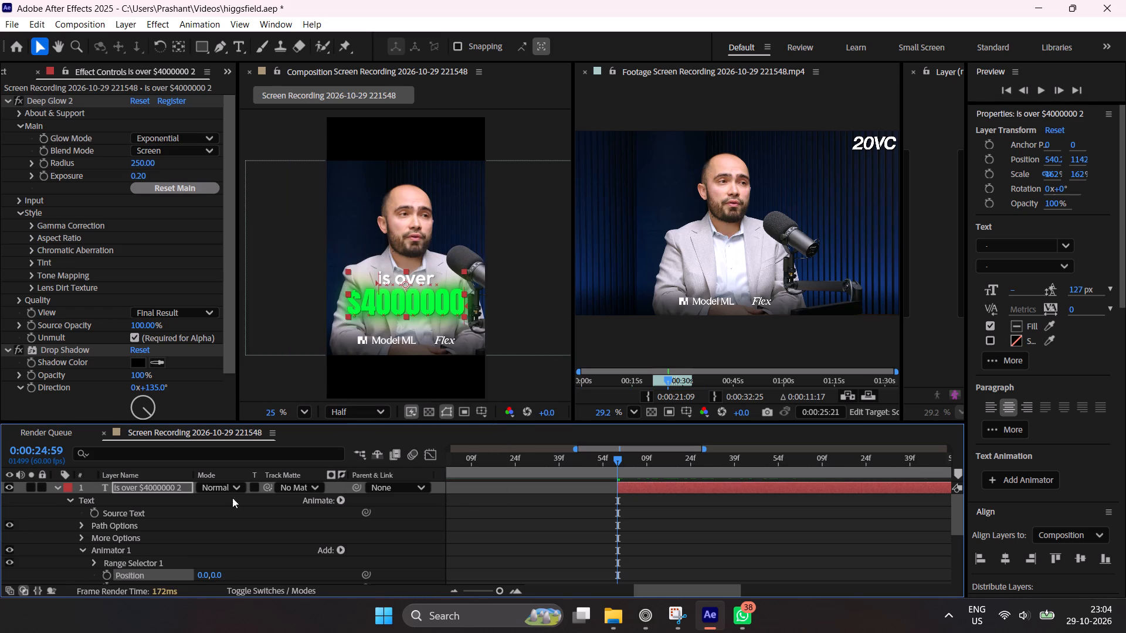
scroll(182, 530, down, 1)
drag(210, 549, 74, 566)
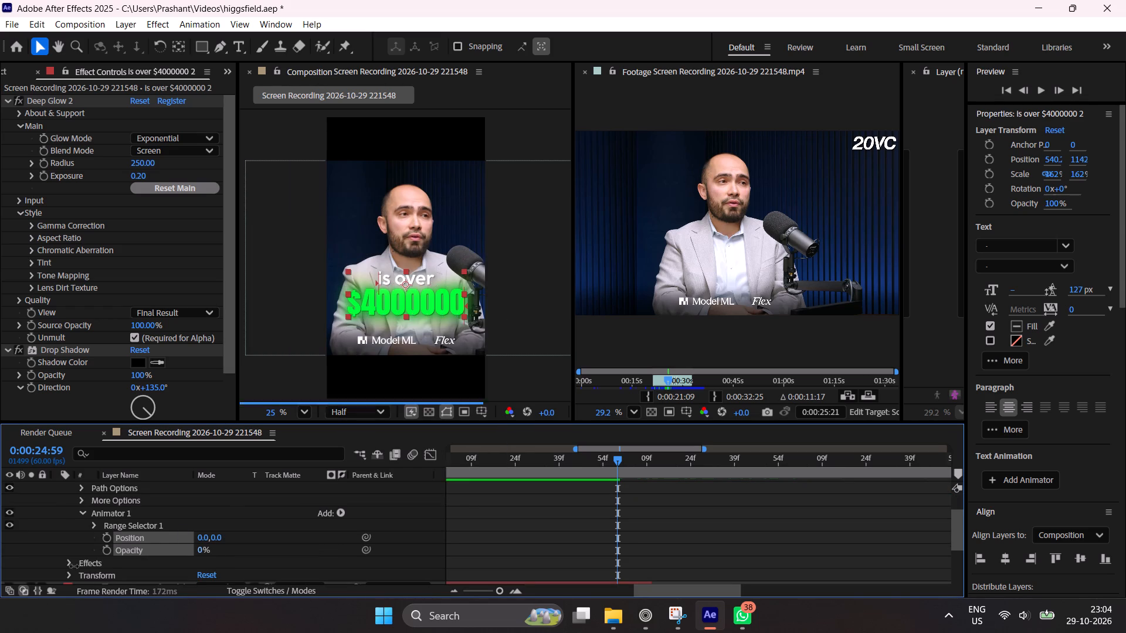
drag(74, 566, 56, 569)
click(218, 537)
text(100)
key(Return)
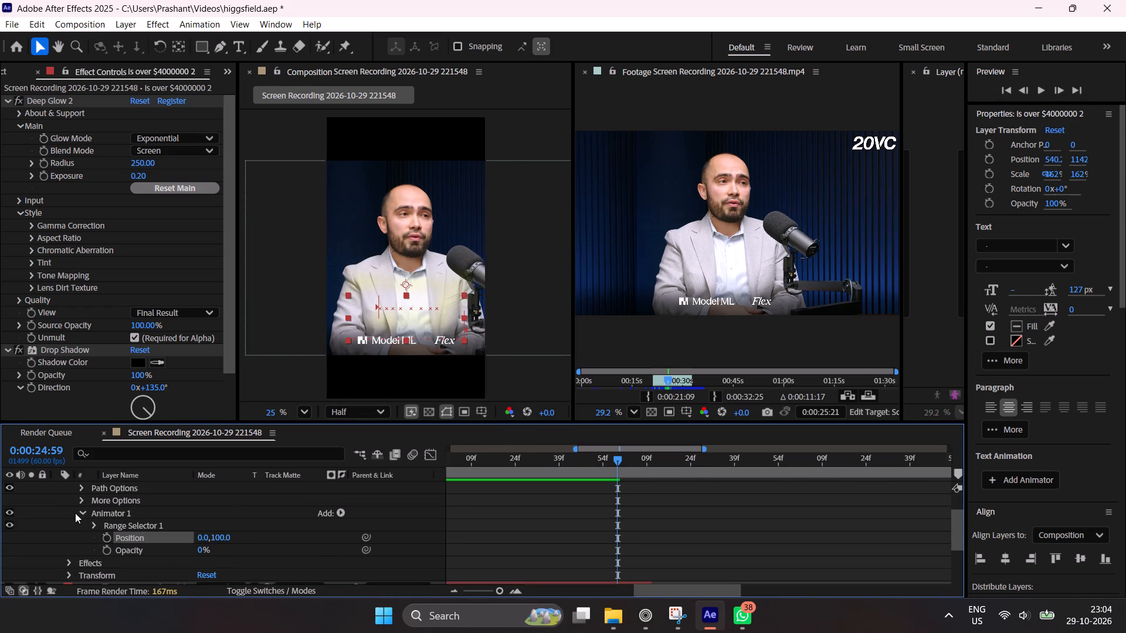
Set the "is over $4000000" animator's range selector to be based on Words with a Ramp Up shape.
click(83, 509)
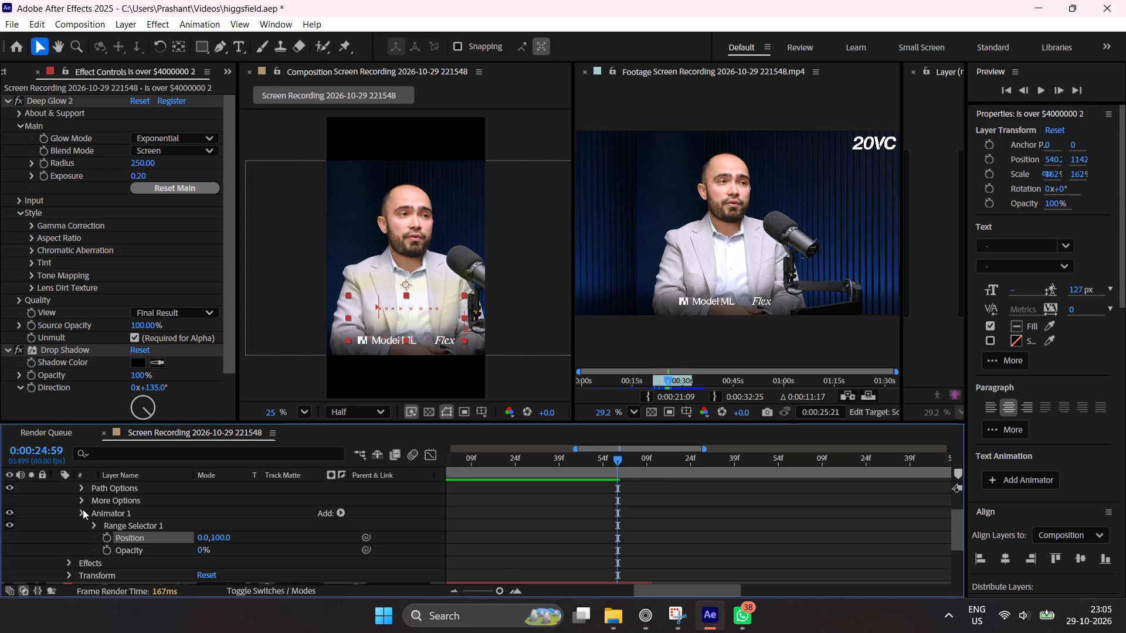
click(83, 509)
click(82, 502)
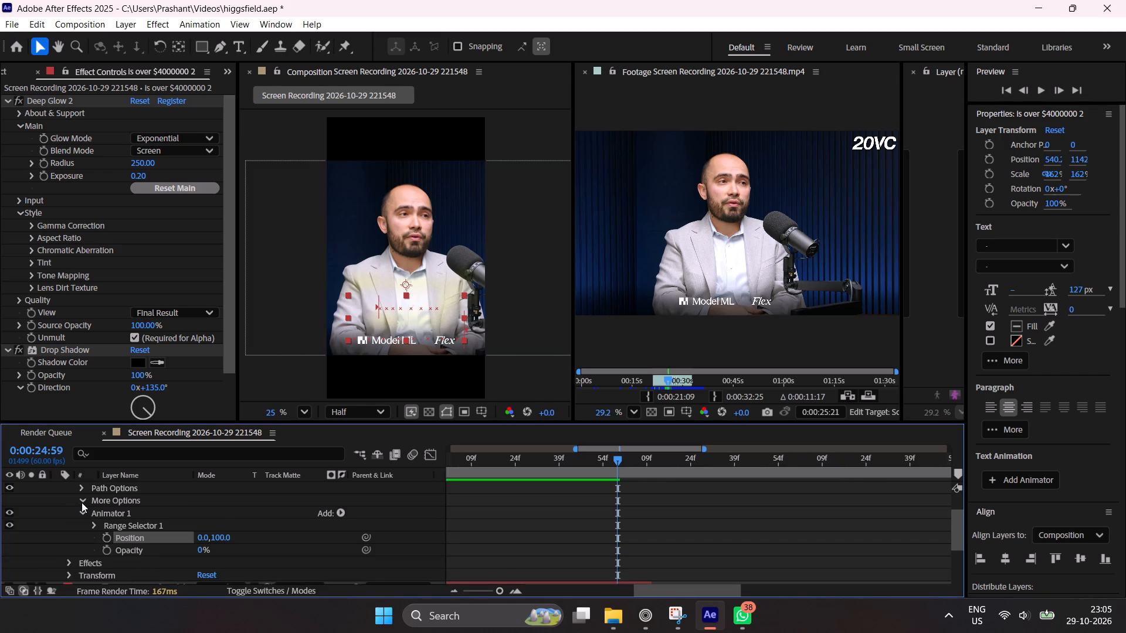
click(82, 502)
click(94, 525)
scroll(148, 560, down, 1)
scroll(141, 559, up, 1)
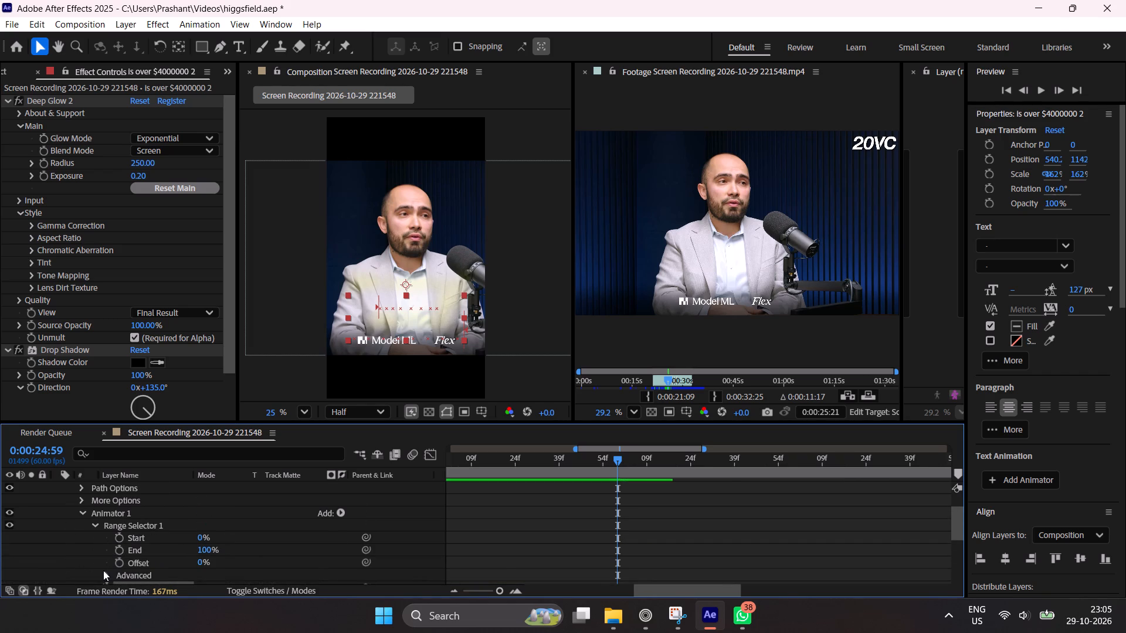
click(104, 573)
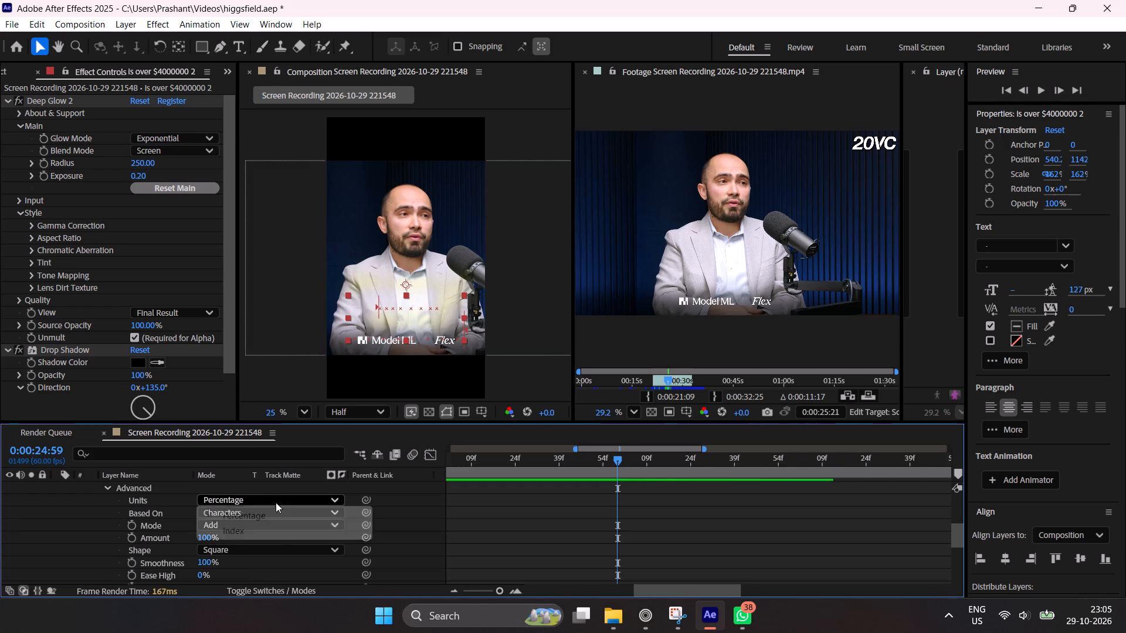
click(276, 502)
click(158, 516)
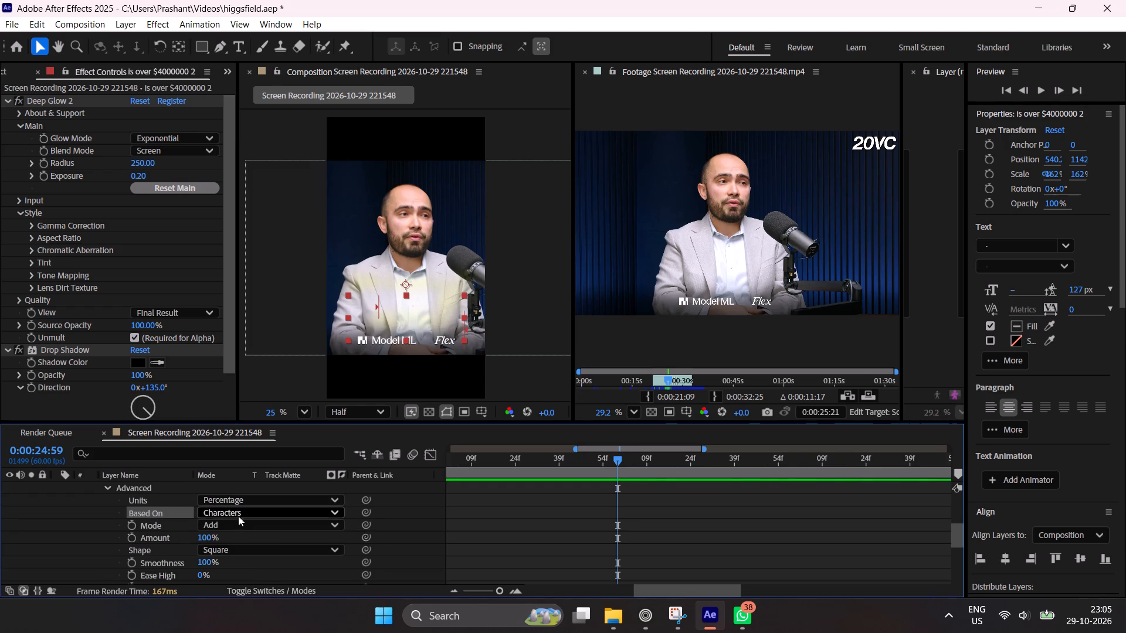
click(238, 516)
click(244, 552)
click(252, 526)
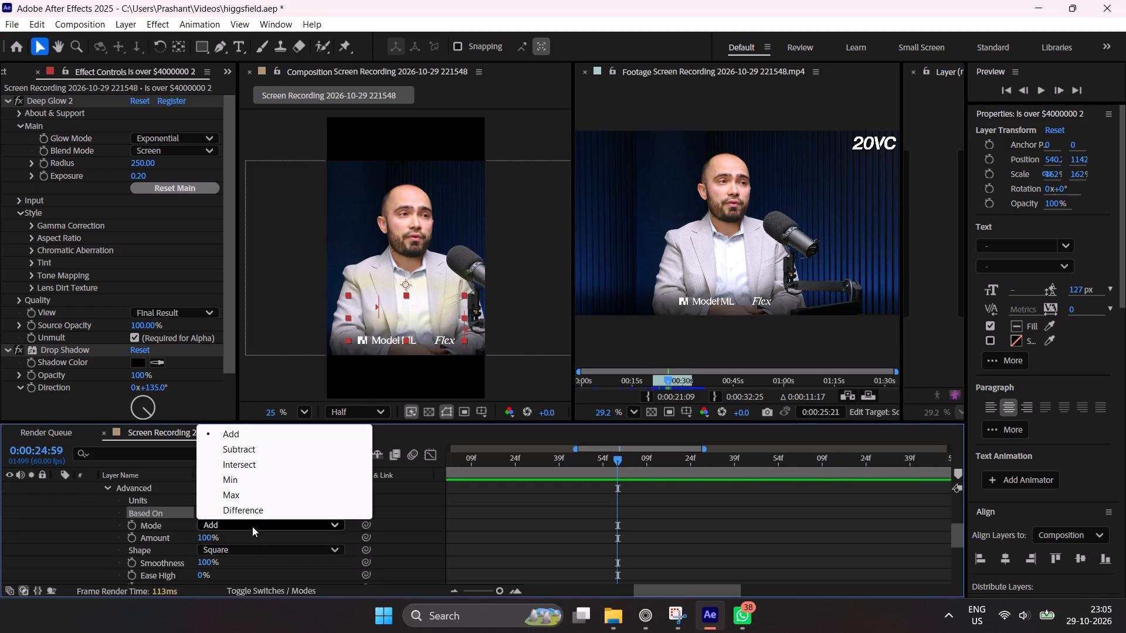
click(252, 550)
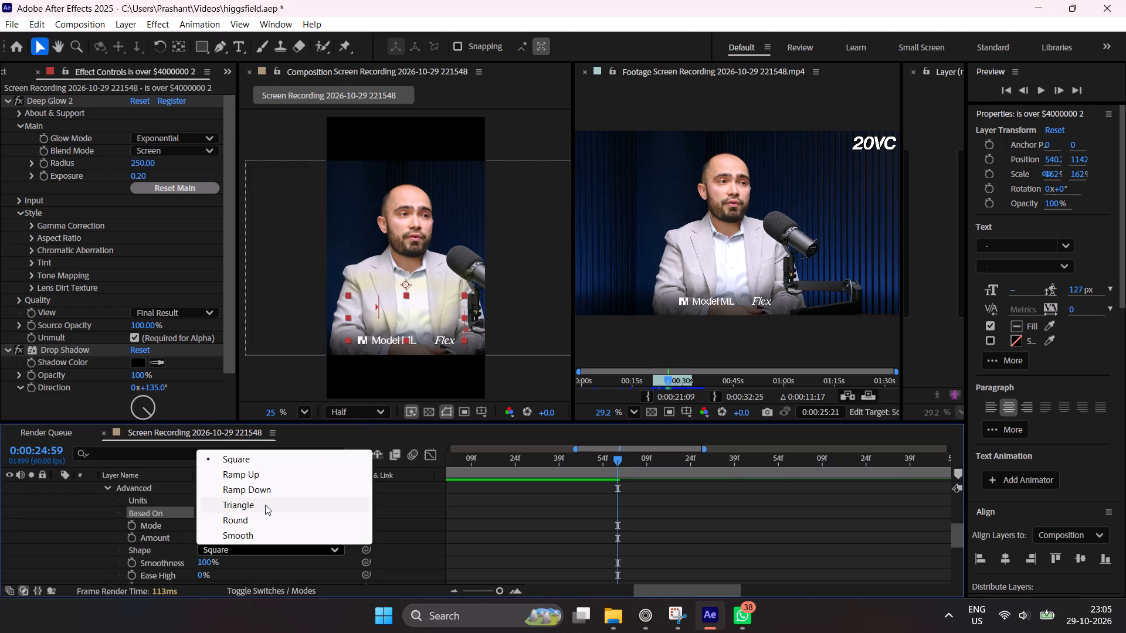
click(255, 468)
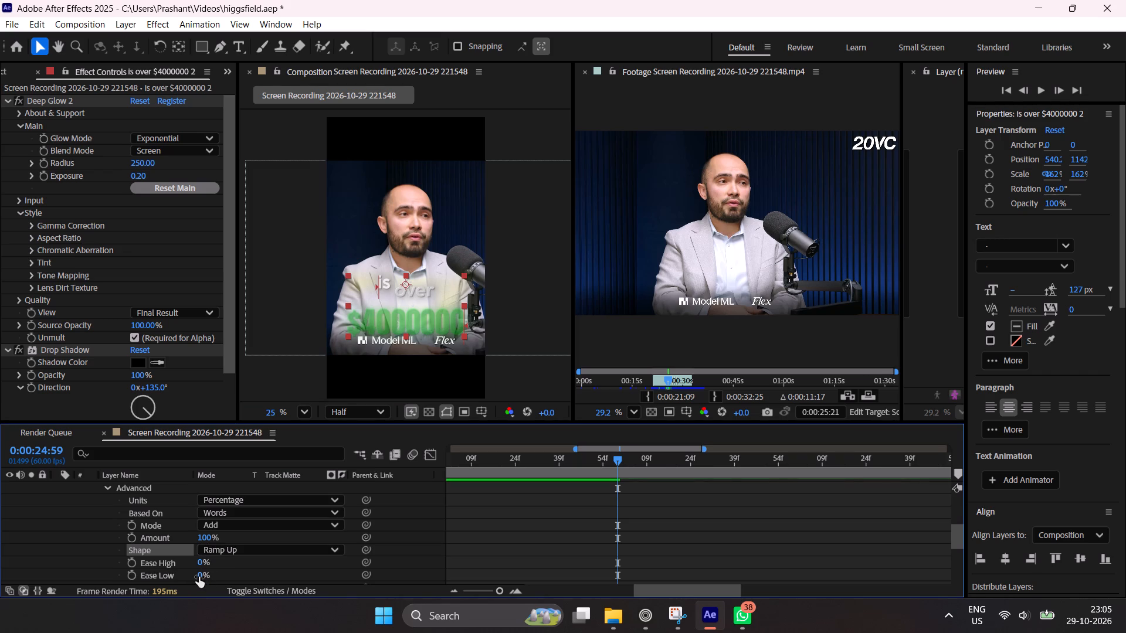
Set the range selector's Ease Low to 100% and Ease High to -50%.
drag(199, 577, 300, 575)
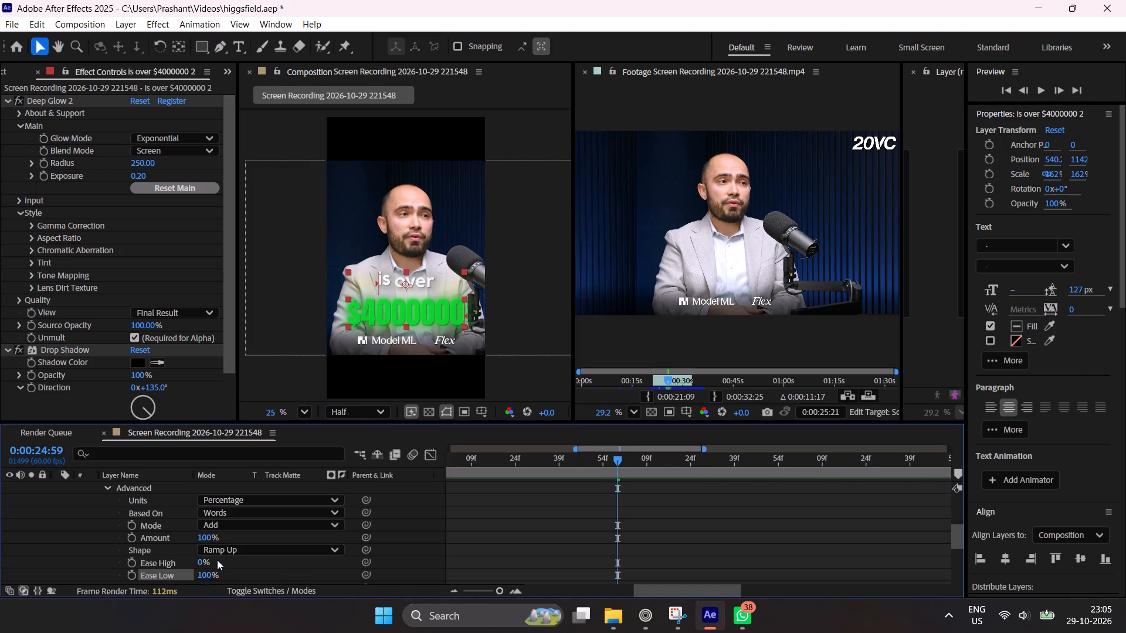
click(202, 563)
text(-50)
key(Return)
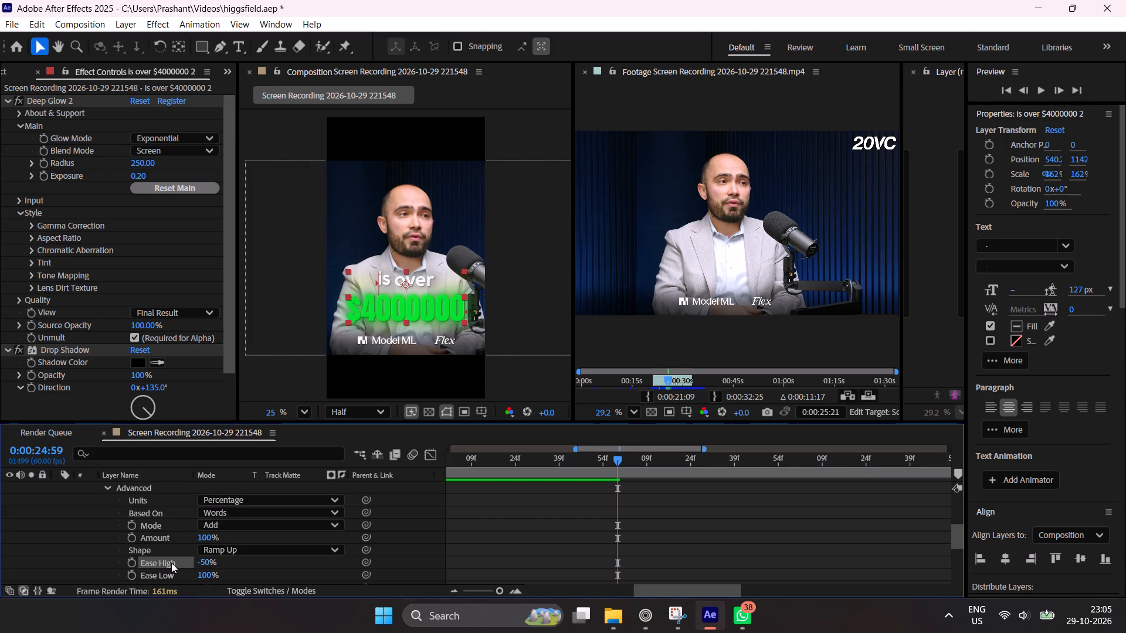
Add an Offset keyframe of -100% to the range selector at 0:00:24:59.
scroll(81, 553, down, 1)
scroll(81, 553, up, 2)
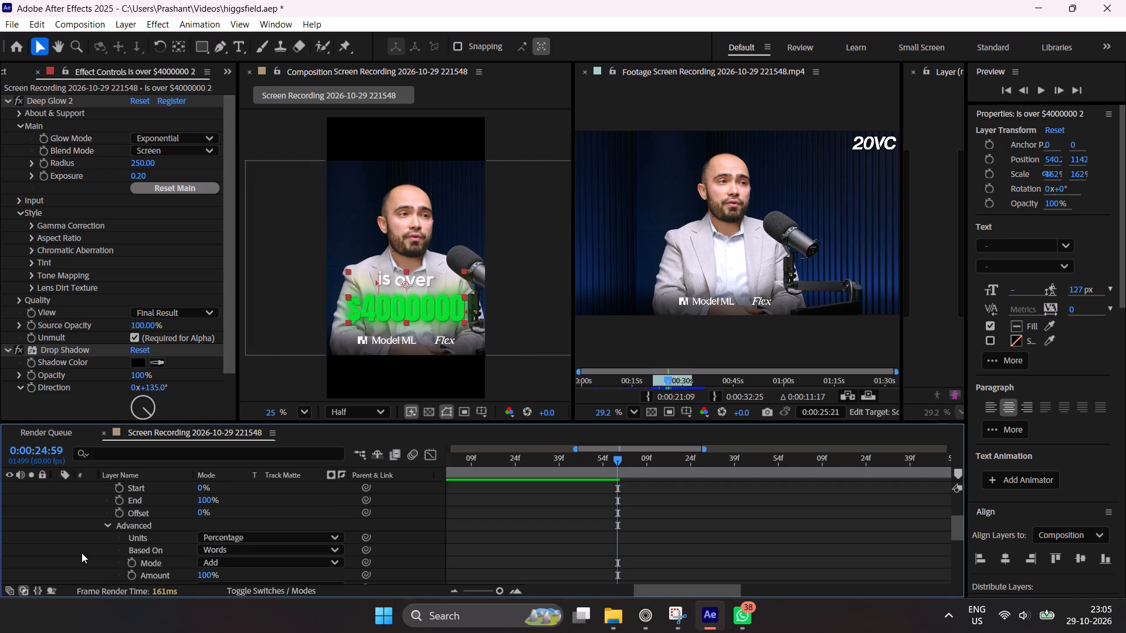
scroll(635, 526, up, 1)
drag(957, 516, 958, 490)
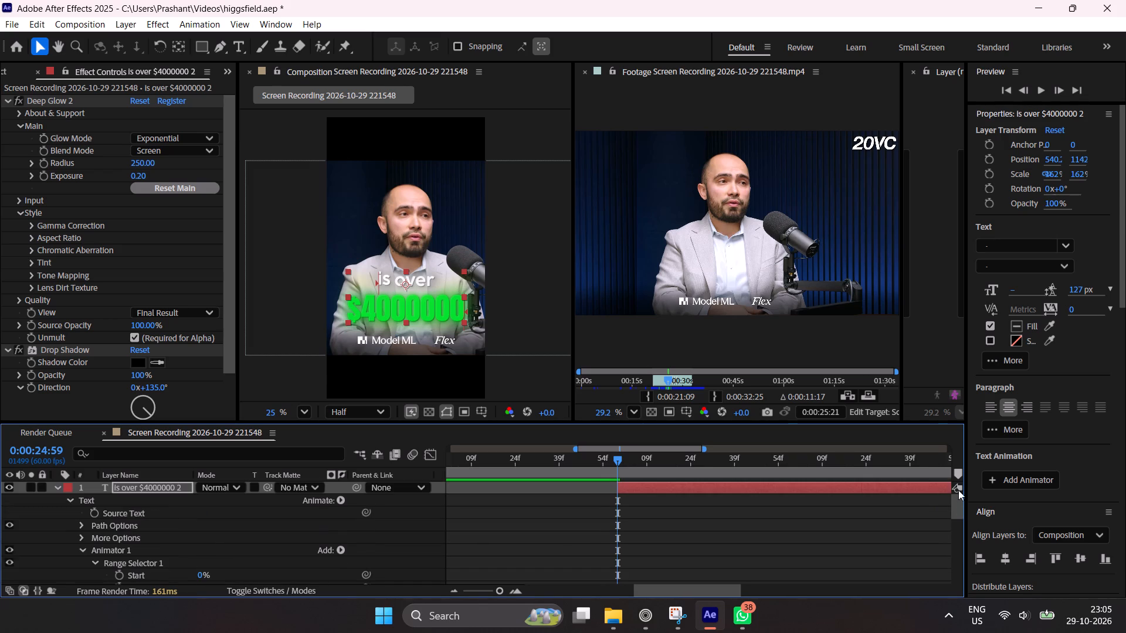
drag(958, 490, 958, 486)
scroll(198, 540, down, 2)
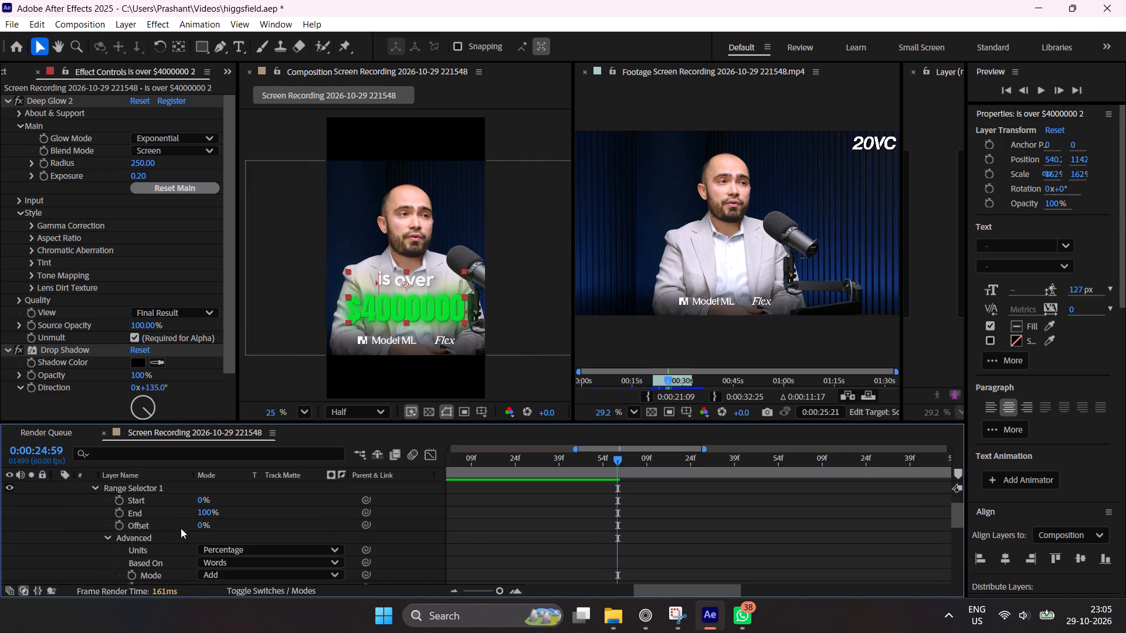
click(120, 527)
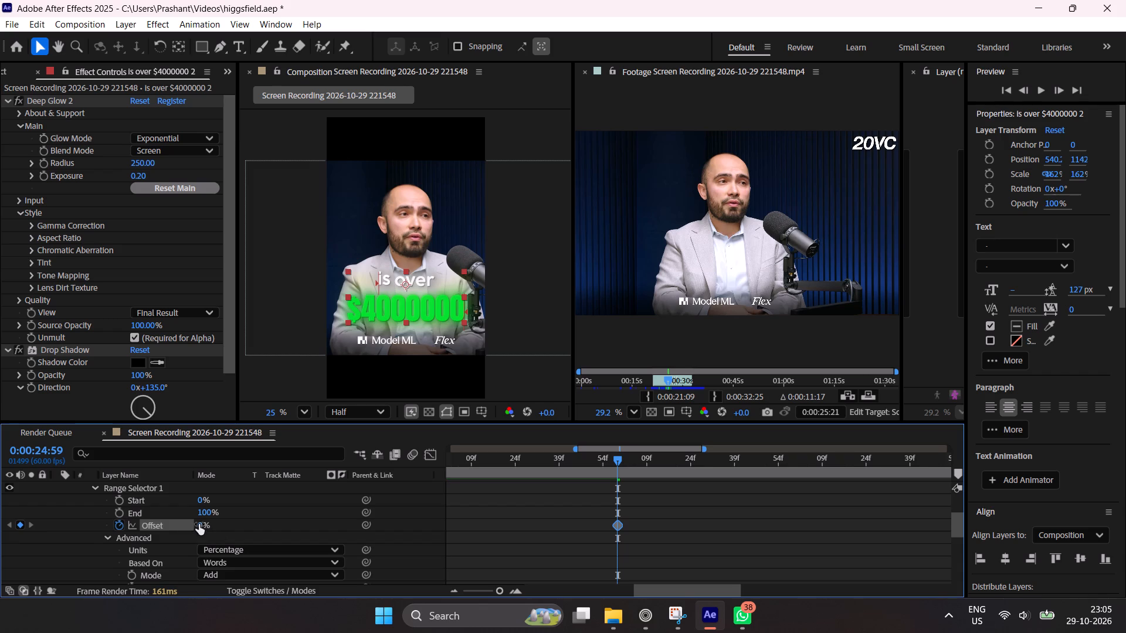
drag(199, 524, 19, 532)
Play back and scrub through the speech around 0:00:24:59 to judge the timing of the "is over $4000000" caption.
drag(684, 464, 731, 474)
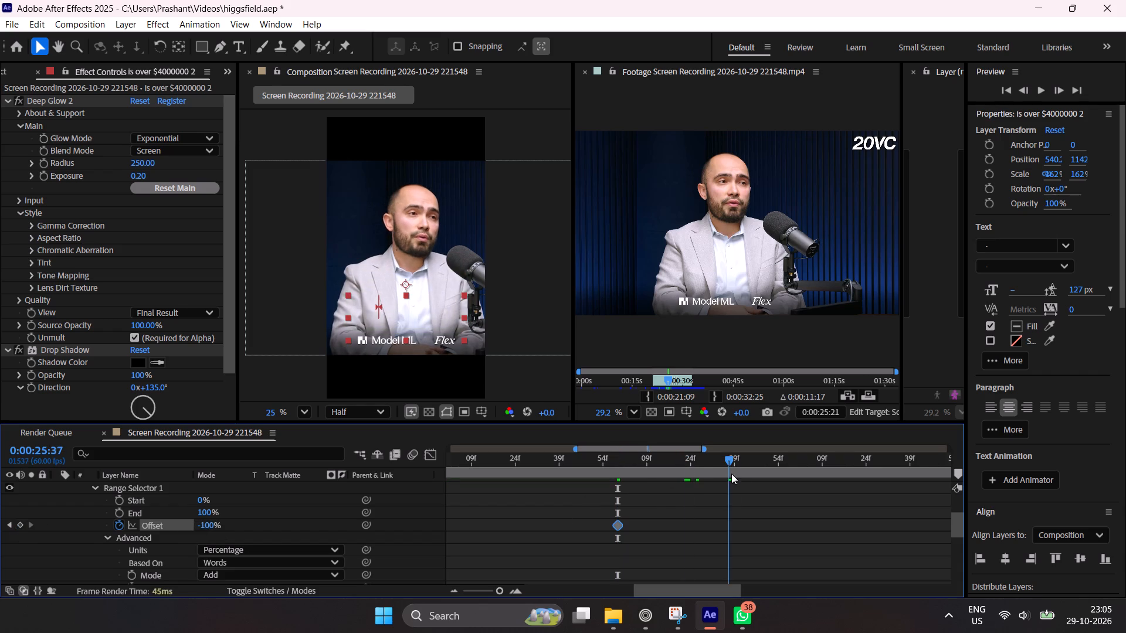
drag(731, 474, 602, 503)
key(space)
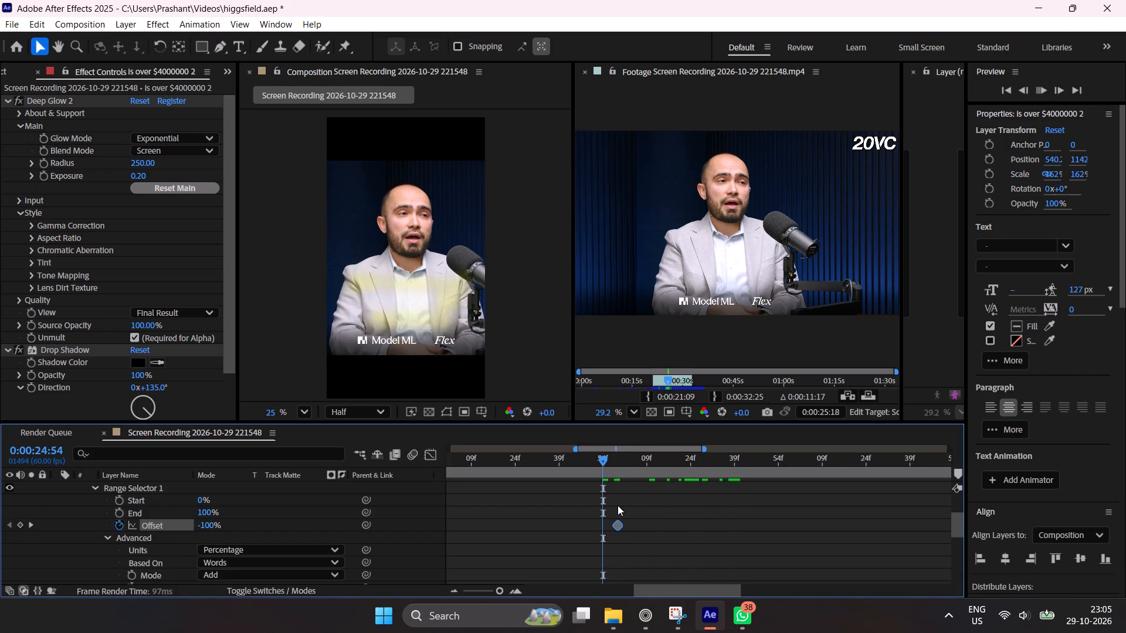
key(space)
drag(671, 472, 623, 496)
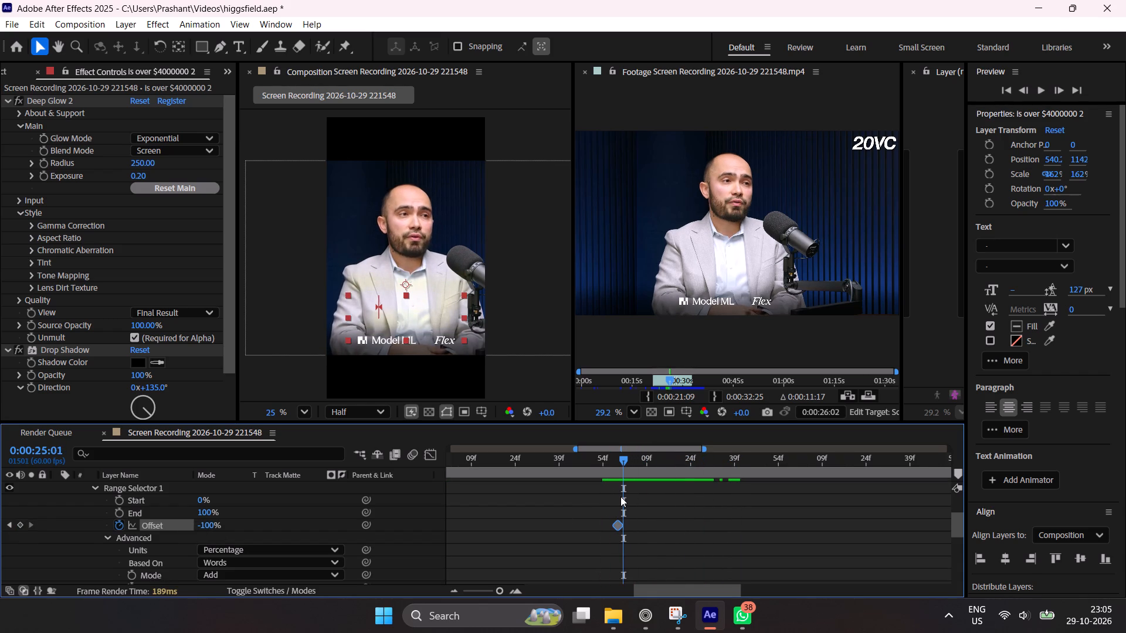
key(space)
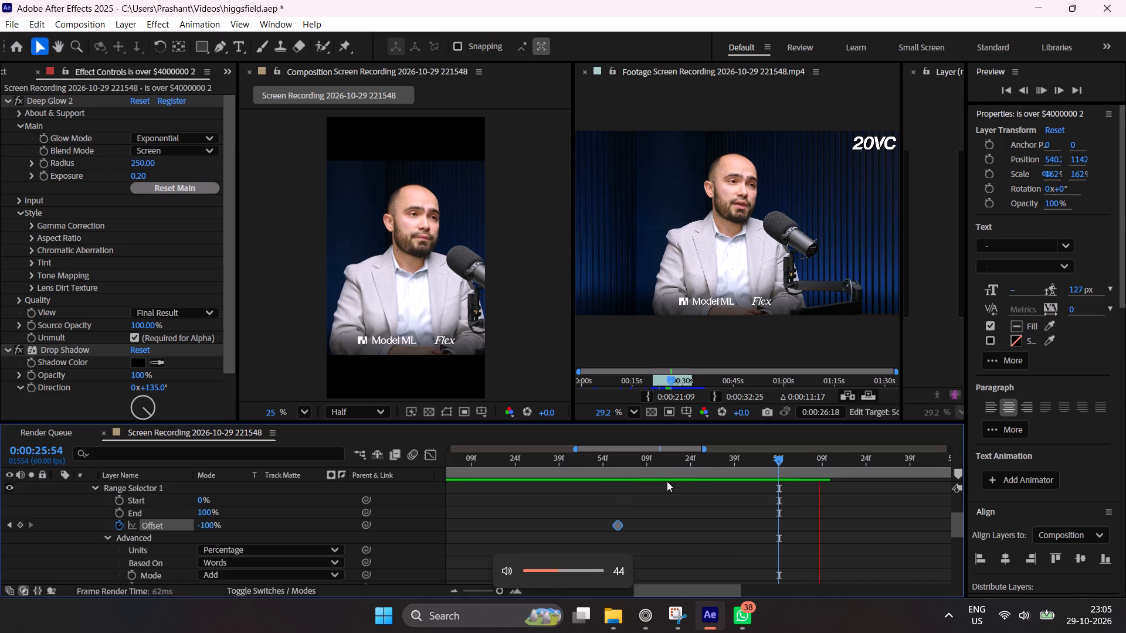
drag(690, 471, 612, 527)
key(space)
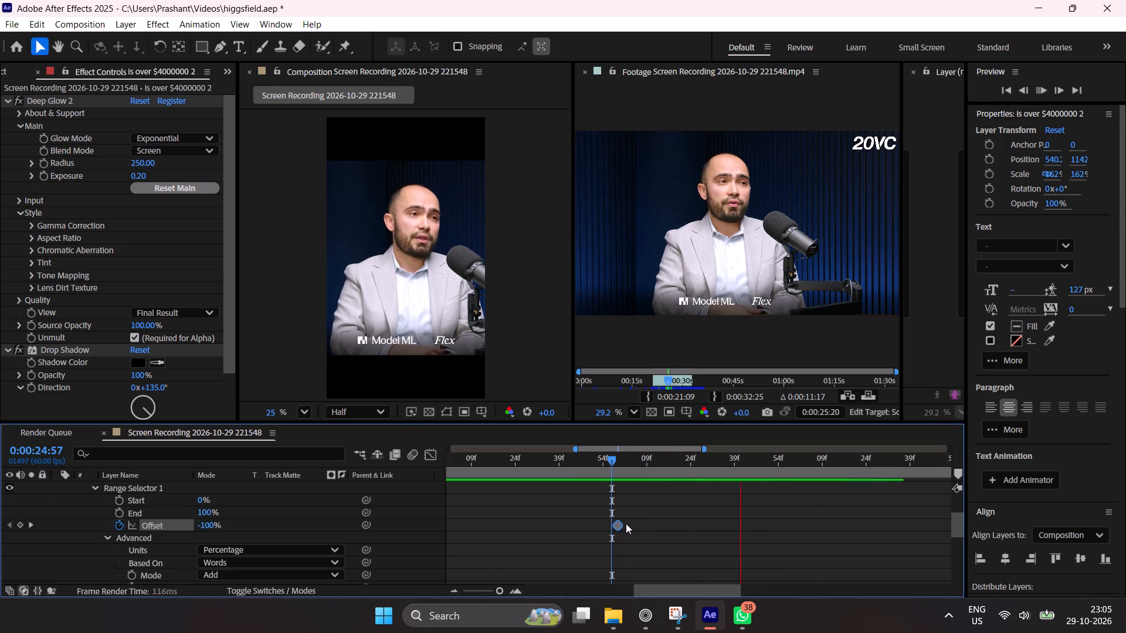
key(space)
drag(642, 465, 568, 506)
key(space)
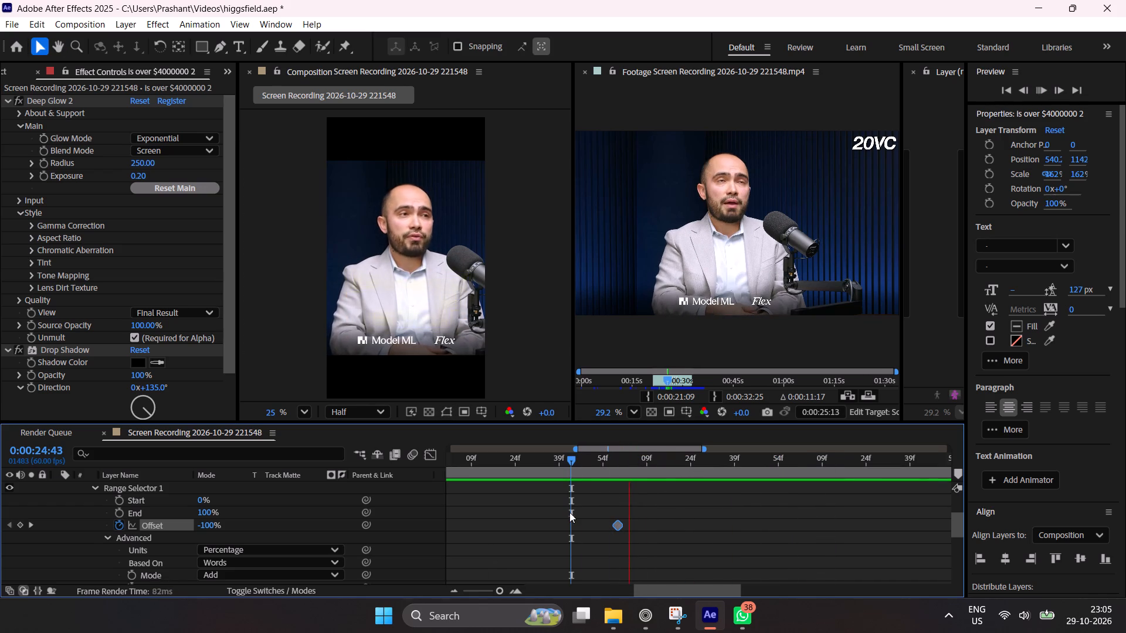
key(space)
Play on to 0:00:26:01 and keyframe the range selector's Offset at 100% there.
drag(657, 460, 616, 505)
key(space)
key(space)
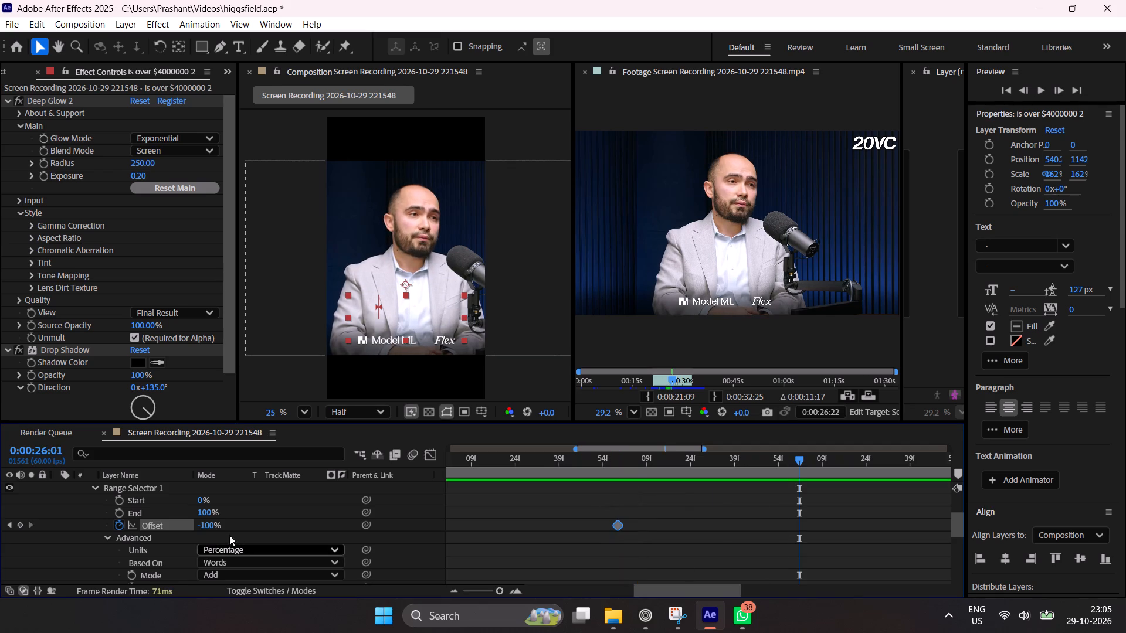
drag(203, 526, 626, 527)
Play back the "is over $4000000" caption to check its word-by-word reveal against the speech up to the next speaker shot.
drag(679, 465, 577, 508)
key(space)
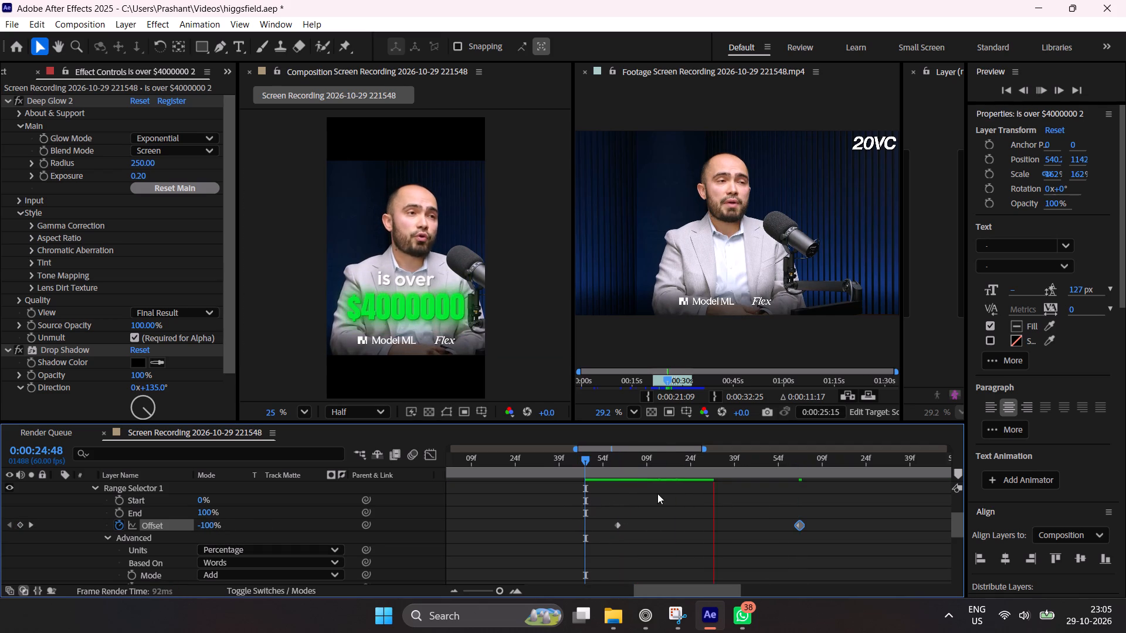
key(space)
drag(640, 462, 593, 495)
key(space)
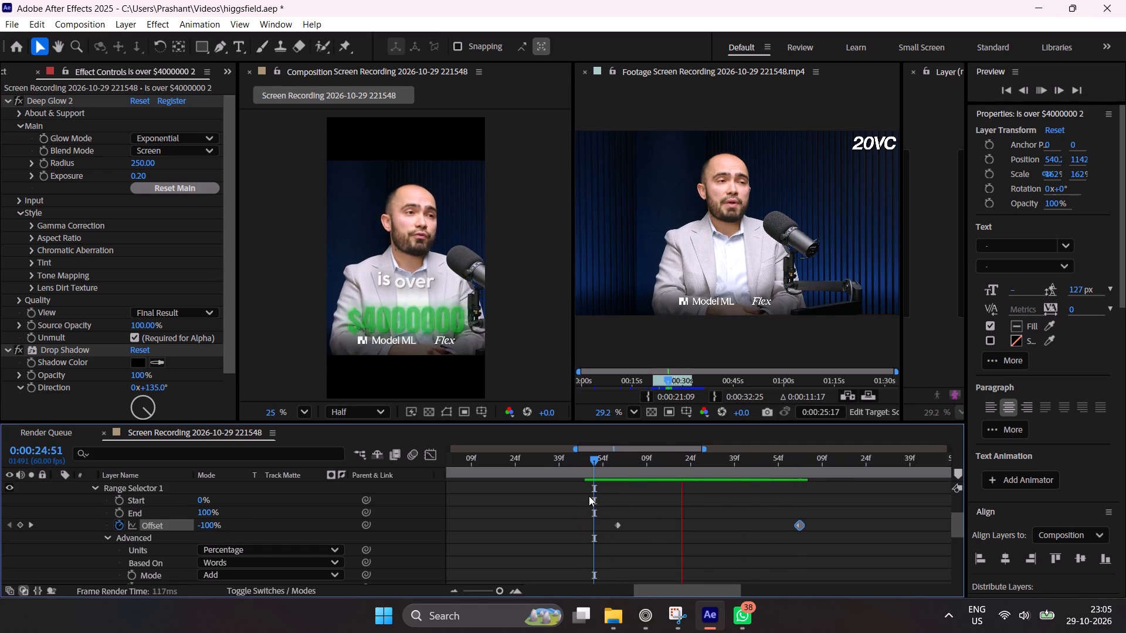
key(space)
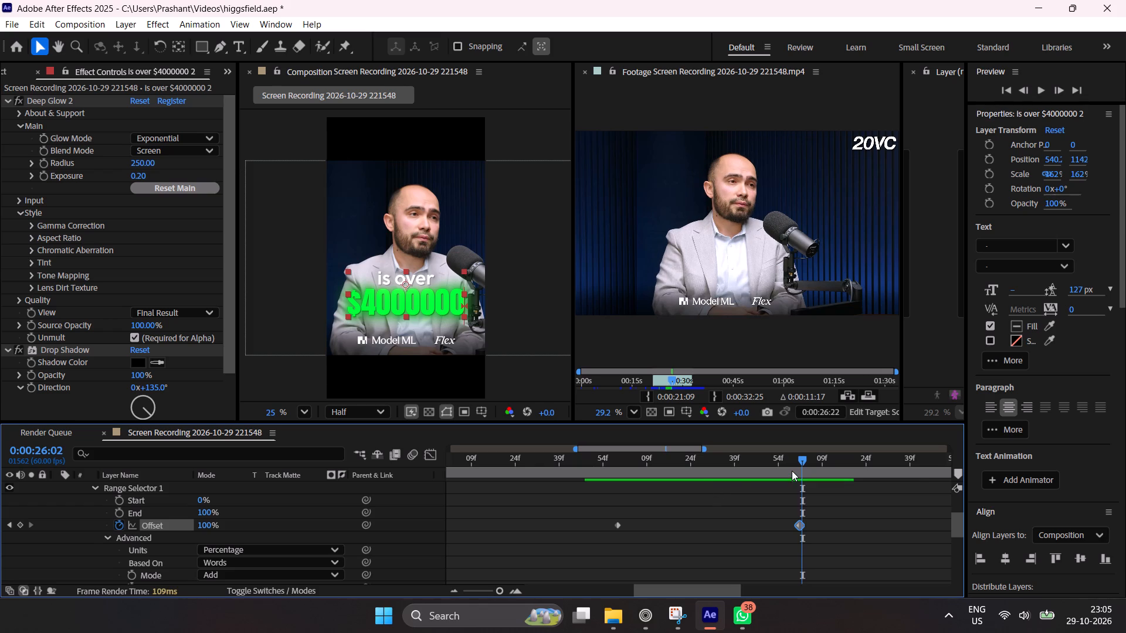
key(space)
key(space)
key(space)
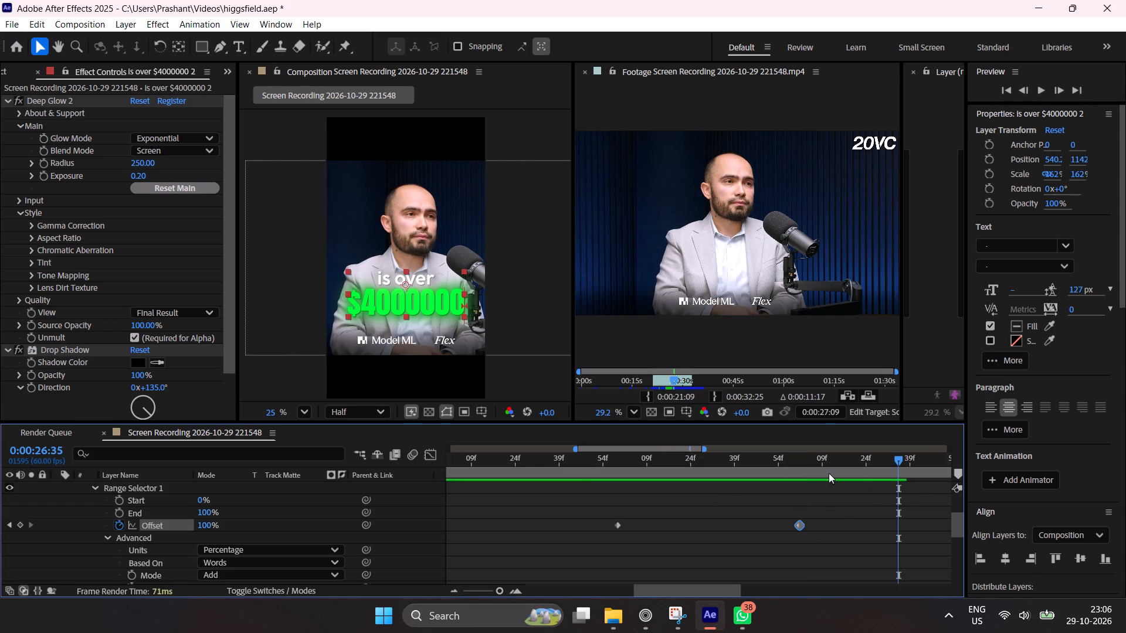
key(space)
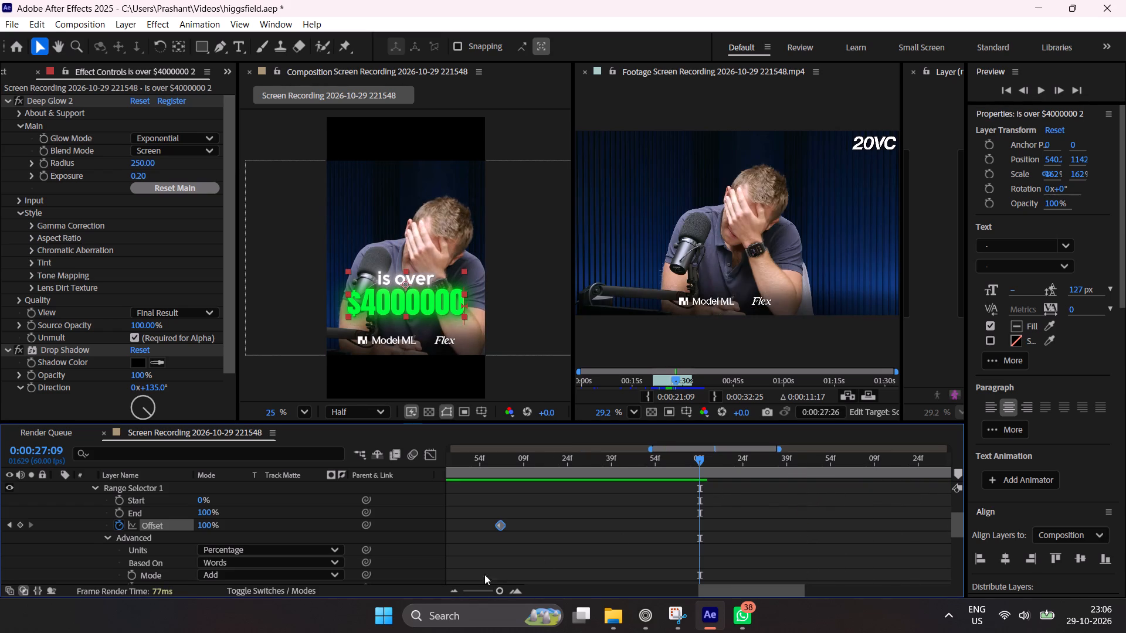
Split the "is over $4000000" caption layer at 0:00:26:41 and delete the part after the cut.
triple_click(453, 591)
click(453, 591)
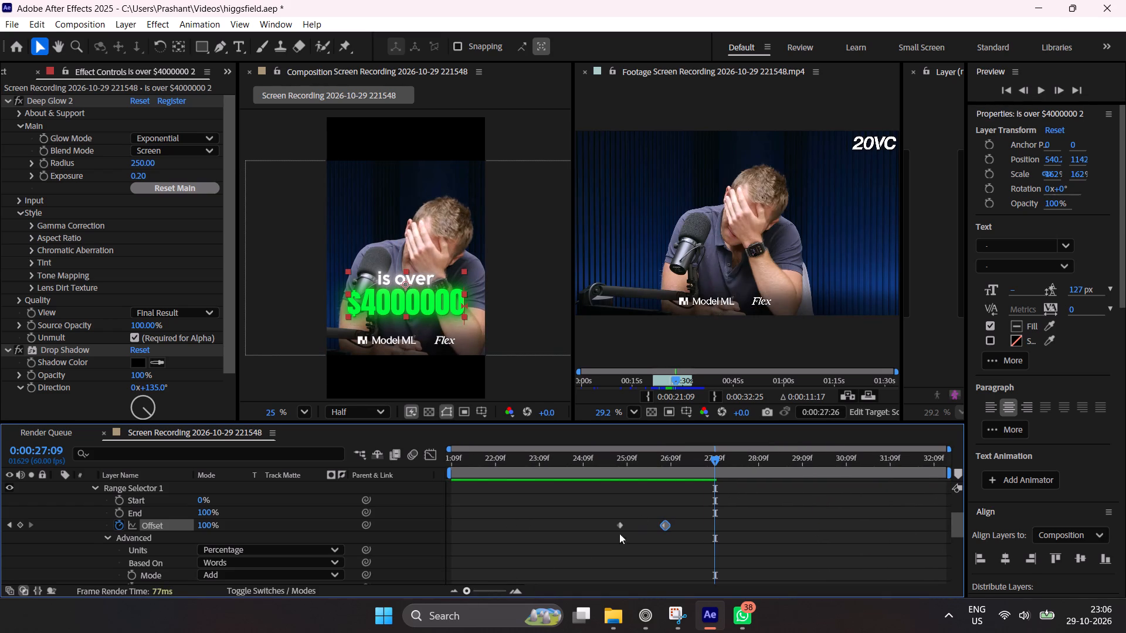
scroll(415, 520, up, 2)
scroll(415, 520, down, 1)
scroll(415, 520, up, 3)
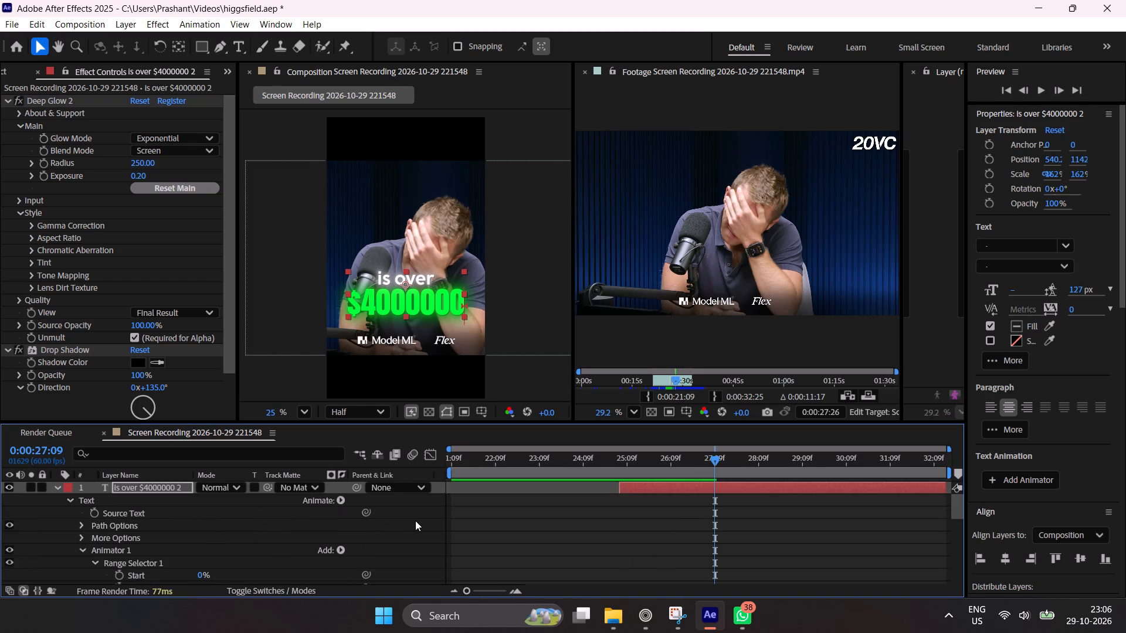
click(57, 489)
click(55, 499)
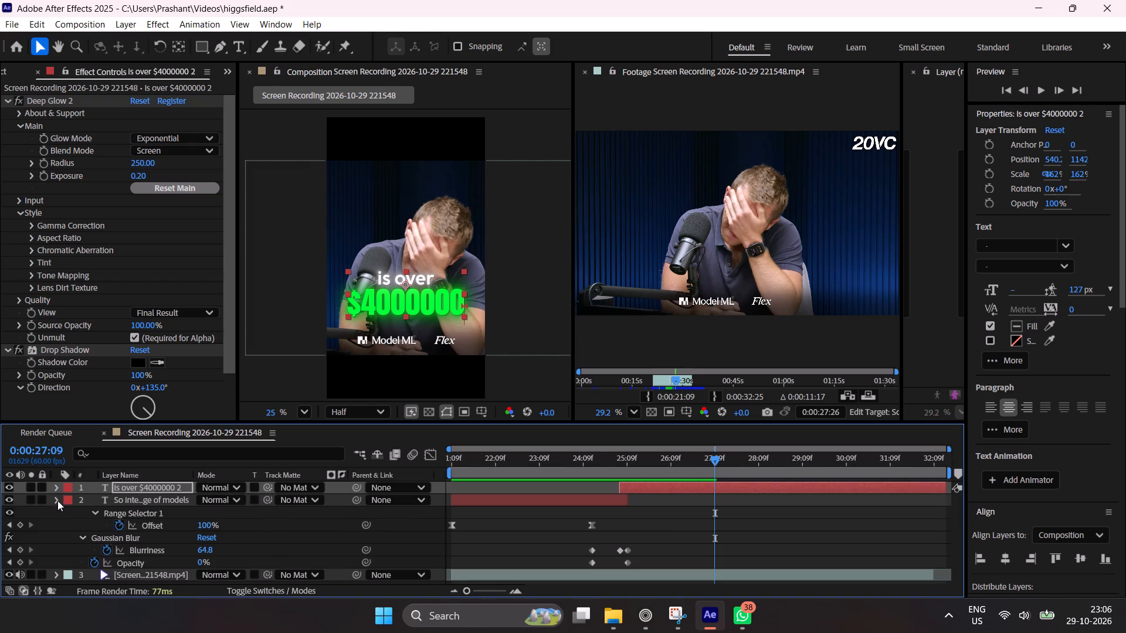
double_click(515, 591)
drag(674, 473, 592, 482)
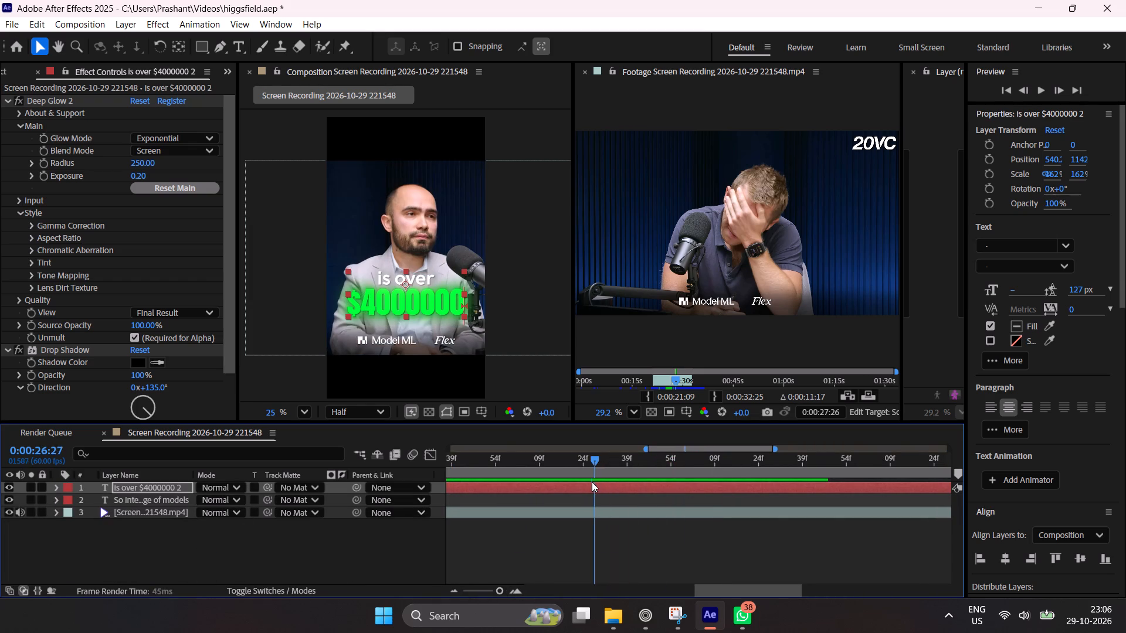
drag(592, 482, 632, 477)
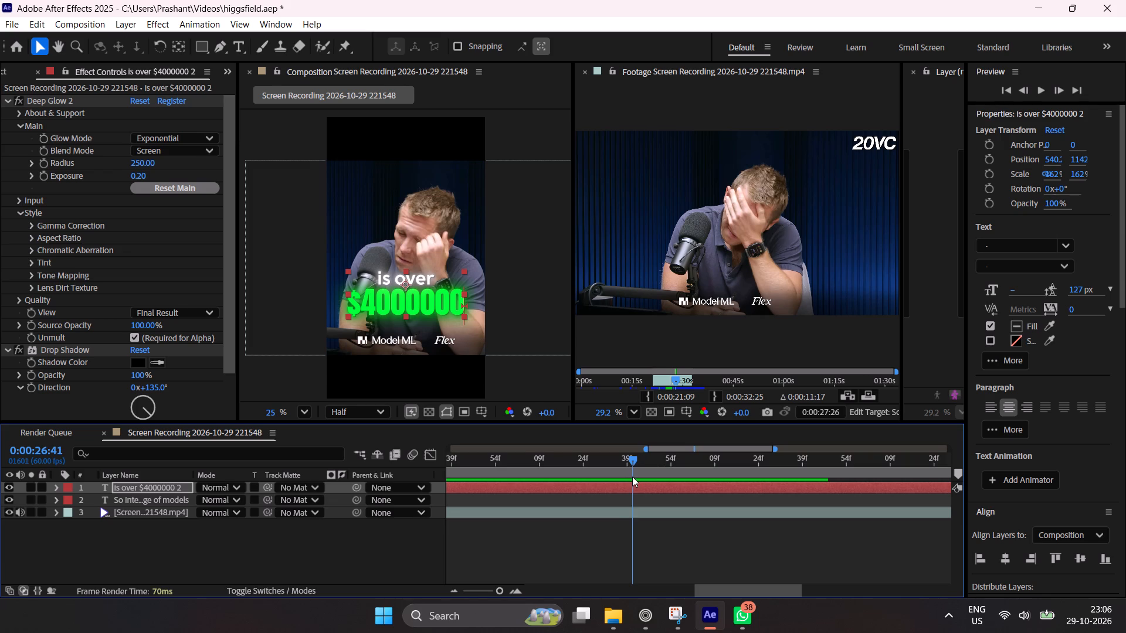
drag(632, 477, 629, 478)
key(Page_Down)
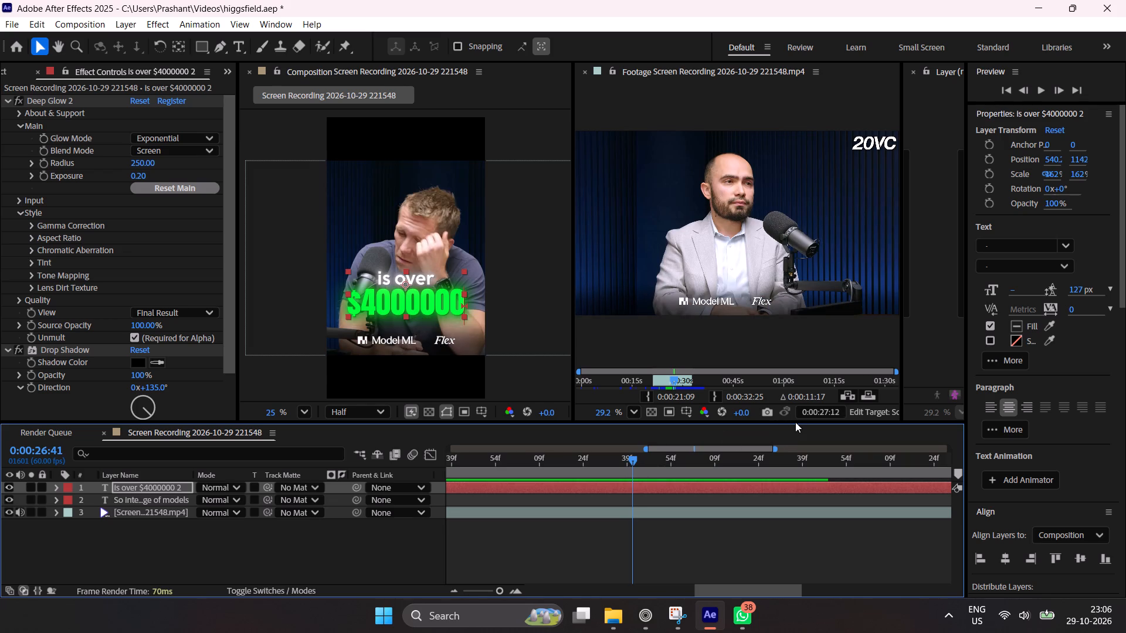
key(ctrl+shift+d)
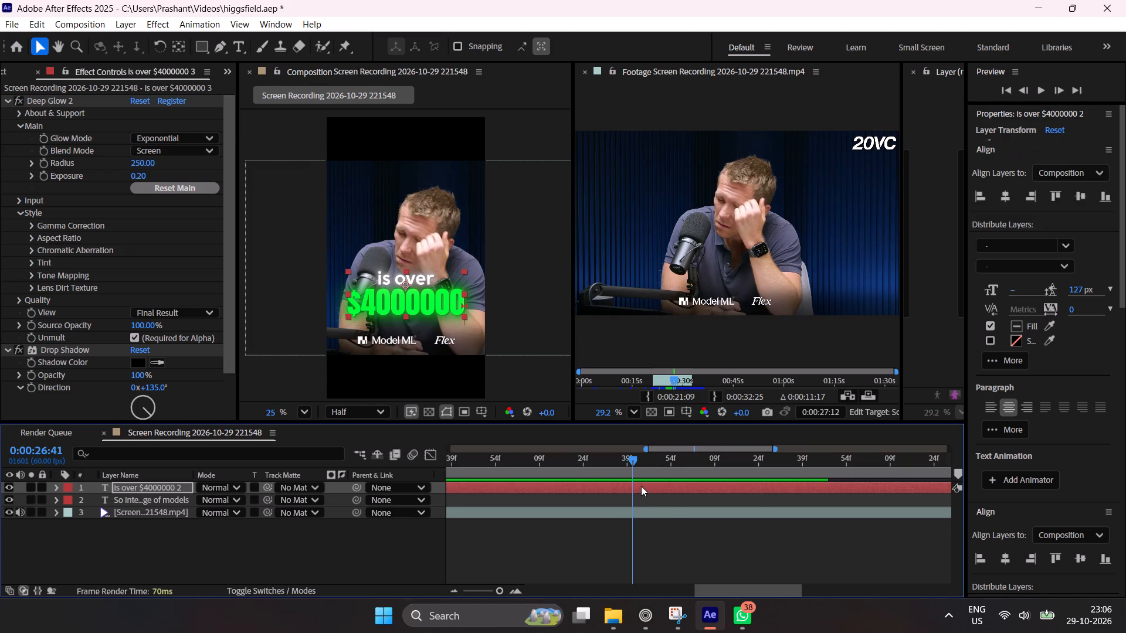
key(Delete)
Play back the shortened "is over $4000000" caption across the cut to the next speaker, and save the project.
drag(640, 463, 584, 481)
key(space)
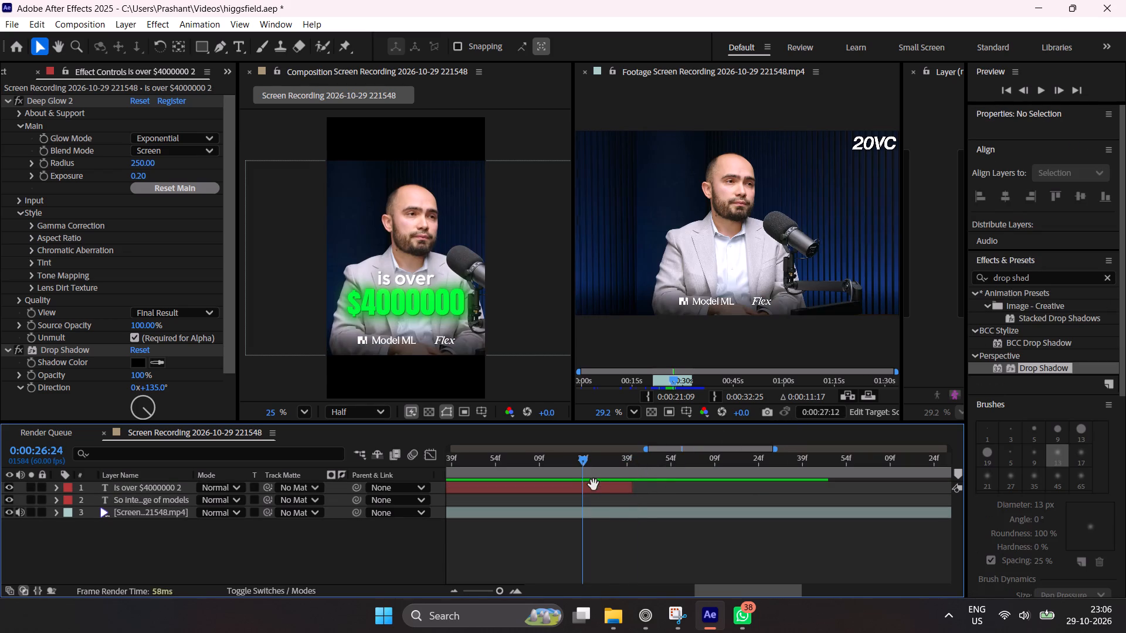
key(space)
key(ctrl+s)
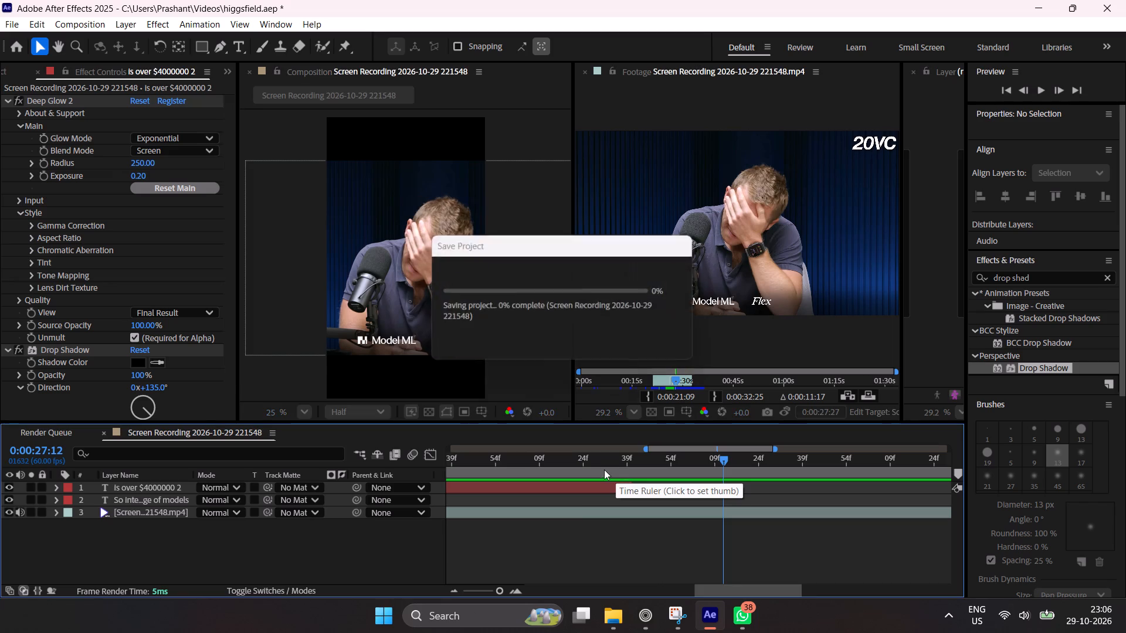
Play back the captions from 0:00:21:09 and around the start of "is over $4000000" to check them against the speech.
drag(615, 458, 376, 519)
key(space)
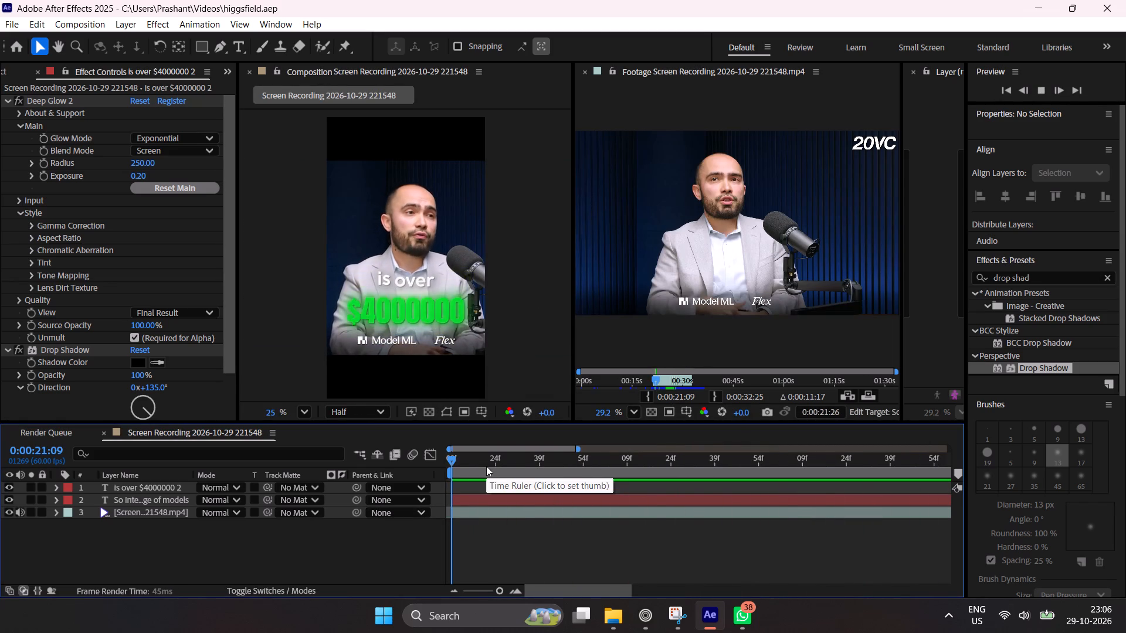
key(space)
drag(547, 471, 451, 489)
key(space)
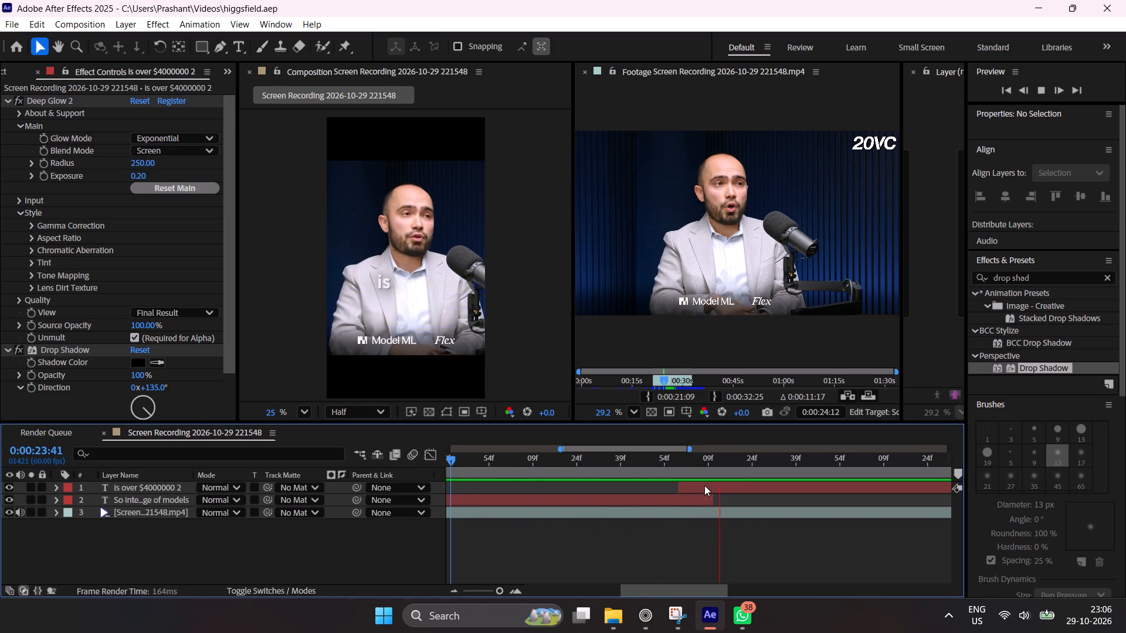
key(space)
Insert "A month" as a new first line above "is over" in the "is over $4000000" caption.
click(714, 491)
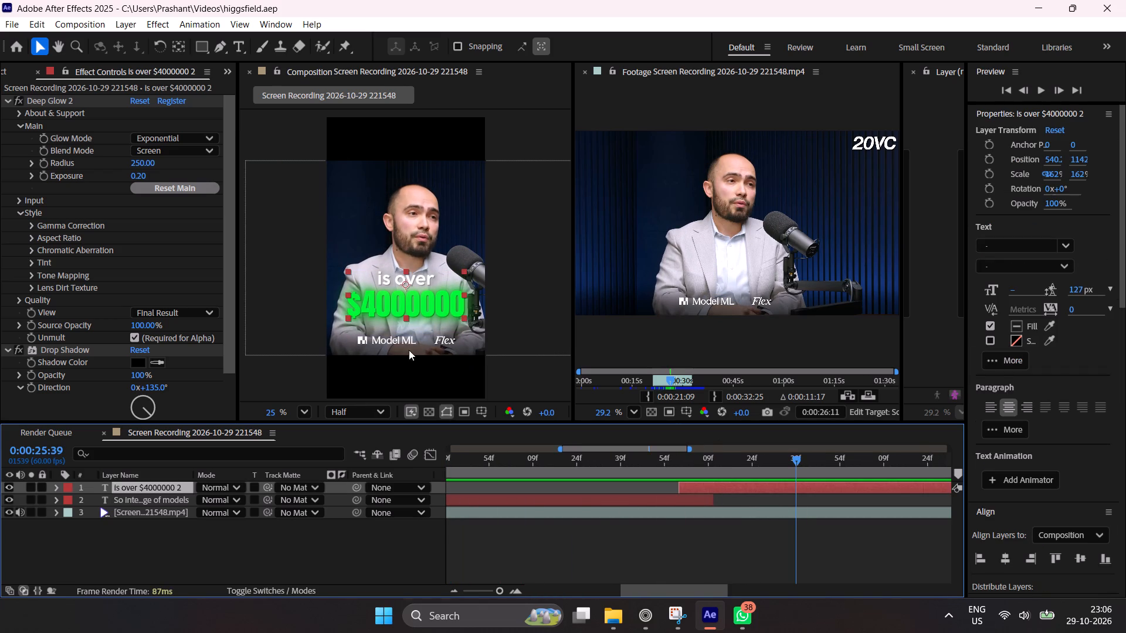
double_click(384, 275)
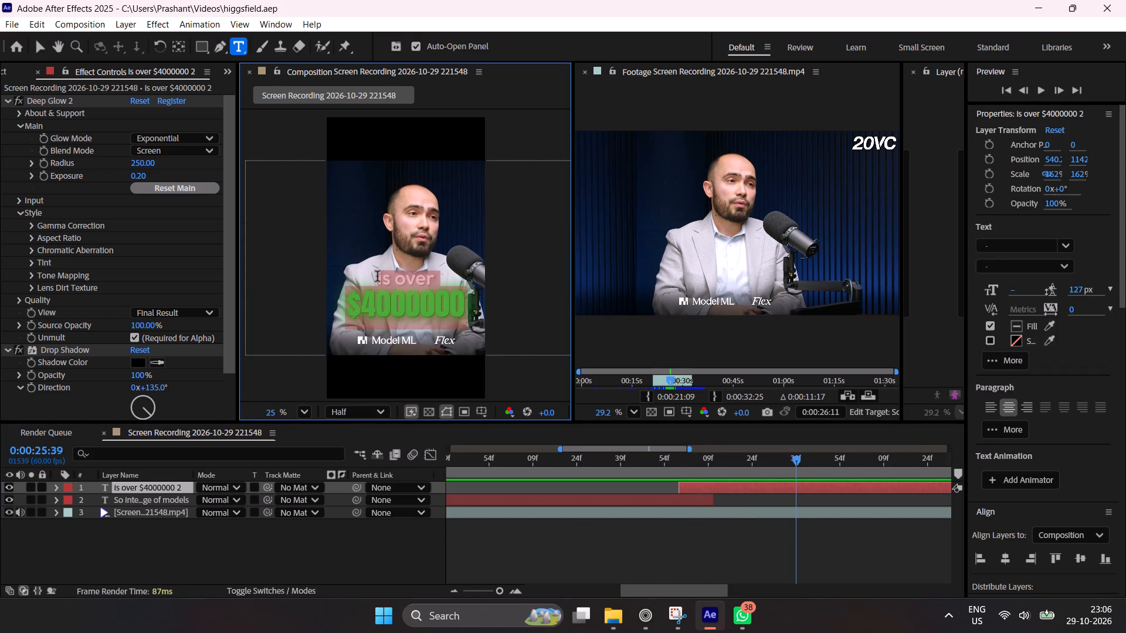
click(377, 276)
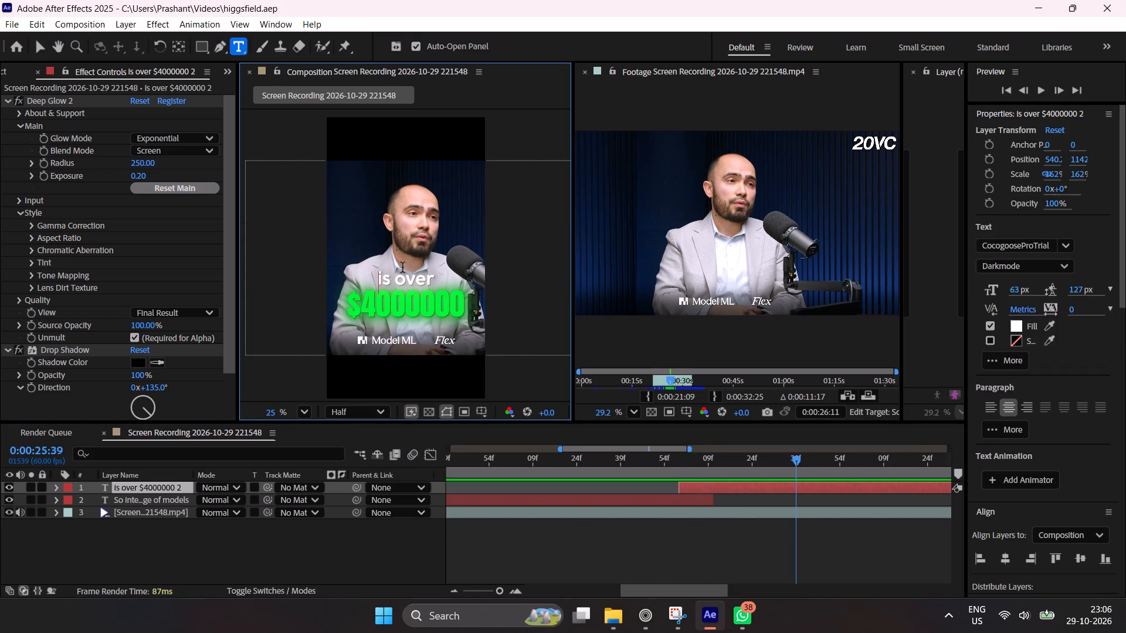
text(A month)
key(Return)
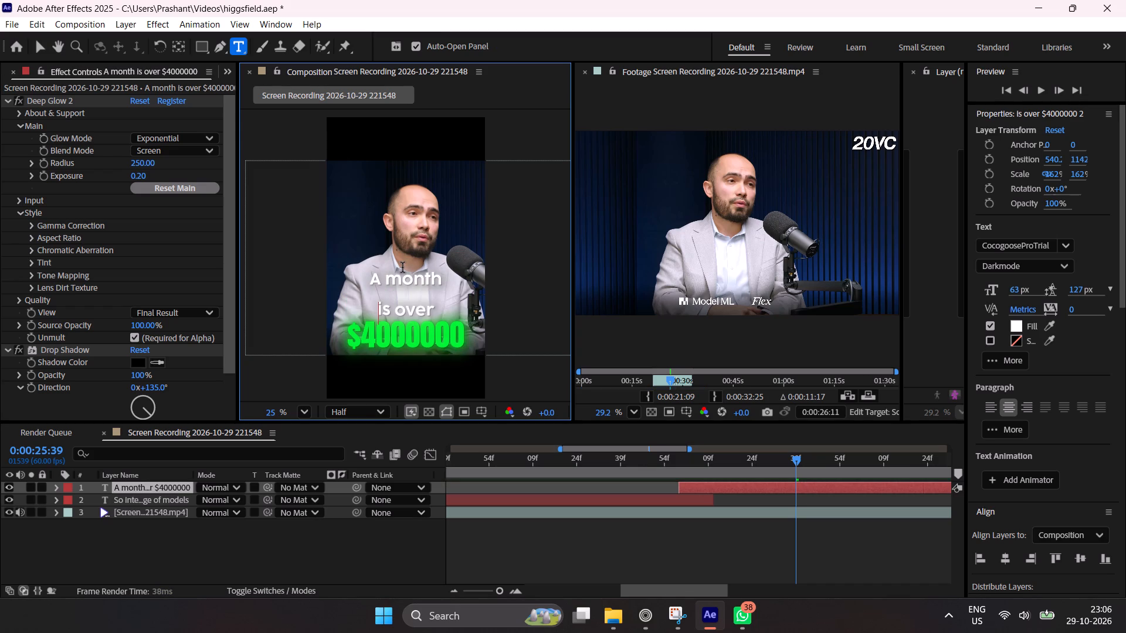
Tighten the leading of the white "A month" and "is over" lines to about 60 px.
drag(371, 283, 442, 311)
drag(1083, 290, 1050, 291)
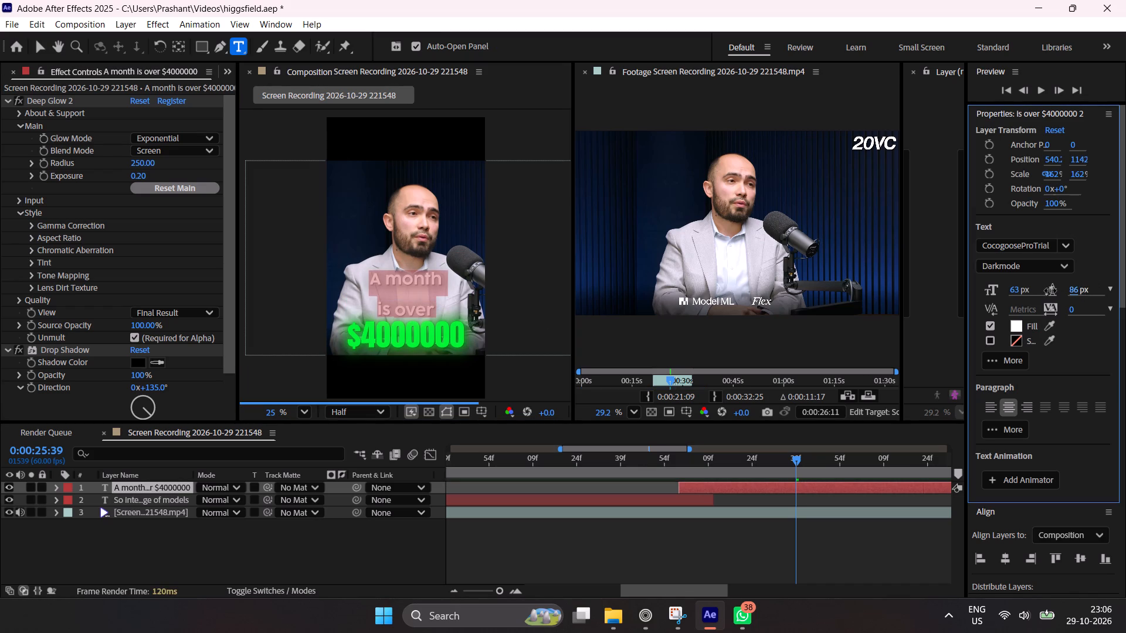
drag(1050, 291, 1022, 297)
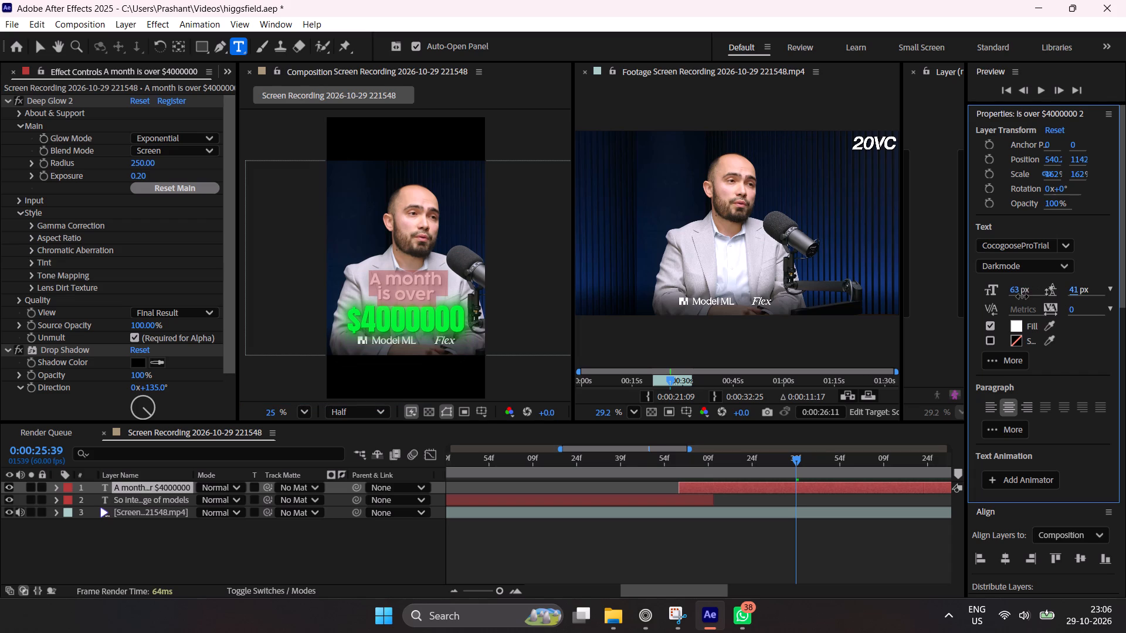
drag(1022, 297, 1035, 288)
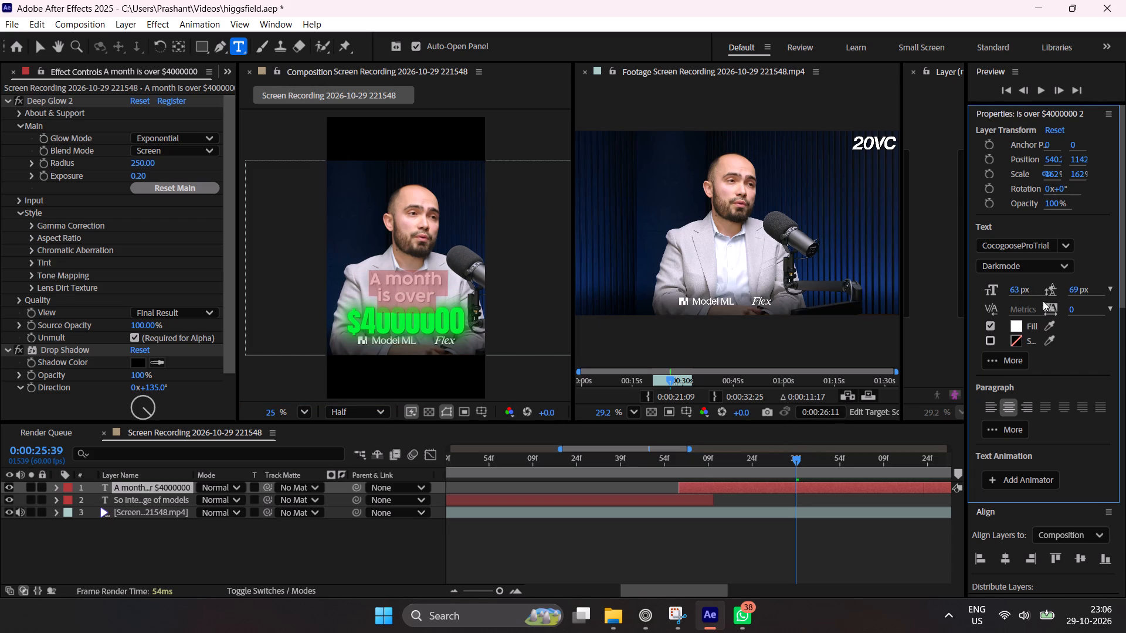
drag(1077, 289, 1069, 291)
drag(1069, 291, 1068, 294)
Reduce the leading of the green "$4000000" line to about 110 px and deselect the caption.
click(395, 324)
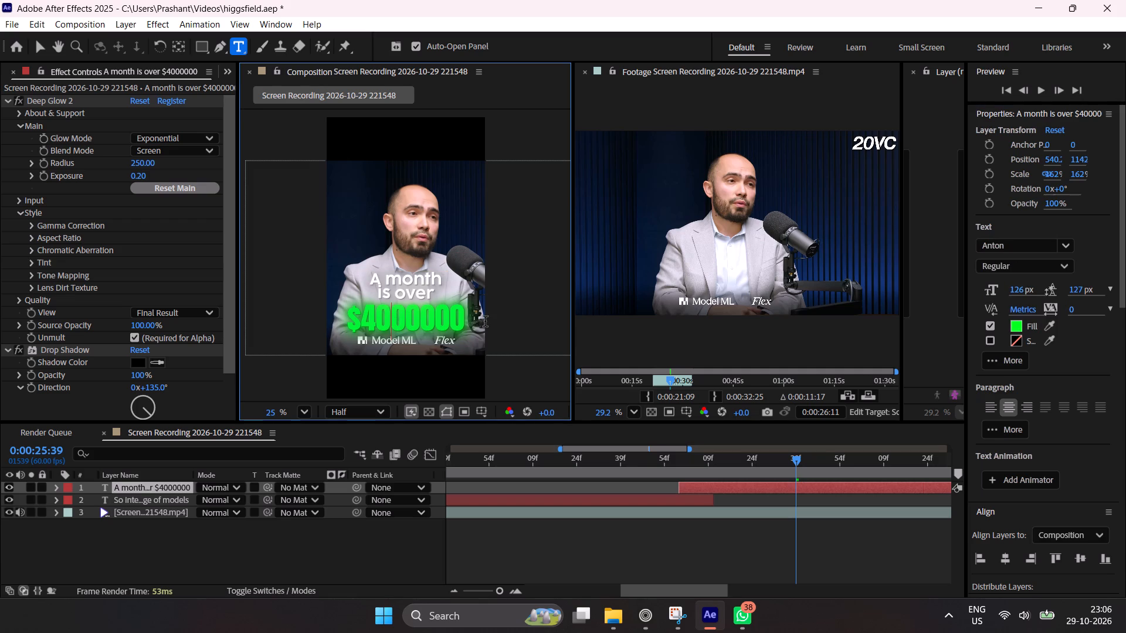
drag(348, 319, 469, 319)
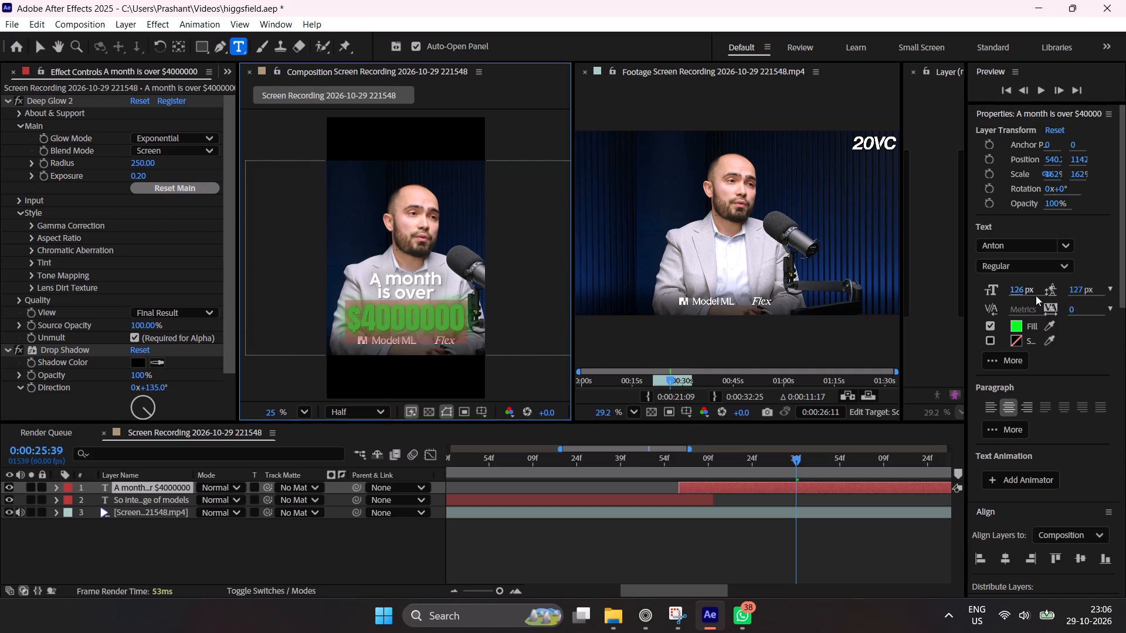
drag(1084, 290, 1069, 294)
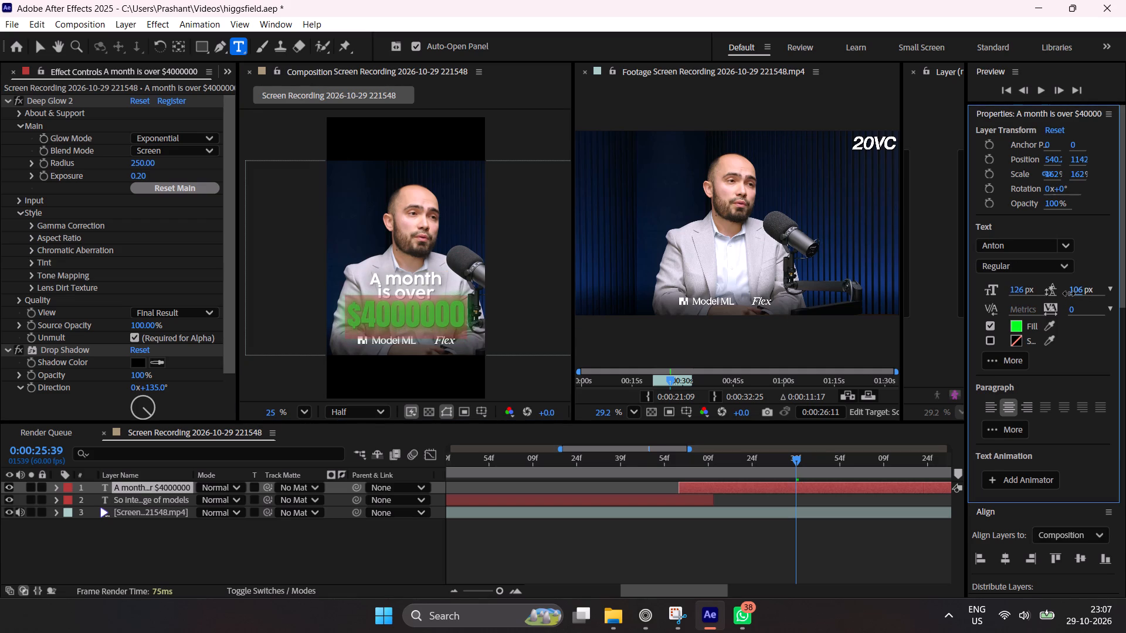
drag(1069, 294, 1074, 291)
click(699, 547)
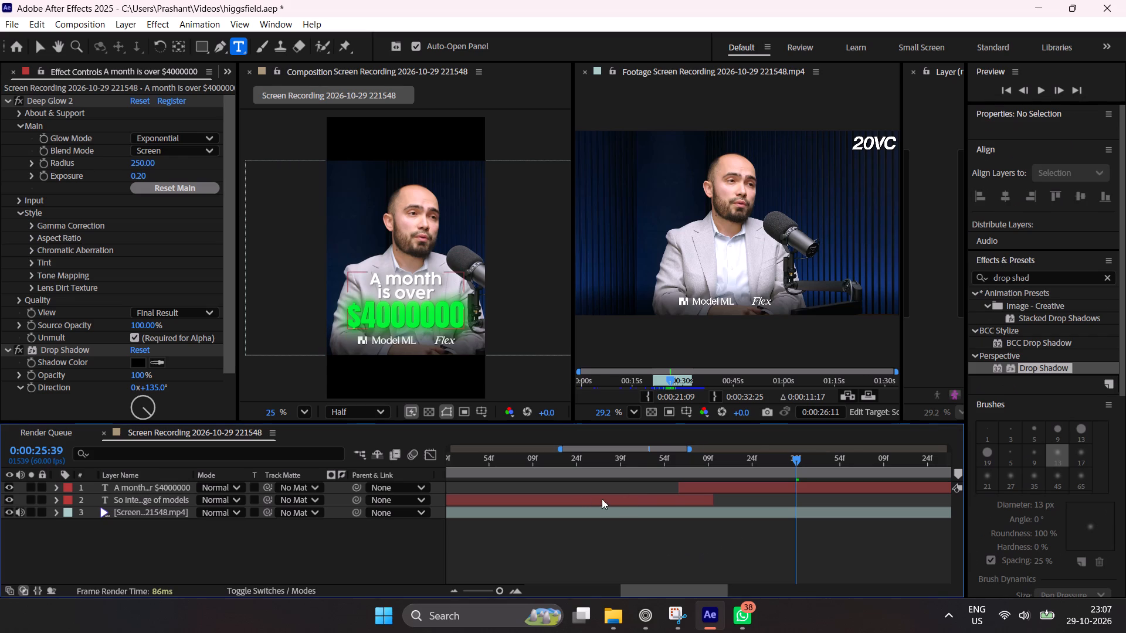
Play back the transition from "So internal usage of models" to "A month is over $4000000" repeatedly to judge its timing against the speech.
drag(724, 458, 462, 503)
key(space)
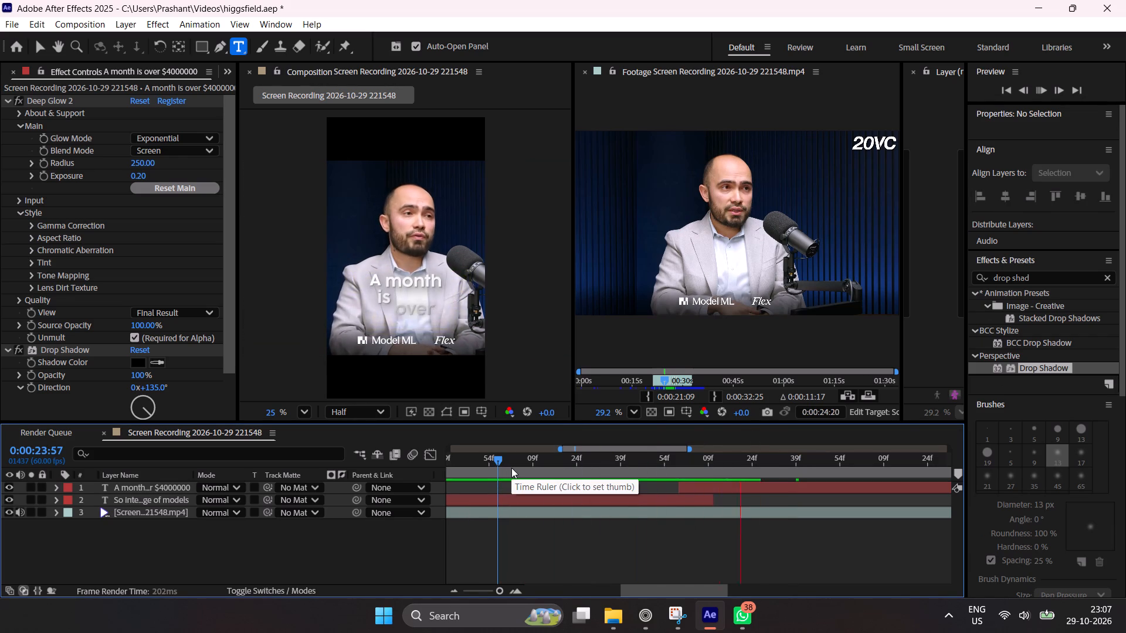
drag(715, 462, 676, 498)
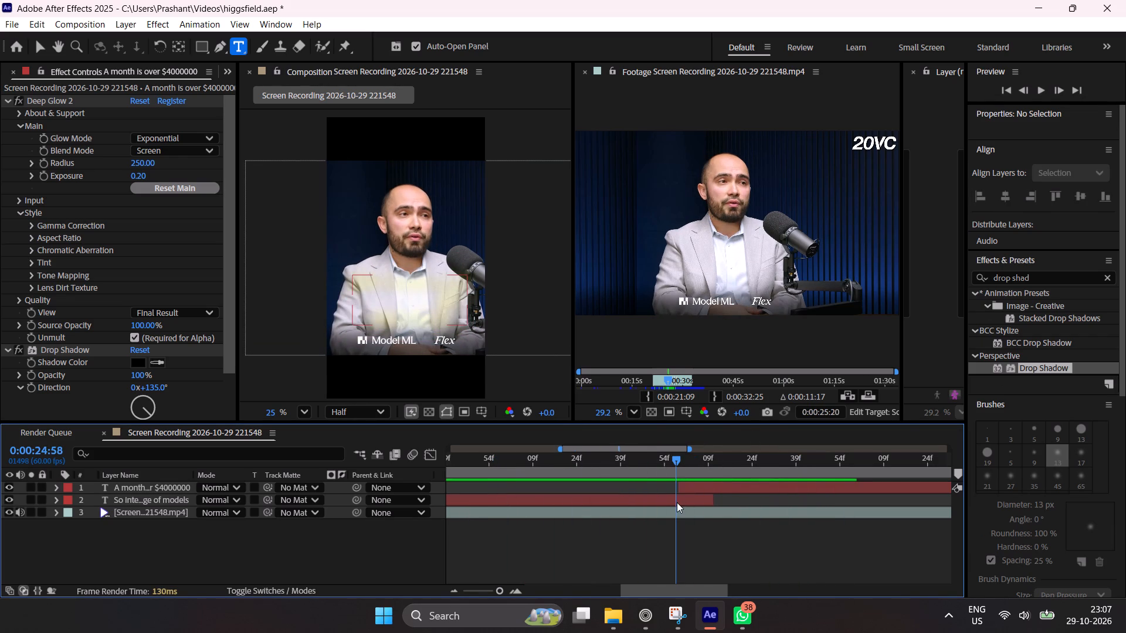
key(space)
key(space)
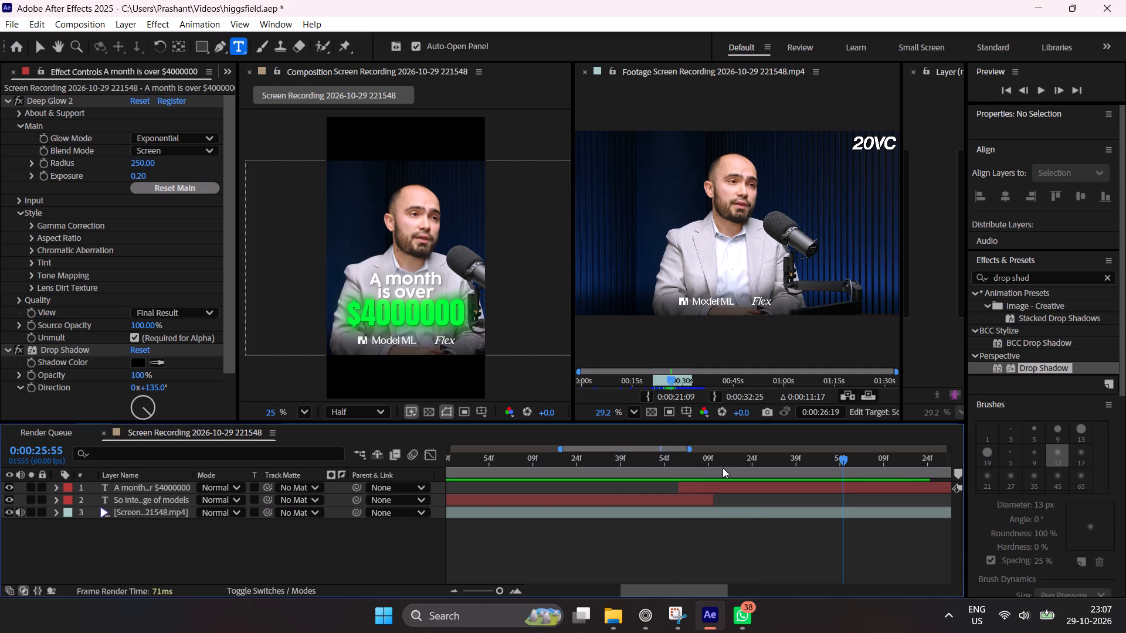
drag(723, 467, 651, 484)
key(space)
key(space)
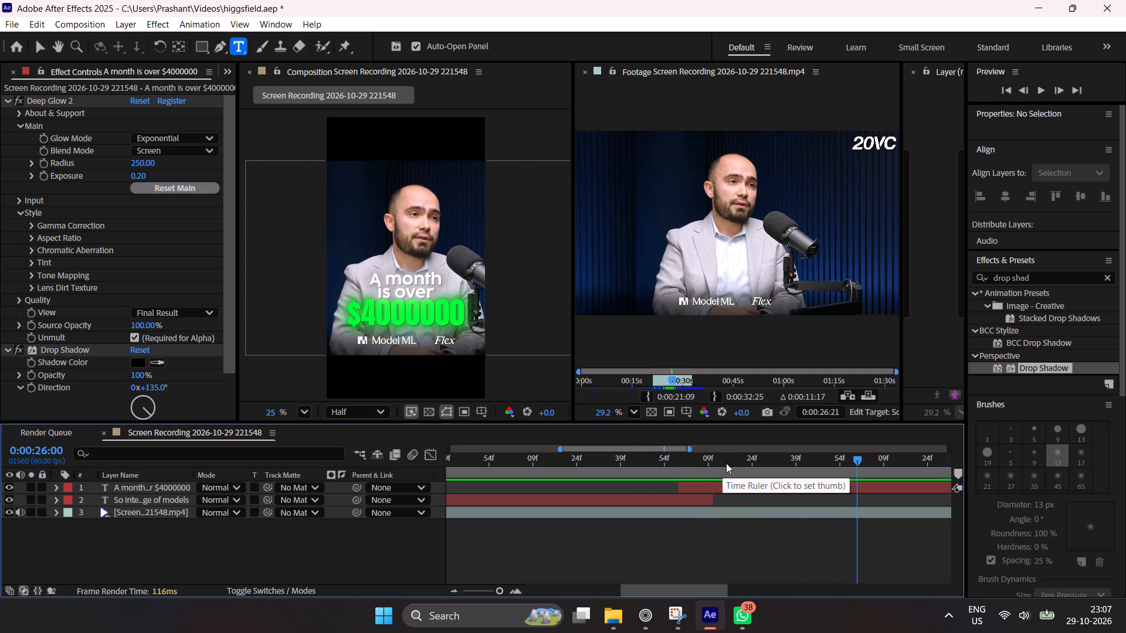
drag(778, 468, 674, 491)
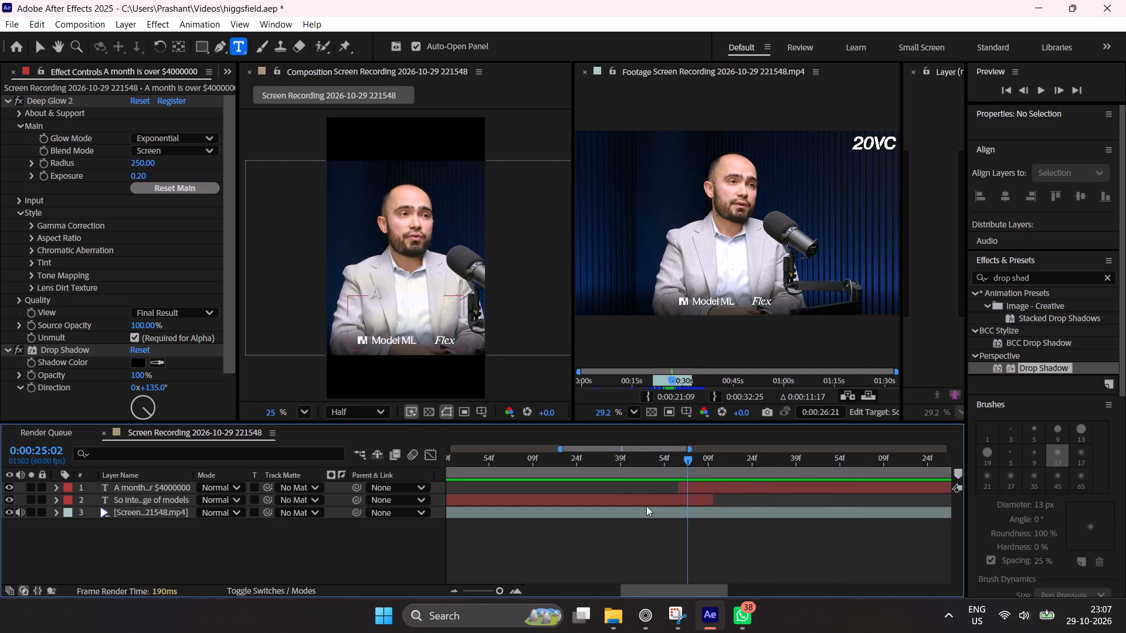
key(space)
key(space)
drag(706, 467, 623, 490)
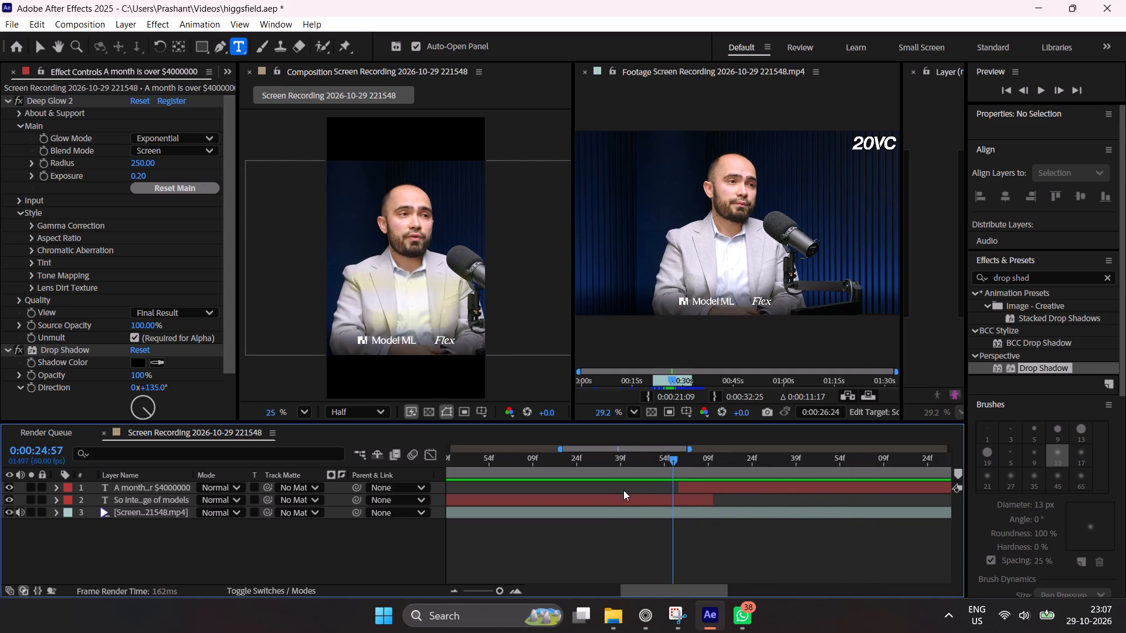
drag(623, 490, 606, 494)
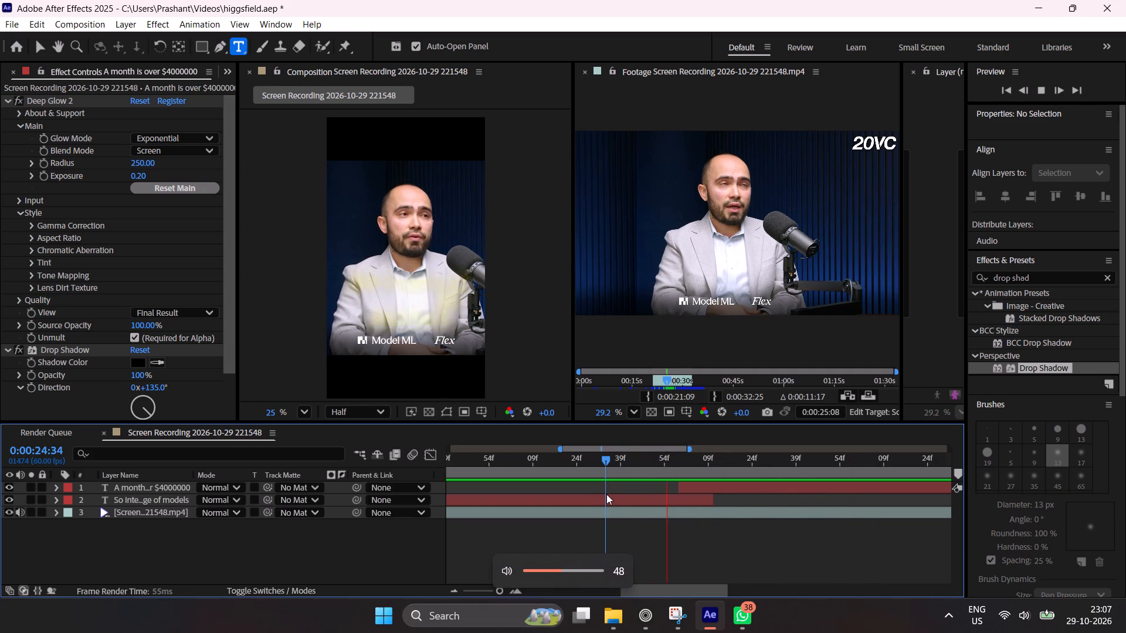
key(space)
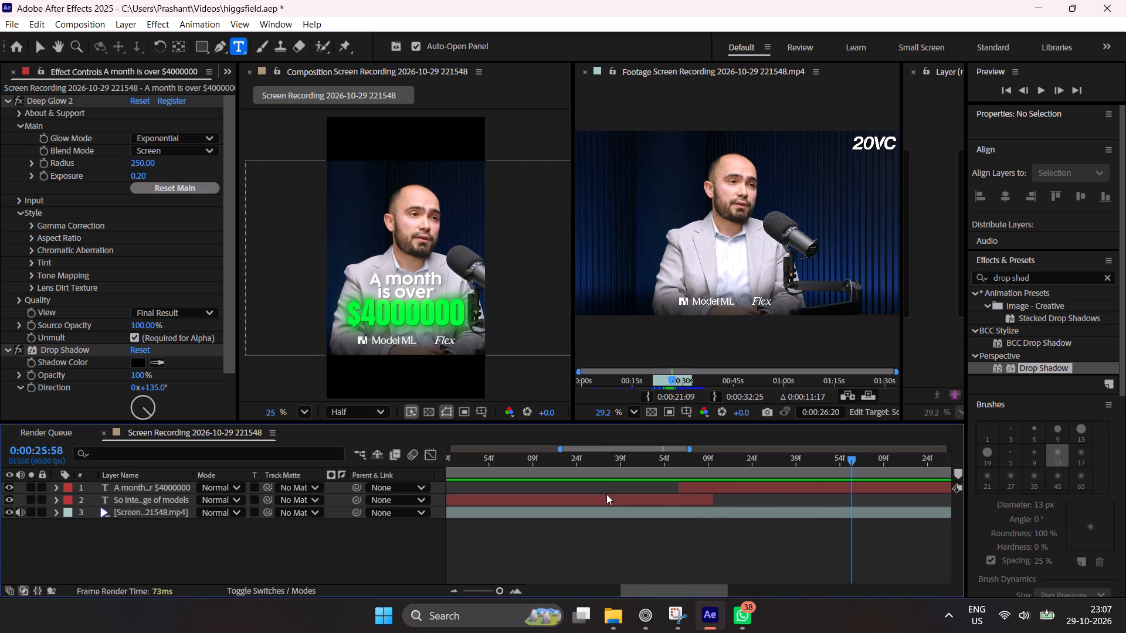
drag(690, 469, 616, 503)
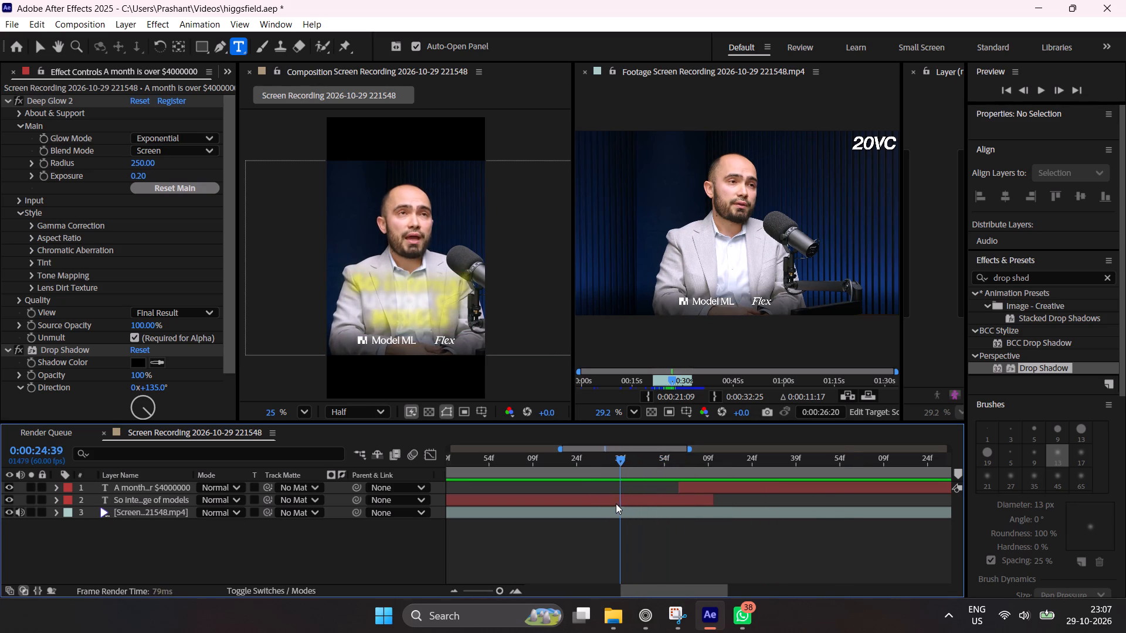
drag(616, 503, 571, 527)
Reveal the "So internal usage of models" caption's keyframes and scrub through its blur-out to examine how it overlaps the "A month is over $4000000" caption.
click(654, 502)
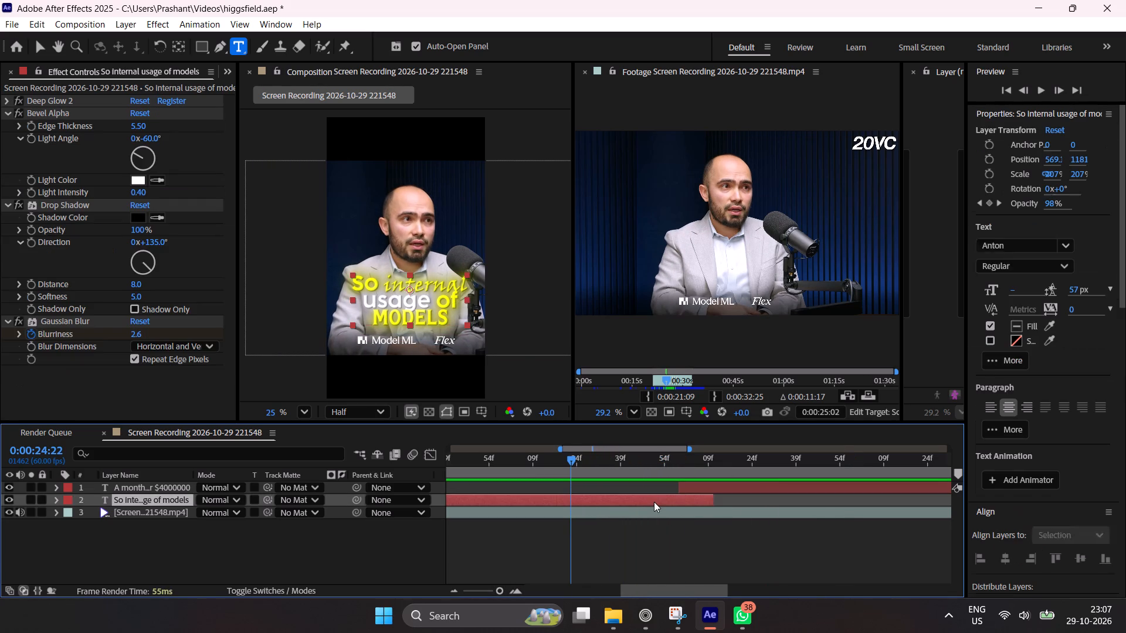
key(u)
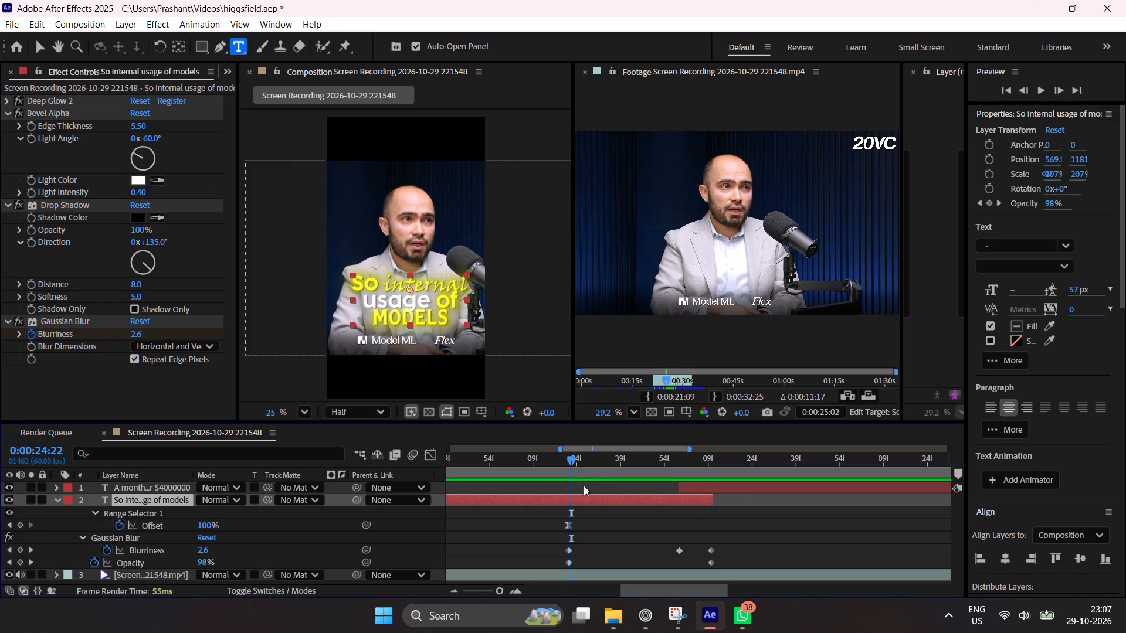
drag(589, 476, 683, 494)
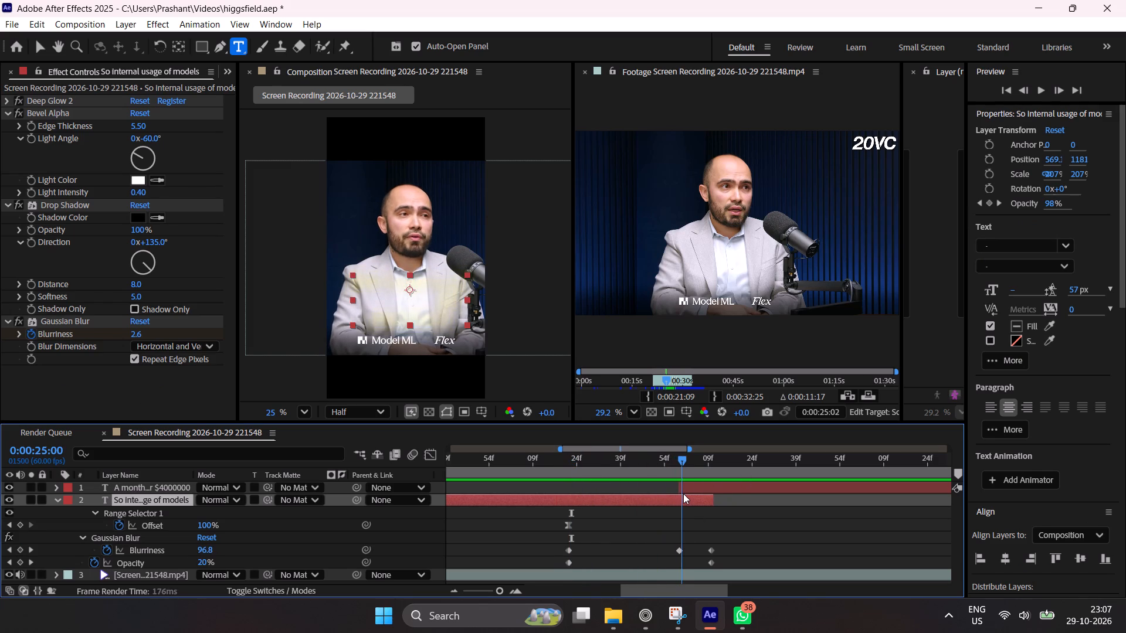
drag(683, 494, 683, 494)
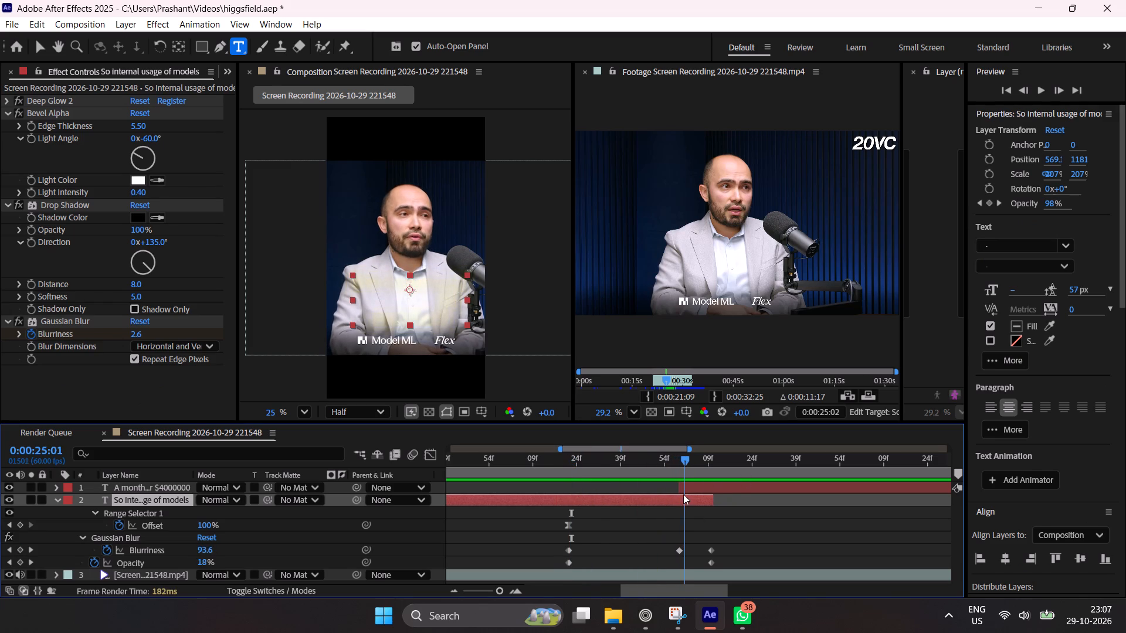
drag(683, 494, 680, 498)
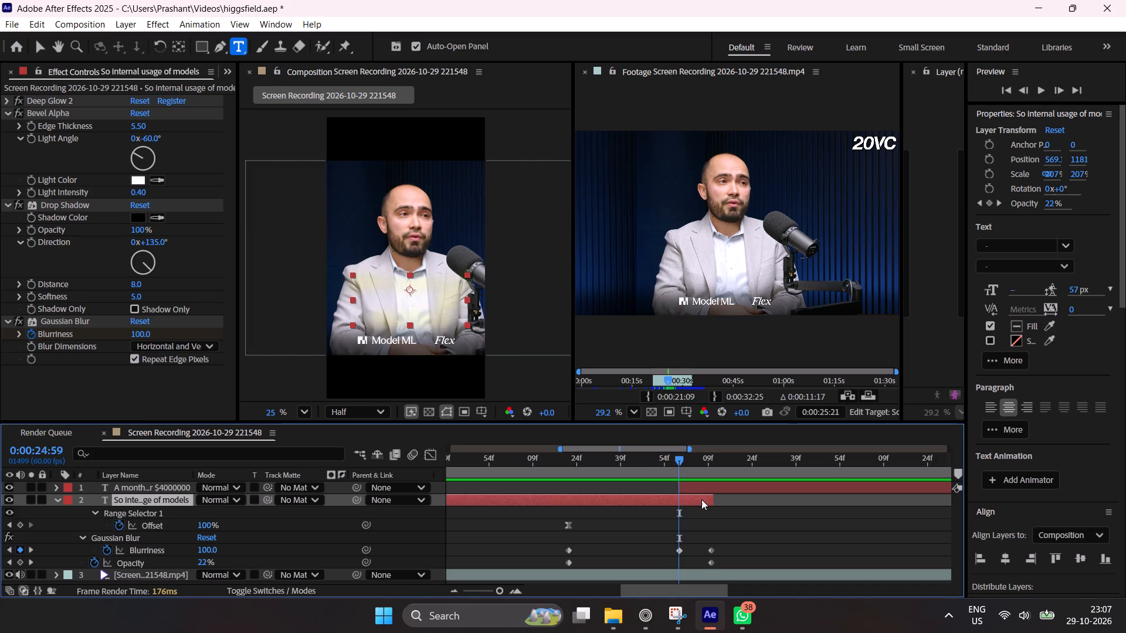
drag(706, 475, 708, 476)
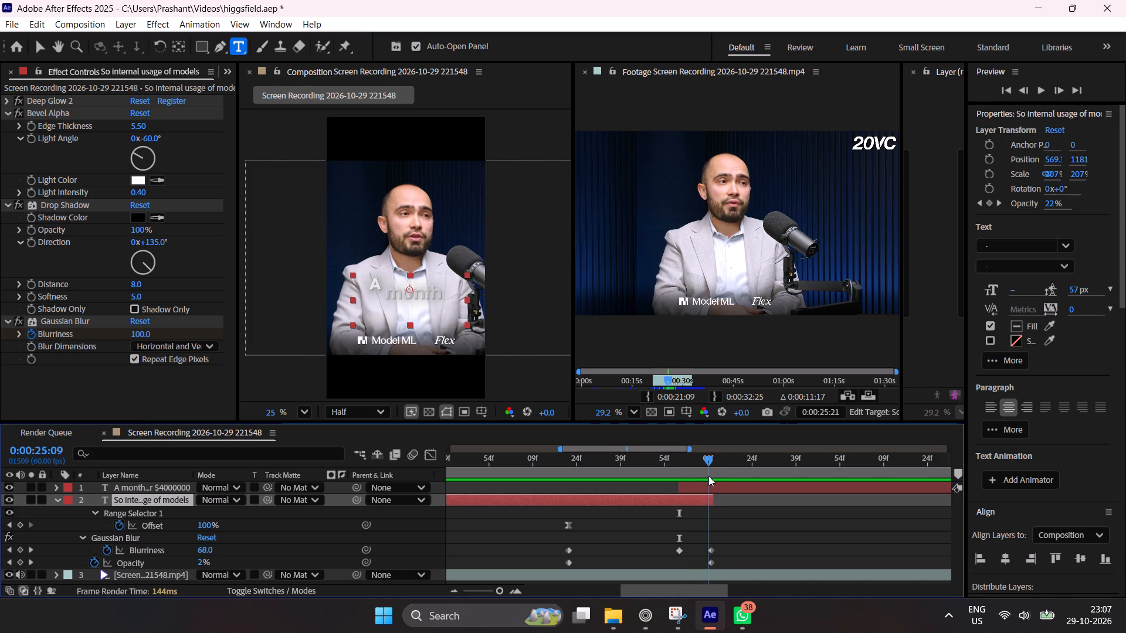
drag(708, 476, 680, 514)
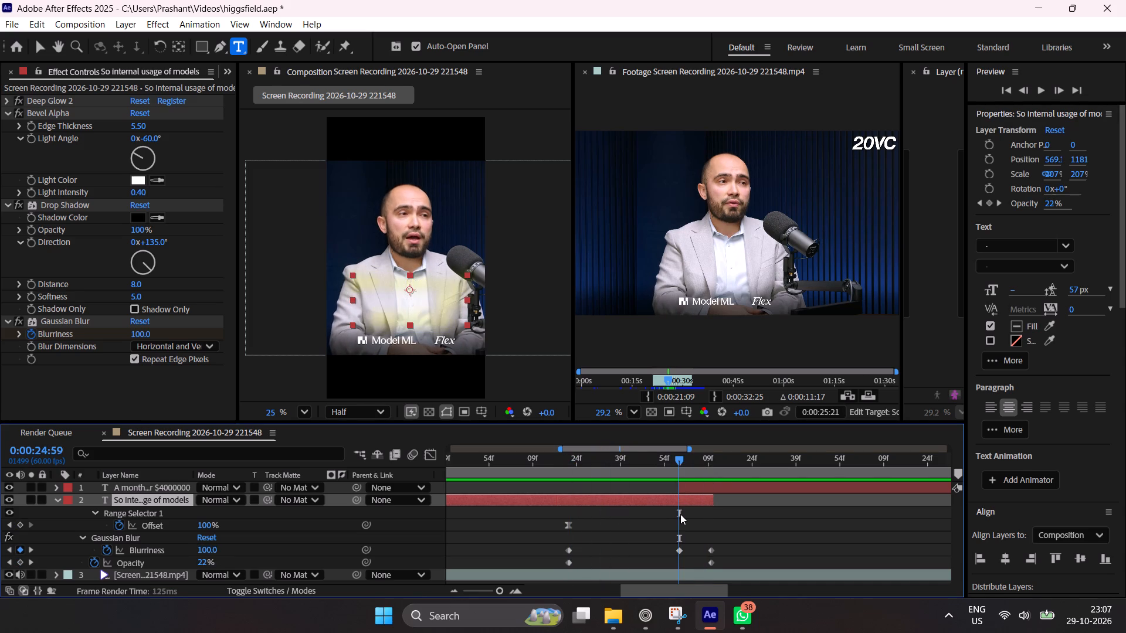
drag(680, 514, 683, 513)
drag(674, 478, 631, 480)
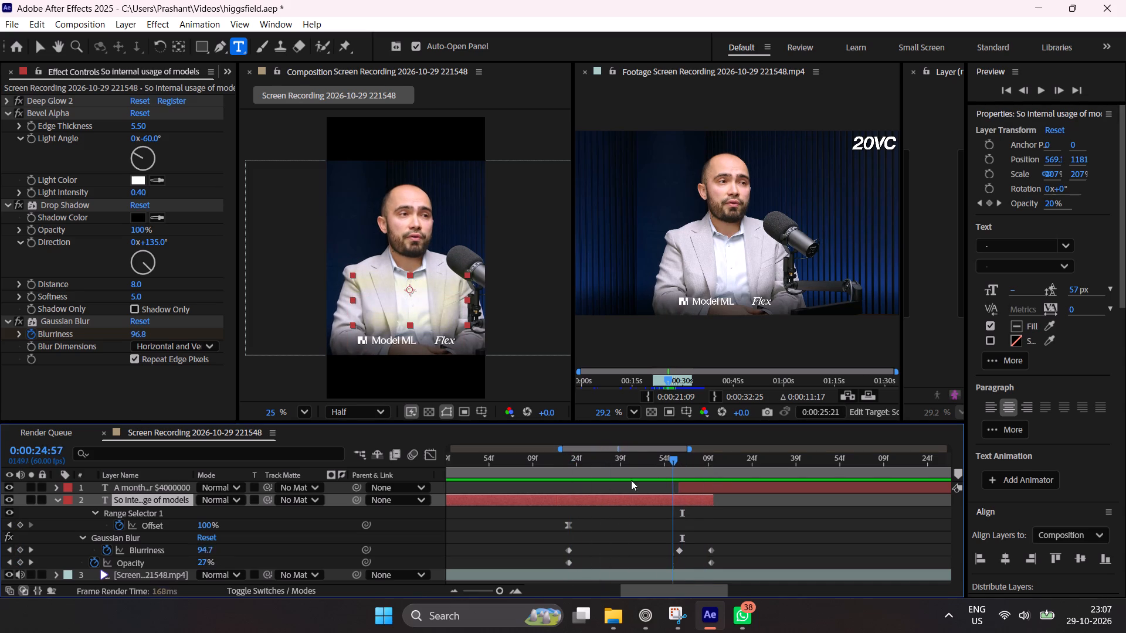
drag(631, 480, 631, 493)
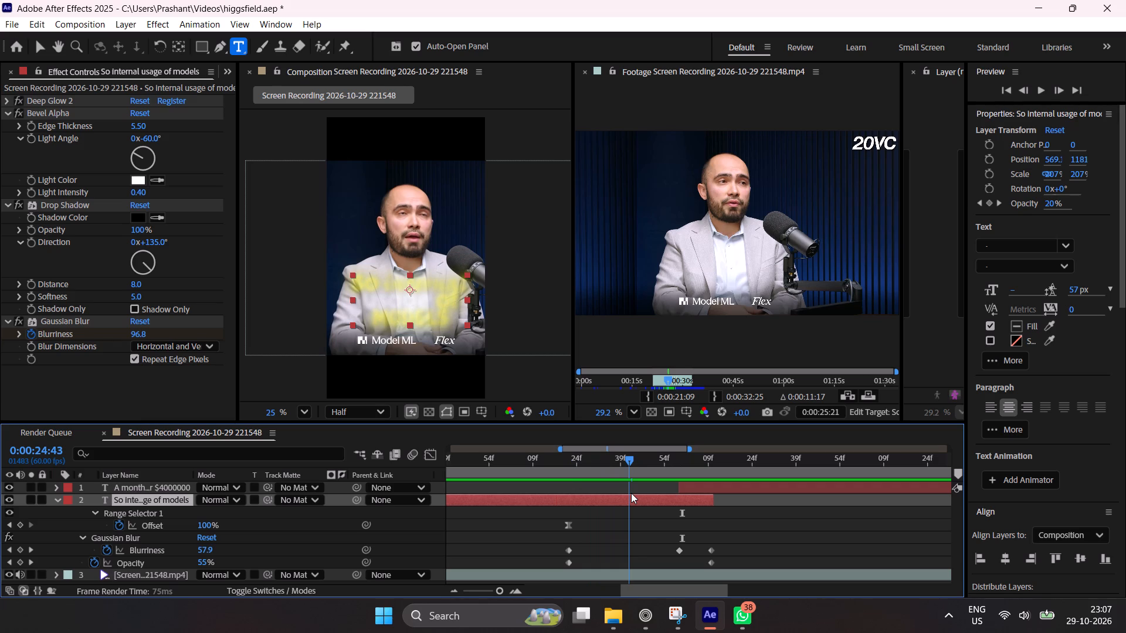
drag(631, 493, 674, 488)
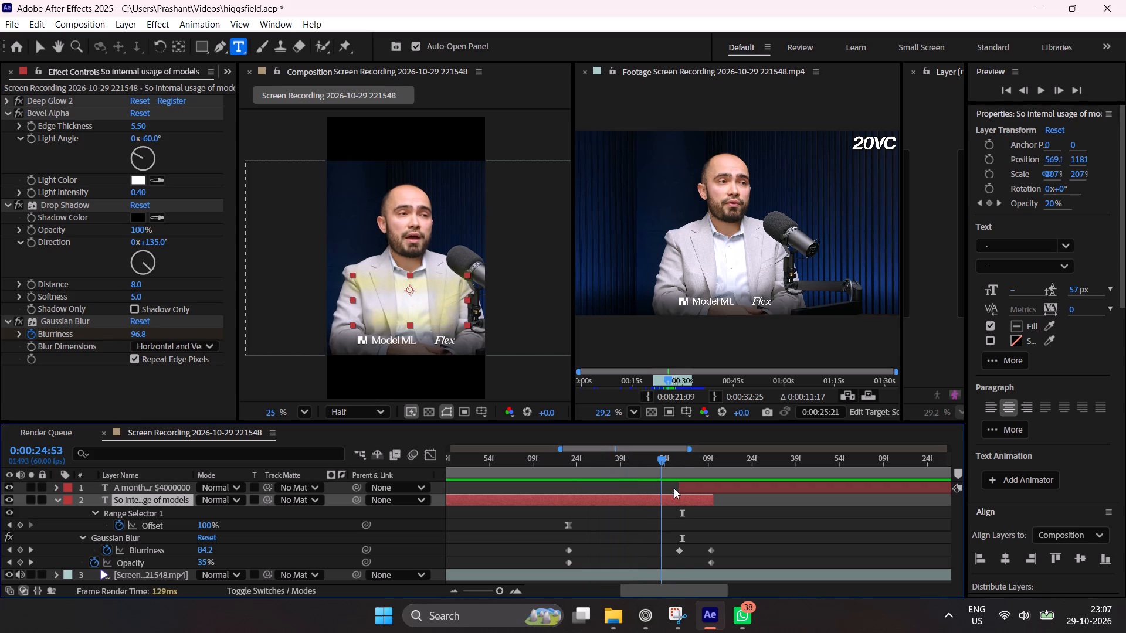
drag(674, 488, 650, 492)
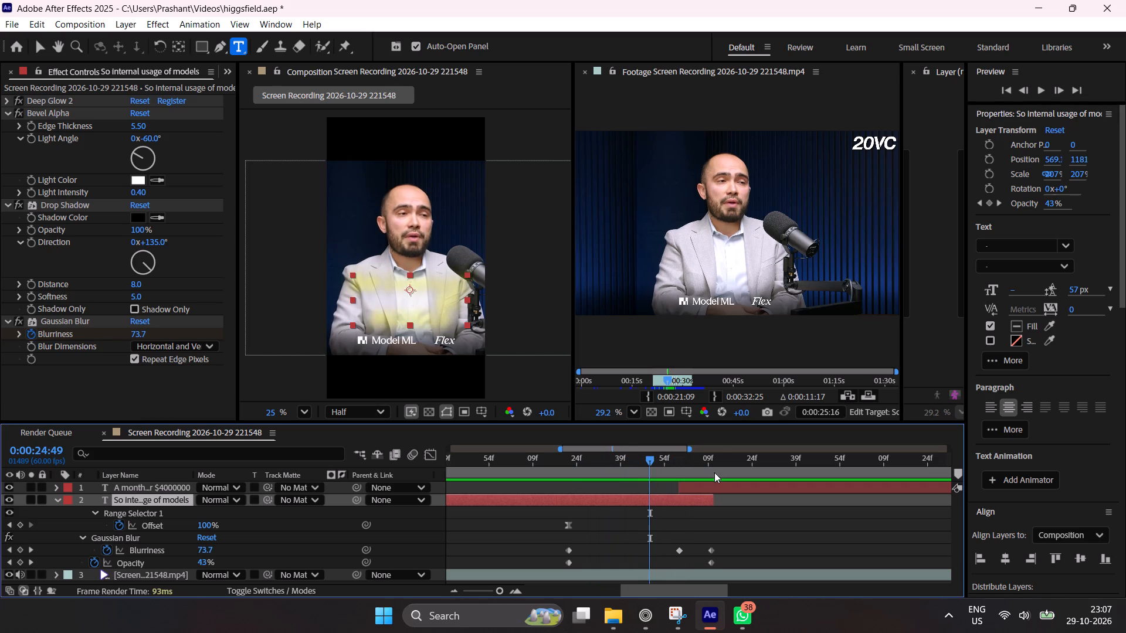
drag(714, 460, 721, 465)
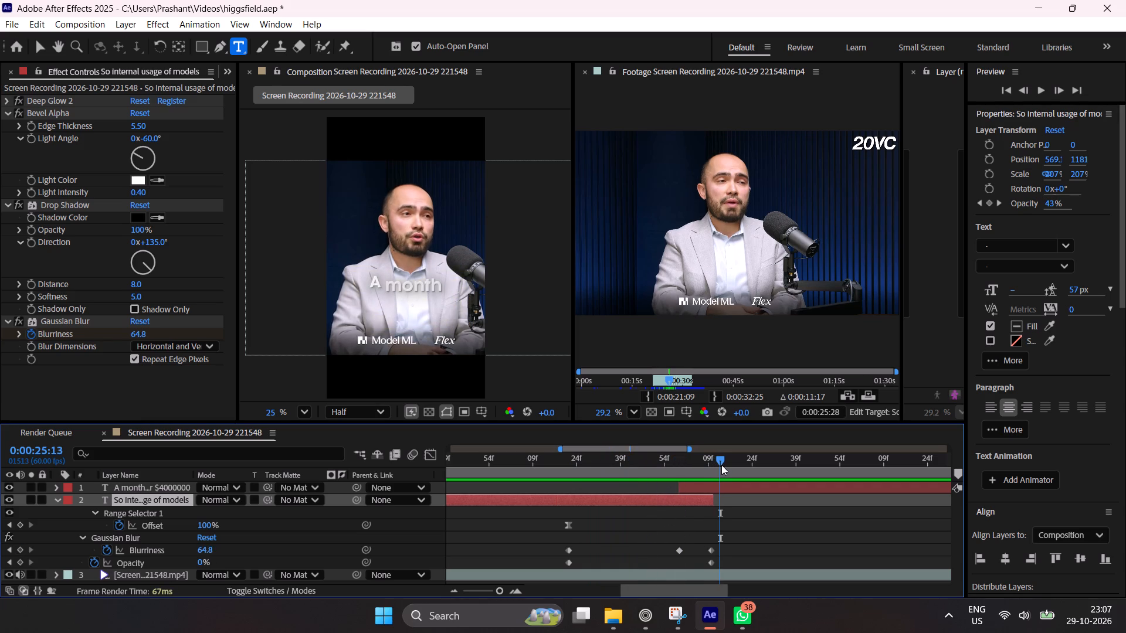
drag(721, 461, 616, 501)
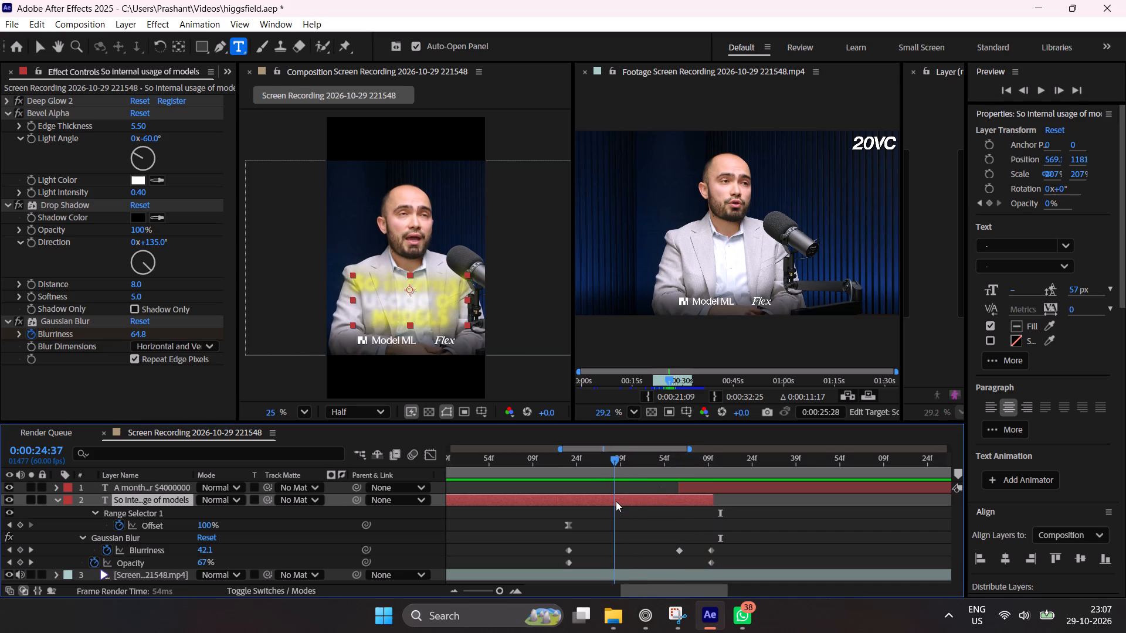
drag(616, 501, 563, 523)
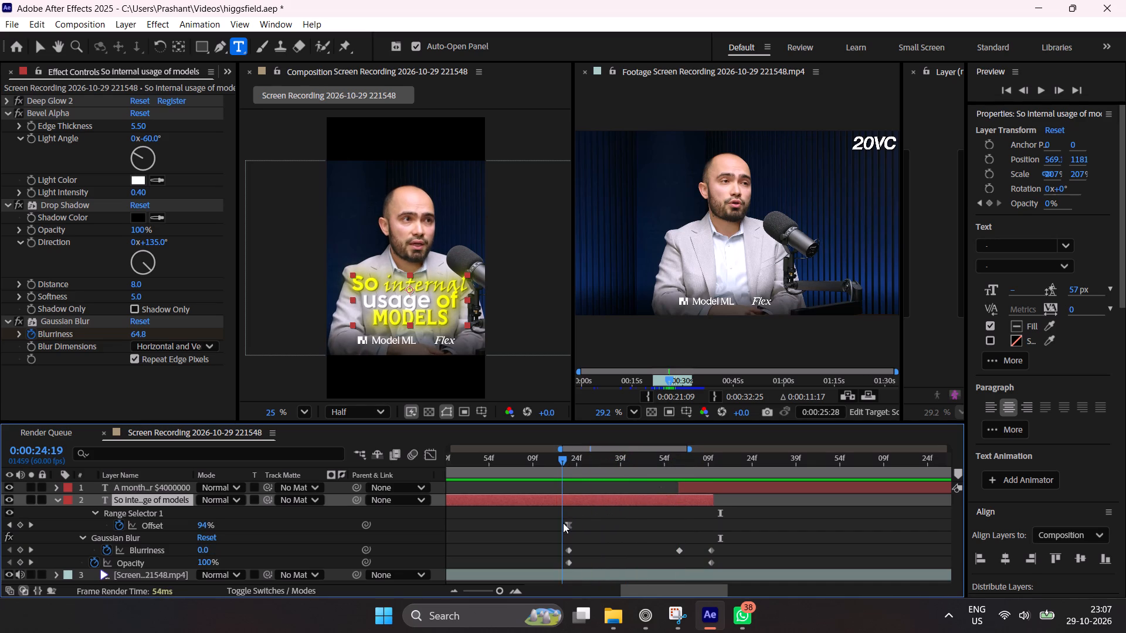
drag(563, 523, 572, 528)
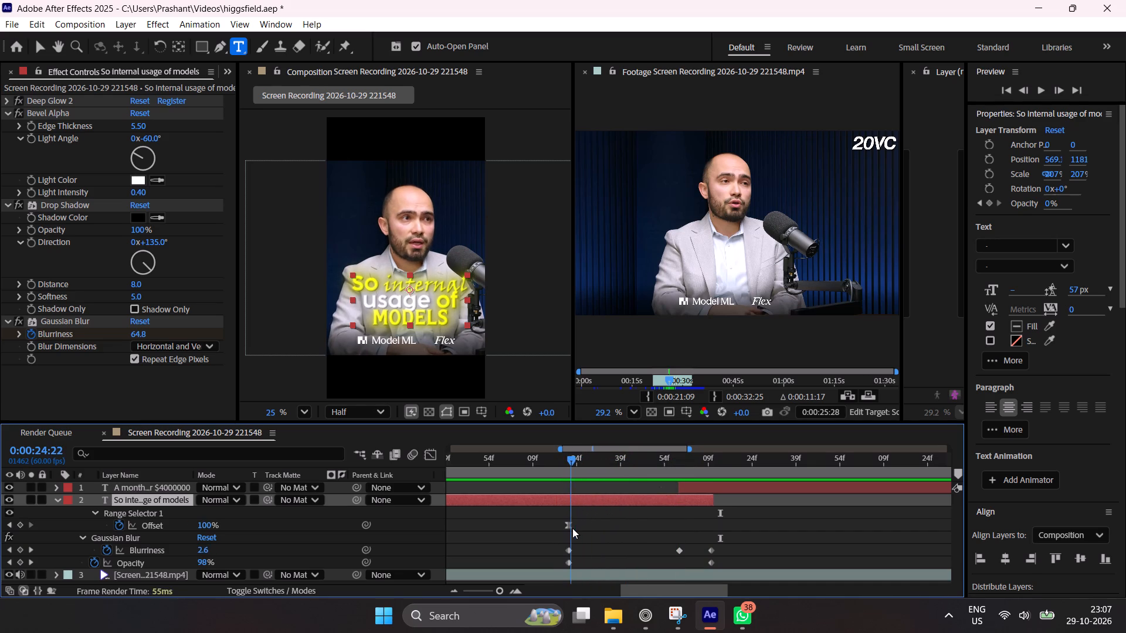
Delete the middle Gaussian Blur Blurriness keyframe of the "So internal usage of models" caption, near 0:00:24:59.
drag(572, 528, 682, 536)
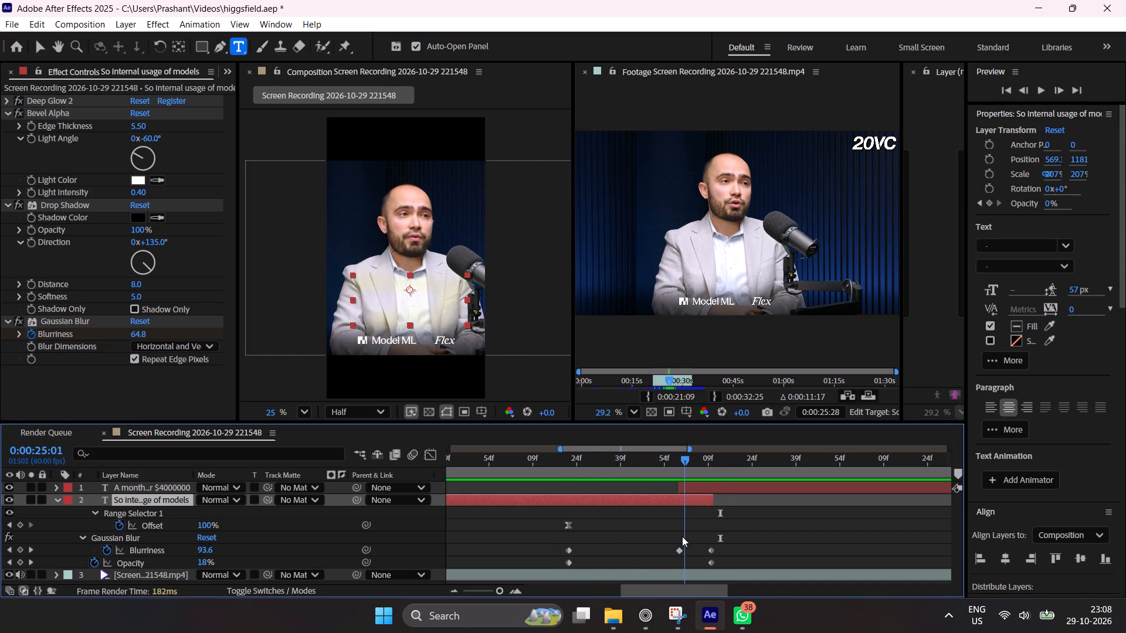
drag(682, 536, 678, 541)
click(681, 551)
key(Delete)
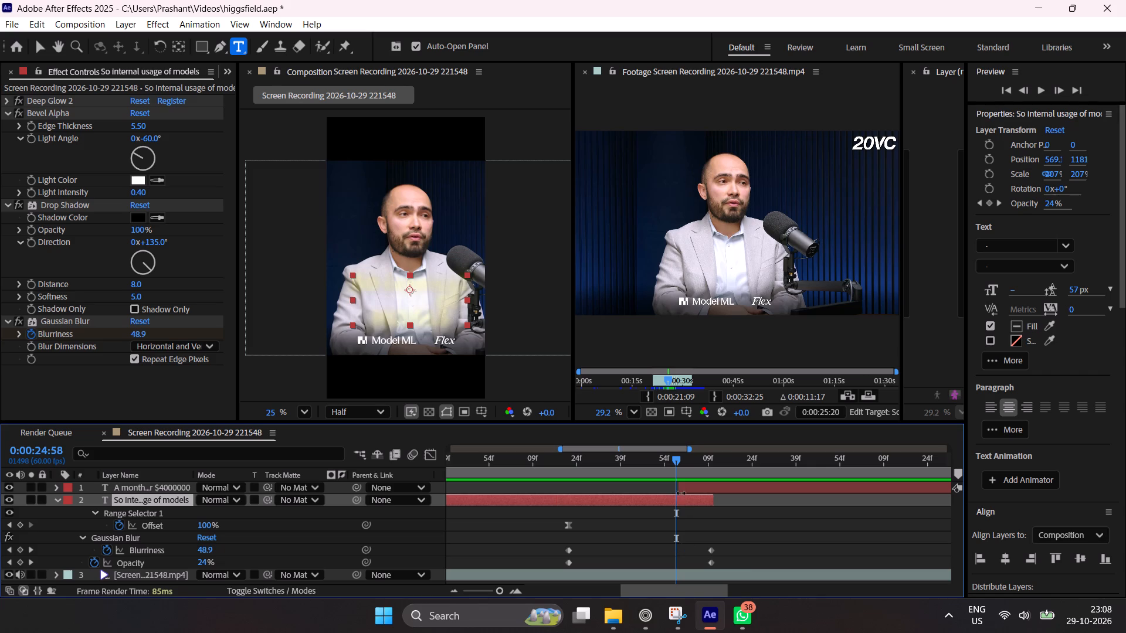
Move the "A month is over $4000000" caption to start at 0:00:24:21 and extend its end to about 0:00:26:21.
drag(672, 467, 586, 513)
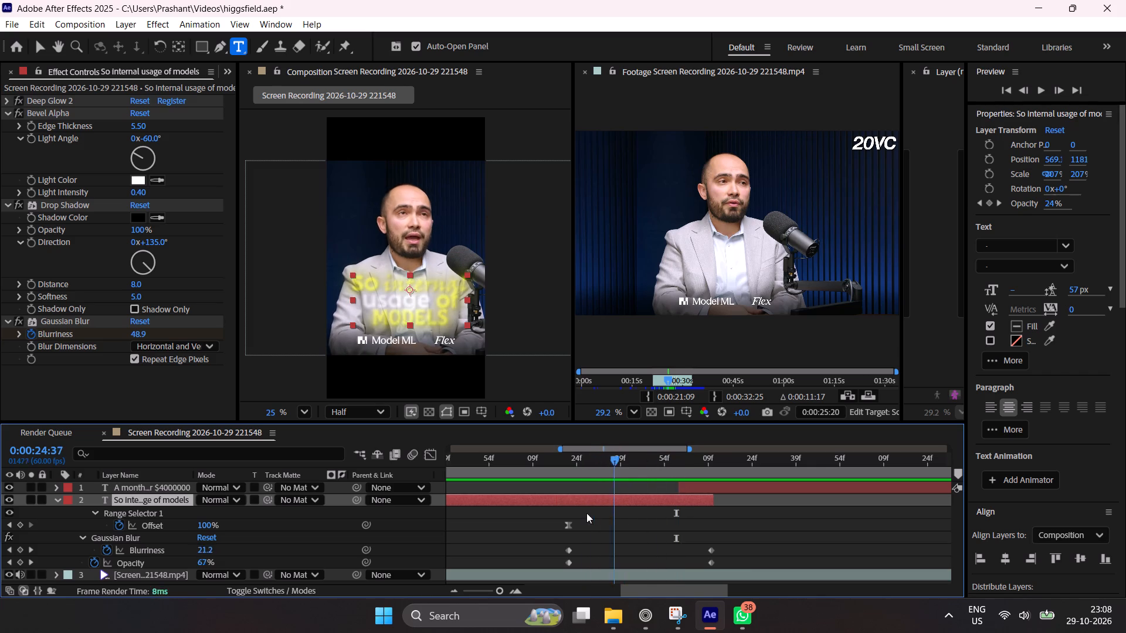
drag(586, 513, 568, 536)
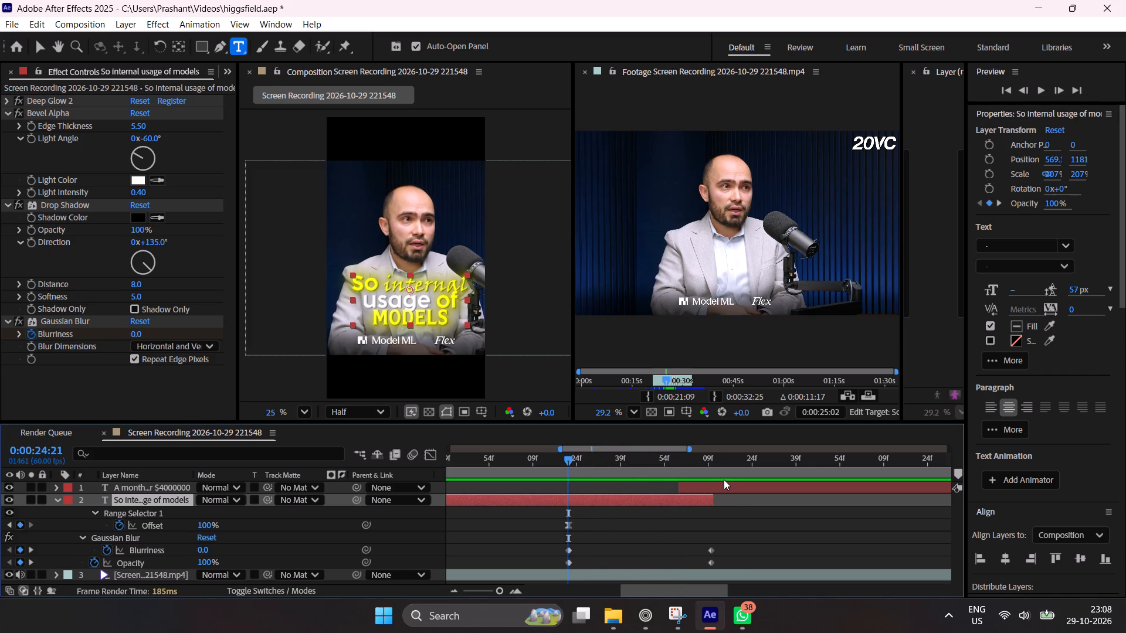
drag(729, 483, 622, 496)
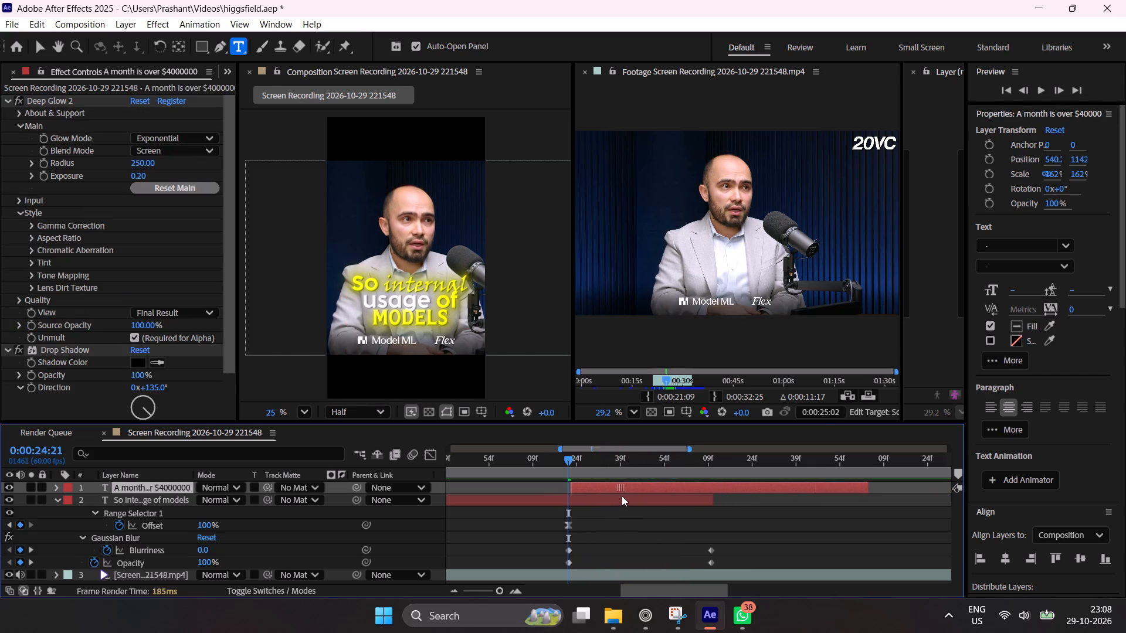
drag(622, 496, 617, 498)
key(u)
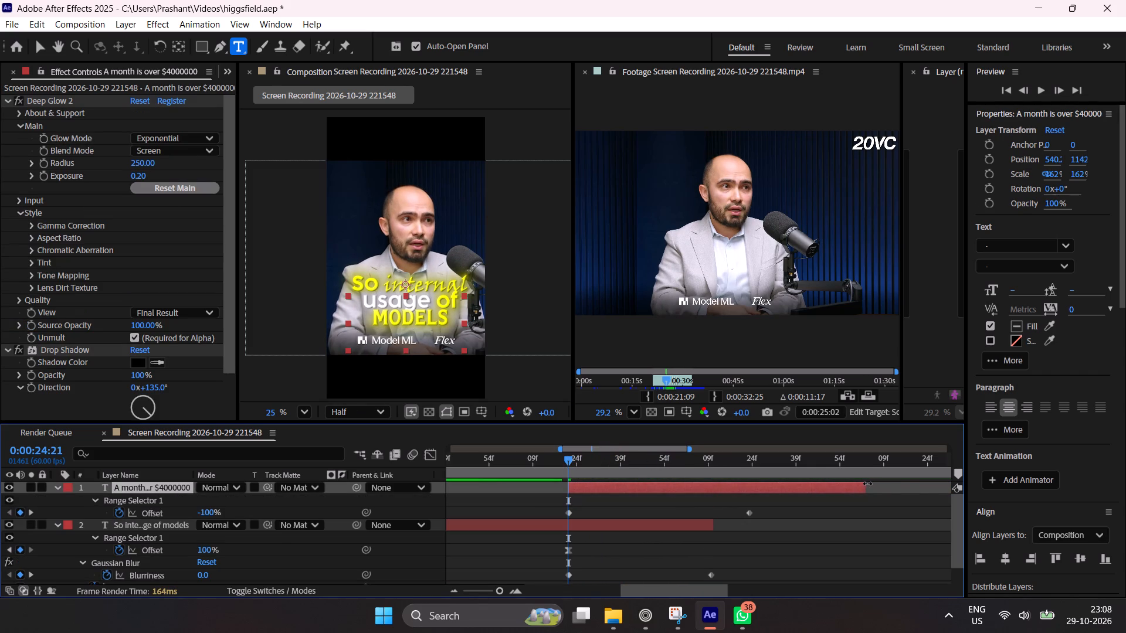
drag(867, 484, 923, 495)
Play the latter part of the "A month is over $4000000" caption and move its last Range Selector Offset keyframe to the layer's end.
drag(844, 460, 782, 475)
key(space)
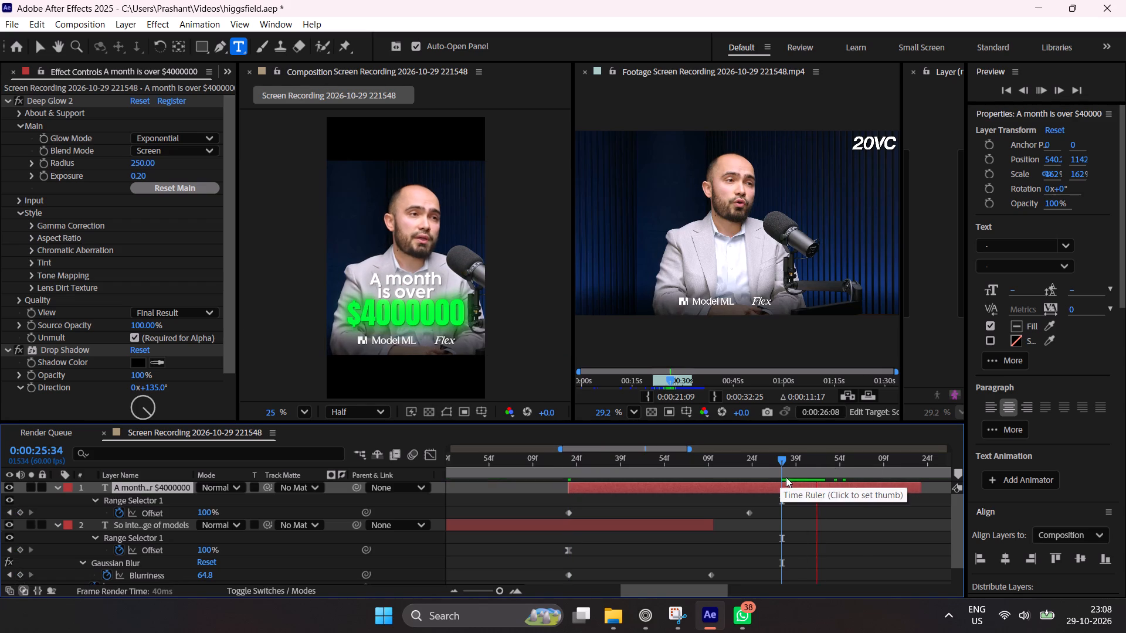
key(space)
drag(749, 512, 914, 518)
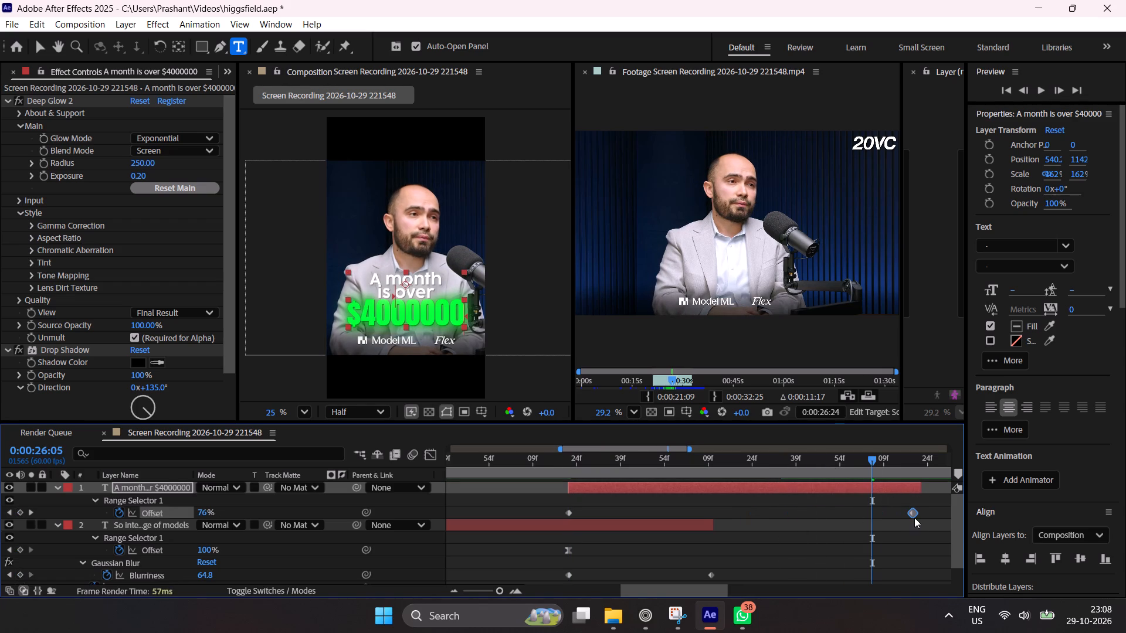
drag(914, 518, 920, 514)
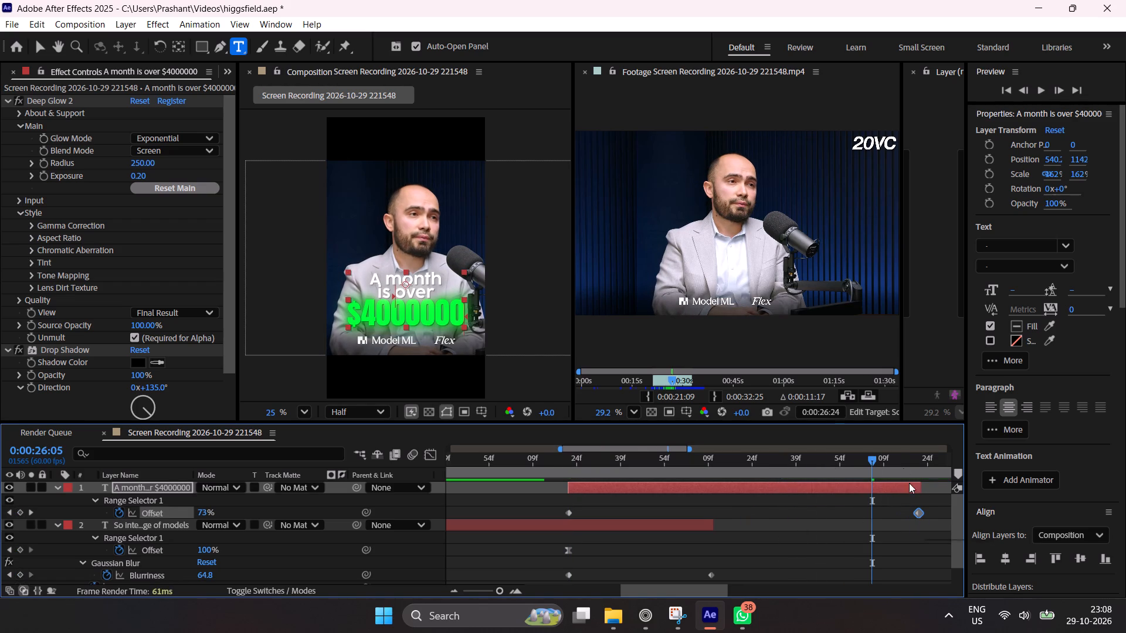
Play back the transition into "A month is over $4000000" repeatedly to judge the text reveal against the speech.
drag(900, 461, 547, 516)
key(space)
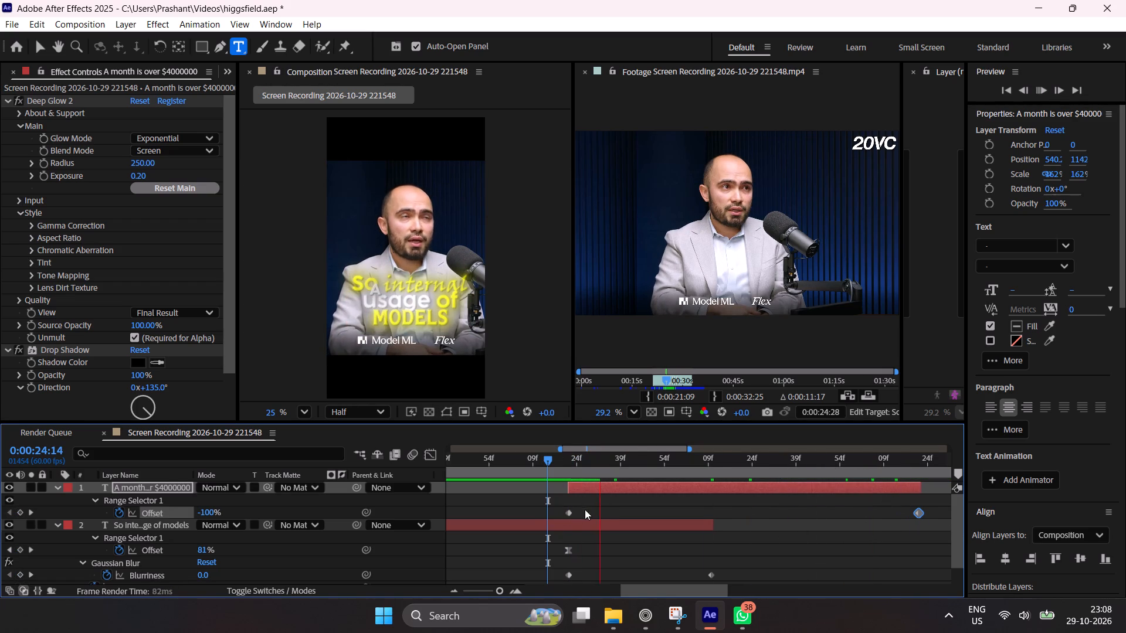
key(space)
drag(625, 471, 624, 471)
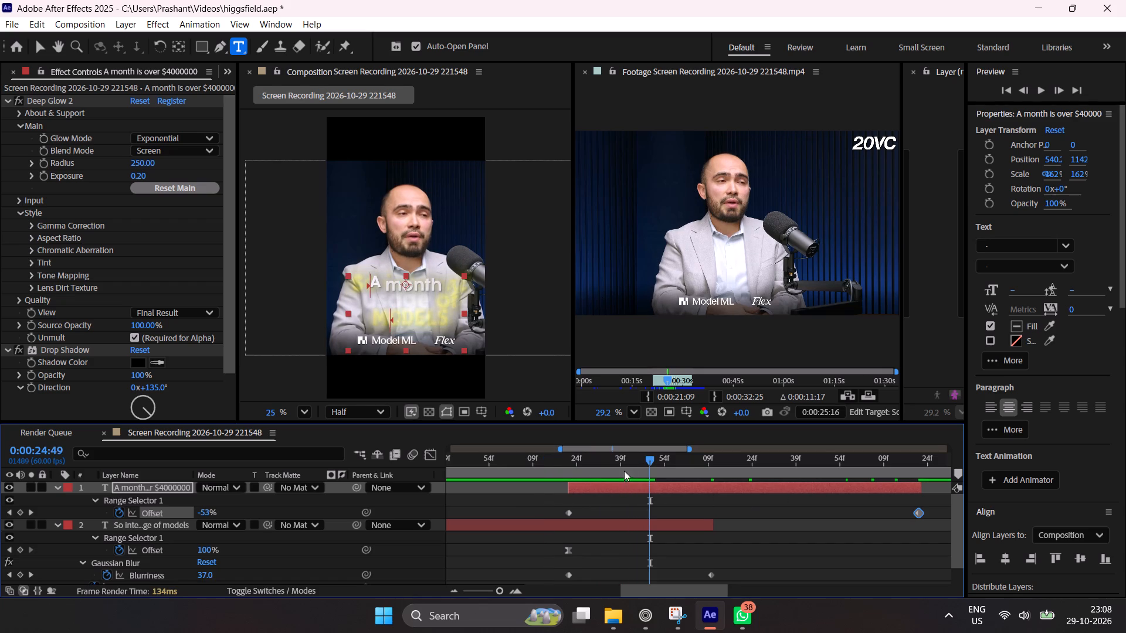
drag(624, 471, 541, 495)
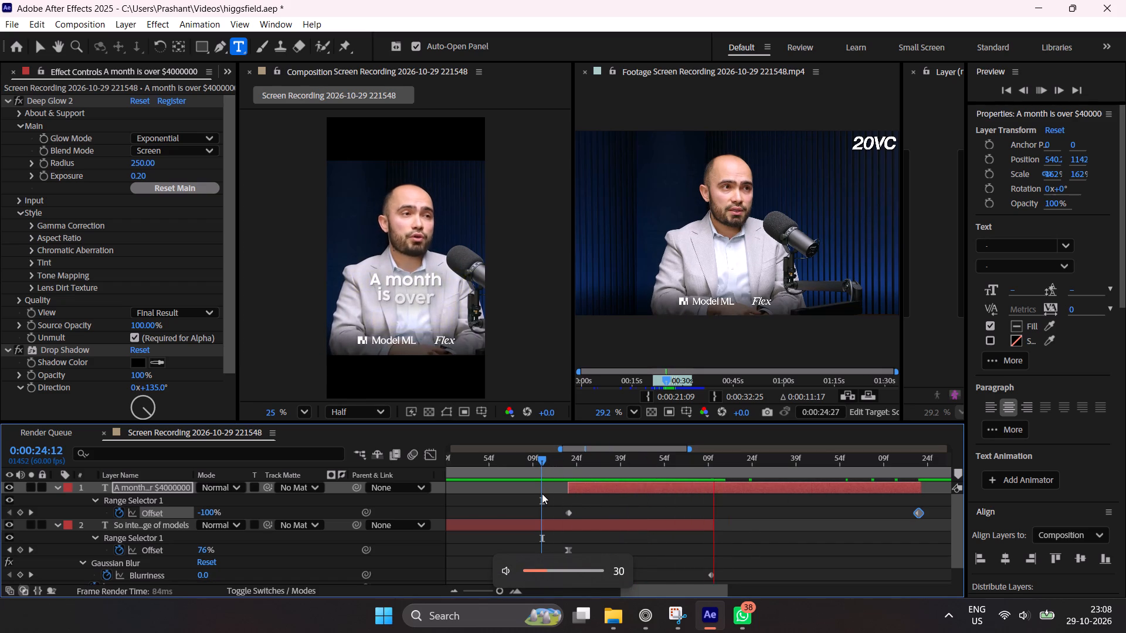
key(space)
drag(613, 467, 551, 490)
key(space)
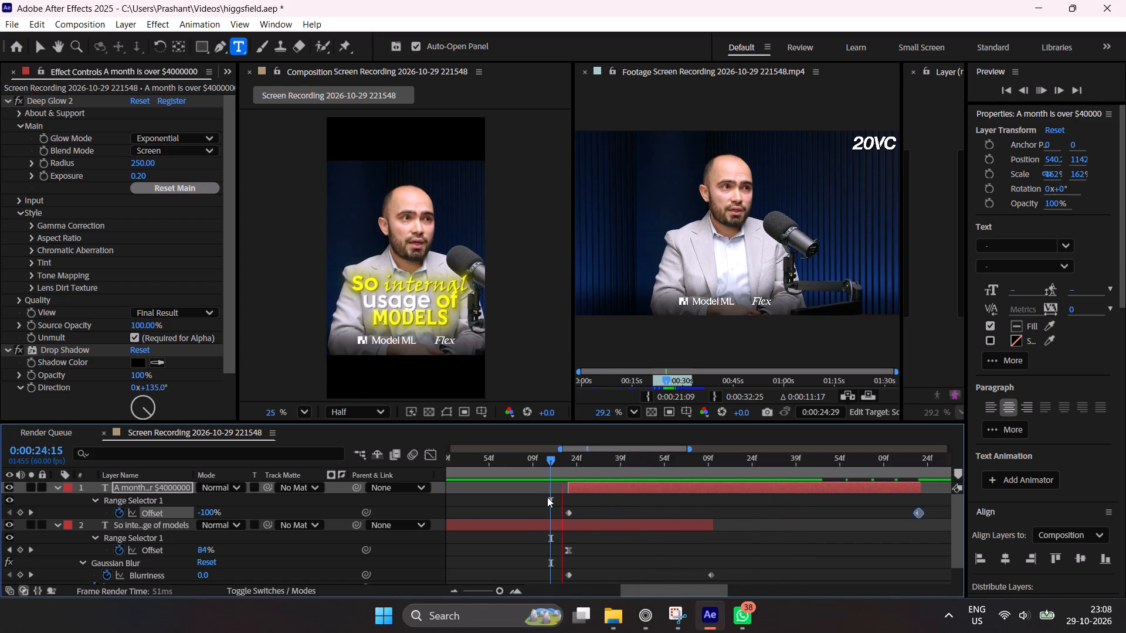
key(space)
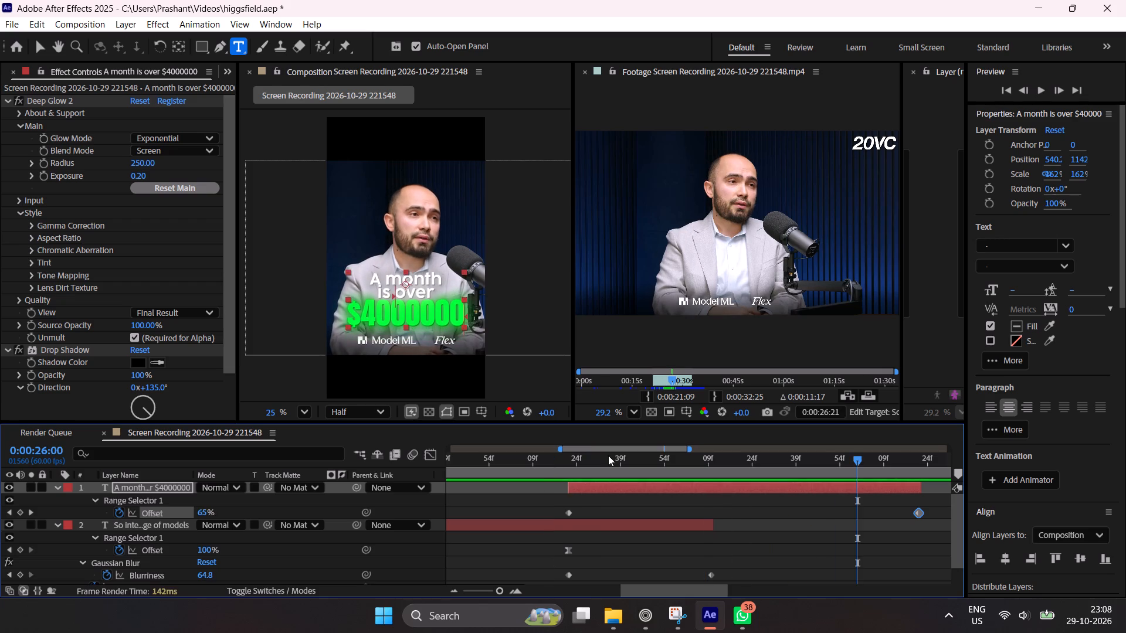
drag(608, 455, 557, 486)
key(space)
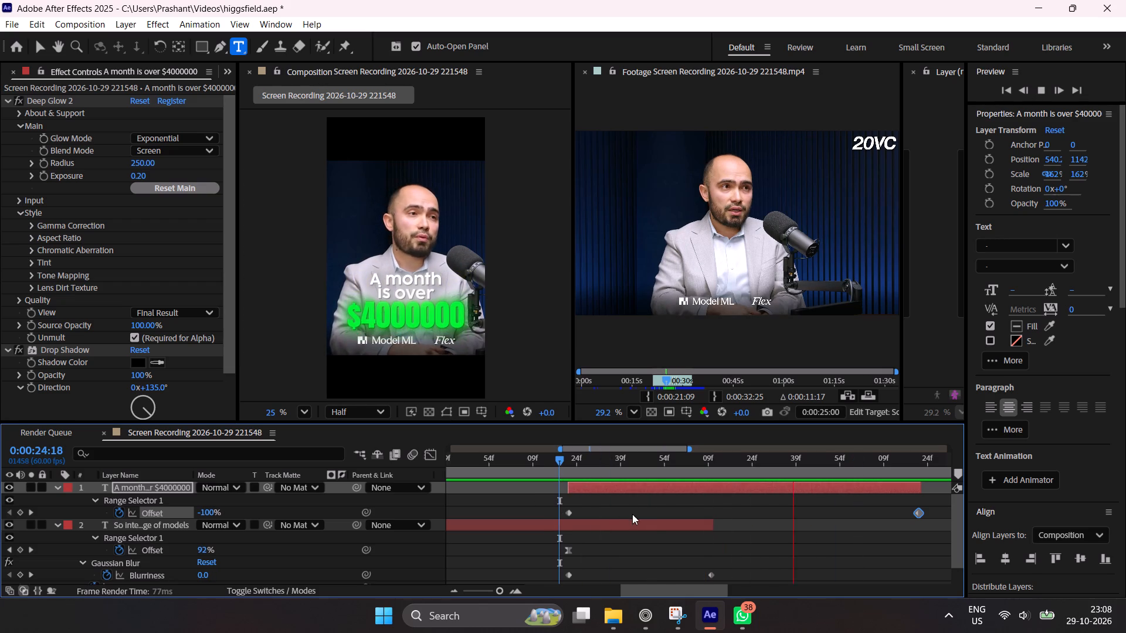
key(space)
Apply Easy Ease to both Range Selector Offset keyframes of the "A month is over $4000000" caption.
drag(552, 503, 932, 519)
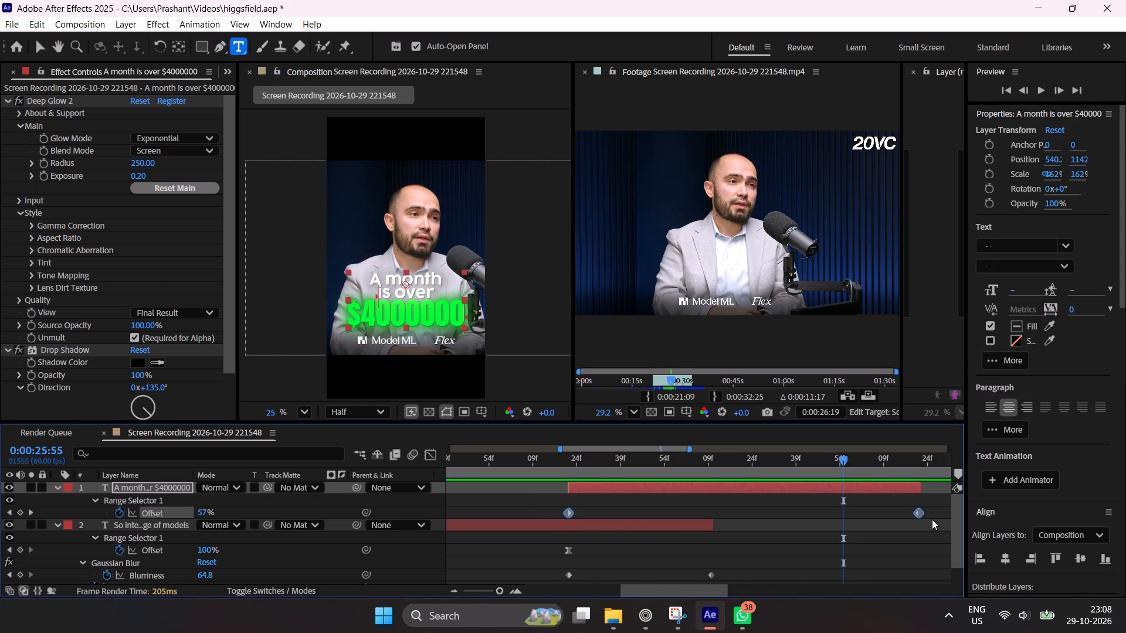
key(F9)
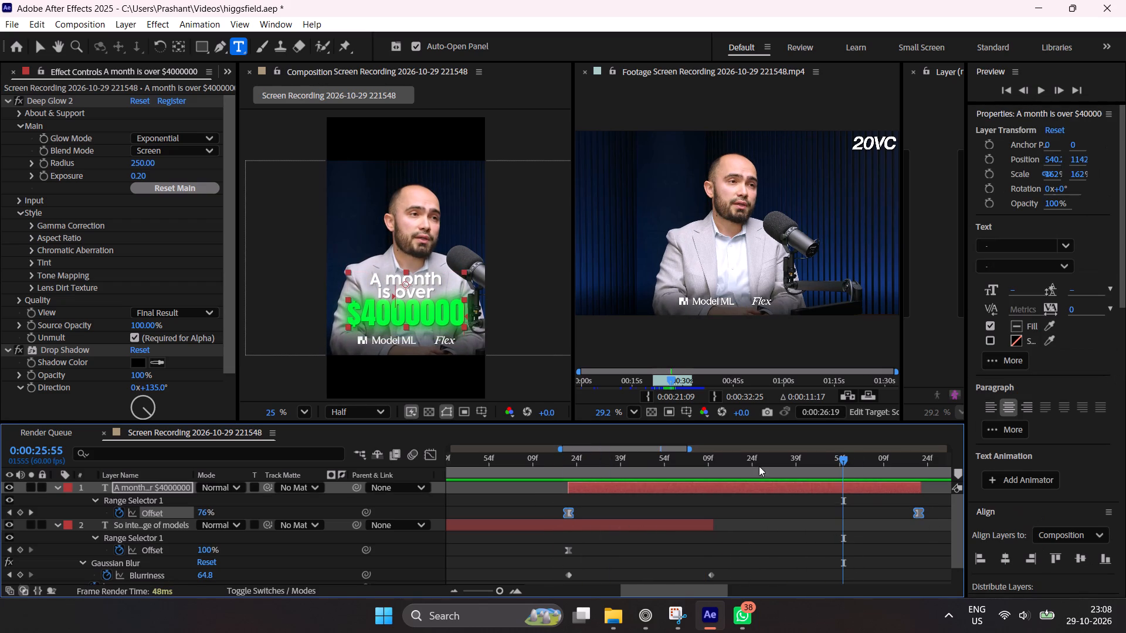
Reshape the Range Selector Offset graph of the "A month is over $4000000" caption to be steep at both ends and flatter in the middle.
click(426, 458)
drag(544, 530, 706, 632)
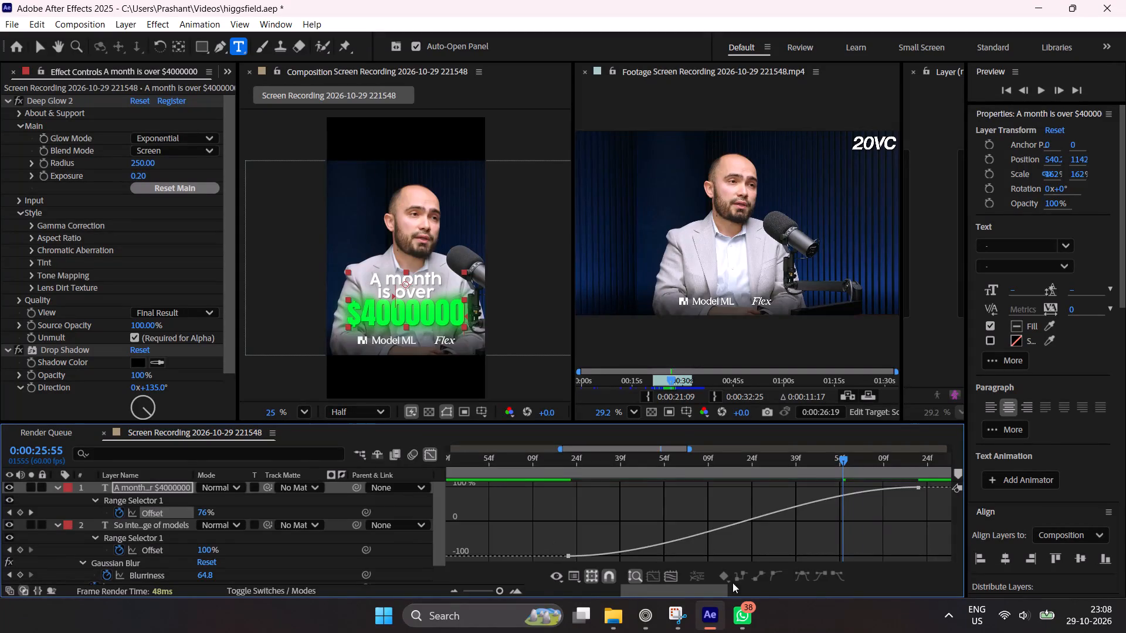
drag(683, 554, 638, 509)
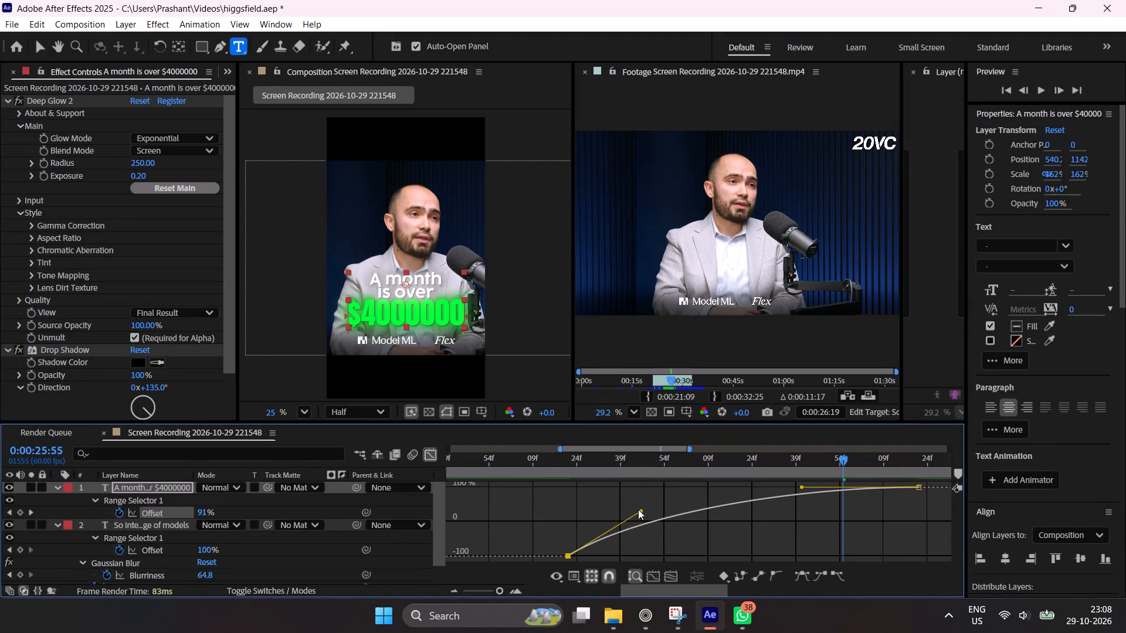
drag(638, 509, 635, 507)
drag(802, 486, 858, 536)
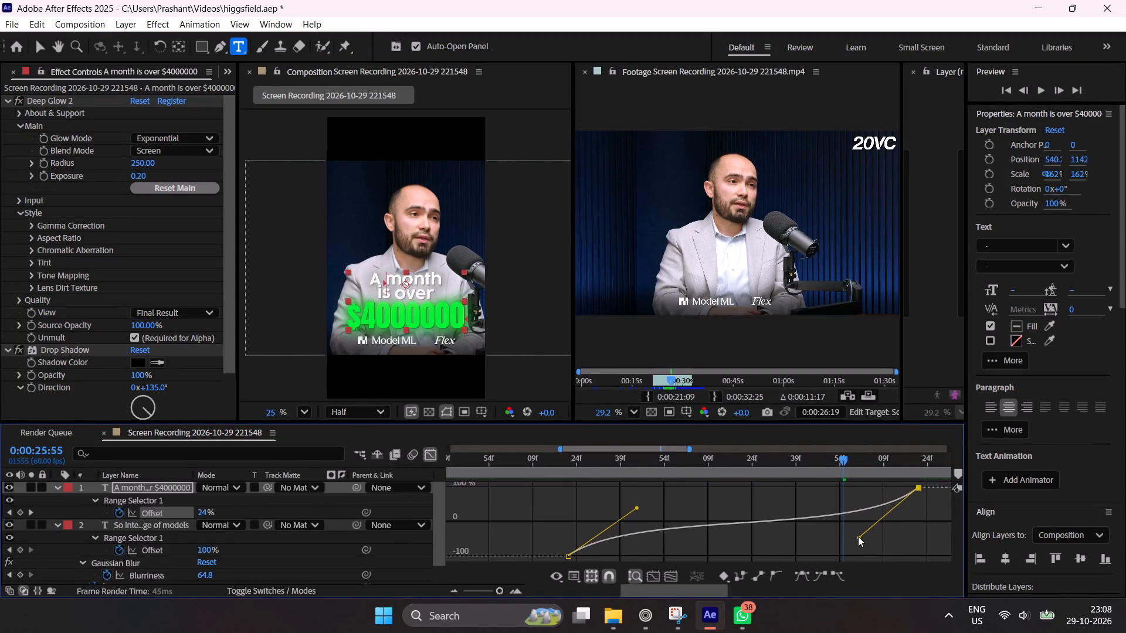
drag(858, 536, 857, 536)
Play back the "A month is over $4000000" reveal repeatedly from about 0:00:24:15 to judge the reshaped easing against the speech.
drag(638, 464, 555, 502)
key(space)
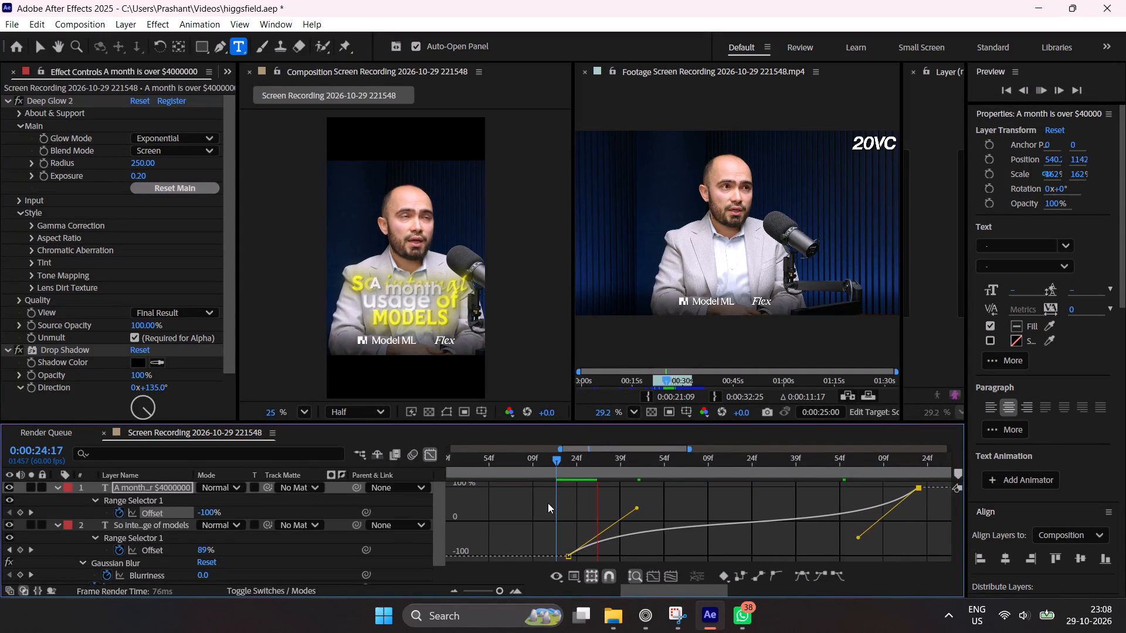
key(space)
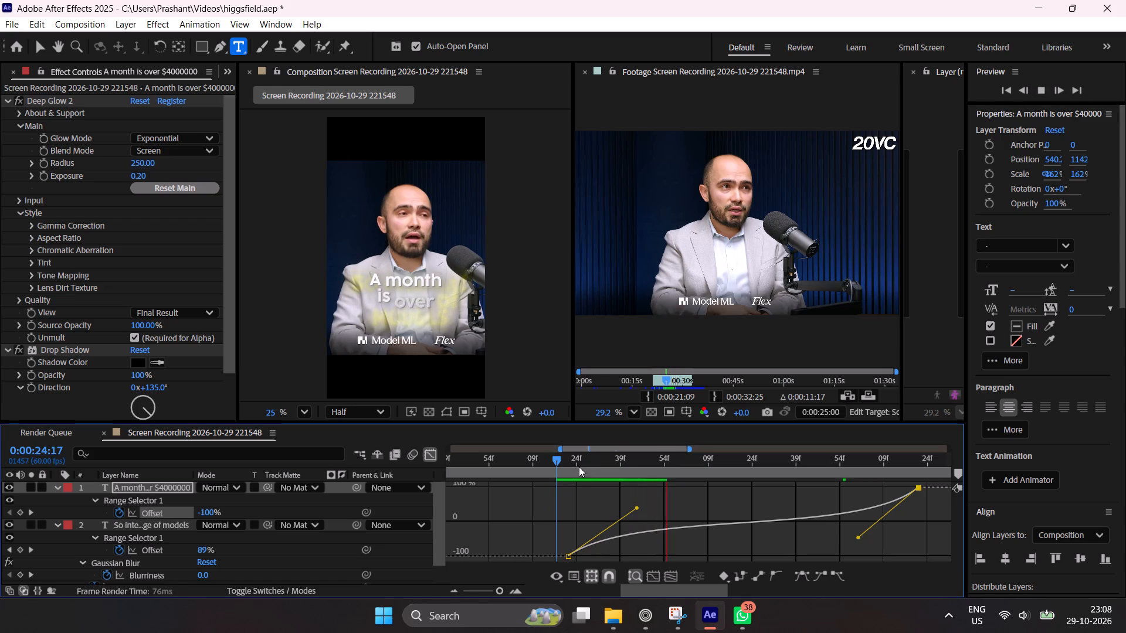
drag(605, 462, 547, 505)
key(space)
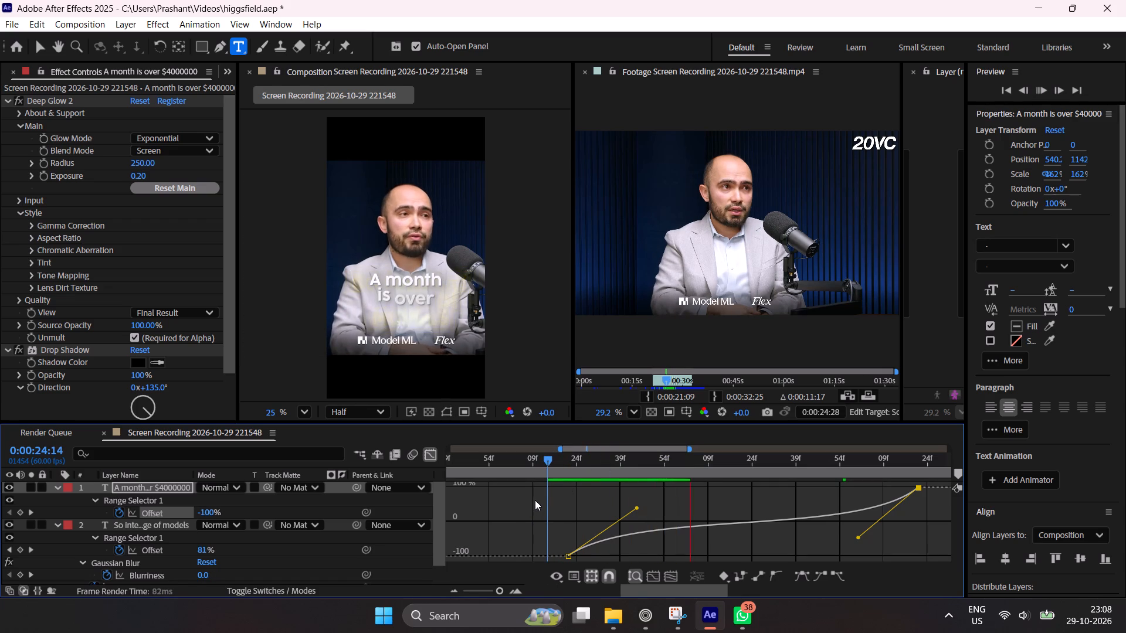
key(space)
drag(599, 464, 550, 508)
key(space)
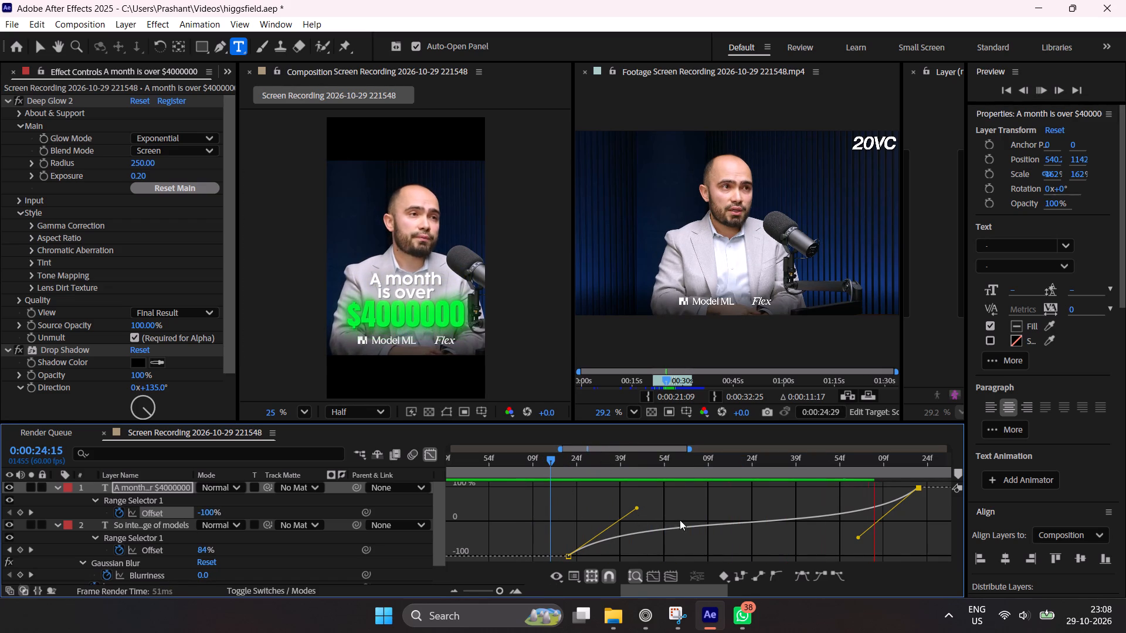
key(space)
drag(631, 465, 547, 508)
key(space)
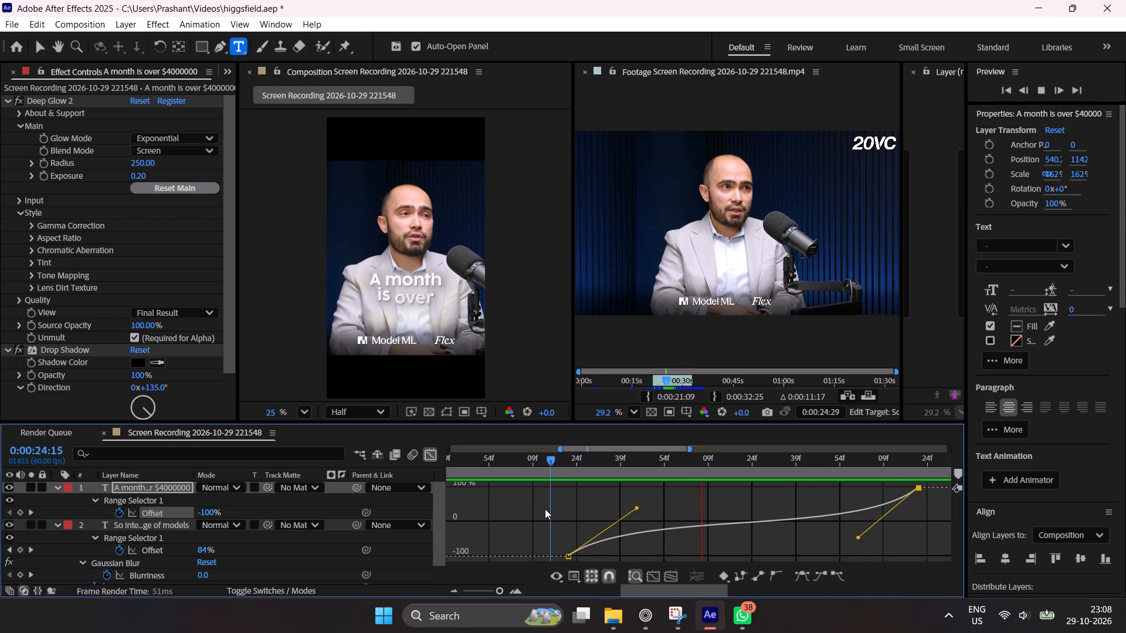
key(space)
Lengthen the first Offset keyframe's ease handle to soften the start of the reveal, check the playback, save and leave the graph view.
drag(640, 506, 684, 506)
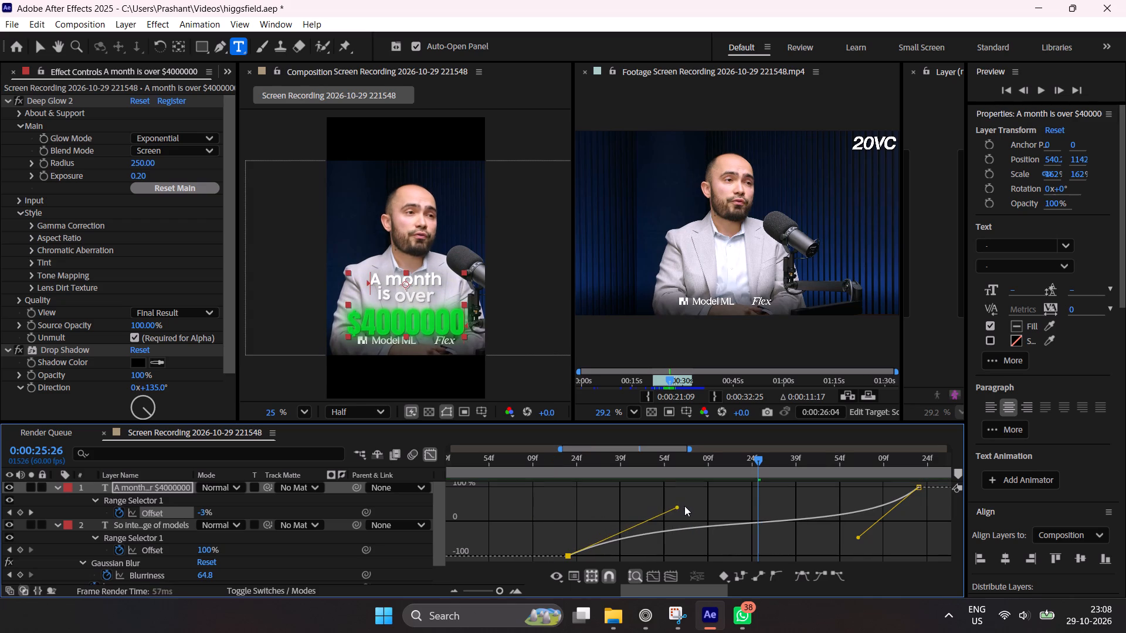
drag(684, 506, 698, 506)
drag(653, 461, 553, 497)
key(space)
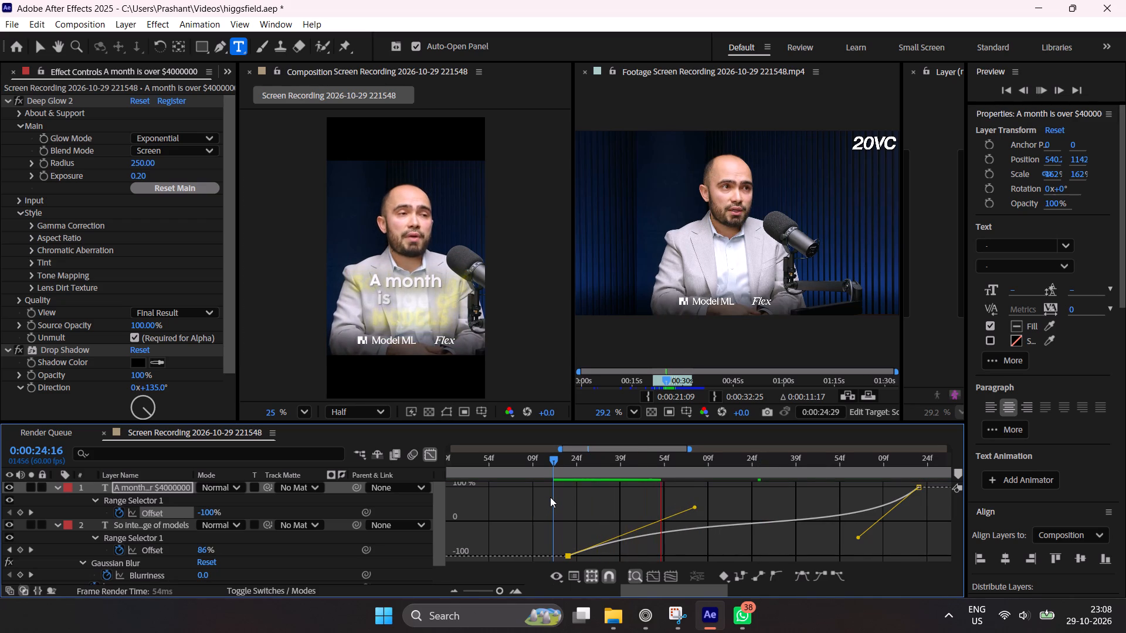
key(space)
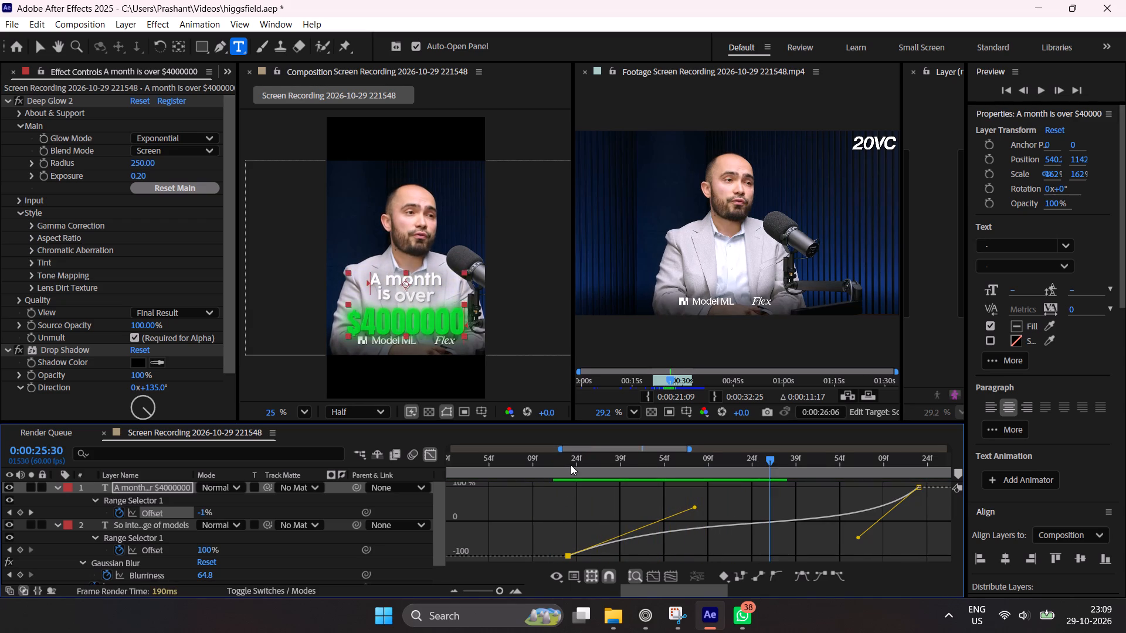
drag(572, 465, 566, 486)
key(space)
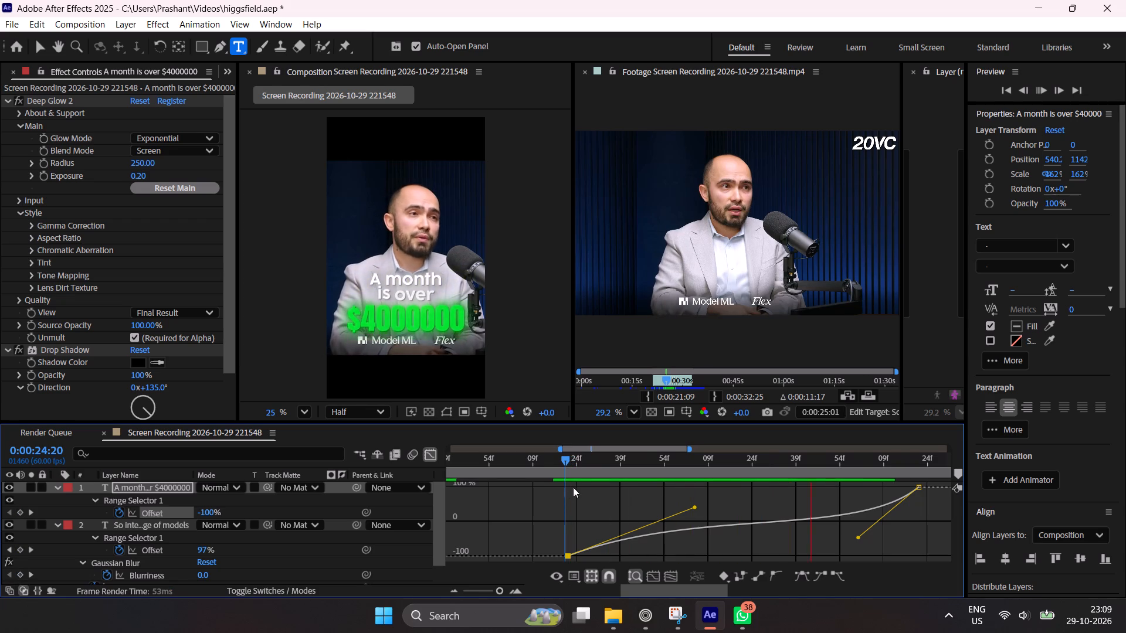
key(space)
key(ctrl+s)
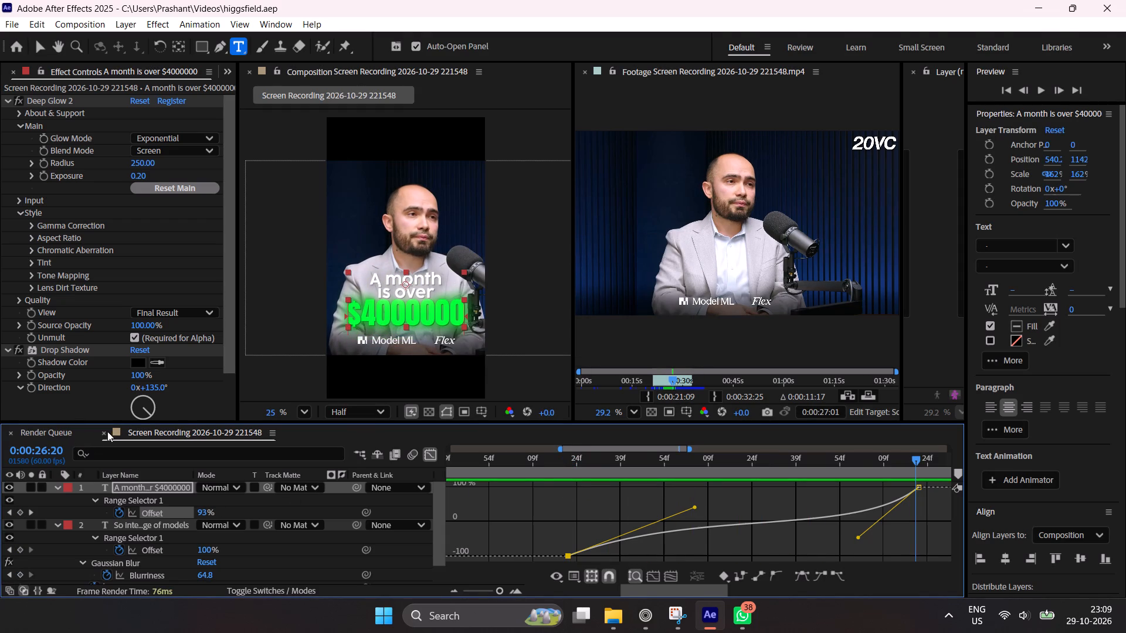
click(435, 455)
Show the full timeline and play the clip from 0:00:21:09 past the end of the "A month is over $4000000" caption.
drag(608, 460, 344, 489)
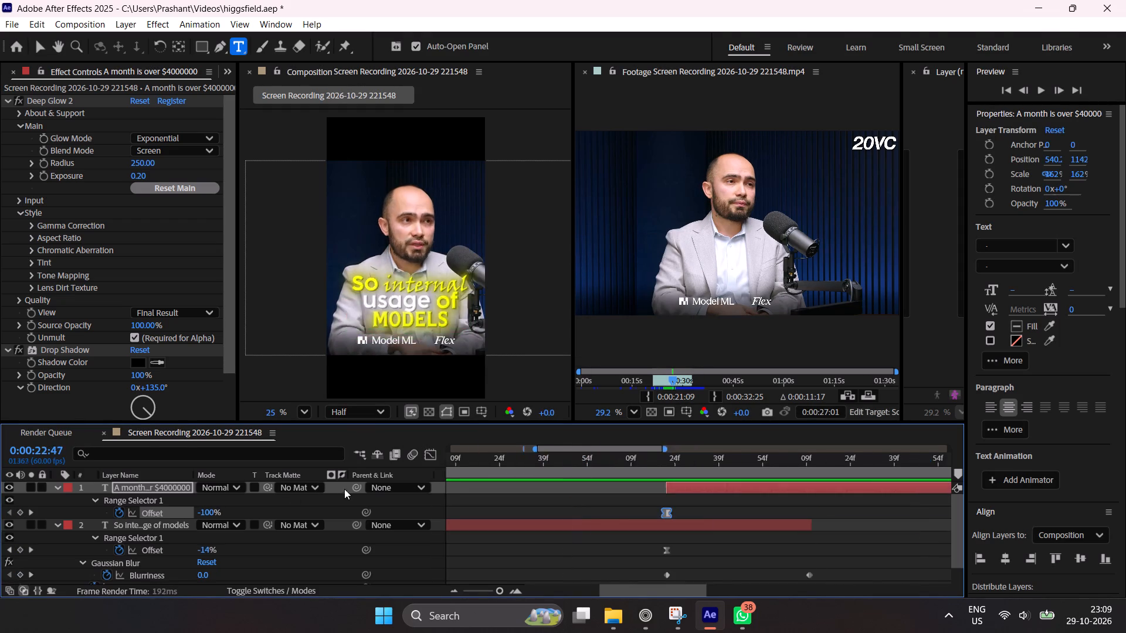
drag(344, 489, 332, 495)
triple_click(457, 587)
click(457, 587)
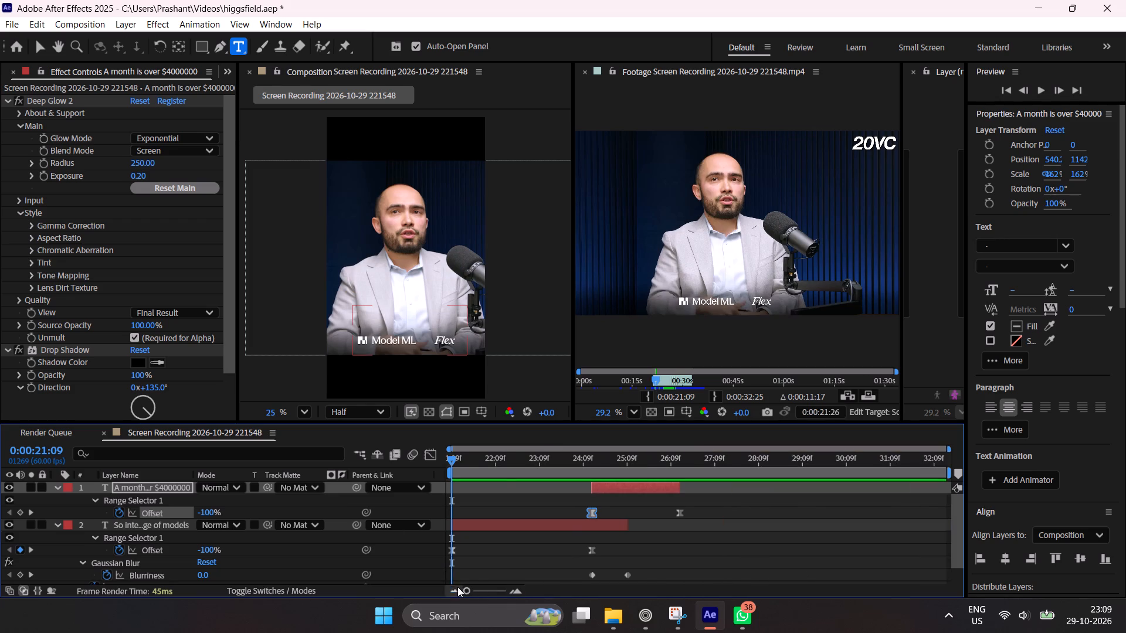
drag(519, 470, 418, 490)
key(space)
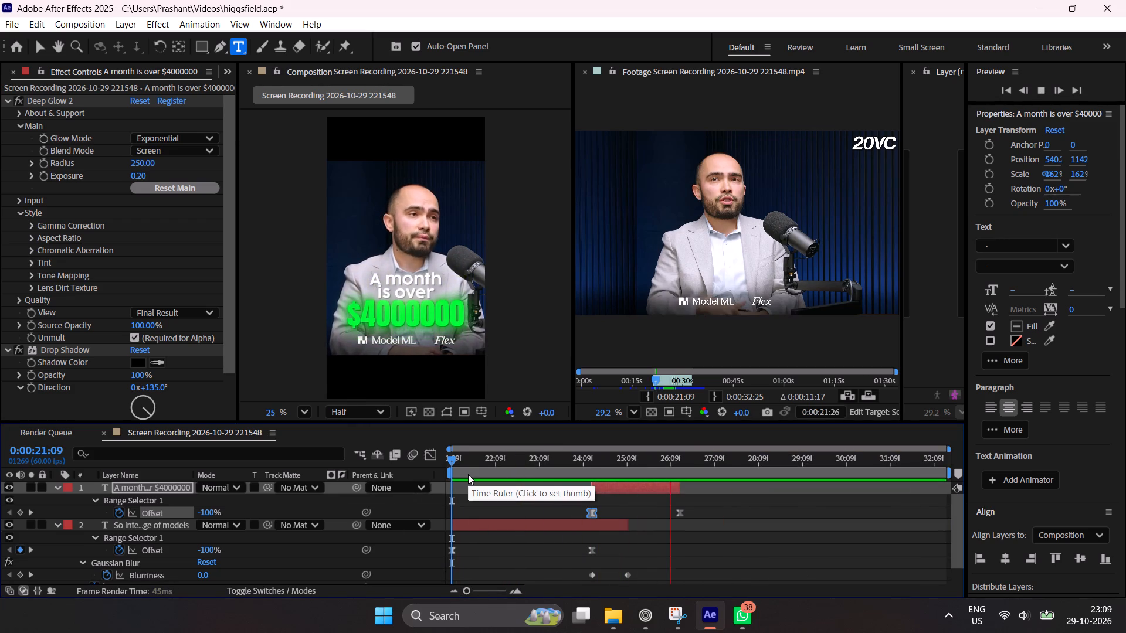
key(space)
key(space)
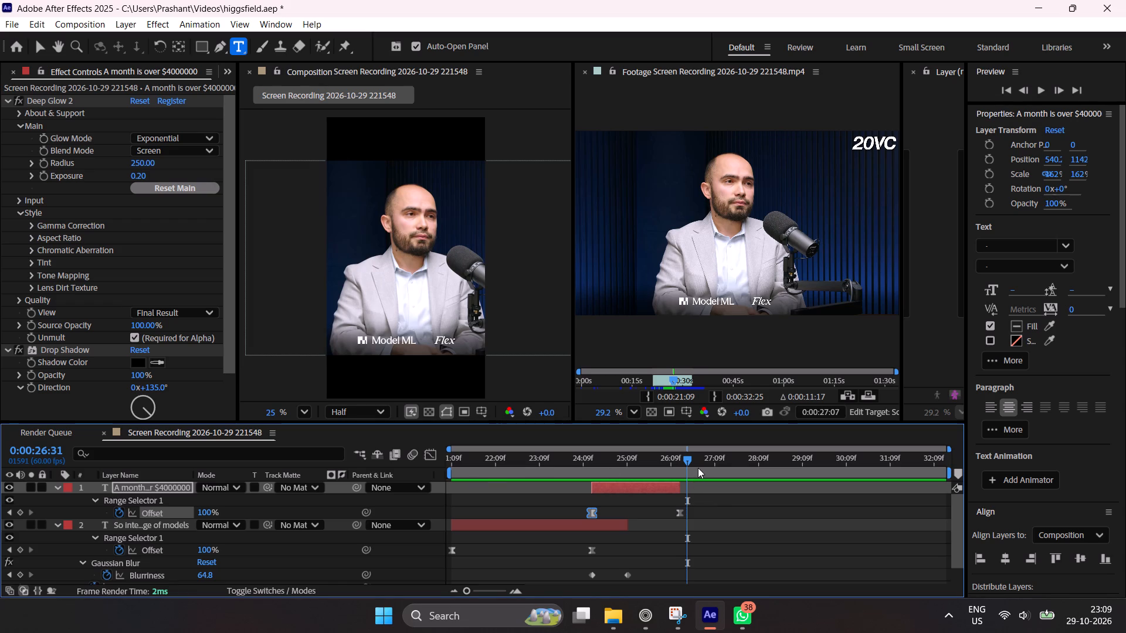
key(space)
key(space)
key(space)
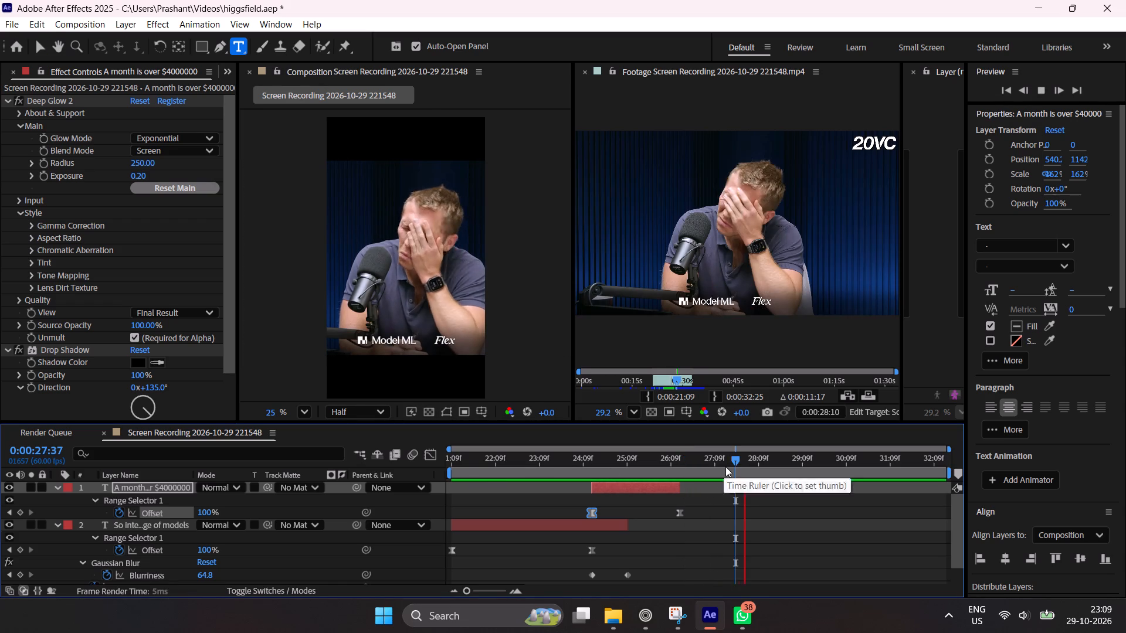
Extend the "A month is over $4000000" caption, cut it at 0:00:26:41 where the shot changes speaker, delete the remainder and save.
drag(731, 466, 713, 478)
drag(678, 488, 738, 496)
drag(731, 461, 713, 475)
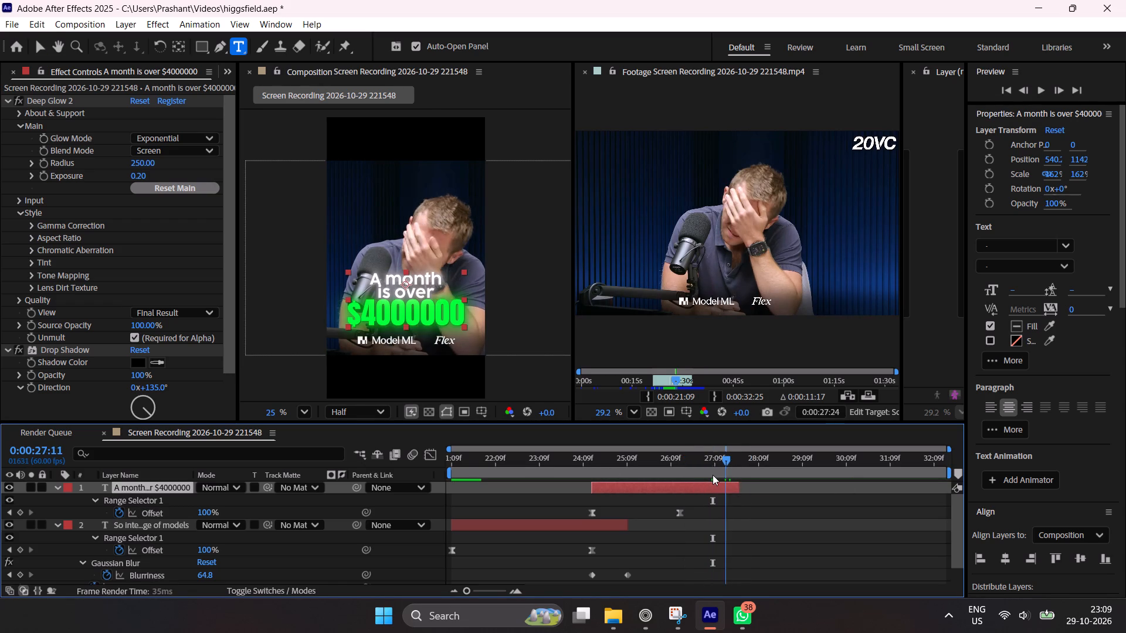
drag(713, 475, 689, 494)
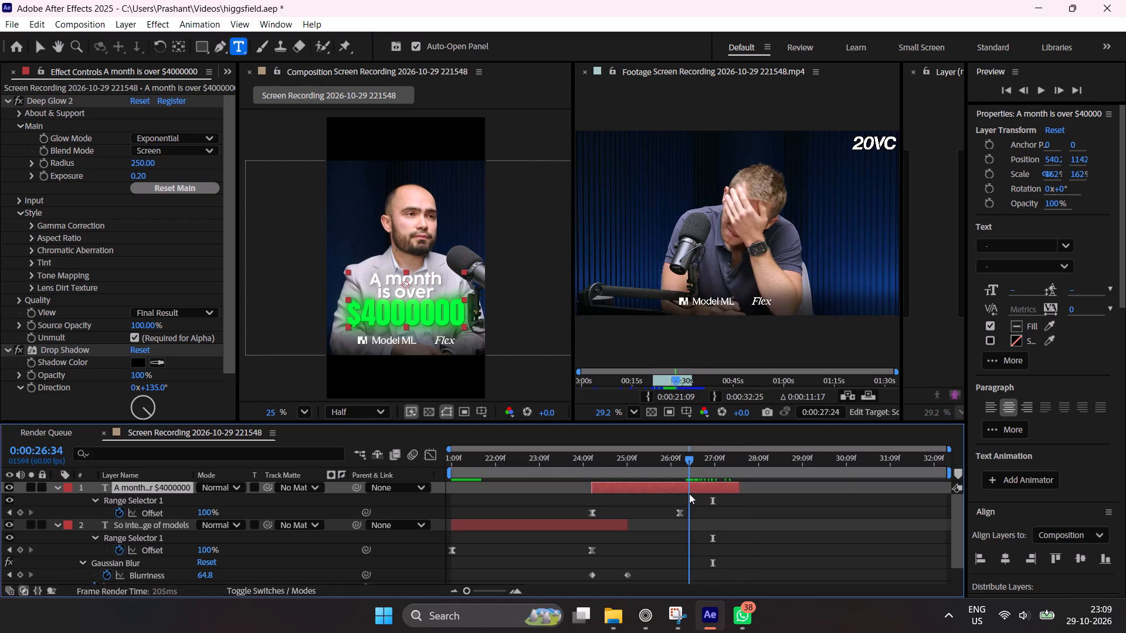
drag(689, 494, 697, 487)
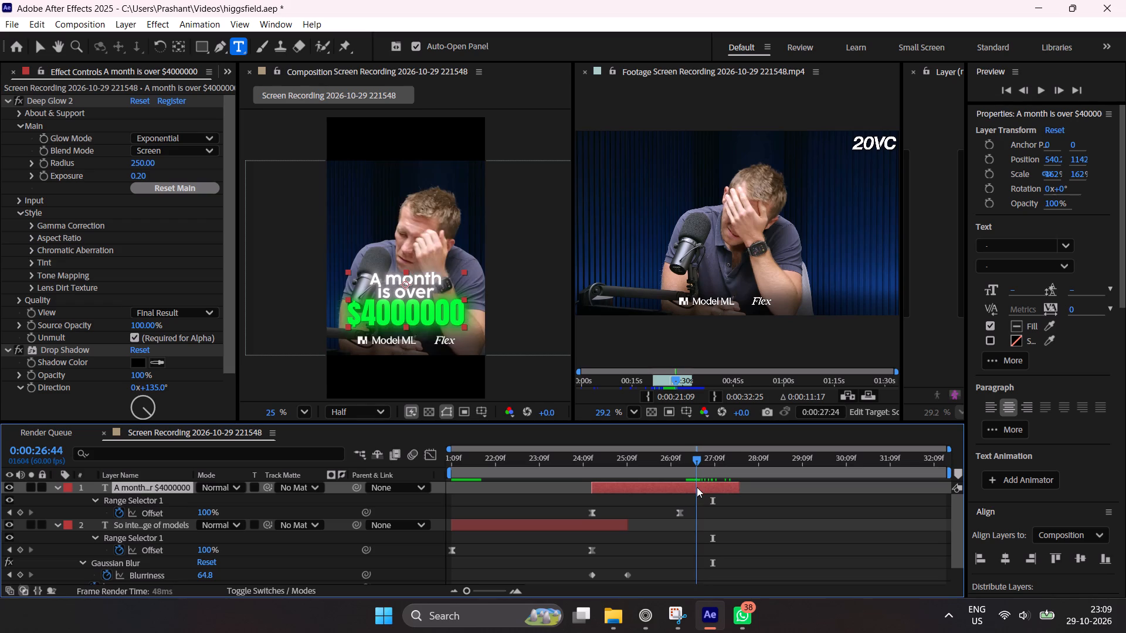
drag(697, 487, 691, 492)
key(Page_Down)
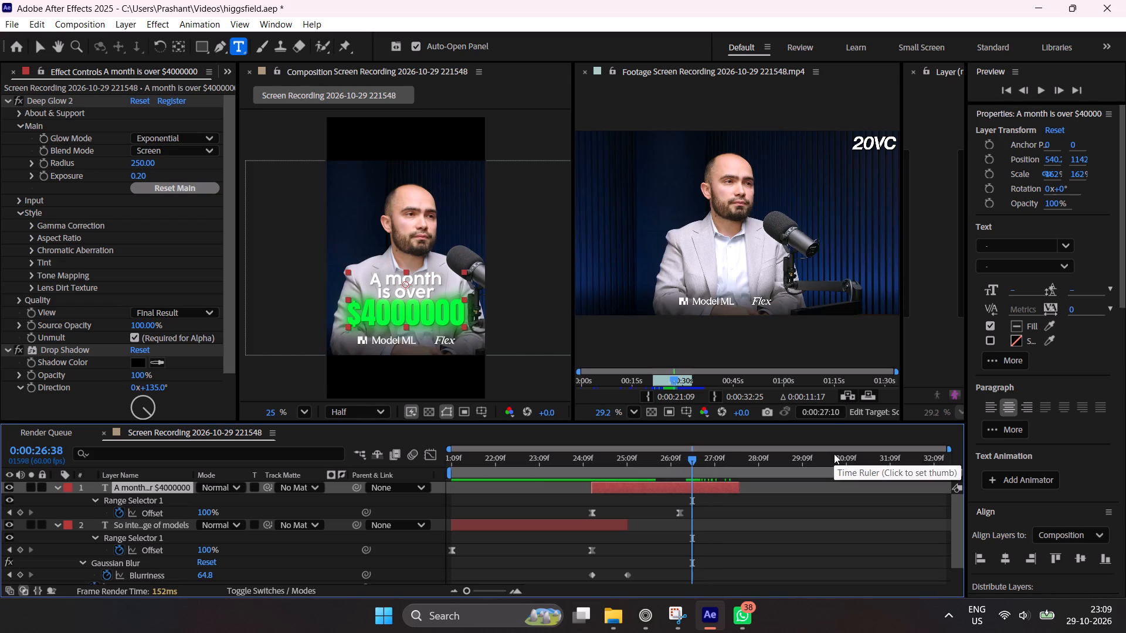
key(Page_Down)
key(Page_Down)
key(Page_Down)
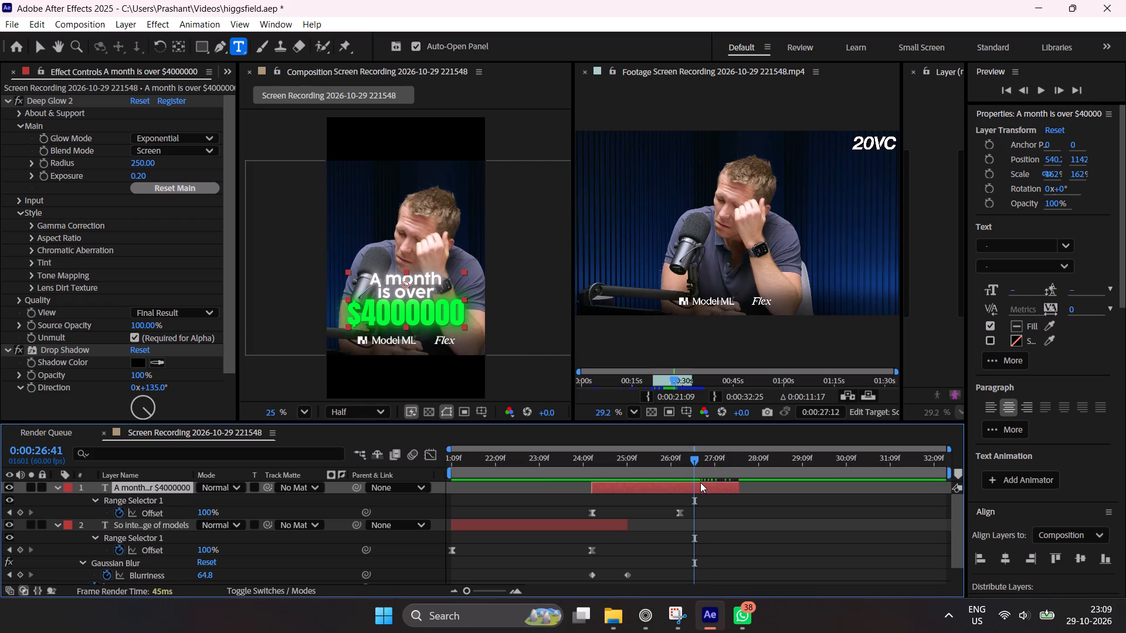
key(ctrl+shift+d)
key(Delete)
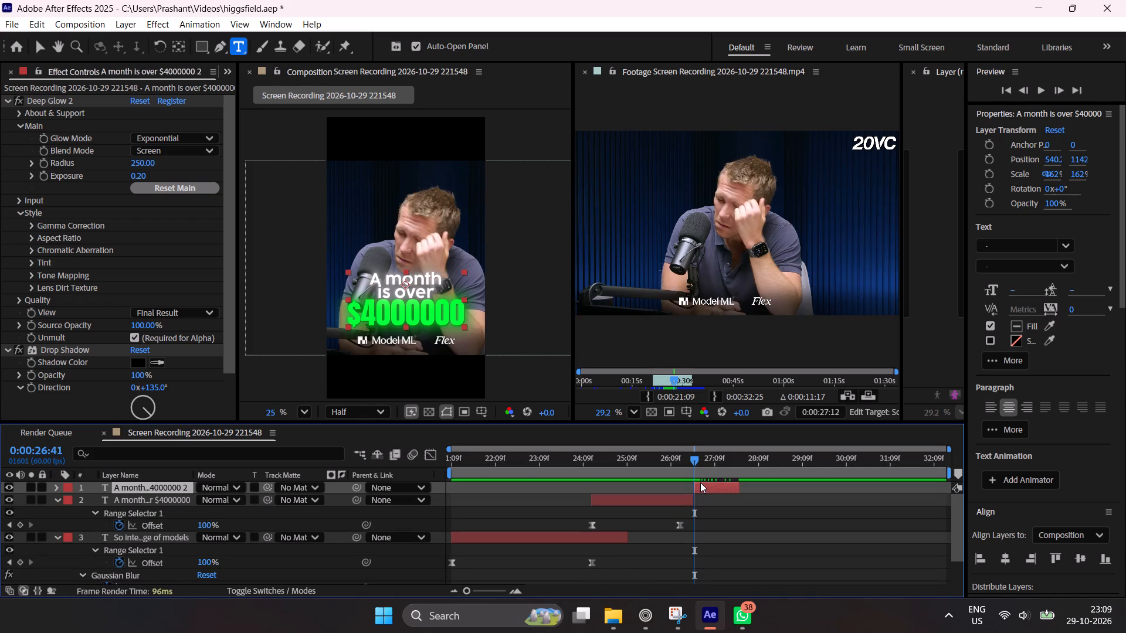
key(ctrl+s)
Play the end of the "A month is over $4000000" caption and move its last Offset keyframe to about 0:00:26:39, near the layer's end.
drag(684, 463, 661, 489)
key(space)
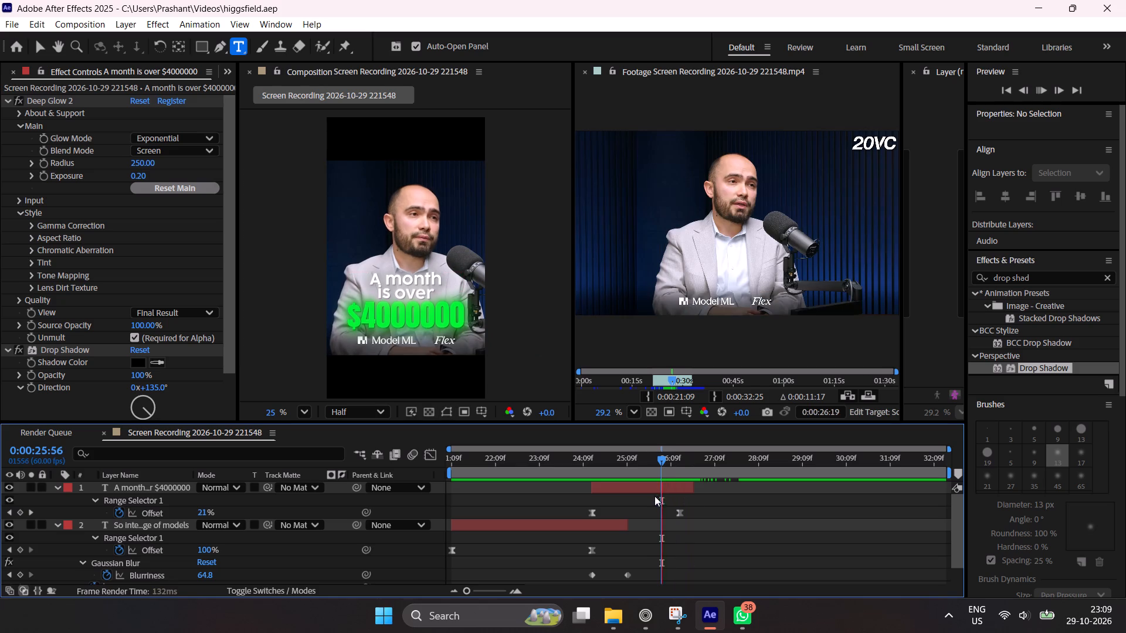
key(space)
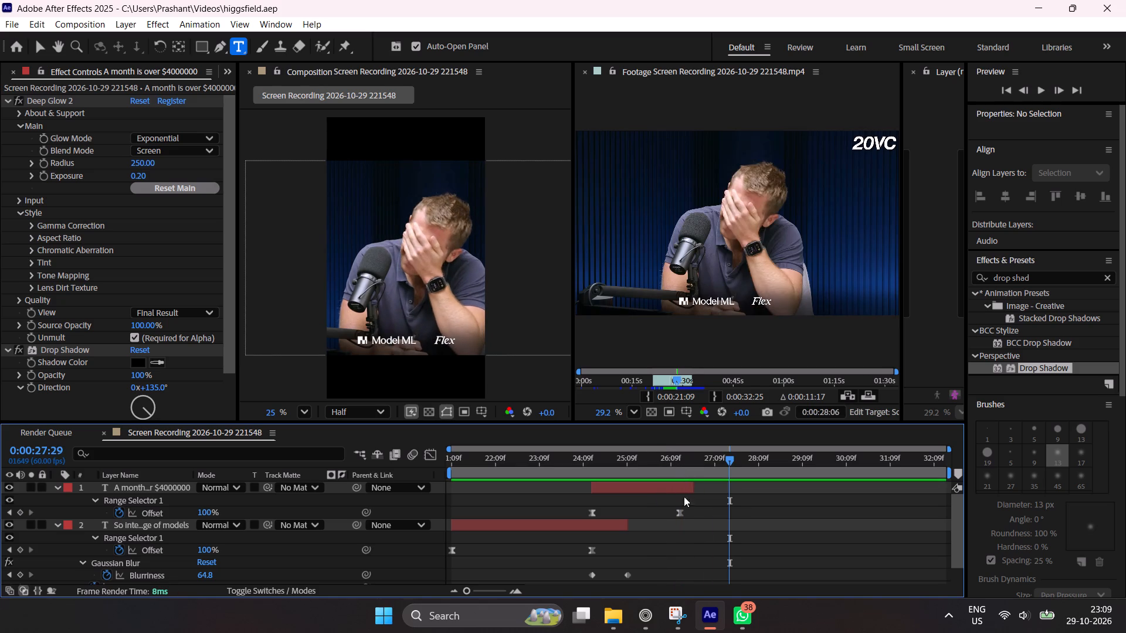
drag(679, 512, 692, 511)
Play back the "A month is over $4000000" caption repeatedly from about 0:00:24:25 to check the retimed reveal and its end at the cut.
drag(697, 453, 685, 478)
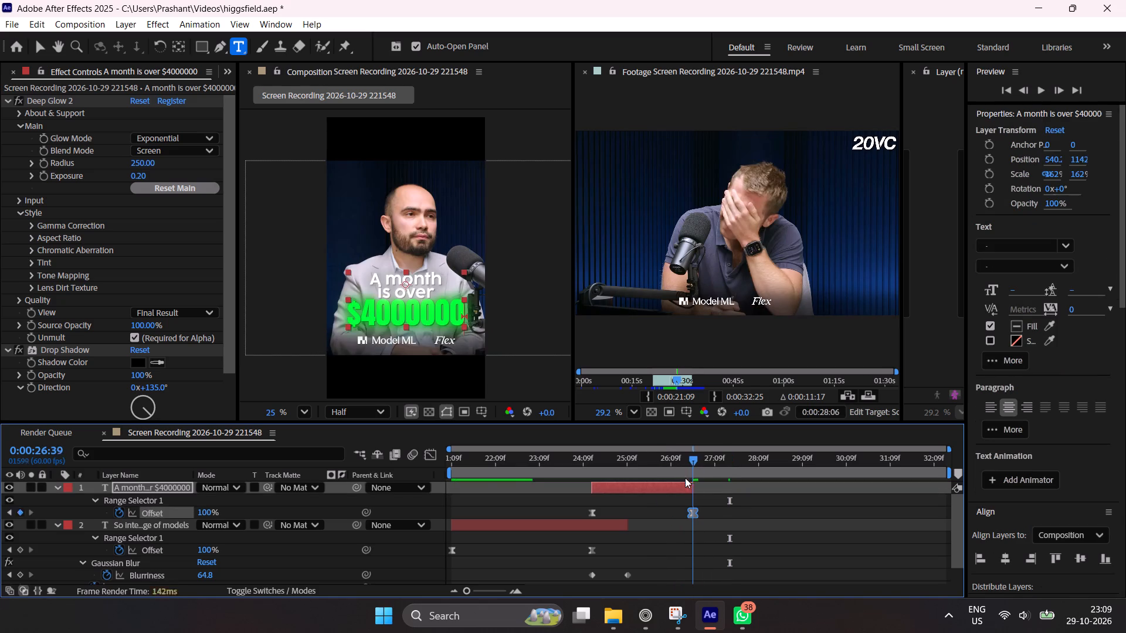
drag(685, 478, 674, 484)
key(space)
key(space)
drag(670, 464, 593, 501)
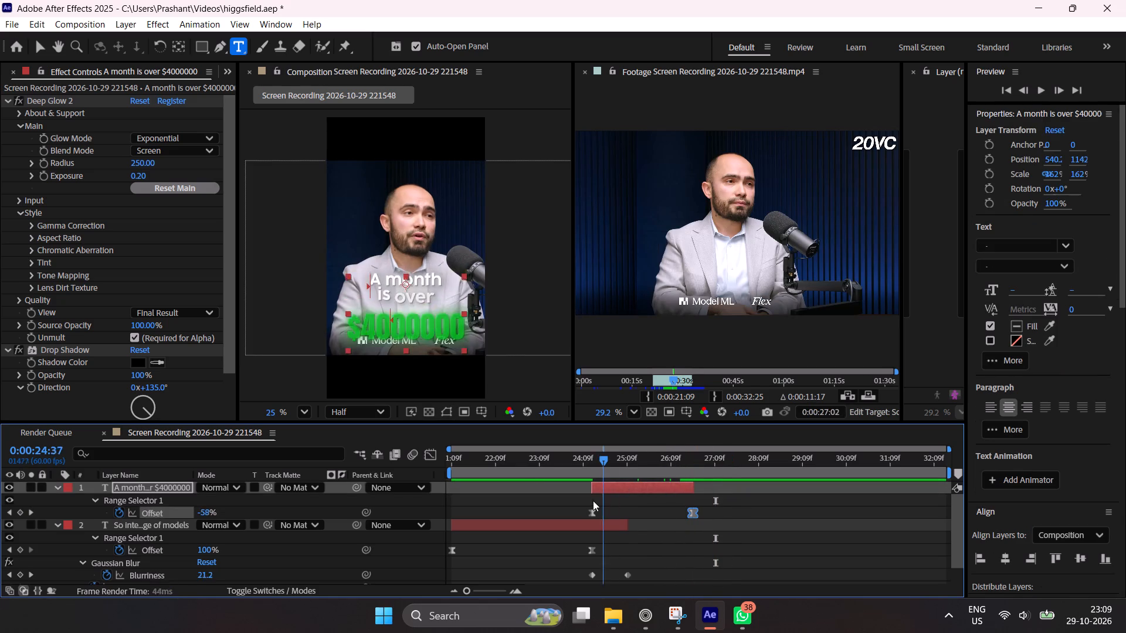
drag(593, 501, 586, 506)
key(space)
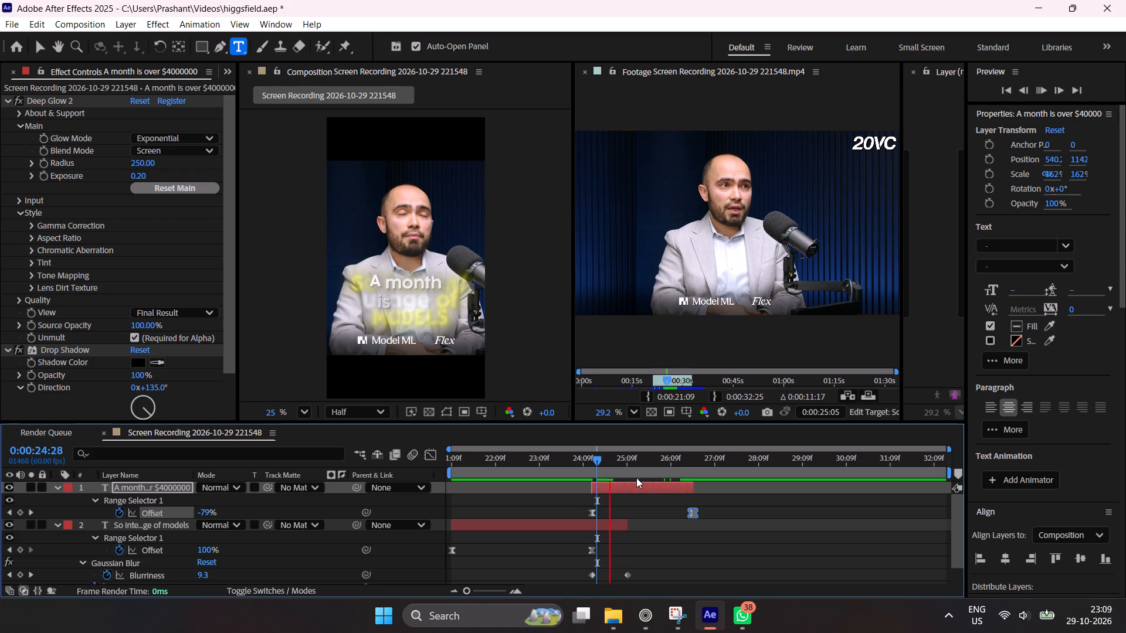
key(space)
drag(626, 469, 593, 489)
key(space)
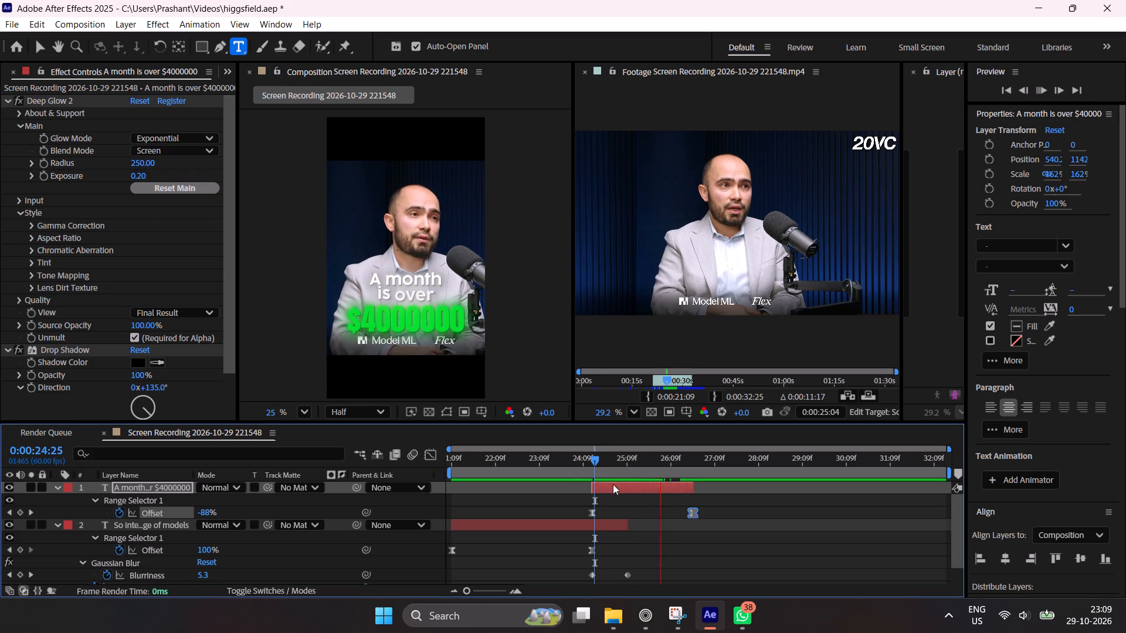
key(space)
drag(637, 460, 590, 494)
key(space)
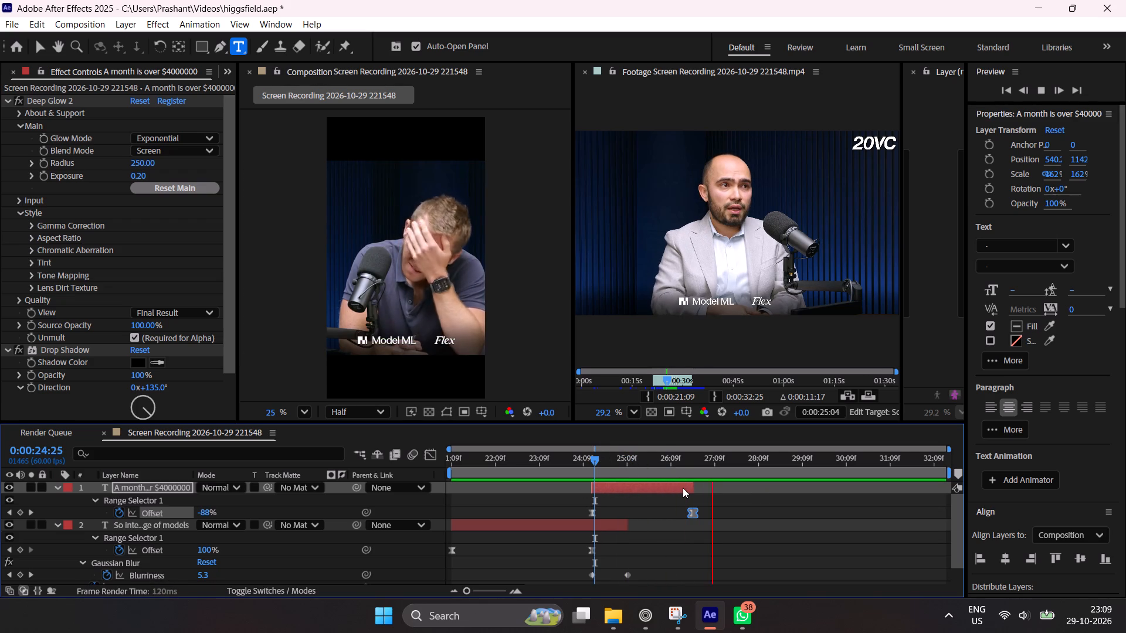
key(space)
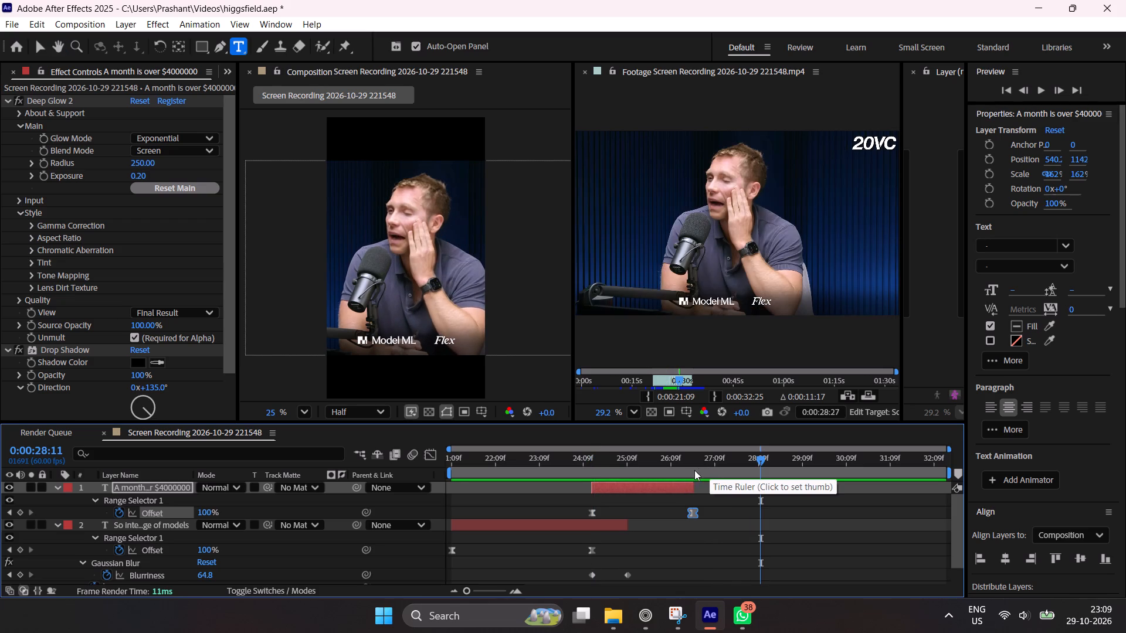
Save the project and return the playhead to the clip's start at 0:00:21:09.
key(ctrl+s)
drag(660, 466, 279, 527)
key(ctrl+s)
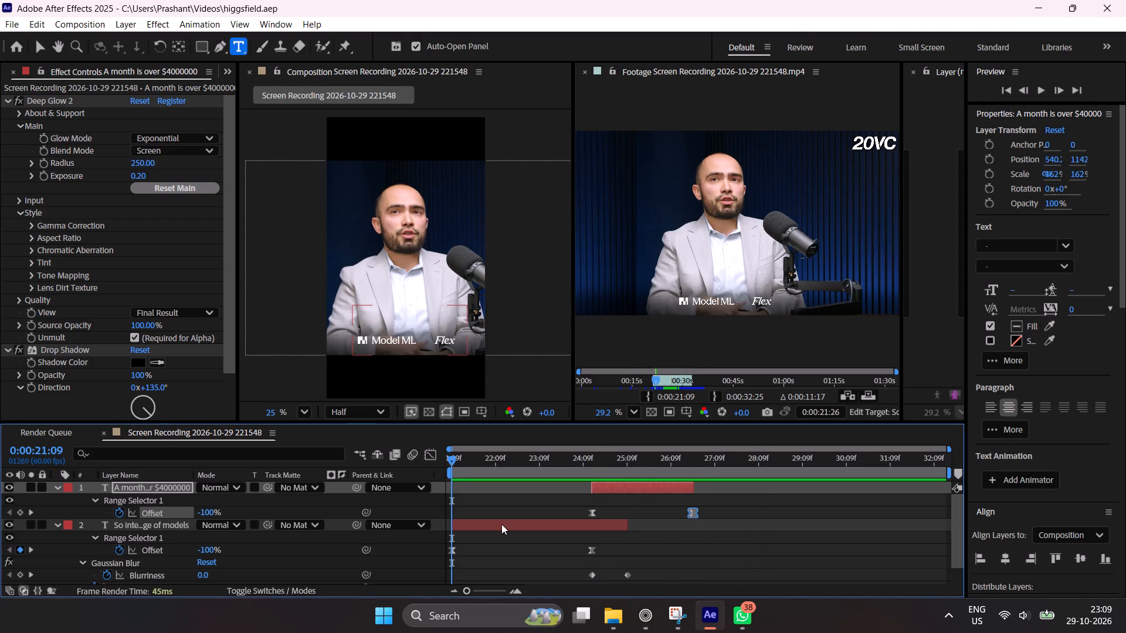
Select the "So internal usage of models" caption and collapse the expanded properties of both caption layers.
click(487, 525)
click(55, 522)
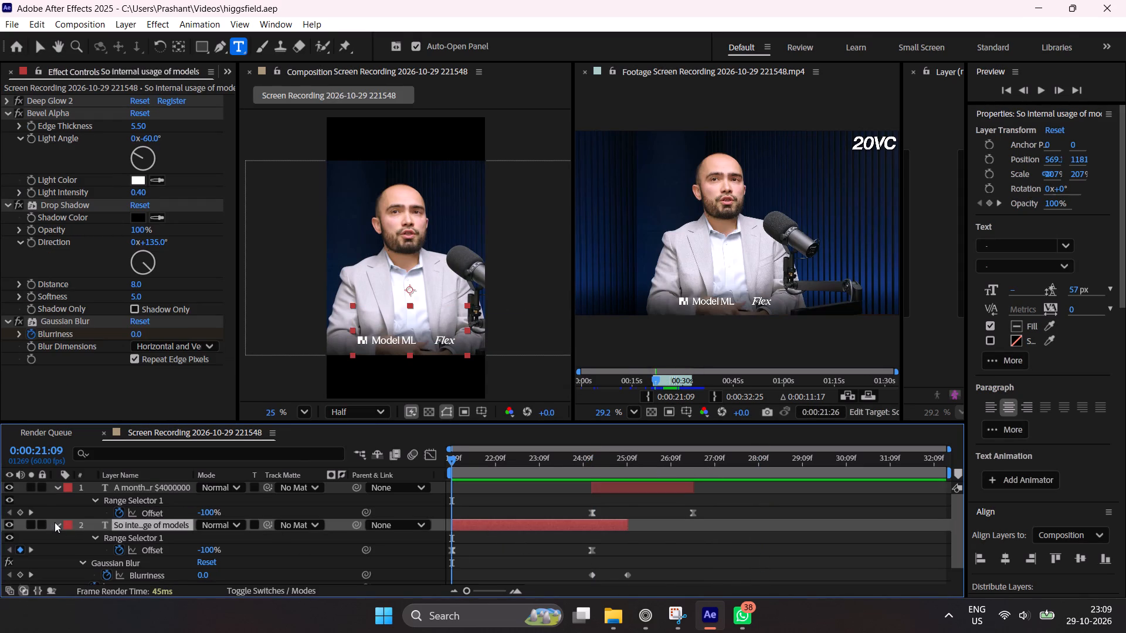
click(57, 487)
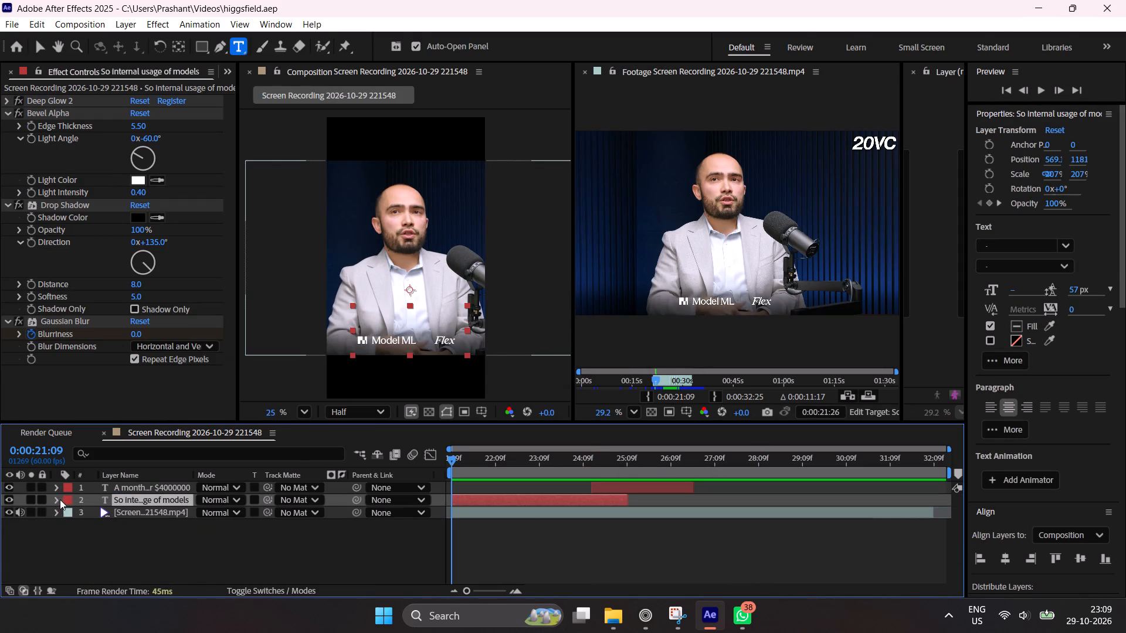
Add the expression wiggle(time*6) to the Position of the "So internal usage of models" caption.
click(56, 499)
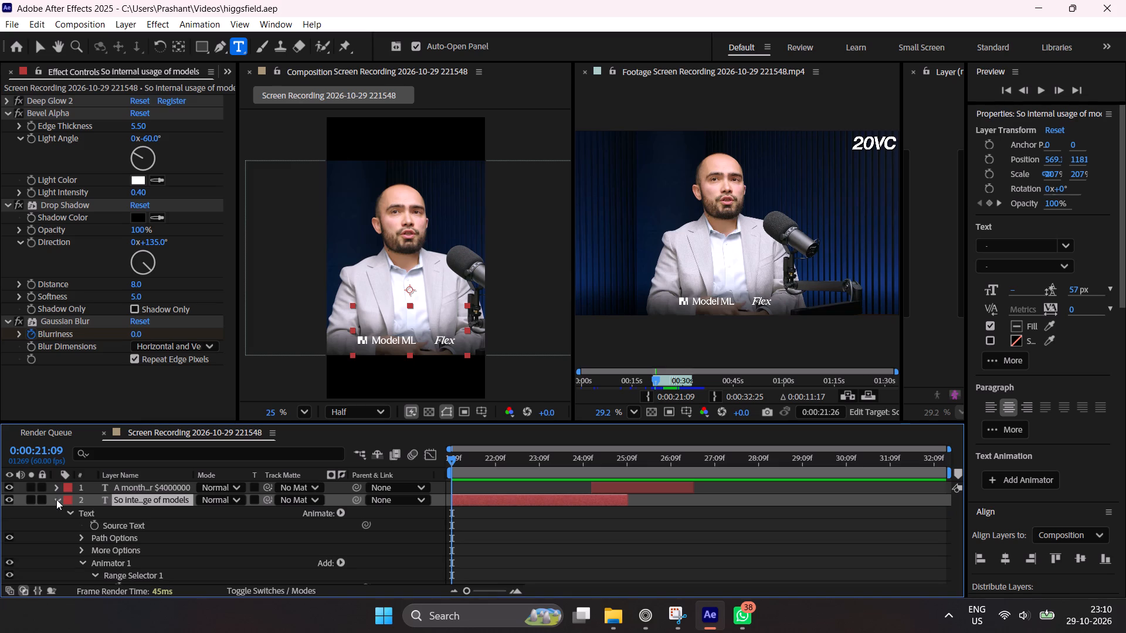
key(p)
alt+click(94, 510)
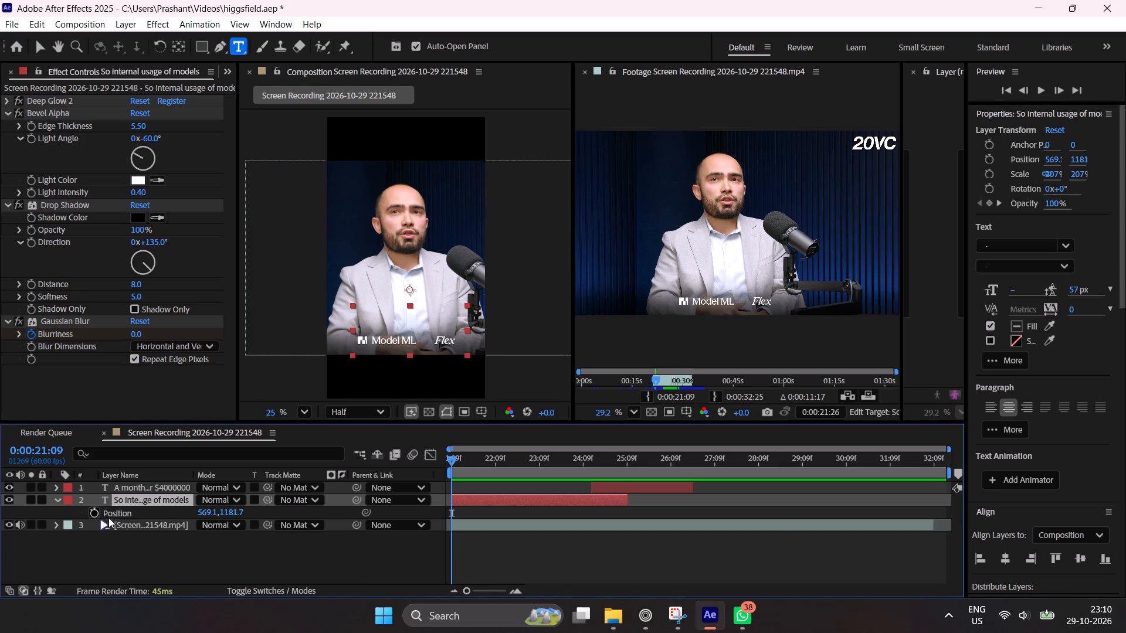
text(wigglw)
key(BackSpace)
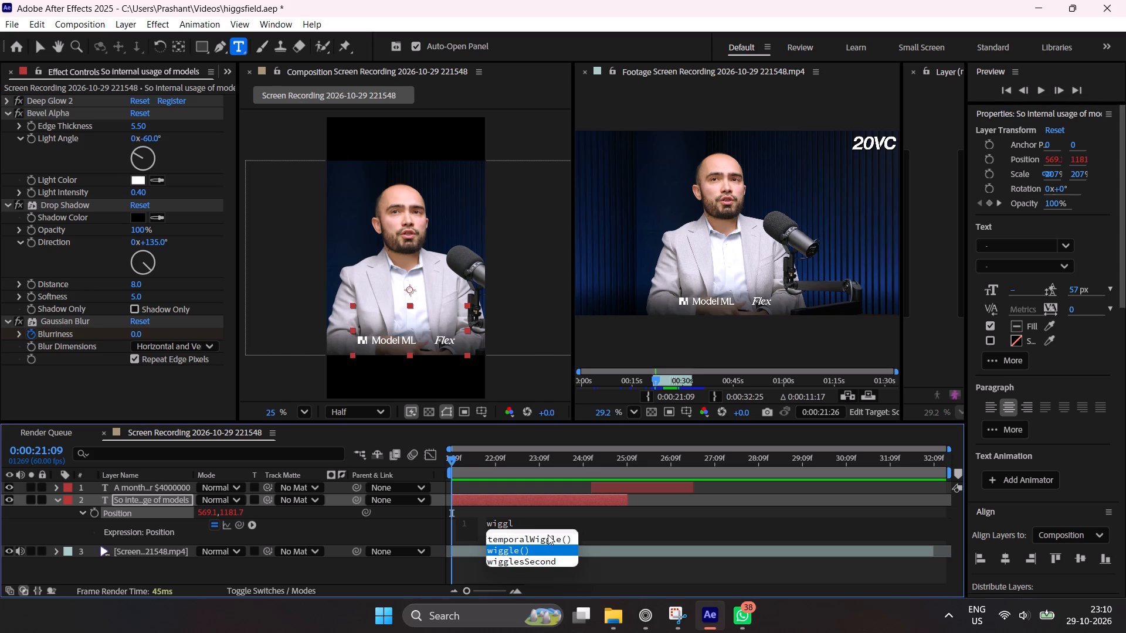
key(Return)
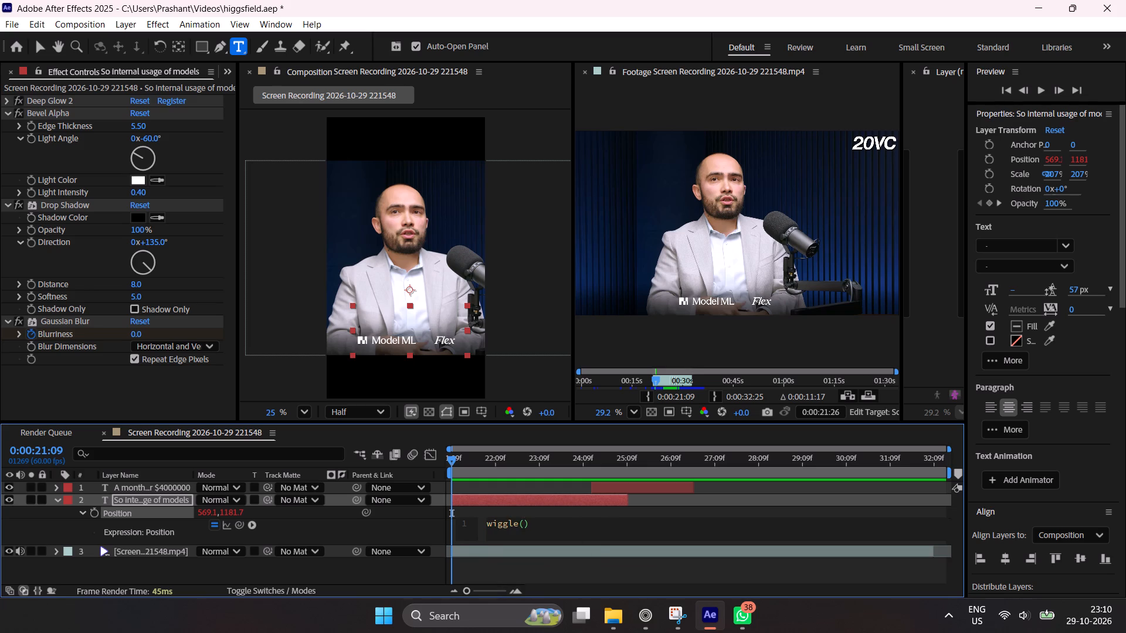
text(time)
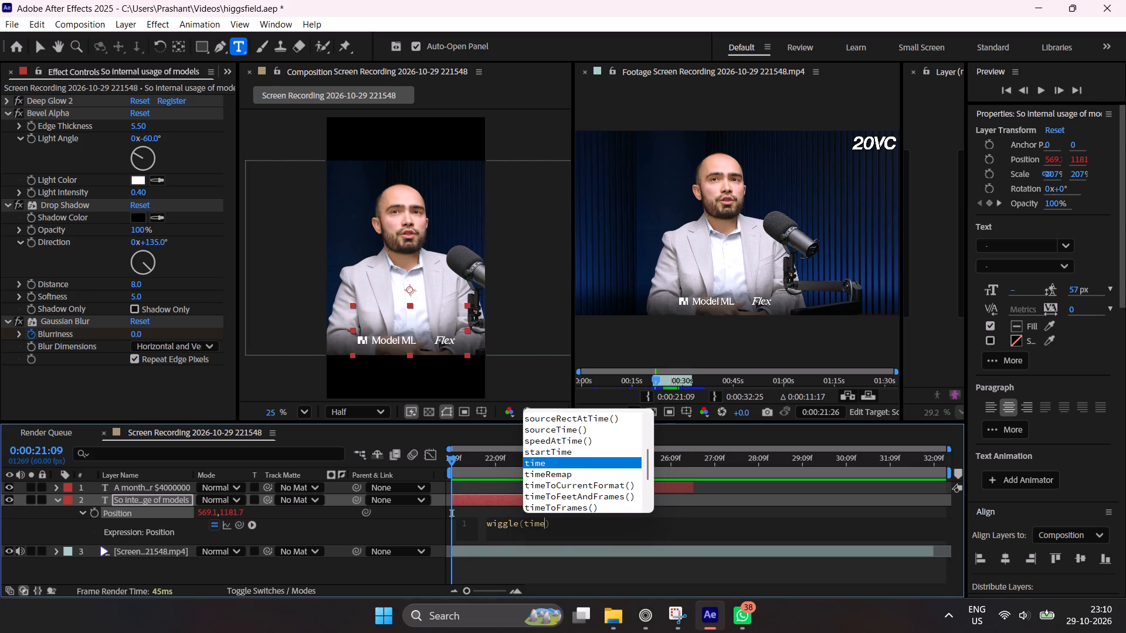
key(asterisk)
key(6)
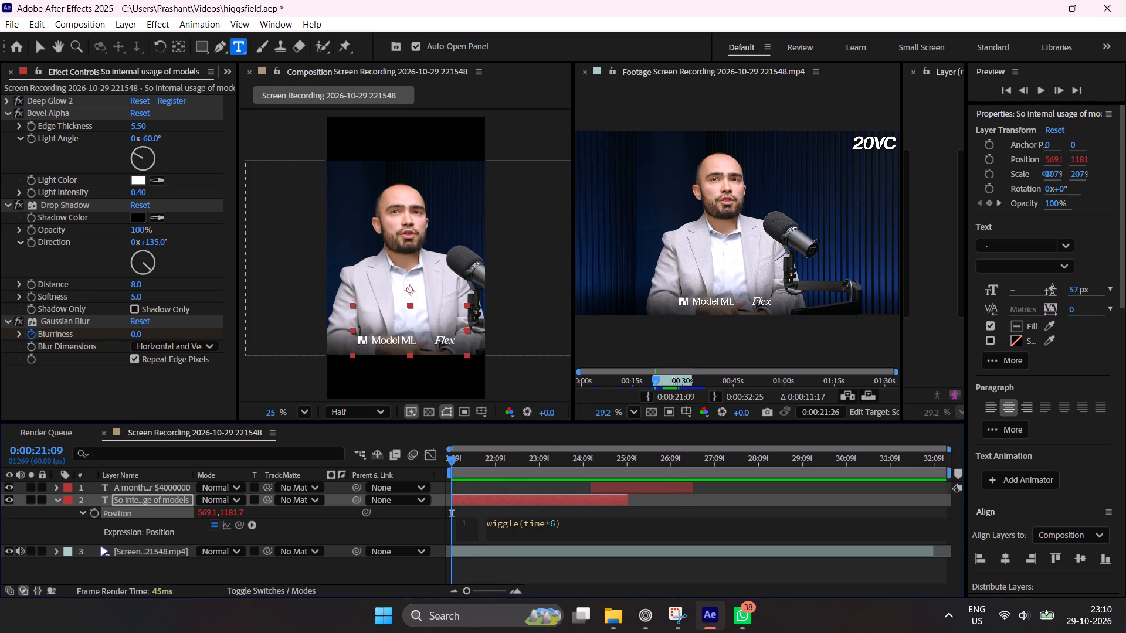
click(696, 502)
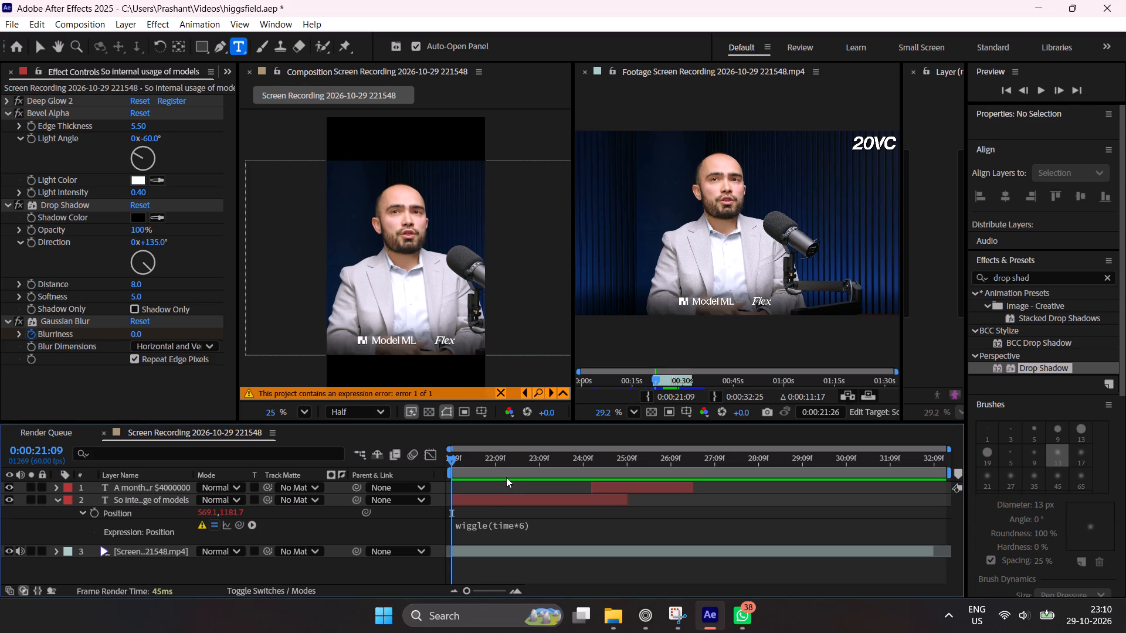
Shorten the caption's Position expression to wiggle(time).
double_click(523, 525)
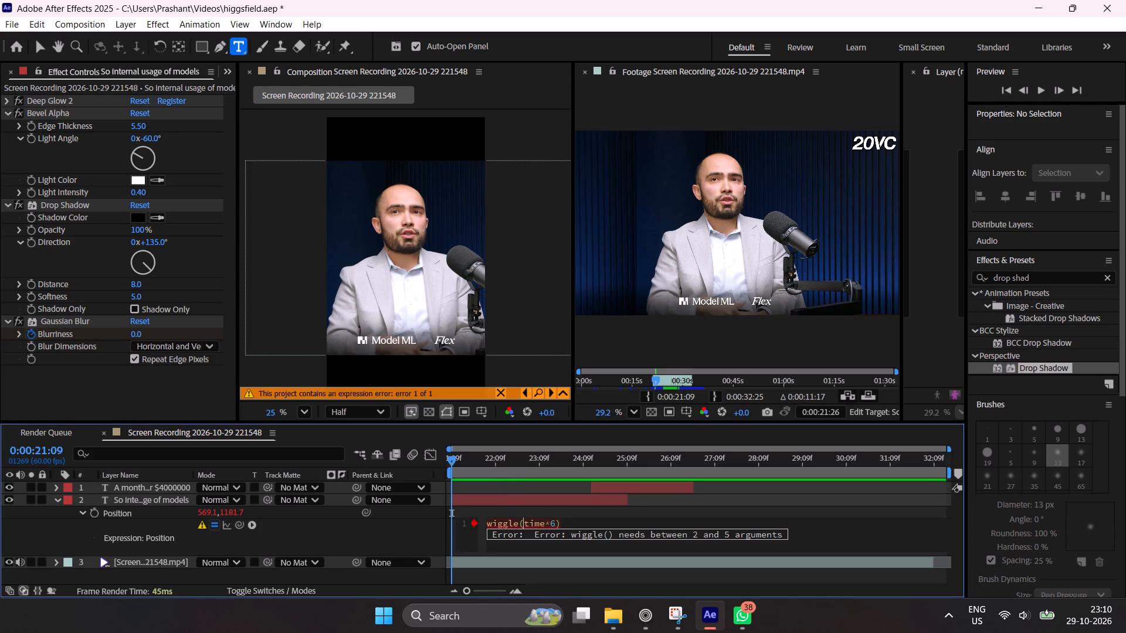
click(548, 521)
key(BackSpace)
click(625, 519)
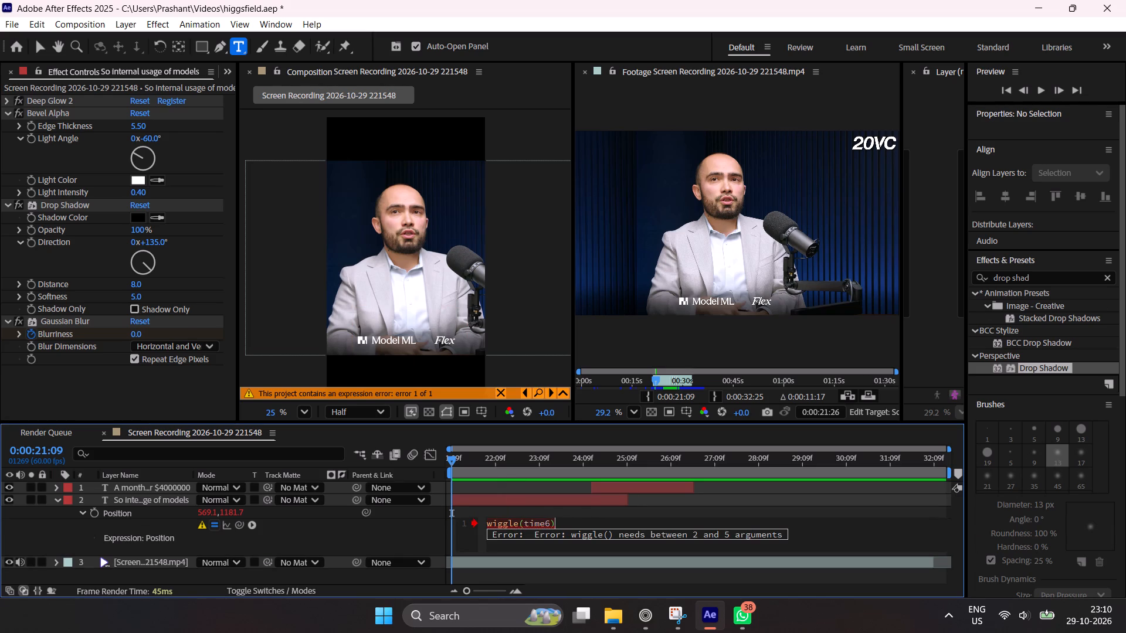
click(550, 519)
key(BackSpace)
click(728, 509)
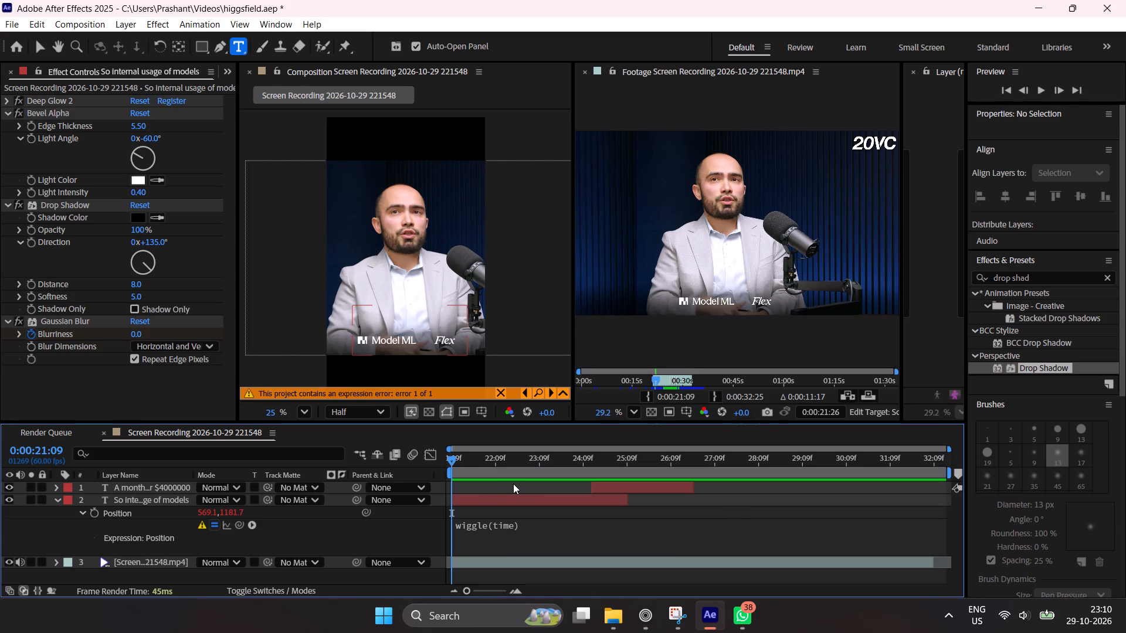
Rewrite the Position expression as wiggle(2,16) and play the "So internal usage of models" caption from the clip's start.
click(511, 524)
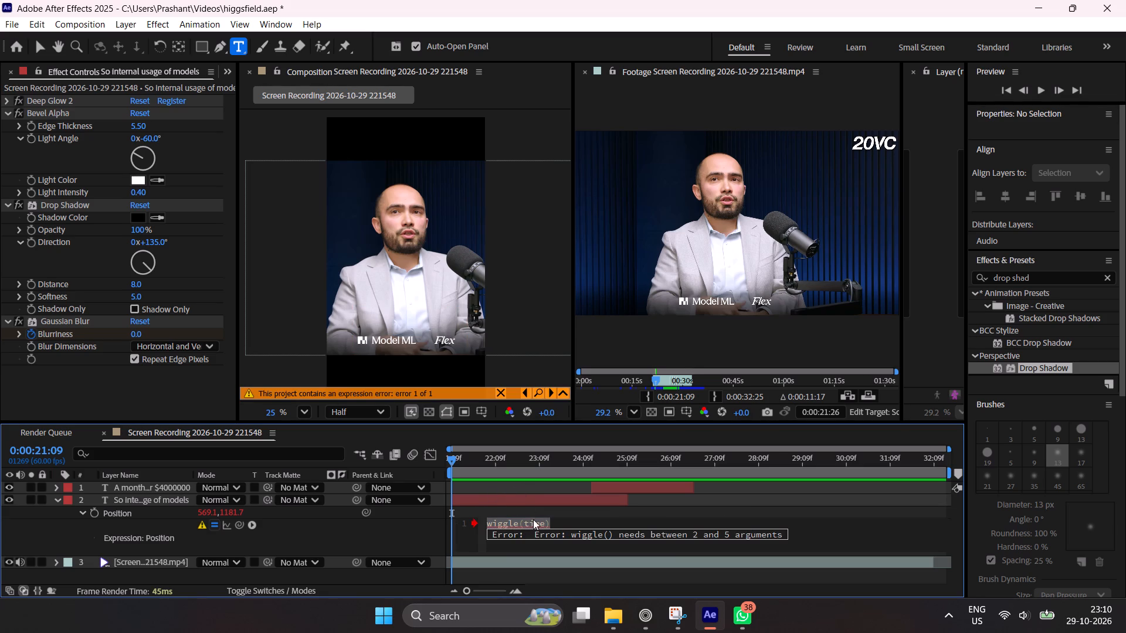
double_click(540, 521)
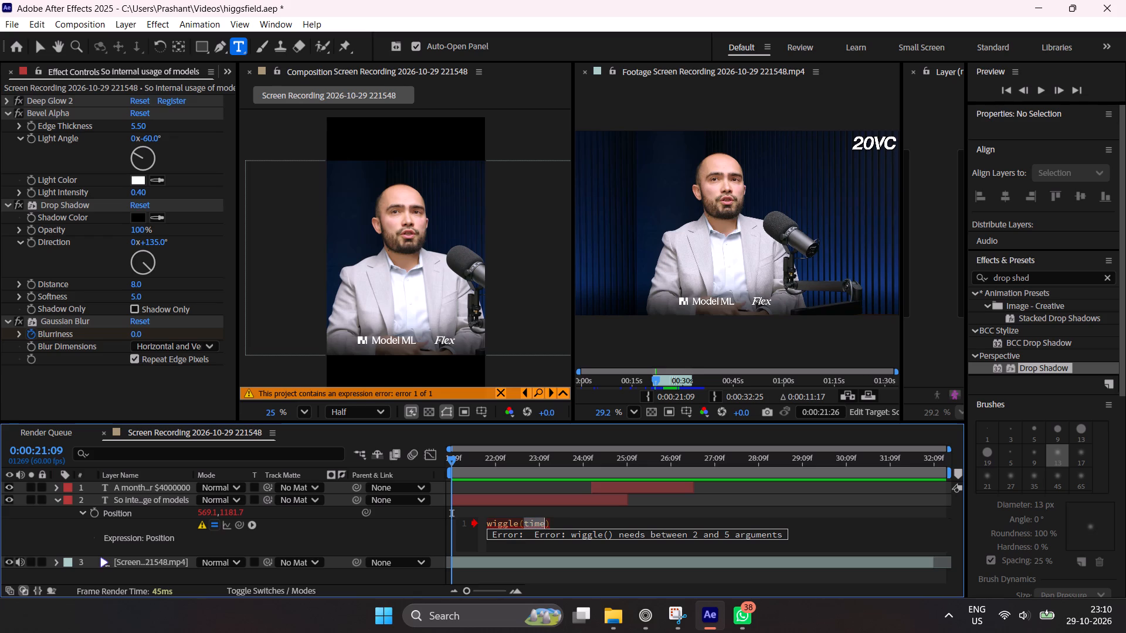
key(2)
key(comma)
text(16)
click(578, 508)
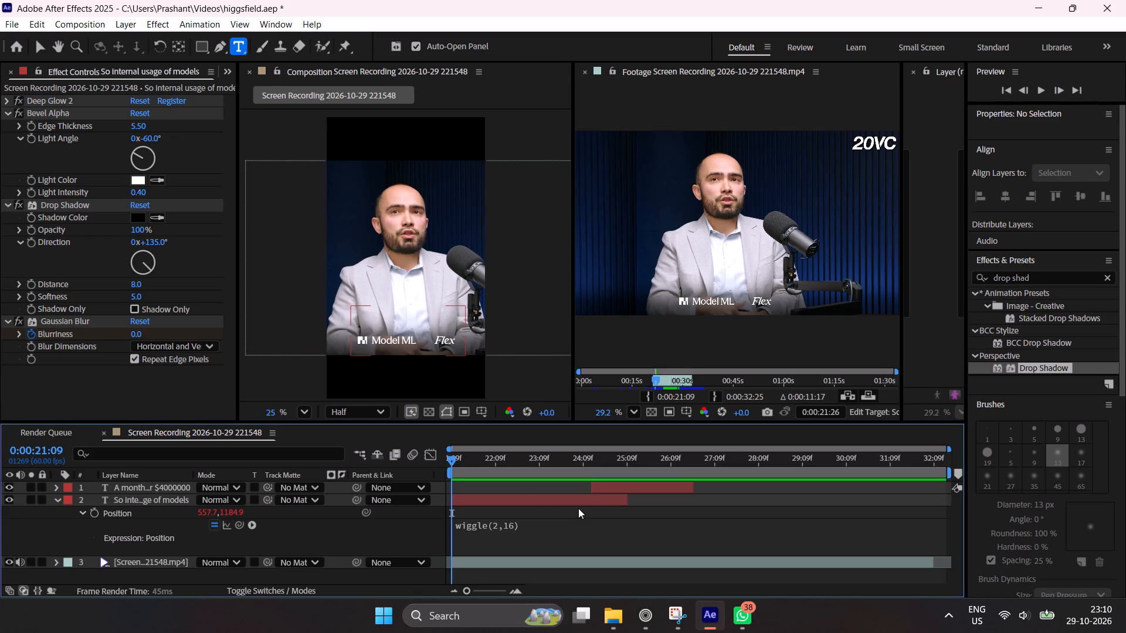
drag(517, 468, 420, 505)
key(space)
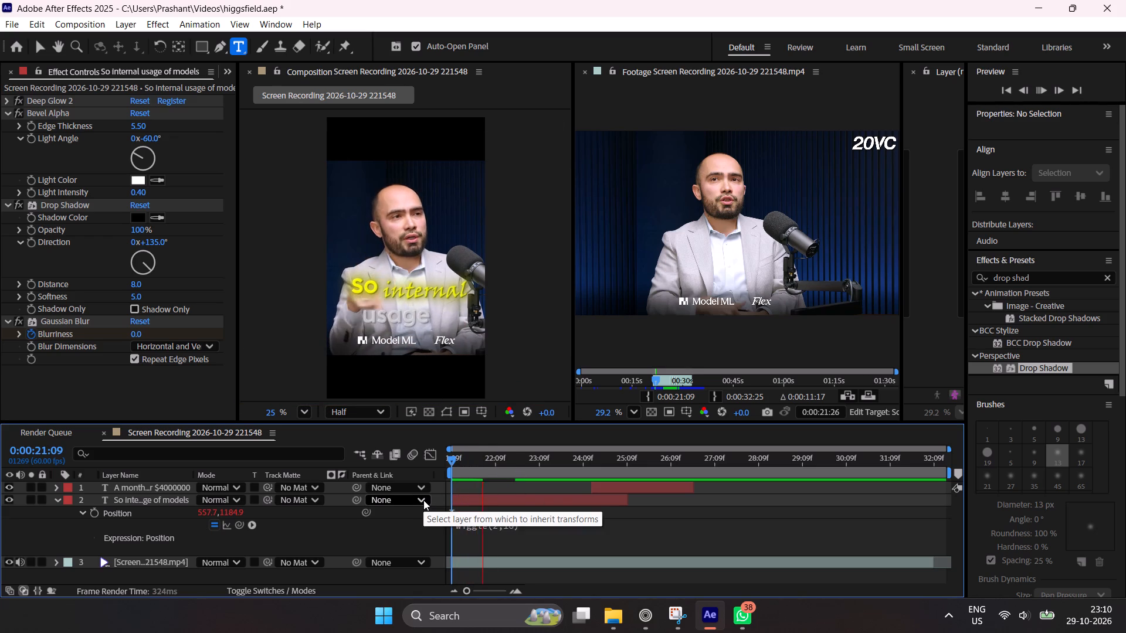
key(space)
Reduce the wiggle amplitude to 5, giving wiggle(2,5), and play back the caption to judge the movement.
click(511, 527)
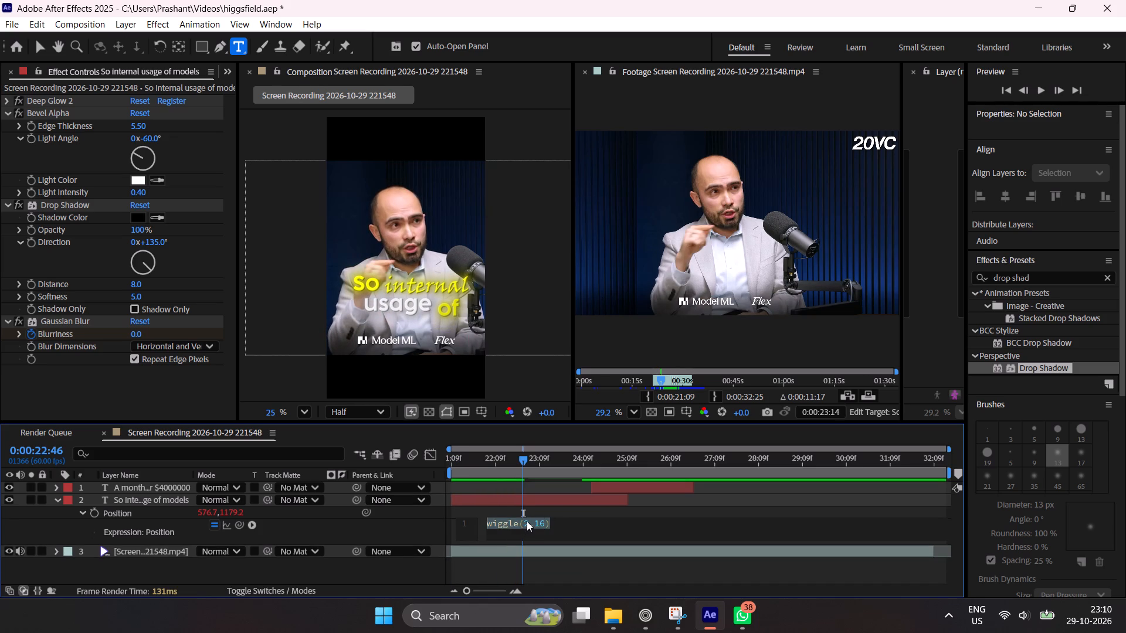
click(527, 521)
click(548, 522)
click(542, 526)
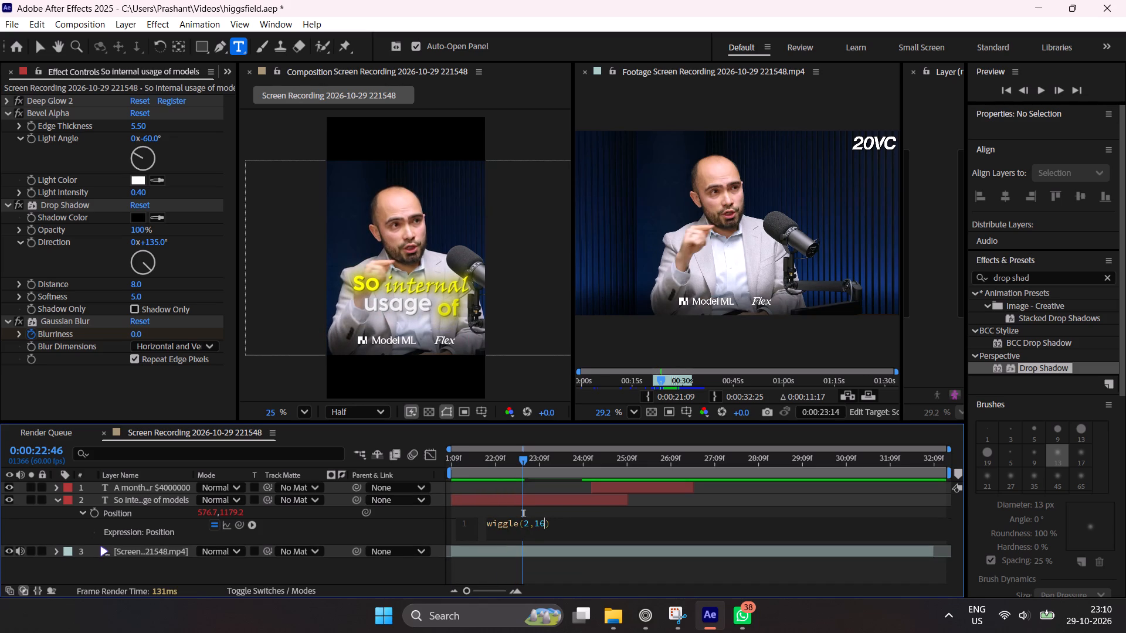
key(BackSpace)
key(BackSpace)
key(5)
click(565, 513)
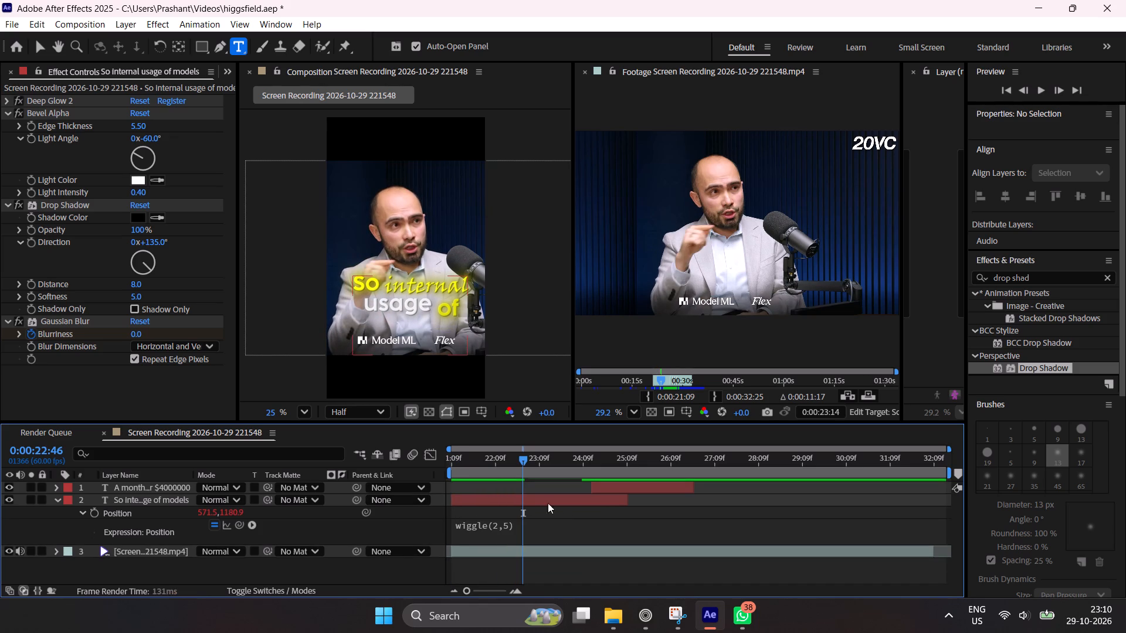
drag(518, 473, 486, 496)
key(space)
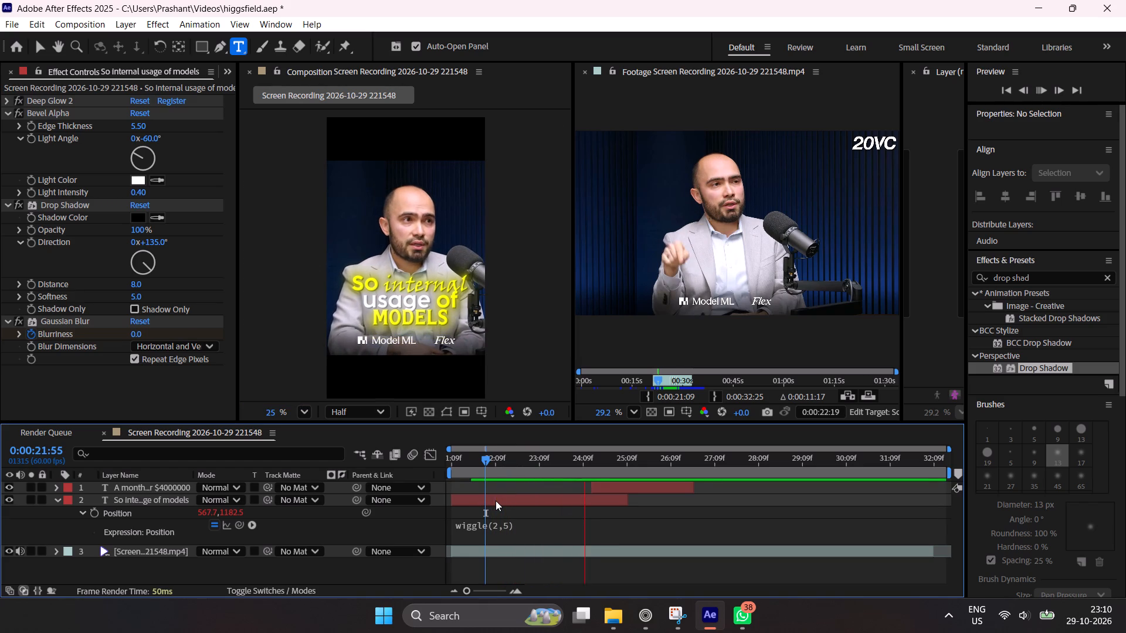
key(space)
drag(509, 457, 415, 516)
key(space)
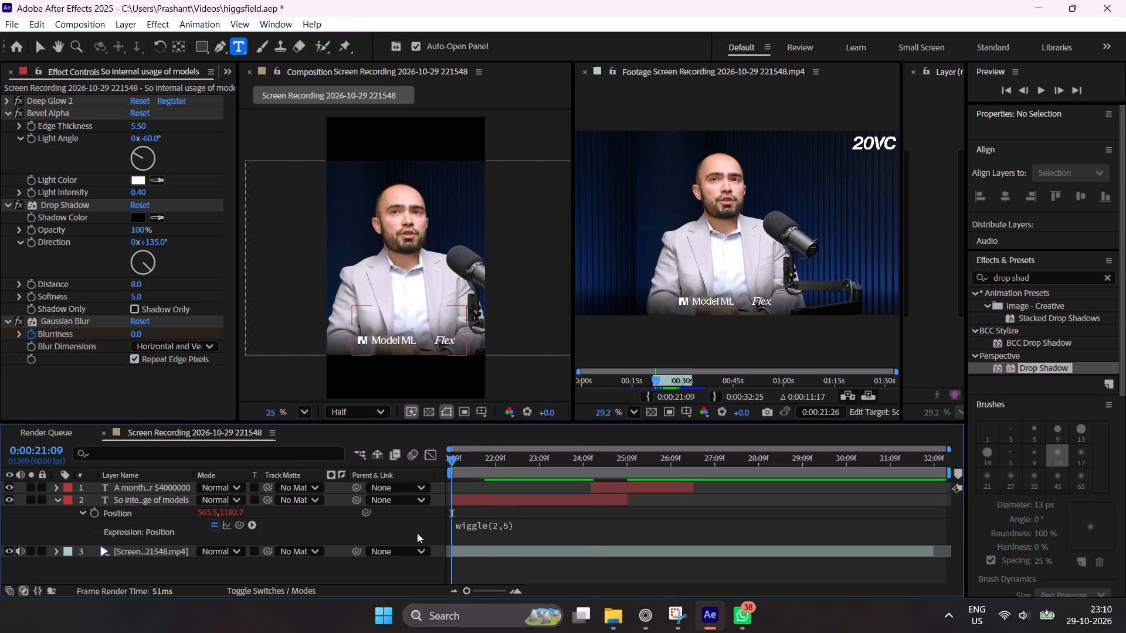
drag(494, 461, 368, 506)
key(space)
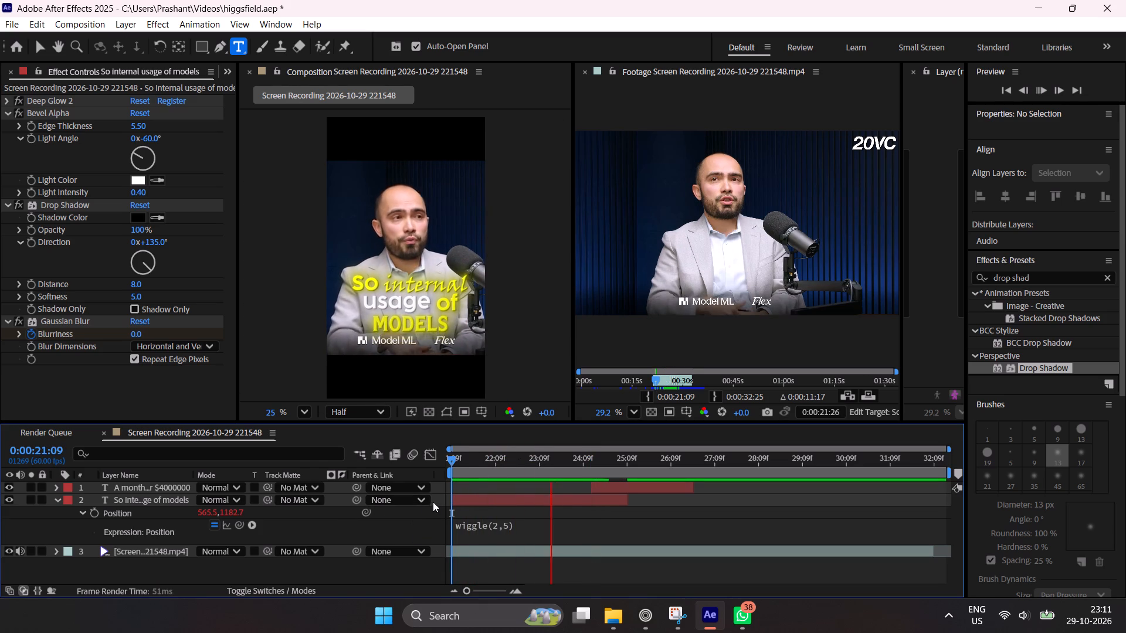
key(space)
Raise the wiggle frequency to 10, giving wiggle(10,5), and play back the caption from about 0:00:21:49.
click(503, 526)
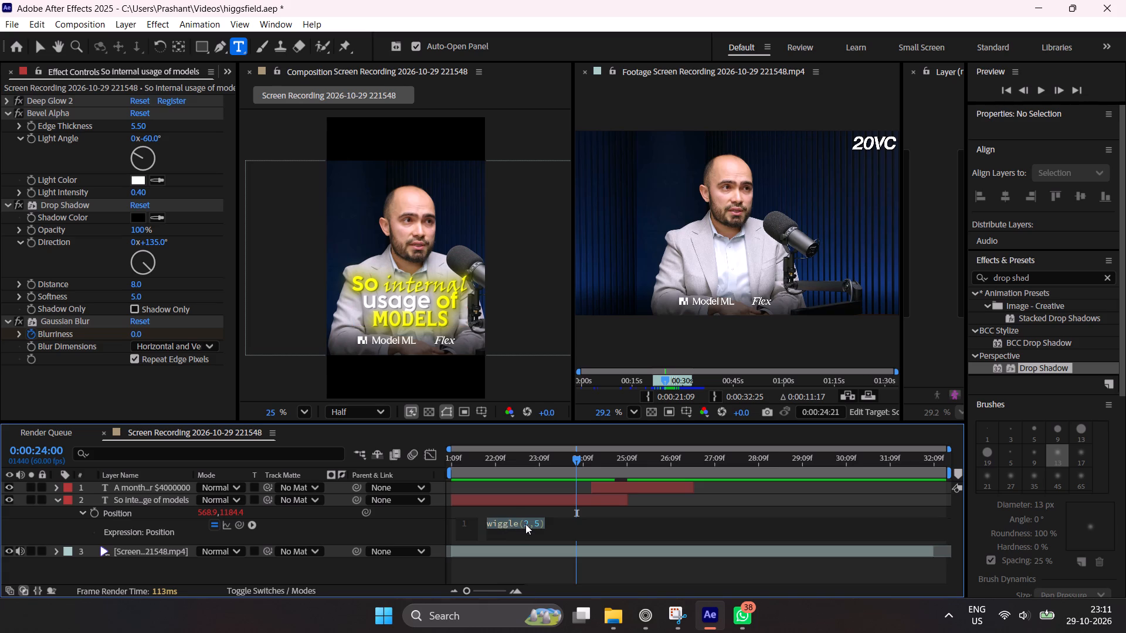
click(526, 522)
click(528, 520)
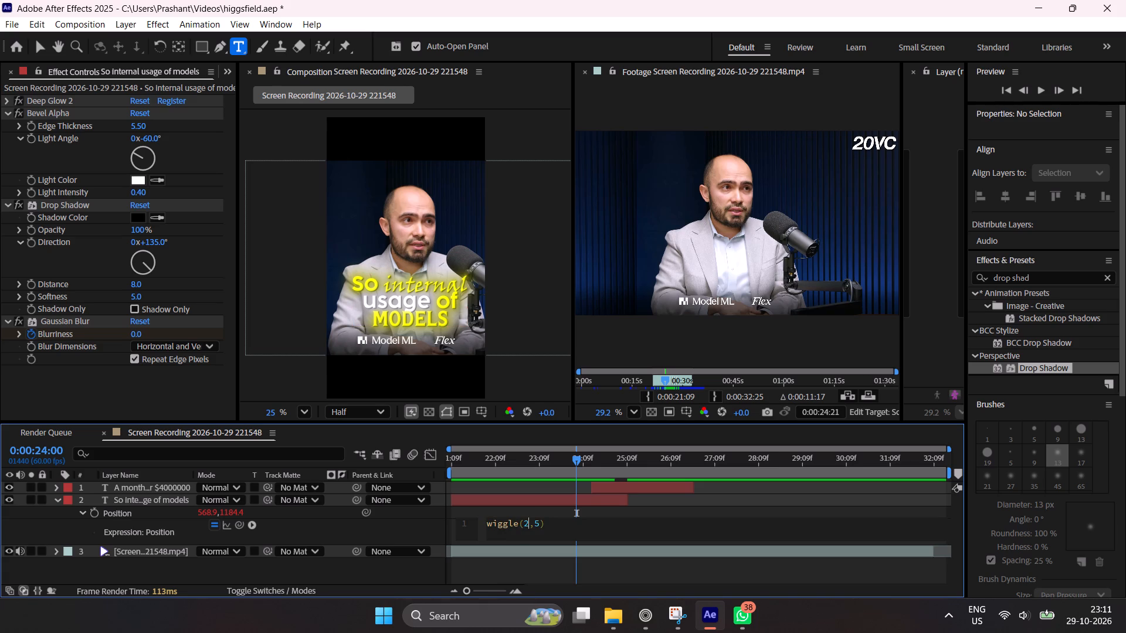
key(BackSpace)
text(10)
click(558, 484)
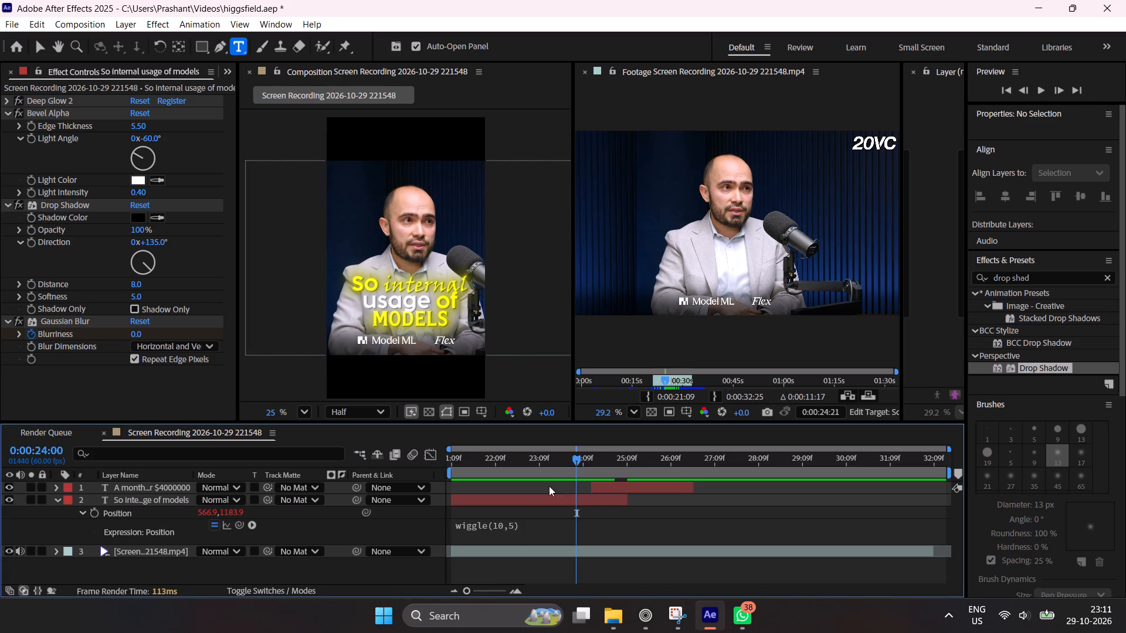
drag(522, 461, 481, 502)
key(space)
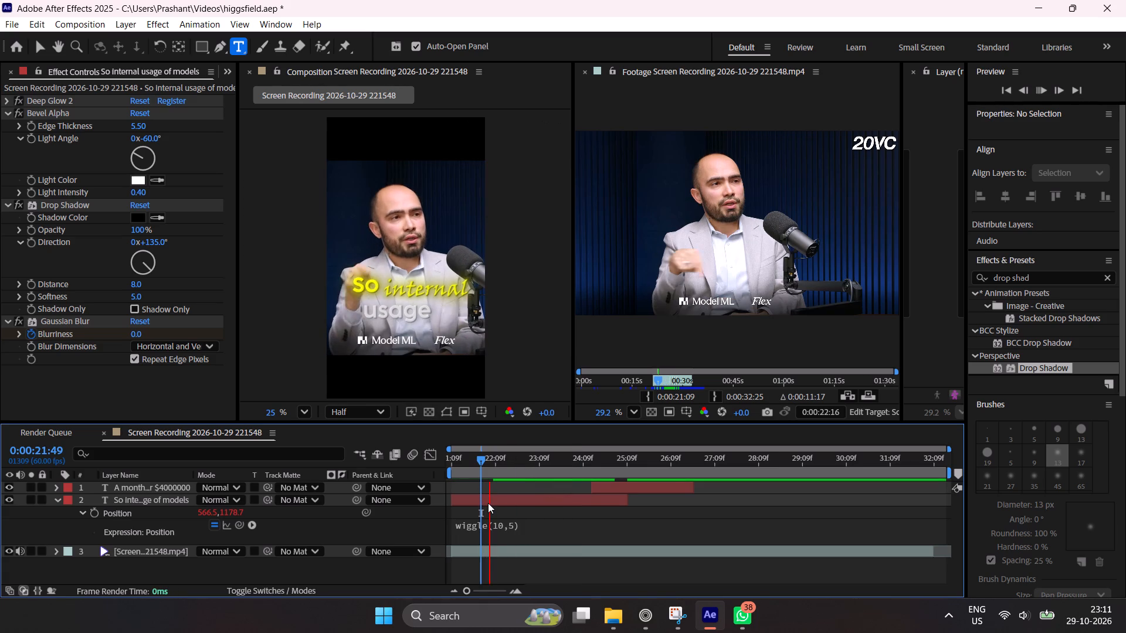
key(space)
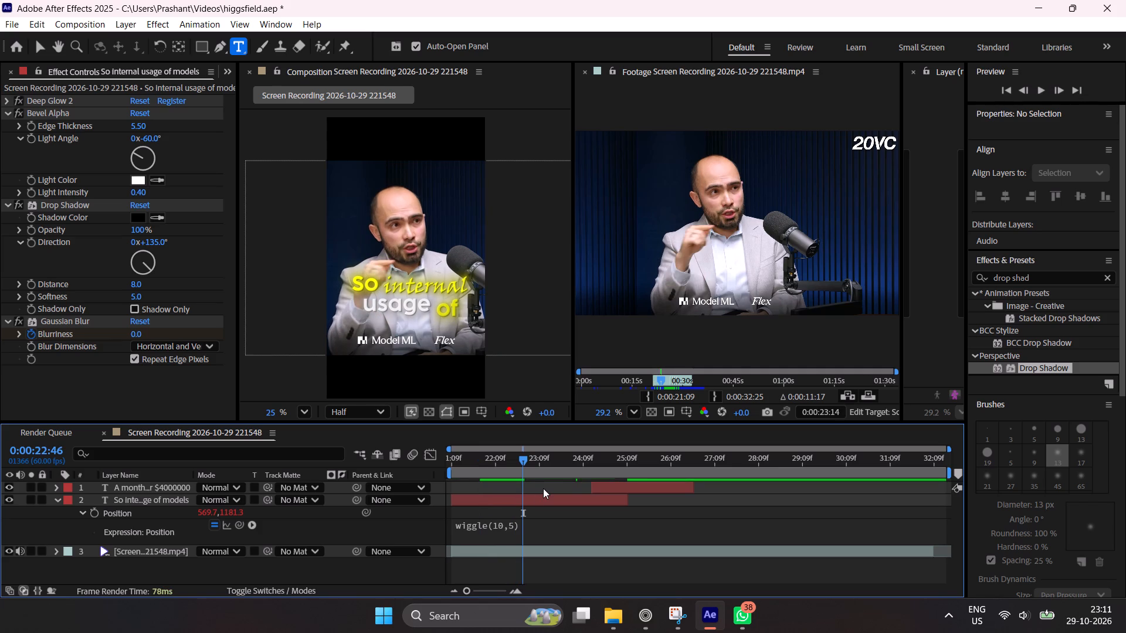
Change the caption's Position expression to wiggle(2,4) and play it back from the clip's start at 0:00:21:09.
click(500, 524)
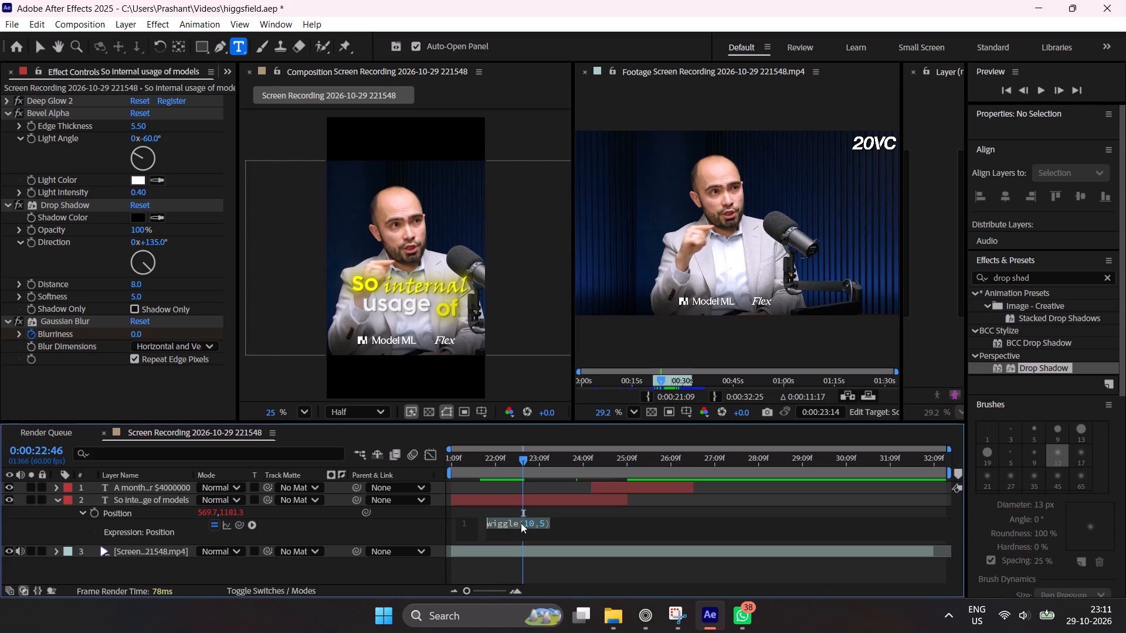
click(533, 522)
key(BackSpace)
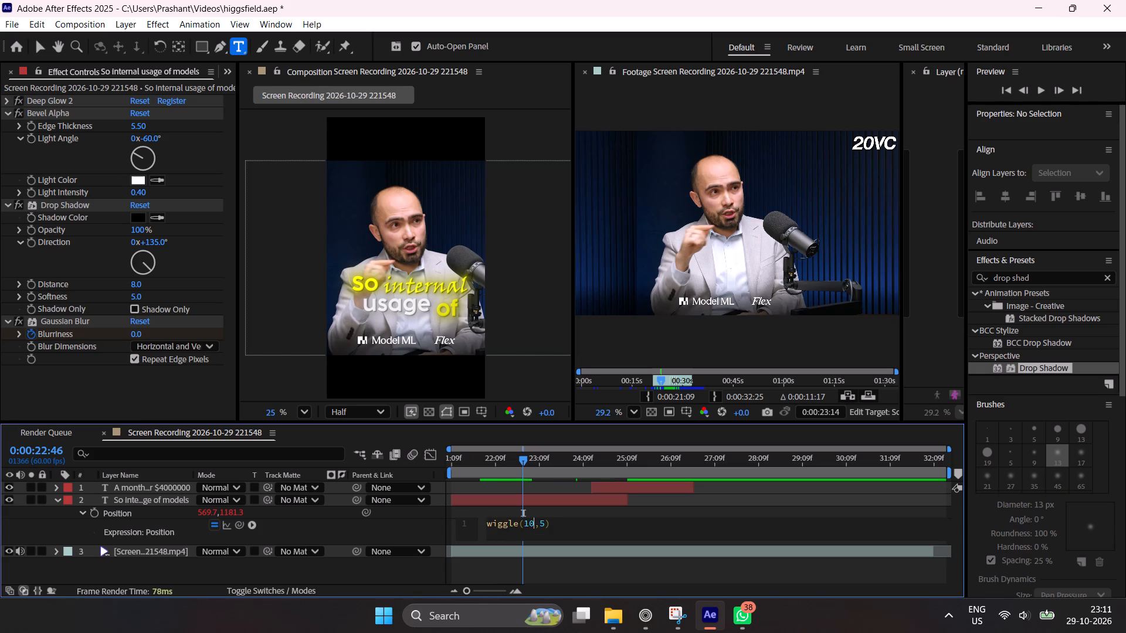
key(BackSpace)
key(2)
click(540, 520)
key(BackSpace)
key(4)
click(542, 500)
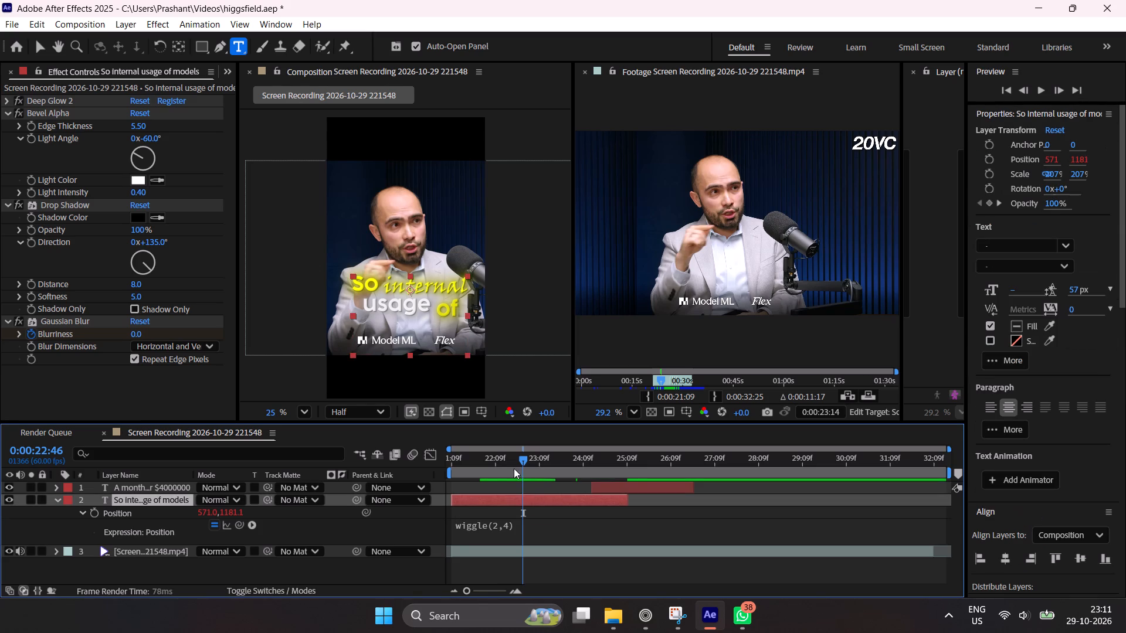
drag(514, 468, 416, 512)
key(space)
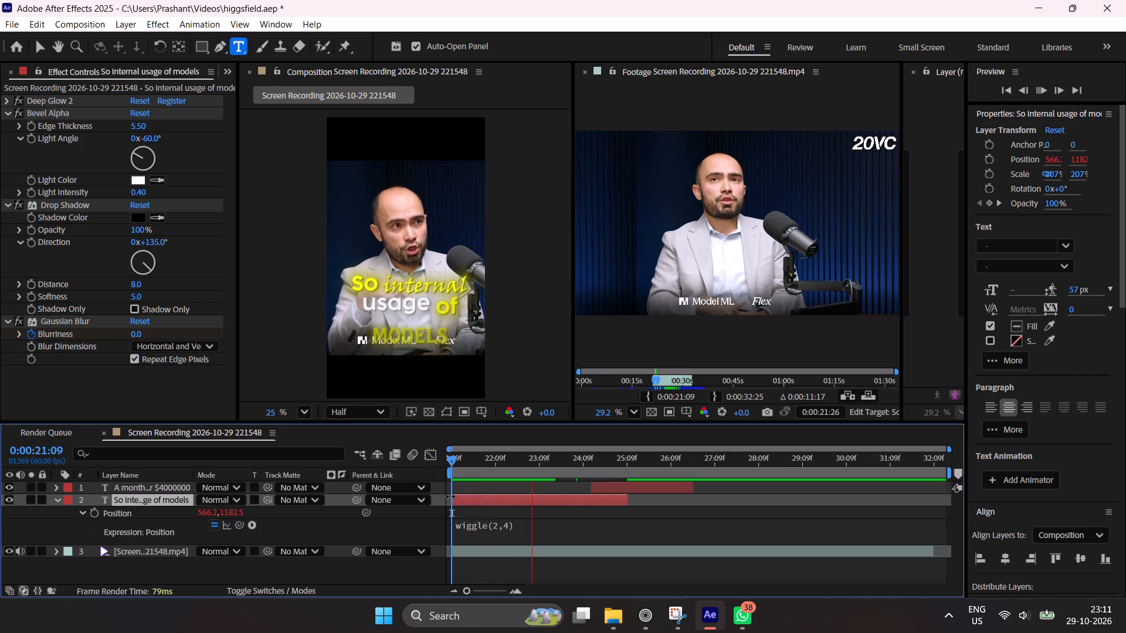
key(space)
Change the "So internal usage of models" caption's Position expression to wiggle(2,2), play it back from the clip's start and save the project.
click(508, 525)
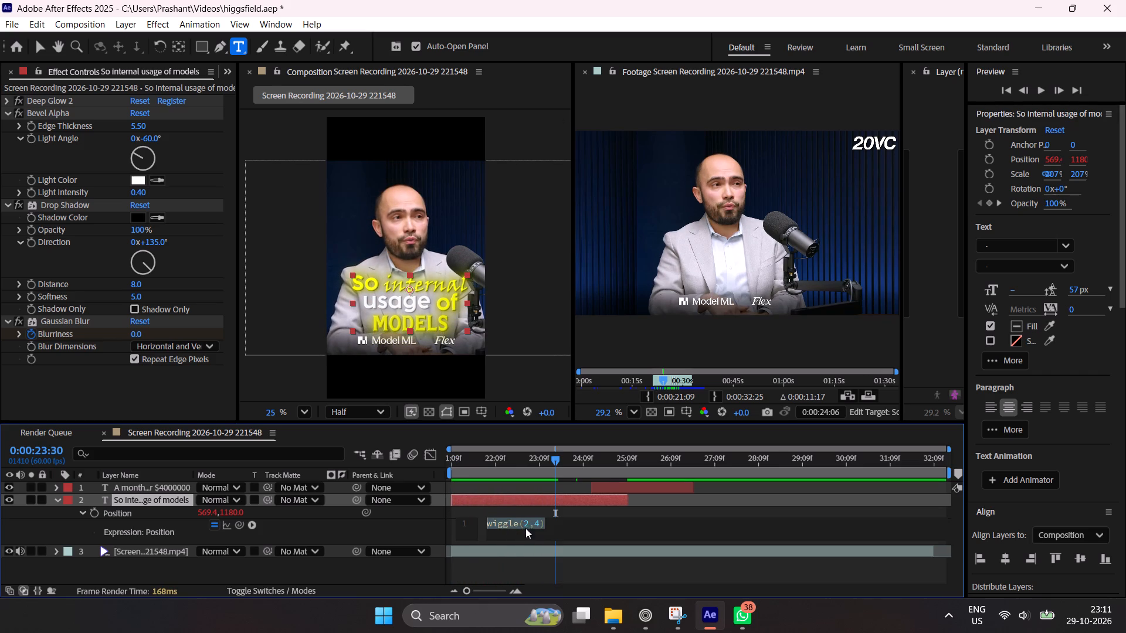
click(538, 522)
key(BackSpace)
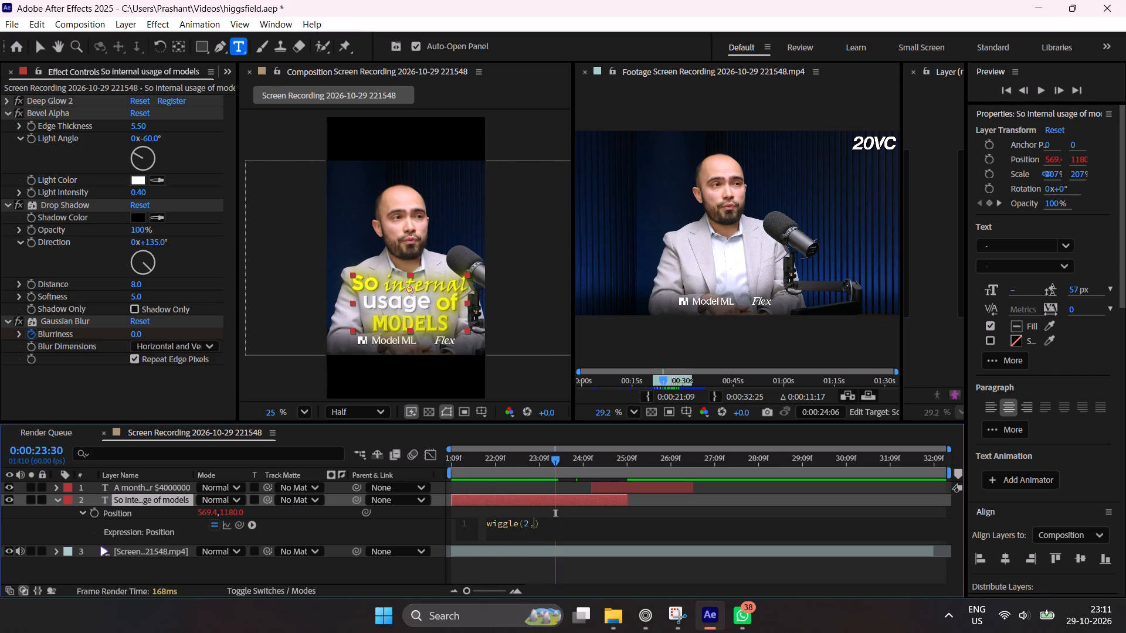
key(2)
click(541, 477)
drag(510, 465, 376, 507)
key(space)
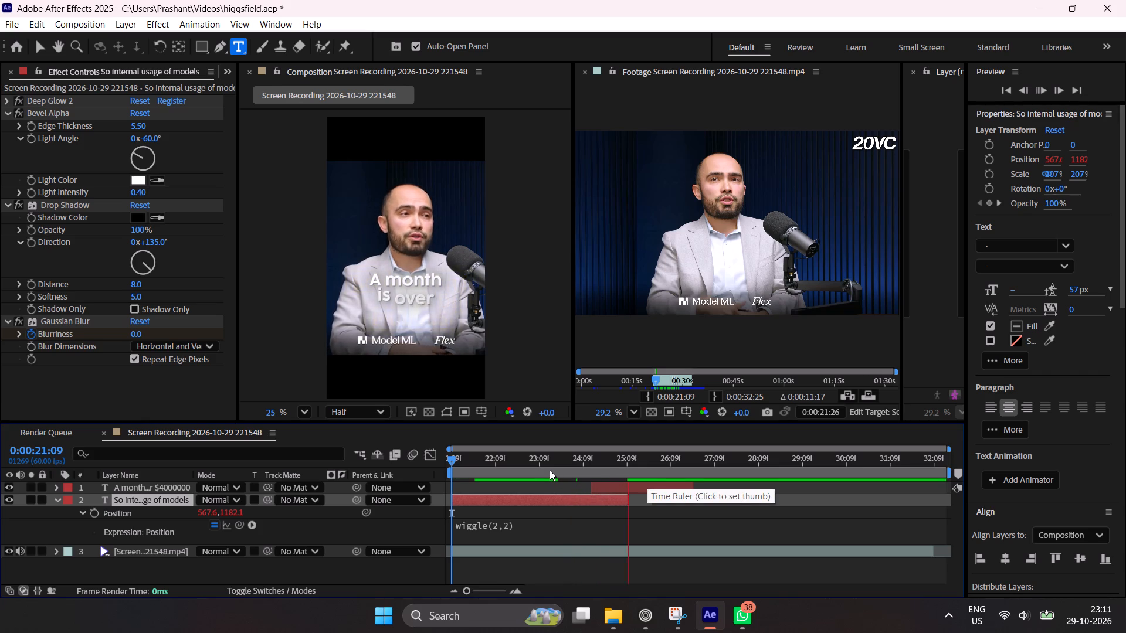
key(space)
key(ctrl+s)
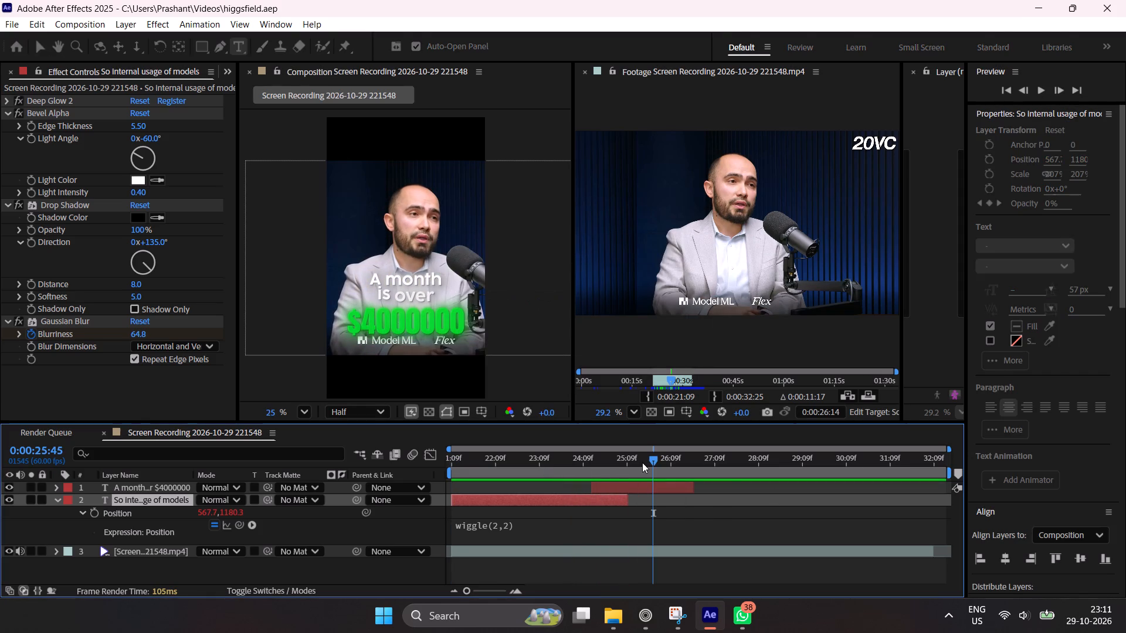
drag(639, 458, 316, 501)
key(space)
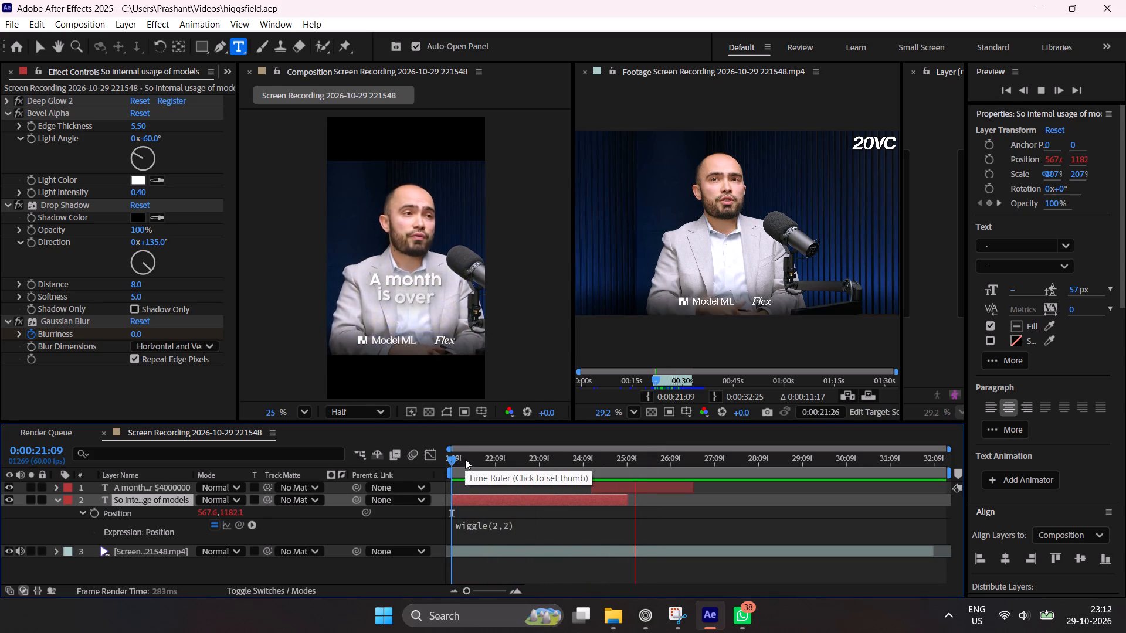
key(space)
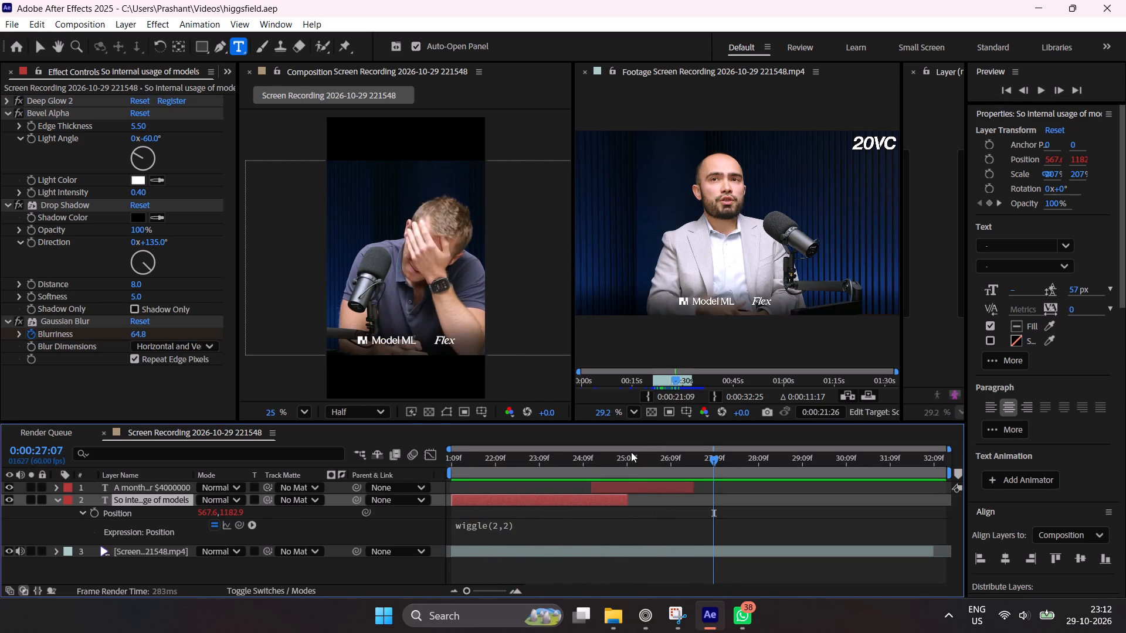
drag(640, 464, 409, 506)
key(space)
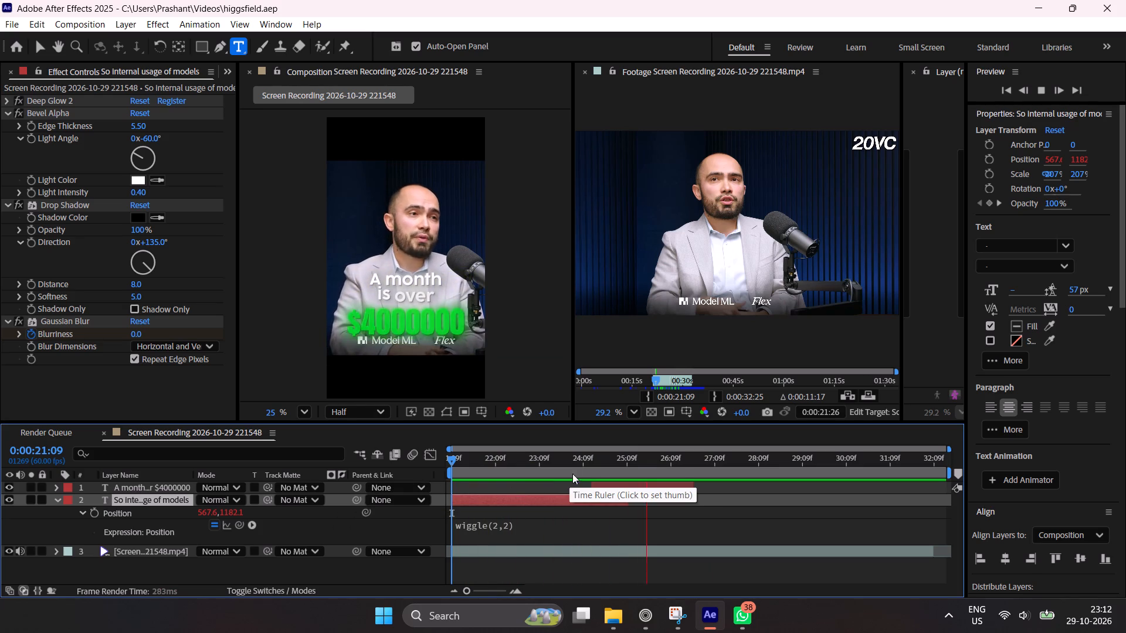
key(space)
Add a wiggle(2,2) expression to the "A month is over $4000000" caption's Position, play it back from 0:00:24:15 and save.
drag(650, 462, 633, 487)
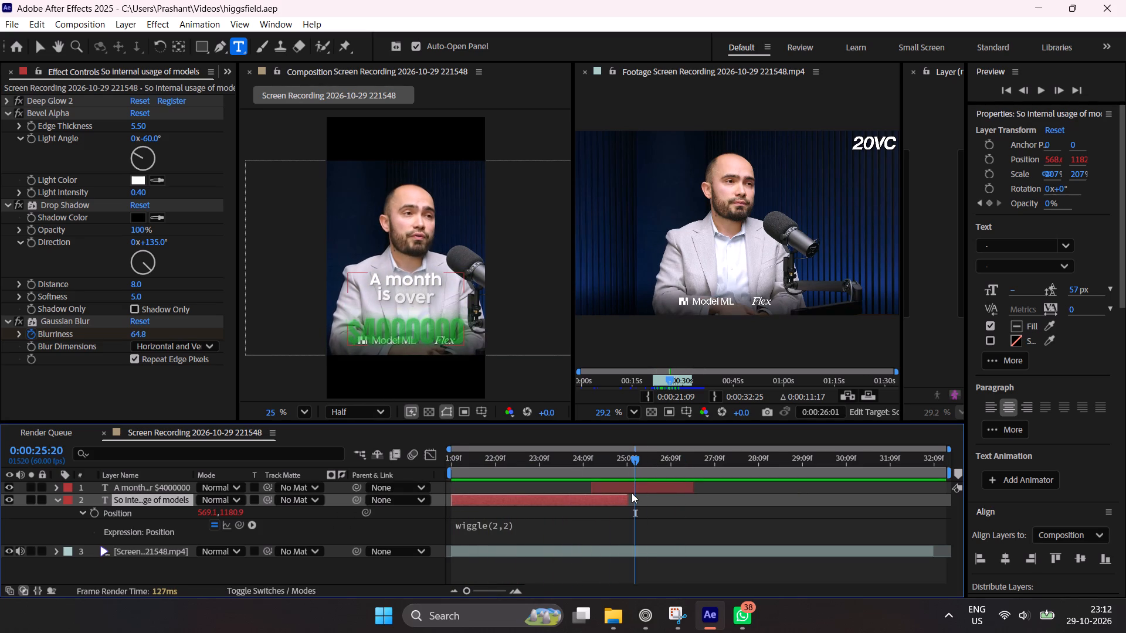
click(632, 487)
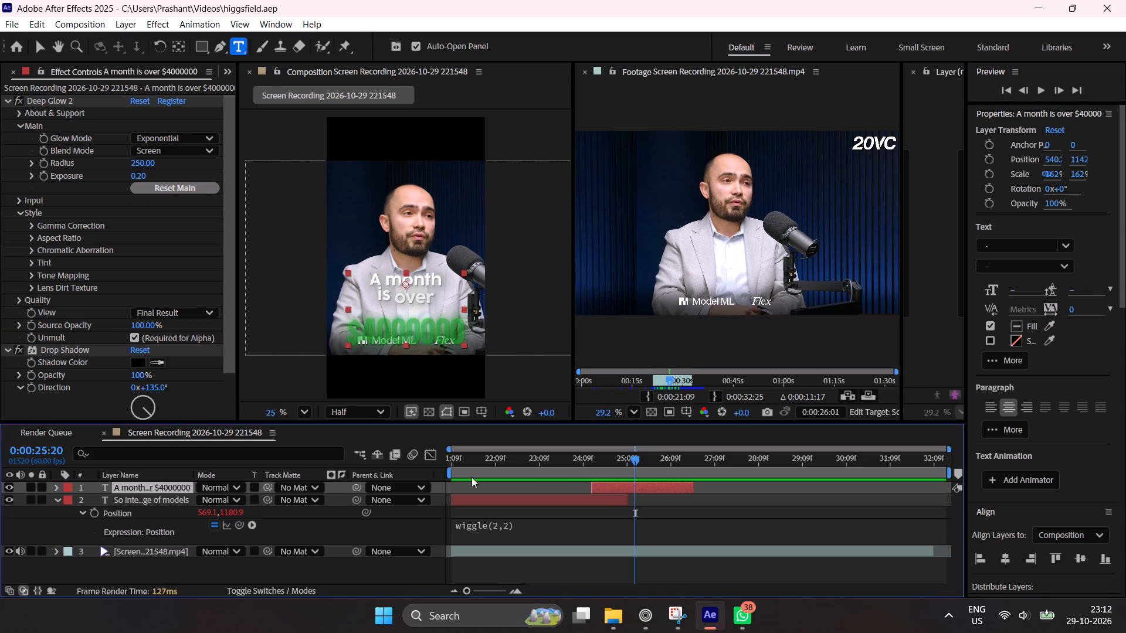
key(p)
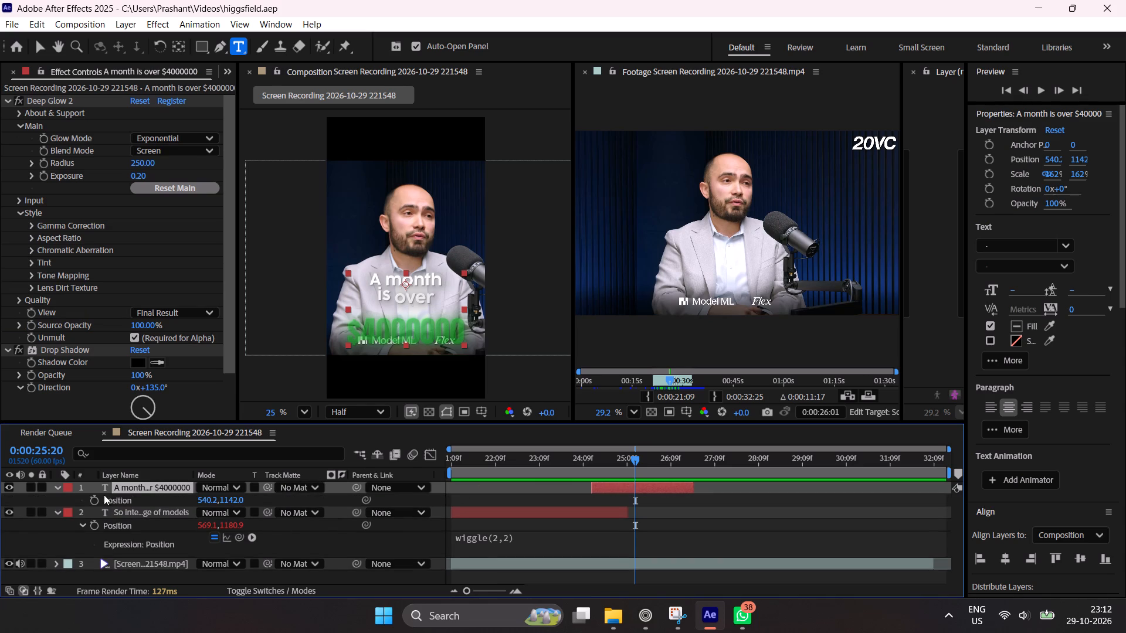
alt+click(92, 500)
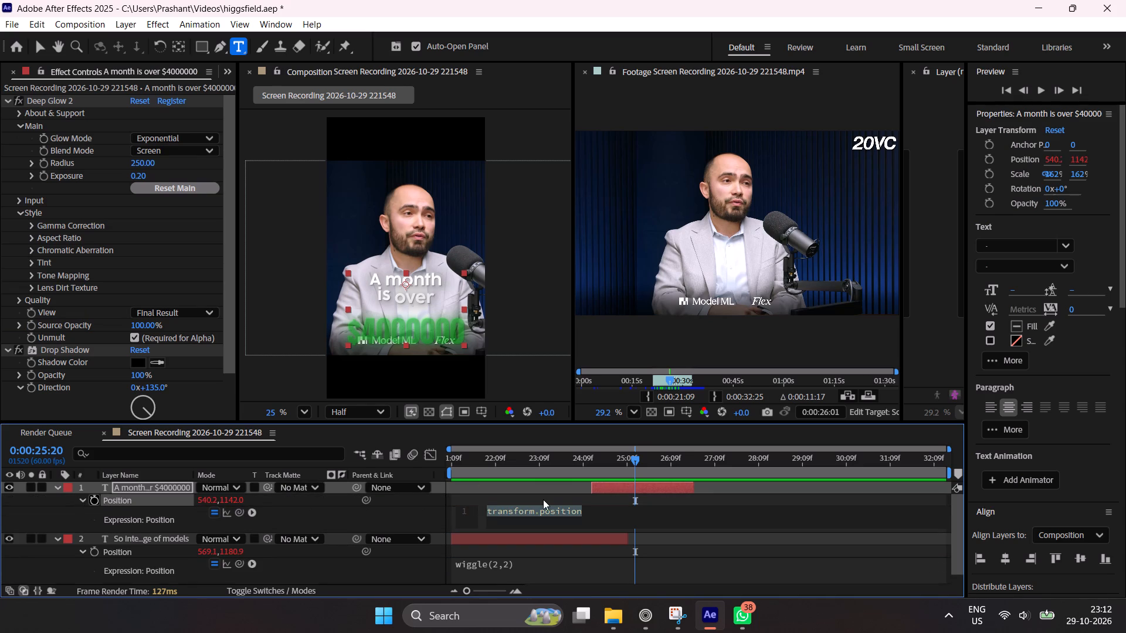
text(wigglw)
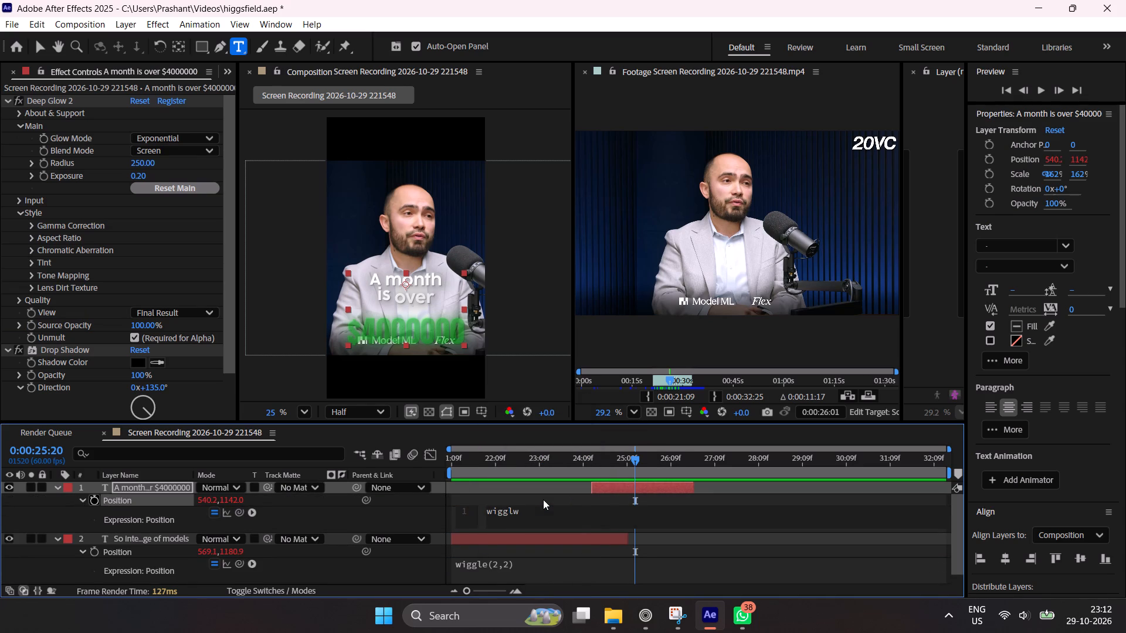
key(BackSpace)
key(Return)
text(2,2)
click(752, 493)
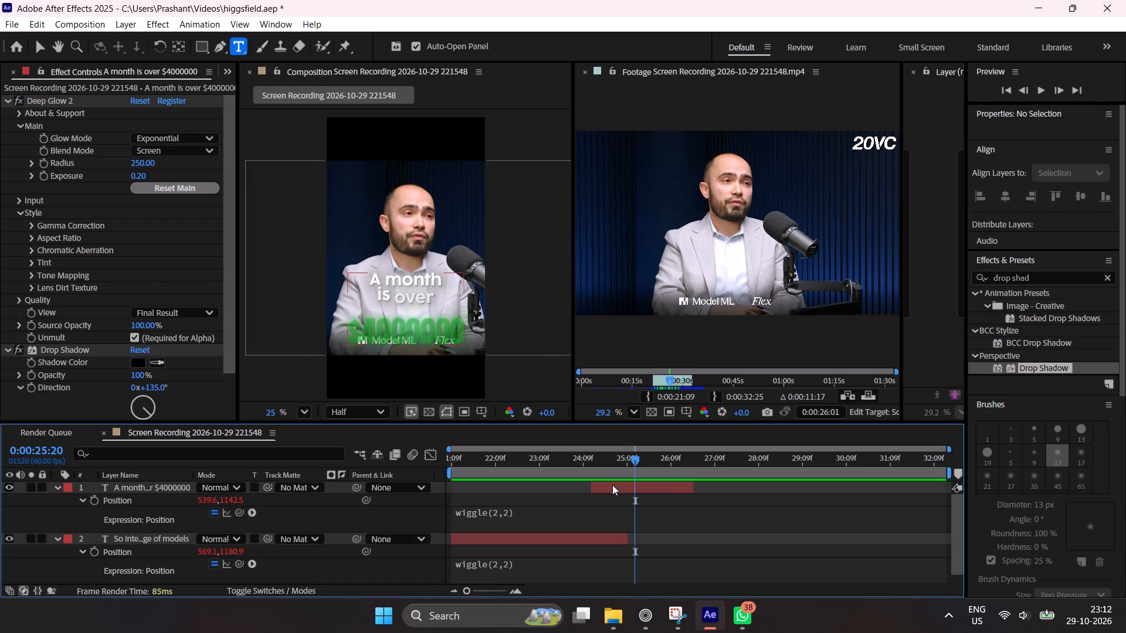
drag(613, 468, 586, 482)
key(space)
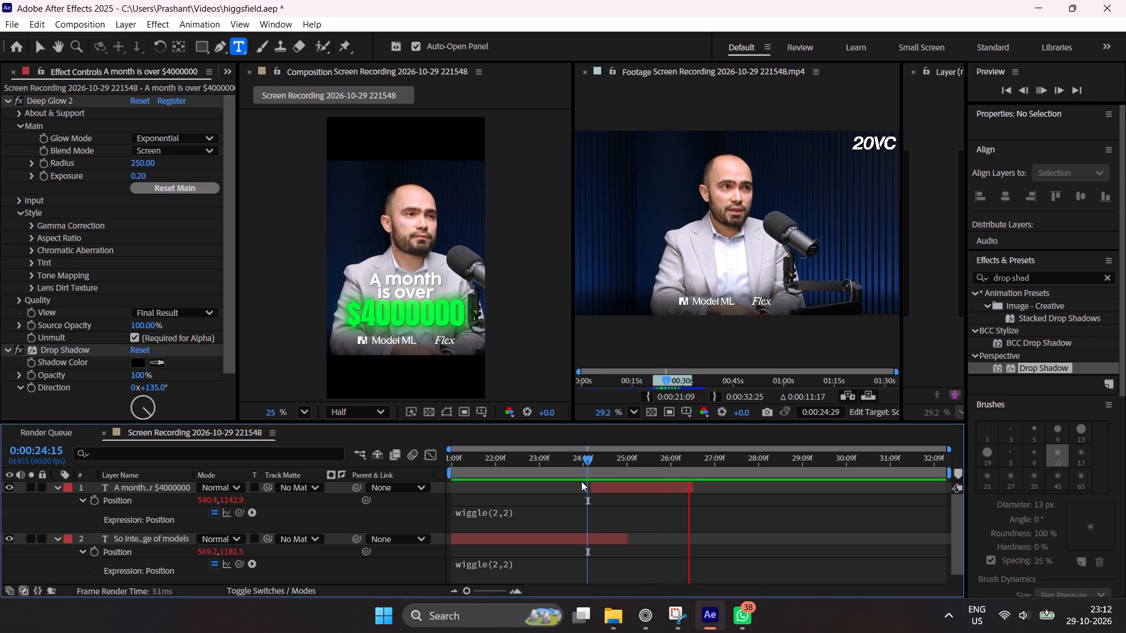
key(space)
key(ctrl+s)
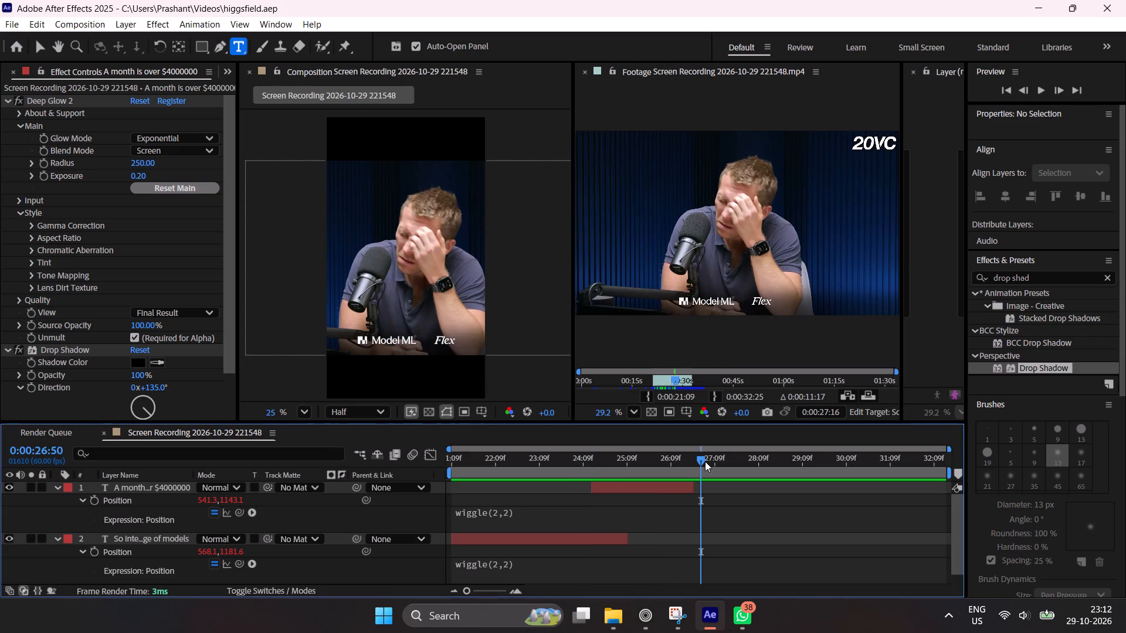
Play the footage following the "$4000000" caption, and collapse the revealed properties of both caption layers.
key(space)
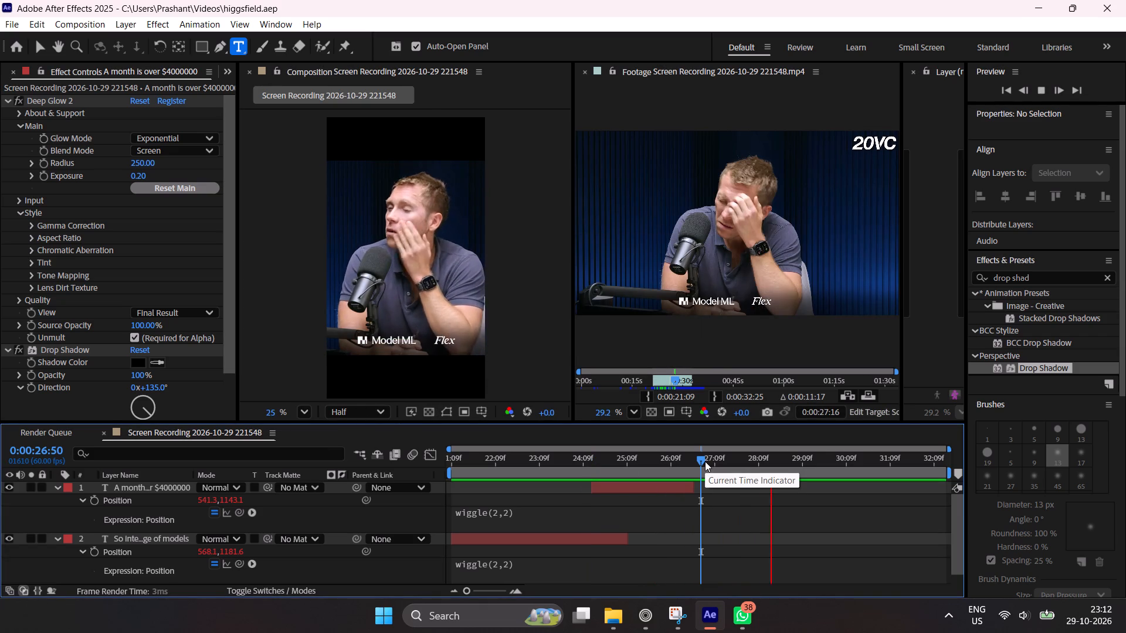
key(space)
click(635, 485)
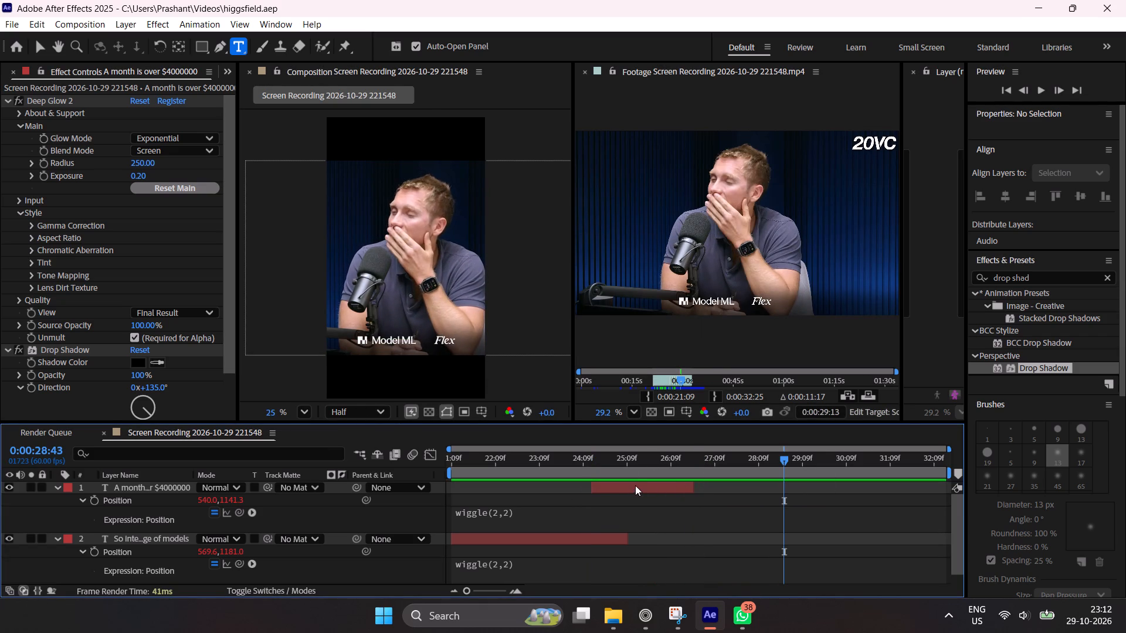
key(u)
click(593, 522)
key(u)
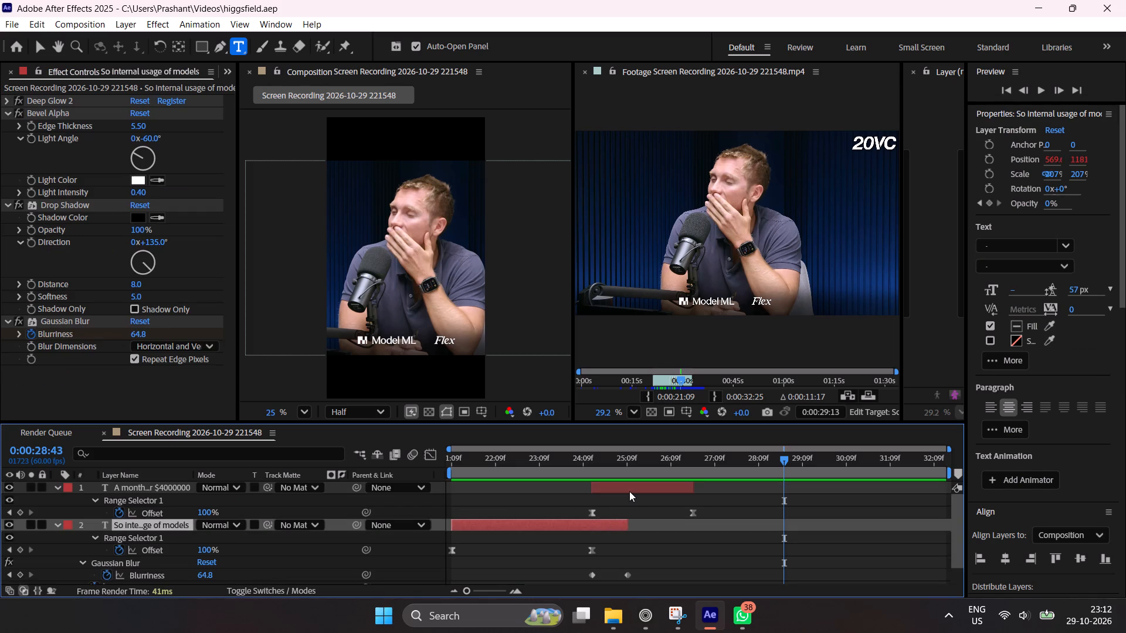
click(629, 486)
key(u)
click(578, 499)
key(u)
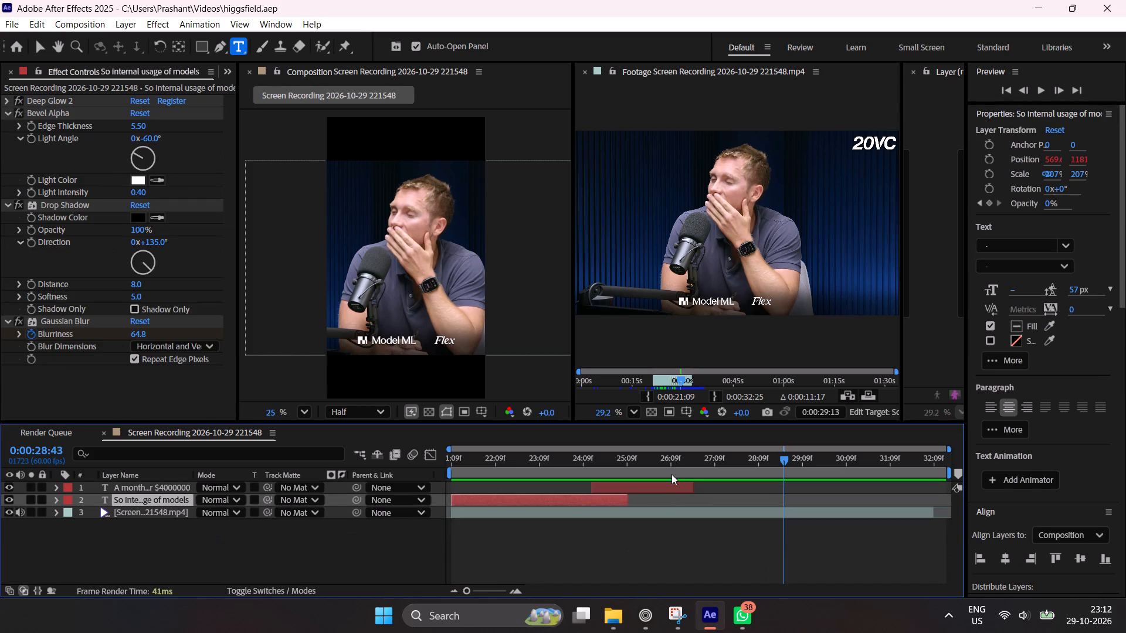
Find the next caption's moment at 0:00:27:49 and add a new text layer reading "WOW" over the man's chest.
drag(673, 470, 711, 495)
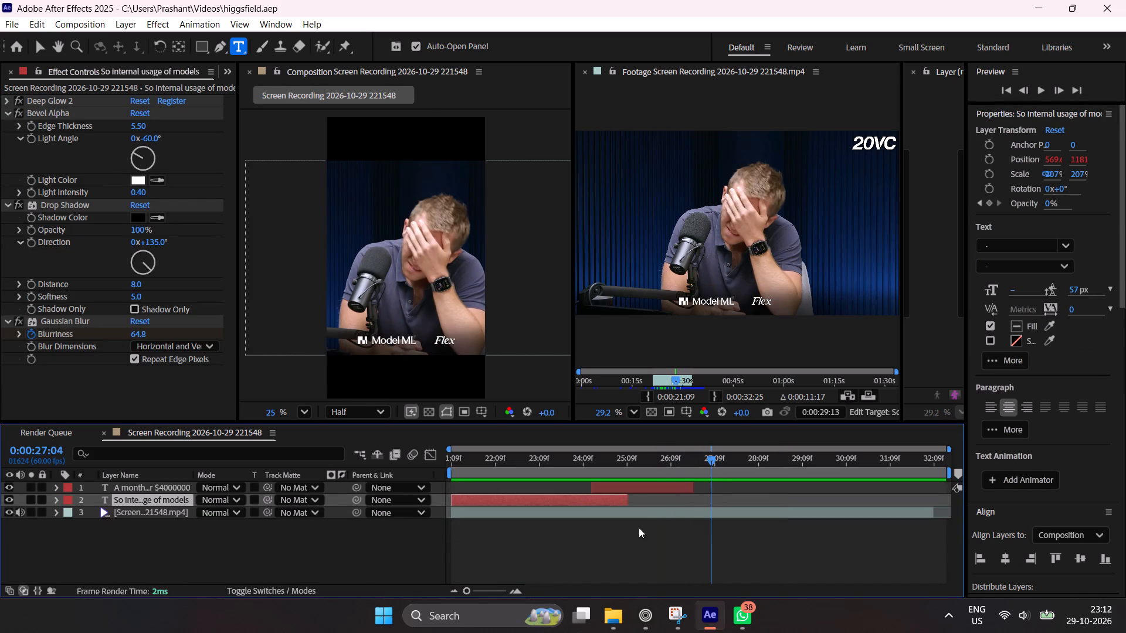
click(521, 589)
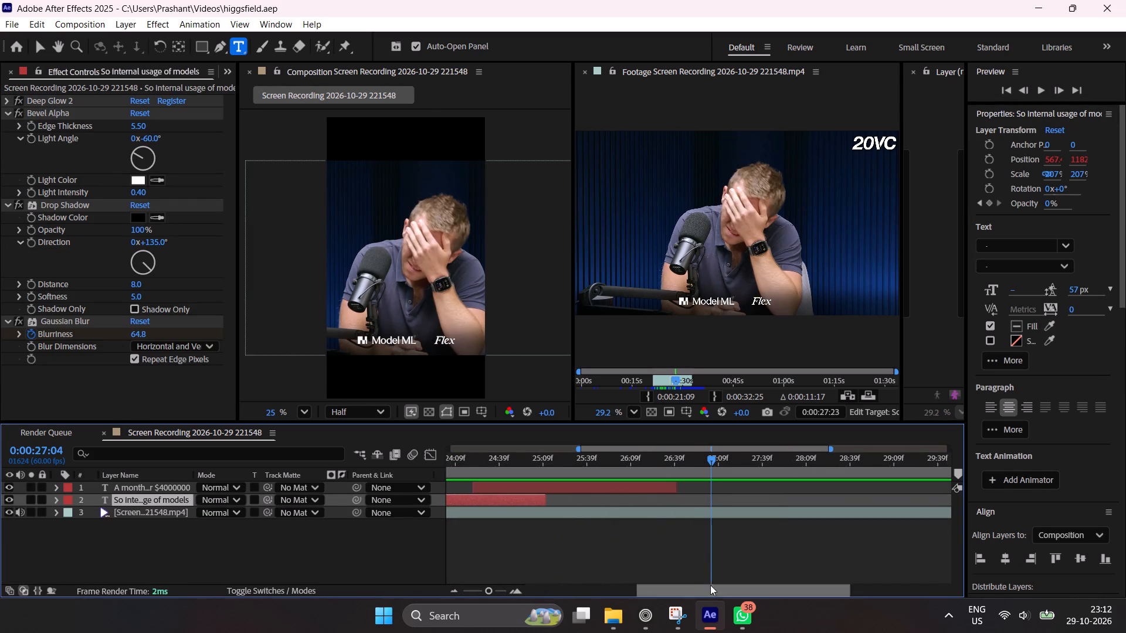
drag(711, 586, 771, 584)
key(space)
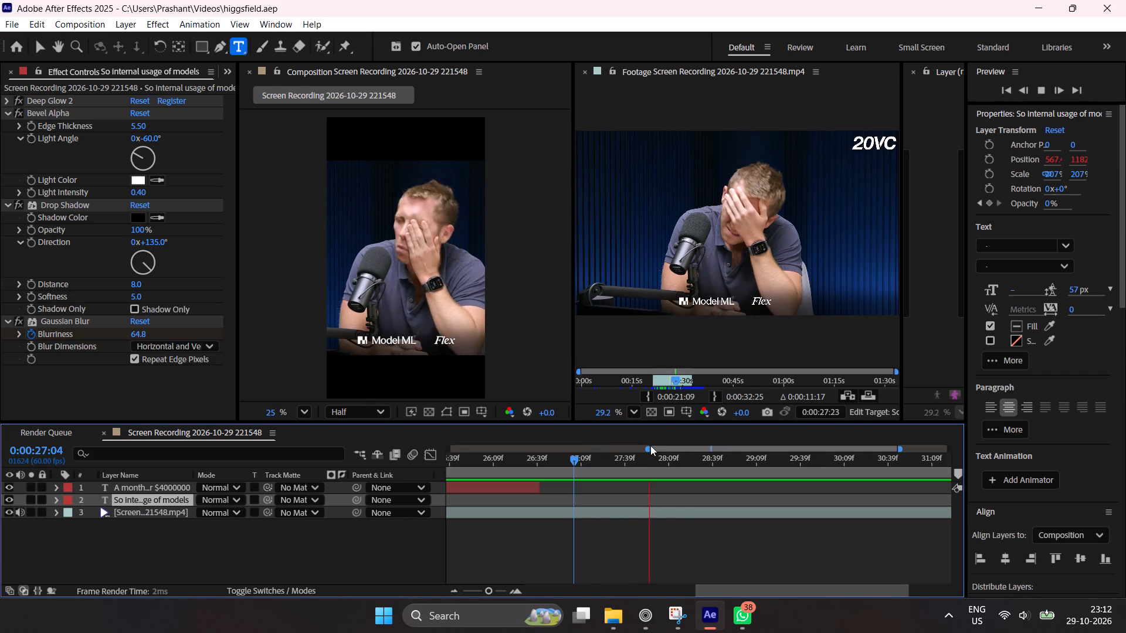
key(space)
drag(665, 469, 647, 477)
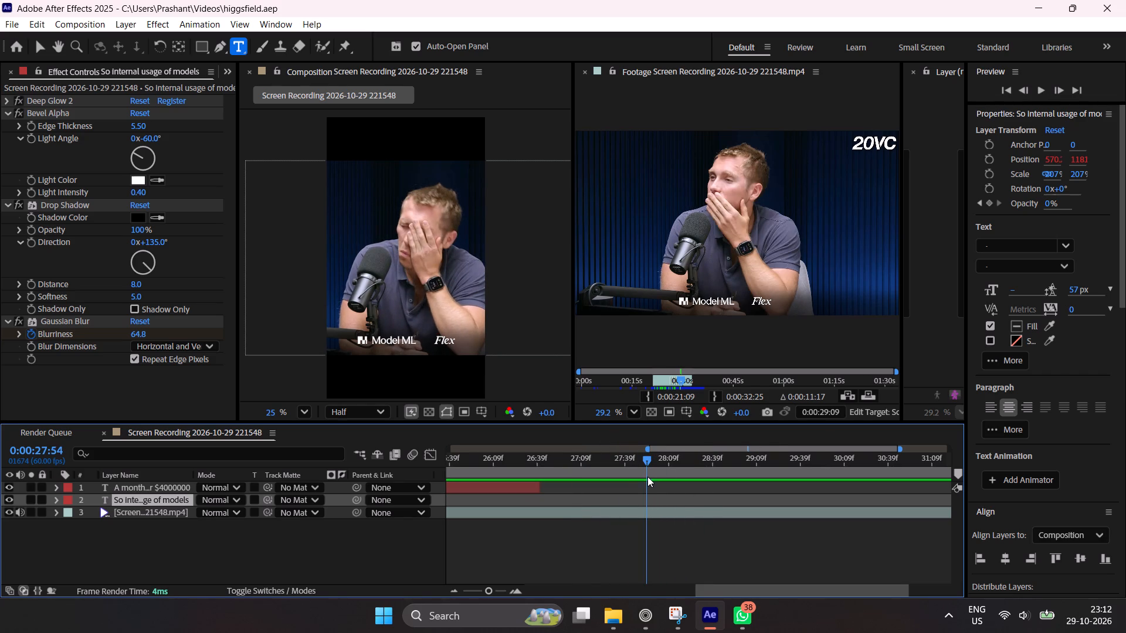
drag(647, 477, 640, 486)
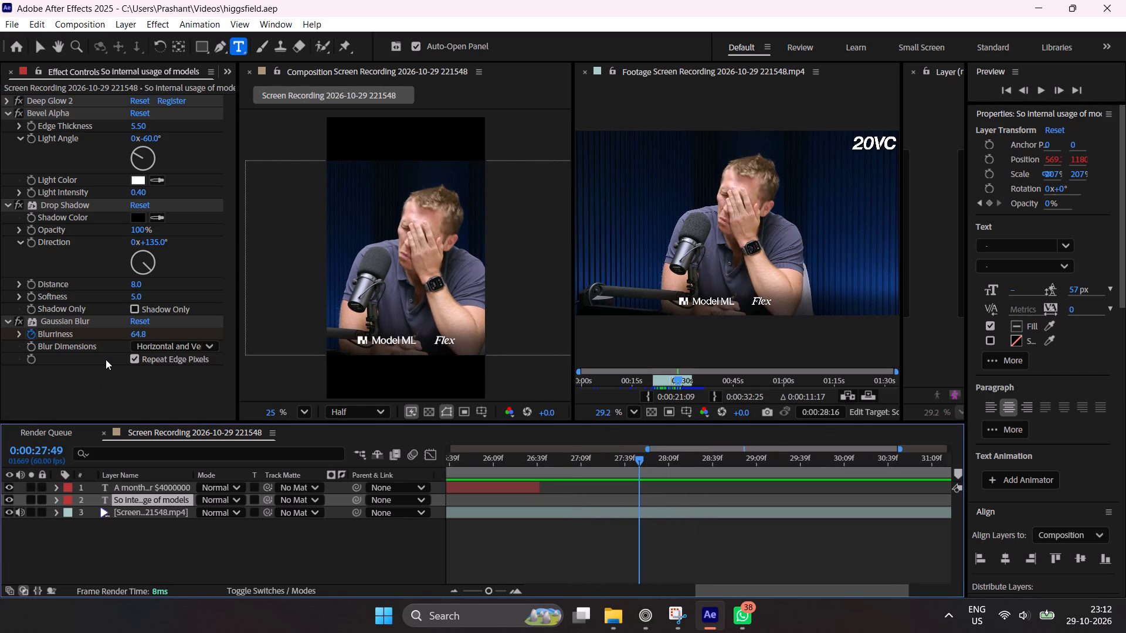
click(398, 263)
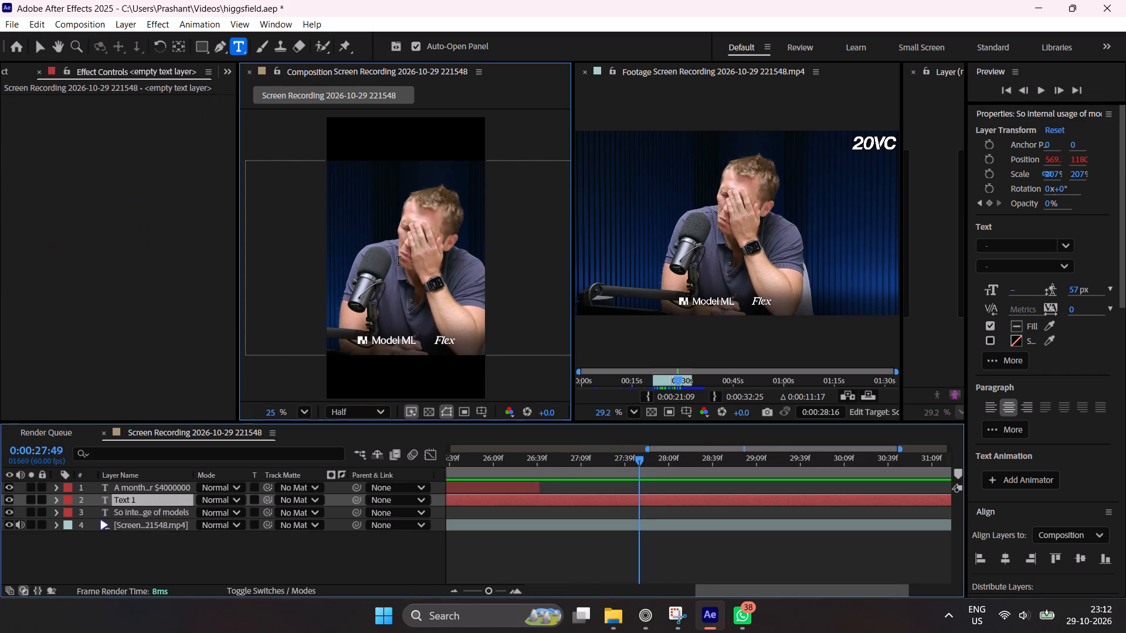
text(WOW)
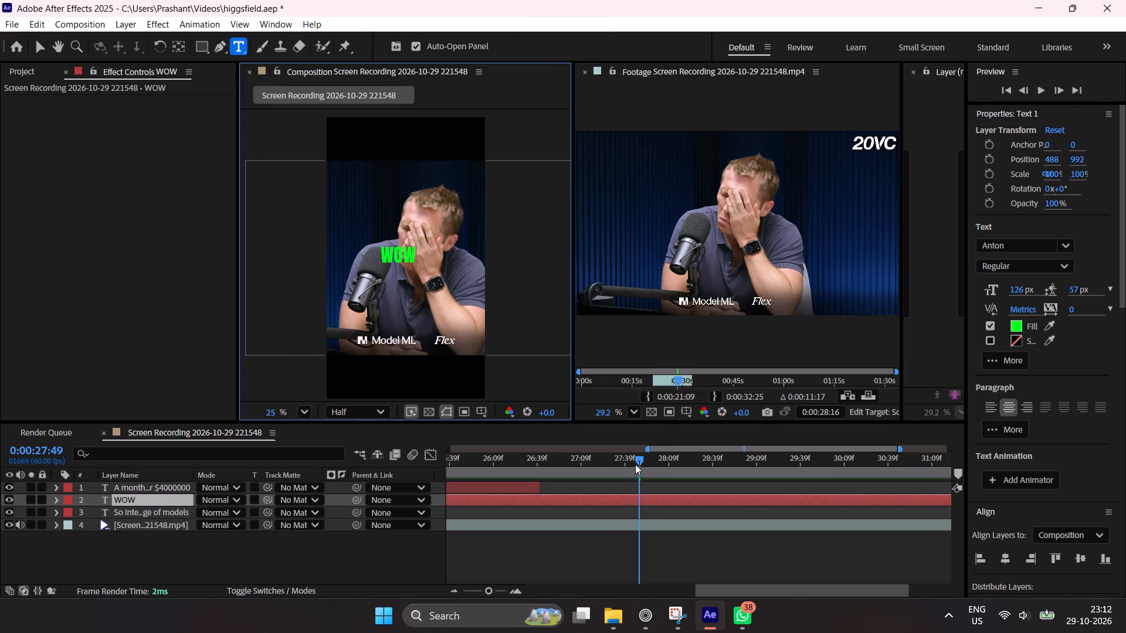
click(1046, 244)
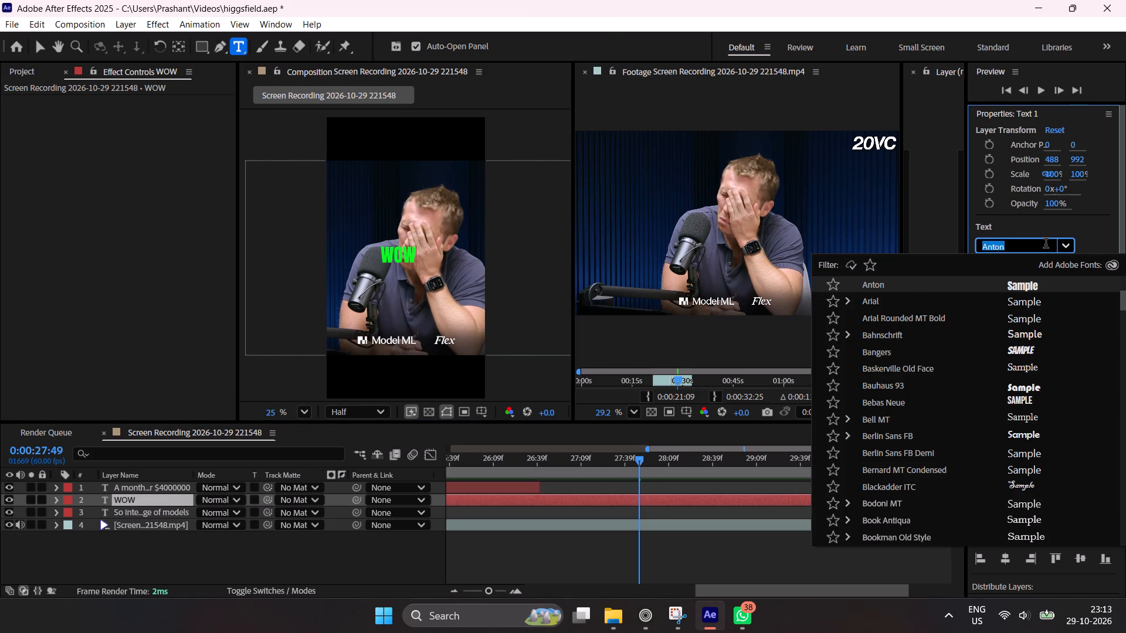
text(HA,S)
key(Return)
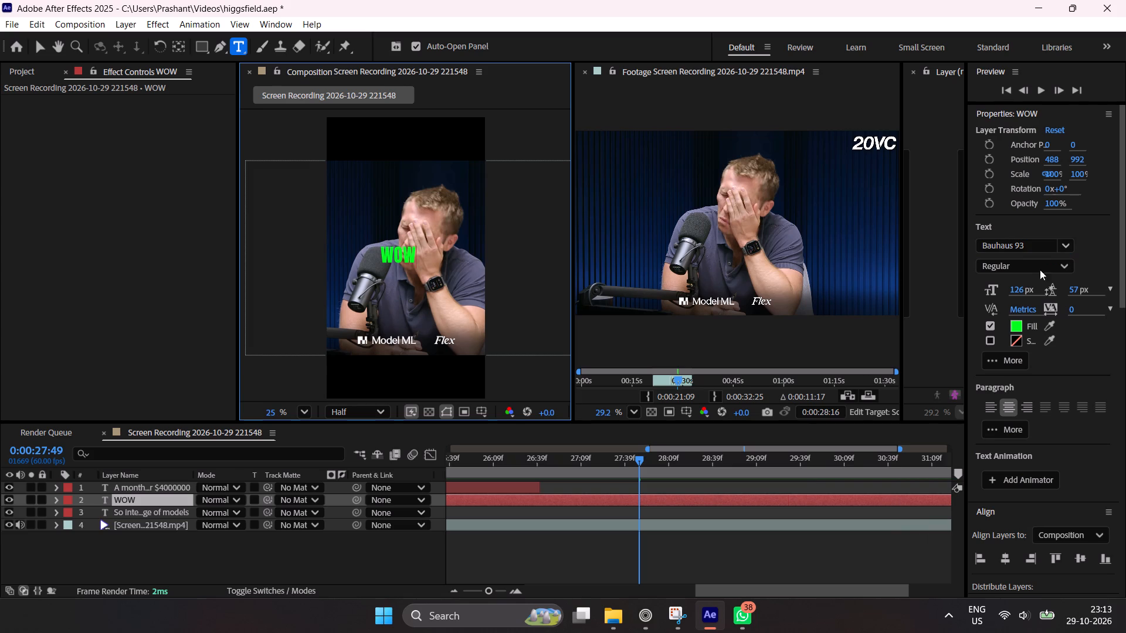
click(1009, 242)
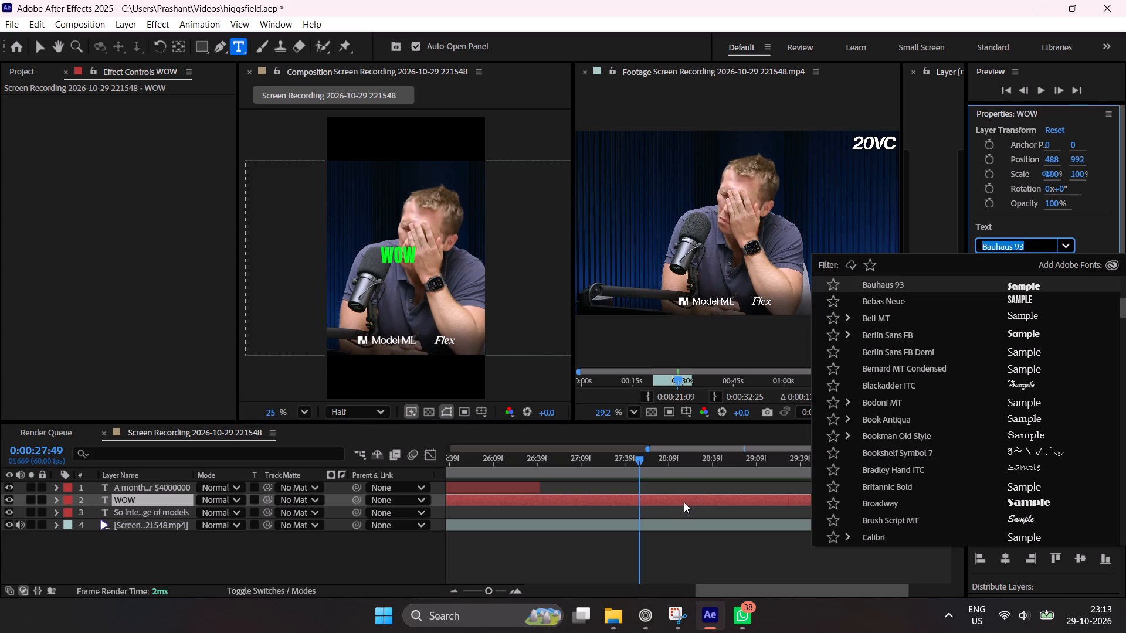
Set the font of the whole WOW text to Hamston.
double_click(684, 502)
click(1026, 246)
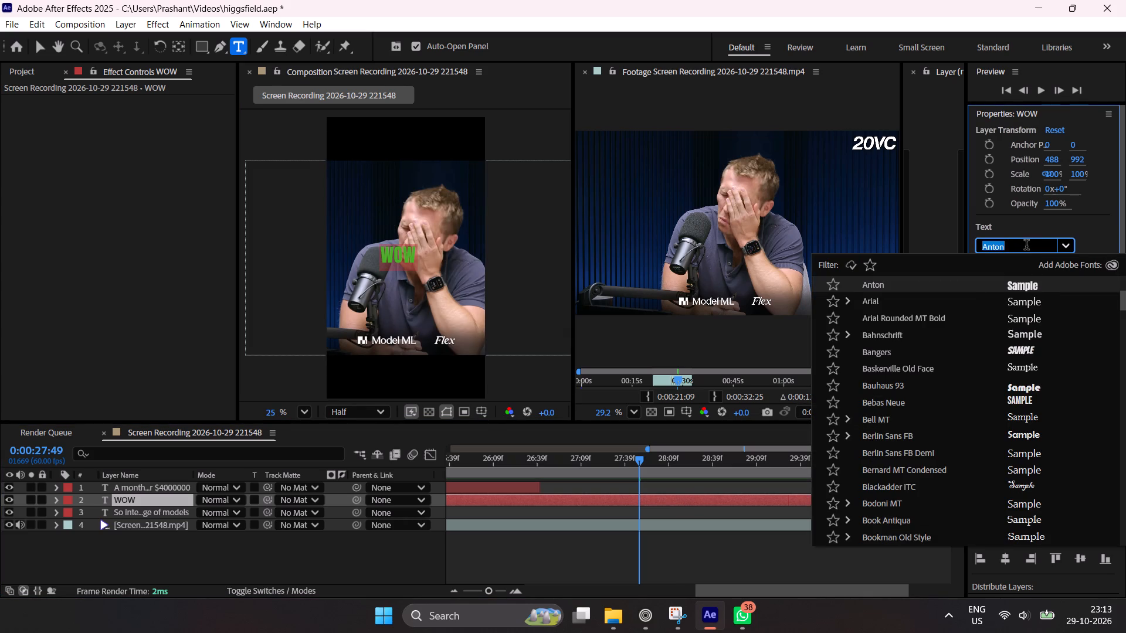
text(HAMS)
key(Return)
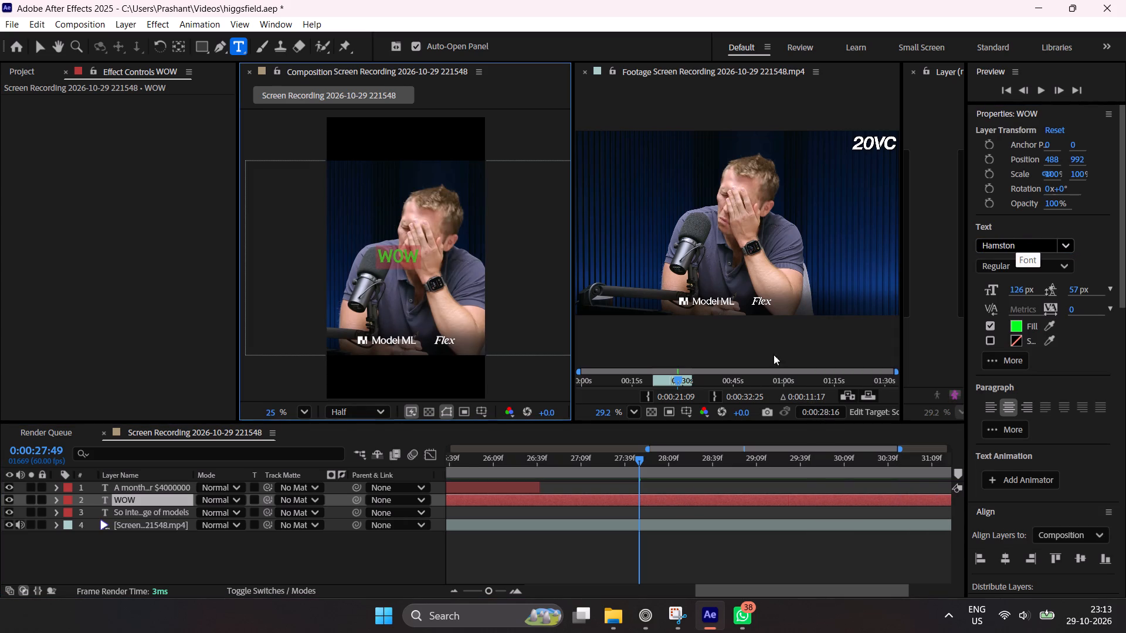
Scale the WOW text layer up to 175%.
click(138, 497)
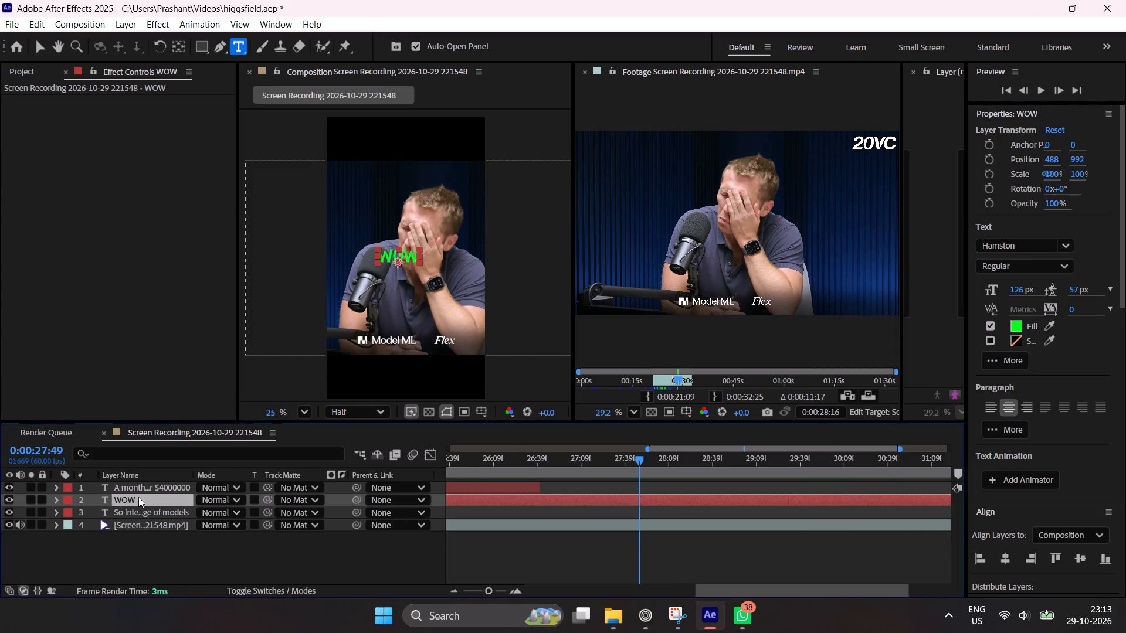
key(s)
drag(219, 511, 257, 505)
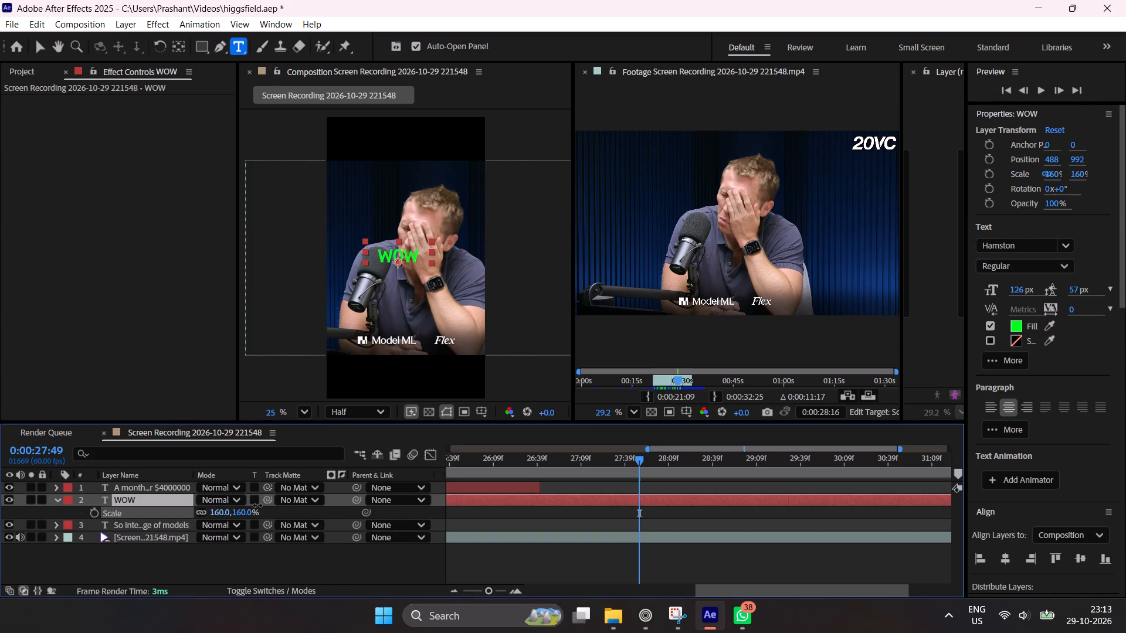
drag(257, 505, 266, 503)
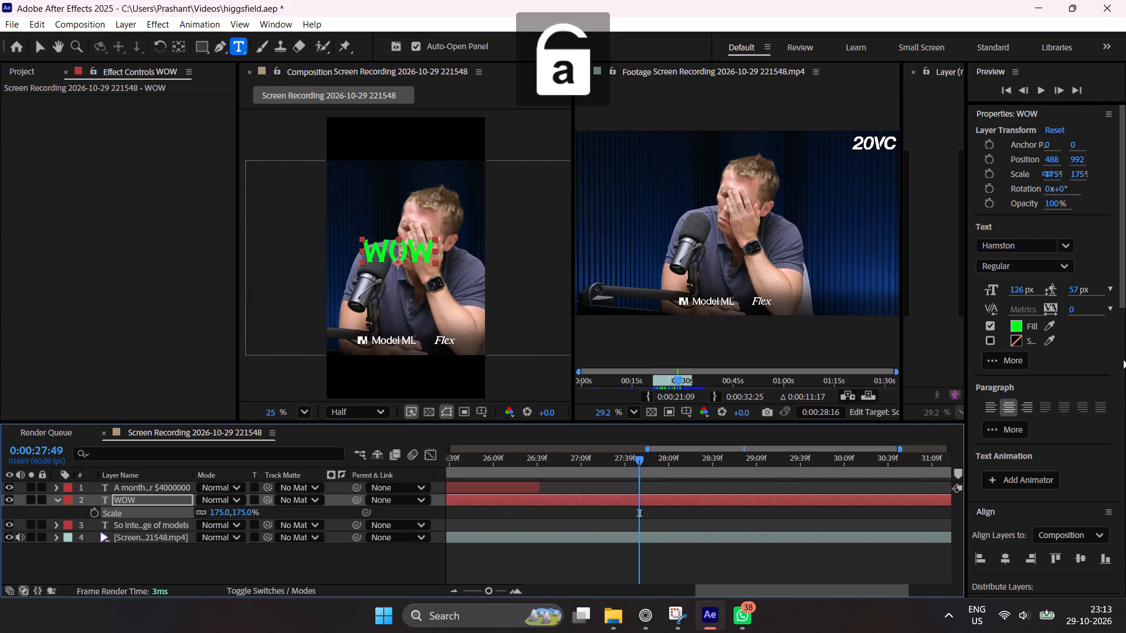
Centre the WOW text layer horizontally and vertically in the composition.
drag(1122, 271, 1121, 369)
click(1008, 321)
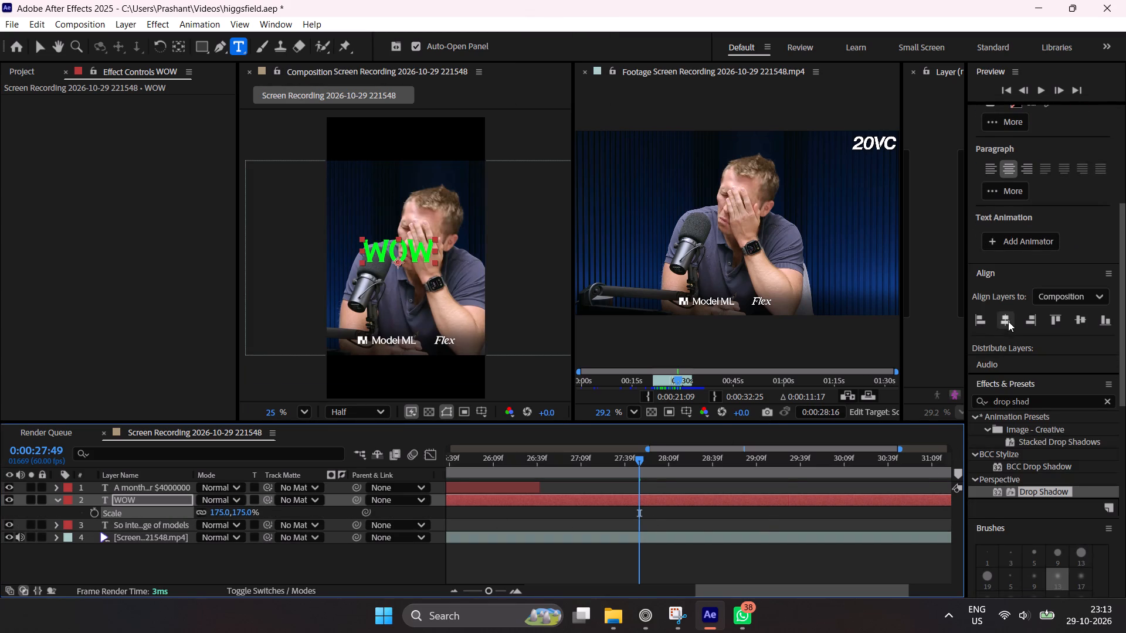
click(1081, 320)
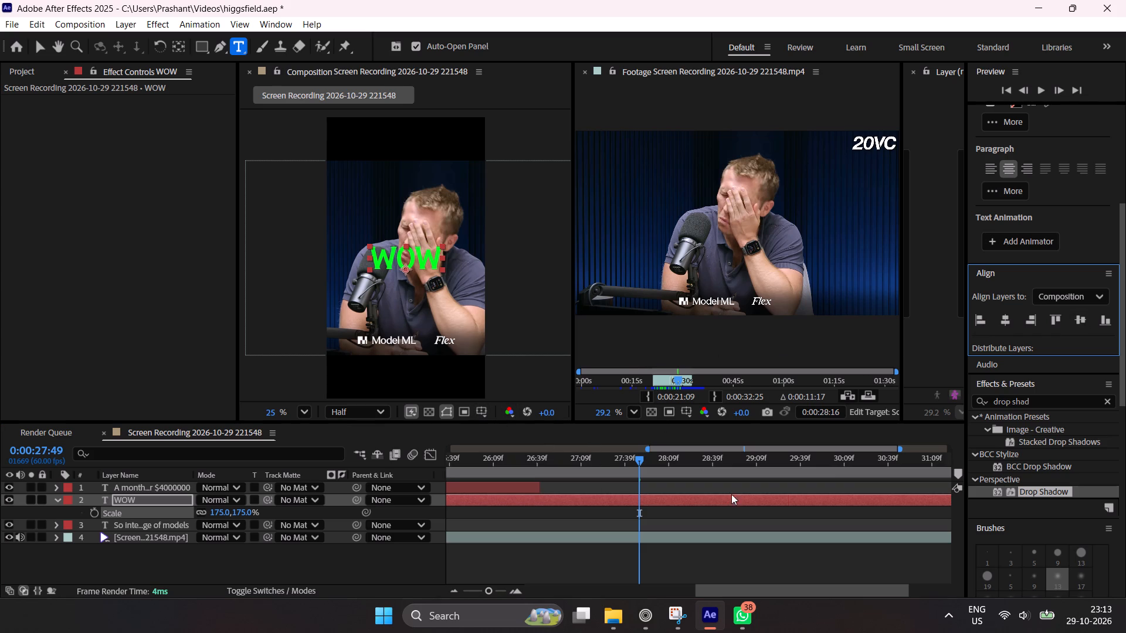
click(636, 550)
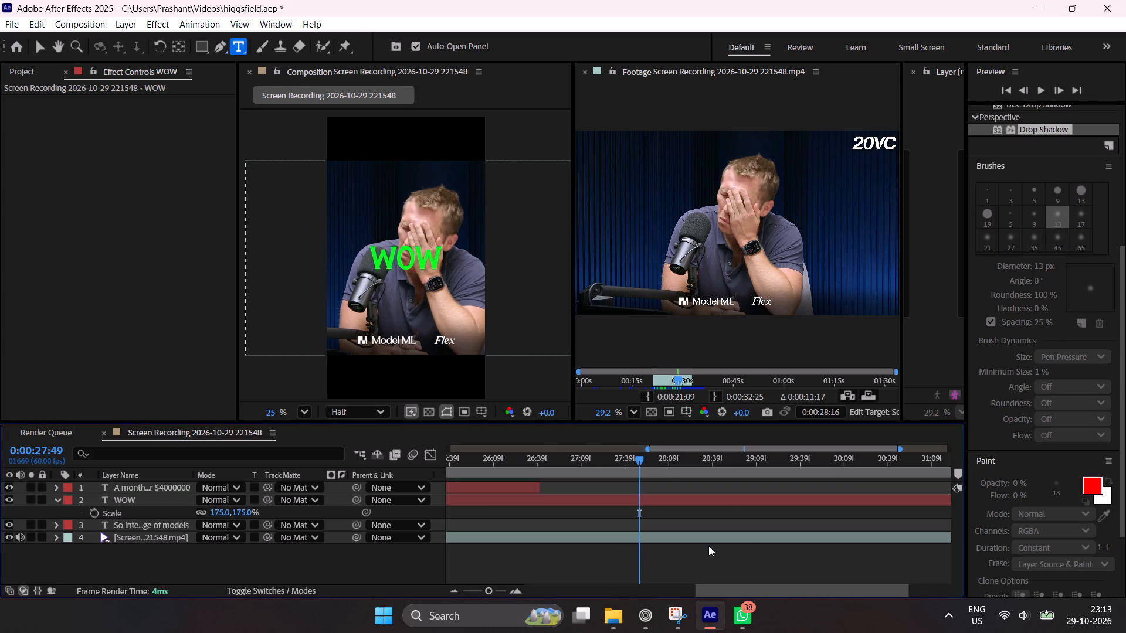
Change the fill colour of the WOW text from green to bright magenta.
click(668, 501)
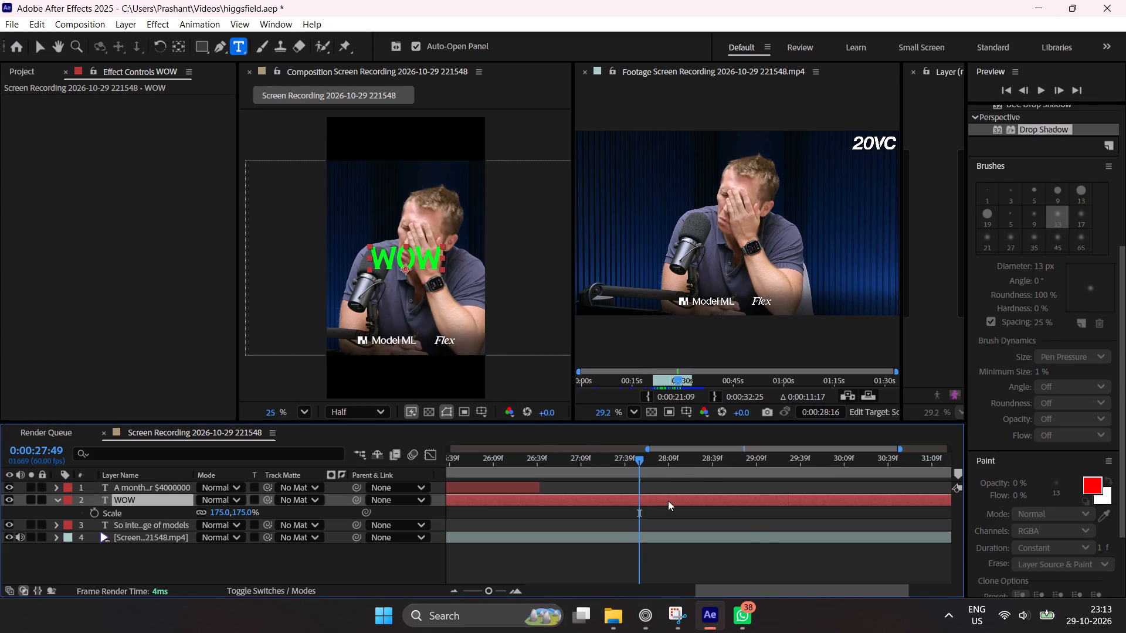
drag(1121, 389, 1125, 211)
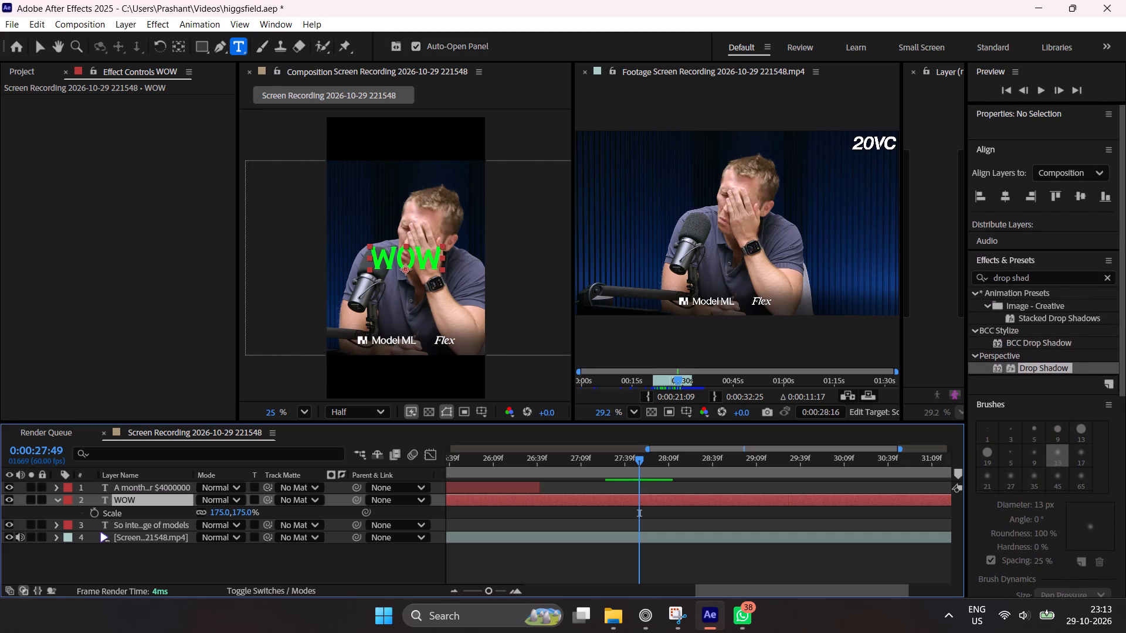
drag(1125, 211, 1125, 207)
click(998, 113)
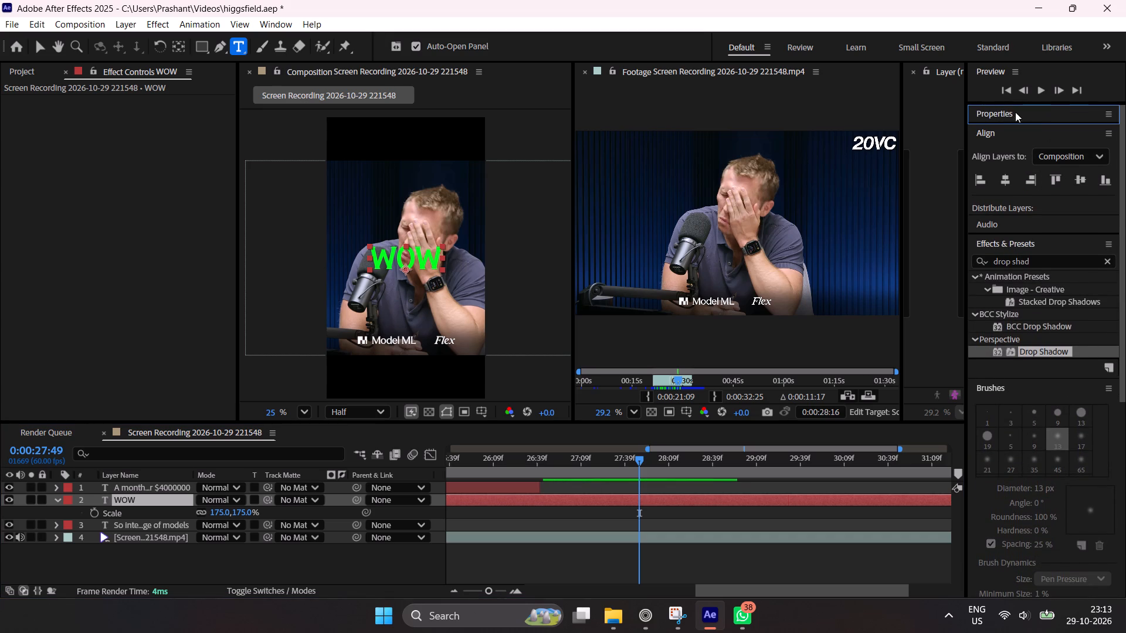
click(1002, 111)
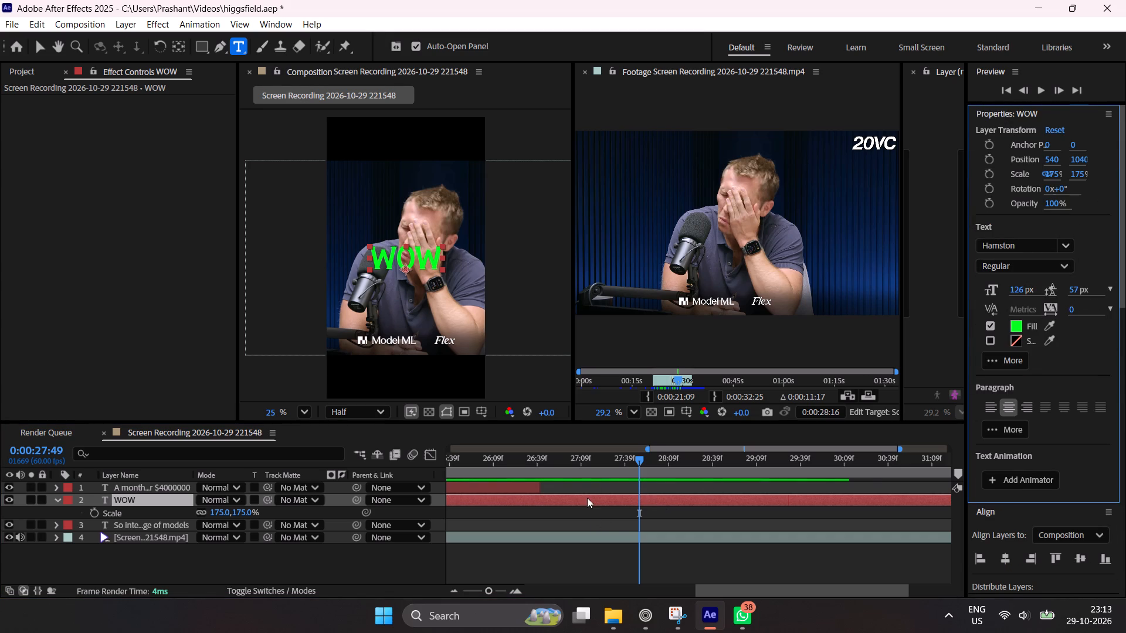
double_click(621, 502)
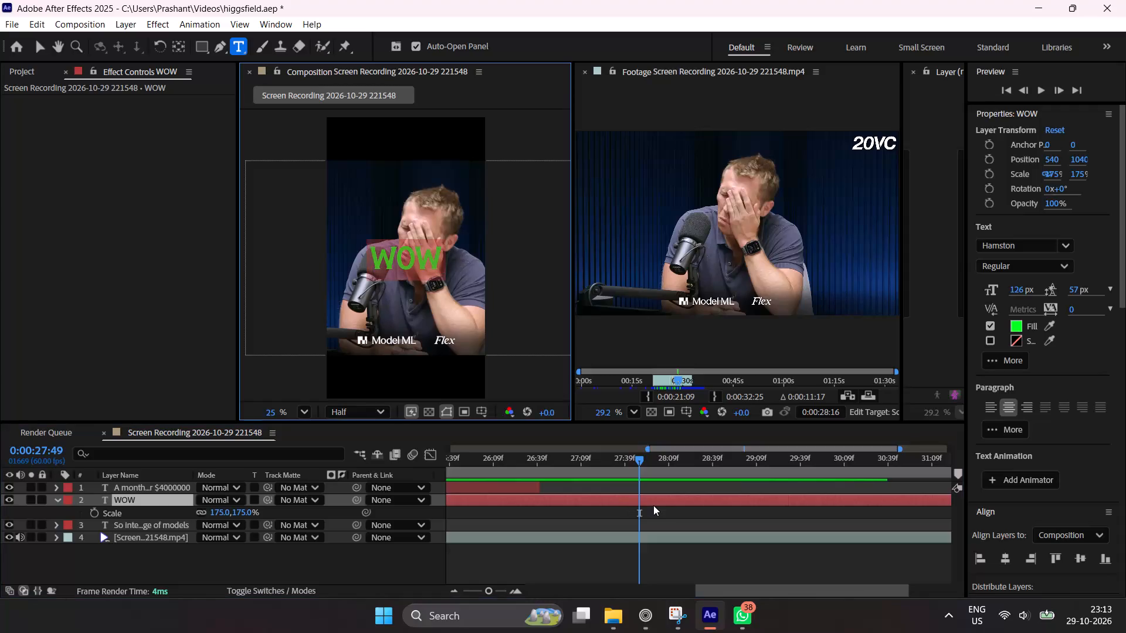
click(651, 502)
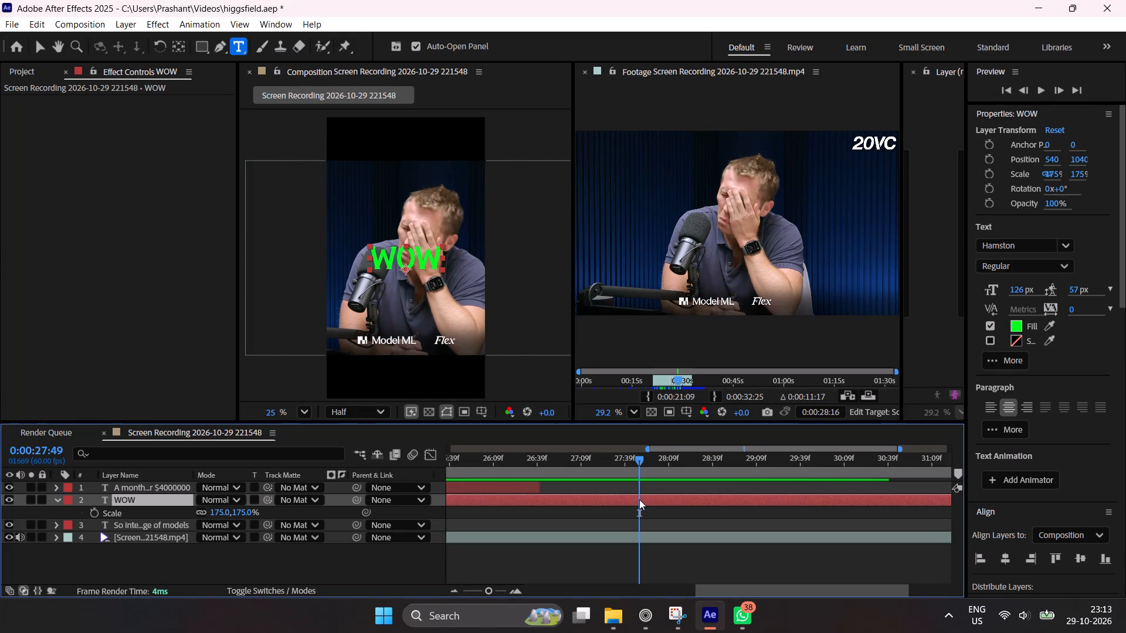
click(1020, 326)
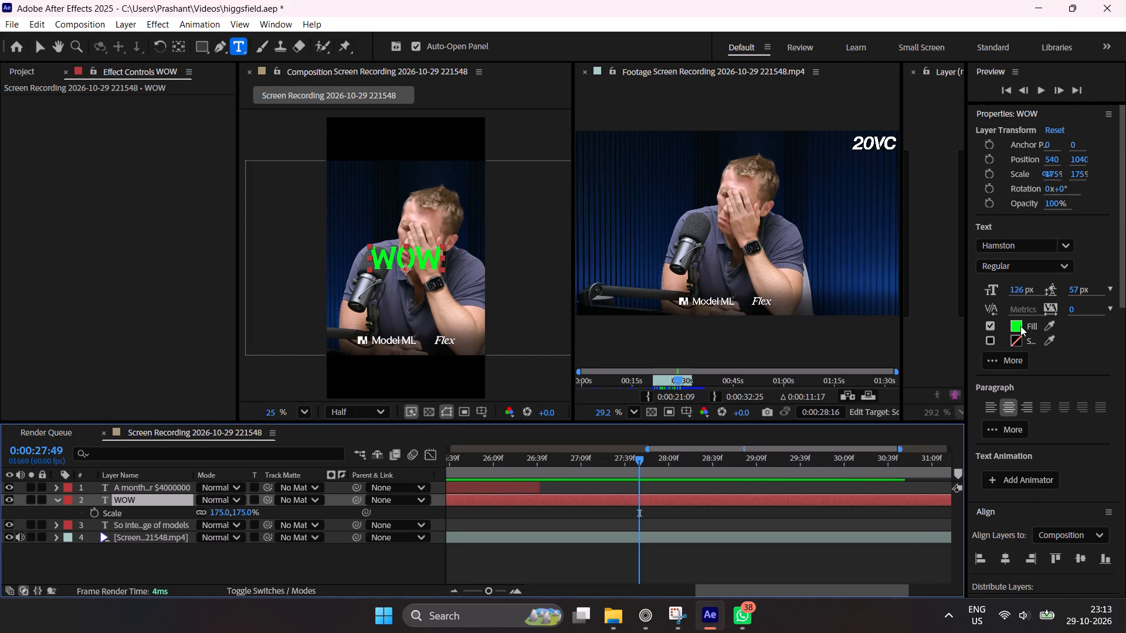
drag(602, 283, 608, 247)
click(713, 222)
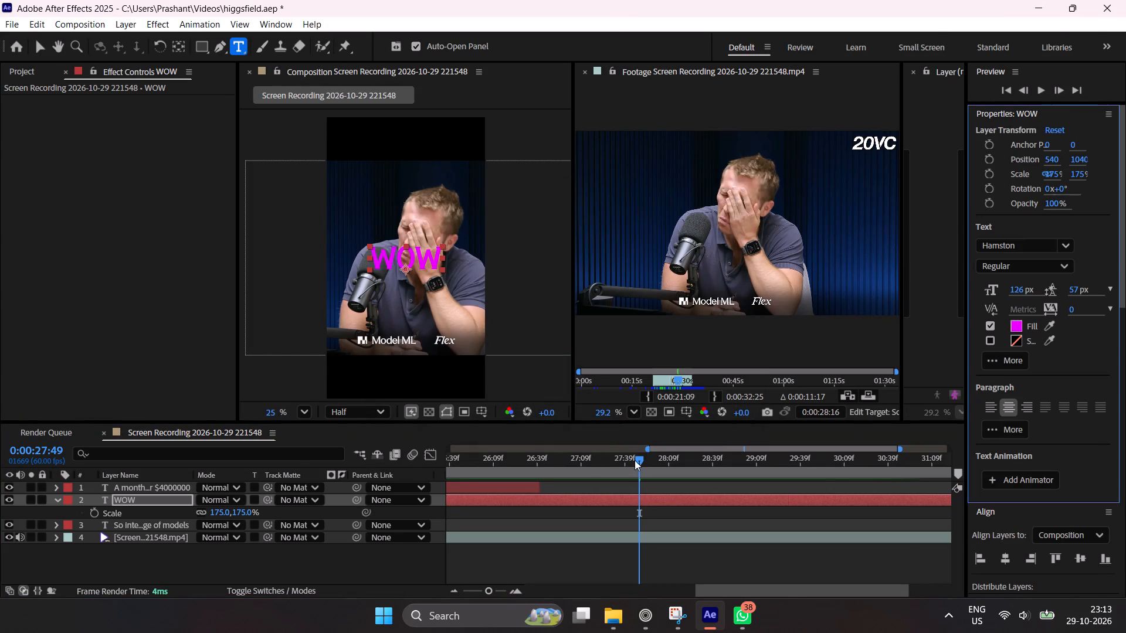
Split the WOW text layer at 0:00:27:49 and delete the part before that time.
click(652, 499)
key(ctrl+shift+d)
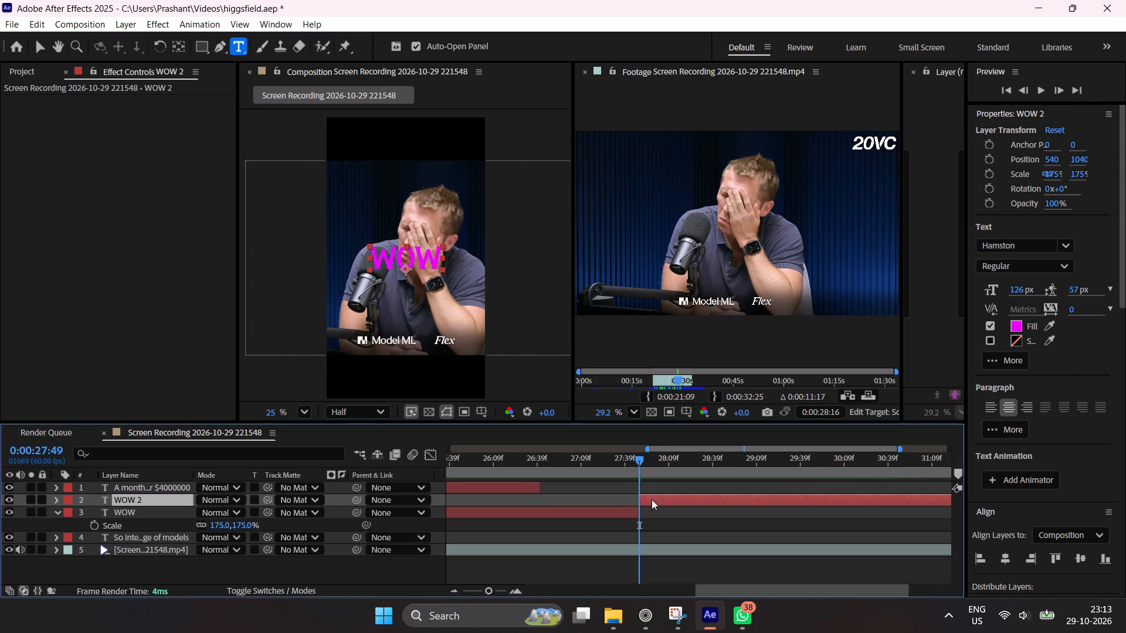
click(622, 517)
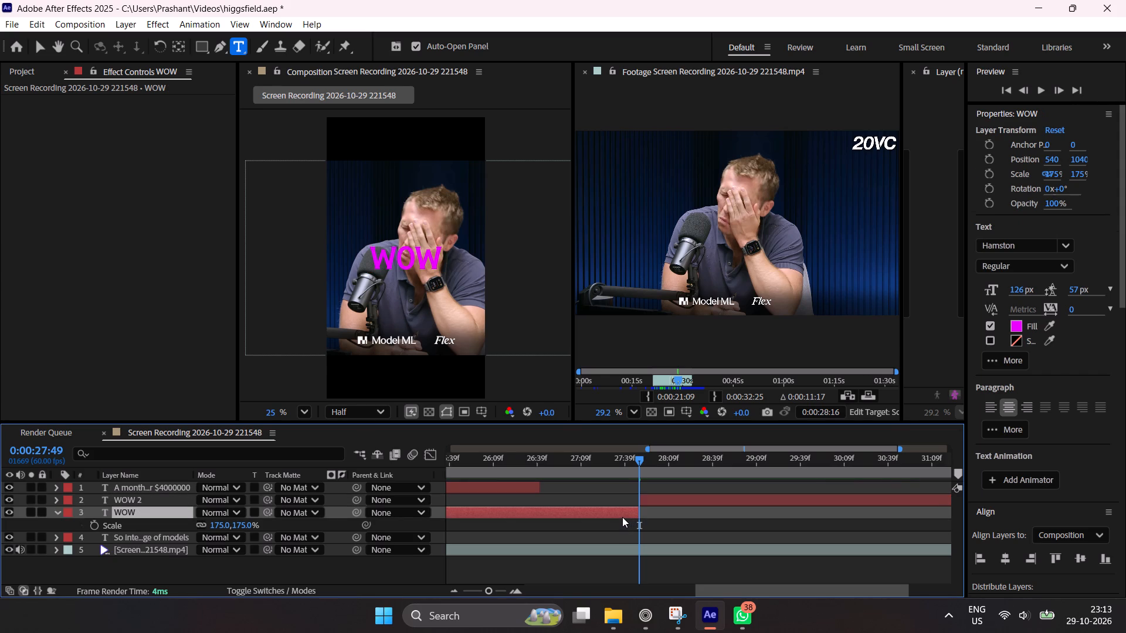
key(Delete)
Find the Deep Glow 2 effect by searching "deep" and apply it to the remaining WOW layer.
click(653, 502)
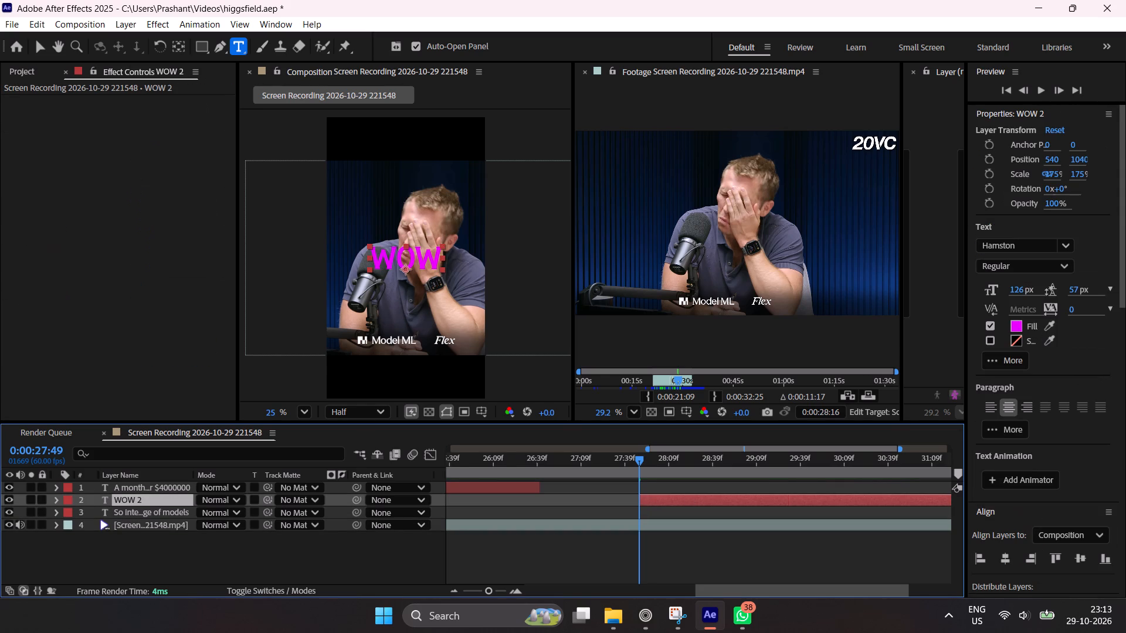
drag(1124, 291, 1125, 411)
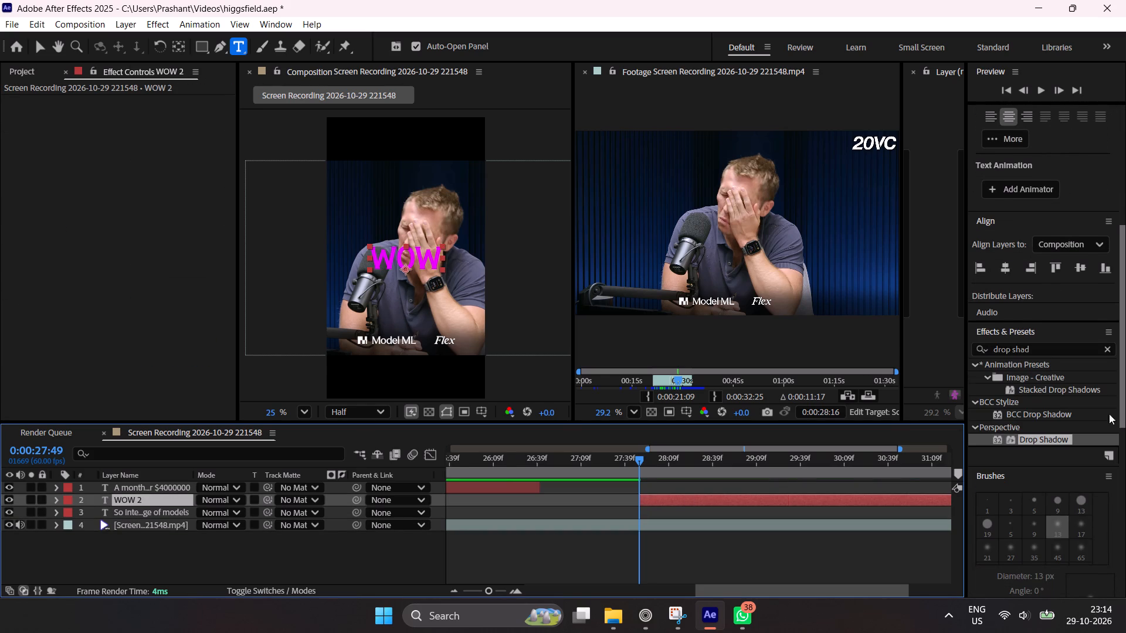
click(1107, 345)
click(1076, 345)
text(deep)
double_click(1031, 415)
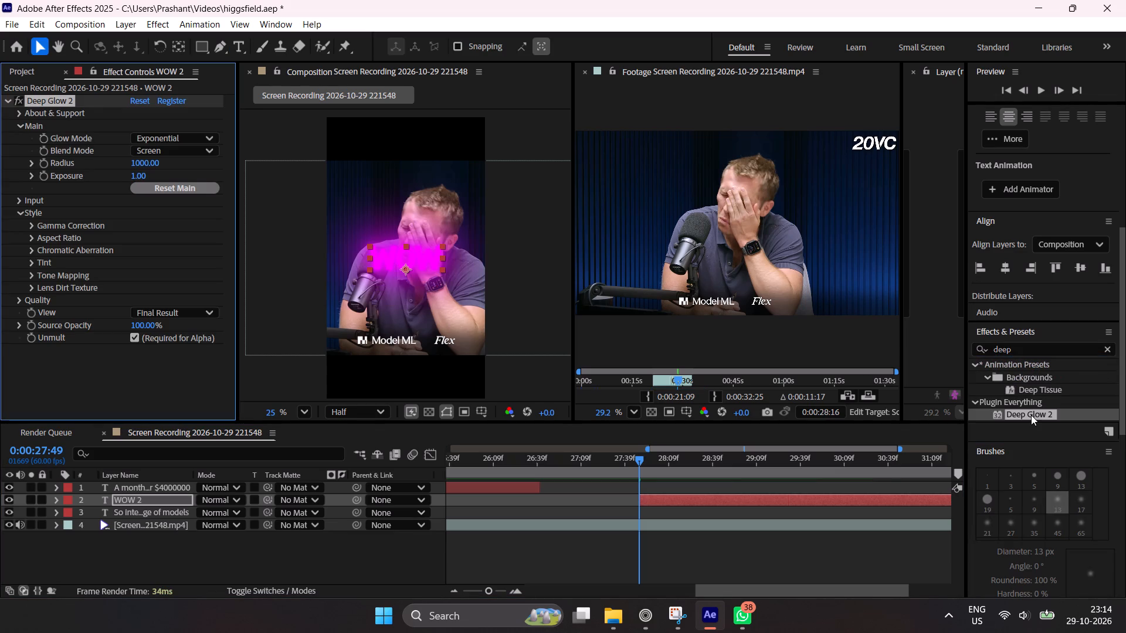
Set the Deep Glow 2 radius to 250 and its exposure to 0.2 on the WOW layer.
click(135, 170)
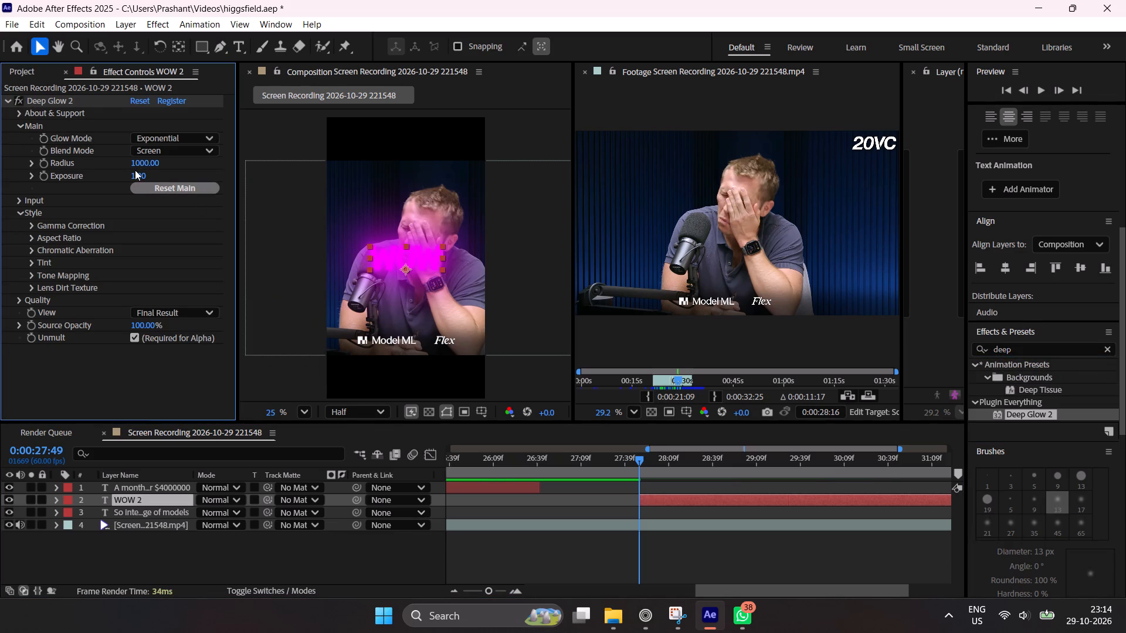
key(2)
key(Return)
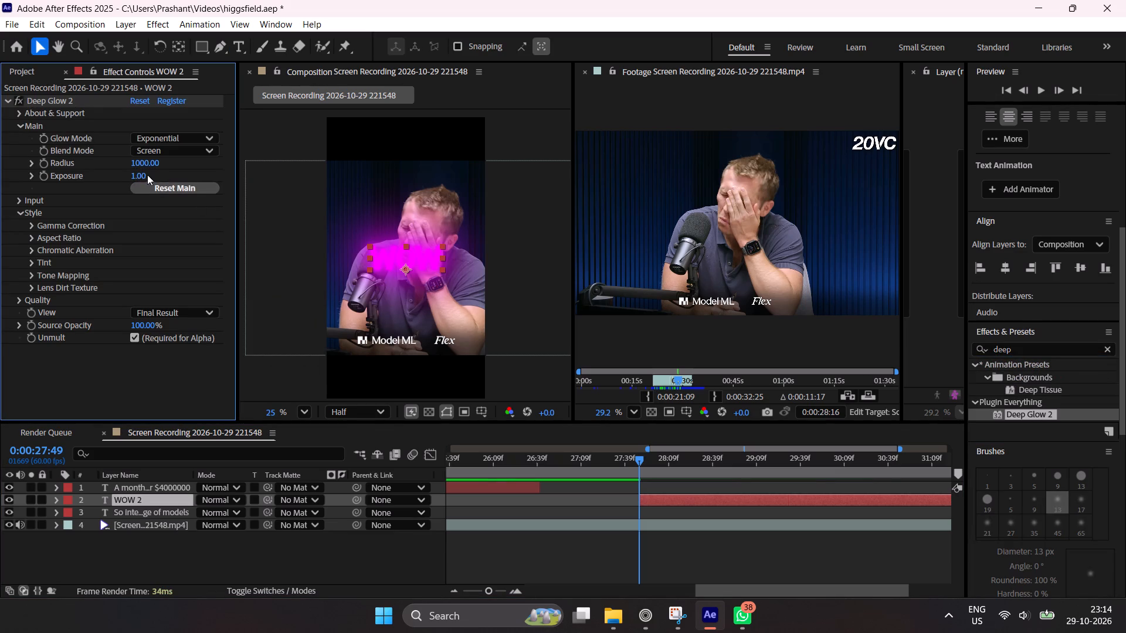
click(140, 175)
key(2)
key(Return)
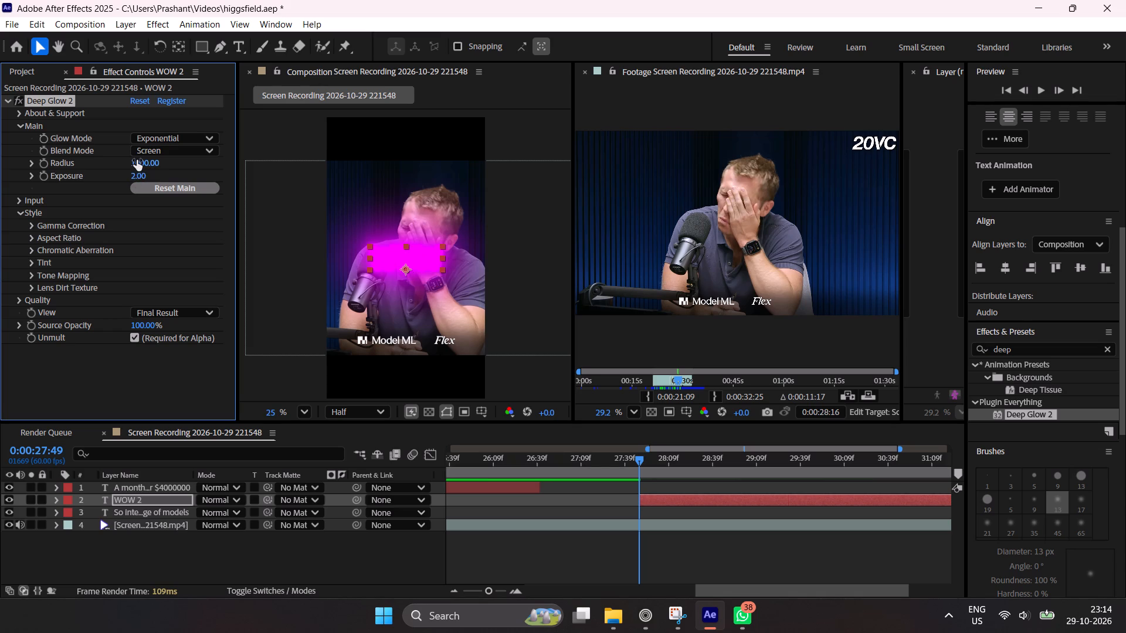
click(137, 160)
text(250)
key(Return)
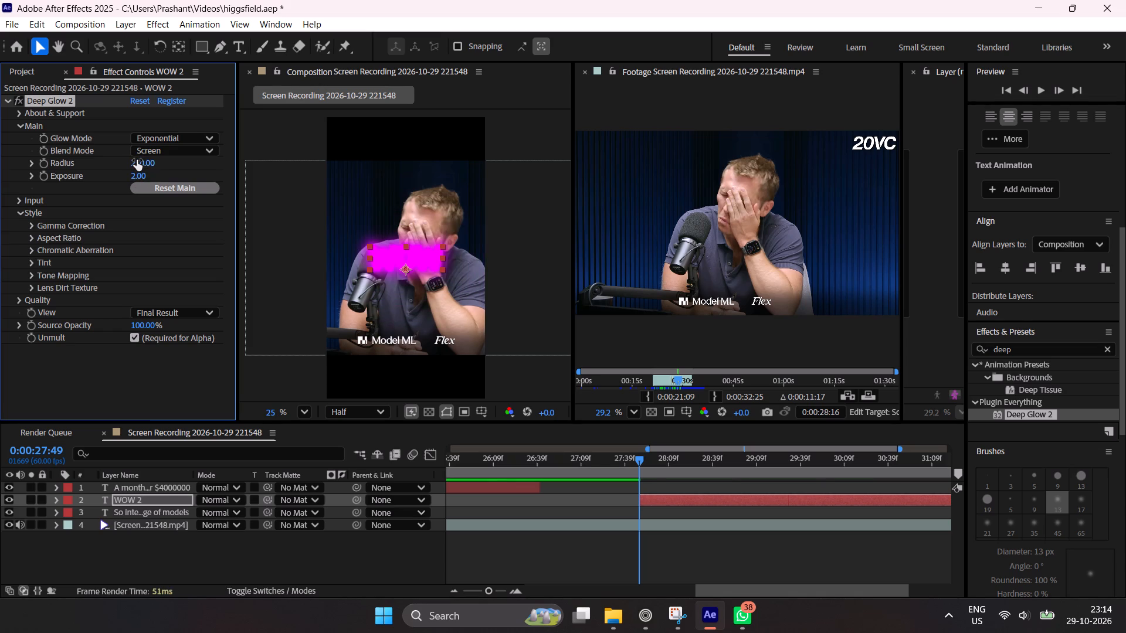
click(137, 175)
text(0.2)
key(Return)
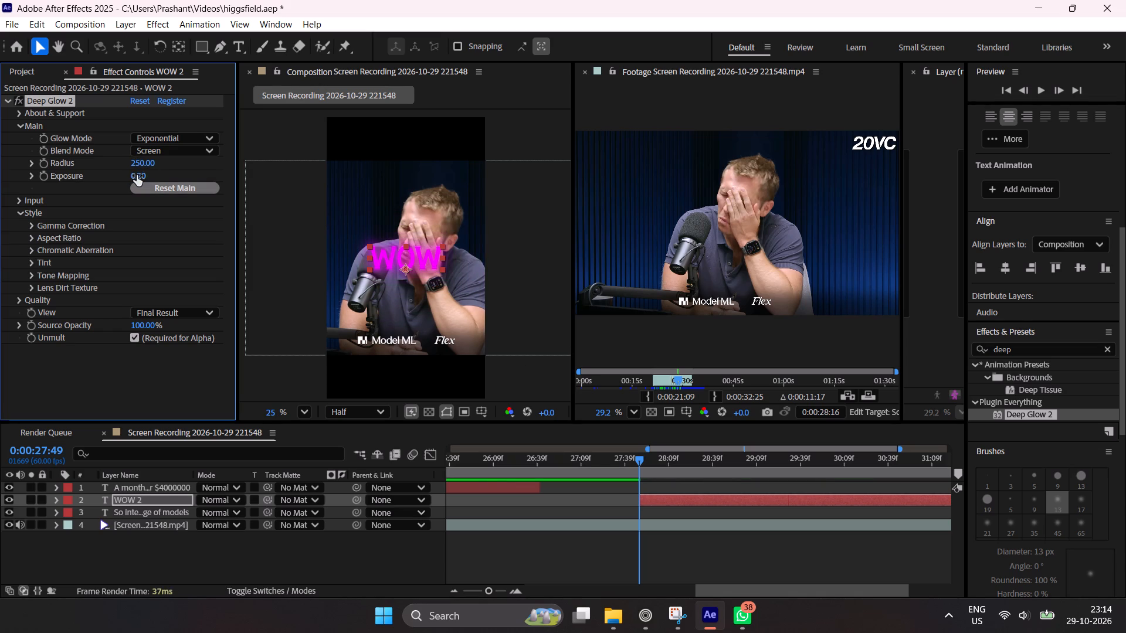
click(653, 564)
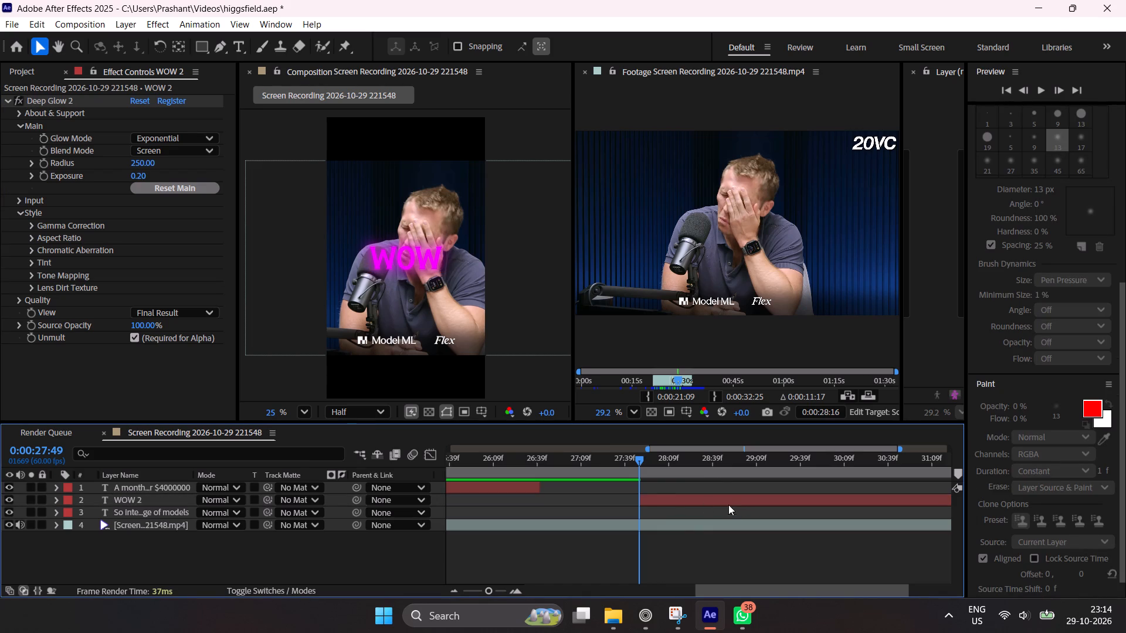
Find the Perspective Drop Shadow effect by searching "drop" and apply it to the WOW layer.
click(666, 498)
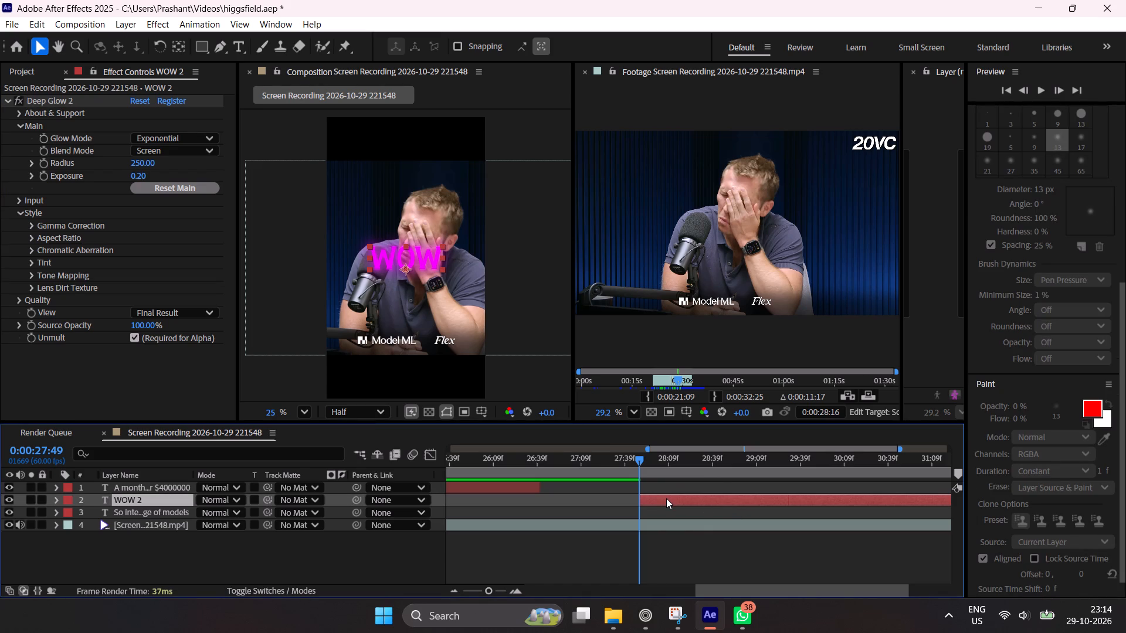
drag(1118, 395, 1125, 438)
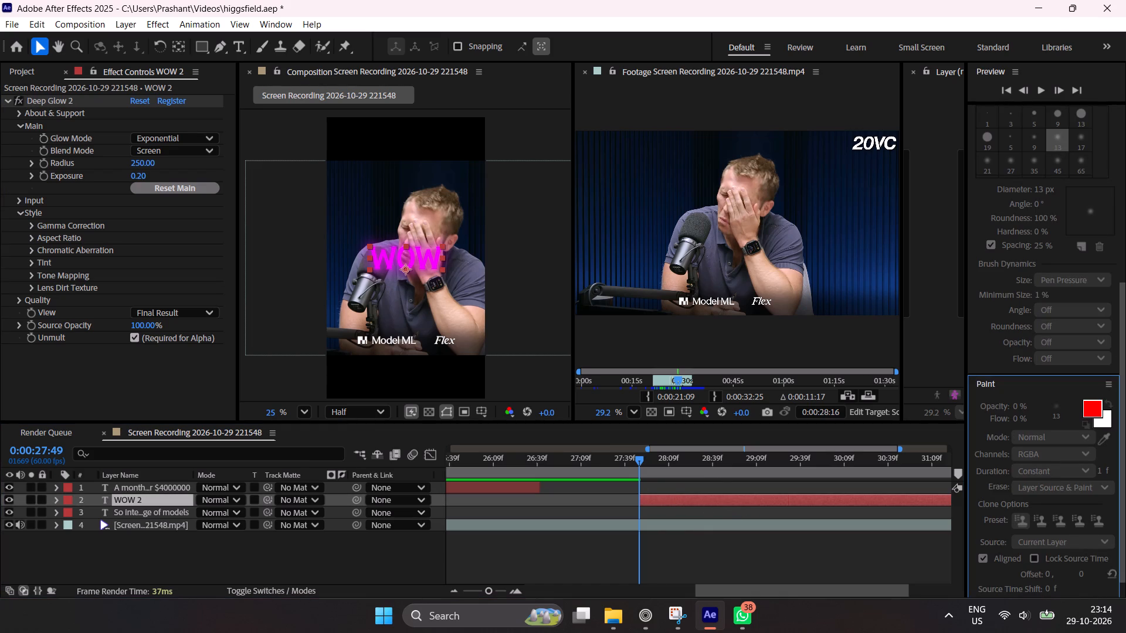
drag(1125, 438, 1125, 426)
drag(1122, 410, 1125, 460)
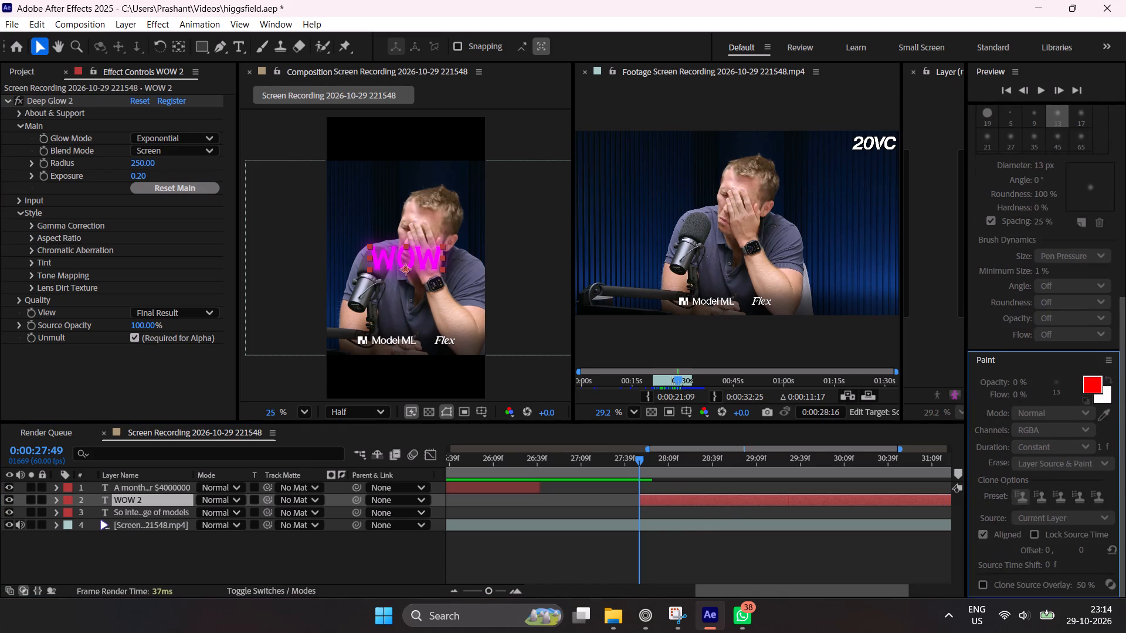
drag(1125, 460, 1125, 288)
click(1113, 186)
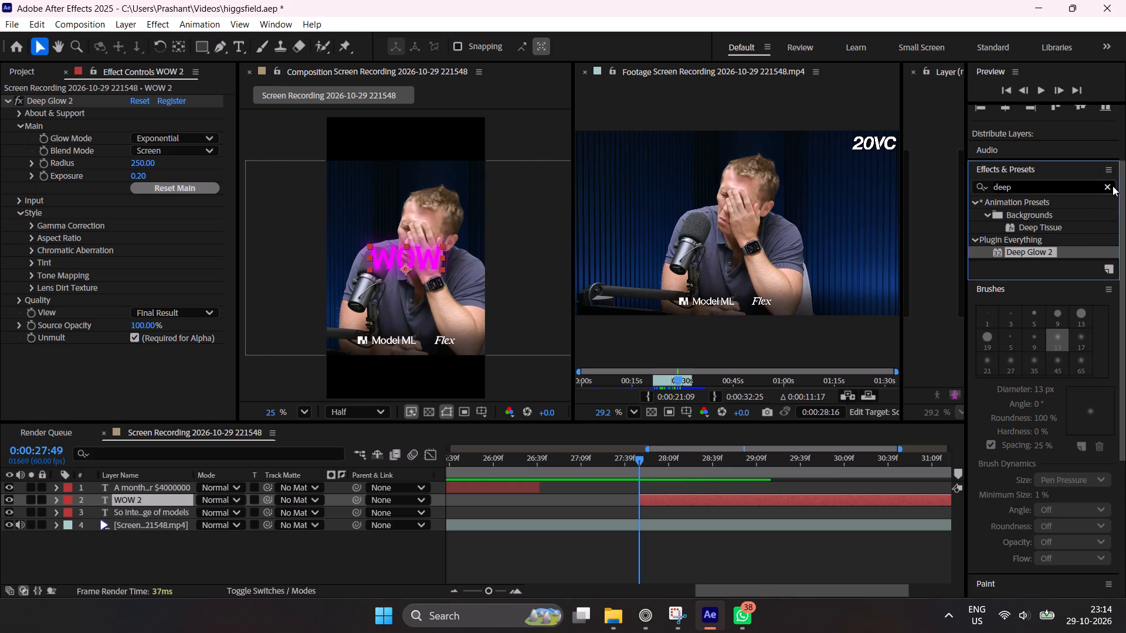
click(1093, 187)
text(drop)
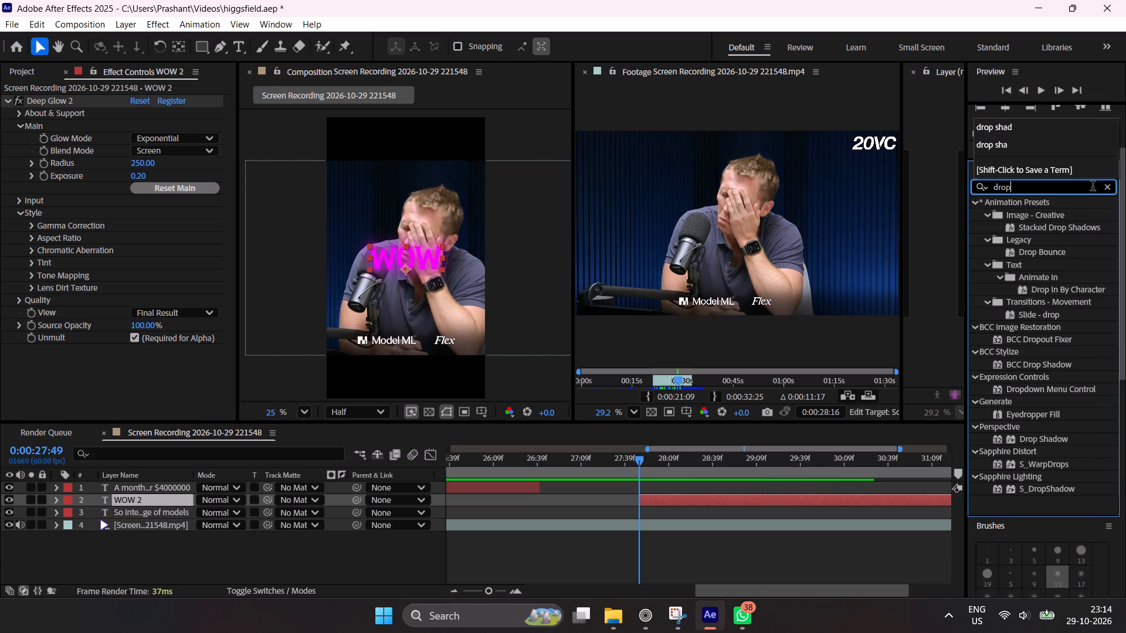
double_click(1039, 437)
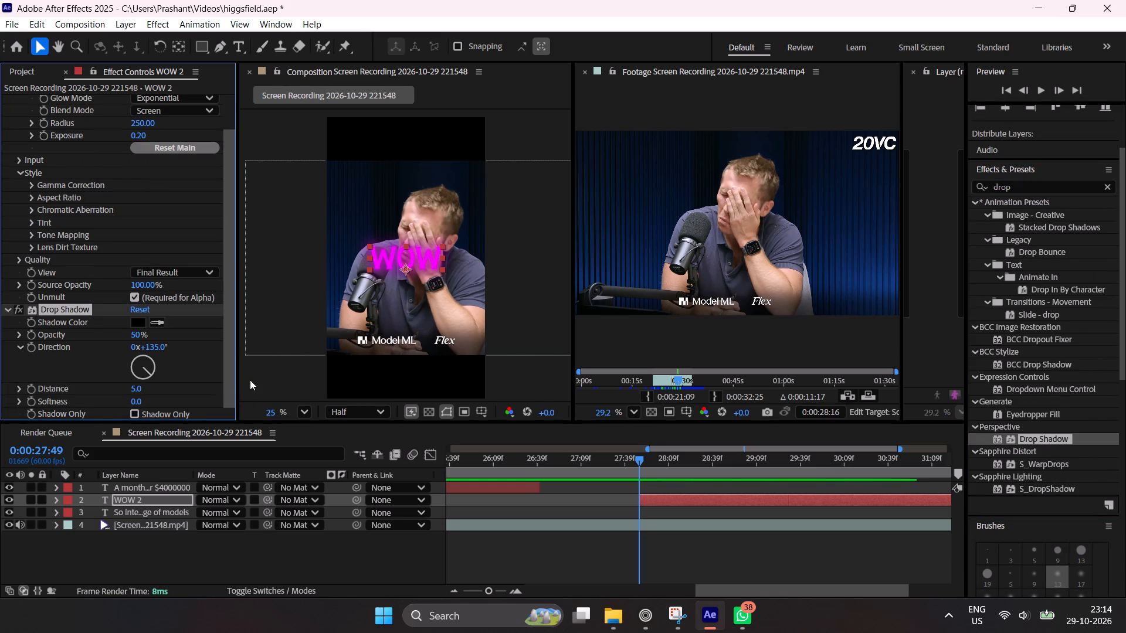
Set the WOW layer's drop shadow to 100% opacity, distance 8 and softness 2.
drag(133, 333, 322, 336)
click(134, 390)
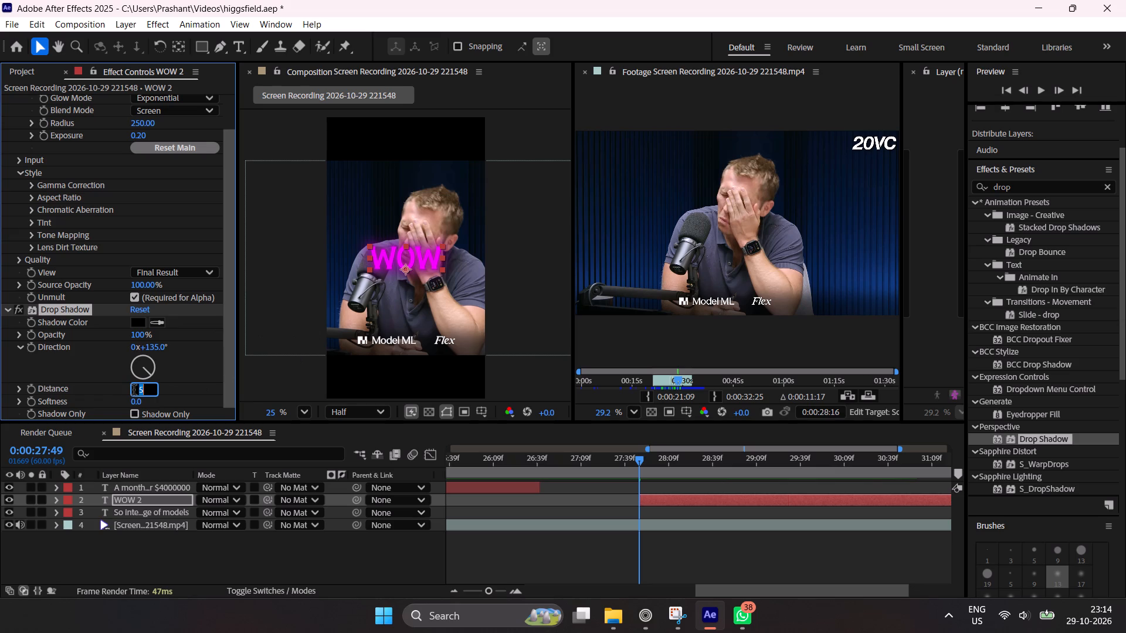
key(8)
key(Return)
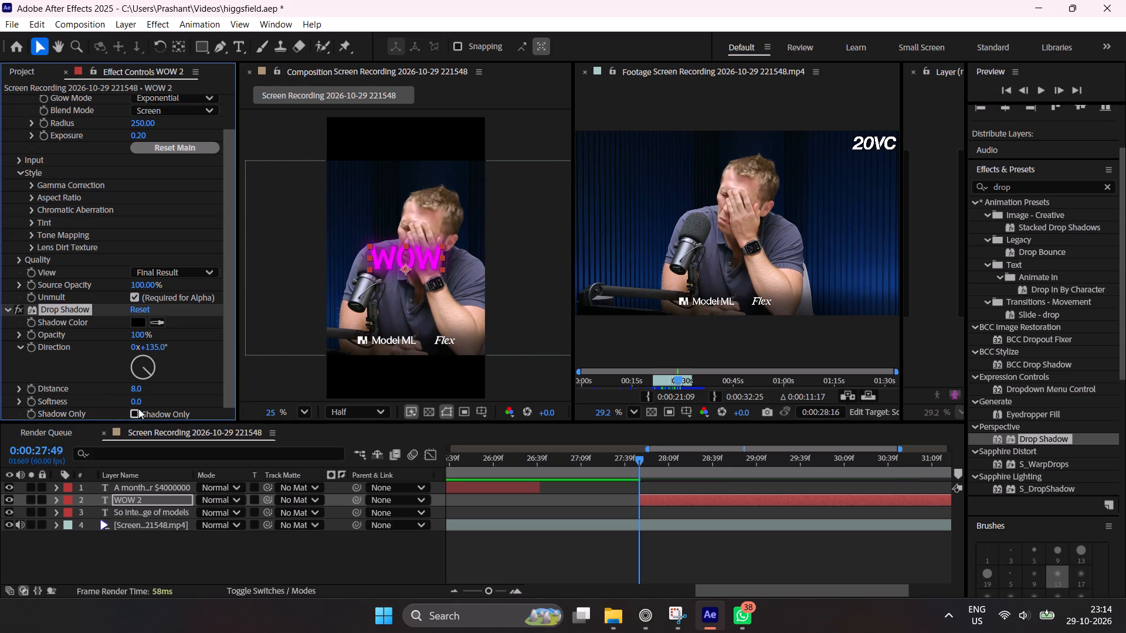
click(138, 405)
key(2)
key(Return)
click(661, 552)
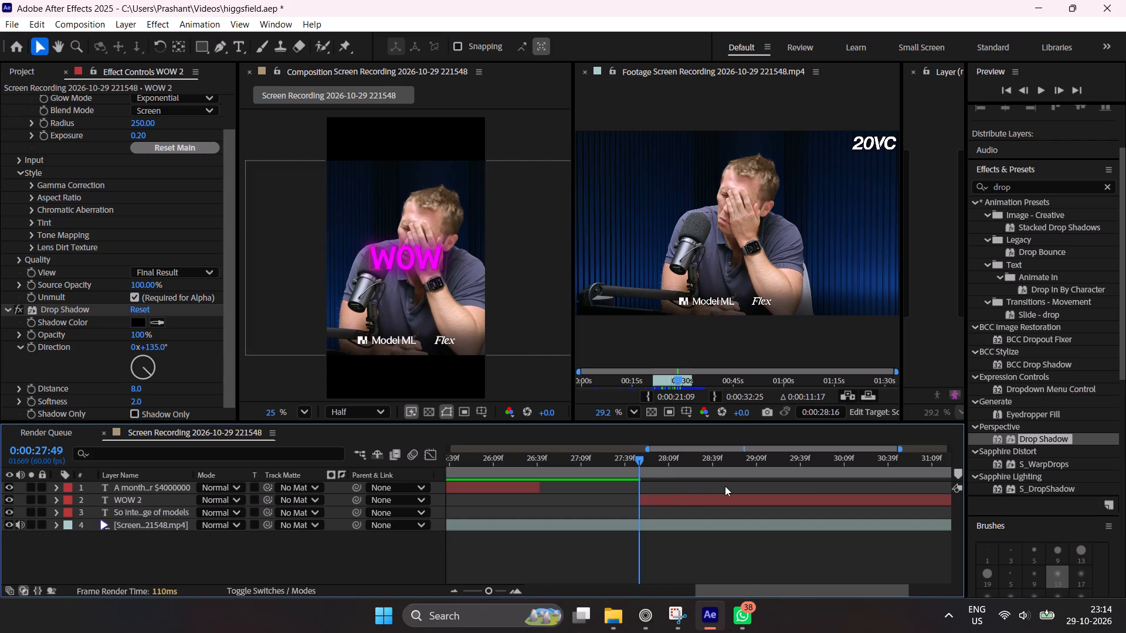
Keyframe the WOW 2 layer's scale from 0% at its start (0:00:27:49) to 175% at 0:00:28:24.
click(655, 502)
key(s)
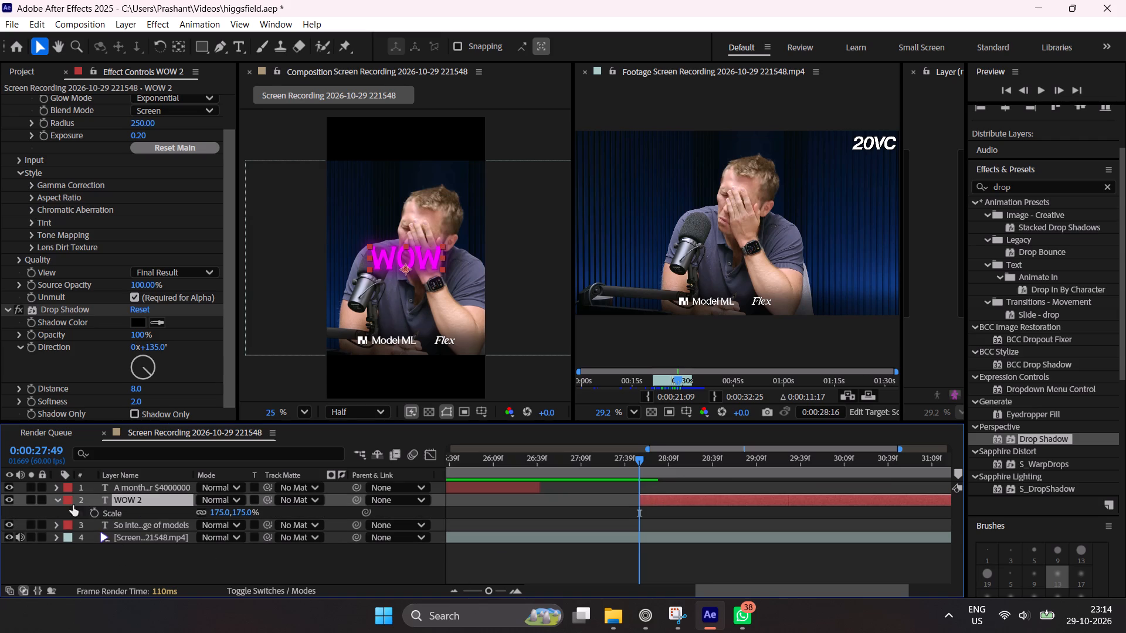
click(91, 512)
drag(662, 467, 690, 469)
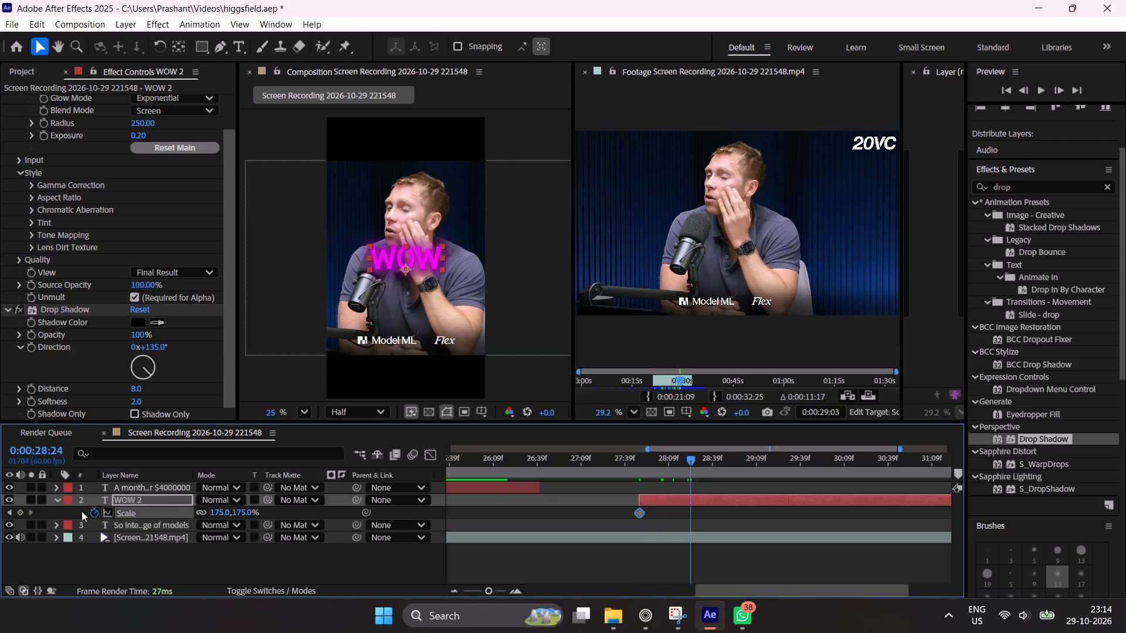
click(19, 511)
click(10, 512)
drag(219, 512, 161, 513)
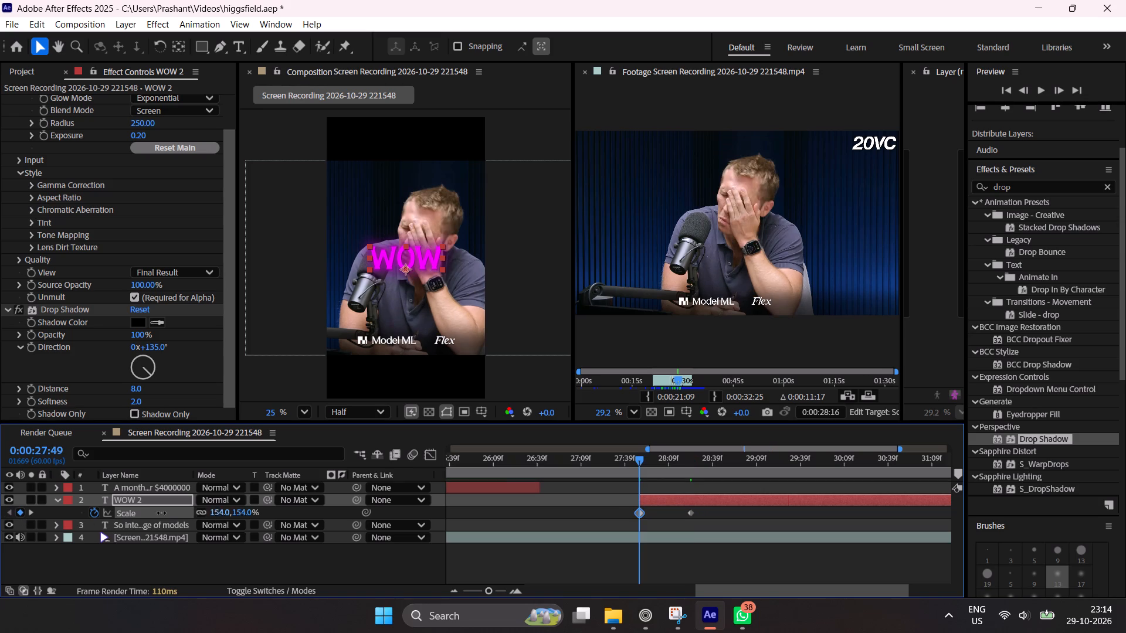
drag(161, 513, 35, 526)
click(221, 510)
key(0)
key(Return)
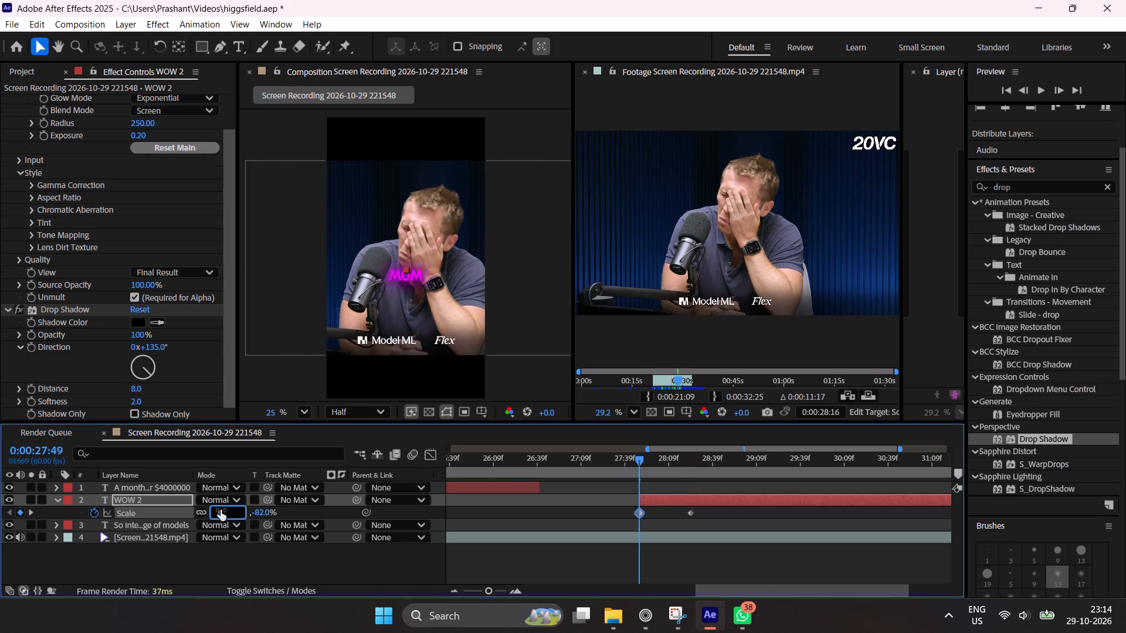
Play back the WOW scale-in animation from just before the caption starts.
drag(663, 474, 637, 488)
key(space)
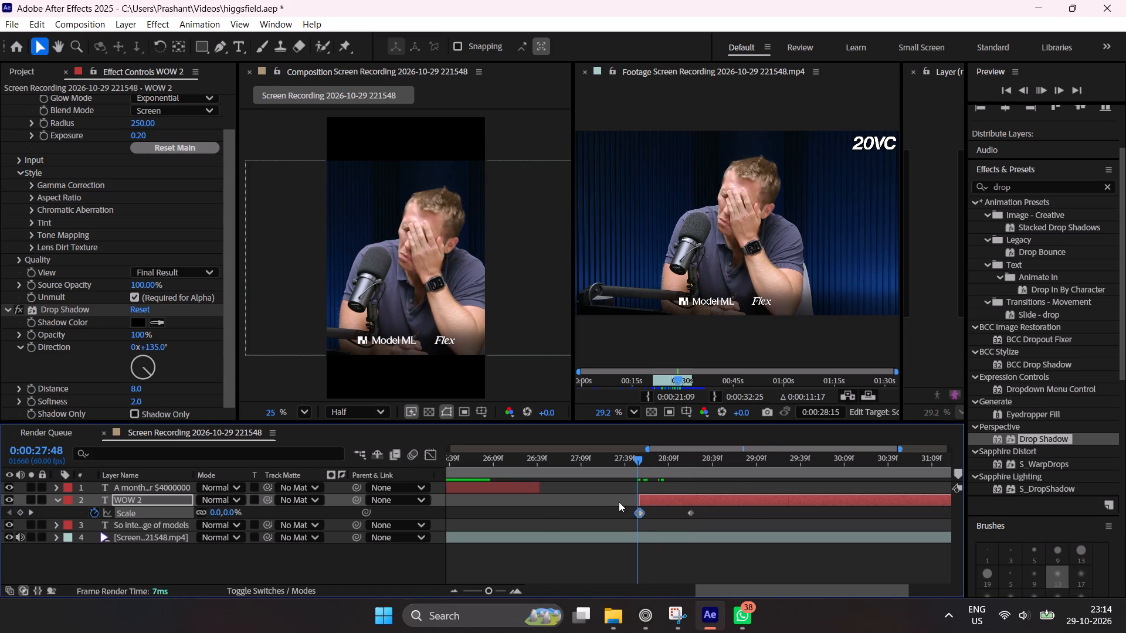
key(space)
drag(670, 458, 620, 477)
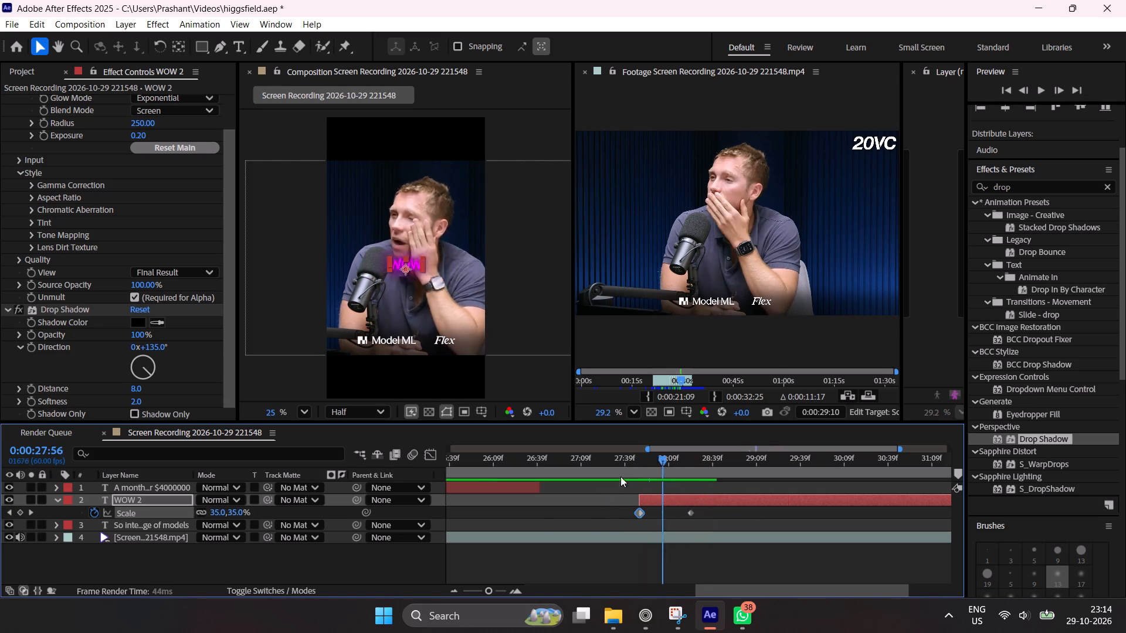
drag(620, 477, 598, 489)
key(space)
key(space)
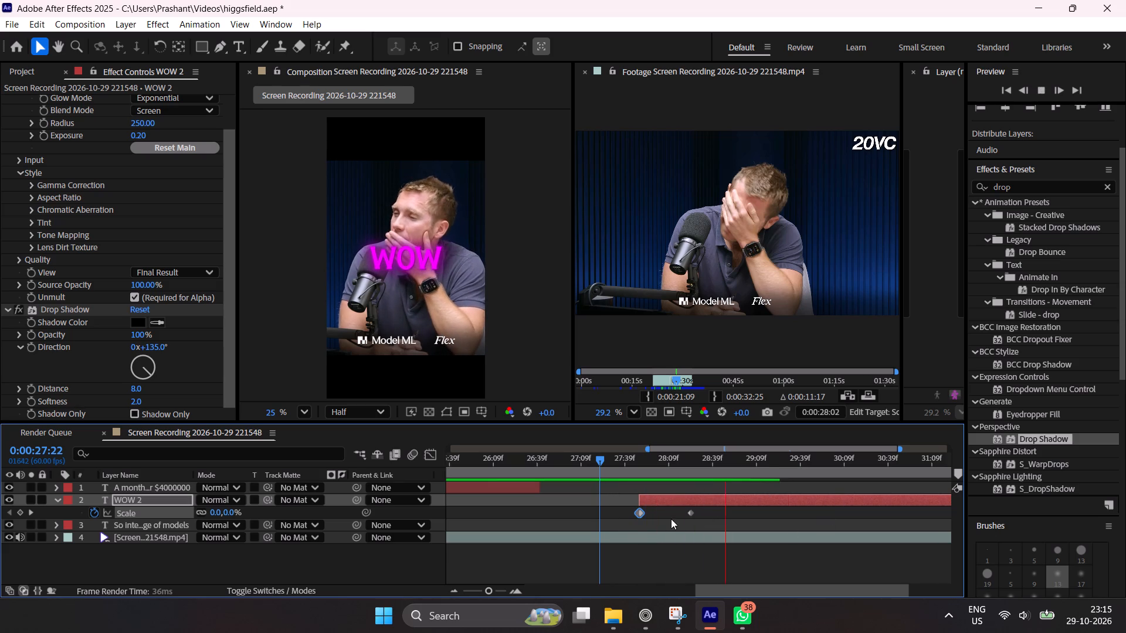
Apply Easy Ease to both WOW scale keyframes and reshape the value curve to rise steeply from the first keyframe, previewing it.
drag(625, 510, 720, 517)
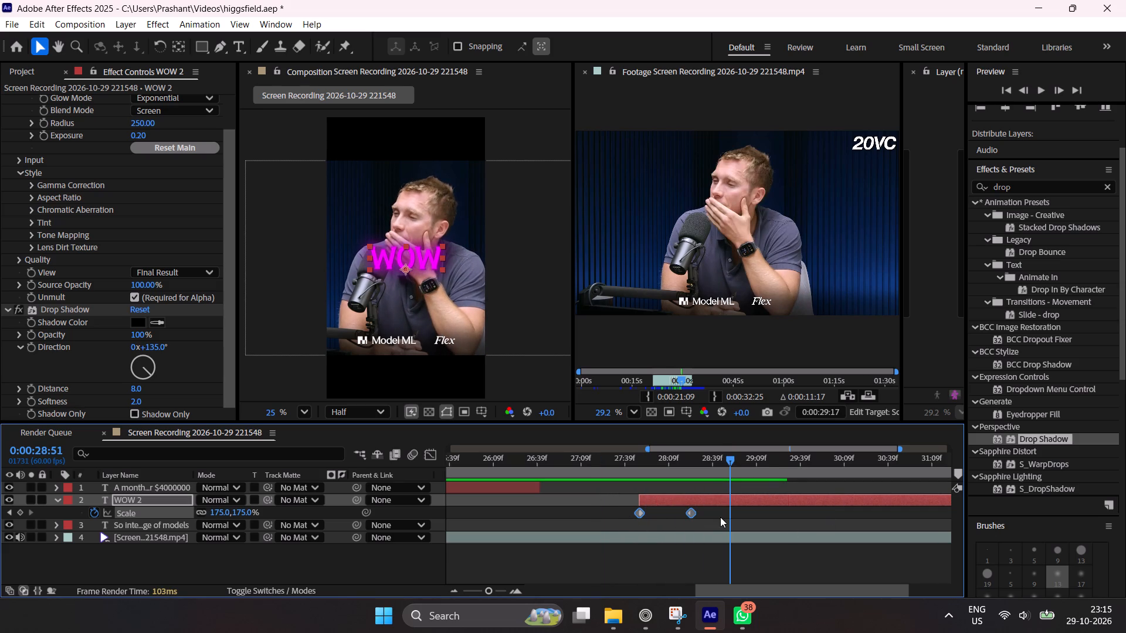
key(F9)
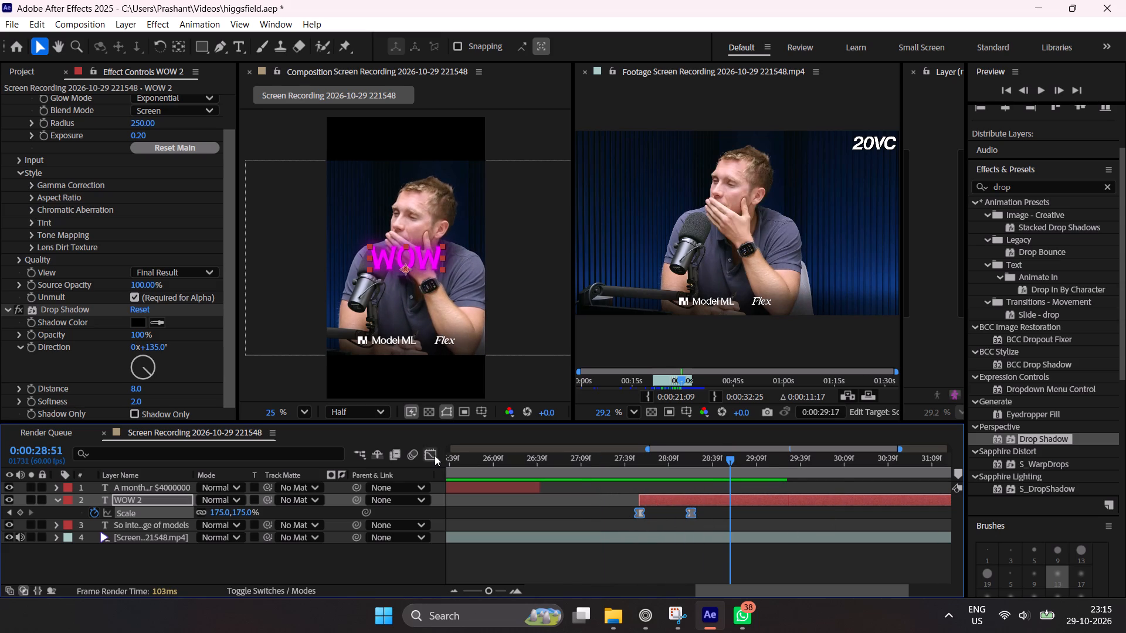
click(435, 455)
drag(589, 515, 702, 584)
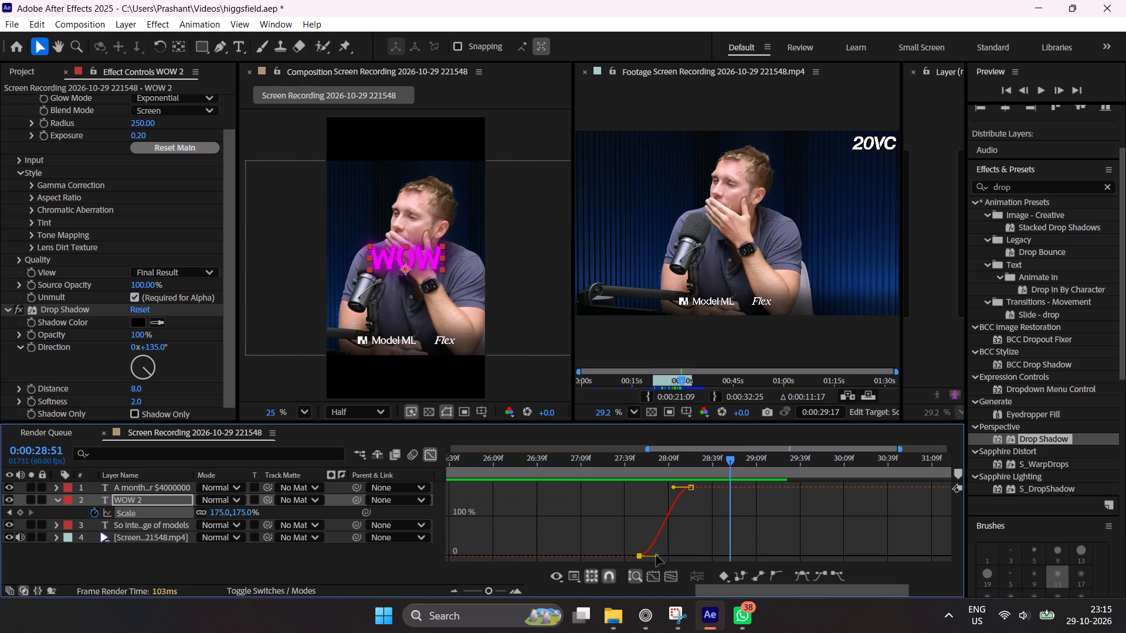
drag(656, 554, 629, 495)
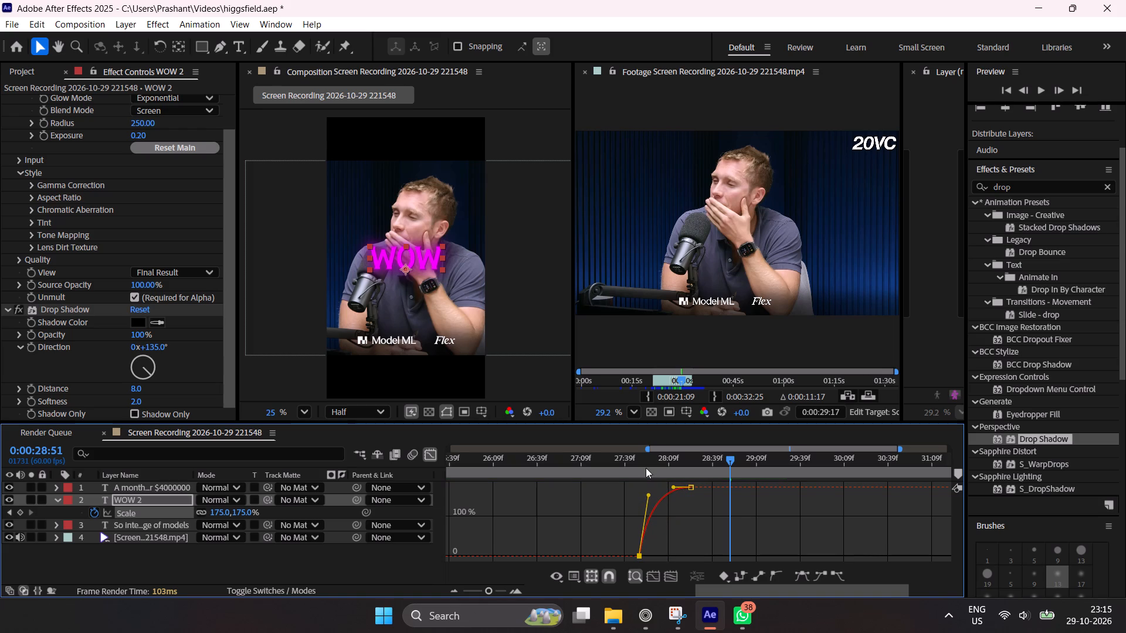
drag(646, 468, 631, 482)
key(space)
key(space)
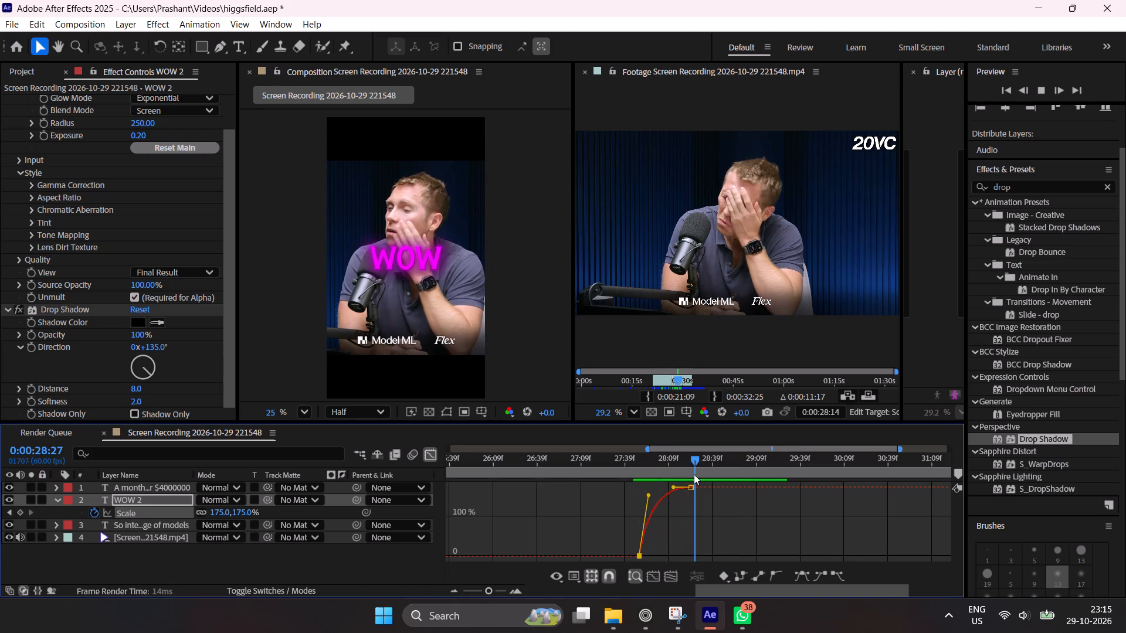
Steepen the start of the WOW scale curve further by making the first keyframe's handle nearly vertical, and preview the motion.
drag(667, 467, 639, 481)
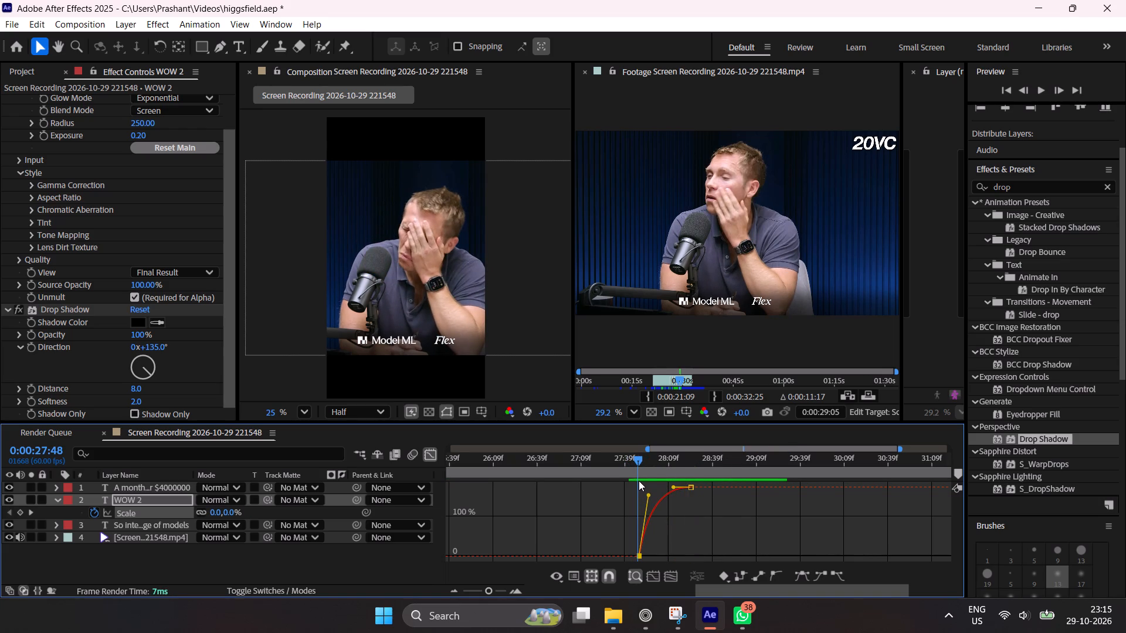
drag(639, 481, 639, 481)
drag(647, 495, 638, 501)
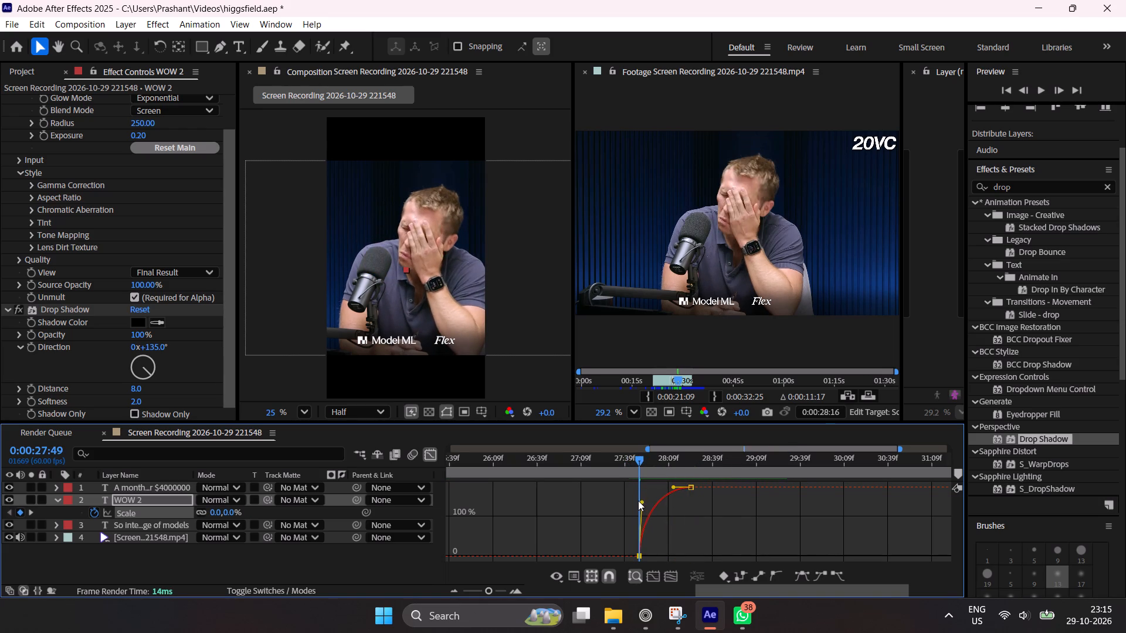
drag(638, 501, 637, 499)
drag(648, 471, 603, 488)
key(space)
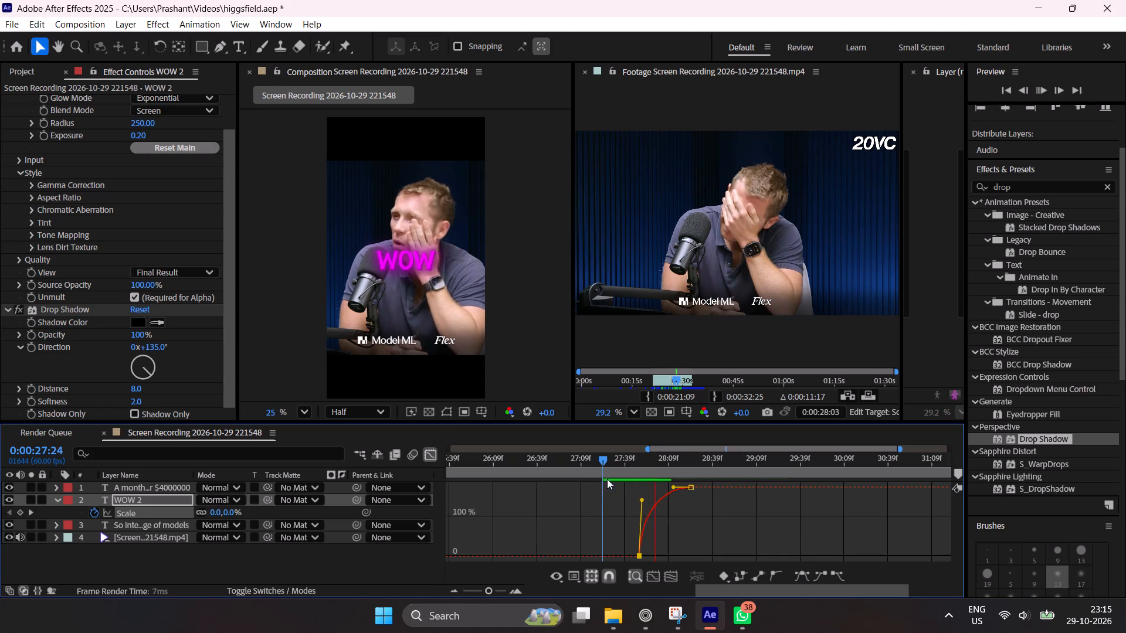
key(space)
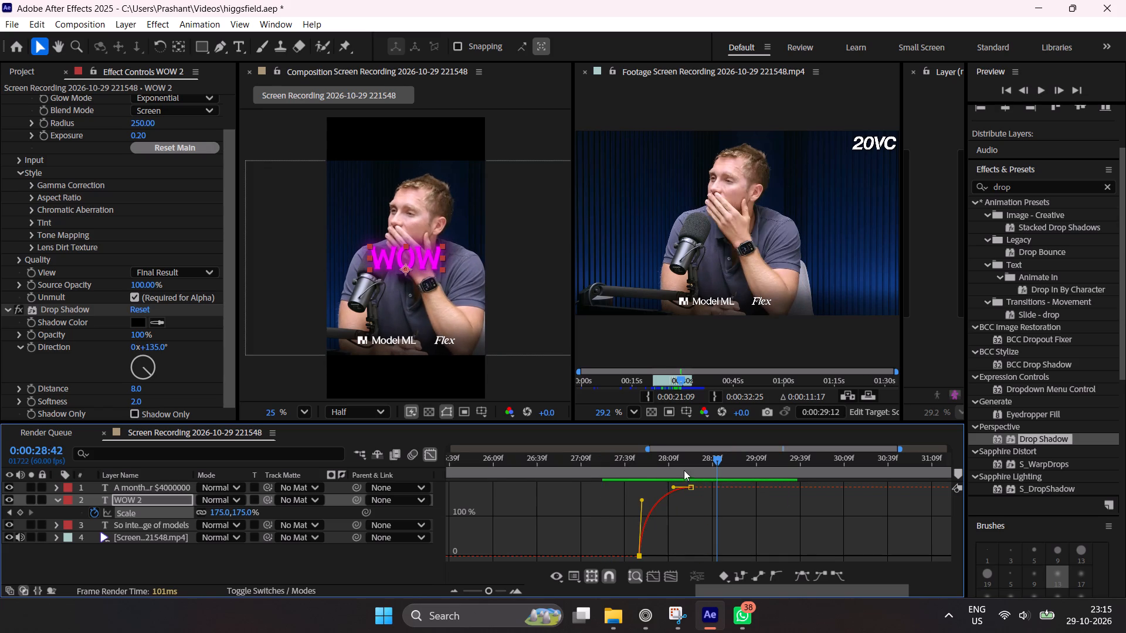
drag(682, 464, 633, 492)
key(space)
key(space)
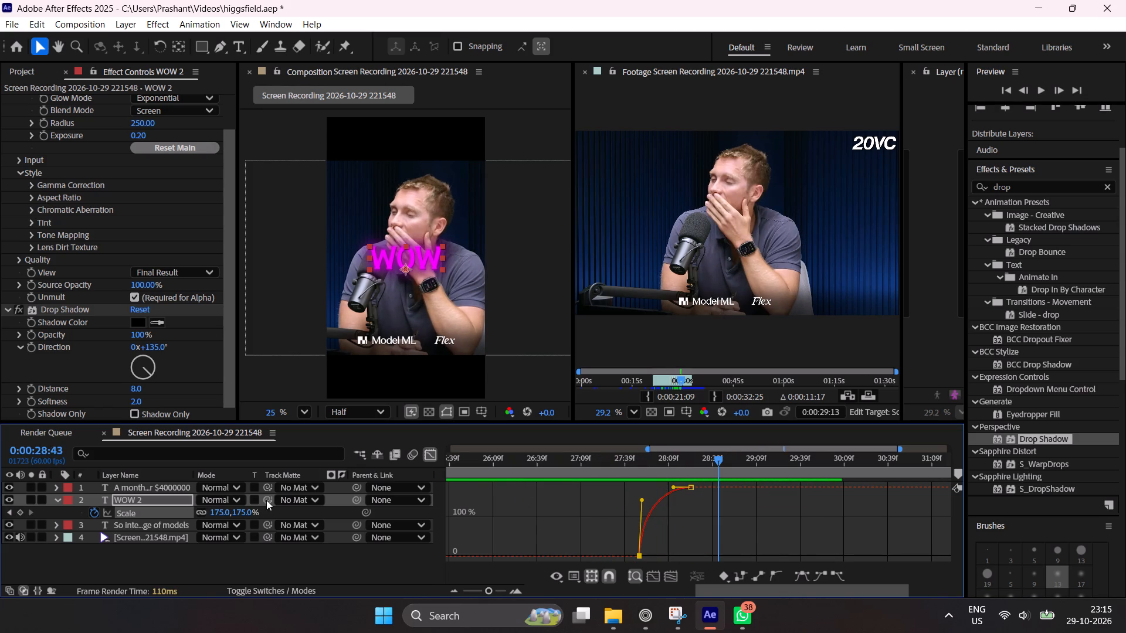
Leave the graph view and play back the transition from the preceding caption into the WOW scale-in.
click(67, 434)
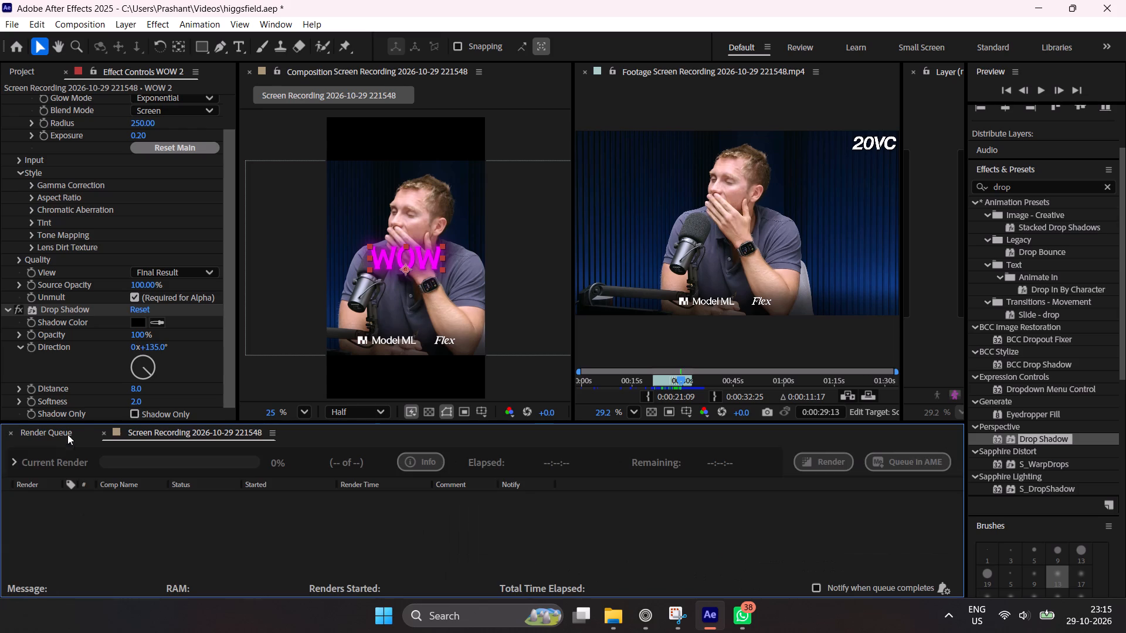
click(222, 434)
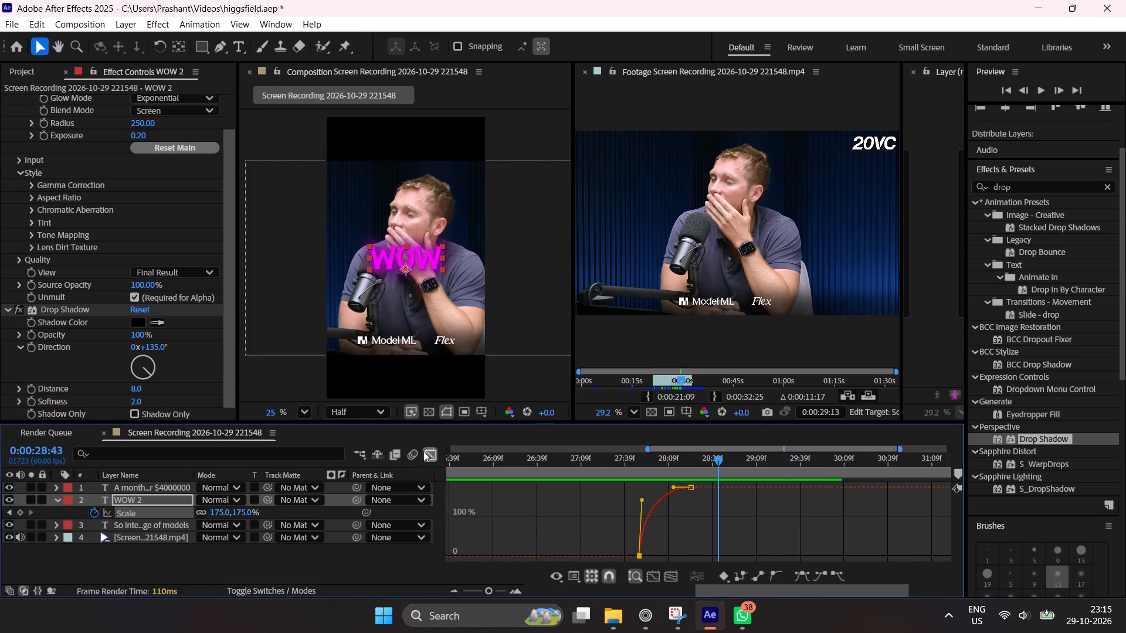
click(429, 452)
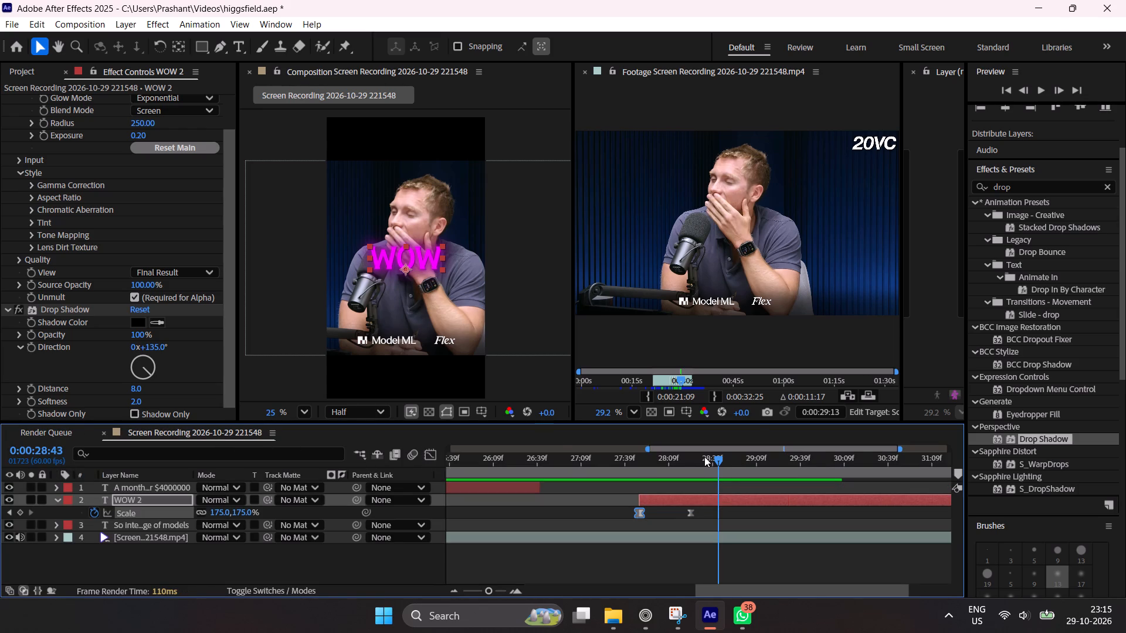
drag(682, 465, 562, 481)
key(space)
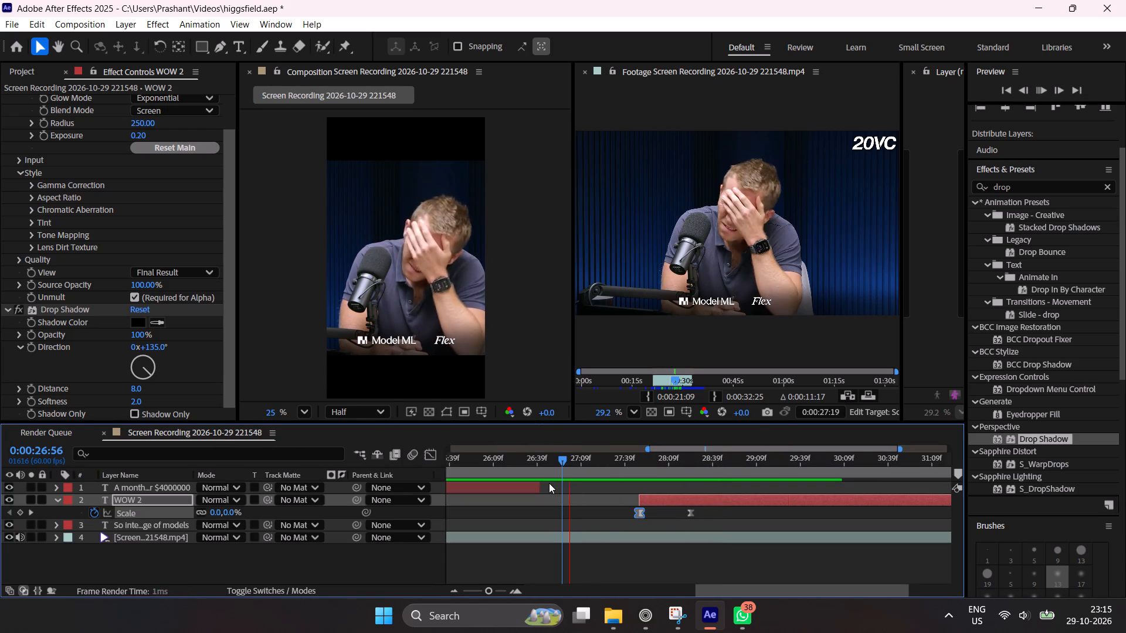
key(space)
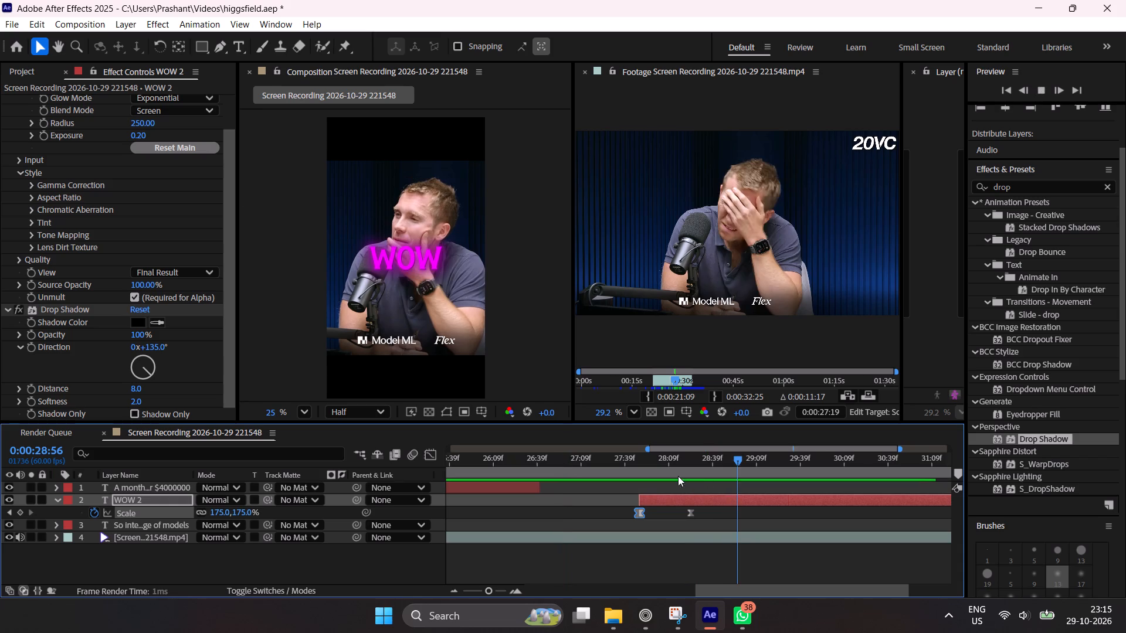
drag(693, 462, 626, 498)
key(space)
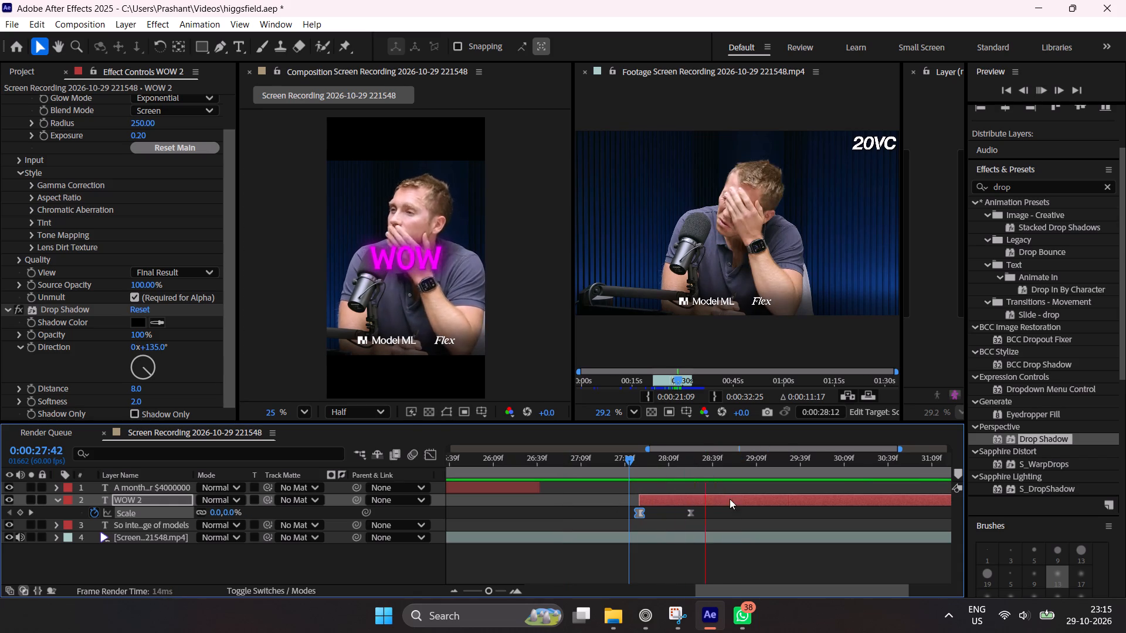
key(space)
Lengthen the last WOW scale keyframe's incoming handle back toward the first keyframe for a longer ease-out, and preview it.
drag(622, 505, 739, 523)
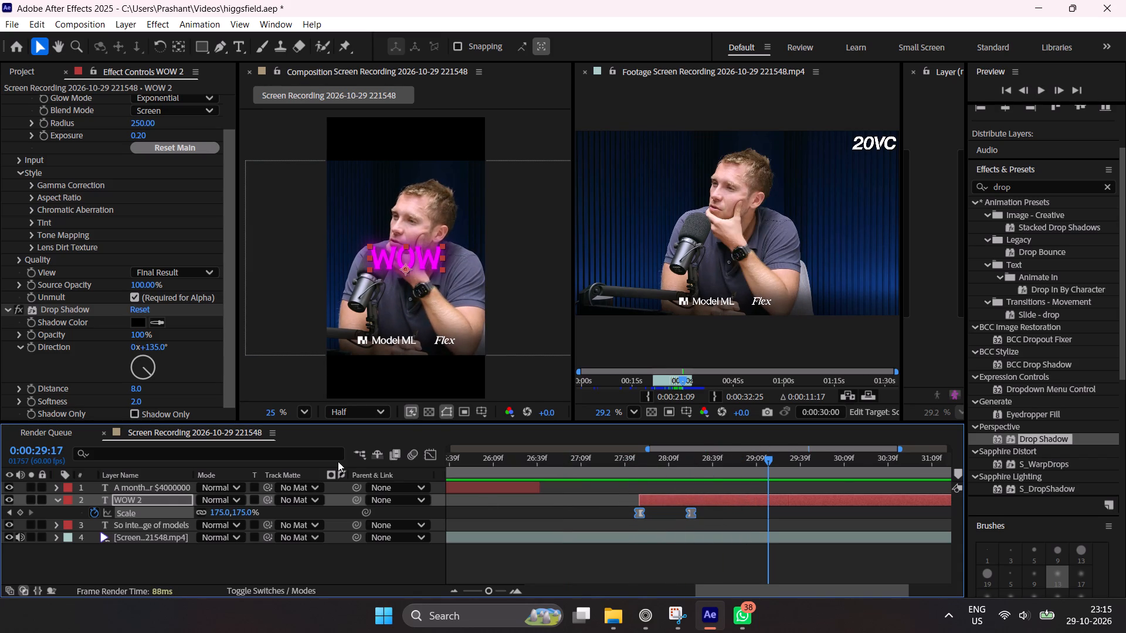
click(426, 460)
drag(592, 526, 715, 587)
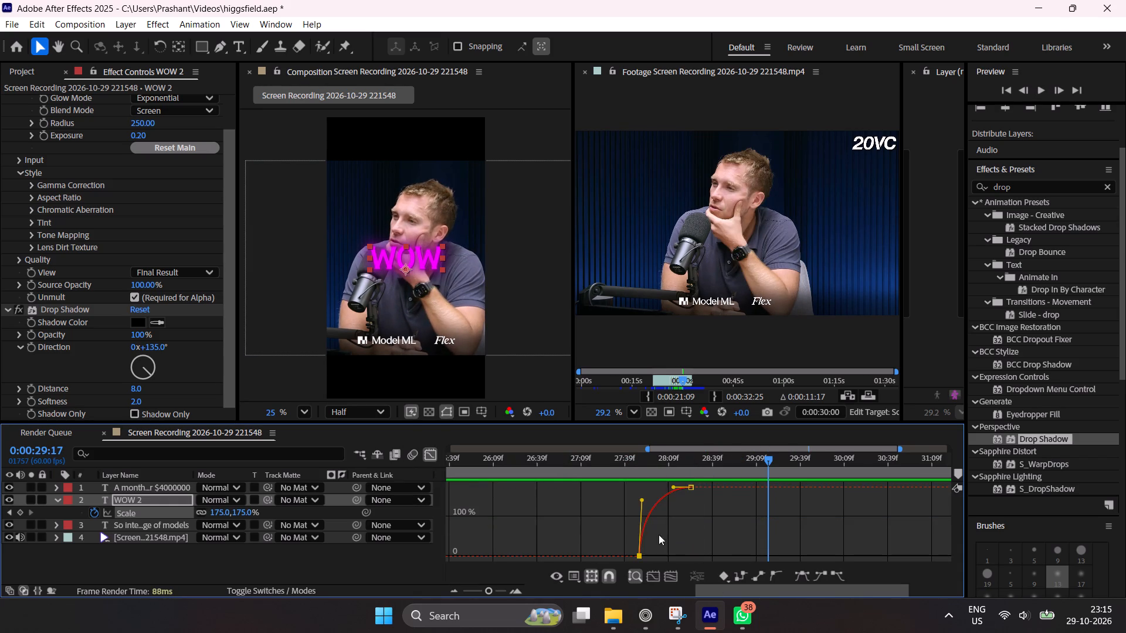
drag(672, 489, 645, 492)
drag(651, 476, 620, 491)
key(space)
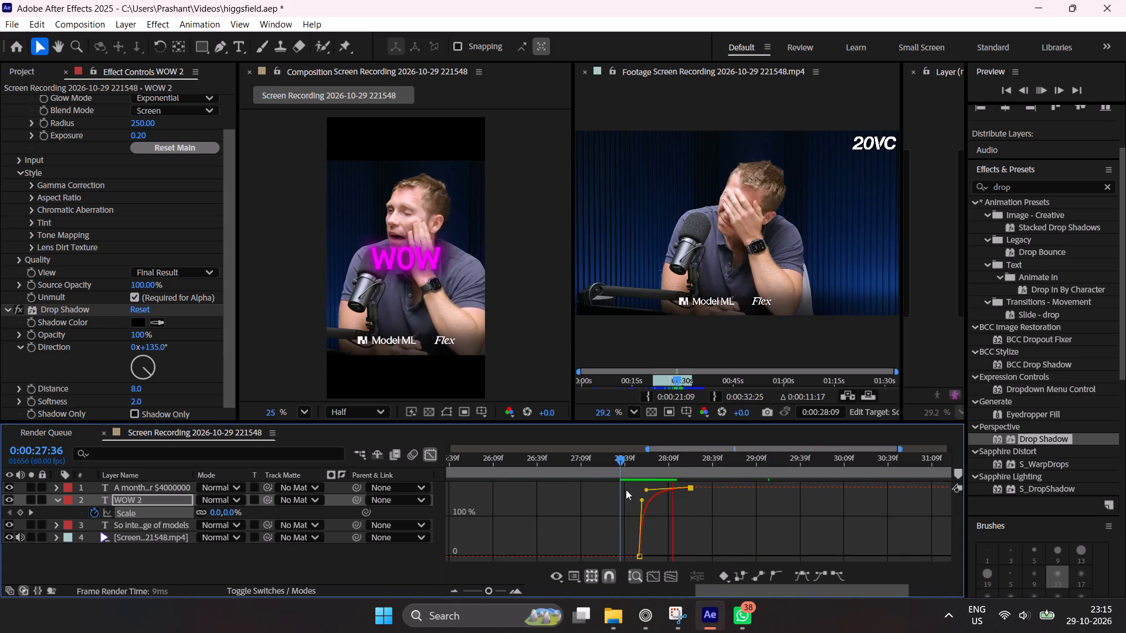
key(space)
drag(653, 469, 629, 475)
key(space)
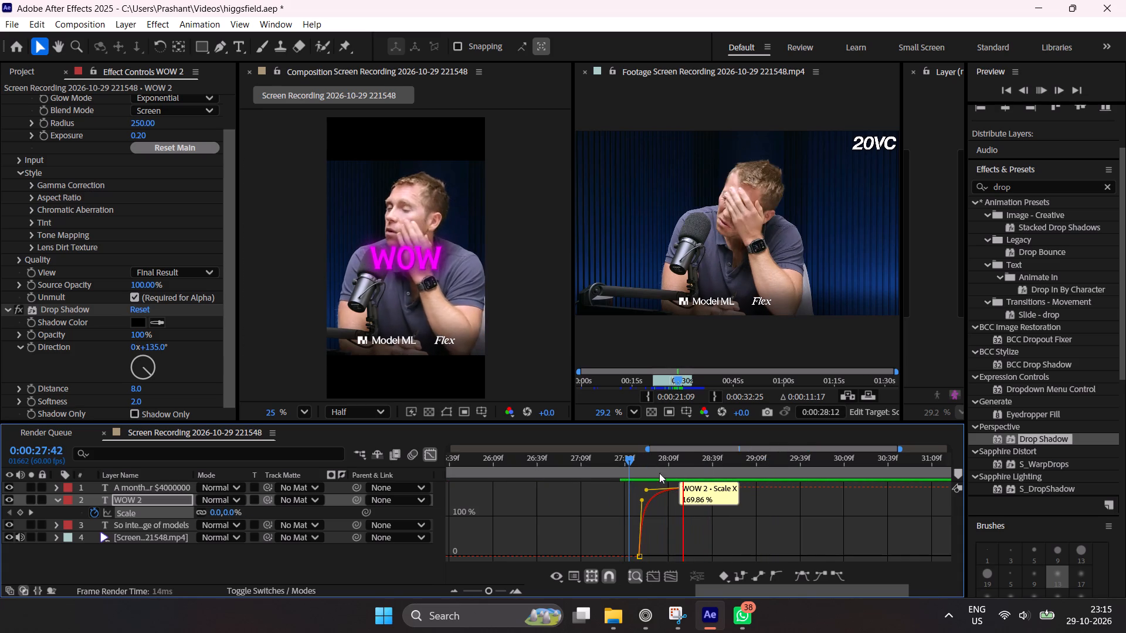
key(space)
click(436, 455)
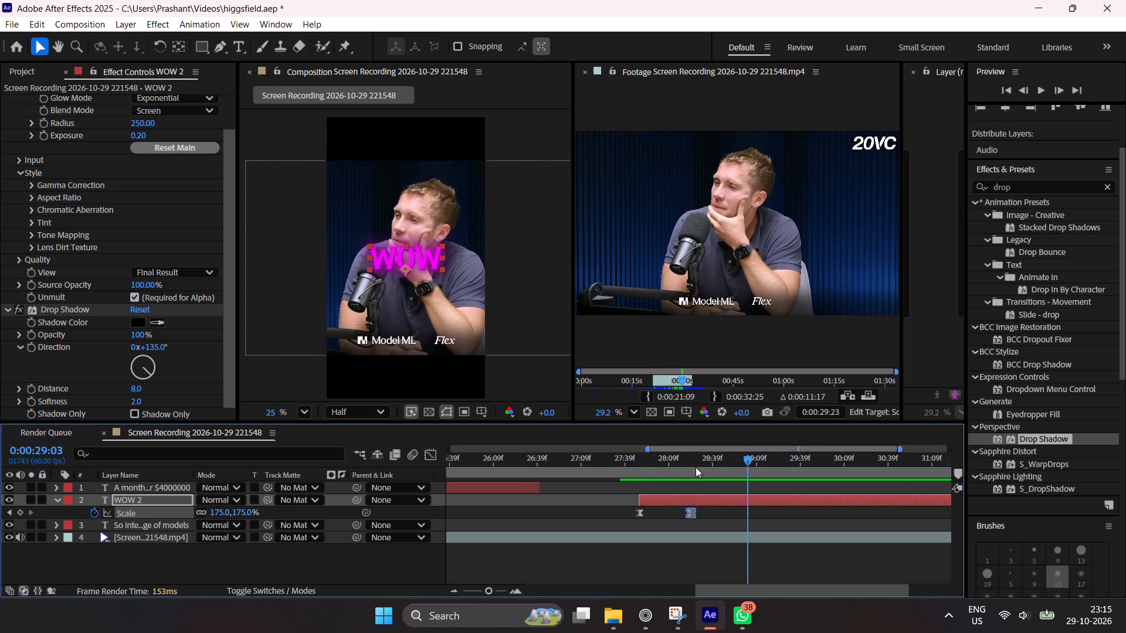
drag(696, 466, 636, 488)
key(space)
key(space)
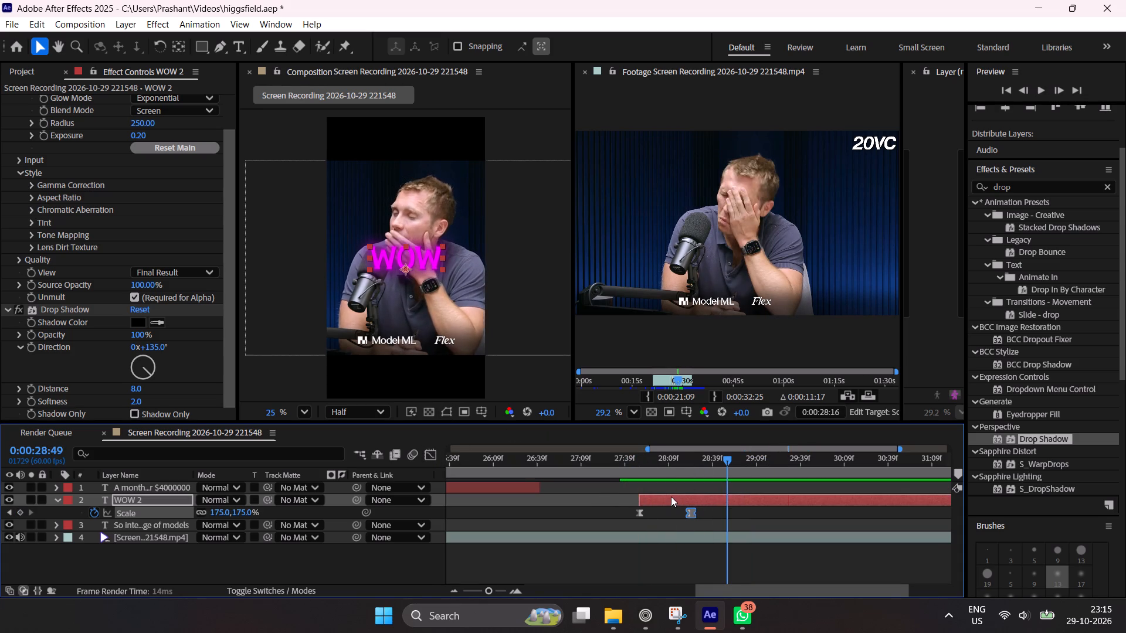
Add the expression wiggle(2,2) to the WOW 2 layer's position and preview the movement.
key(p)
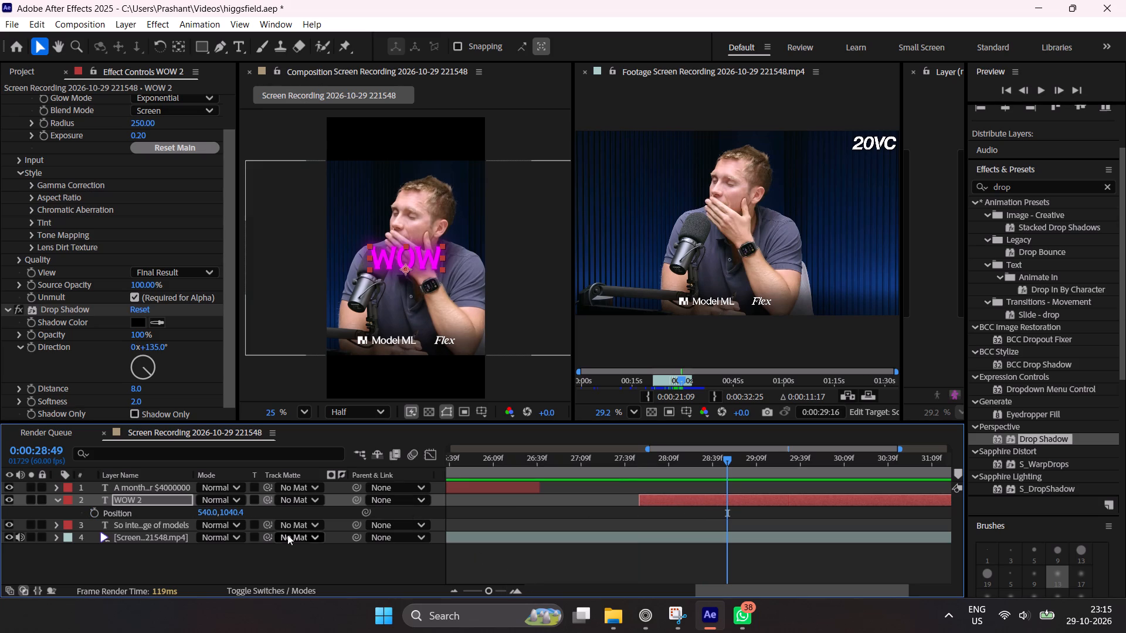
alt+click(97, 512)
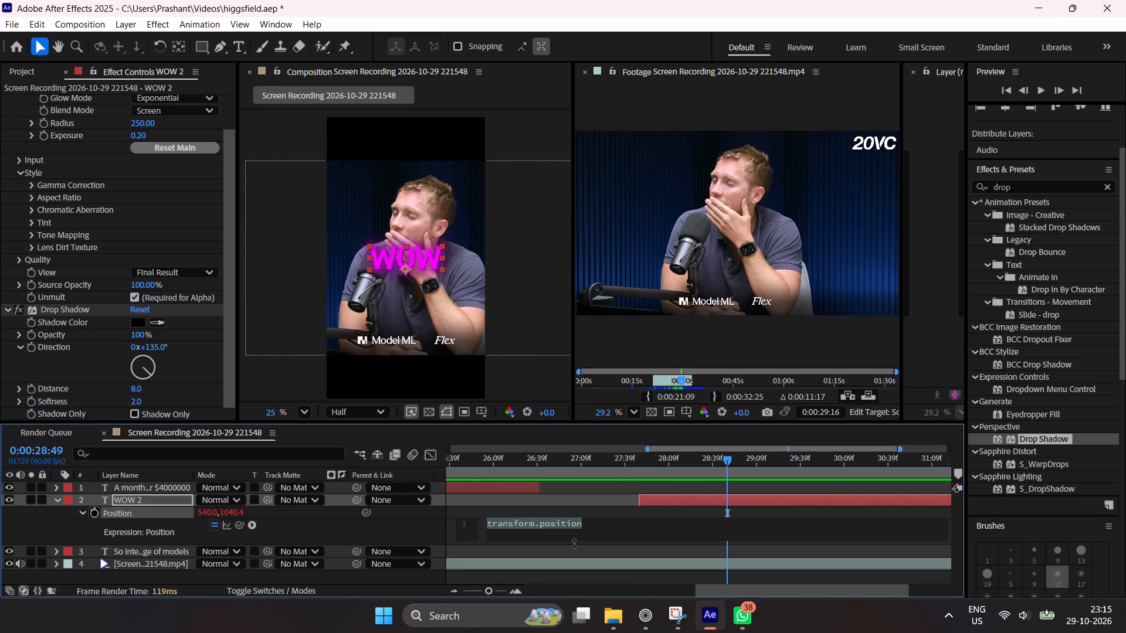
text(wigg)
key(Return)
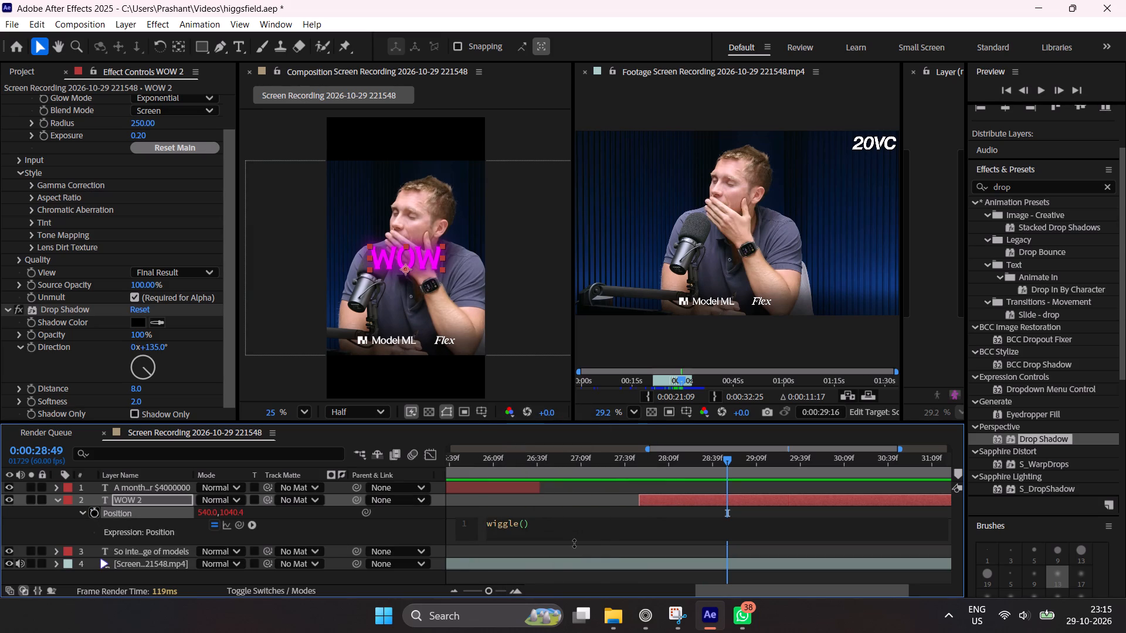
text(2.)
key(BackSpace)
text(,2)
click(609, 499)
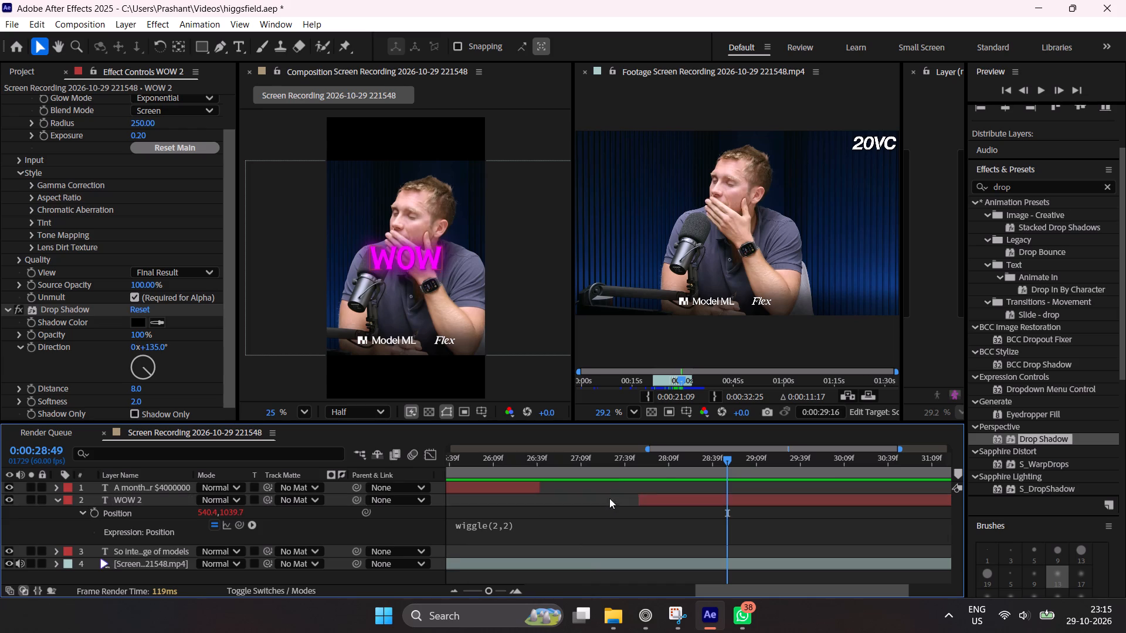
drag(659, 471, 628, 489)
key(space)
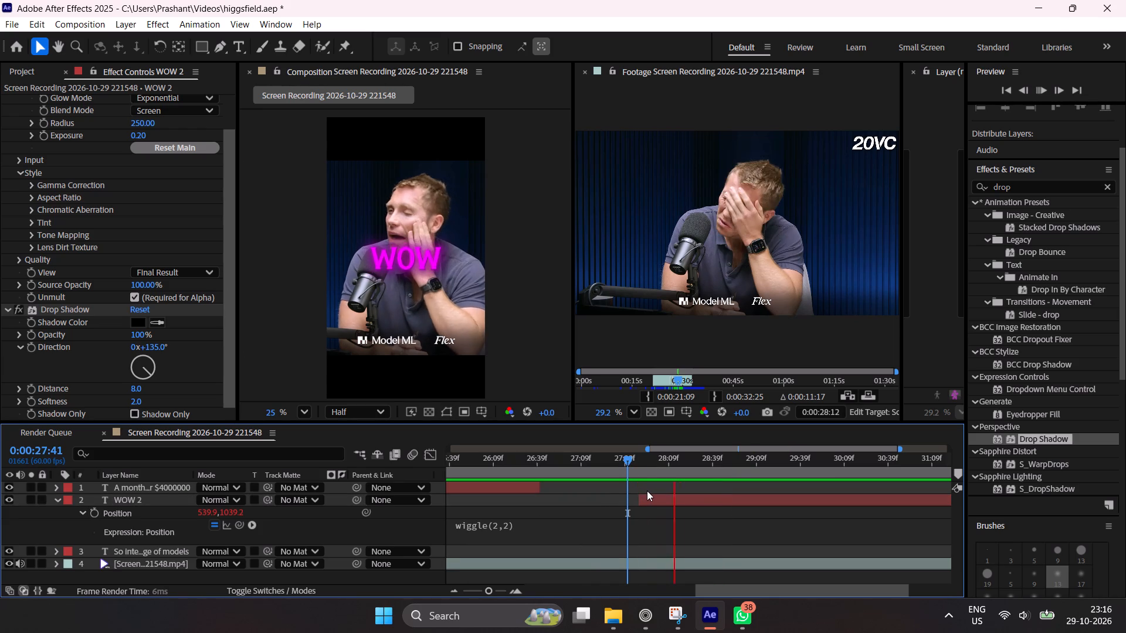
Stop the preview and search the effects for glitch.
key(space)
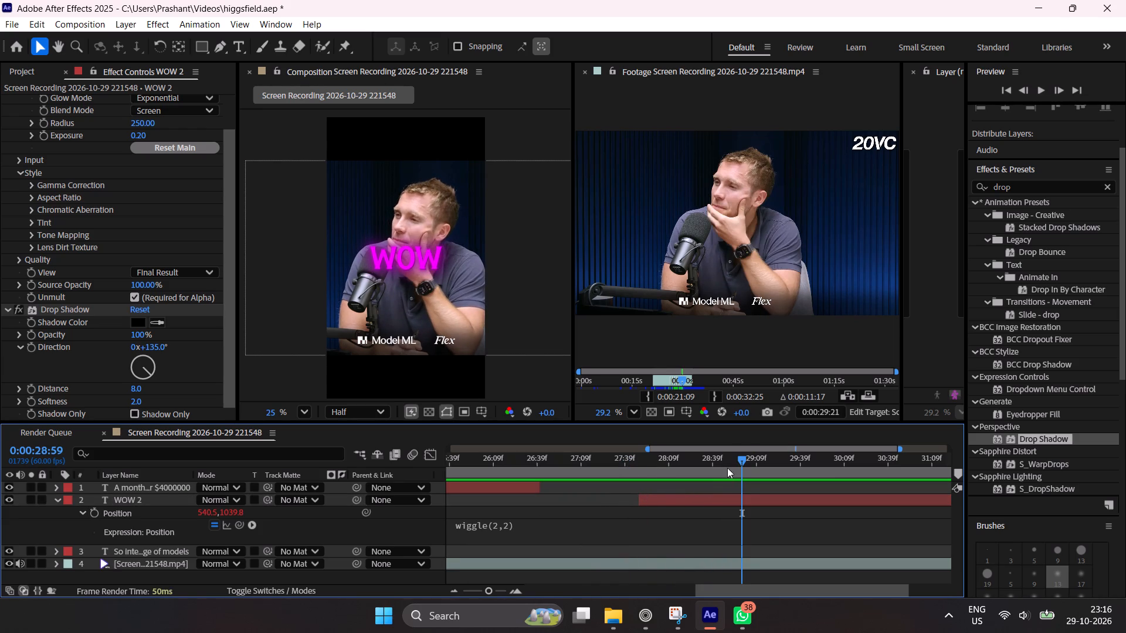
click(732, 467)
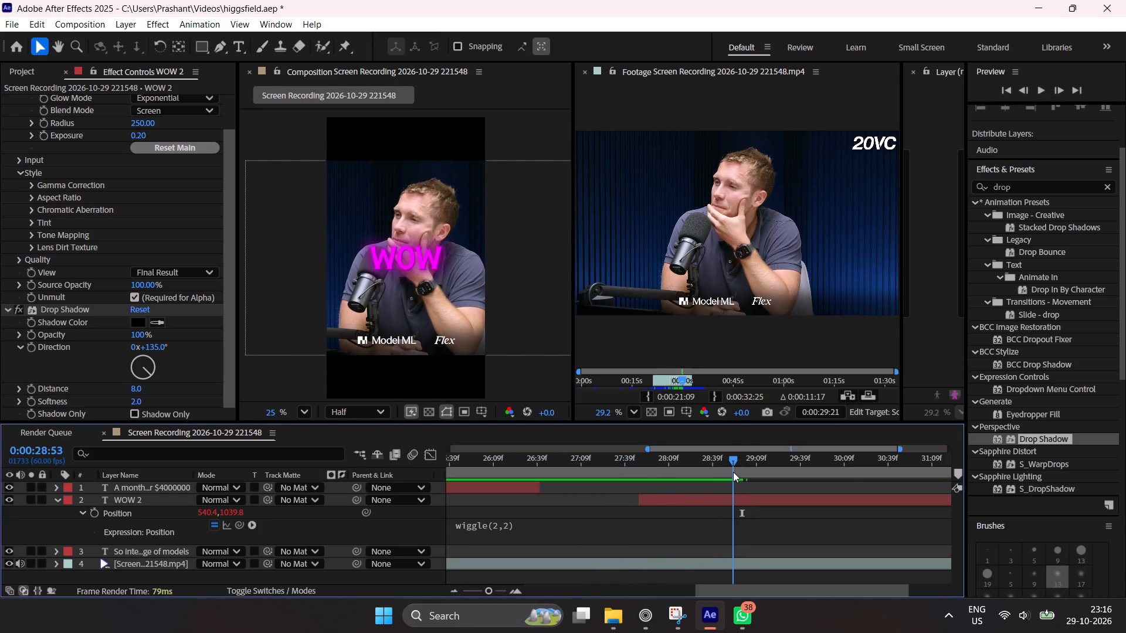
click(1103, 187)
click(1093, 189)
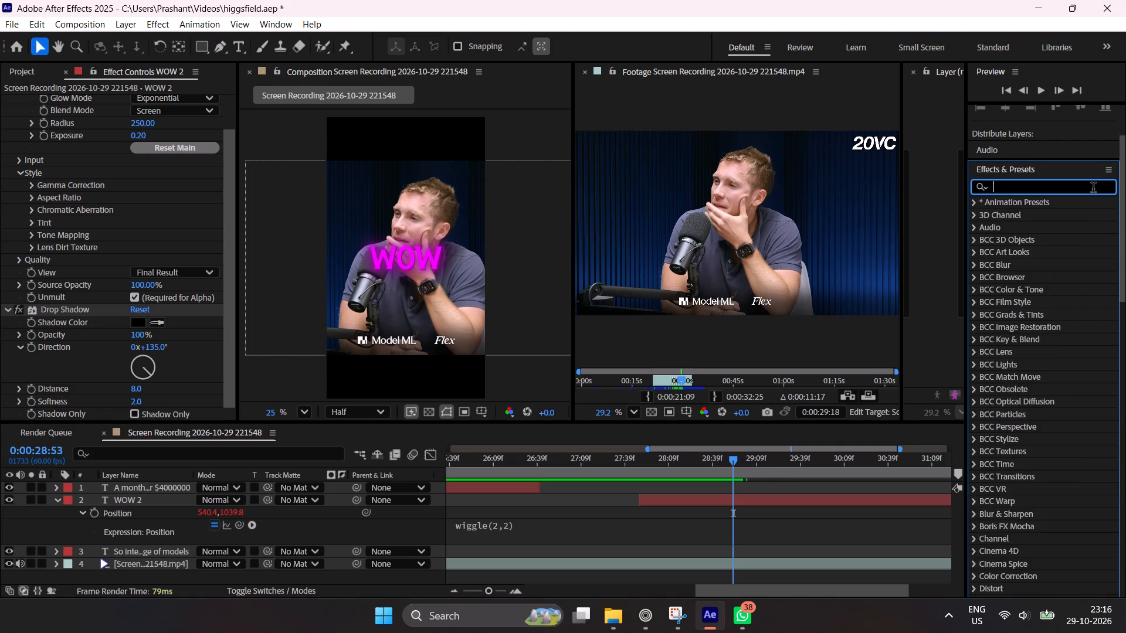
text(glitch)
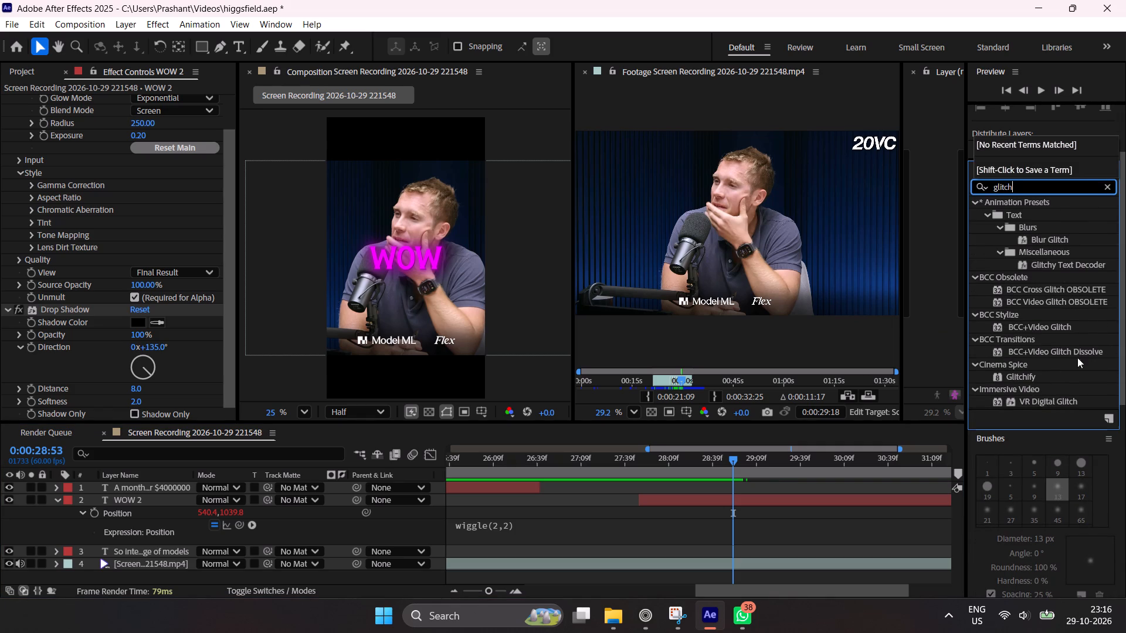
Add an adjustment layer above the captions and remove its portion before 0:00:29:00, previewing to find the cut point.
right_click(437, 484)
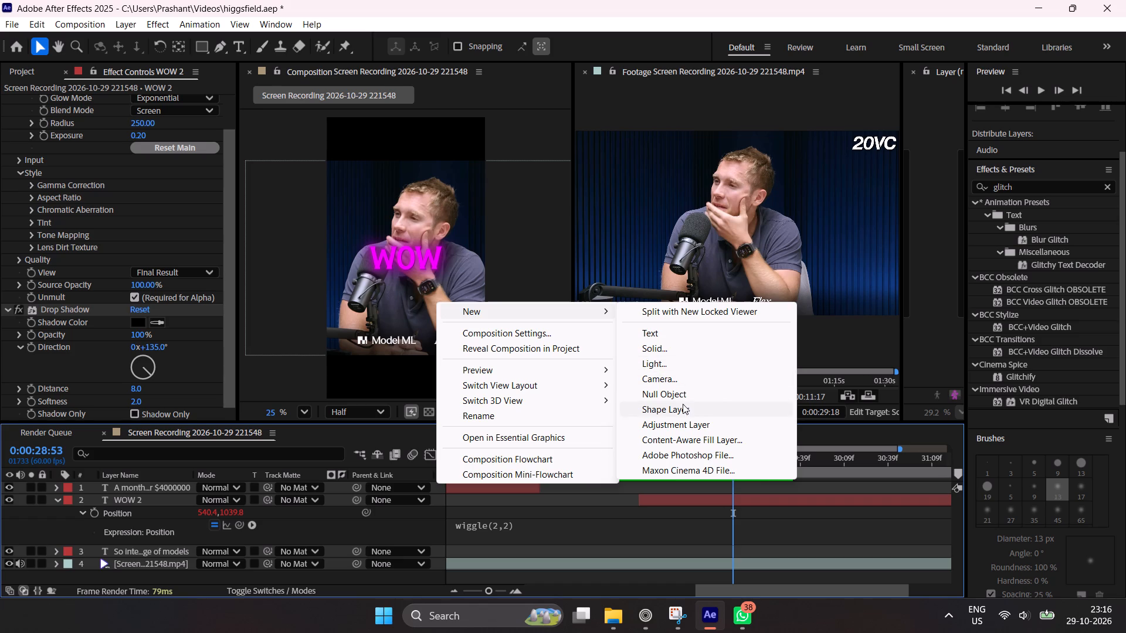
click(682, 423)
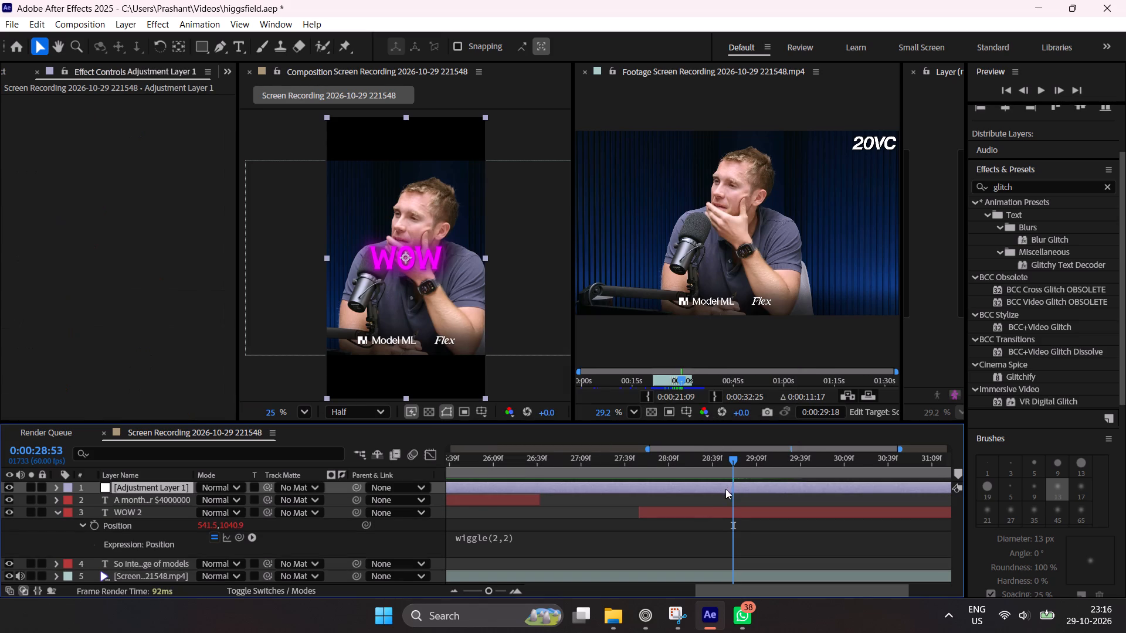
drag(723, 465, 706, 479)
key(space)
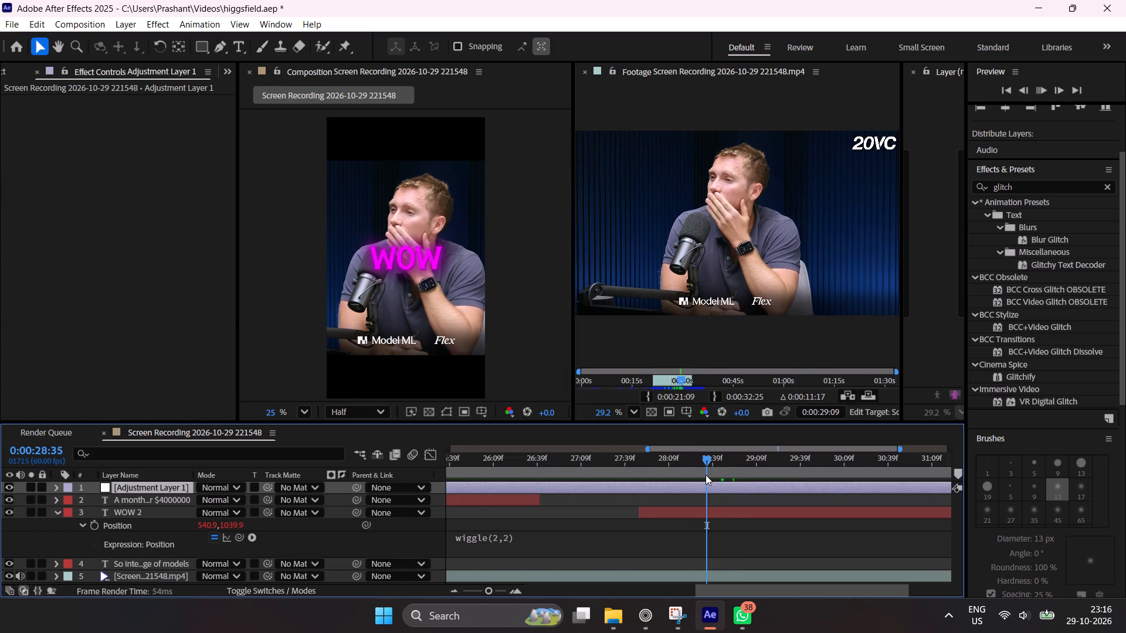
key(space)
drag(706, 460, 670, 481)
key(space)
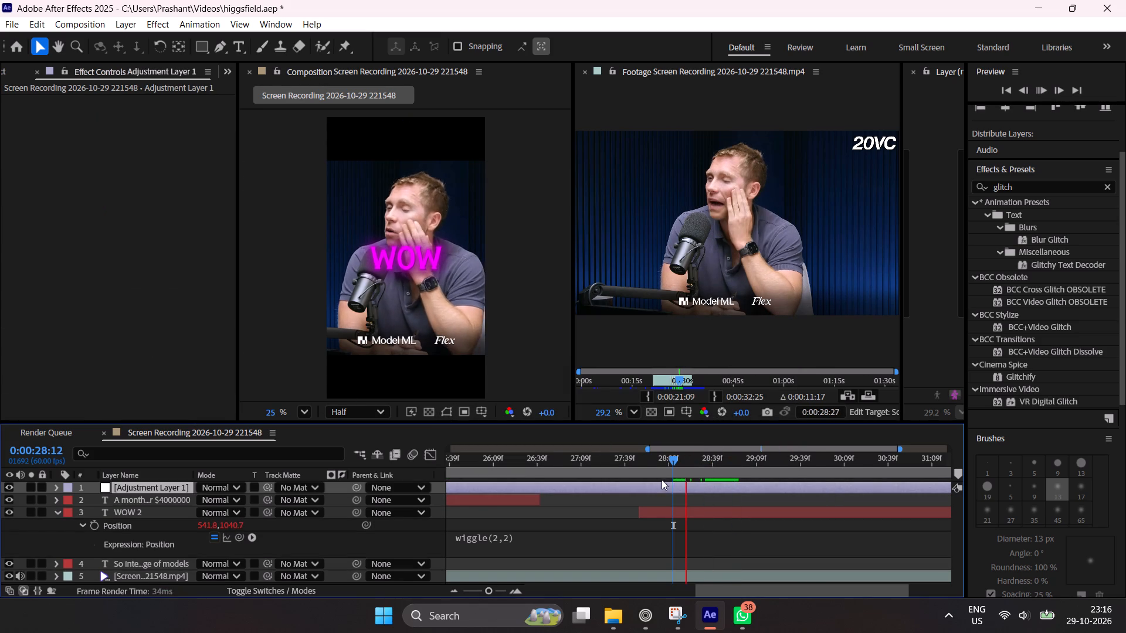
key(space)
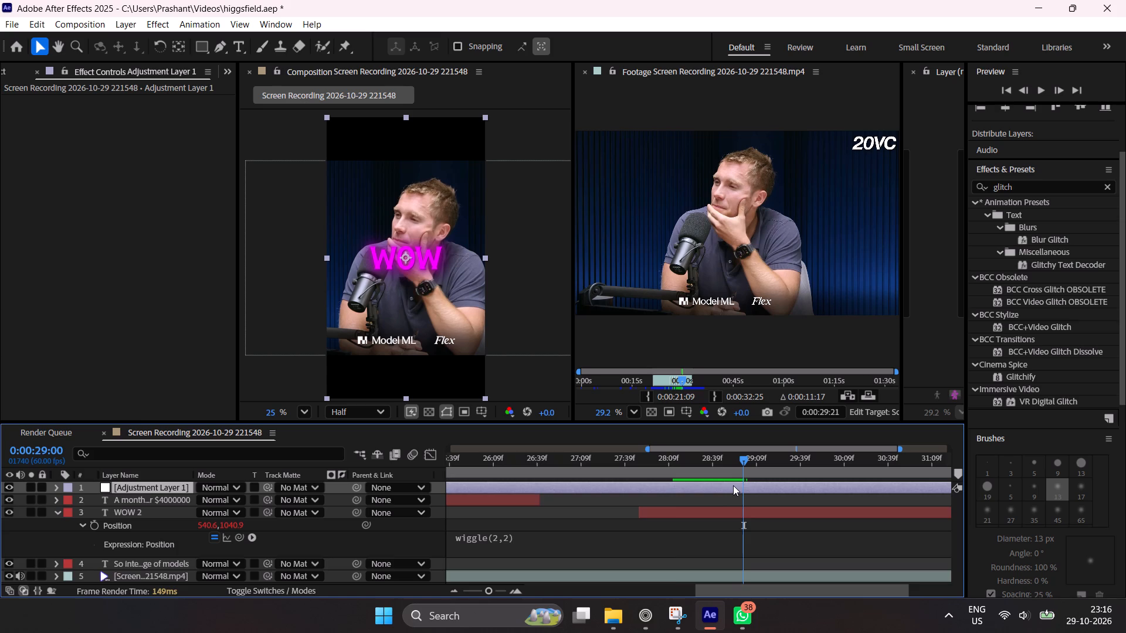
key(ctrl+shift+d)
click(723, 503)
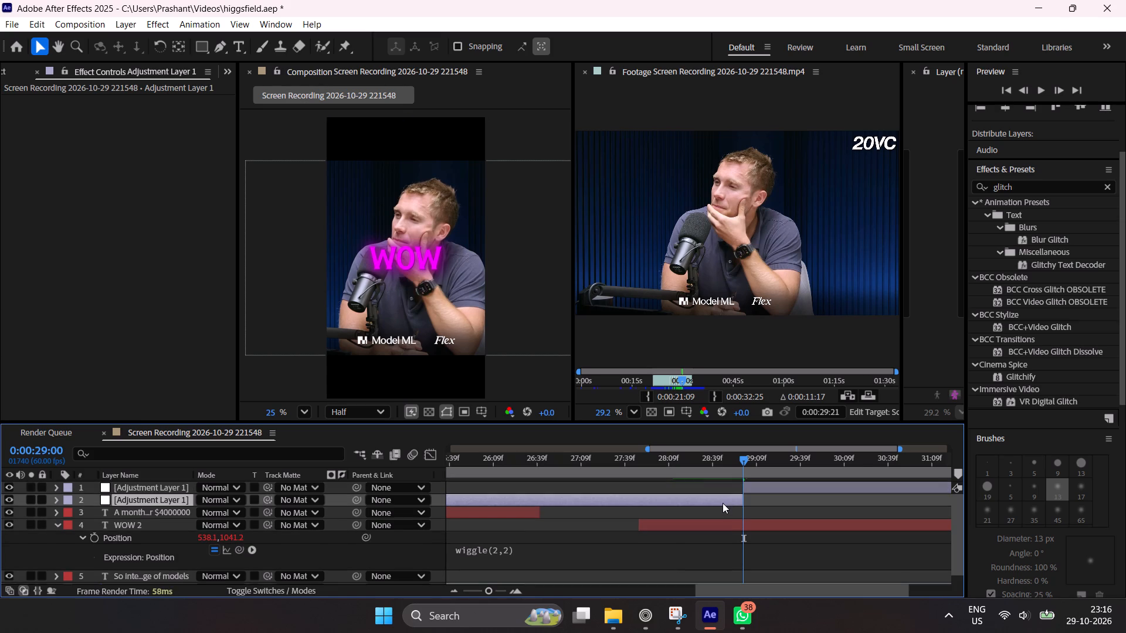
key(Delete)
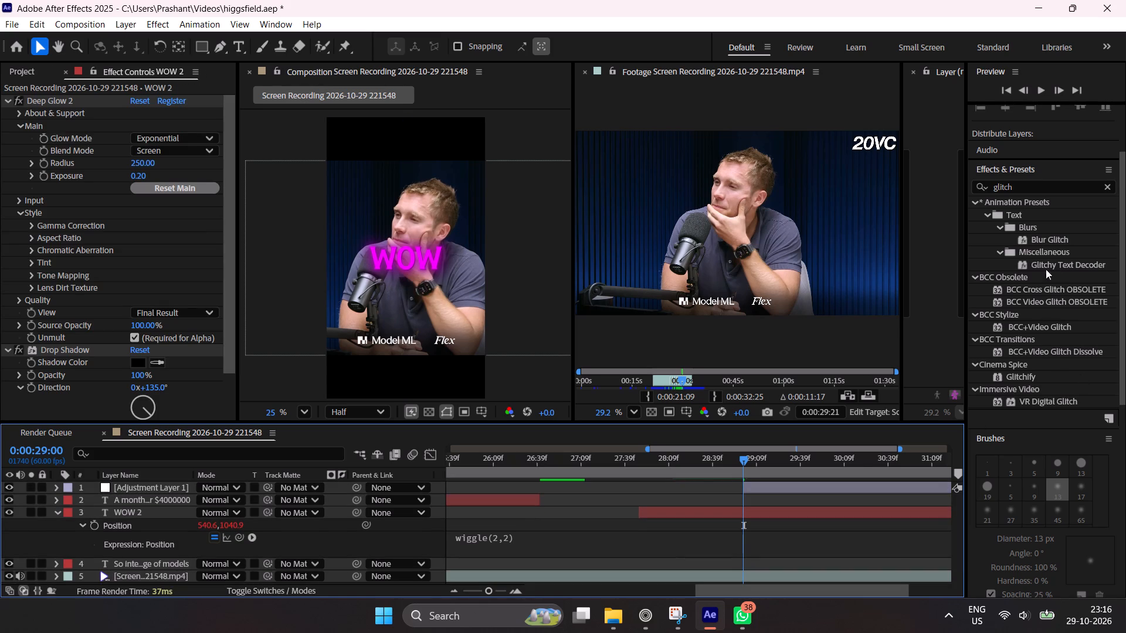
Apply the Glitchify effect to the trimmed adjustment layer.
drag(1022, 377, 773, 489)
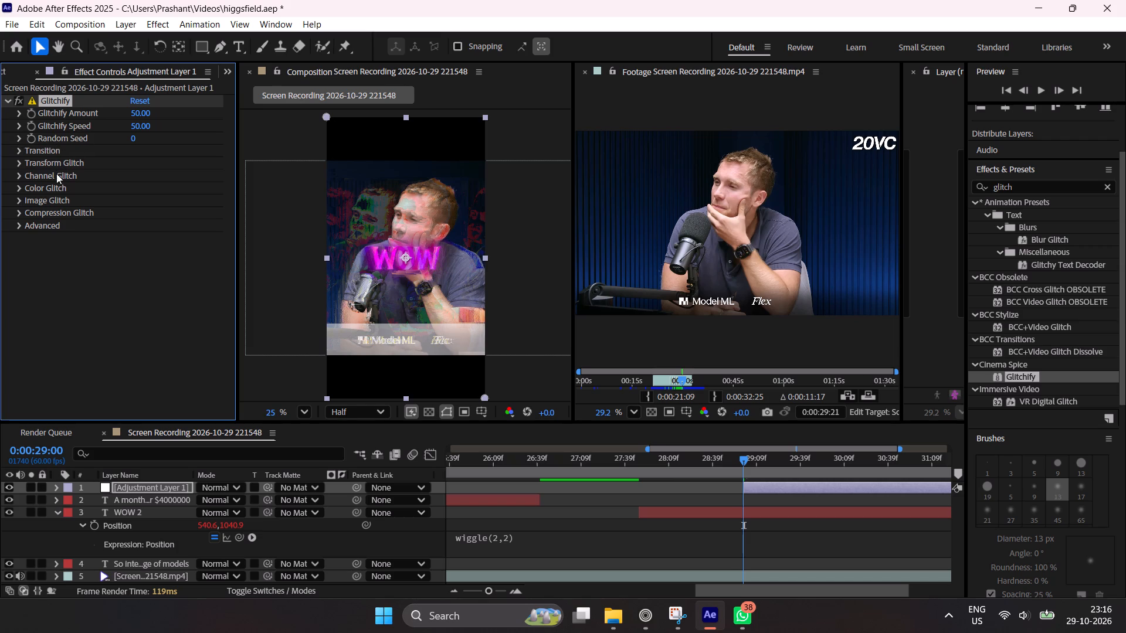
Examine Glitchify's Transition, Transform Glitch and Advanced parameters, including the Position Wiggle range.
click(18, 162)
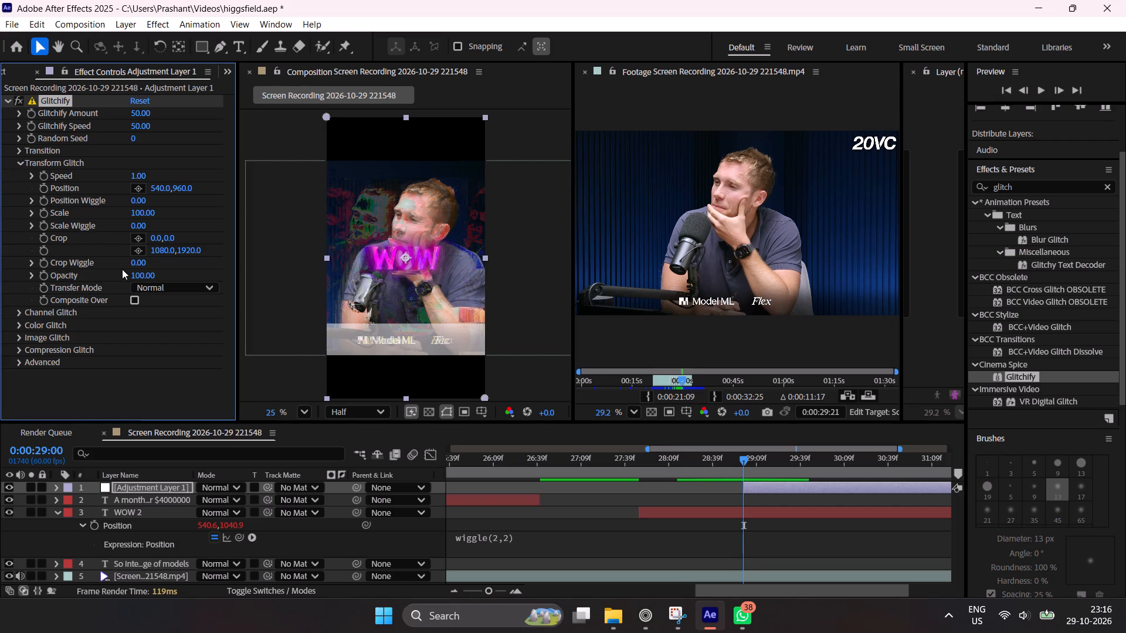
click(22, 161)
click(19, 150)
click(19, 149)
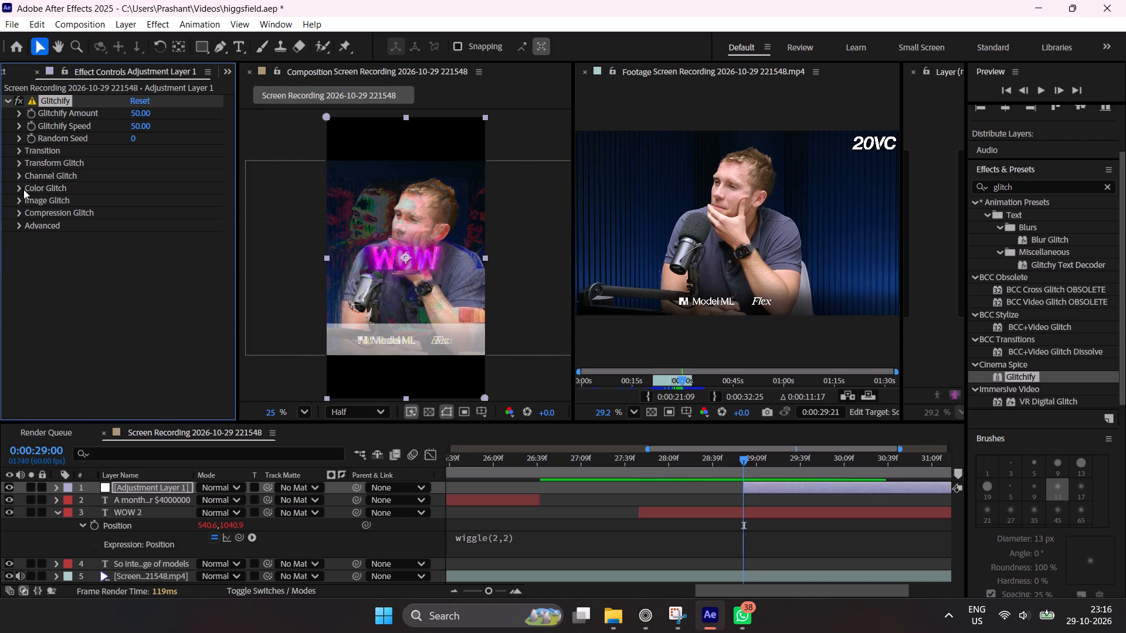
click(19, 228)
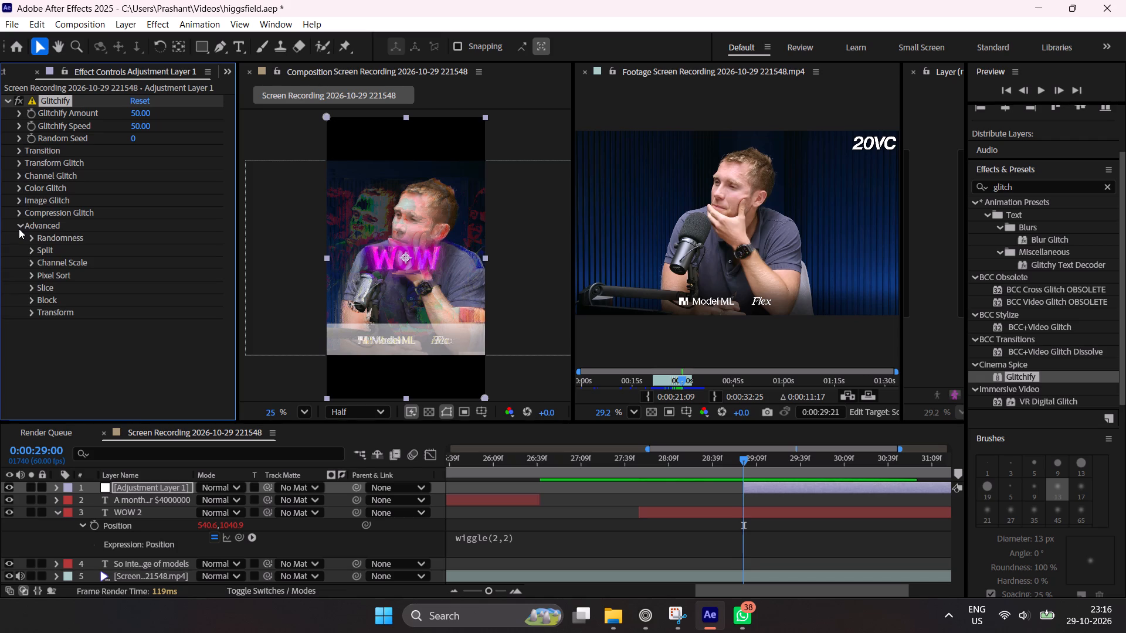
click(19, 228)
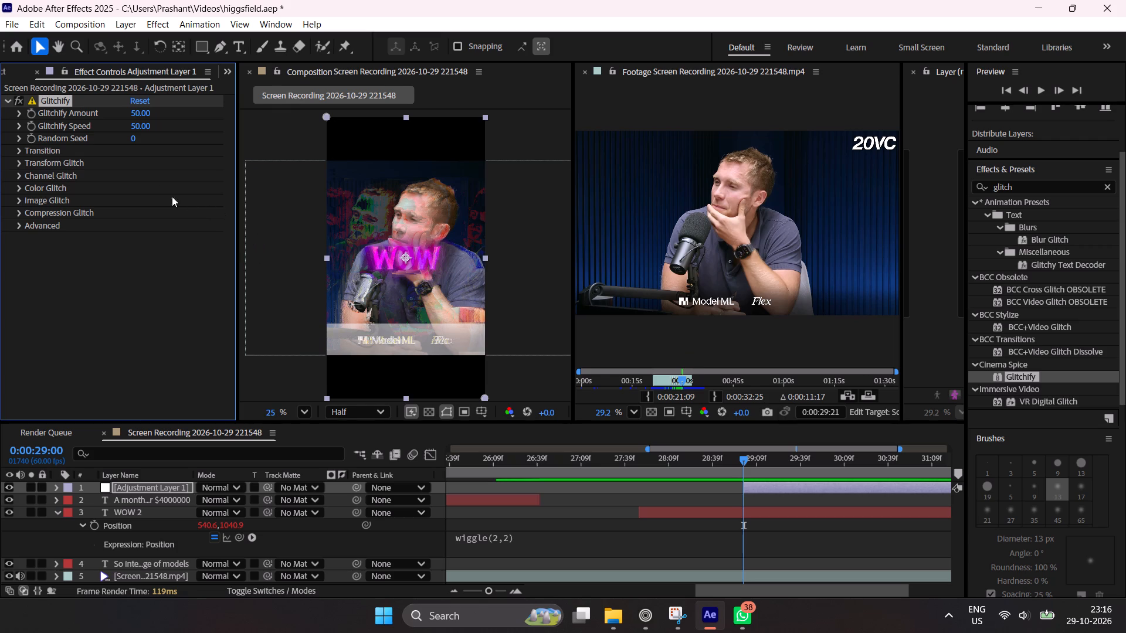
click(16, 148)
click(18, 201)
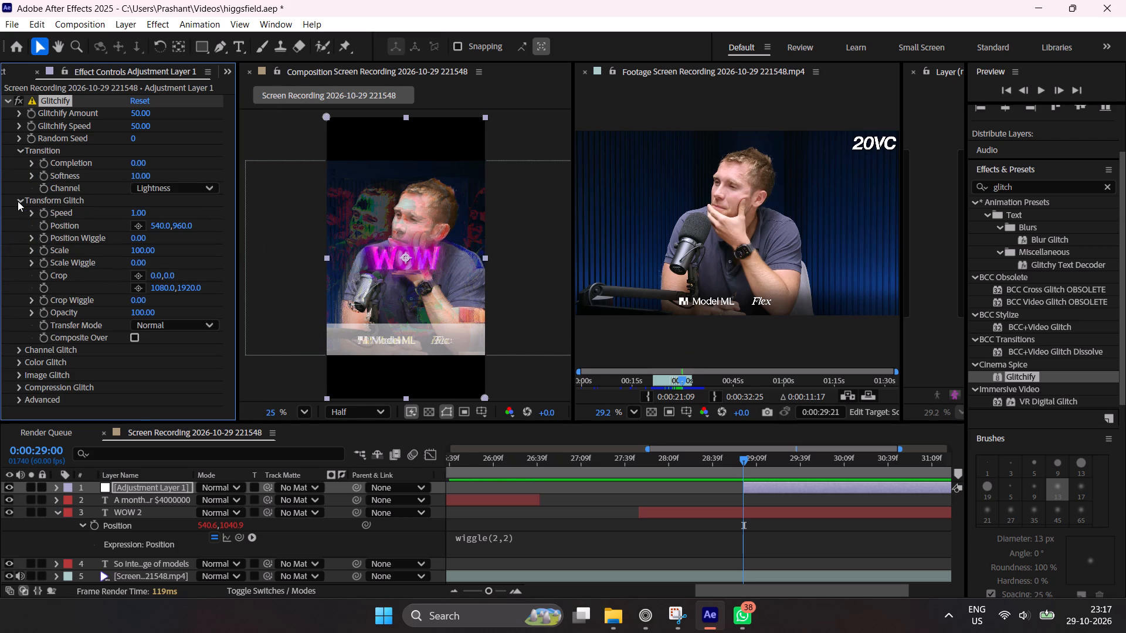
click(30, 237)
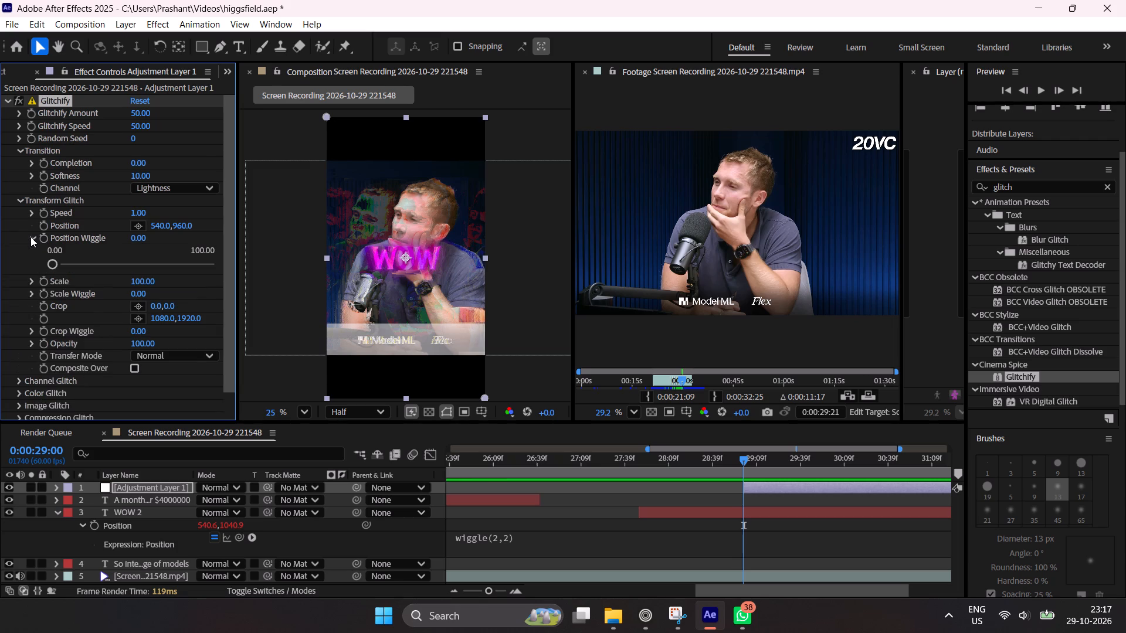
click(29, 237)
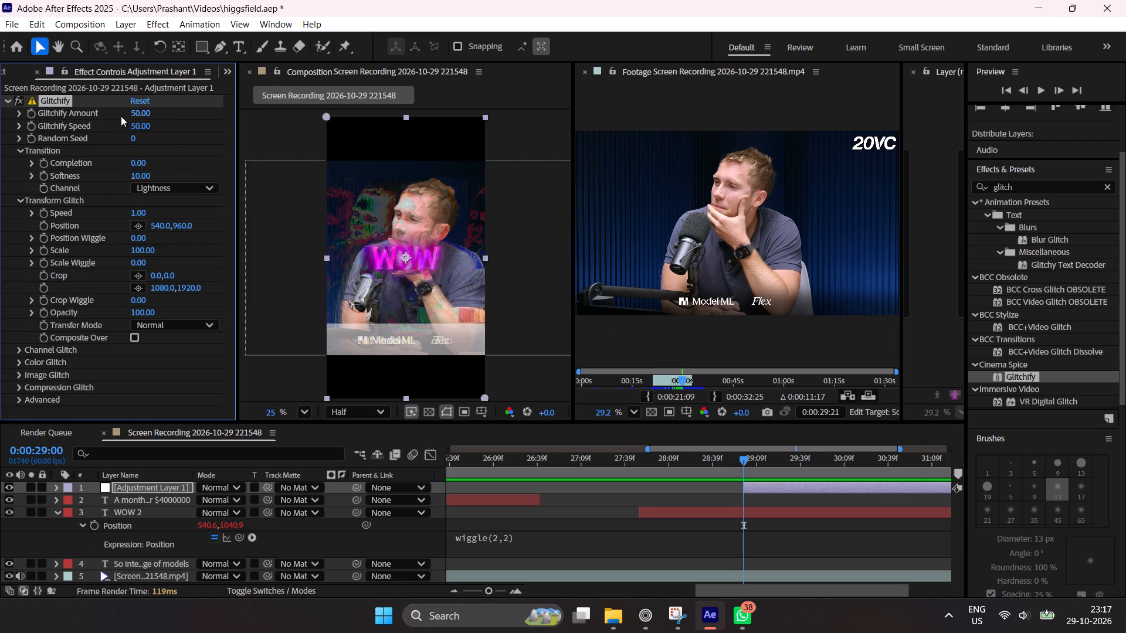
Animate Glitchify Amount with keyframes starting at 0:00:29:00, reaching 100 at 0:00:29:32 and 0 at 0:00:30:04.
click(35, 115)
drag(782, 468, 786, 471)
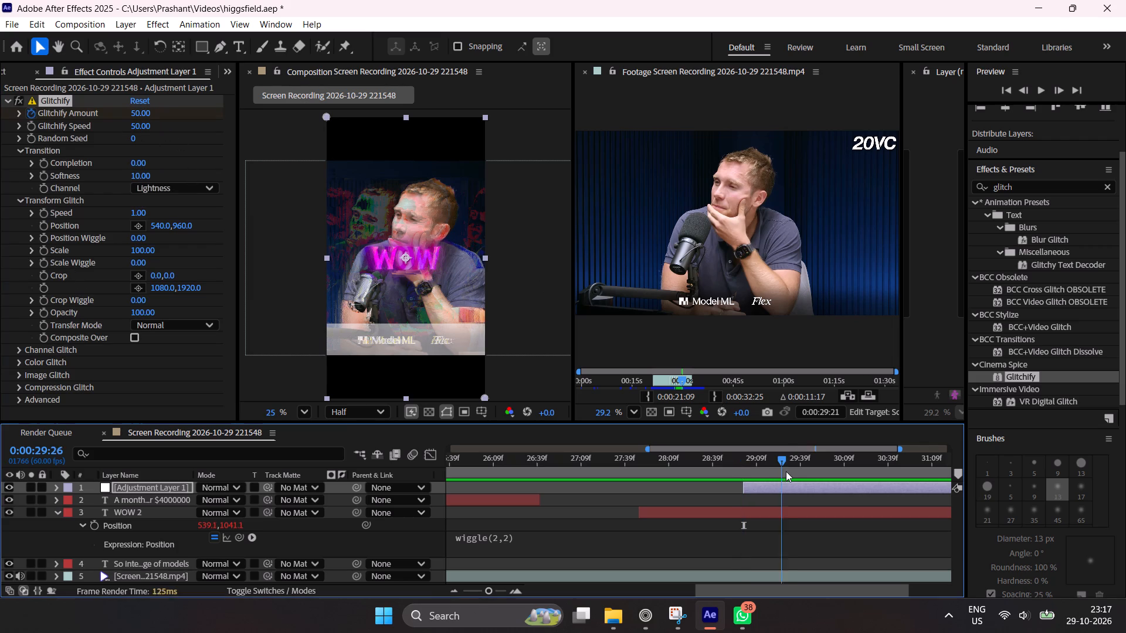
drag(786, 471, 789, 477)
click(138, 113)
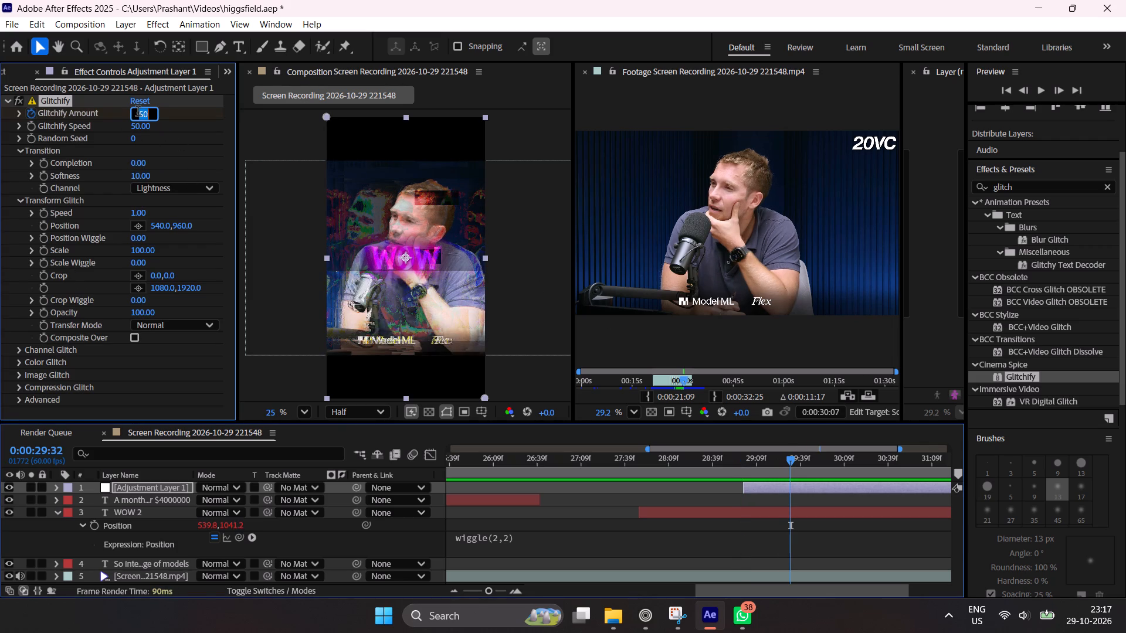
text(100)
key(Return)
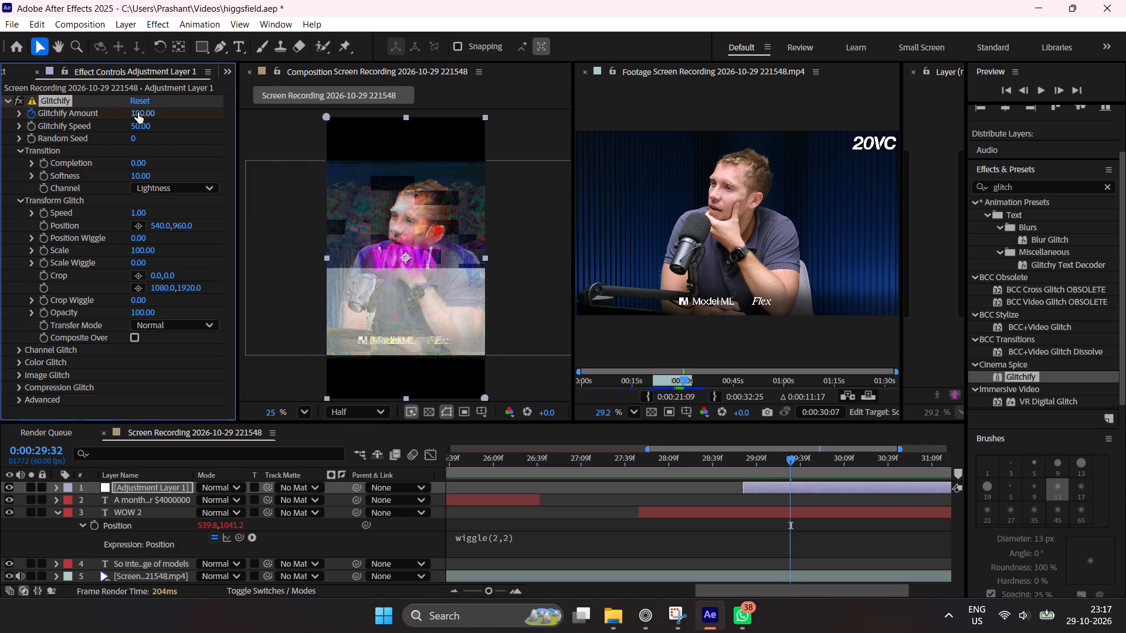
drag(832, 461, 837, 468)
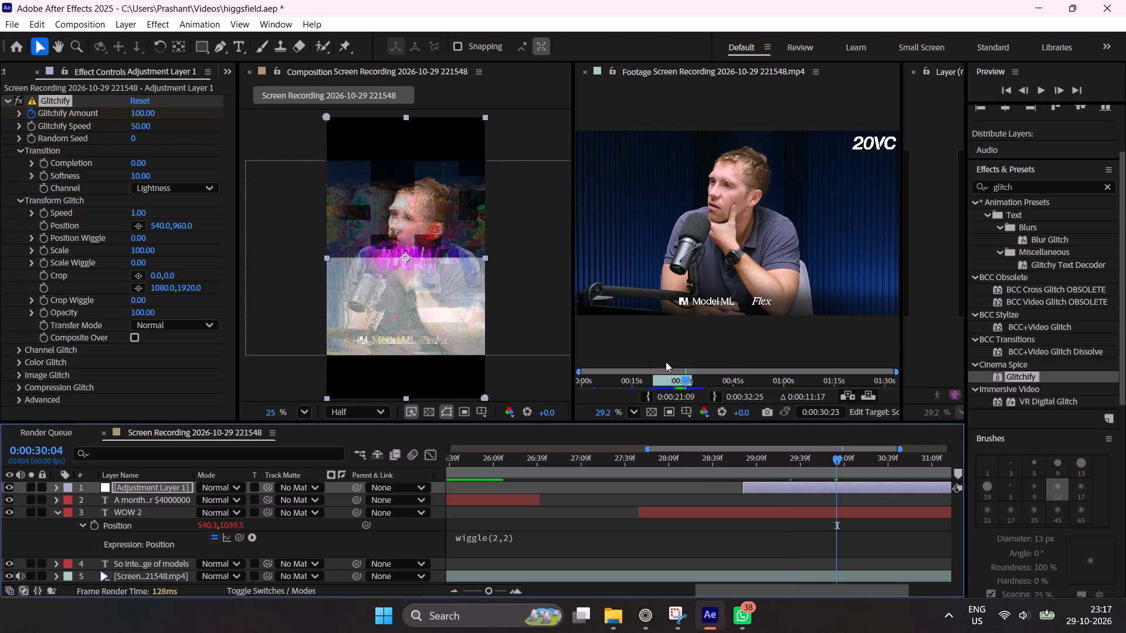
click(141, 111)
key(0)
key(Return)
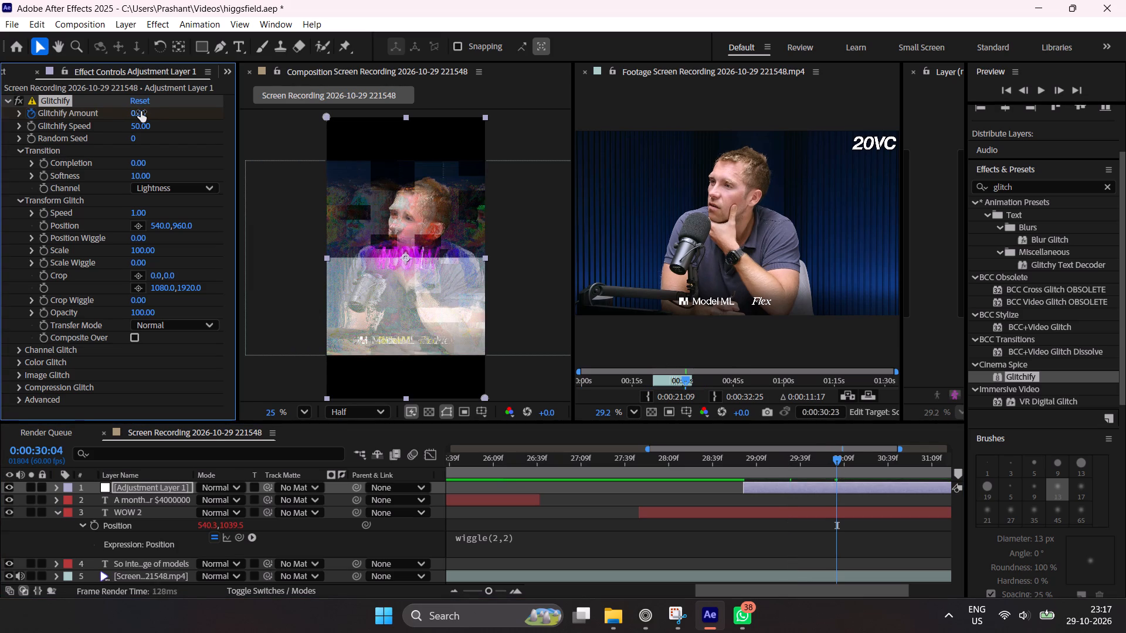
Reveal the Glitchify Amount keyframes, set the first one to 0, and preview the glitch over WOW.
key(u)
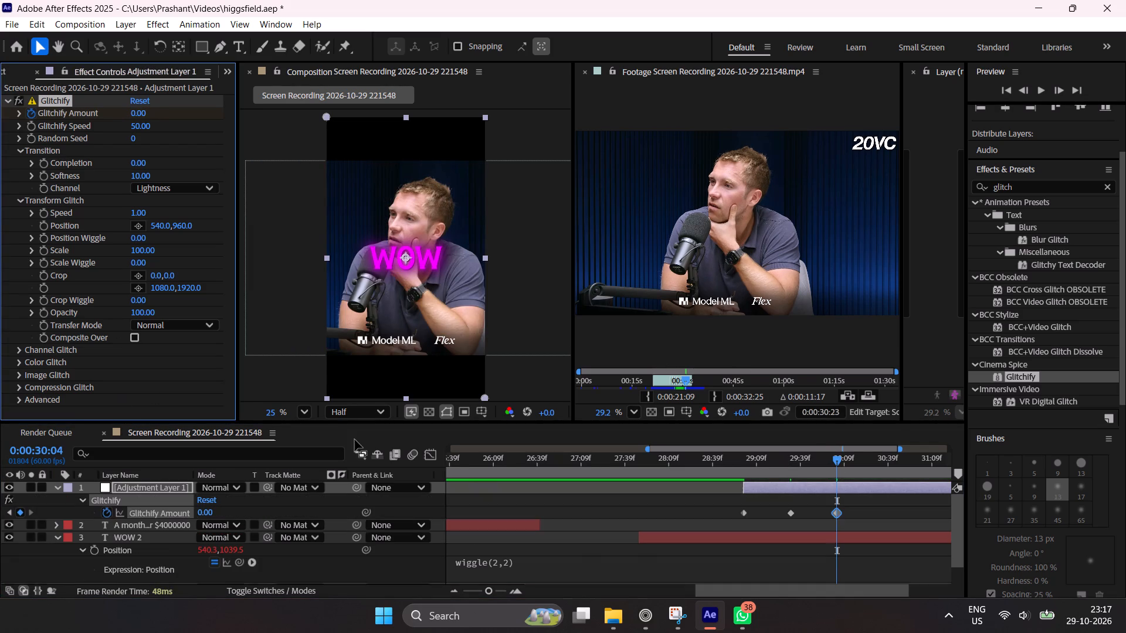
click(9, 508)
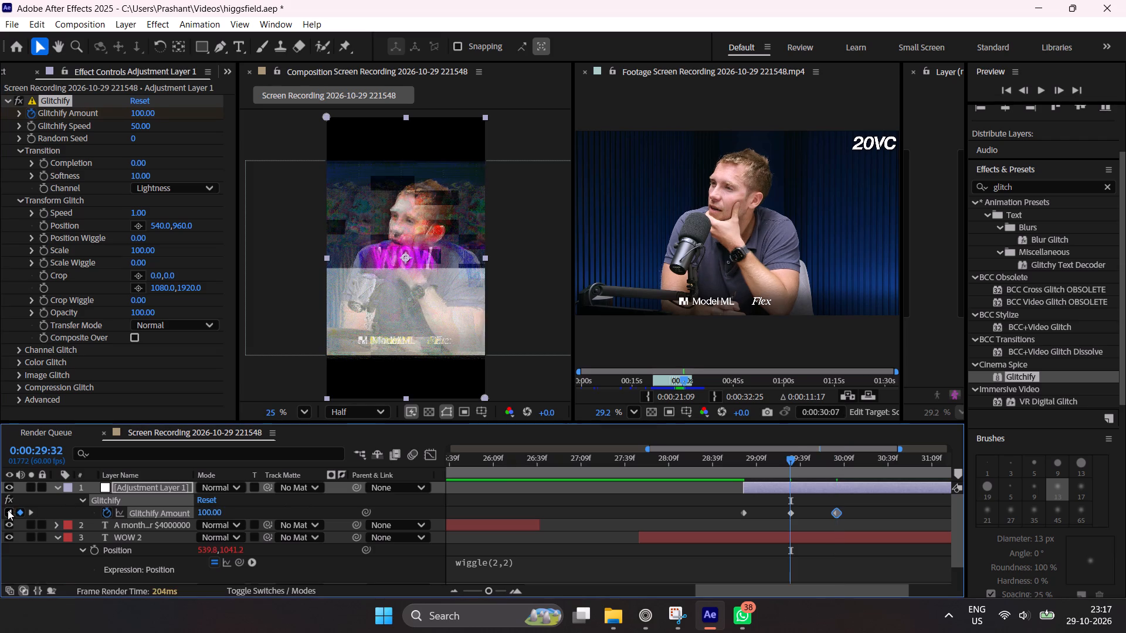
click(8, 510)
click(205, 513)
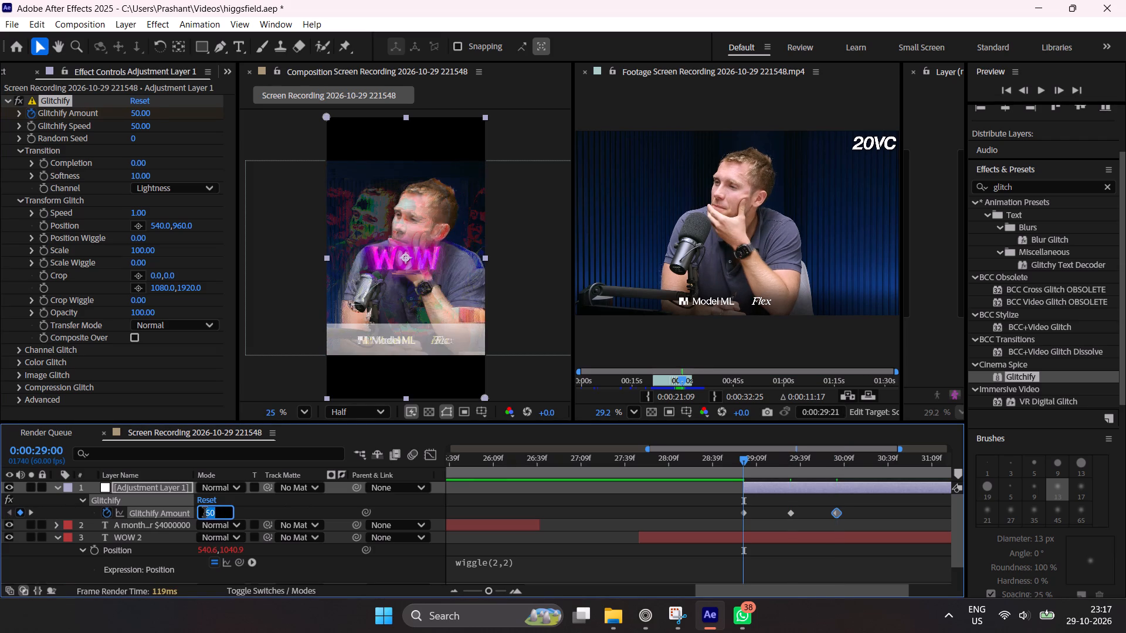
key(0)
key(Return)
drag(751, 467, 789, 469)
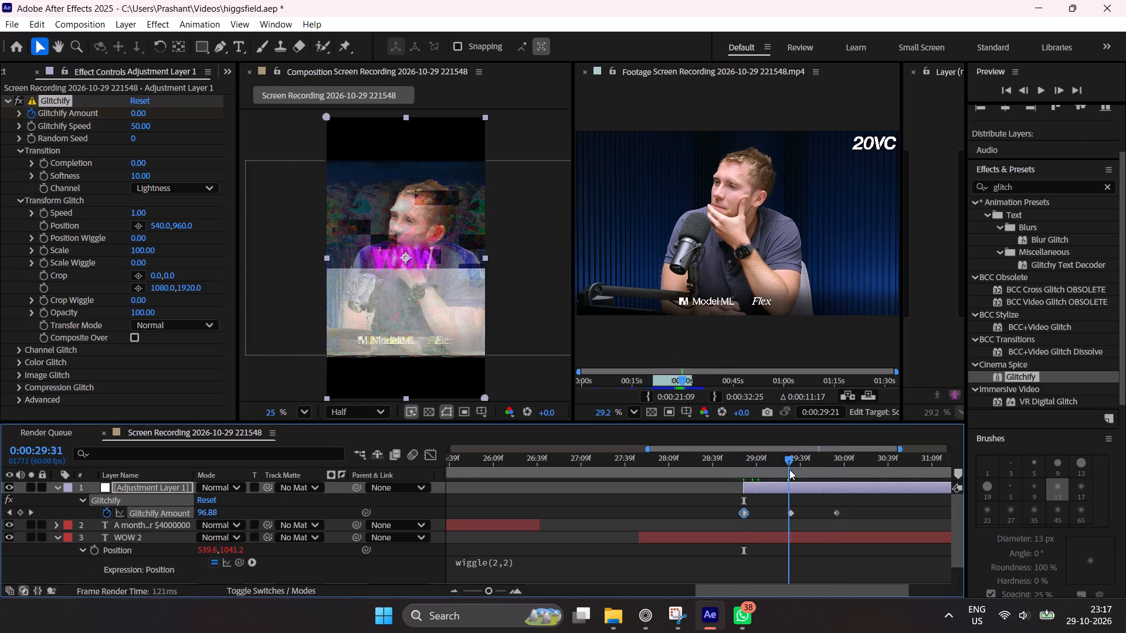
drag(789, 469, 731, 483)
key(space)
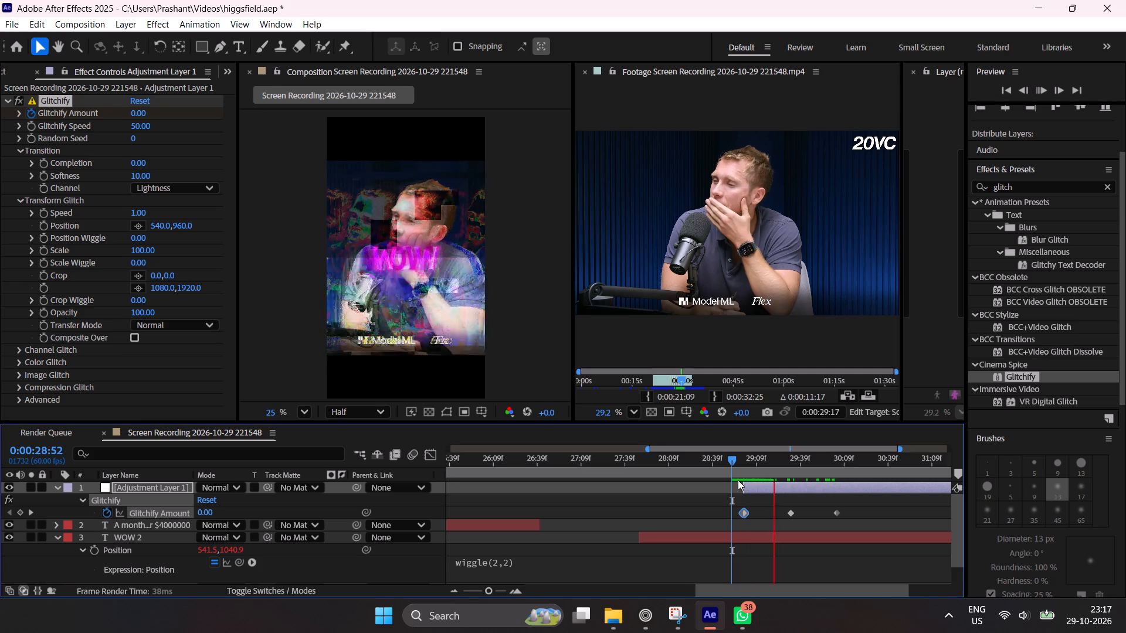
key(space)
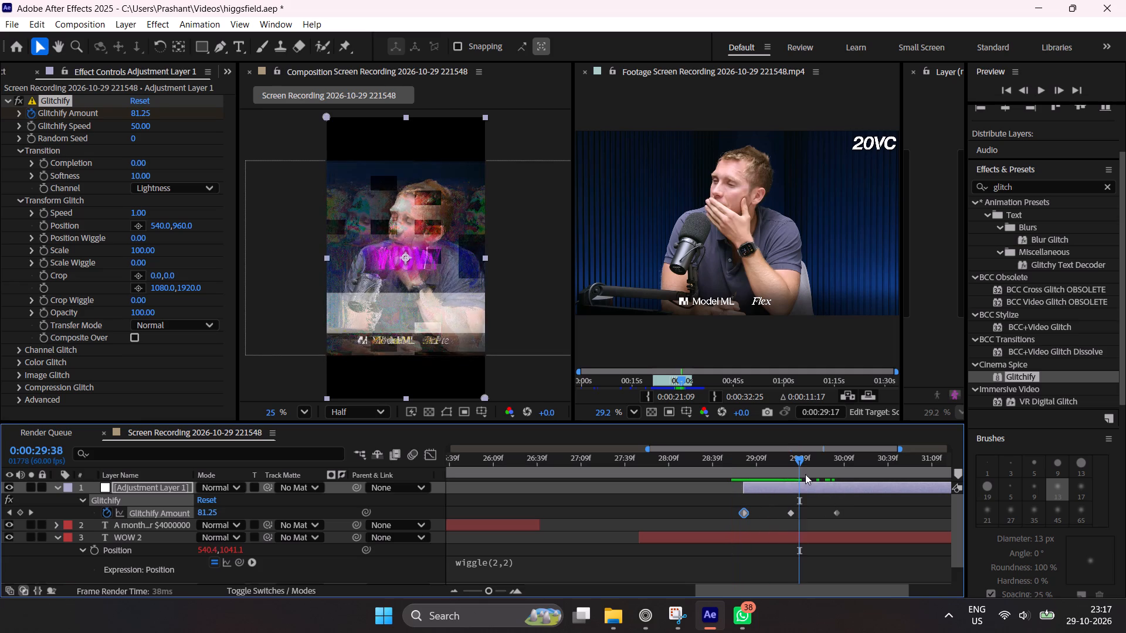
Set Glitchify Amount to 50 at 0:00:29:33 and preview the glitch from just before it starts.
drag(805, 474, 791, 501)
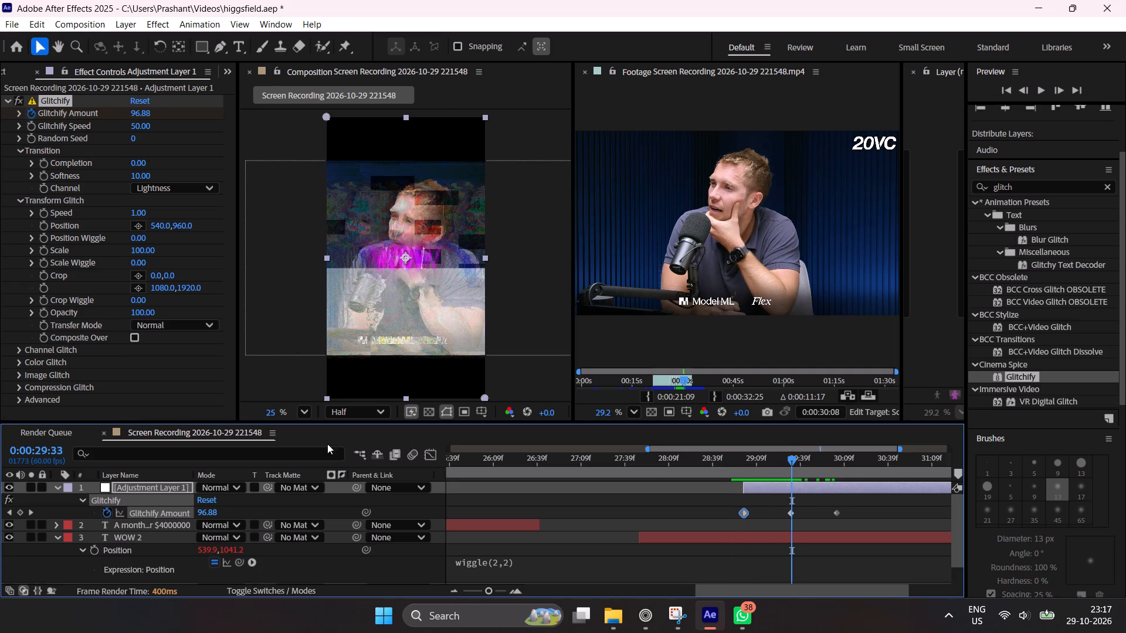
click(210, 514)
key(5)
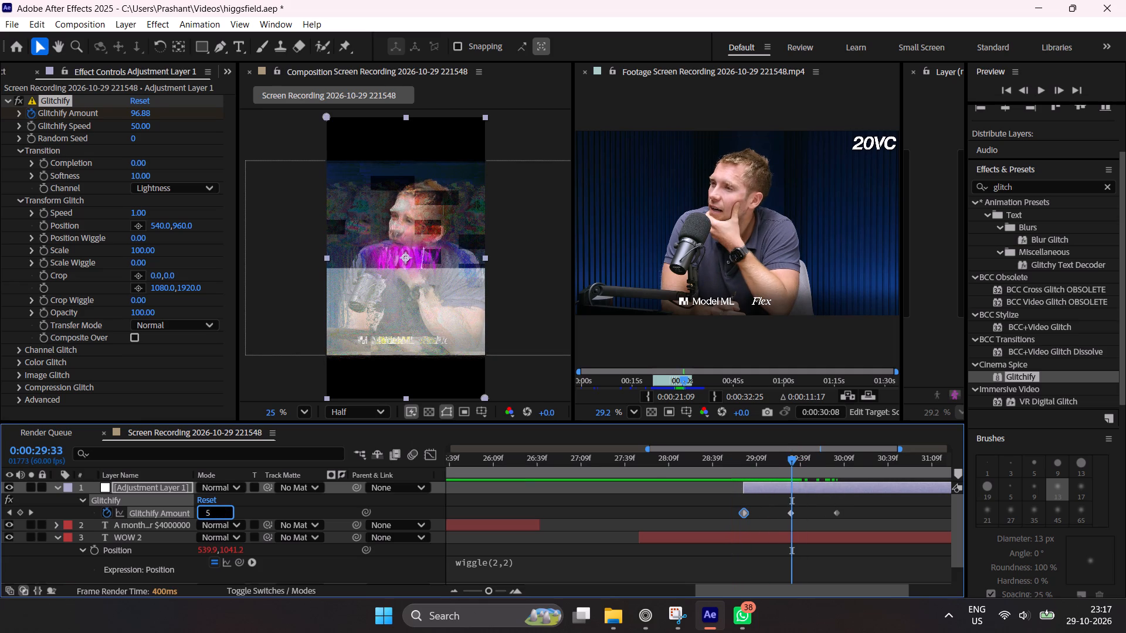
key(0)
key(Return)
drag(766, 467, 726, 485)
key(space)
key(space)
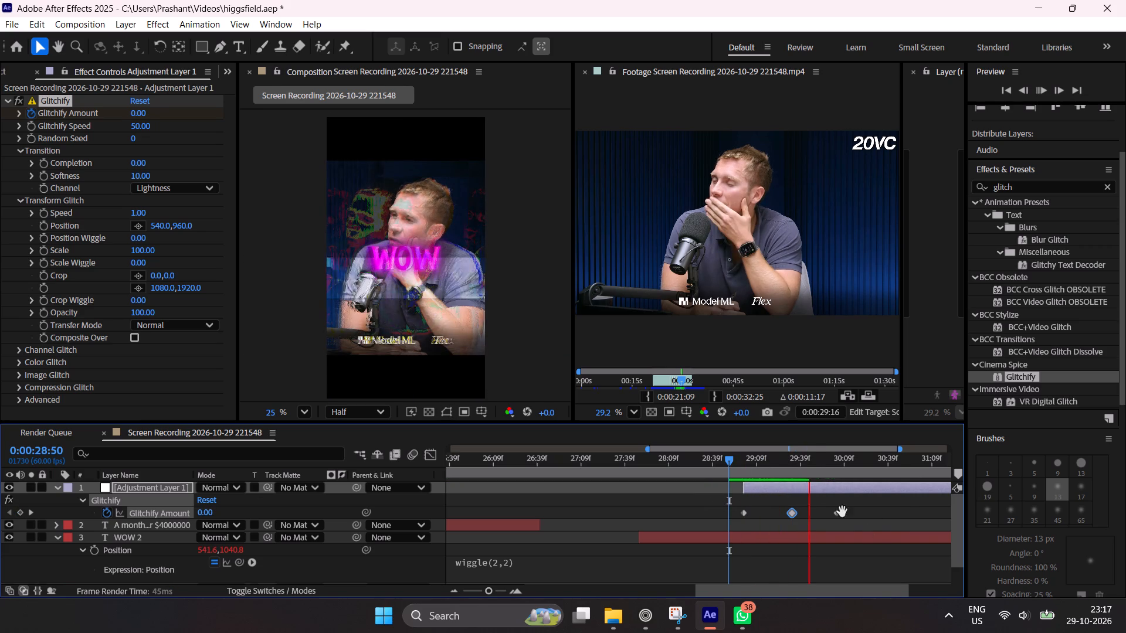
Move the 50 Glitchify Amount keyframe to about 0:00:29:13 and delete the 100 keyframe at 0:00:29:32.
drag(792, 514, 769, 521)
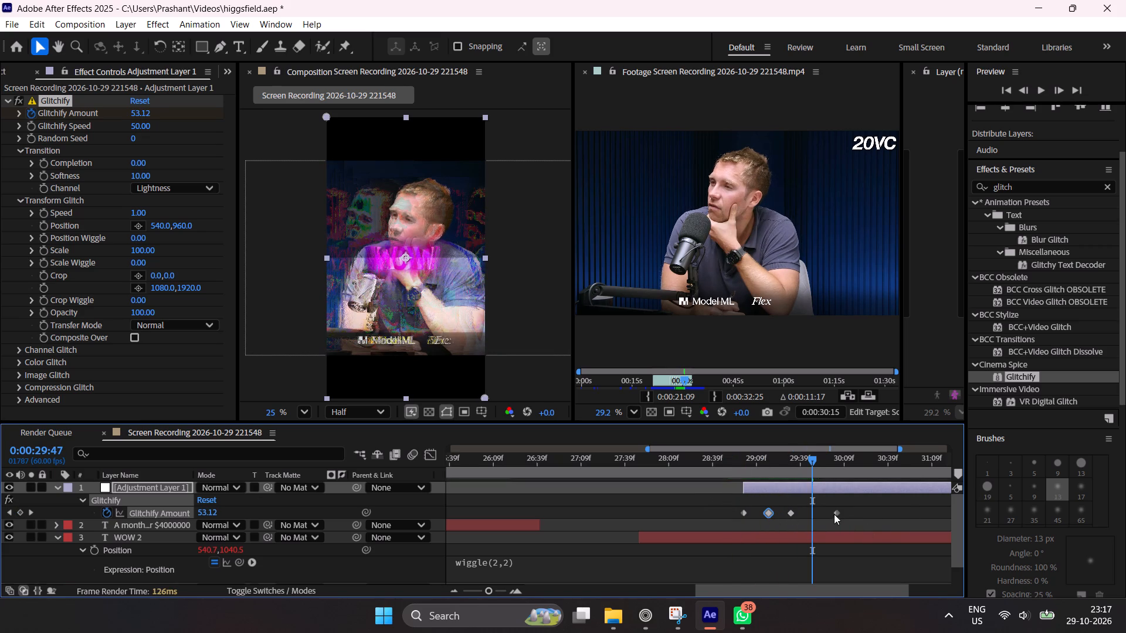
key(ctrl+z)
click(839, 495)
drag(793, 513, 764, 522)
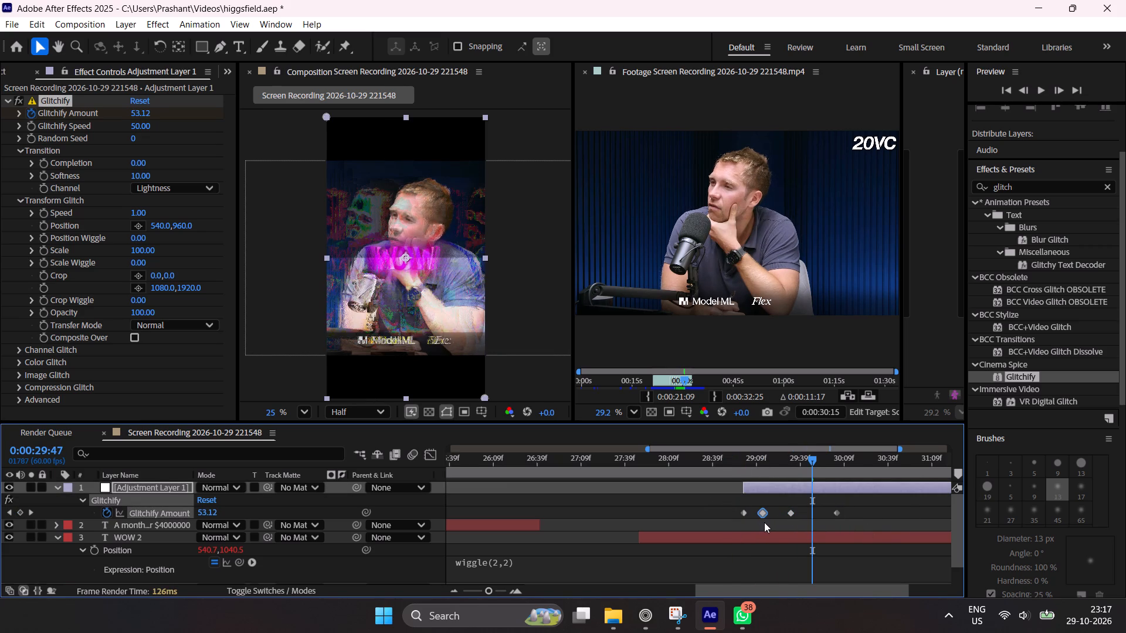
drag(764, 522, 764, 521)
click(792, 514)
key(Delete)
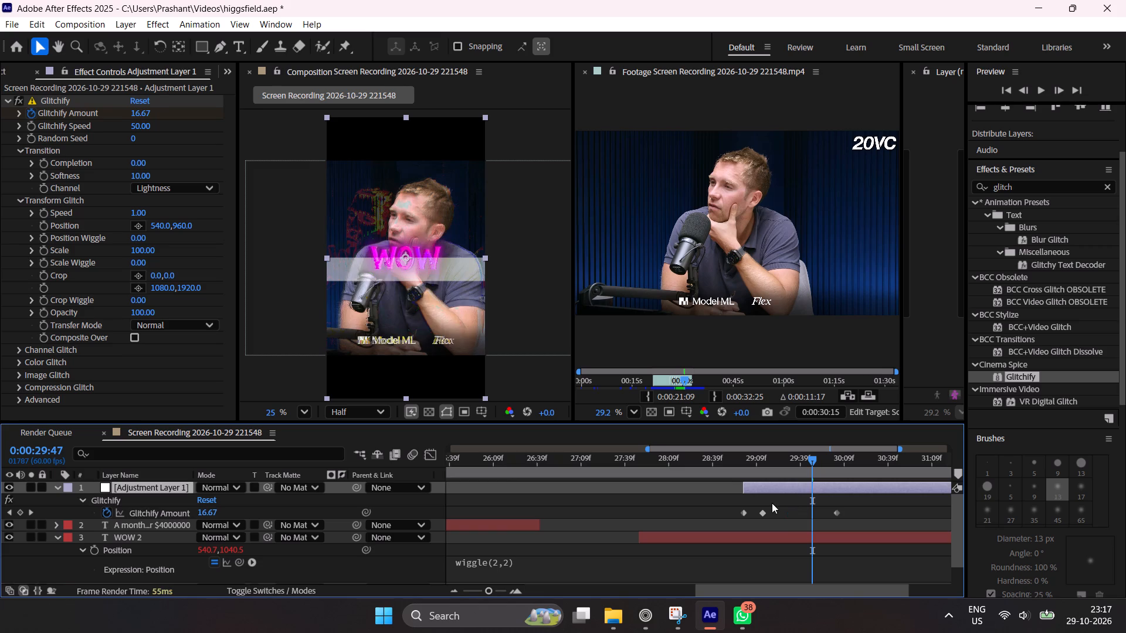
Move the closing 0 keyframe of Glitchify Amount to about 0:00:29:26 and preview the glitch over WOW.
drag(835, 512, 779, 518)
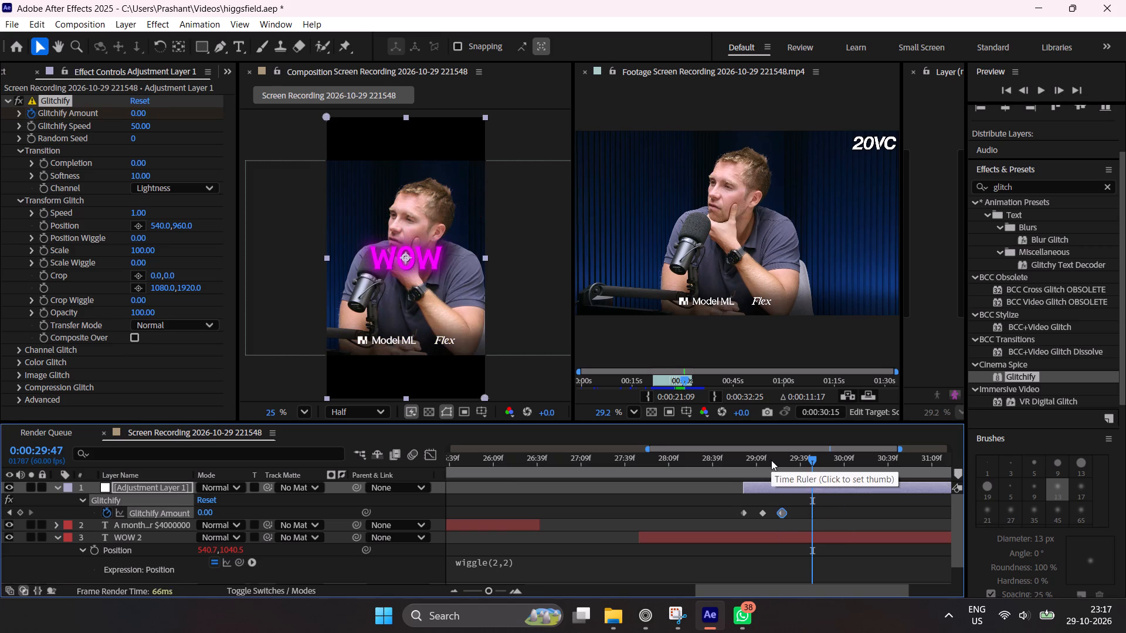
drag(771, 460, 732, 481)
key(space)
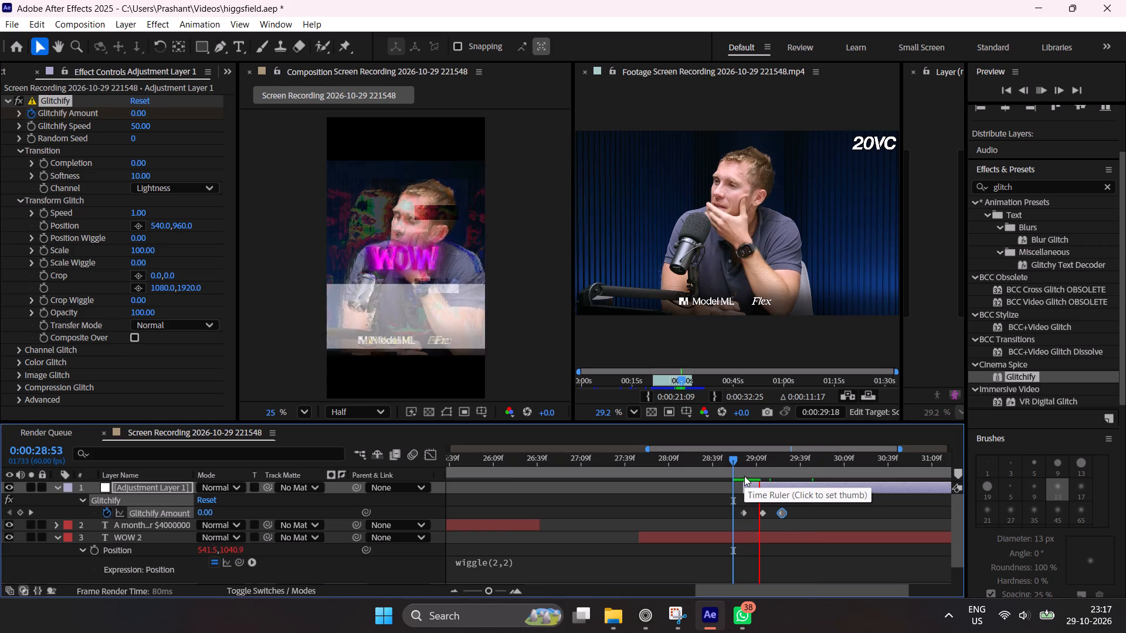
key(space)
drag(764, 467, 730, 485)
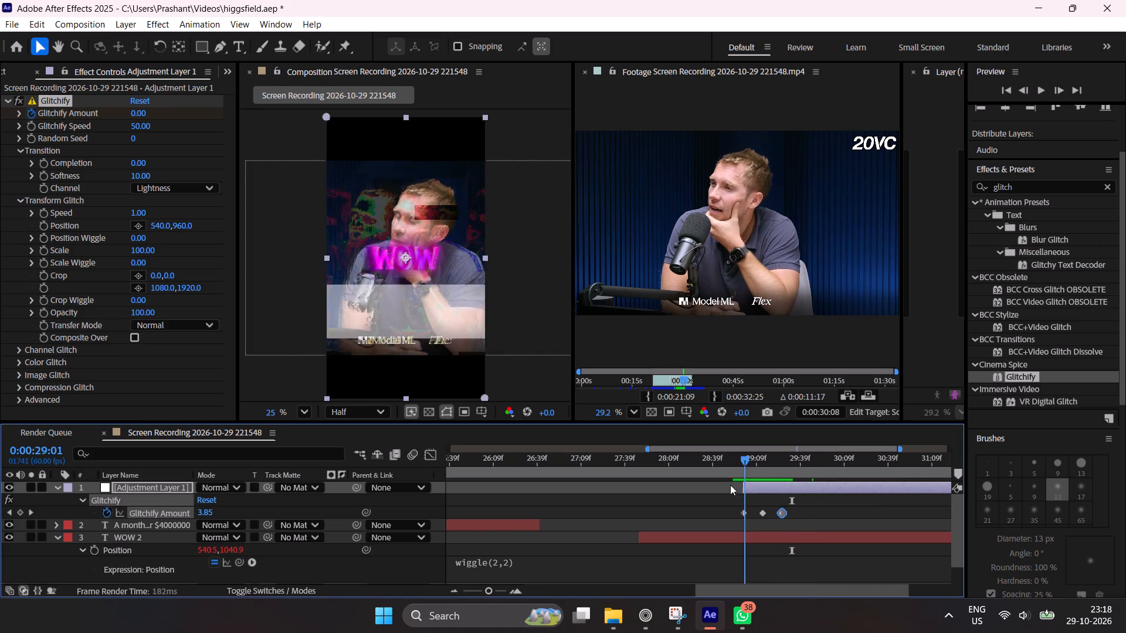
drag(730, 485, 728, 485)
key(space)
key(space)
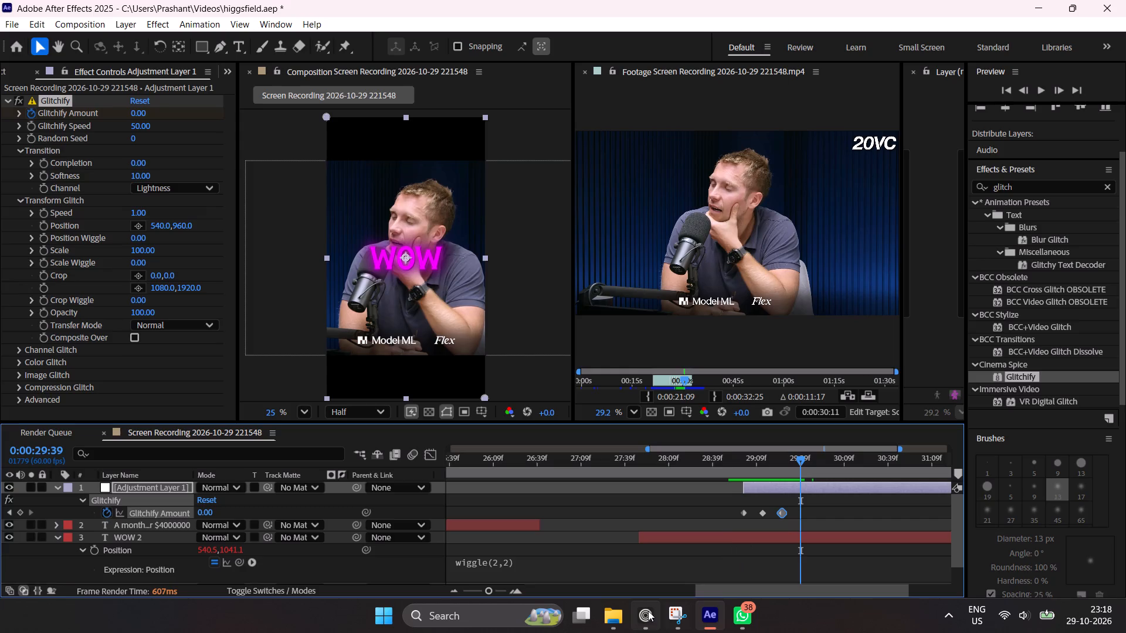
click(648, 612)
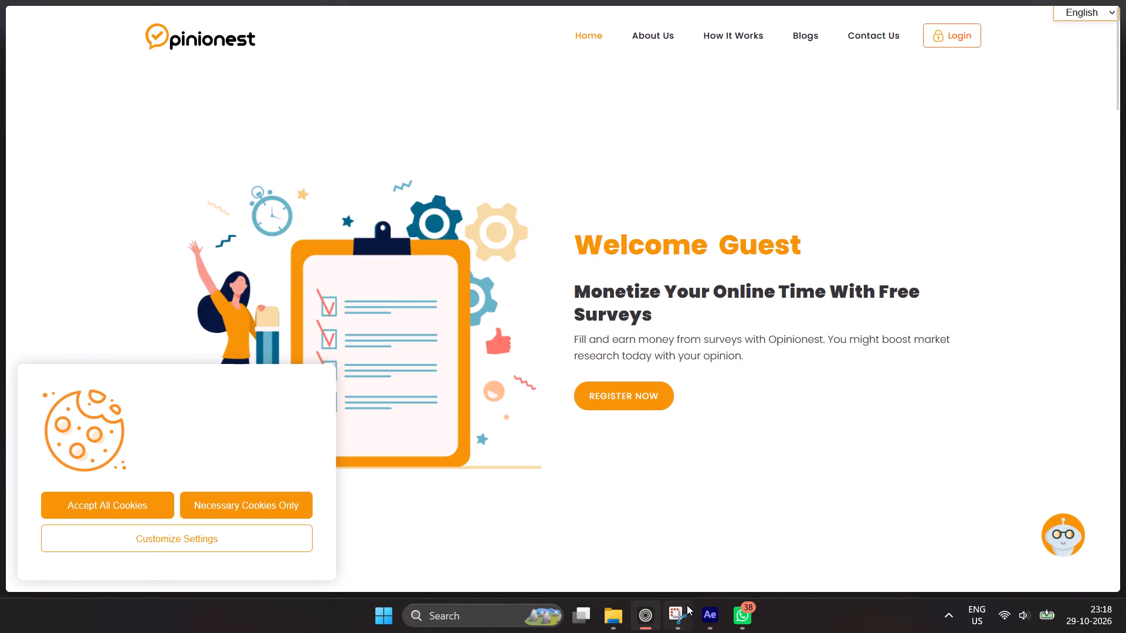
click(706, 612)
drag(774, 471, 764, 487)
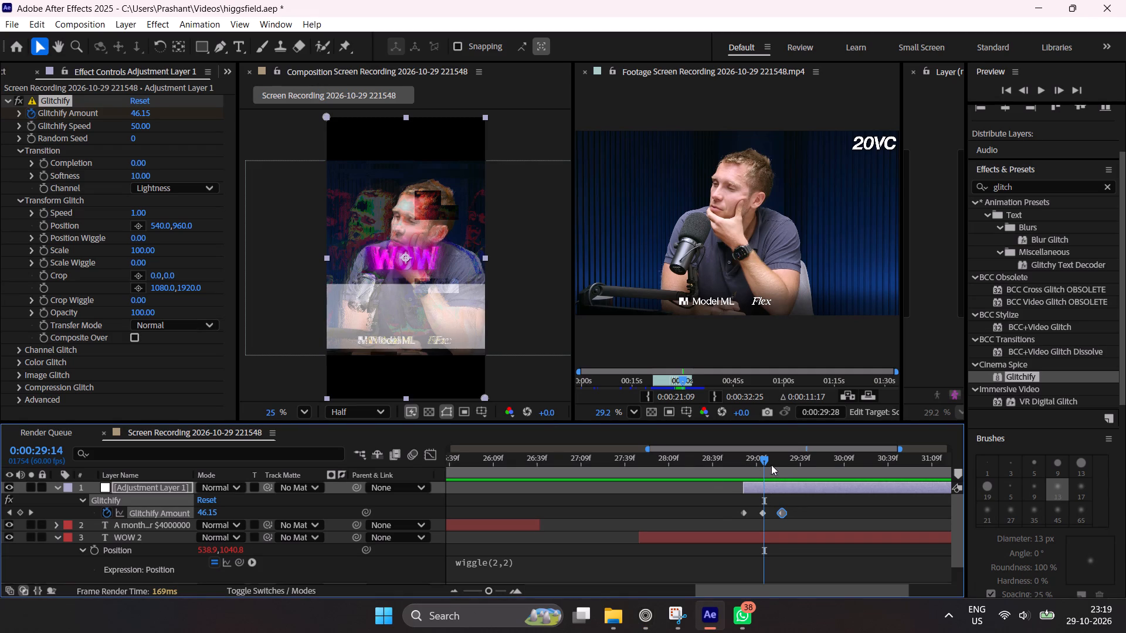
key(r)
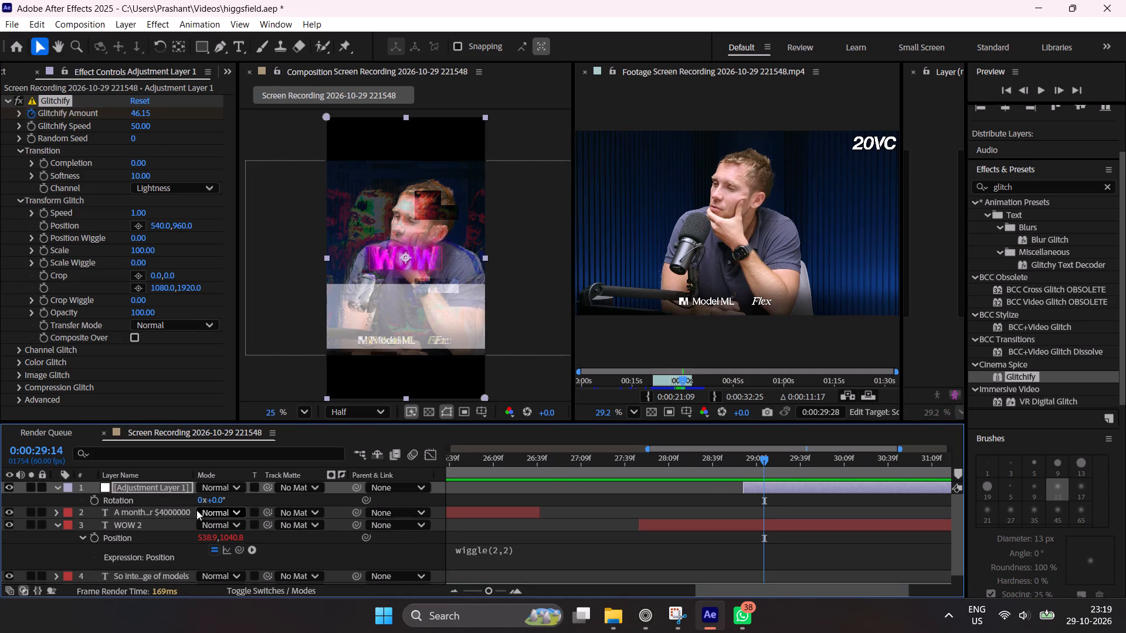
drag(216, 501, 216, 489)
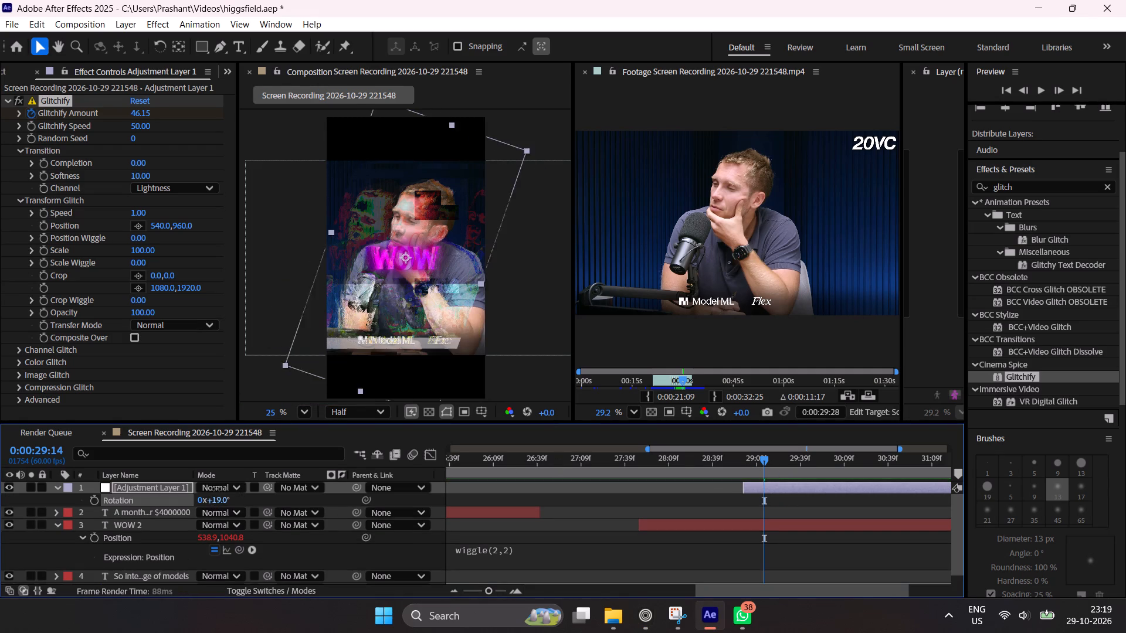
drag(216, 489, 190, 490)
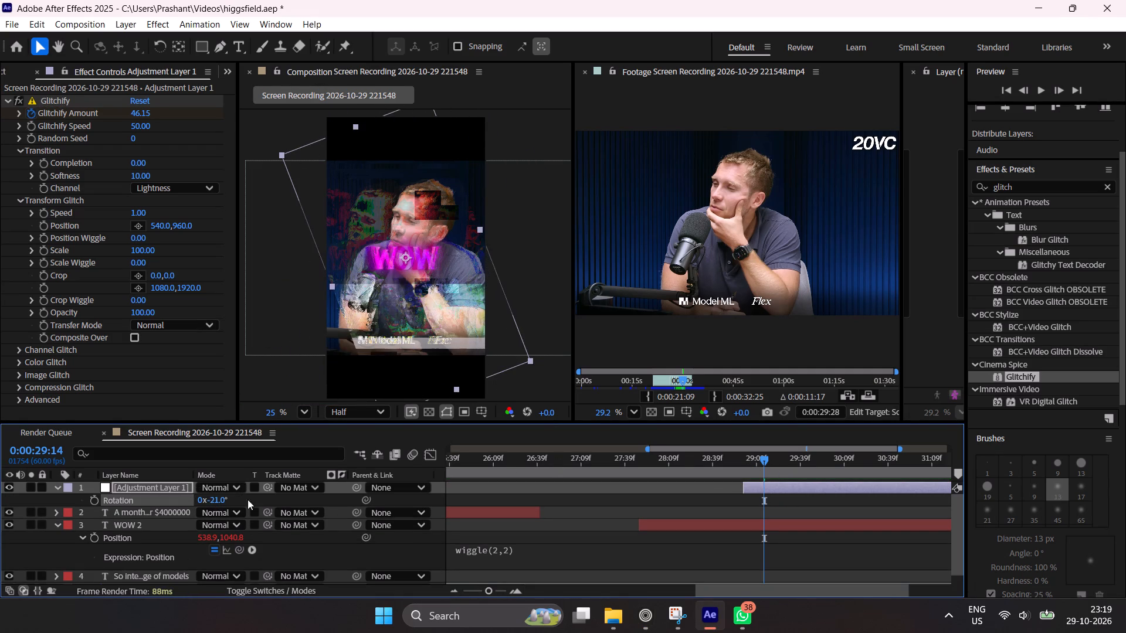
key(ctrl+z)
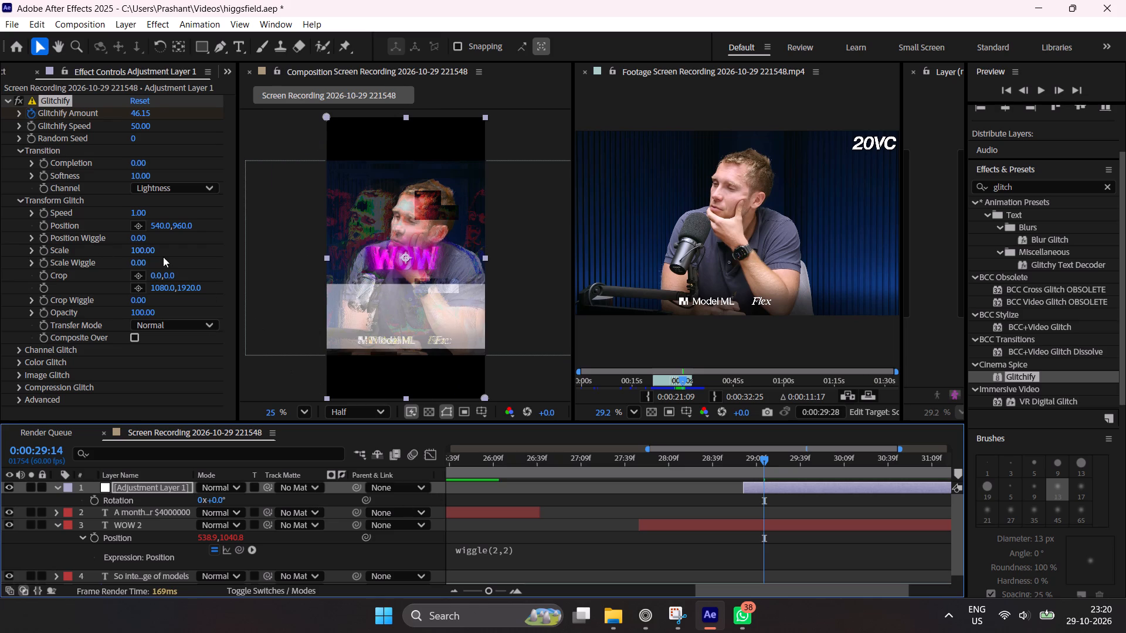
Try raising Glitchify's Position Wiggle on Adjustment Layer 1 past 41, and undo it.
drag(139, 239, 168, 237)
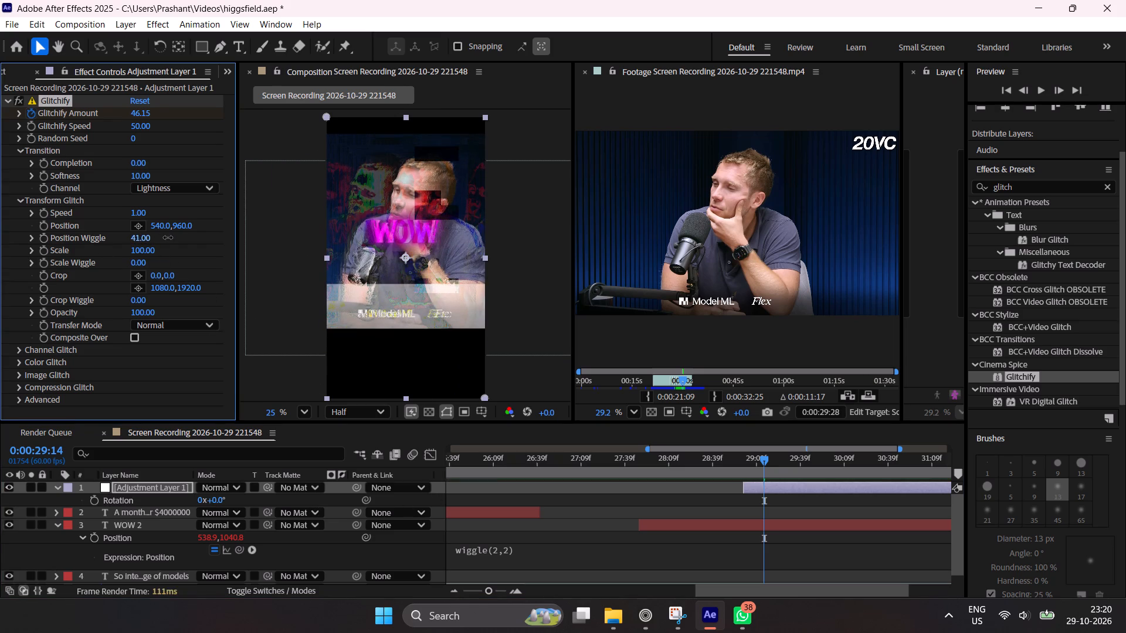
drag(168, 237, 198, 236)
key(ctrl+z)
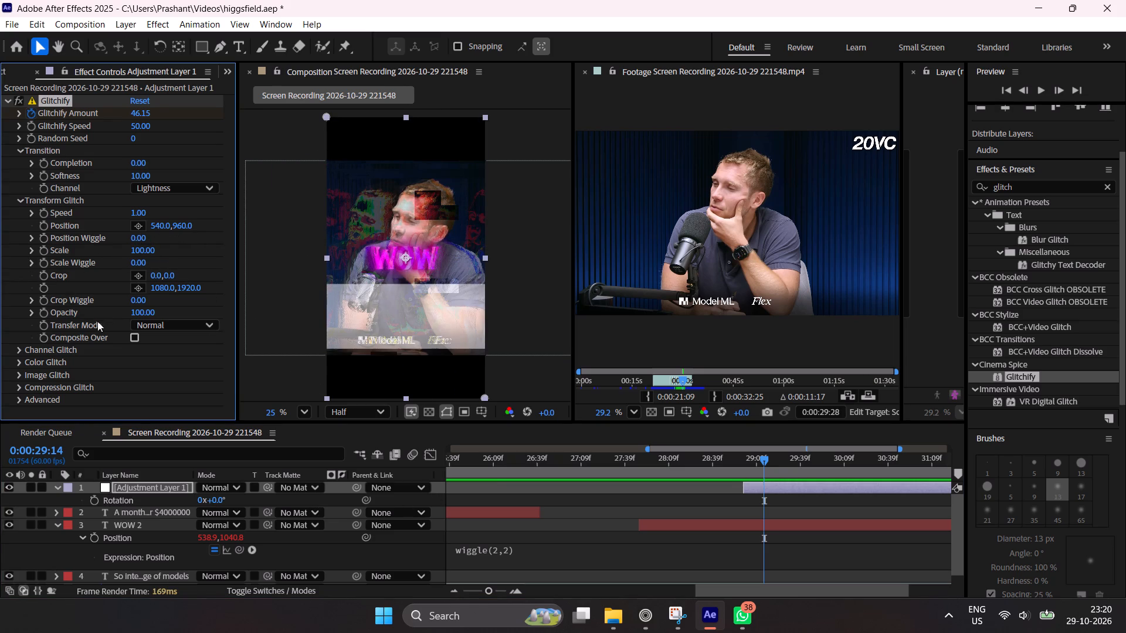
Look through Glitchify's transfer modes and its Advanced settings, including the Transform group, for a vertical glitch control.
click(156, 325)
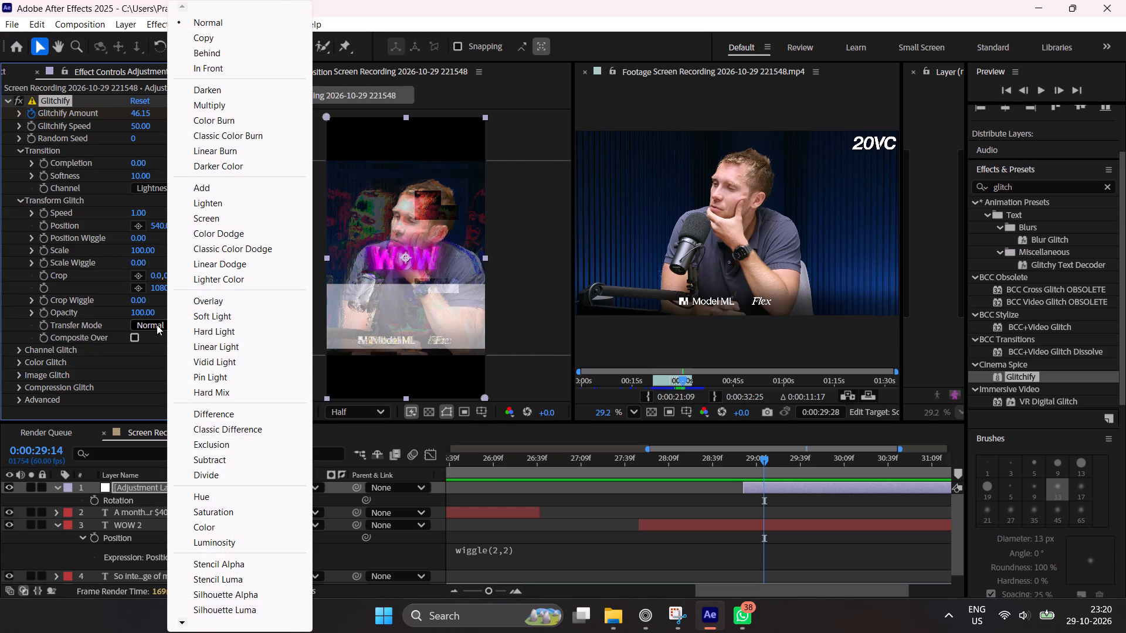
click(12, 329)
click(16, 398)
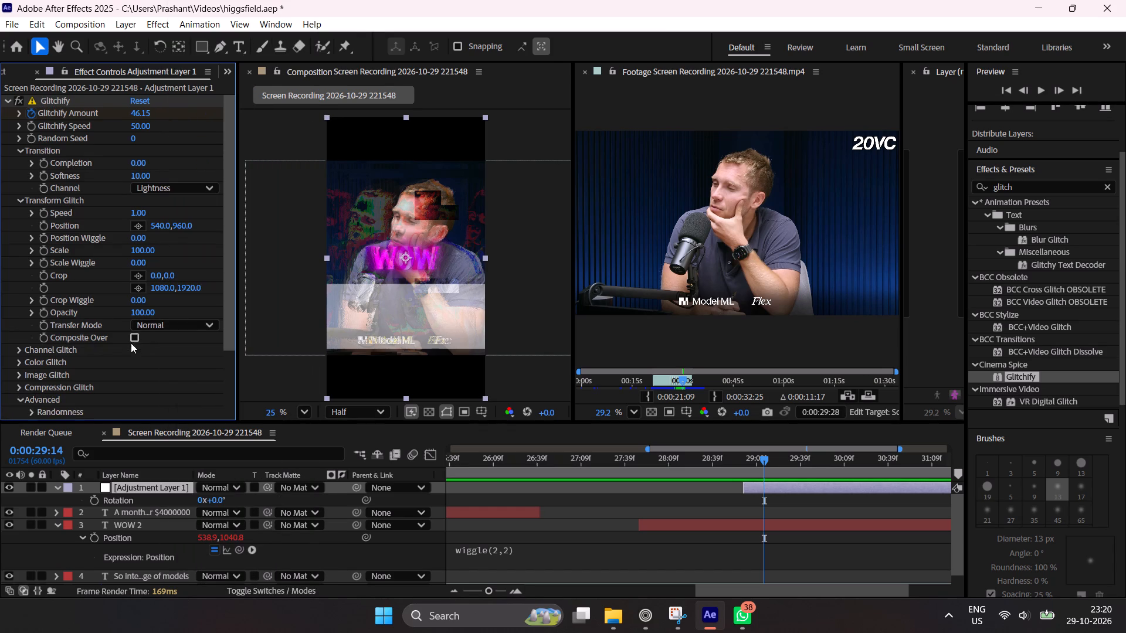
scroll(132, 328, down, 4)
scroll(135, 332, up, 1)
scroll(135, 332, down, 1)
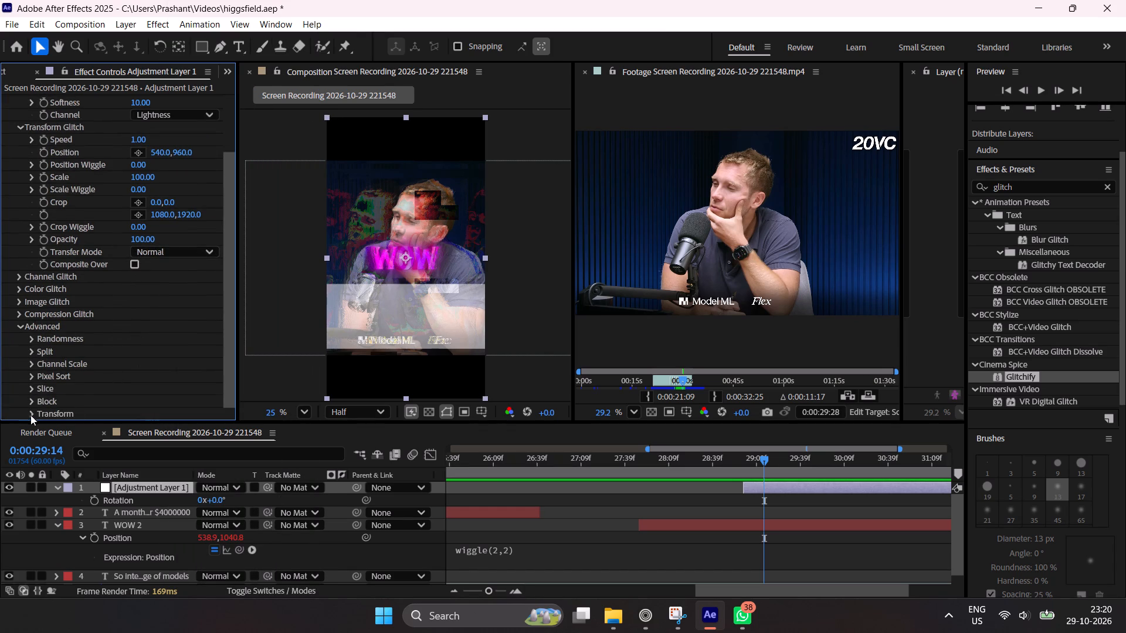
click(26, 412)
scroll(177, 346, down, 2)
scroll(177, 346, up, 1)
scroll(177, 346, down, 6)
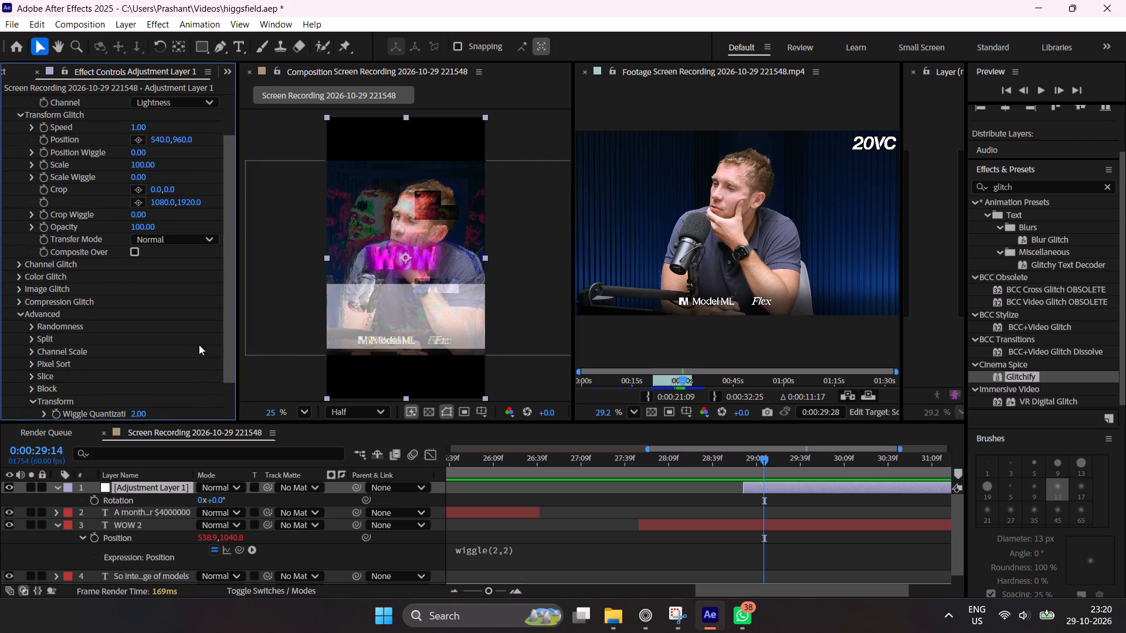
drag(234, 339, 218, 386)
drag(227, 367, 228, 397)
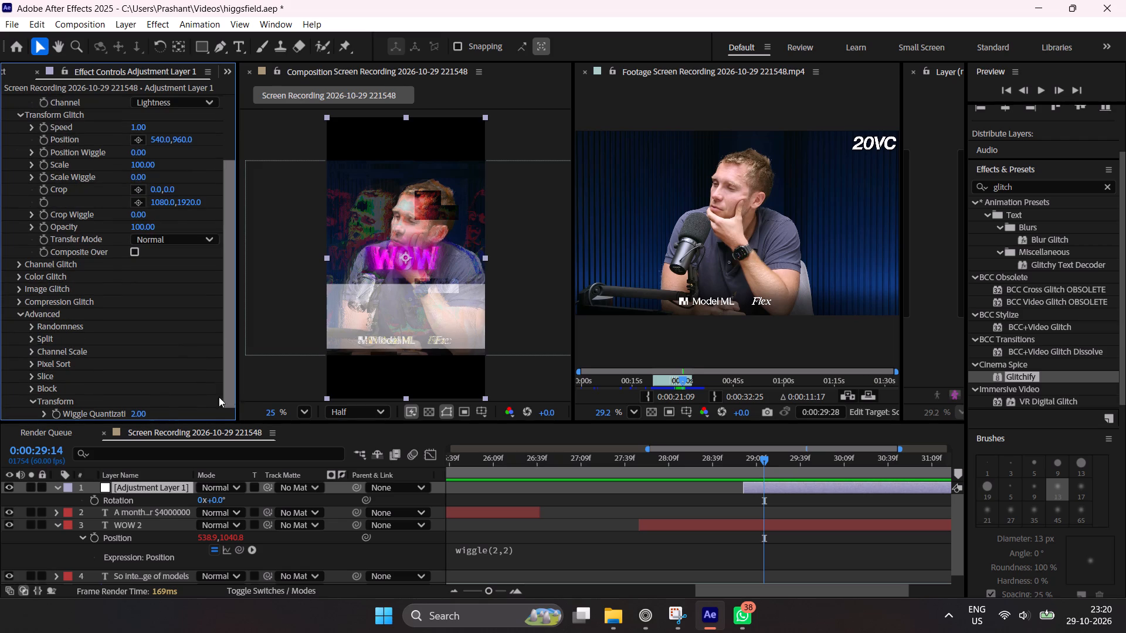
click(32, 403)
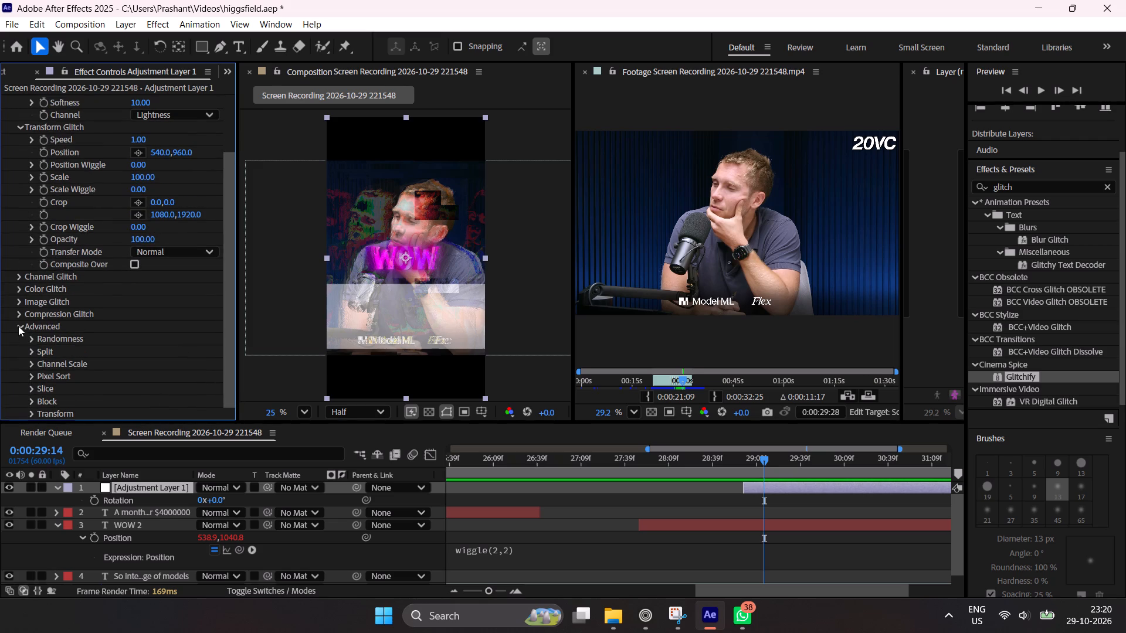
click(18, 326)
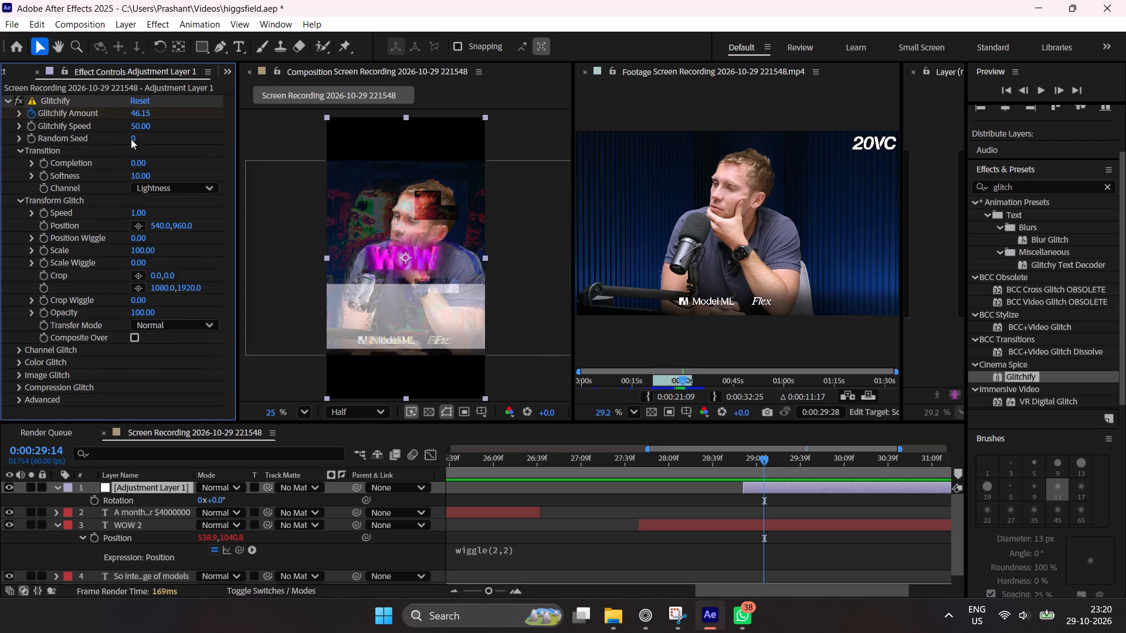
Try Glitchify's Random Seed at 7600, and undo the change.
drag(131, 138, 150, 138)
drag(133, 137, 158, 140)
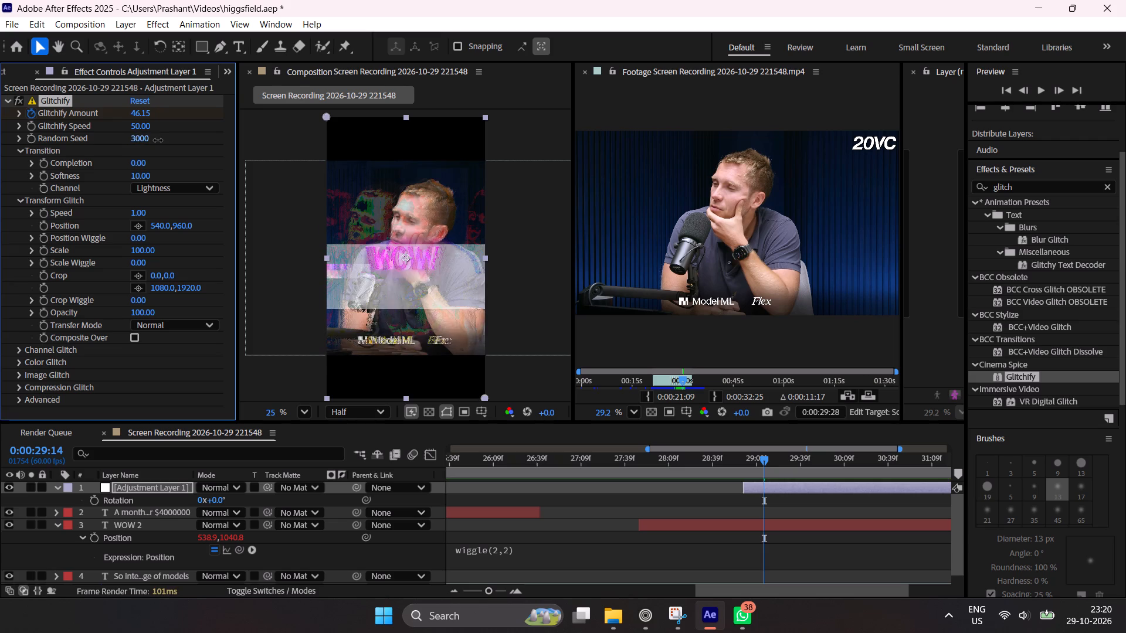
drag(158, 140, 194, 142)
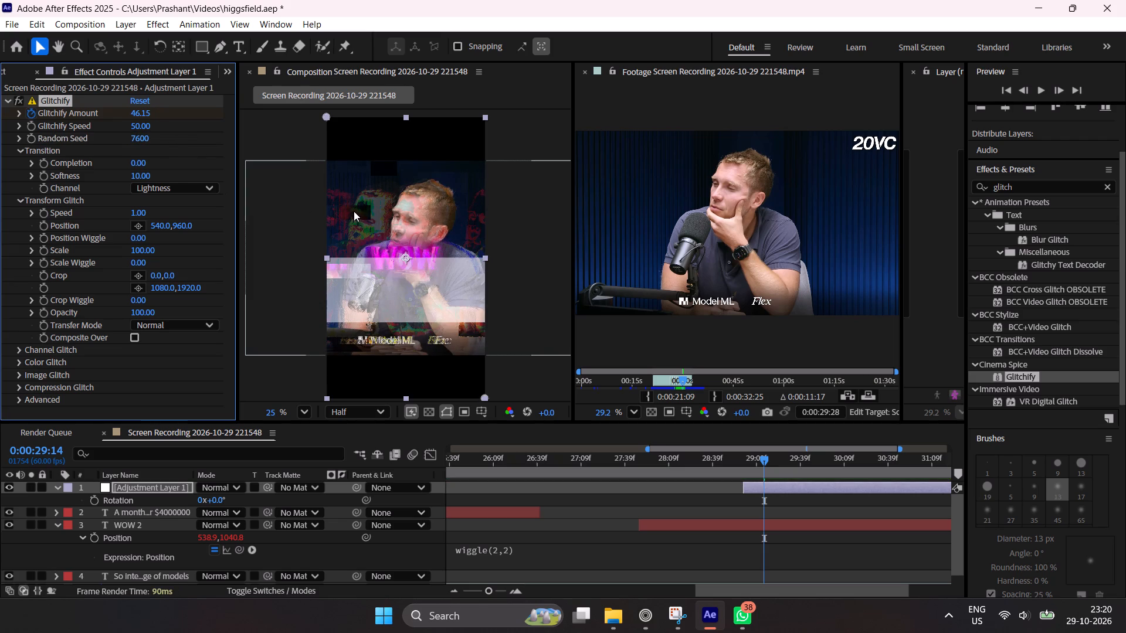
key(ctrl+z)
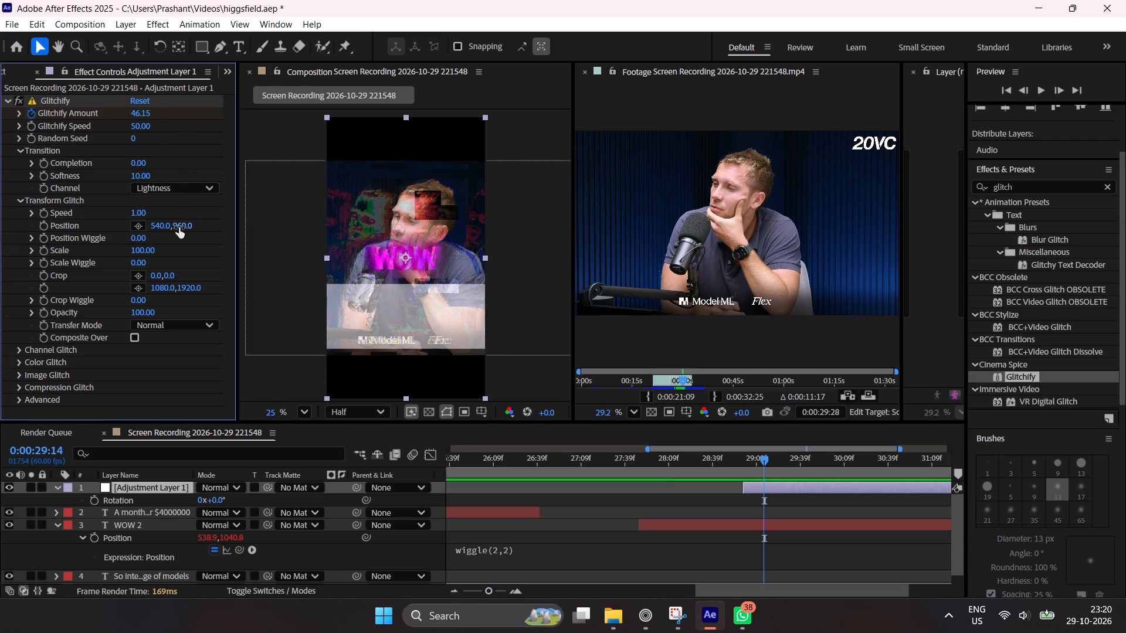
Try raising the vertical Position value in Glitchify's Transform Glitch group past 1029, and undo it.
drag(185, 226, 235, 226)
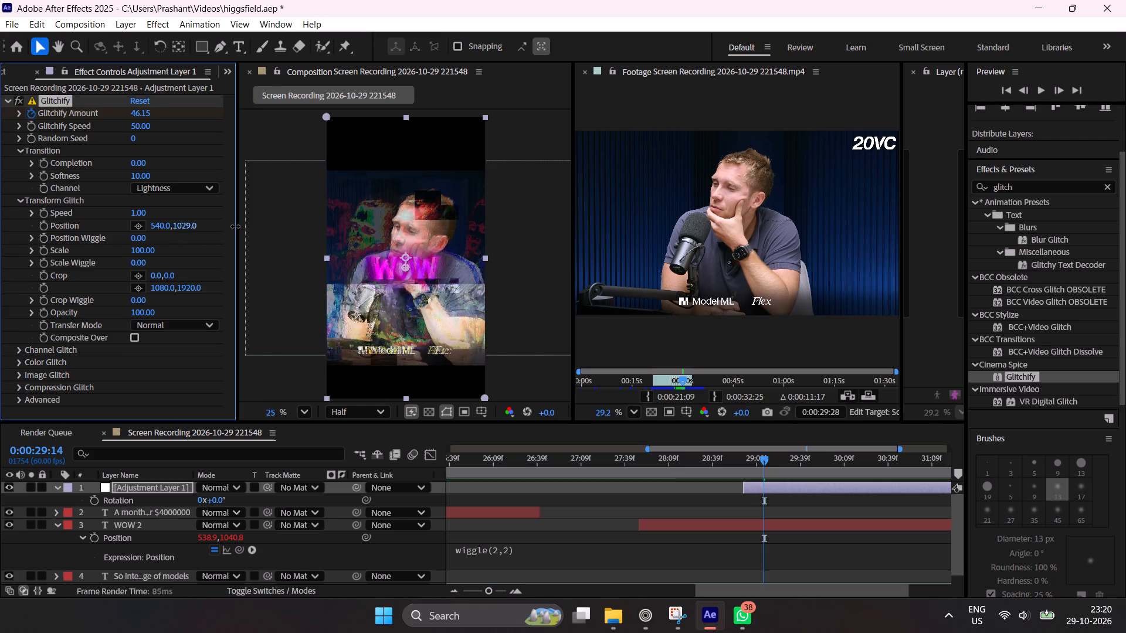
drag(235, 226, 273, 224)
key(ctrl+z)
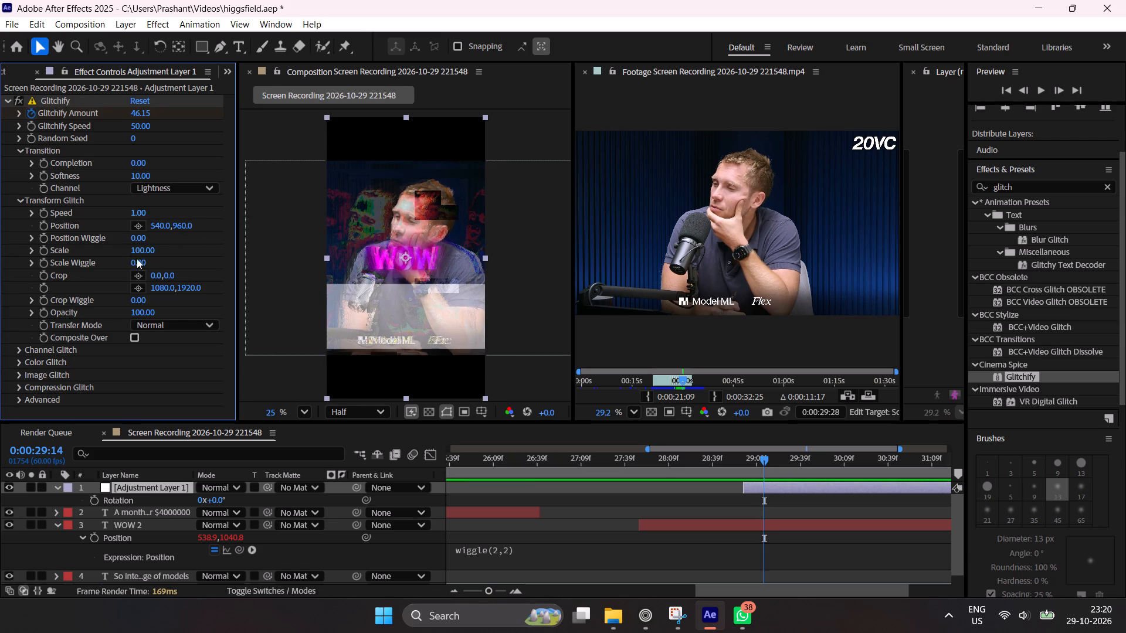
Preview the glitch over the WOW caption and examine its frames around 0:00:29:13.
drag(736, 457, 737, 464)
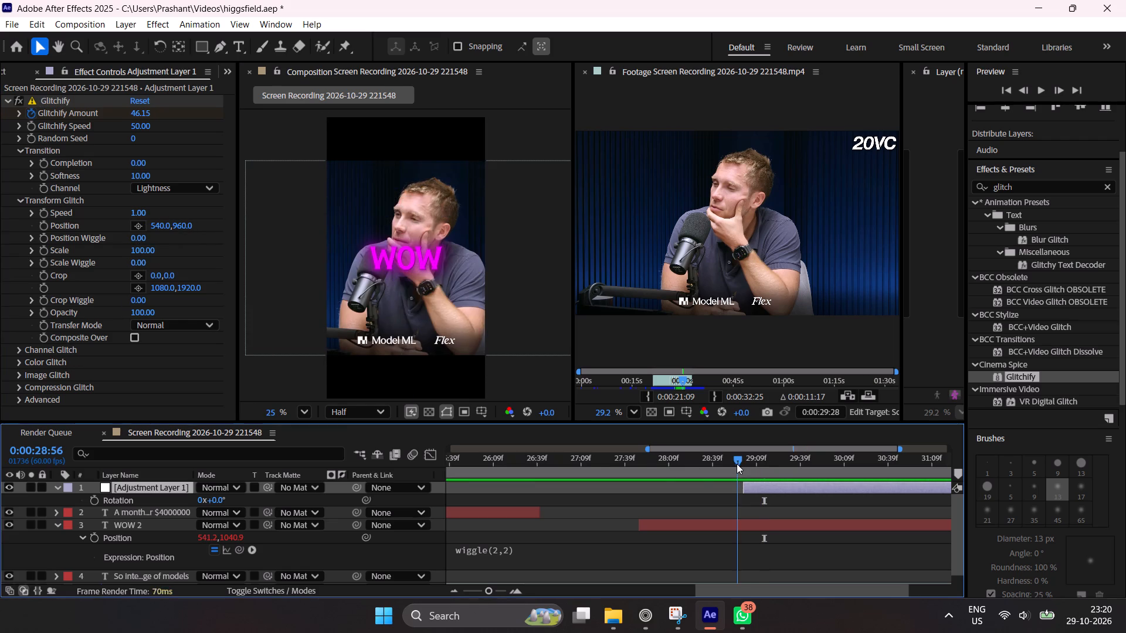
drag(737, 464, 735, 468)
key(space)
key(space)
drag(768, 464, 767, 464)
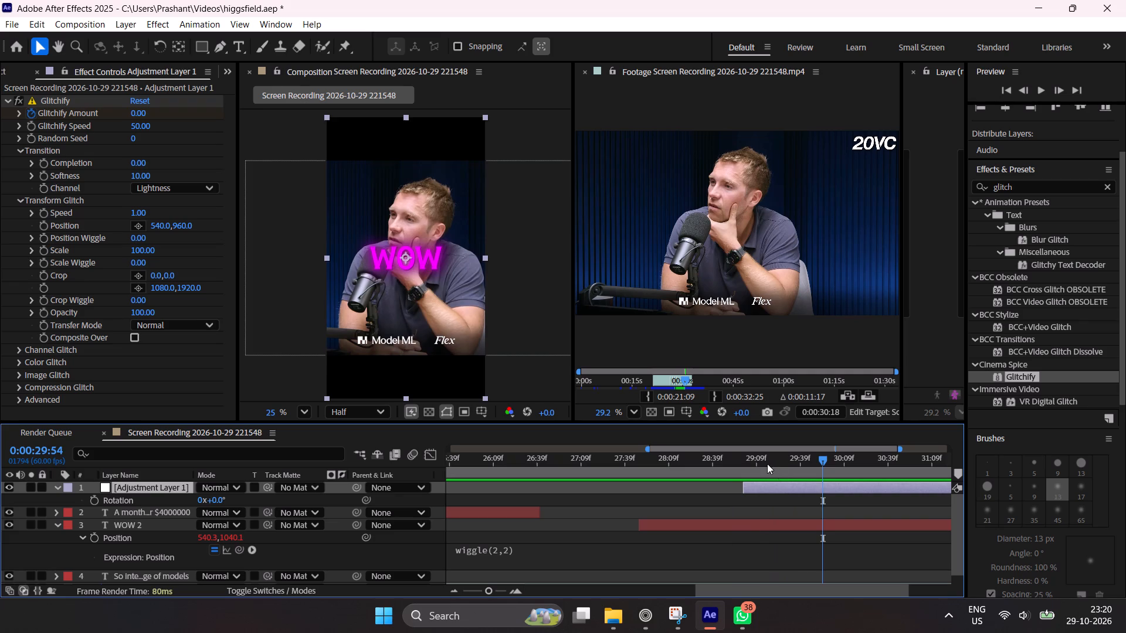
drag(767, 464, 733, 482)
key(space)
key(space)
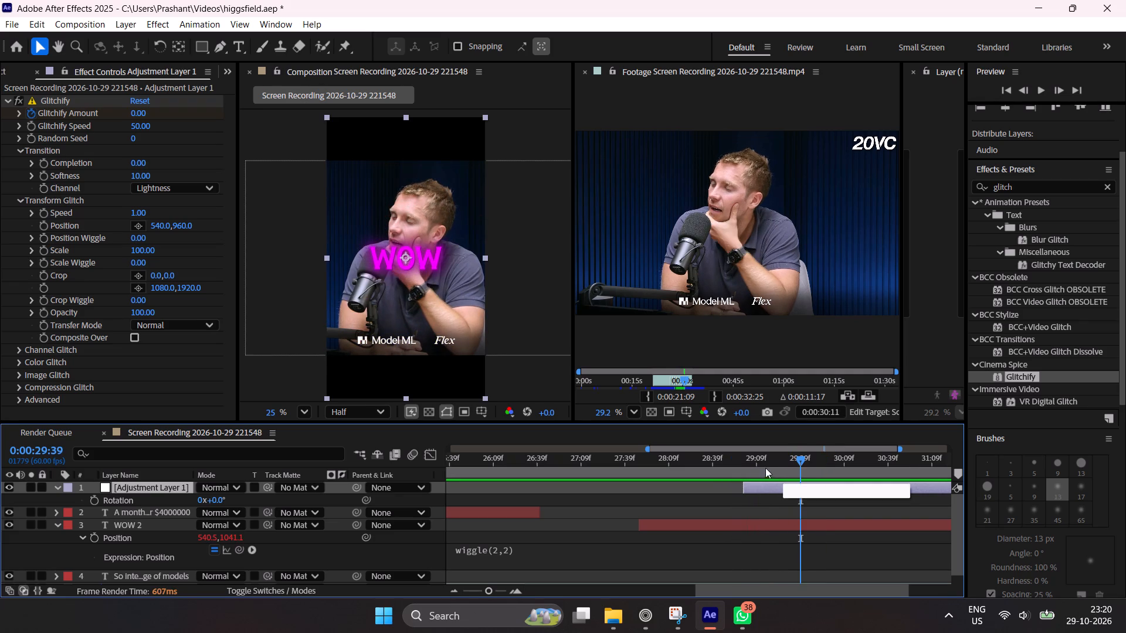
drag(764, 465, 769, 474)
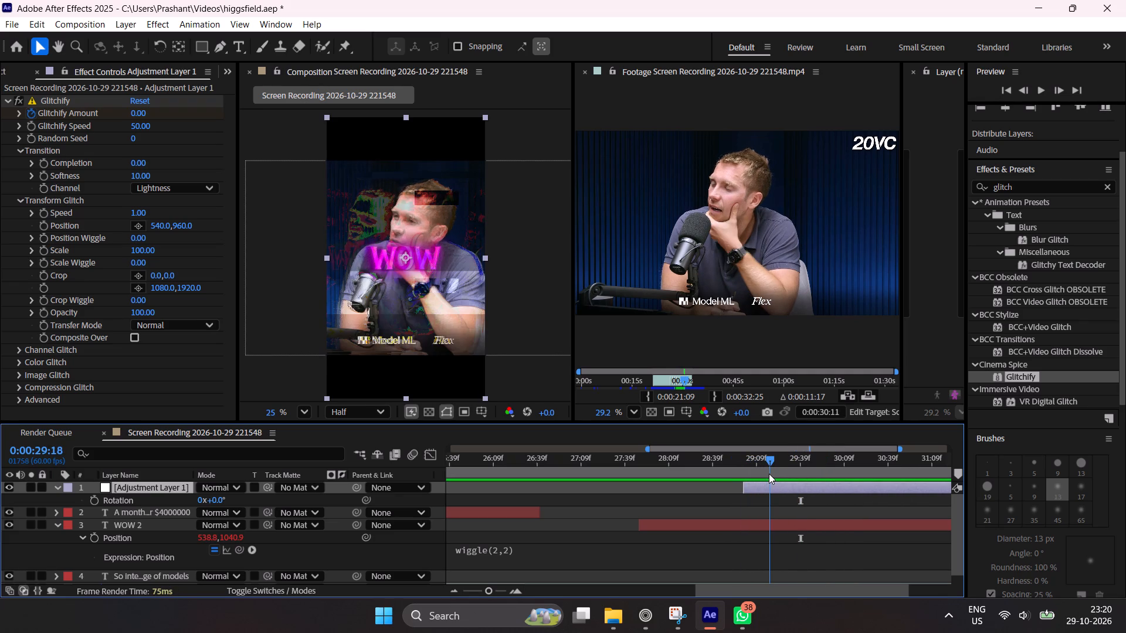
drag(769, 474, 764, 478)
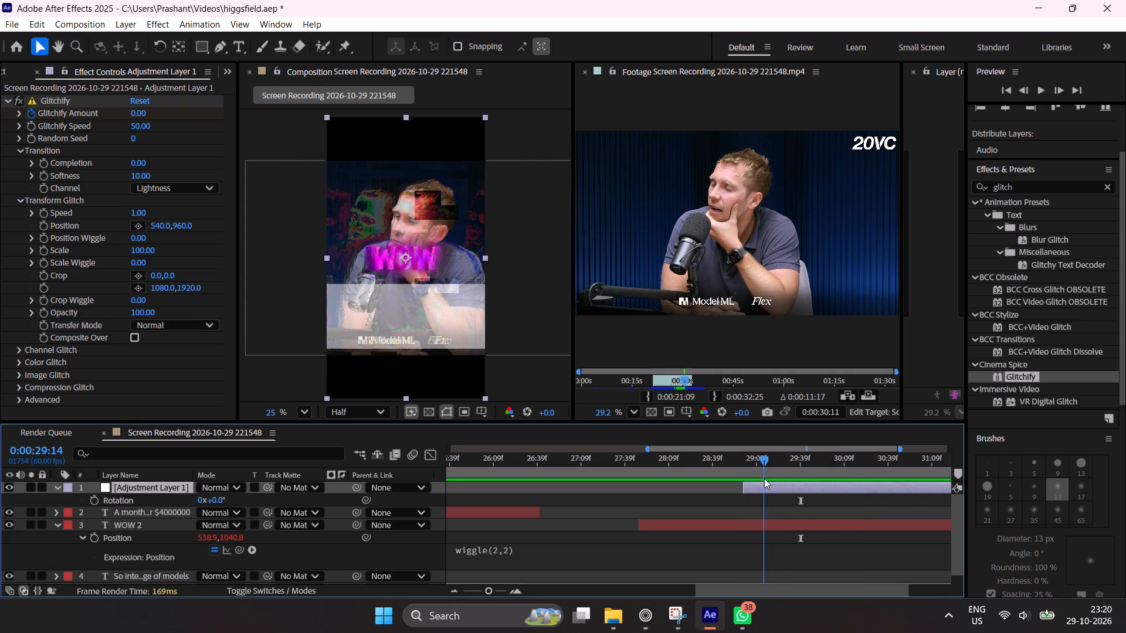
drag(764, 478, 762, 481)
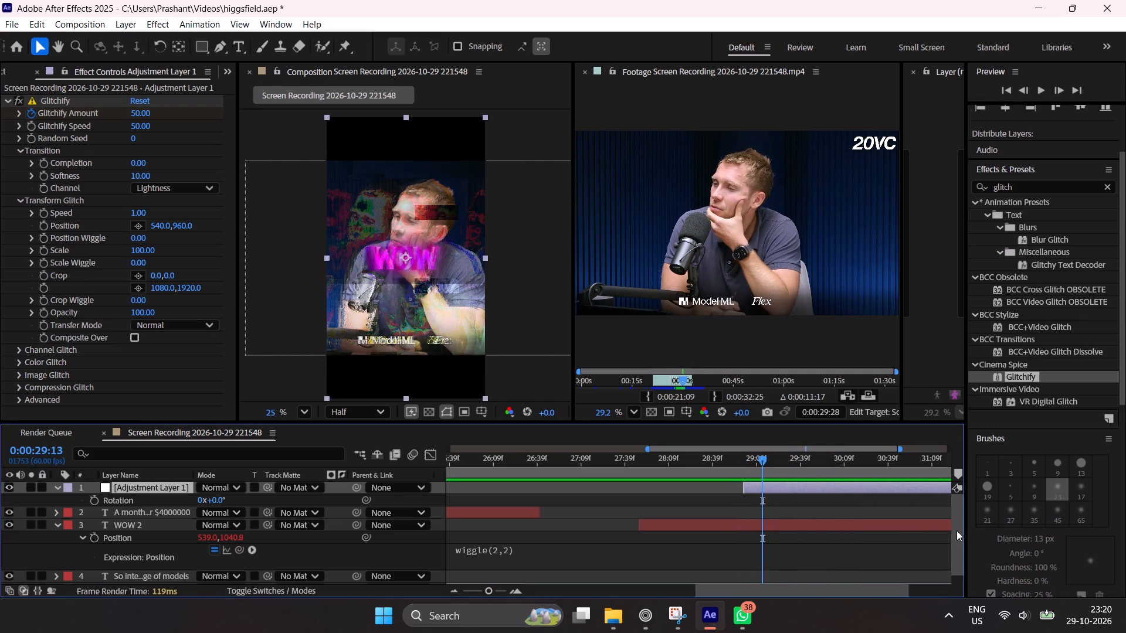
Split Adjustment Layer 1 at its last Glitchify Amount keyframe, 0:00:29:26, and delete the part after it.
key(u)
key(y)
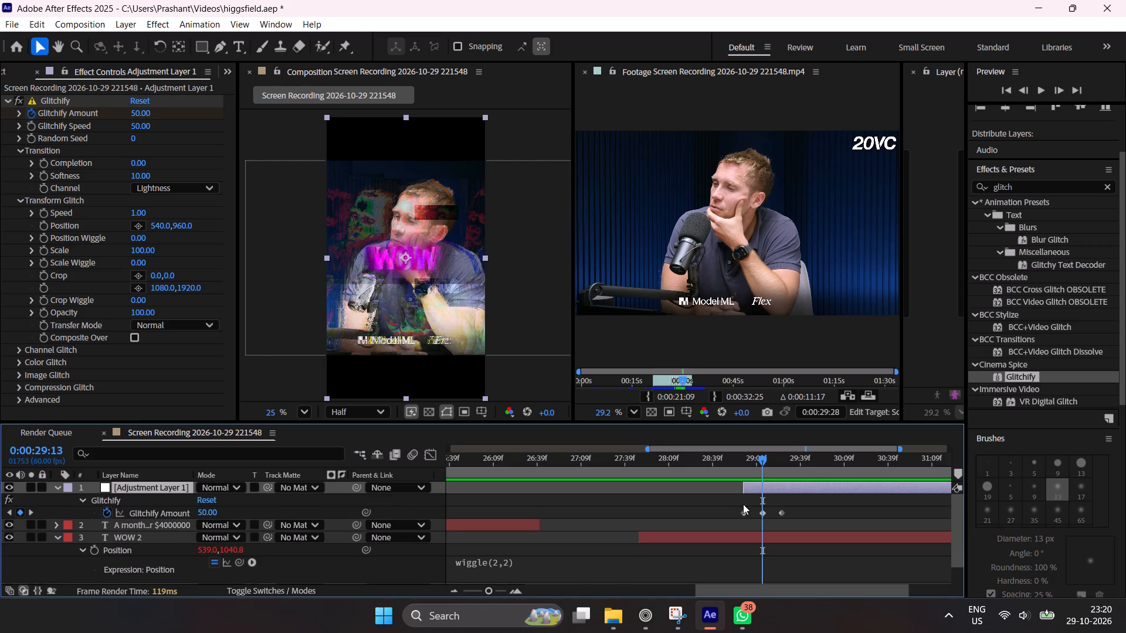
double_click(518, 588)
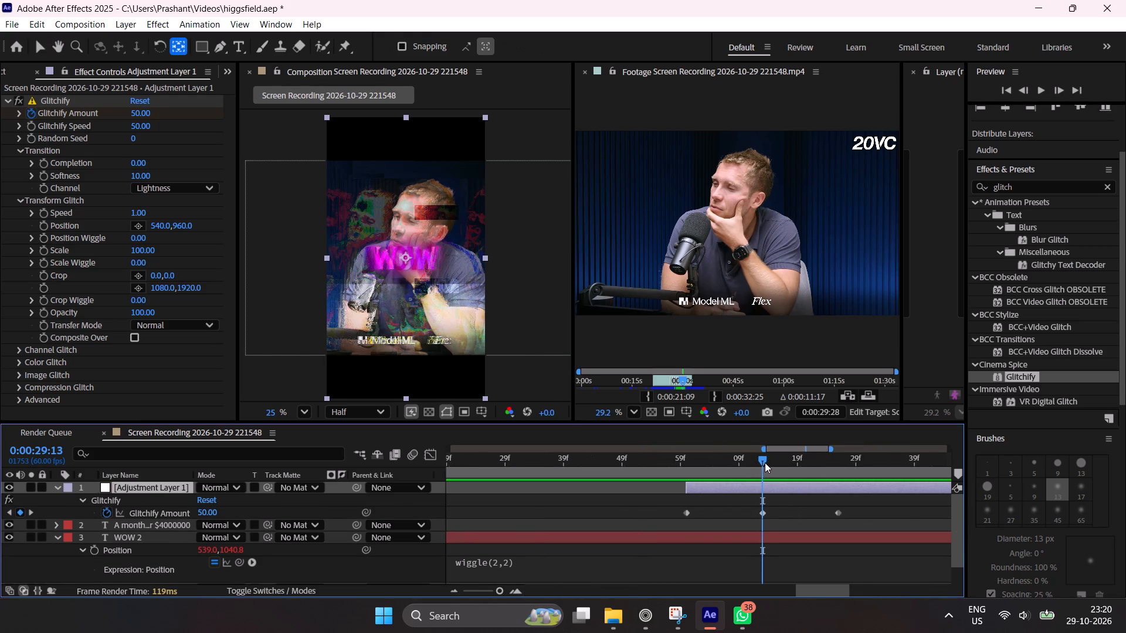
click(765, 462)
double_click(460, 591)
drag(794, 462, 793, 469)
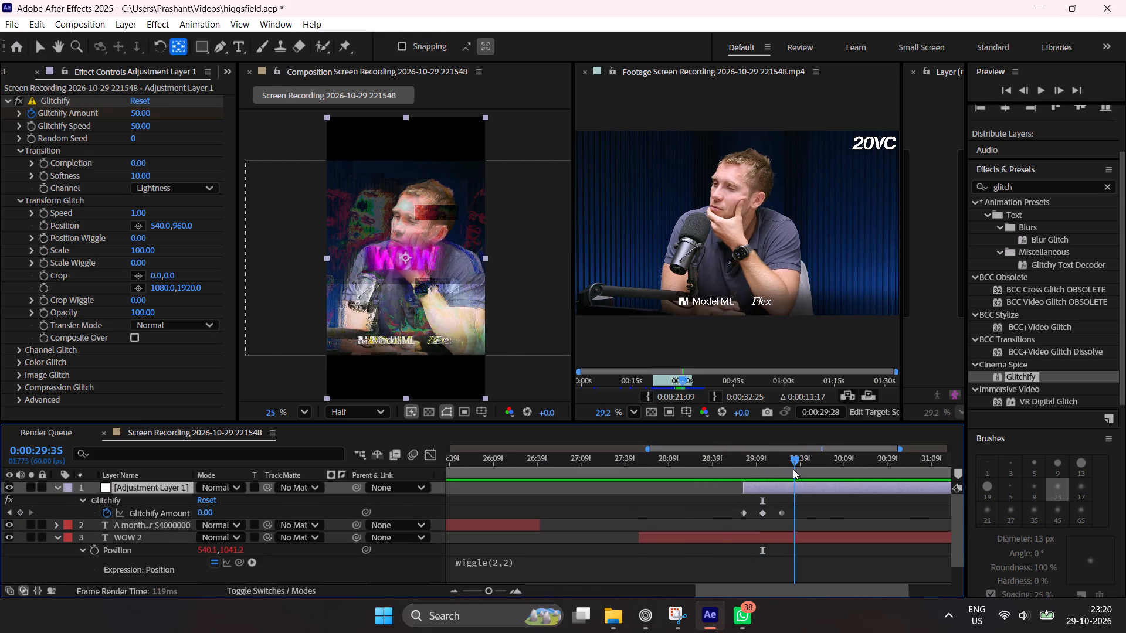
drag(793, 469, 781, 486)
double_click(520, 591)
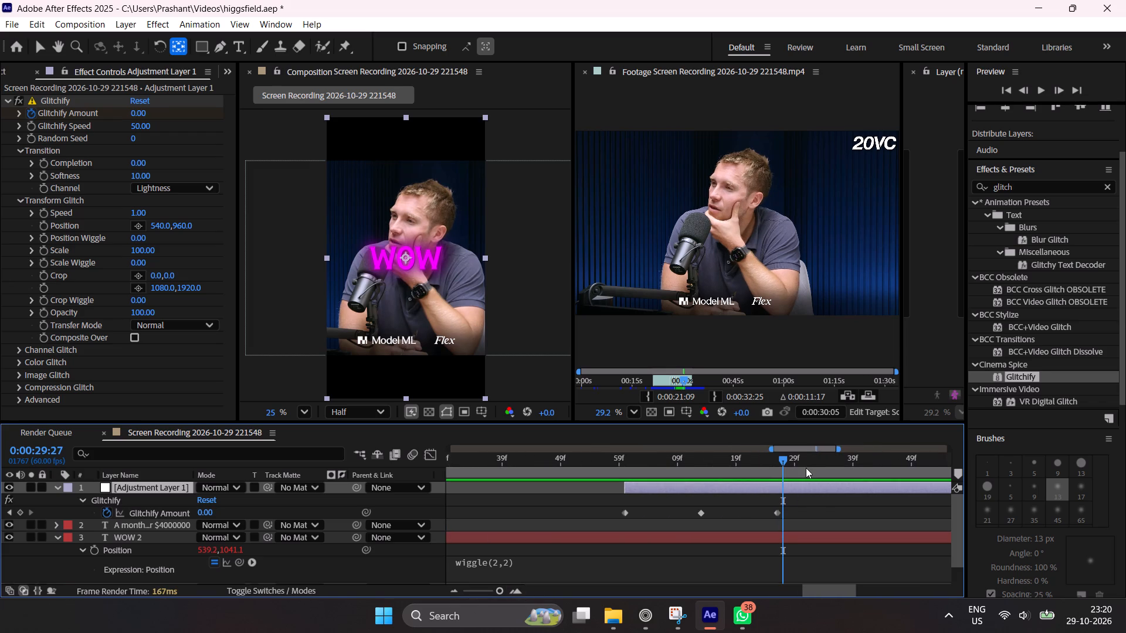
drag(789, 467, 779, 472)
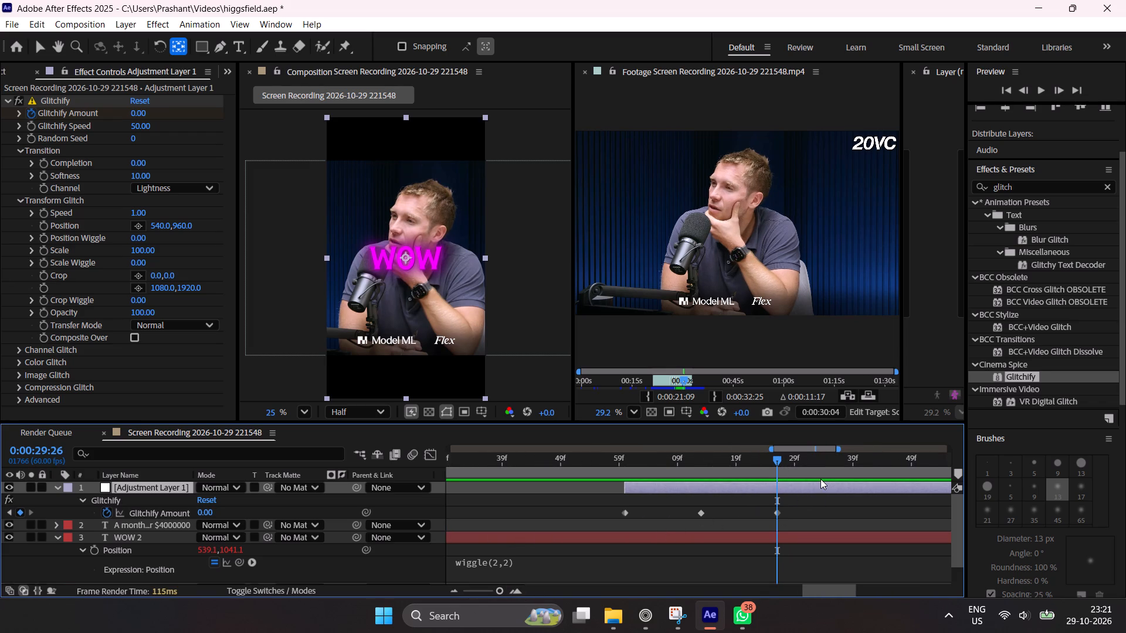
key(ctrl+shift+d)
key(Delete)
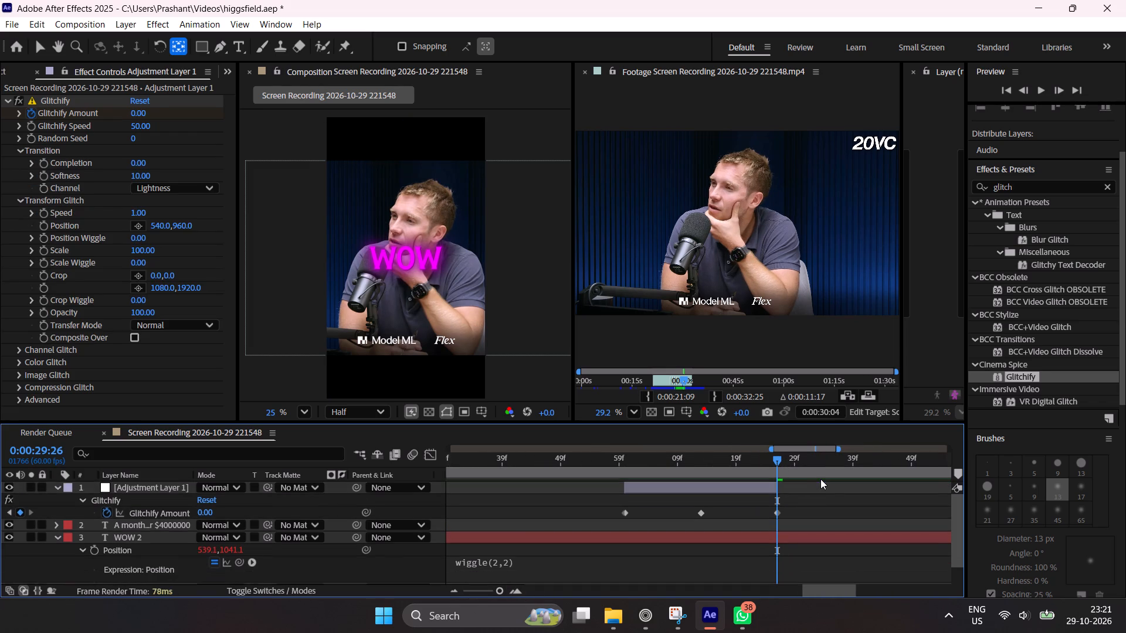
Split the WOW 2 caption and the screen recording layer at the glitch peak, 0:00:29:13, and delete their remaining parts.
drag(725, 471, 703, 490)
click(696, 536)
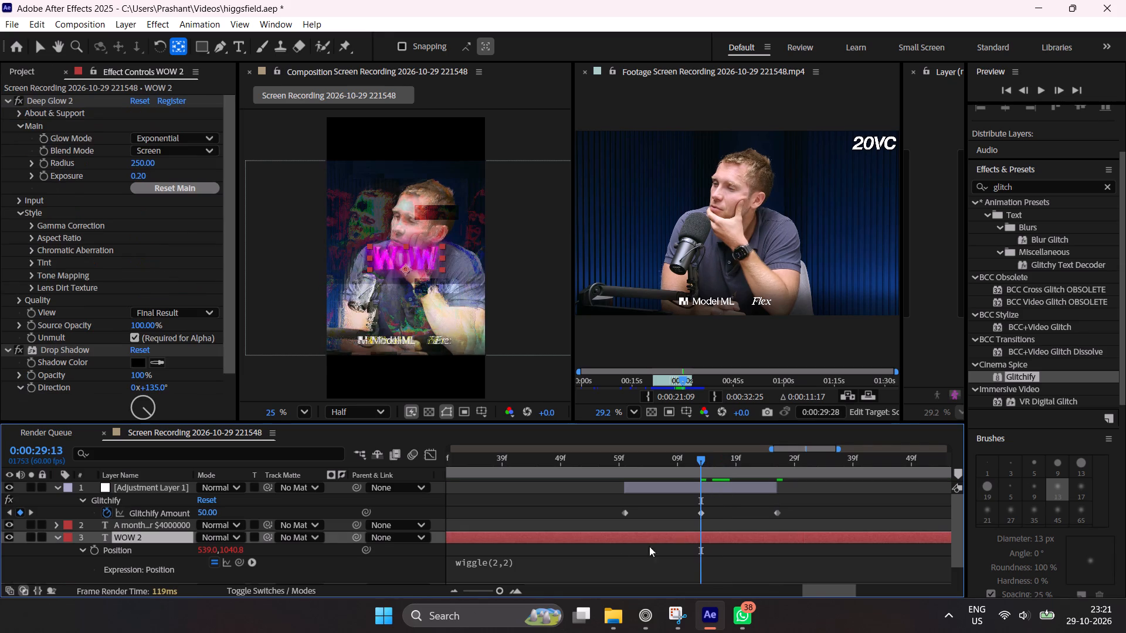
triple_click(461, 590)
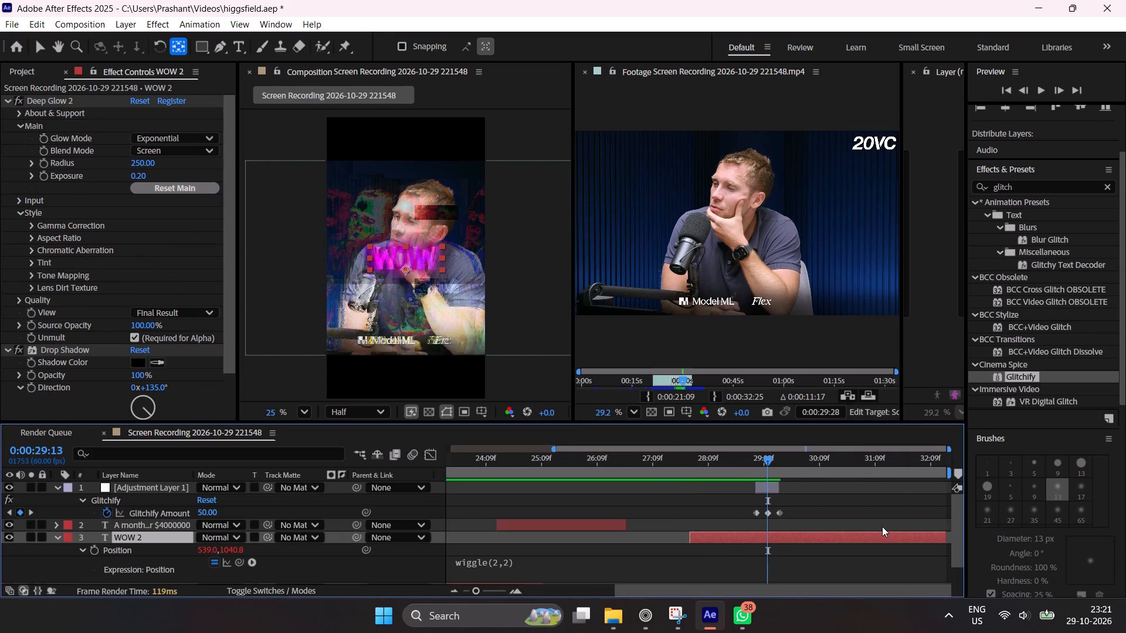
key(u)
scroll(884, 526, down, 1)
key(u)
click(776, 561)
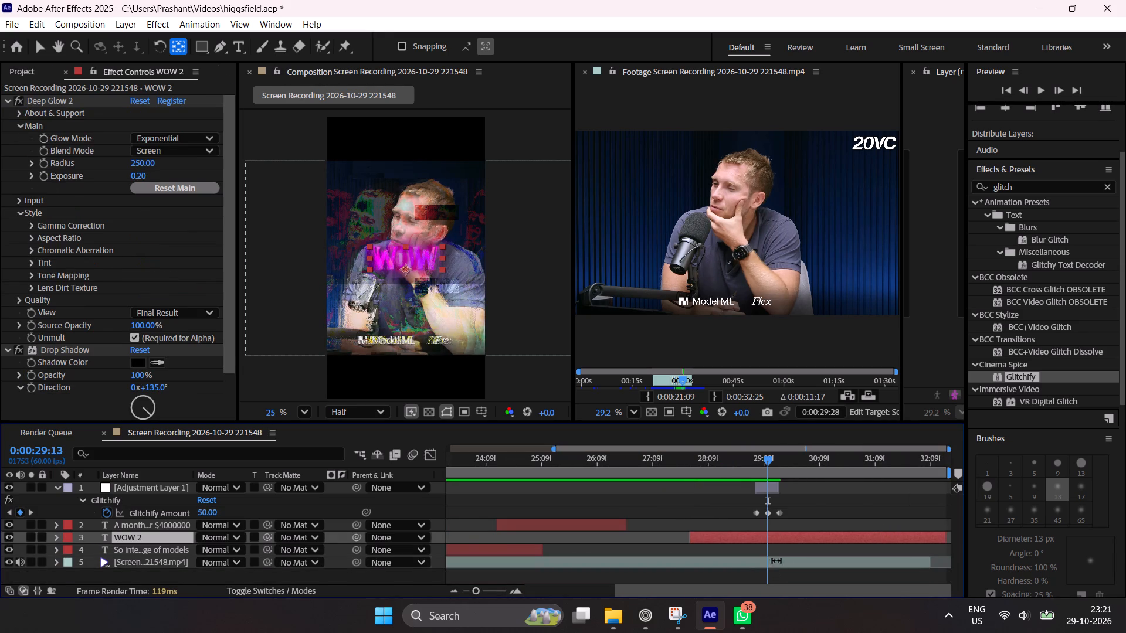
click(789, 536)
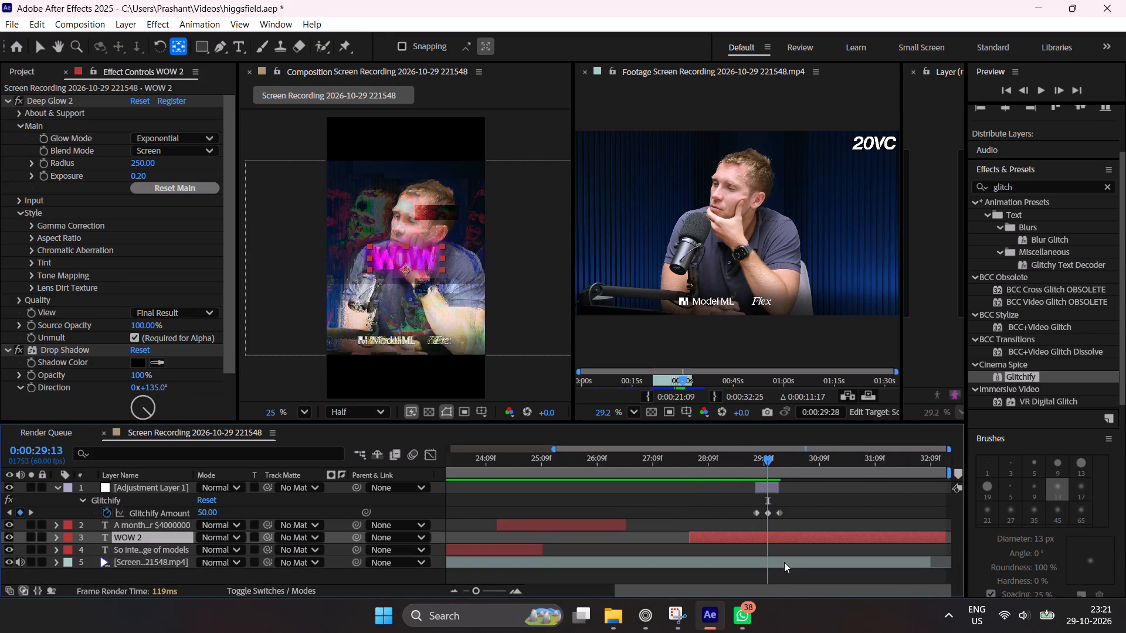
shift+click(784, 562)
key(ctrl+shift+d)
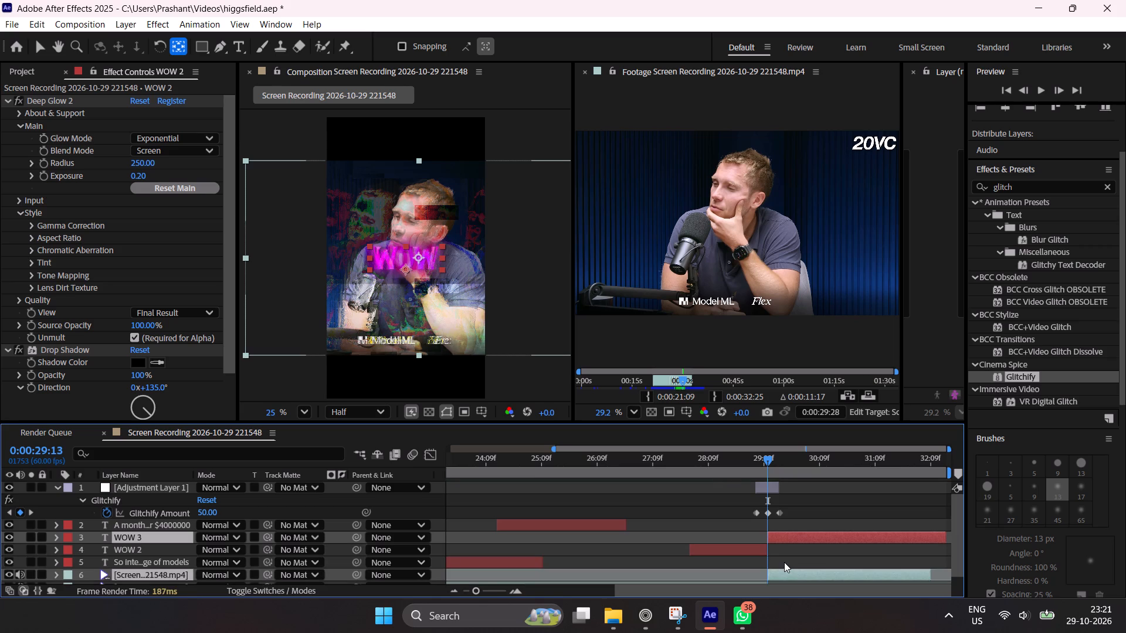
key(Delete)
Save the project.
key(ctrl+s)
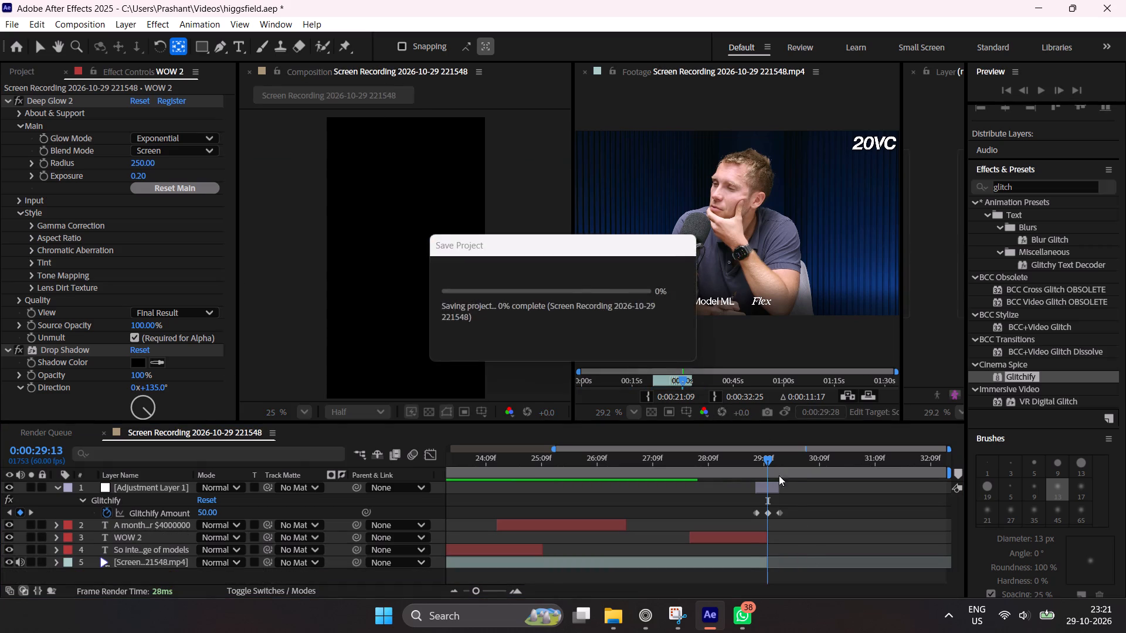
Preview the composition from 0:00:21:09 through the WOW caption and the glitch to check the cut ending.
drag(785, 460, 409, 488)
key(space)
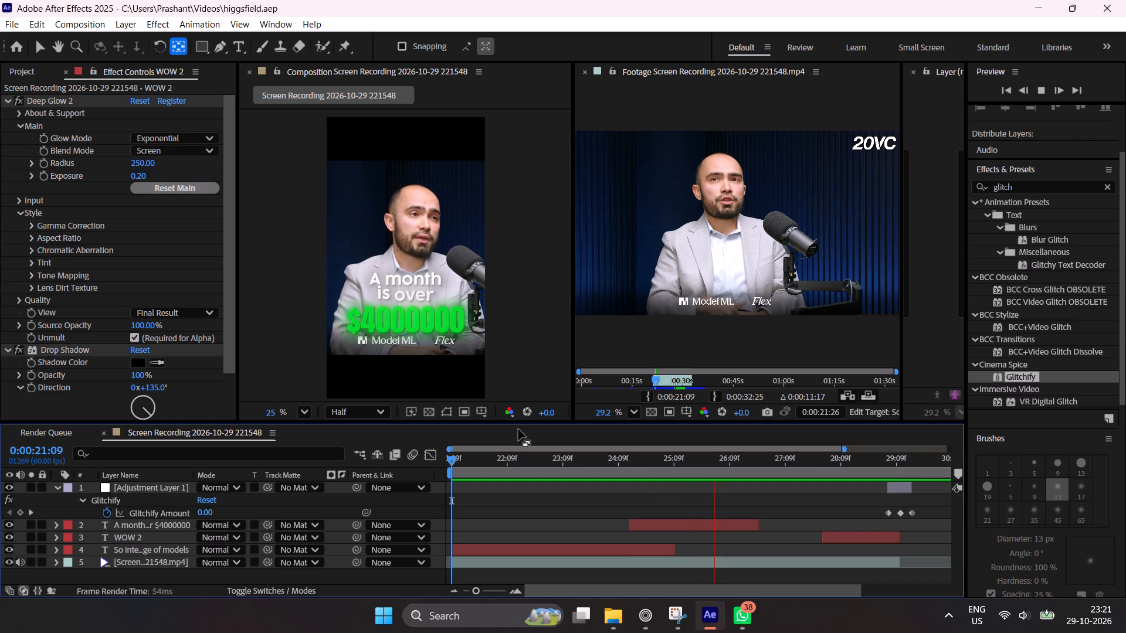
key(space)
drag(535, 465, 391, 479)
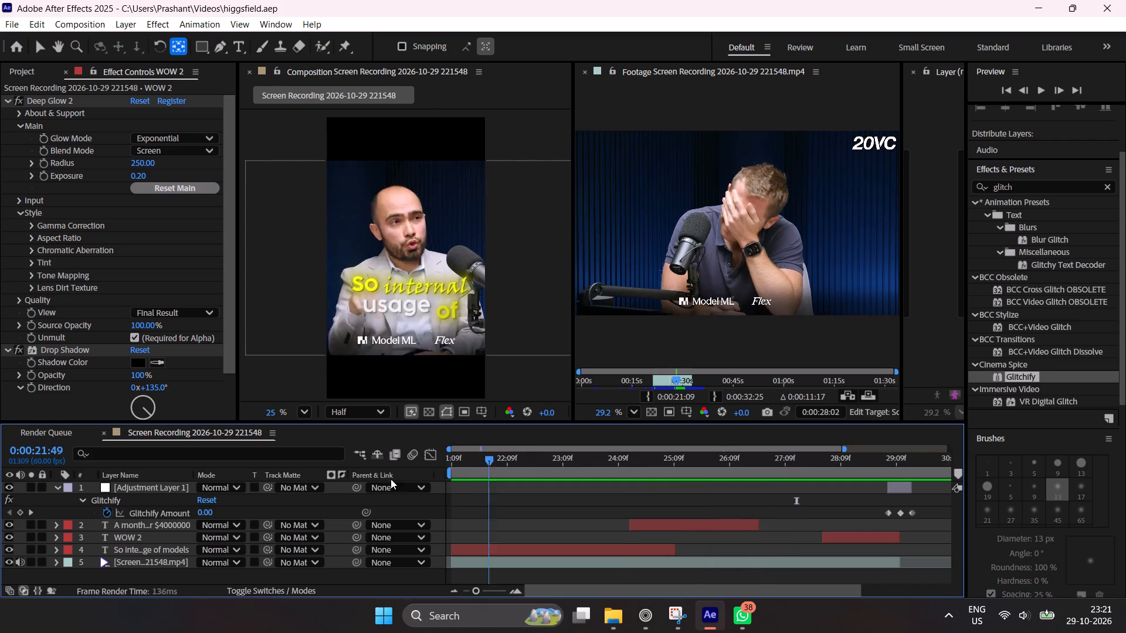
drag(391, 479, 354, 492)
key(space)
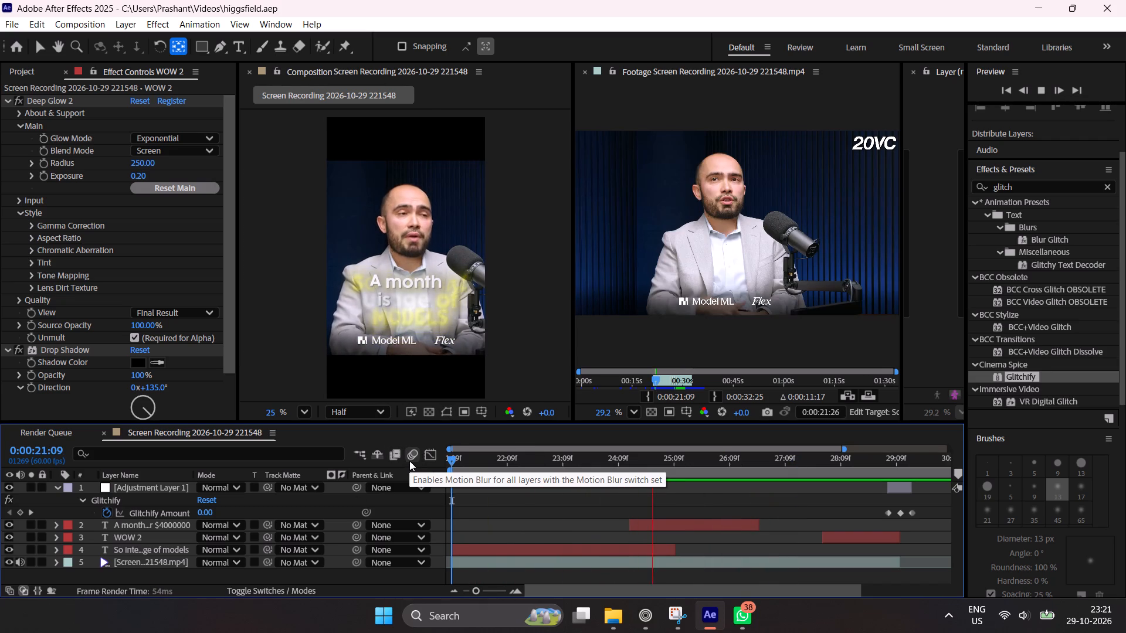
key(space)
key(space)
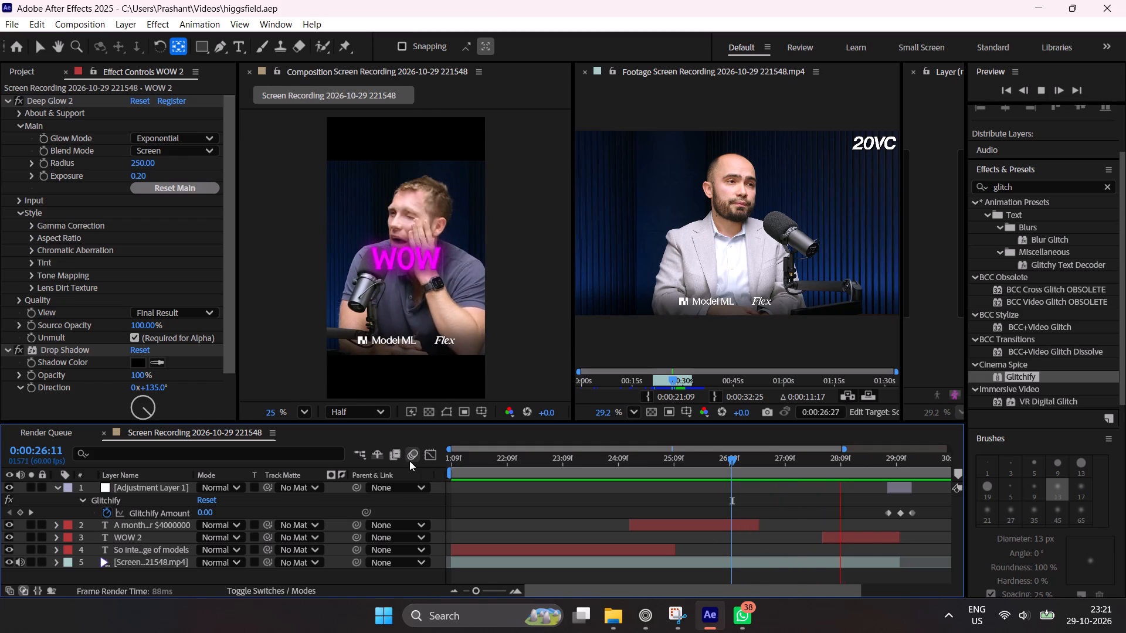
key(space)
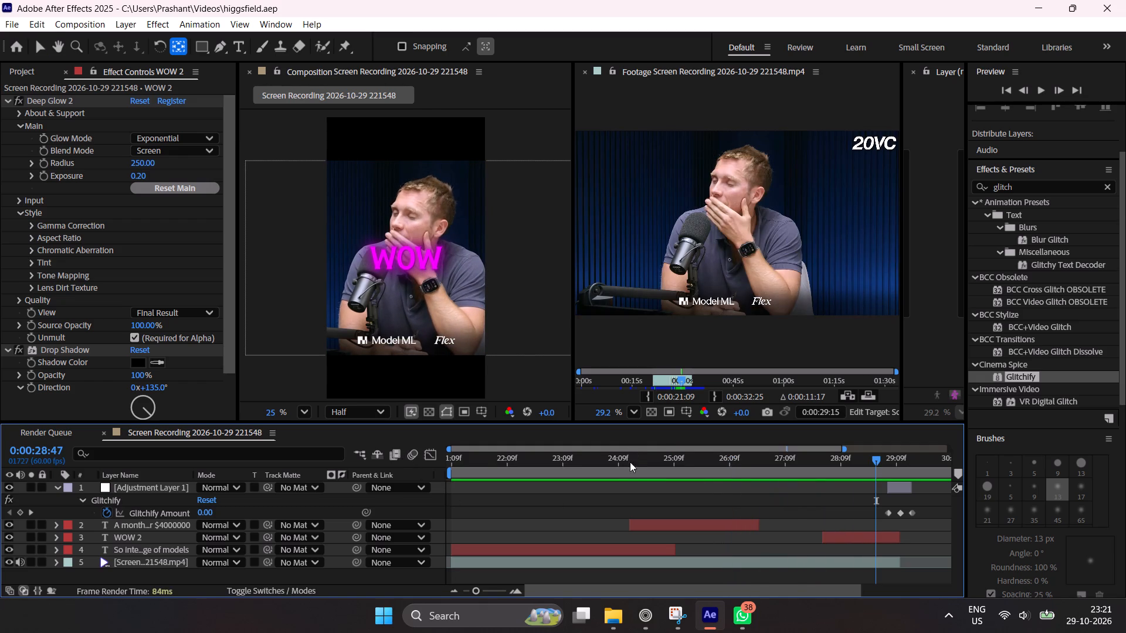
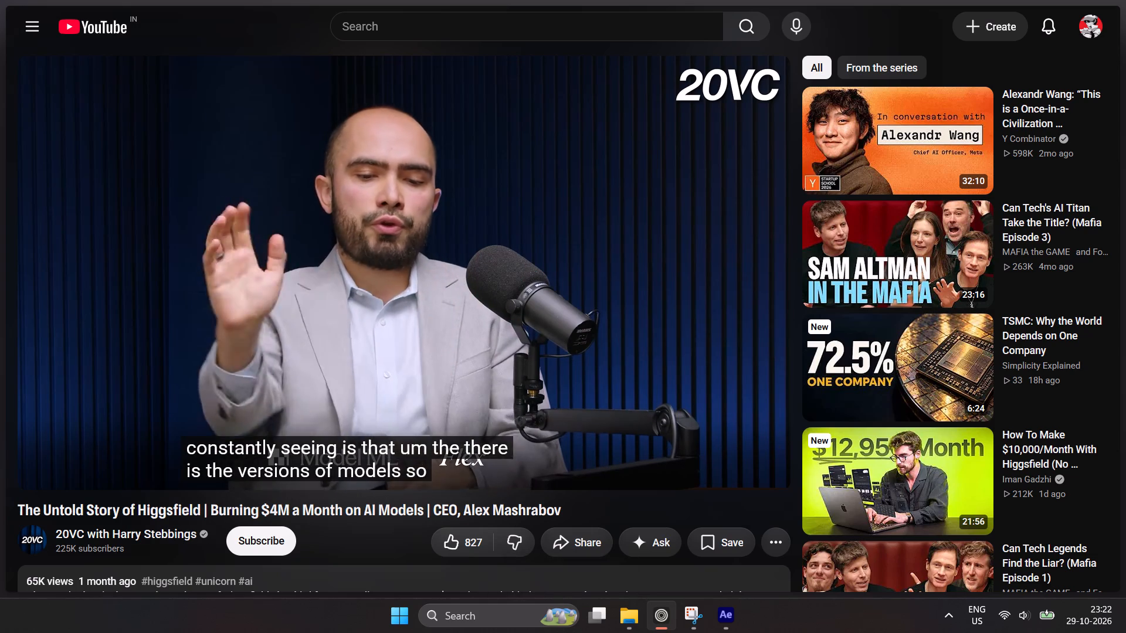
key(space)
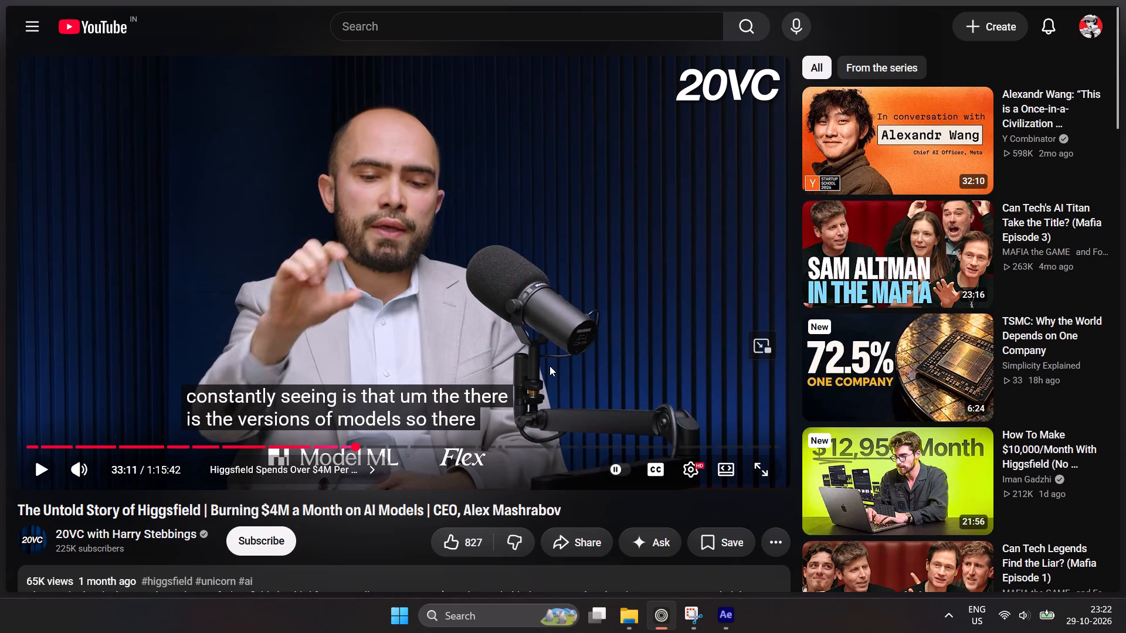
key(space)
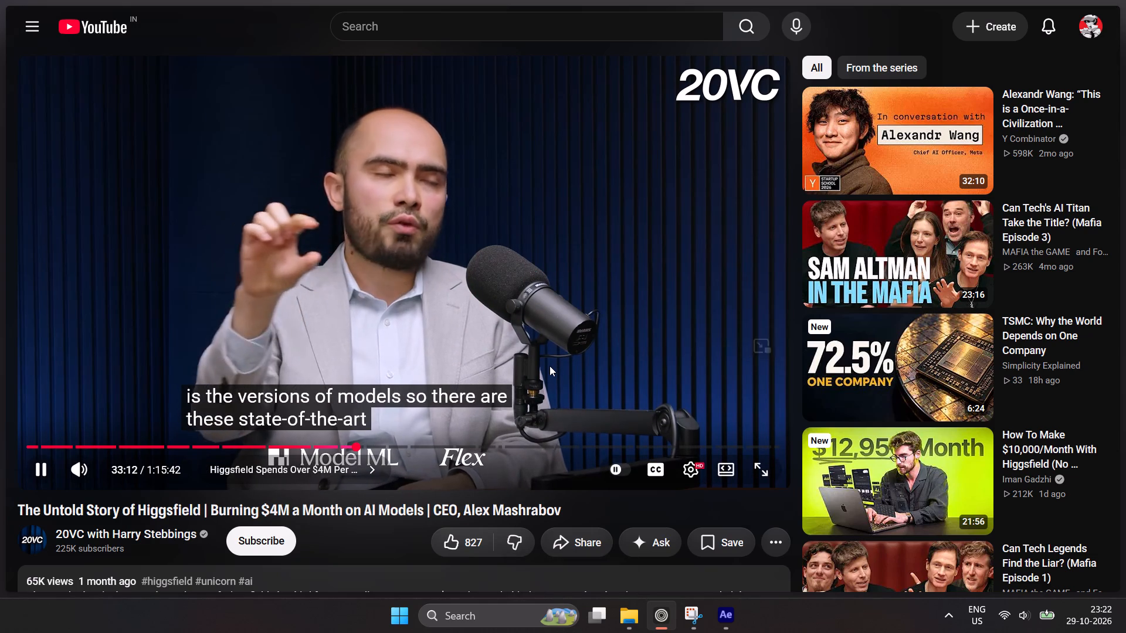
key(Right)
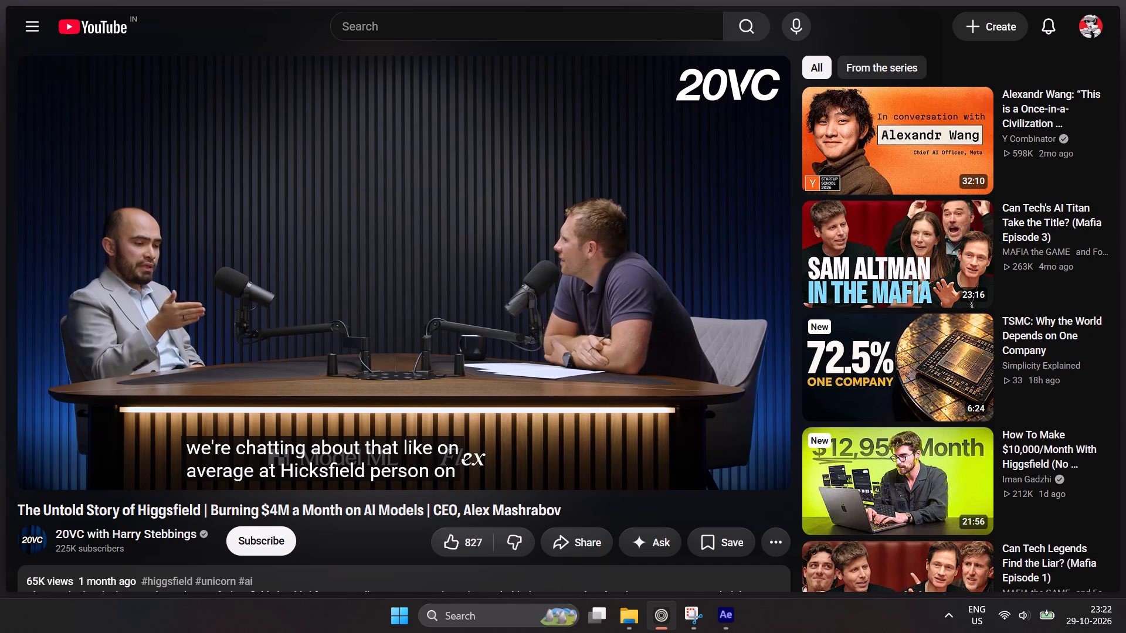
key(space)
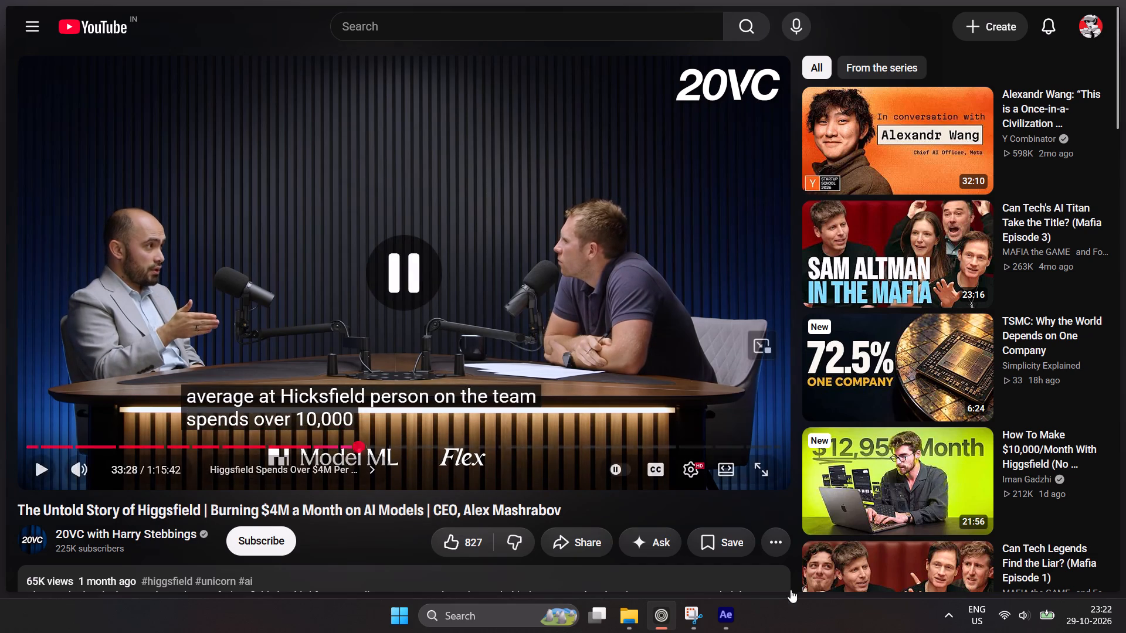
Switch to After Effects, move to the video layer's end at 0:00:29:12, and open the screen recording .mp4 source footage.
click(721, 619)
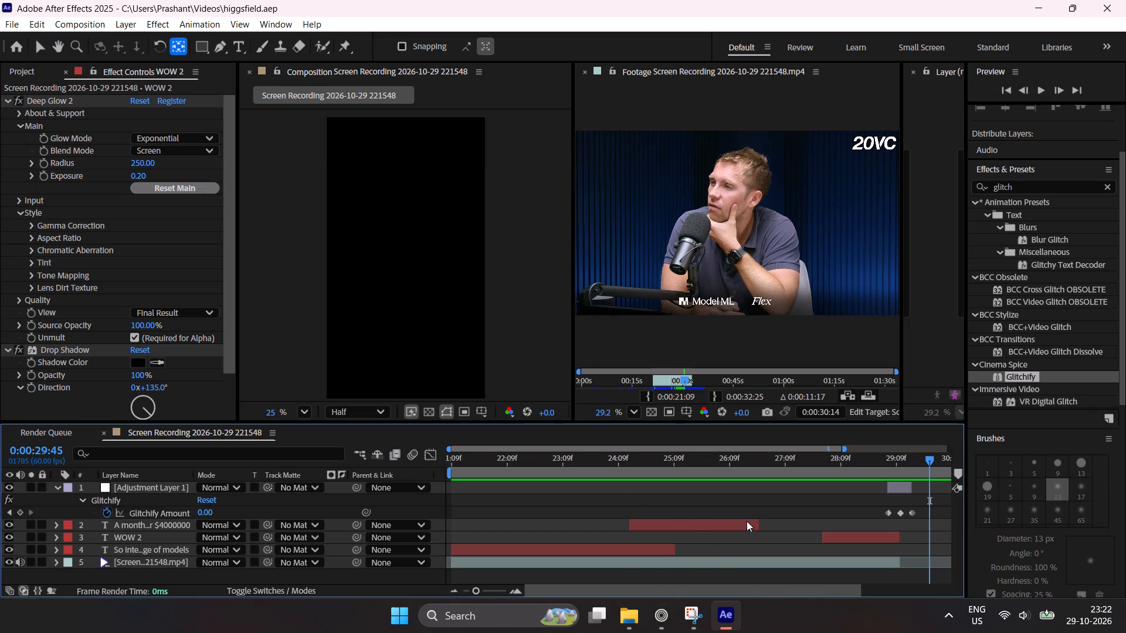
drag(642, 591, 893, 591)
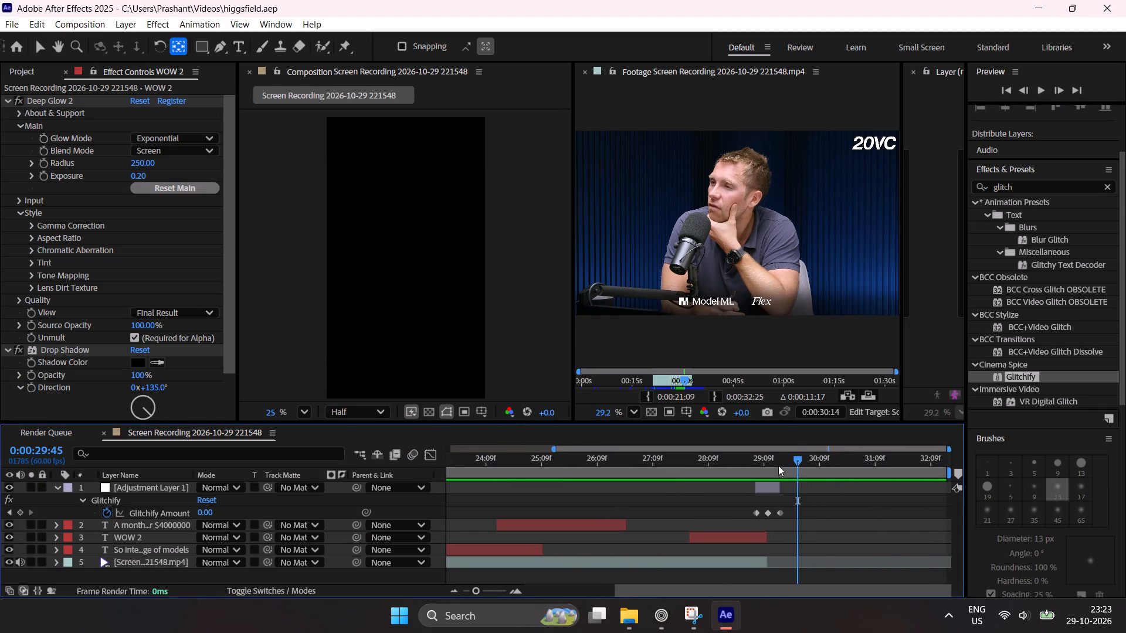
drag(778, 464, 767, 491)
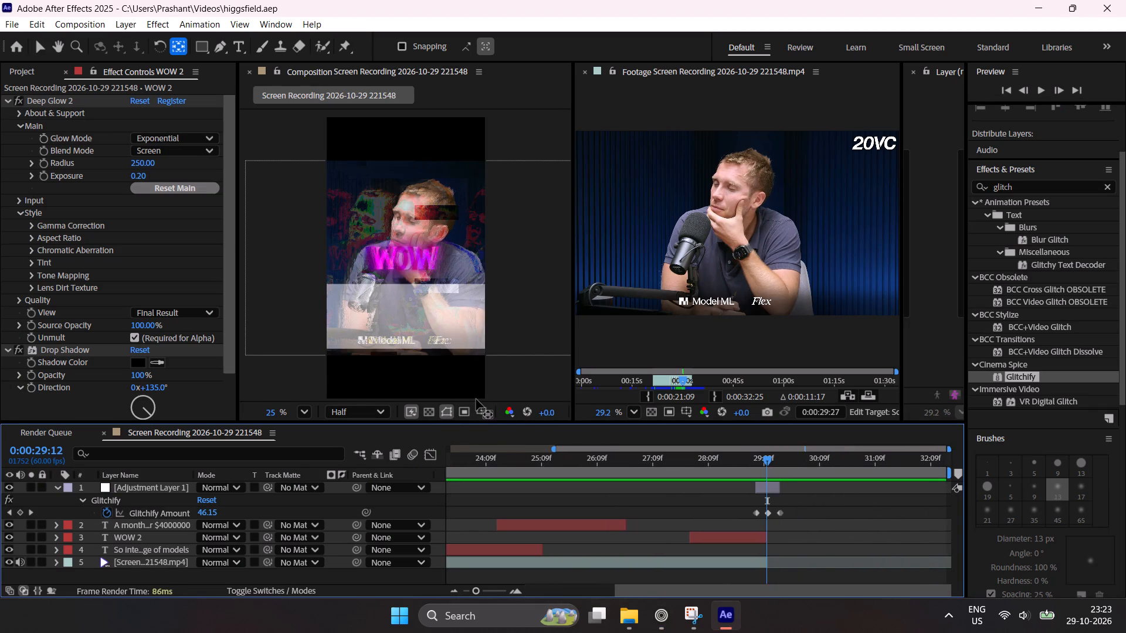
click(21, 74)
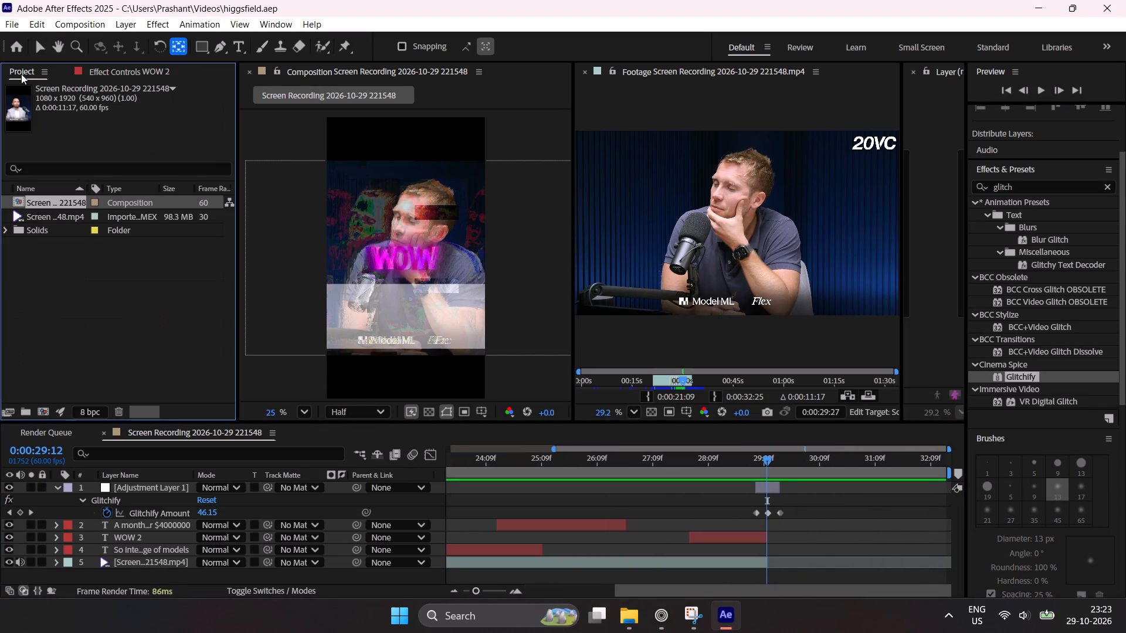
click(46, 214)
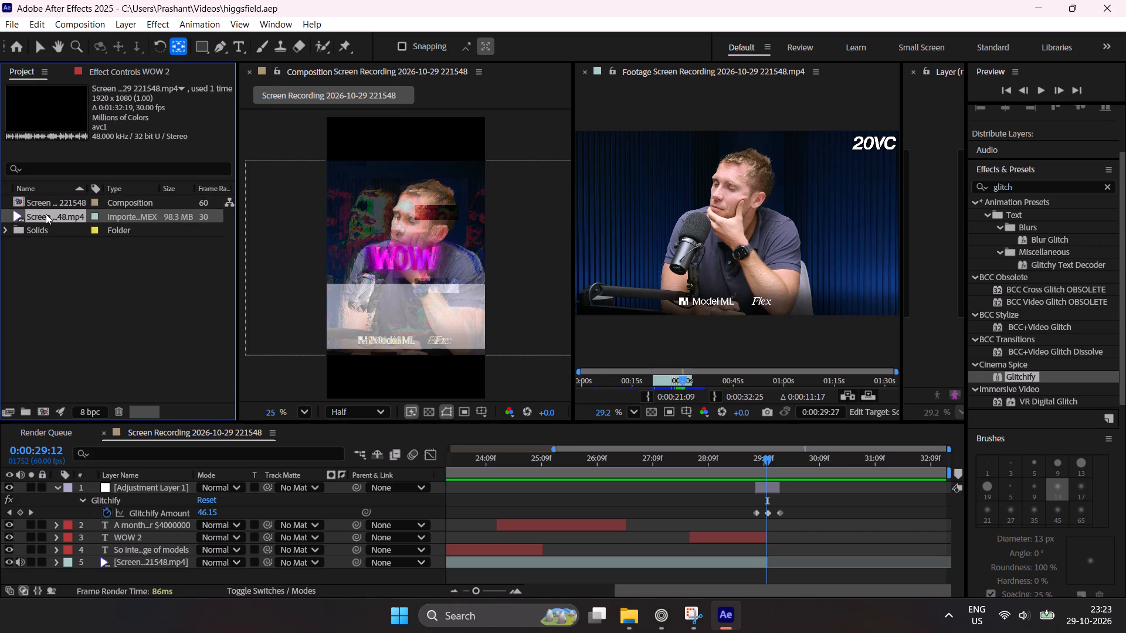
double_click(46, 215)
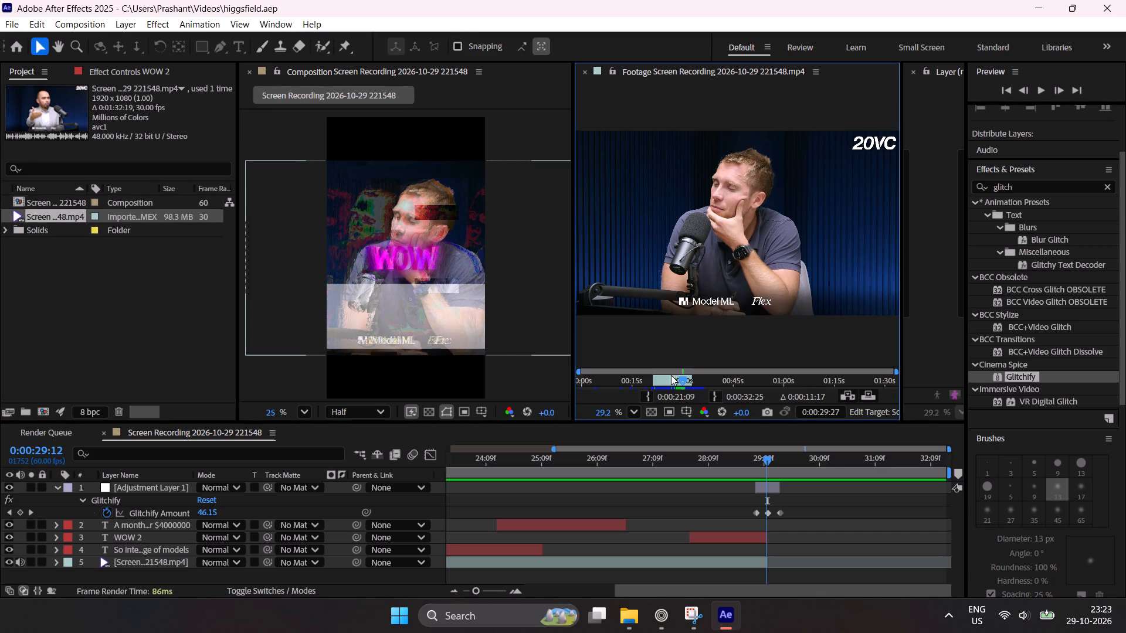
Preview the source footage from progressively earlier positions, back to about 0:00:03:08, to find the passage on model spending.
drag(651, 372, 630, 379)
drag(629, 379, 618, 383)
key(space)
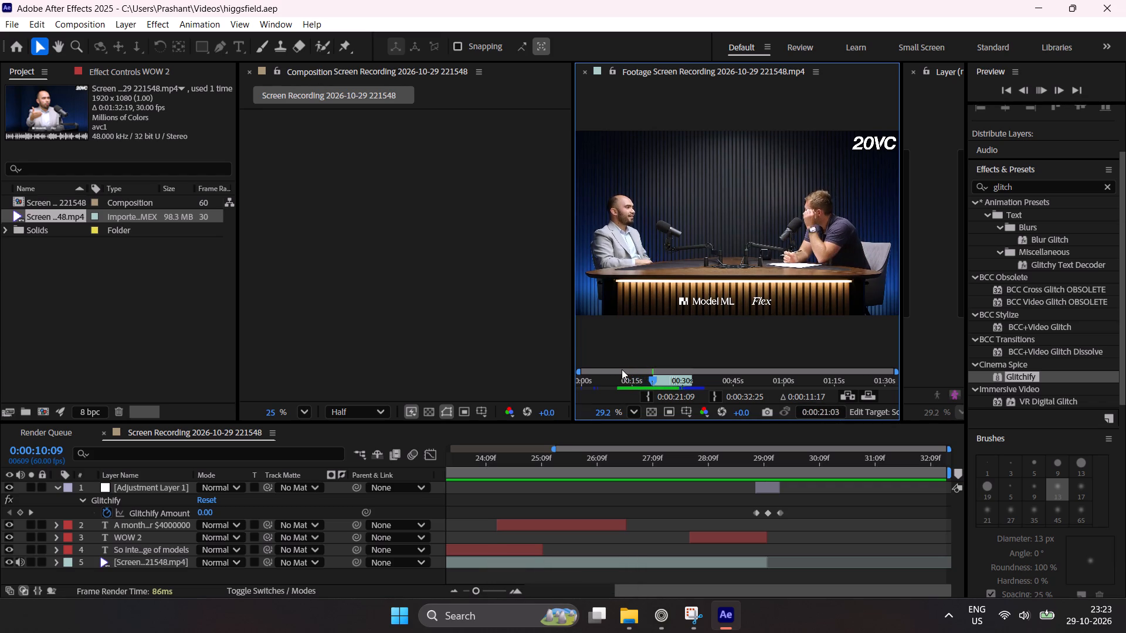
key(space)
click(594, 378)
key(space)
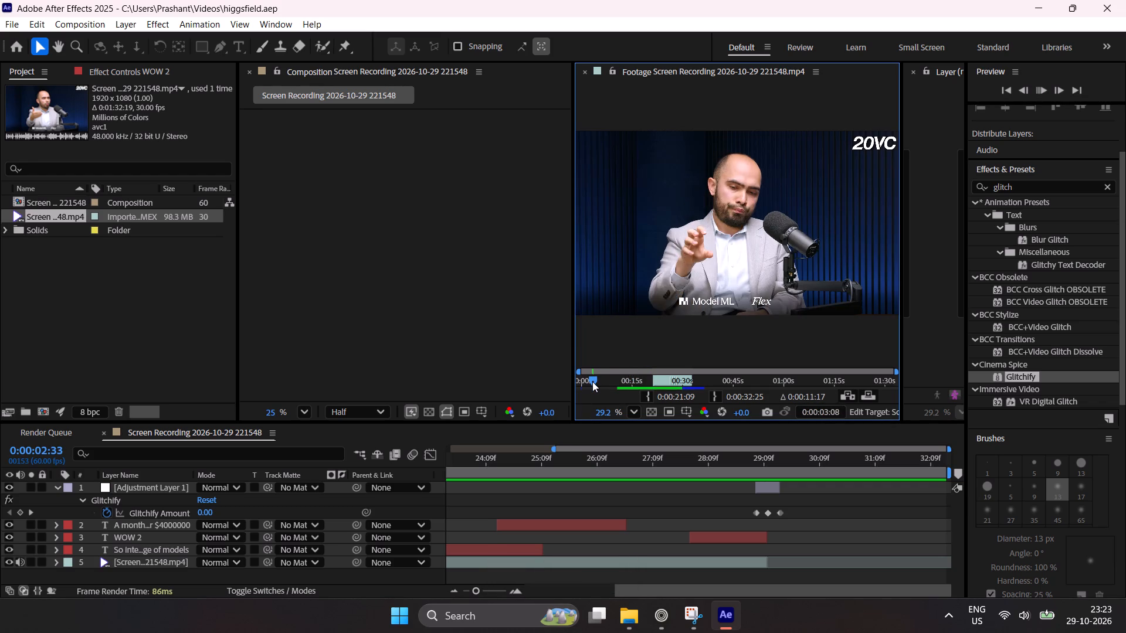
key(space)
key(space)
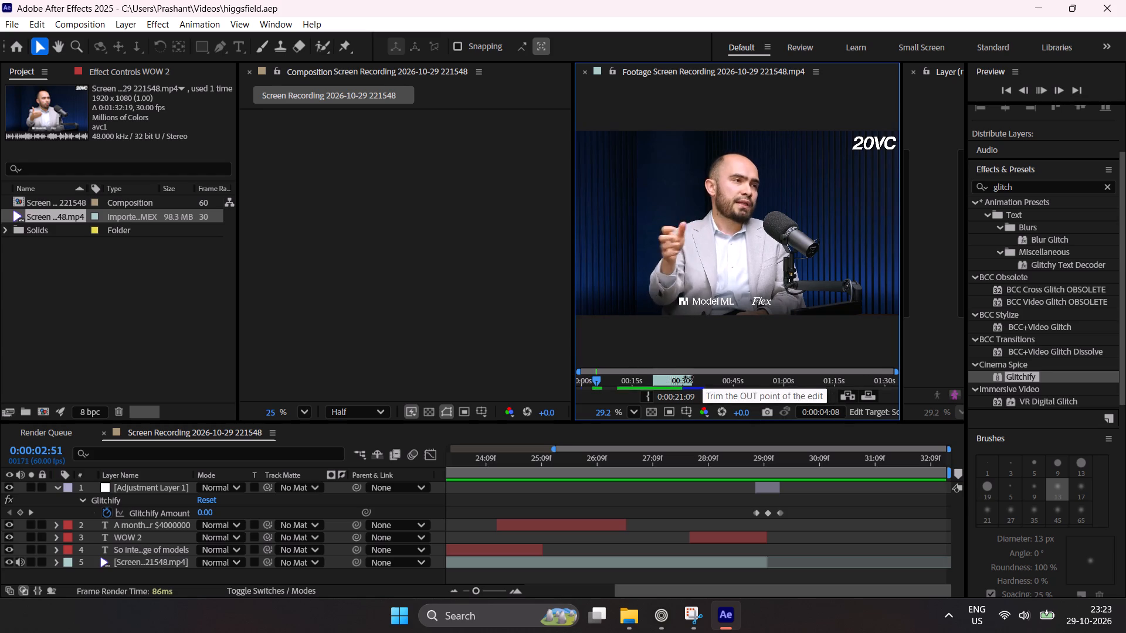
key(space)
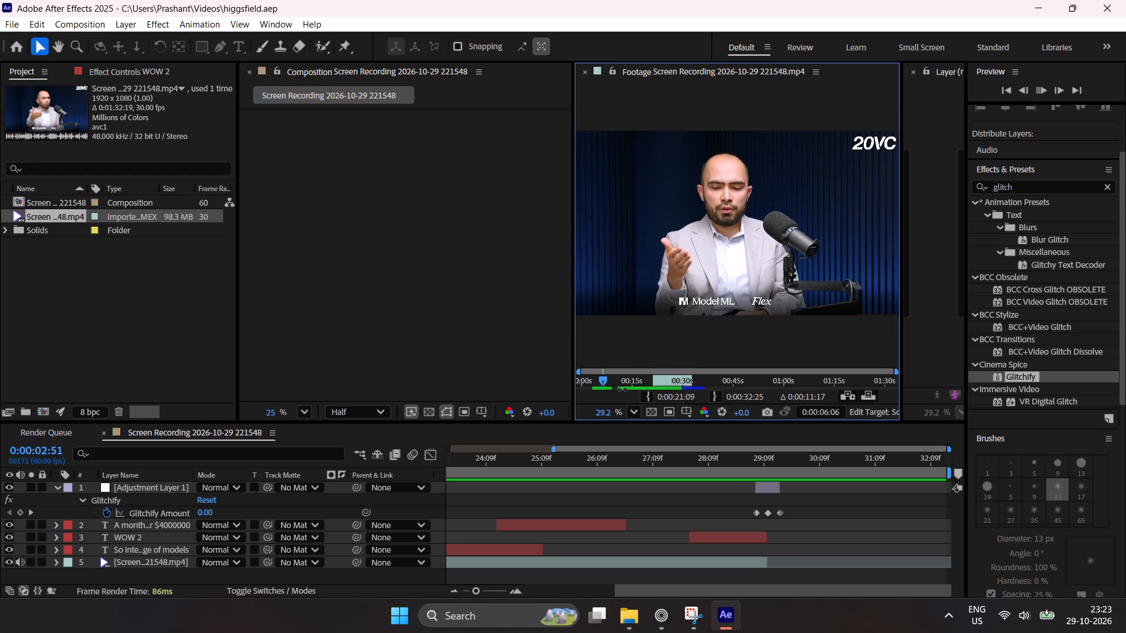
Replay the footage between about 3 and 8 seconds to find where the Higgsfield spending remark starts.
click(605, 377)
key(space)
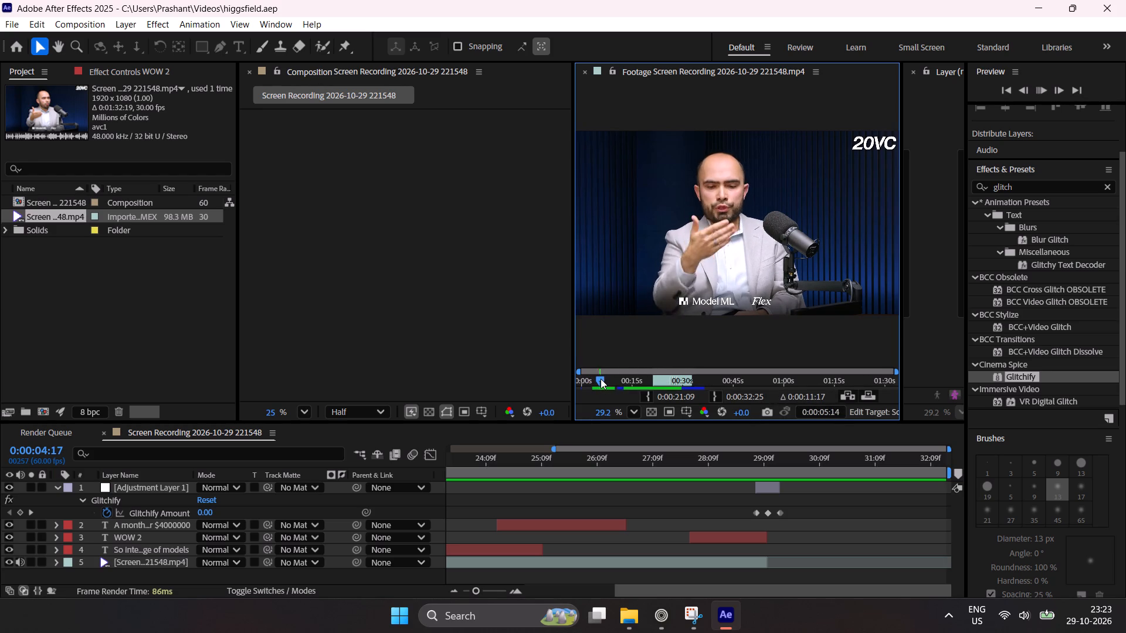
key(space)
drag(603, 379, 593, 386)
key(space)
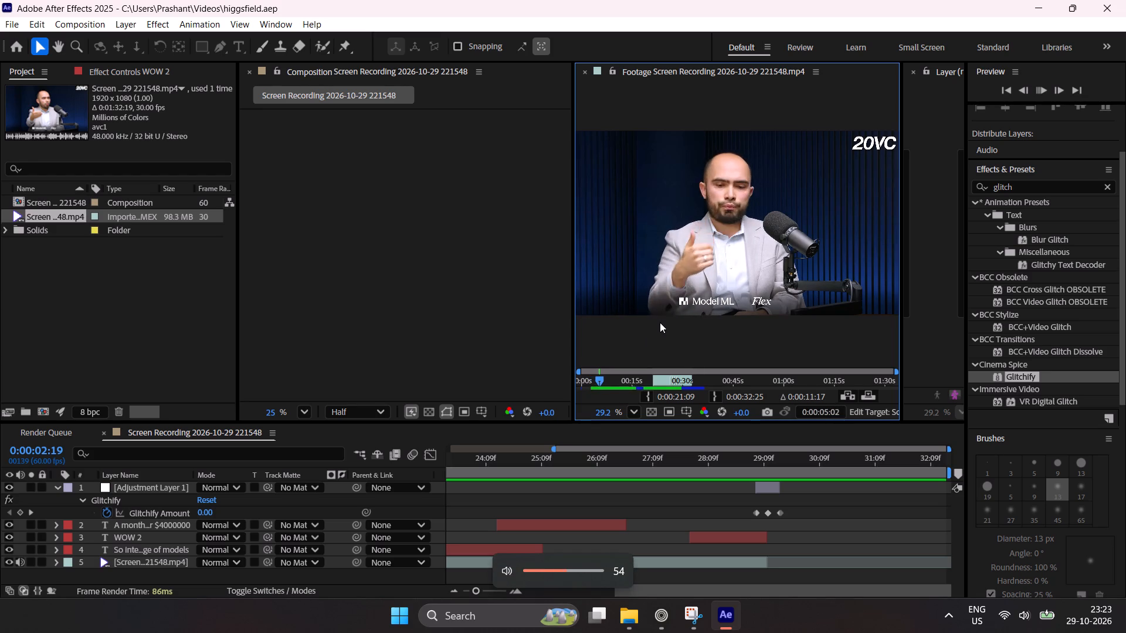
key(space)
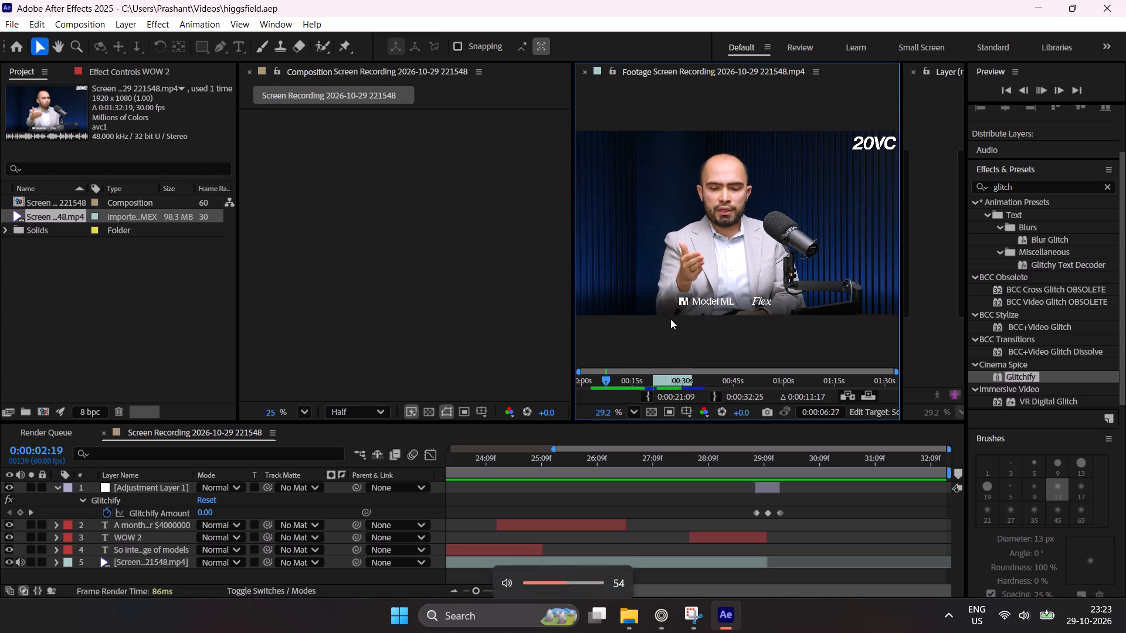
drag(603, 376, 590, 389)
key(space)
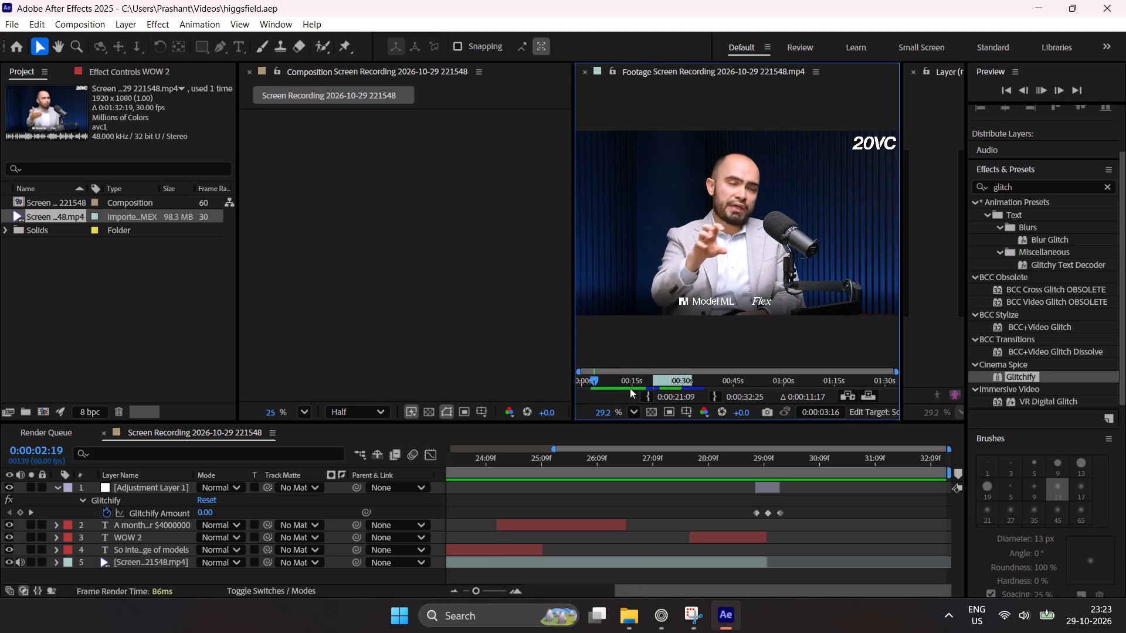
key(space)
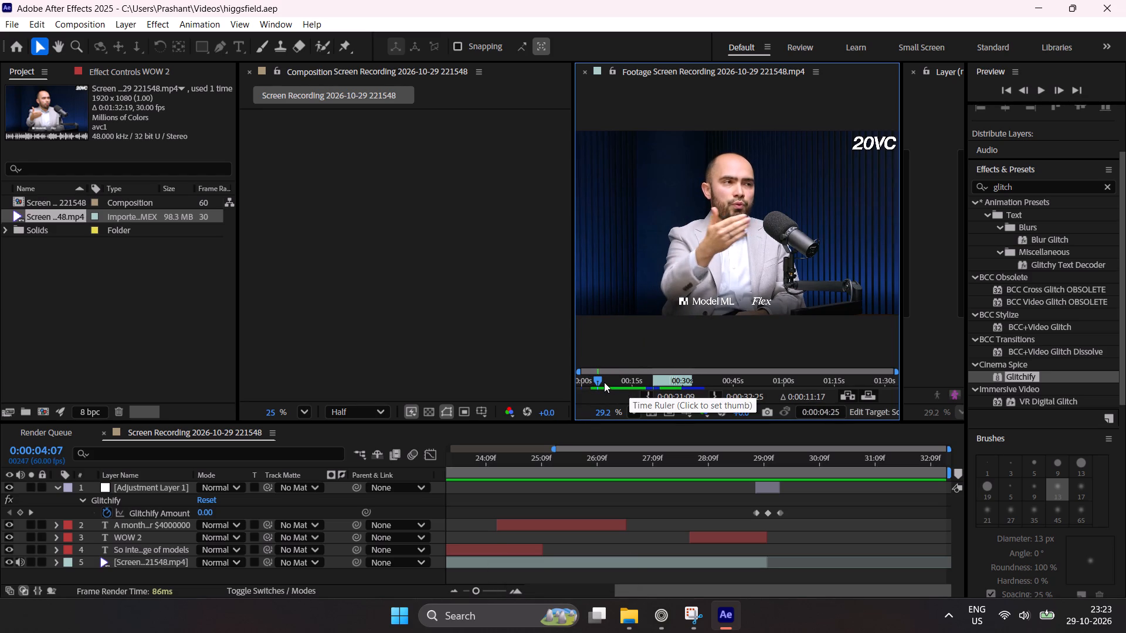
key(space)
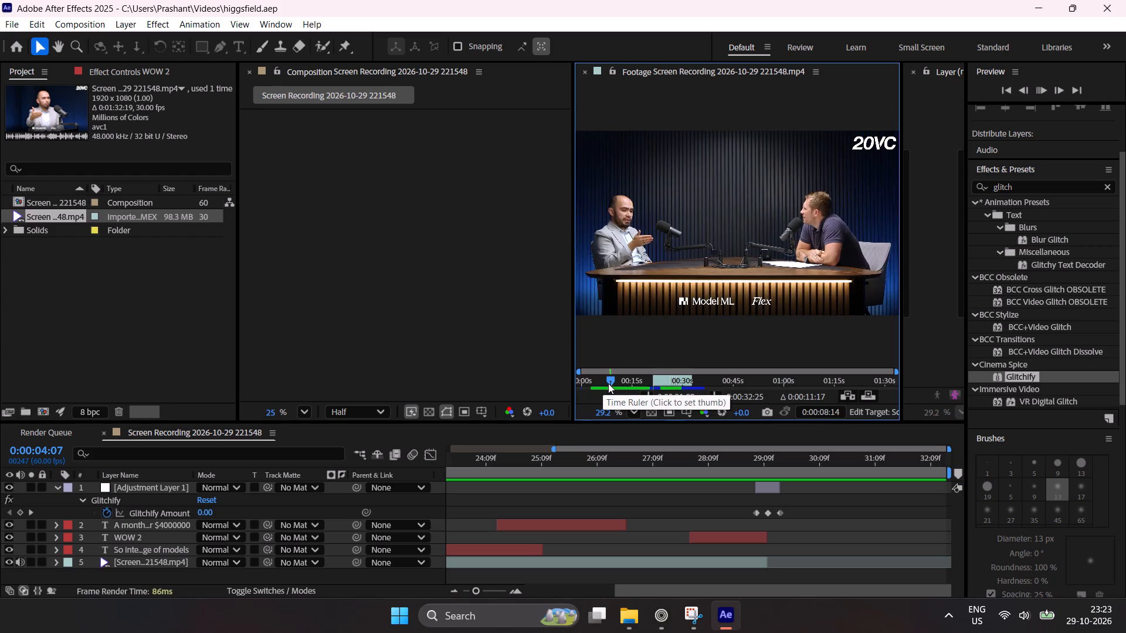
key(space)
Replay the footage from its first seconds and park its playhead at 0:00:04:24.
drag(611, 379, 586, 388)
key(space)
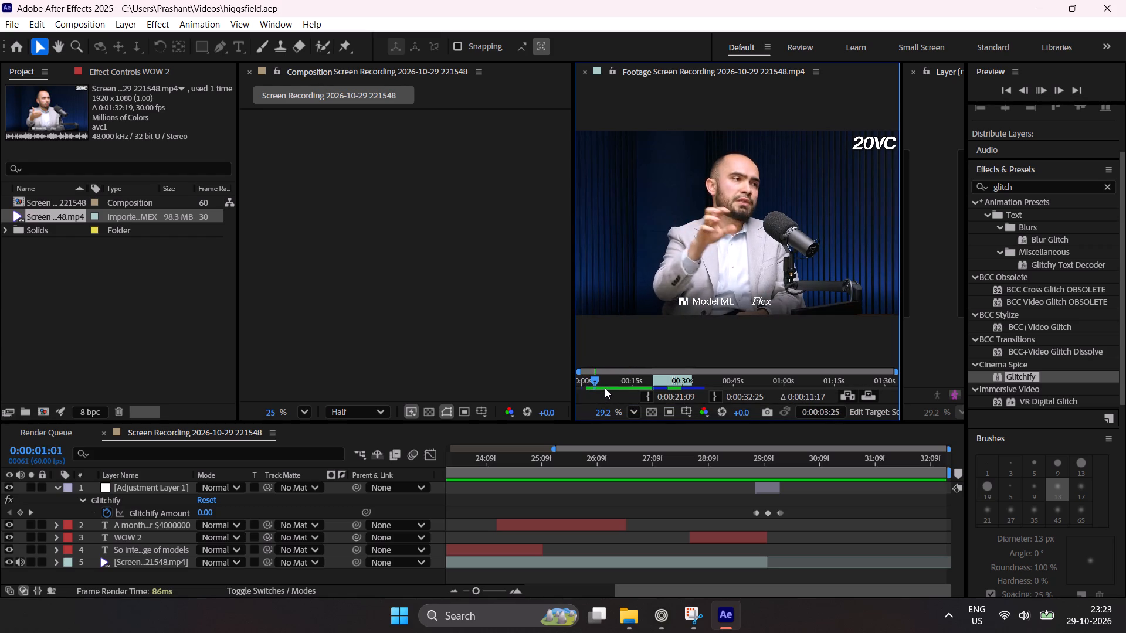
key(space)
key(space)
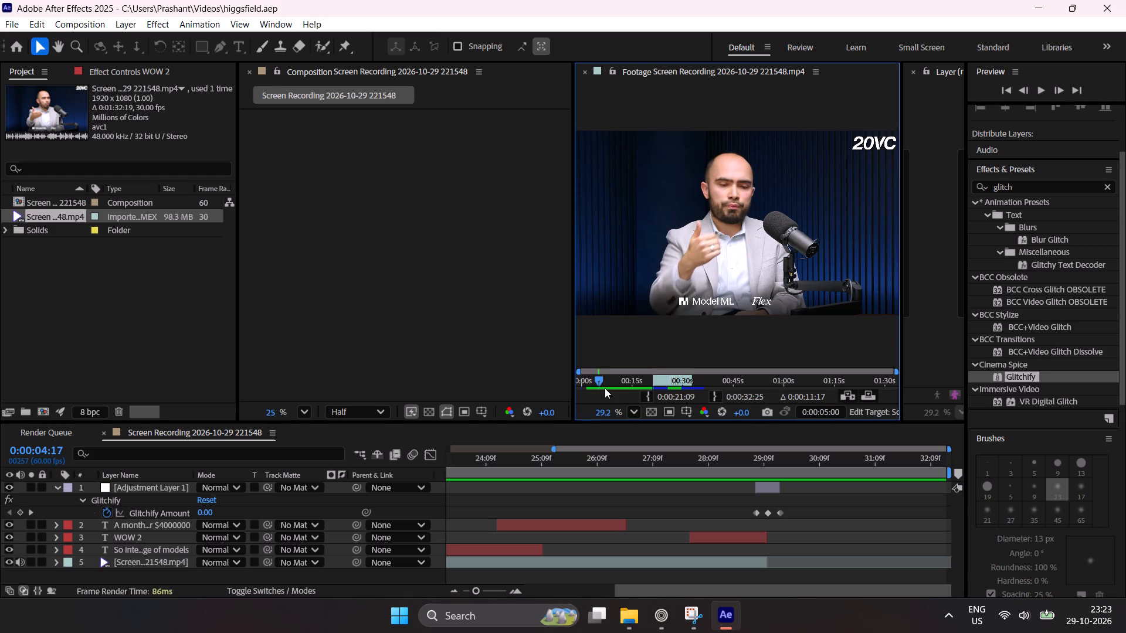
key(space)
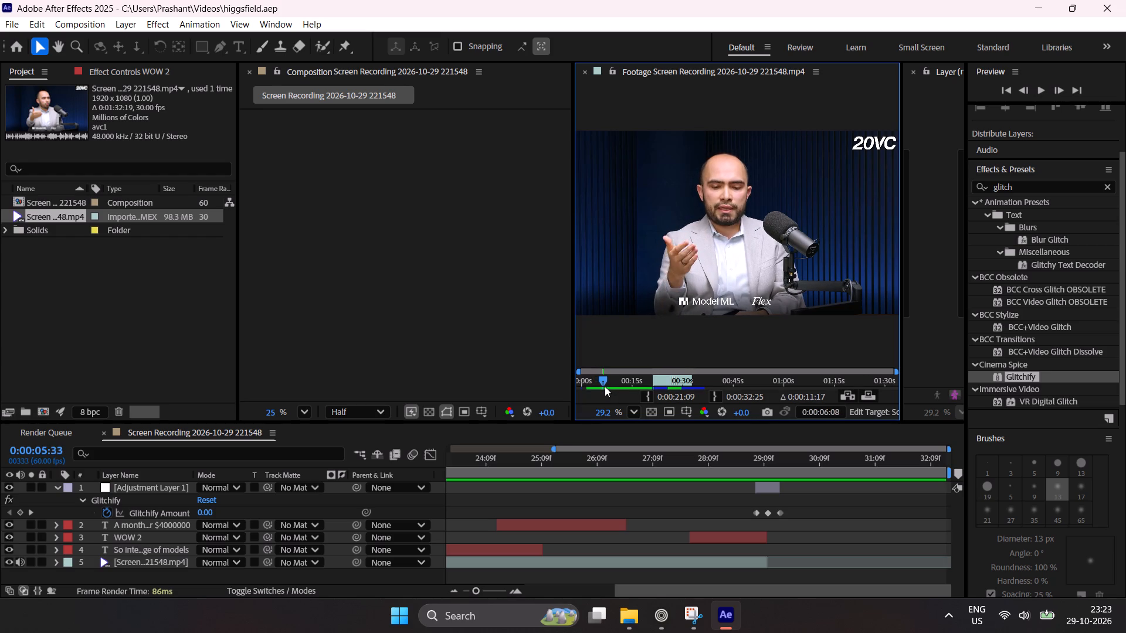
drag(603, 378, 598, 383)
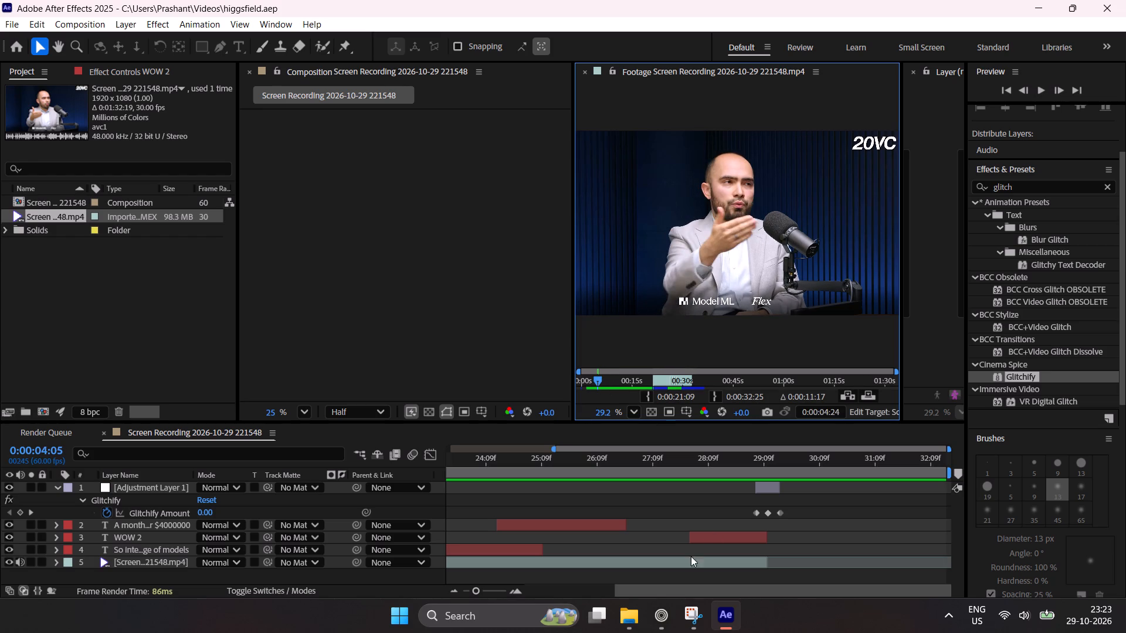
Switch to the browser and replay the Higgsfield video from five seconds earlier, pausing at 33:25 to compare the clip's starting line.
click(663, 625)
click(470, 348)
key(Left)
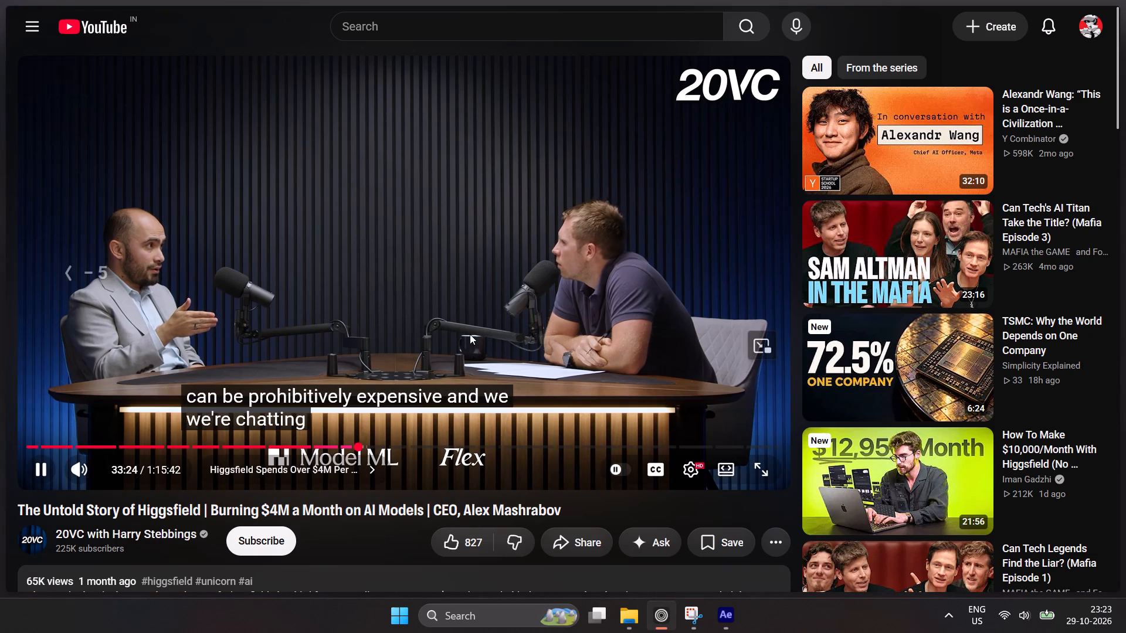
key(space)
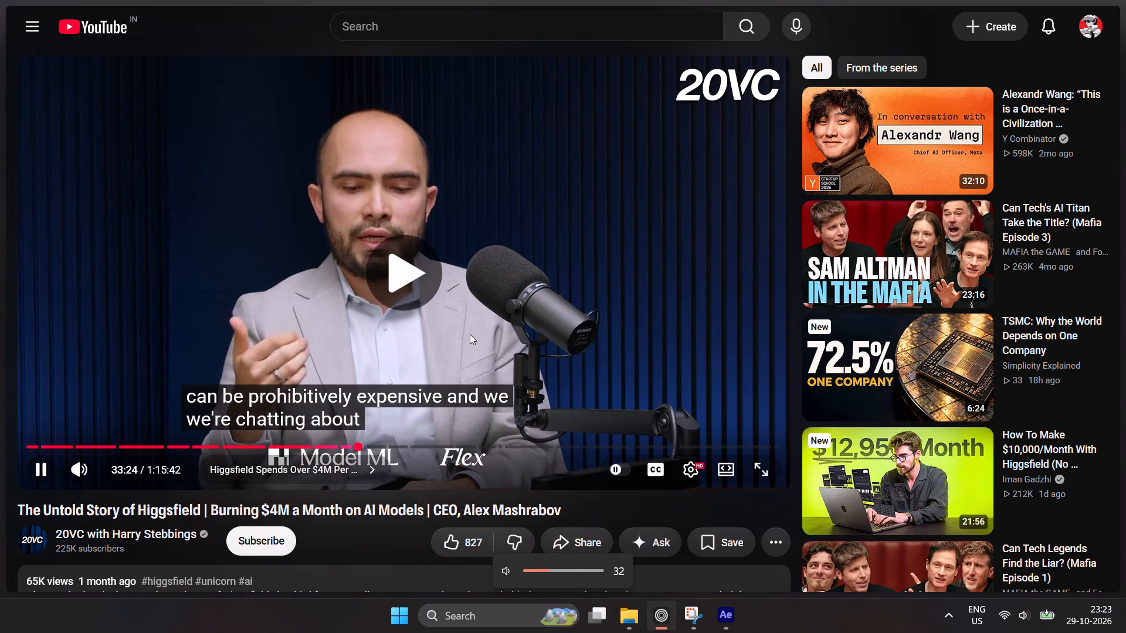
key(space)
key(space)
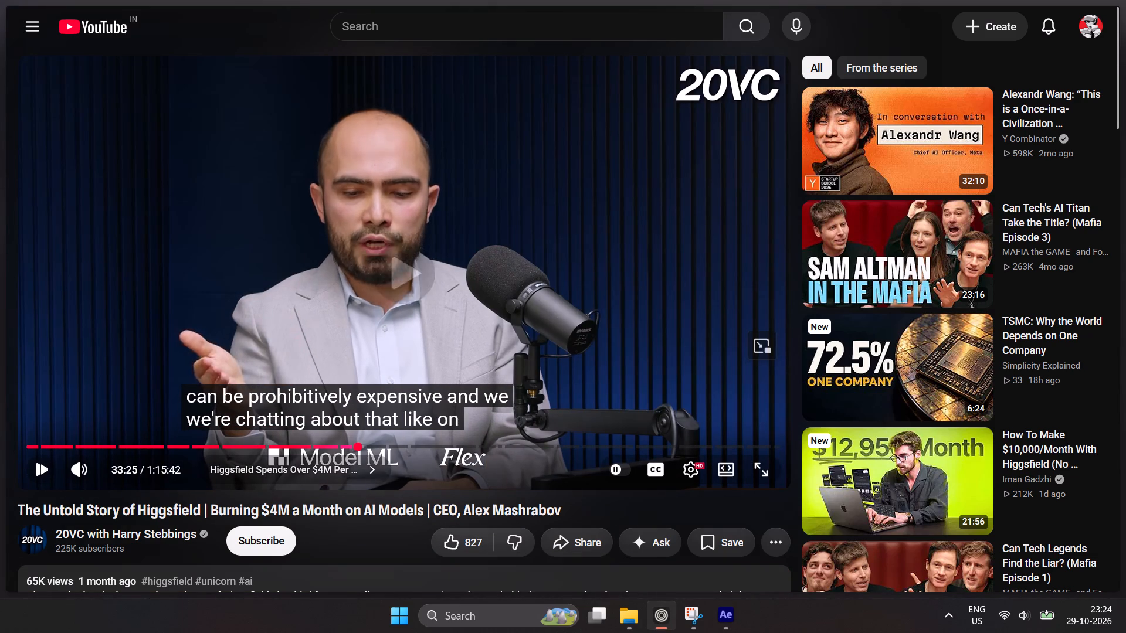
Switch back to After Effects, replay the source footage between about 3 and 5 seconds, and set its In point to 0:00:04:17.
key(space)
click(719, 627)
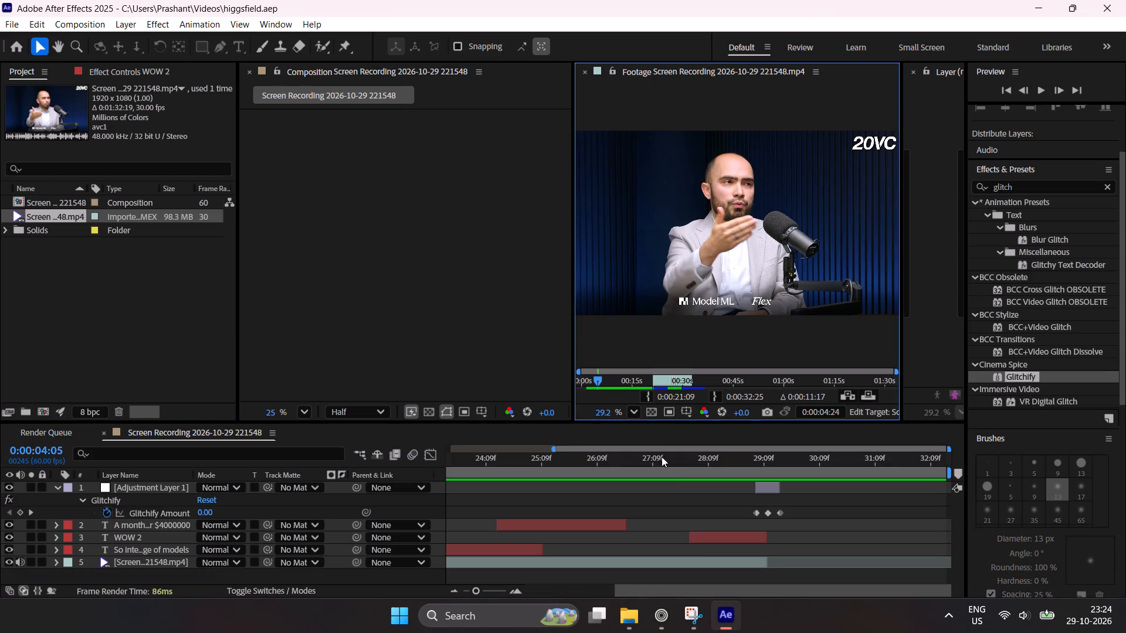
drag(595, 380, 590, 382)
key(space)
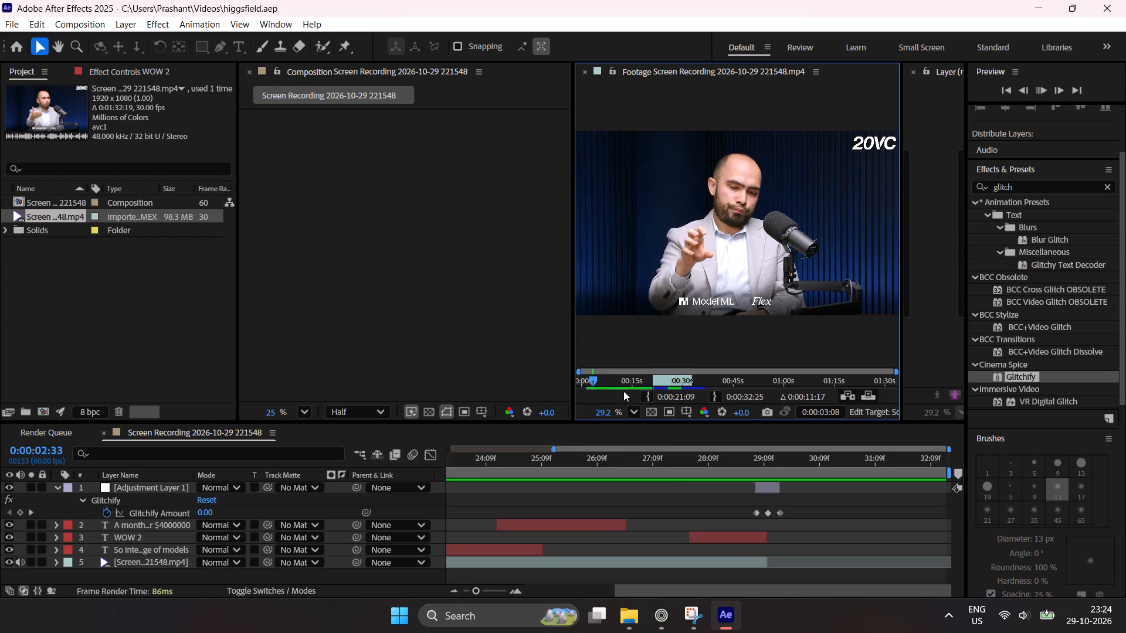
key(space)
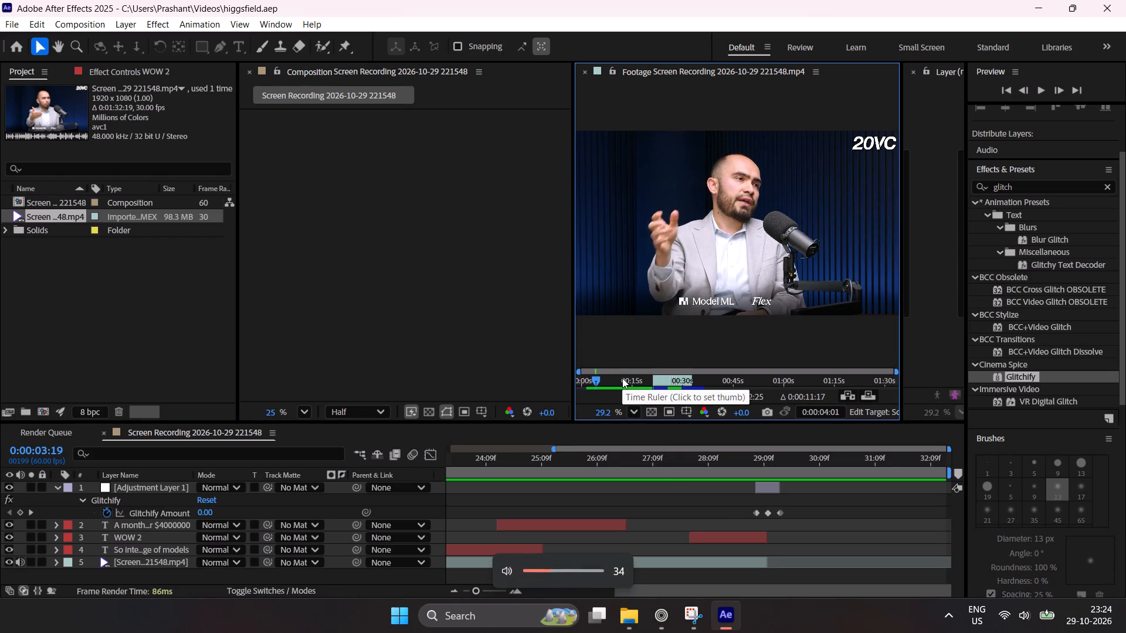
key(space)
key(space)
click(595, 377)
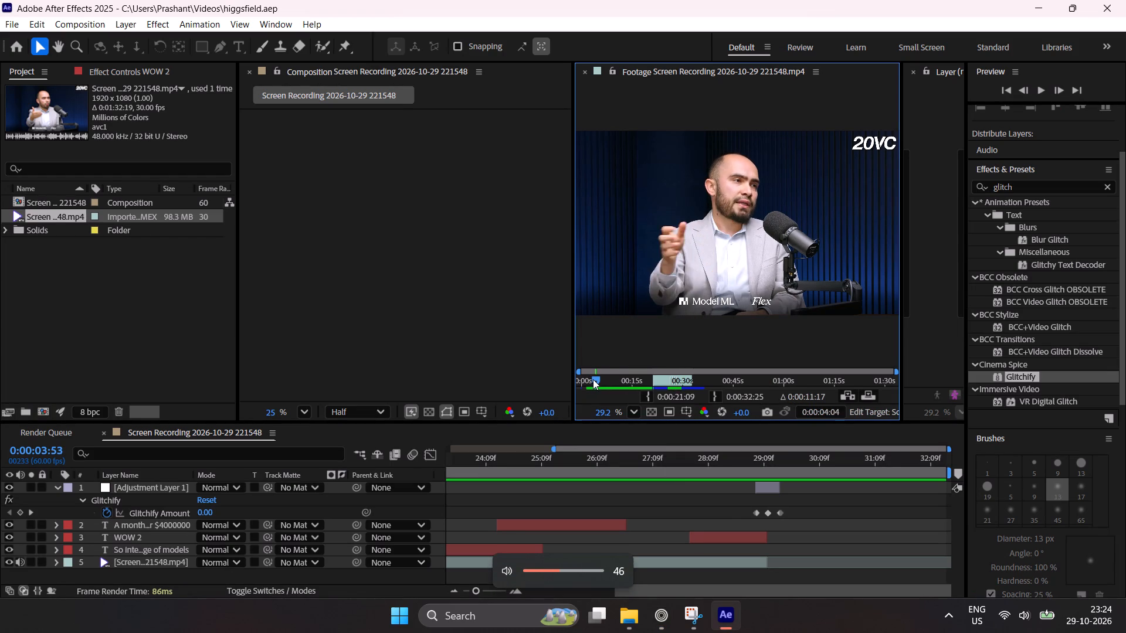
key(space)
key(space)
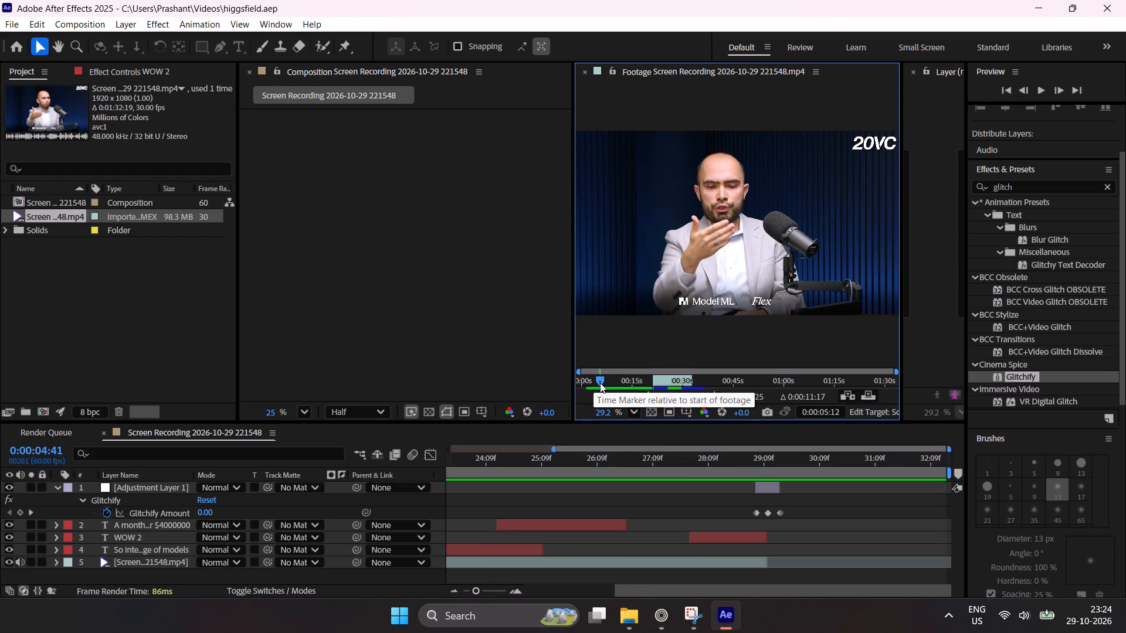
drag(601, 382, 598, 387)
click(646, 396)
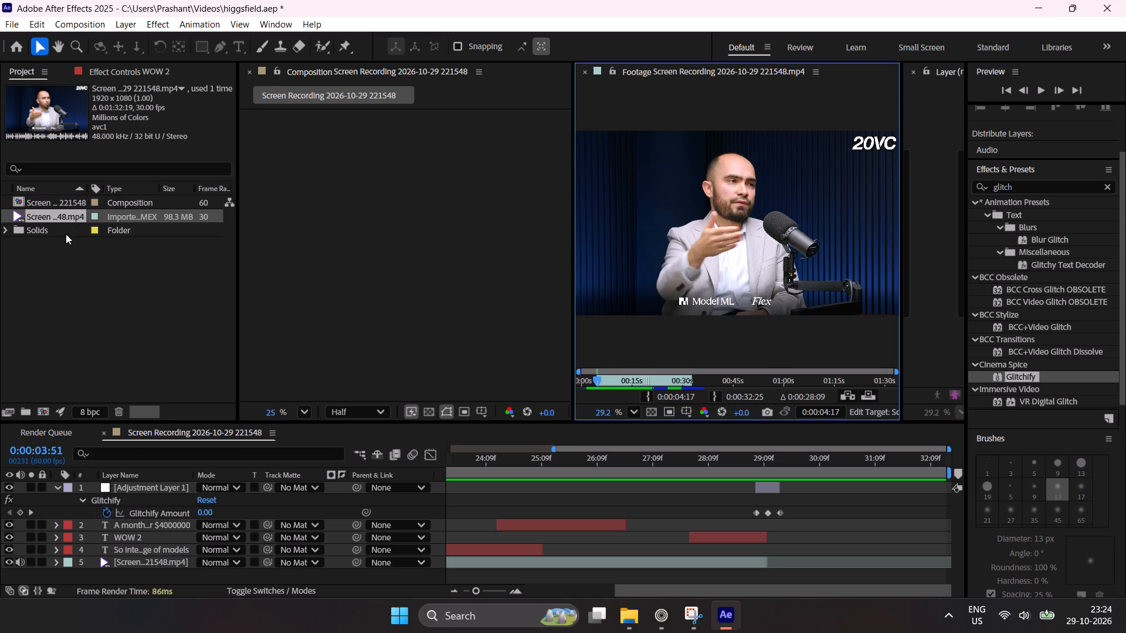
Add the trimmed footage to the composition above the WOW 2 layer, starting at about 0:00:29:13 where the existing clip ends, and preview the join.
drag(63, 216, 772, 553)
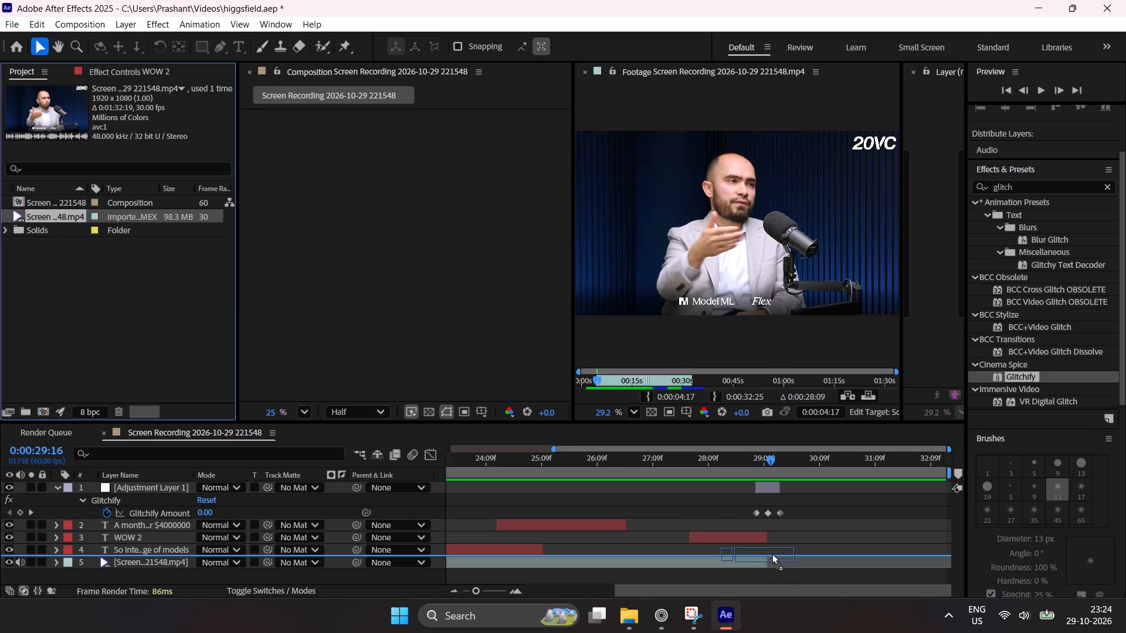
drag(772, 553, 786, 529)
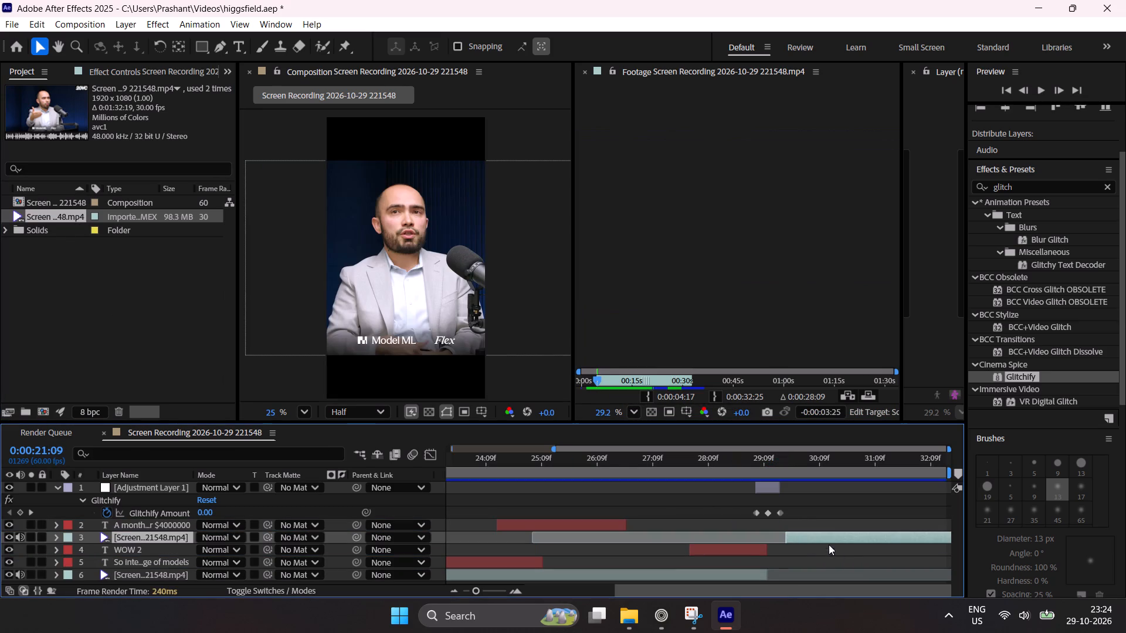
drag(777, 460, 765, 483)
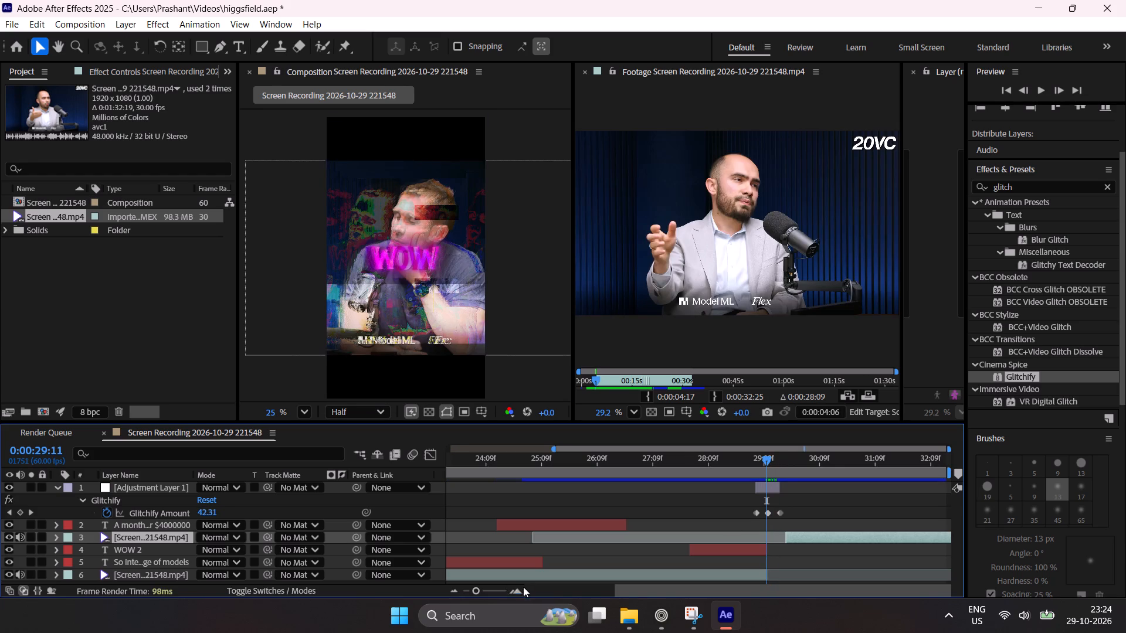
triple_click(524, 587)
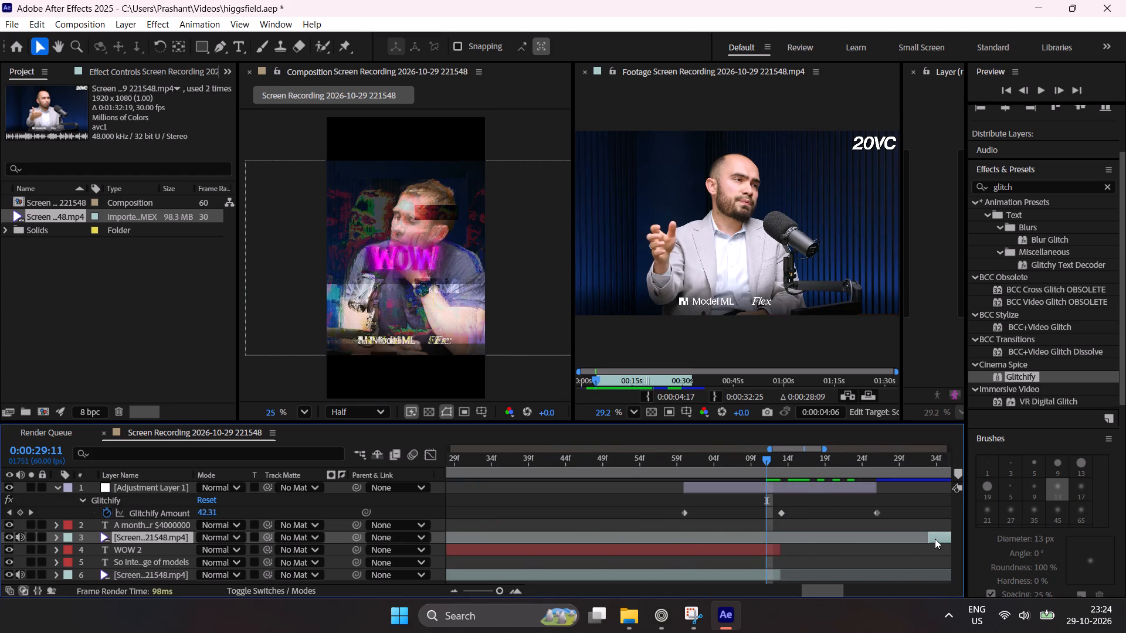
drag(938, 537, 791, 540)
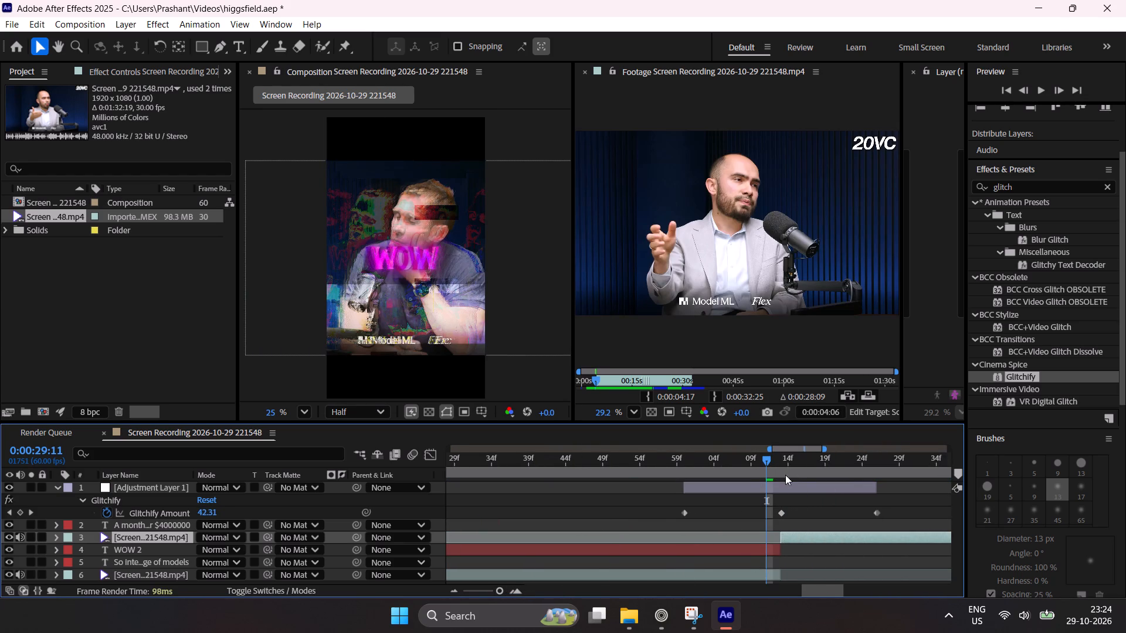
drag(784, 475, 765, 488)
key(space)
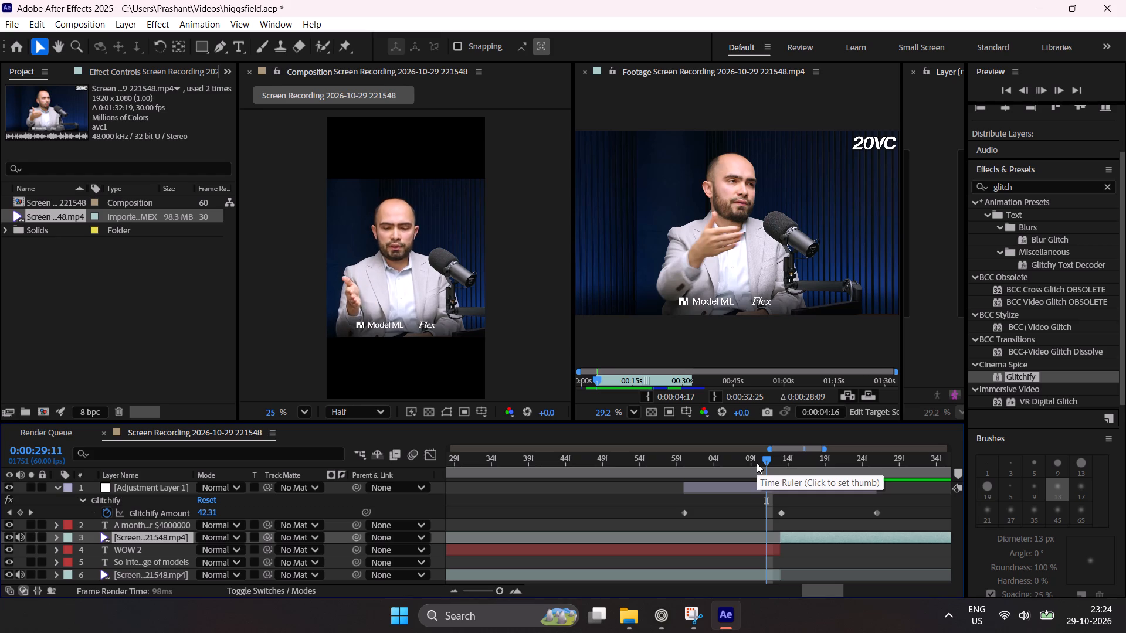
key(space)
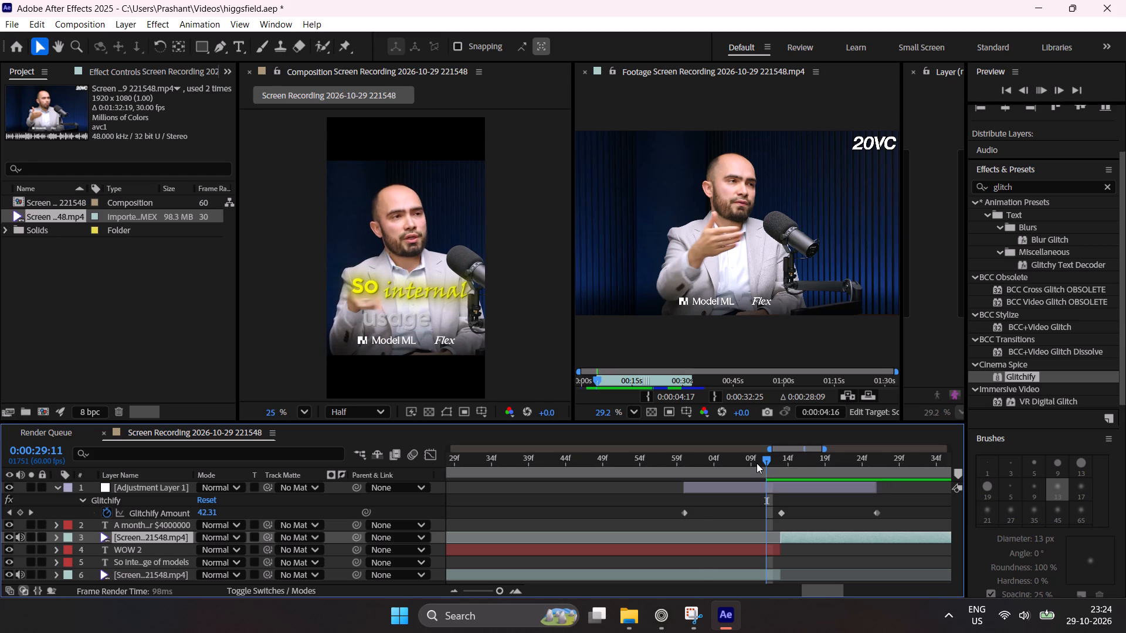
Lengthen the composition's duration to about 40 seconds in the Composition Settings.
triple_click(457, 590)
click(457, 590)
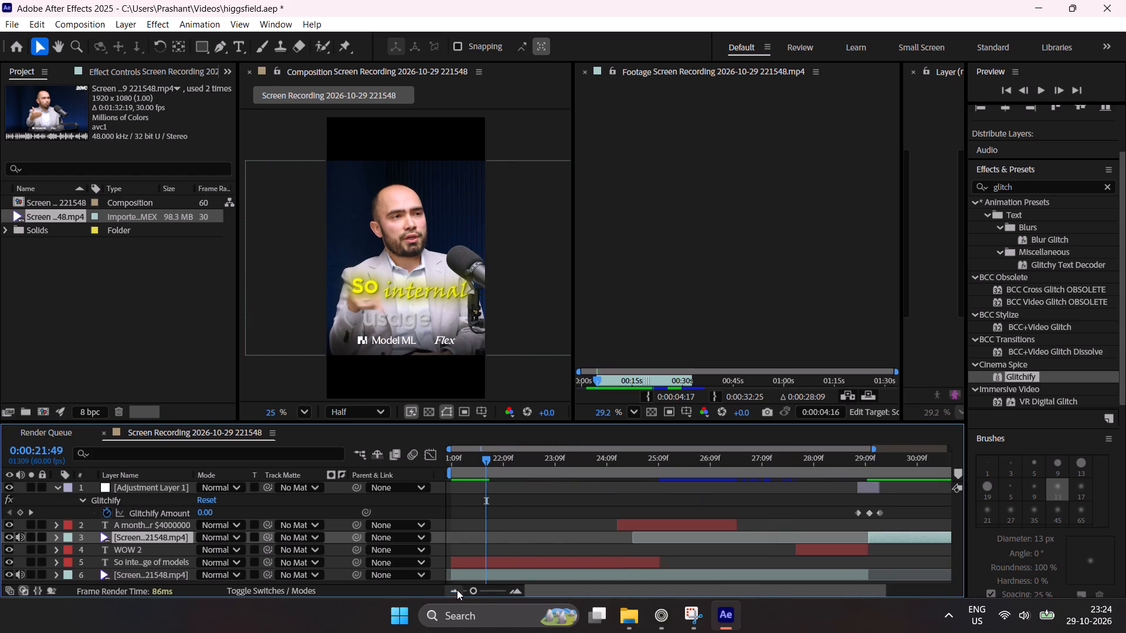
right_click(259, 375)
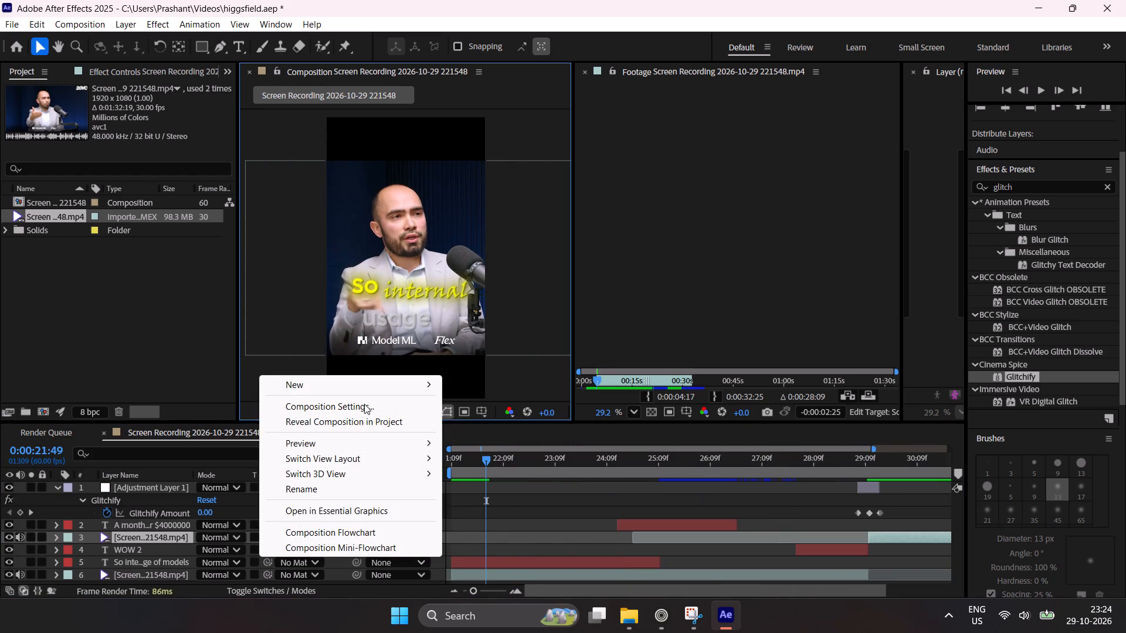
click(357, 405)
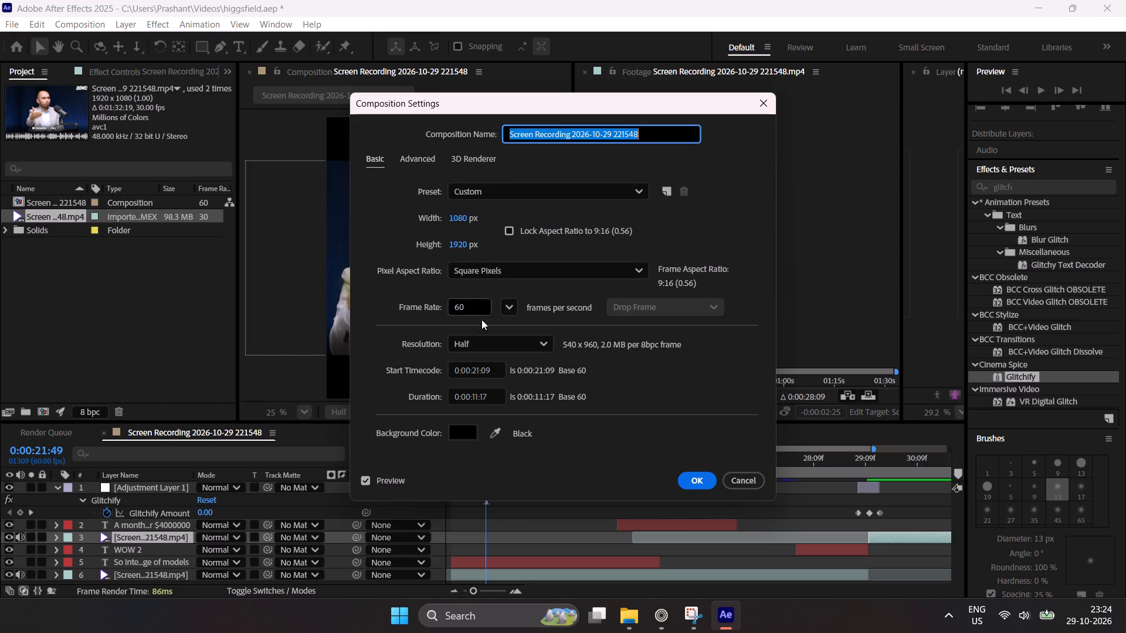
click(477, 395)
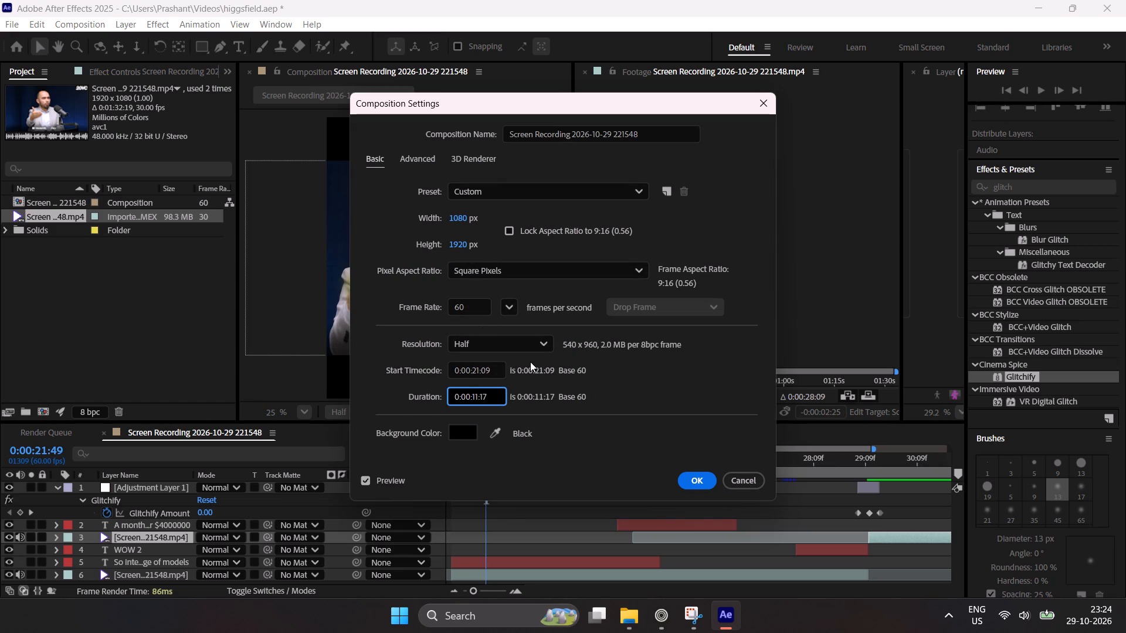
key(BackSpace)
key(BackSpace)
text(40)
key(Return)
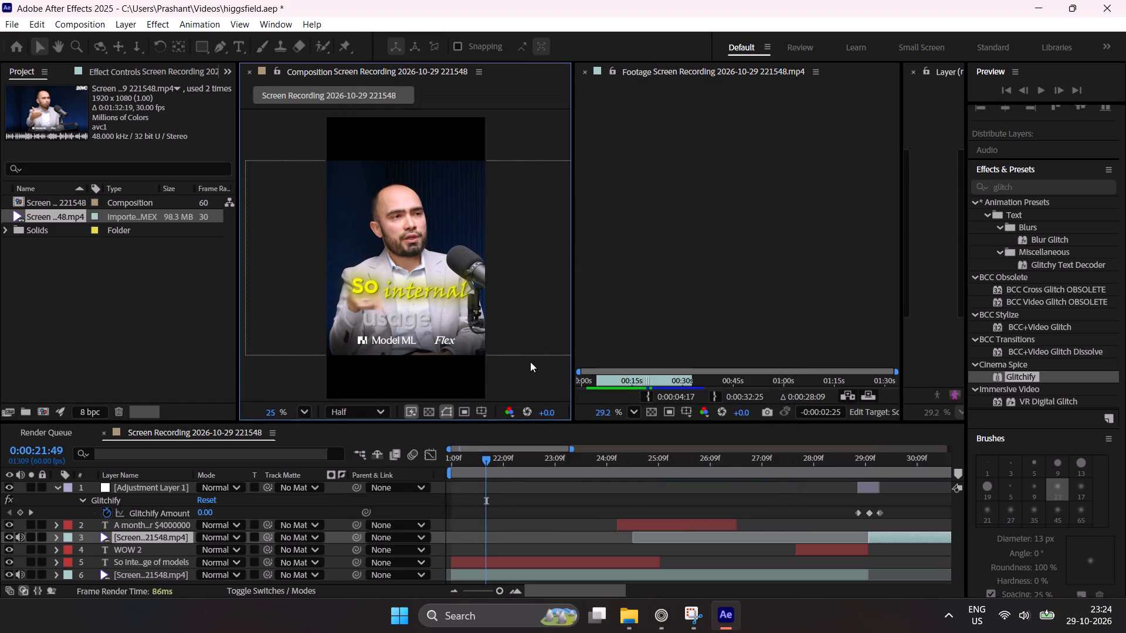
Preview the composition from just before the glitch transition through the added clip, to about 0:00:35:59.
drag(894, 465, 432, 492)
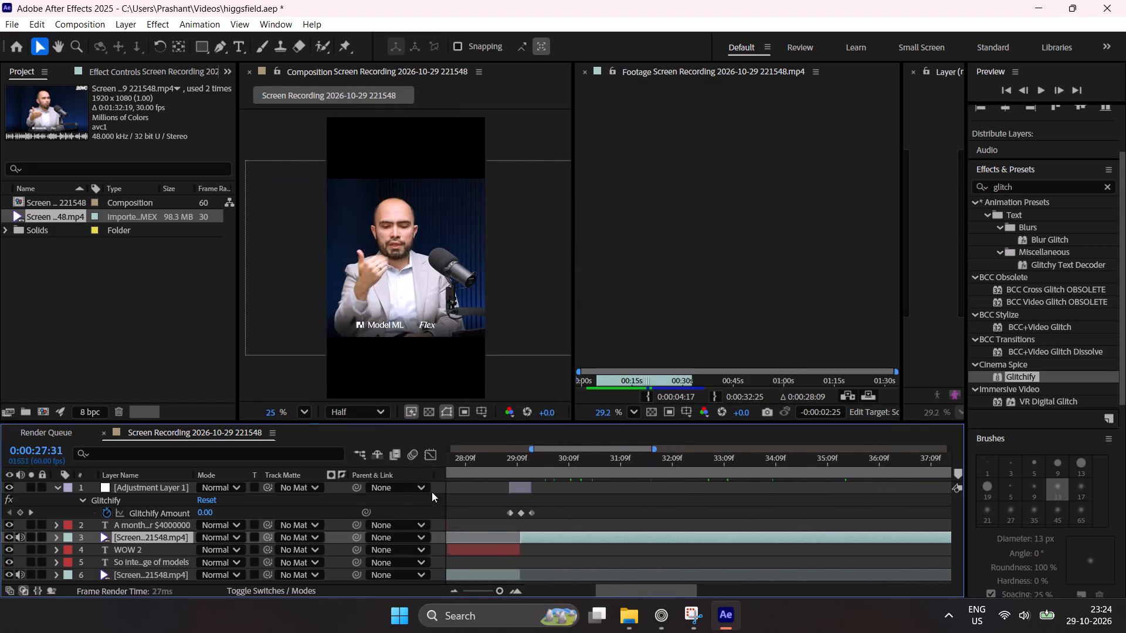
drag(432, 492, 622, 499)
key(space)
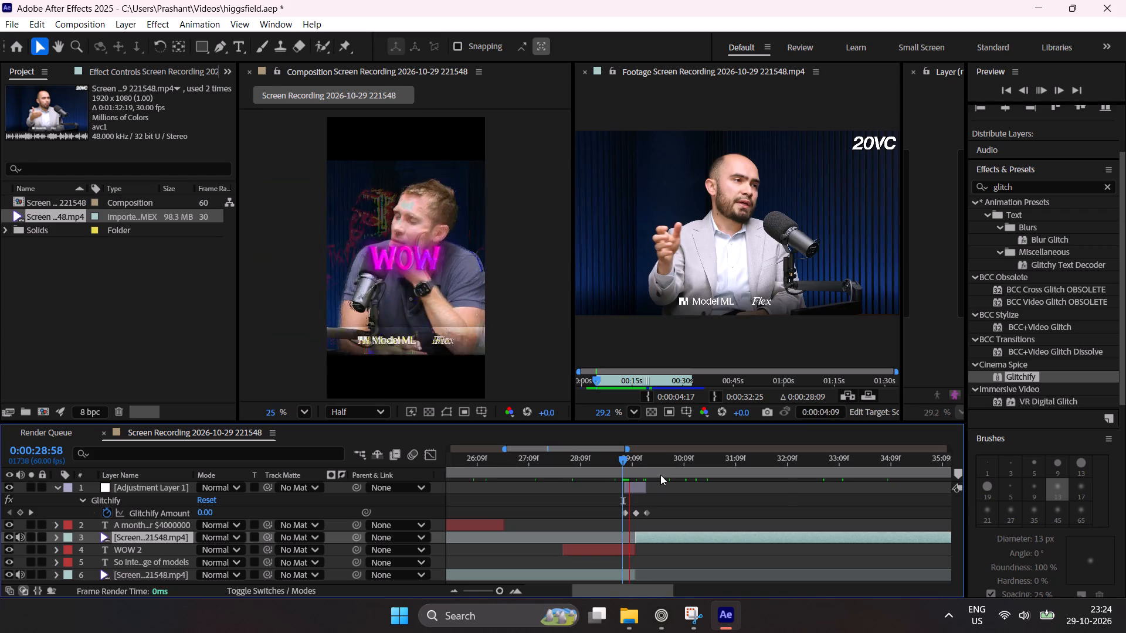
key(space)
drag(639, 465, 605, 482)
key(space)
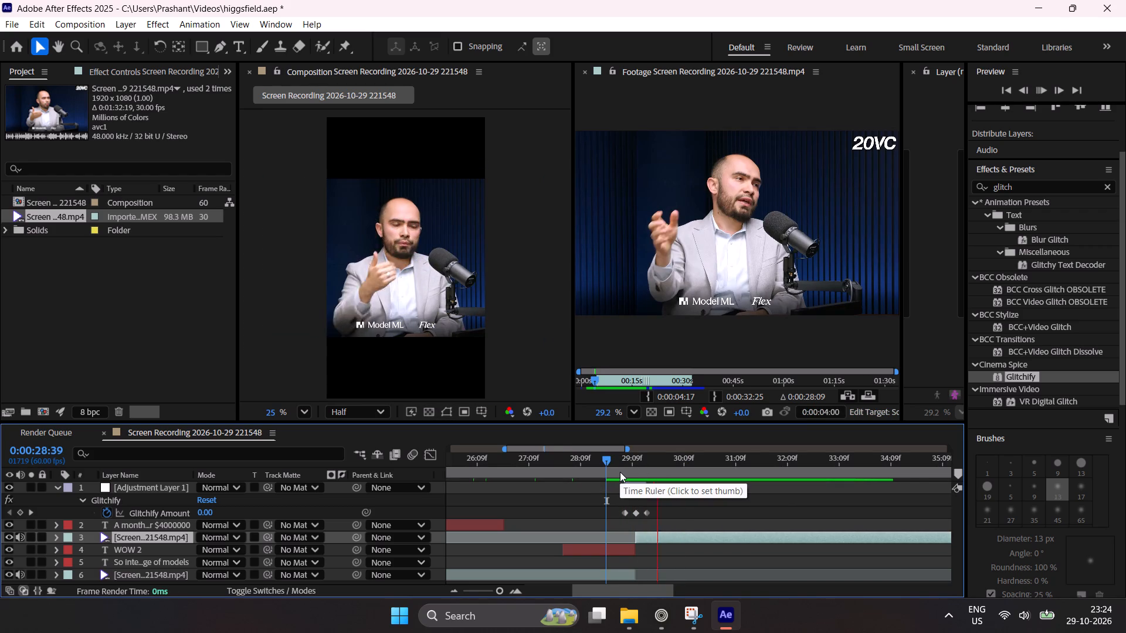
key(space)
drag(647, 470, 628, 475)
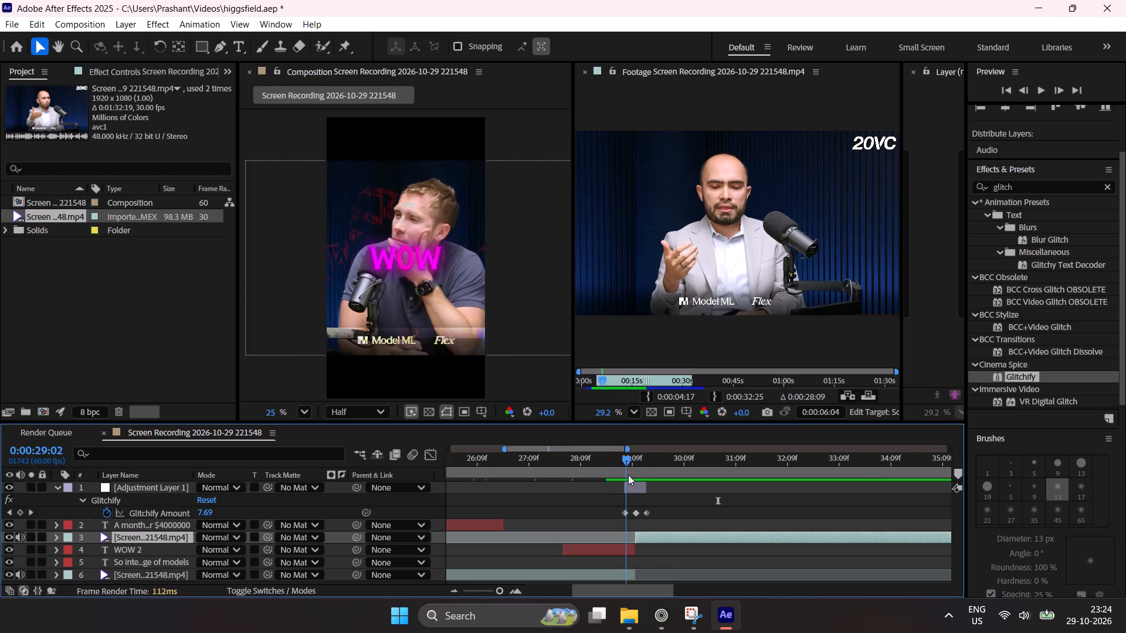
drag(628, 475, 633, 473)
key(space)
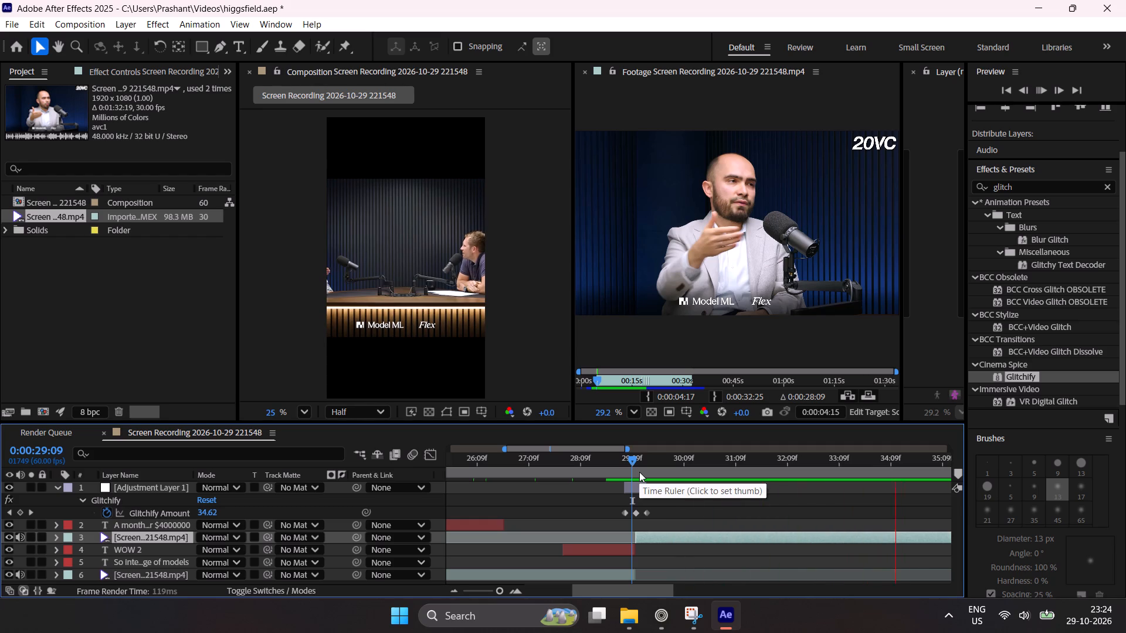
key(space)
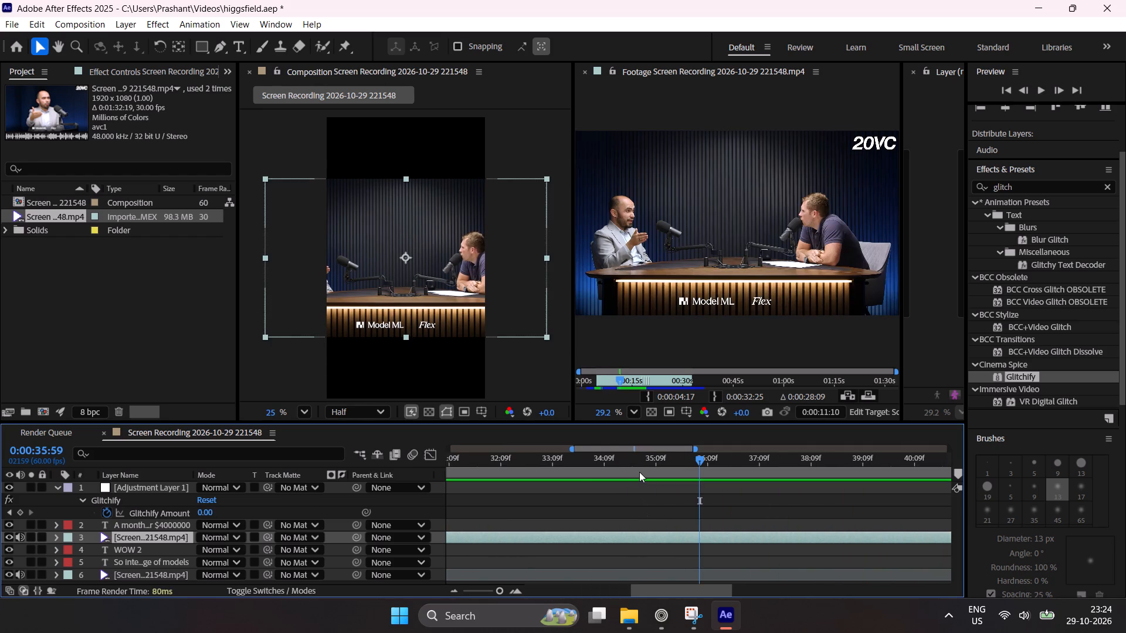
Replay the glitch transition into the added clip and park the playhead at 0:00:29:13, where that clip starts.
drag(576, 468, 635, 505)
key(space)
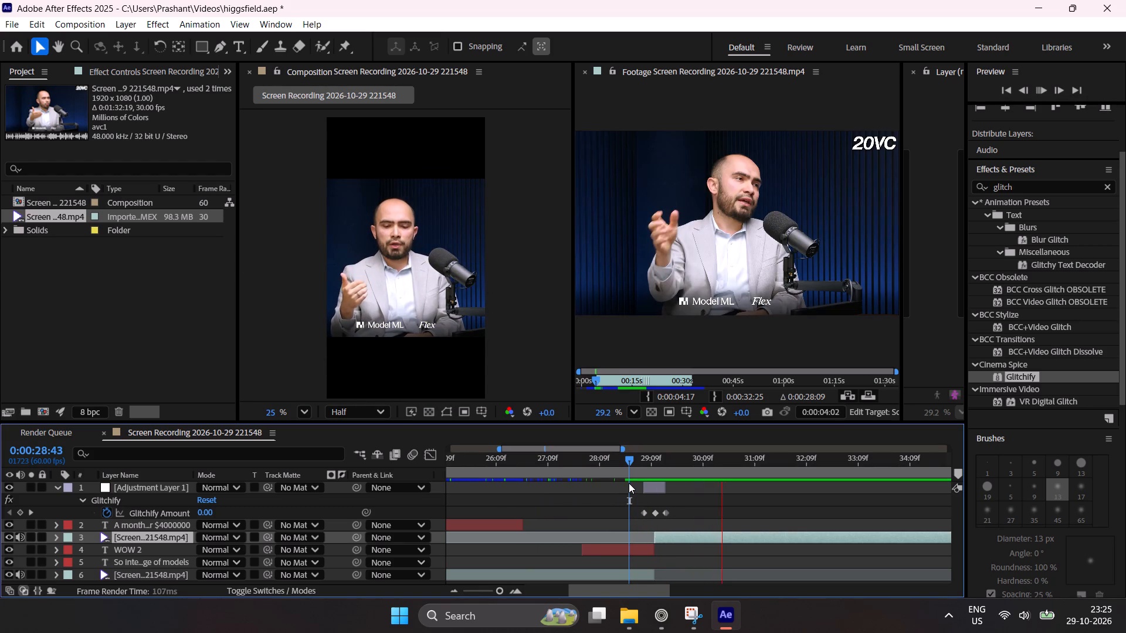
key(space)
drag(680, 465, 656, 513)
double_click(519, 590)
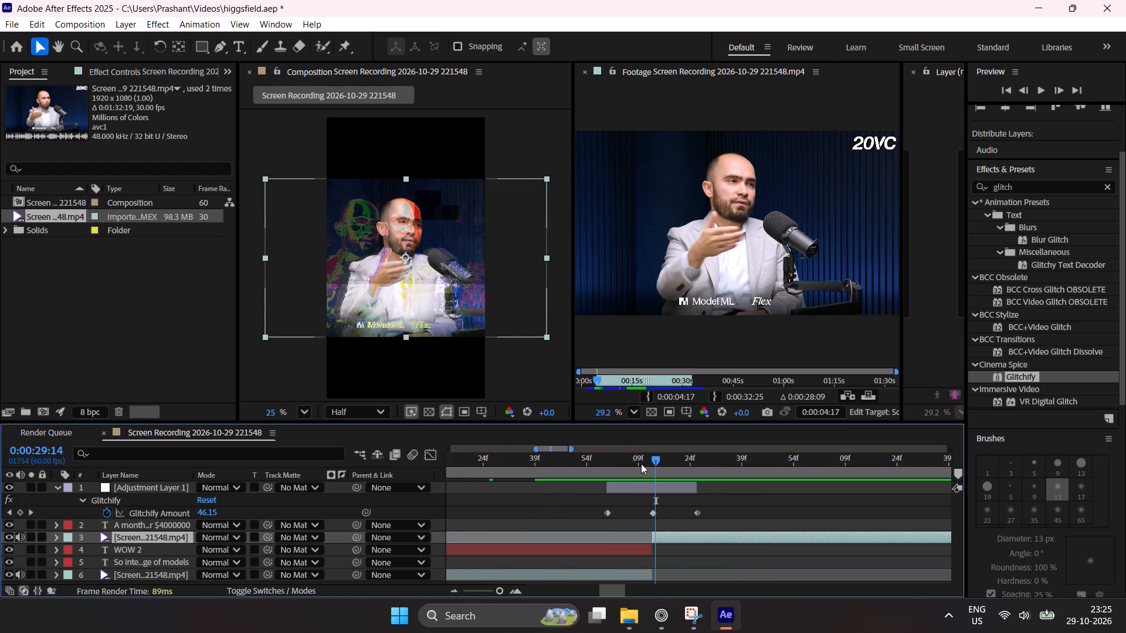
drag(644, 462, 629, 477)
key(space)
key(space)
drag(663, 465, 647, 482)
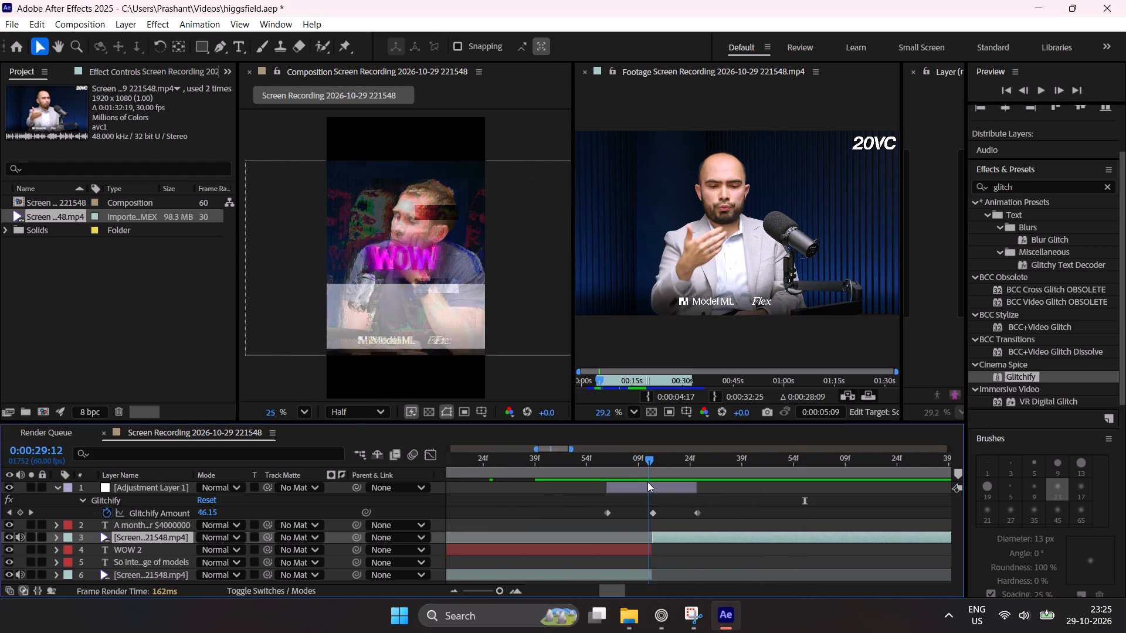
drag(647, 482, 651, 481)
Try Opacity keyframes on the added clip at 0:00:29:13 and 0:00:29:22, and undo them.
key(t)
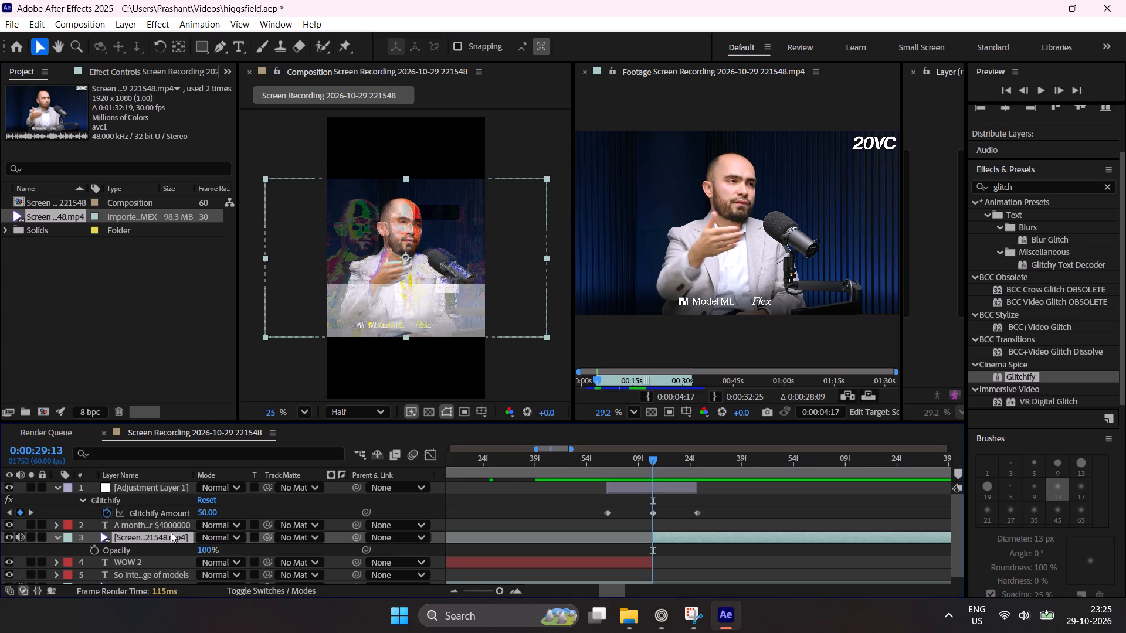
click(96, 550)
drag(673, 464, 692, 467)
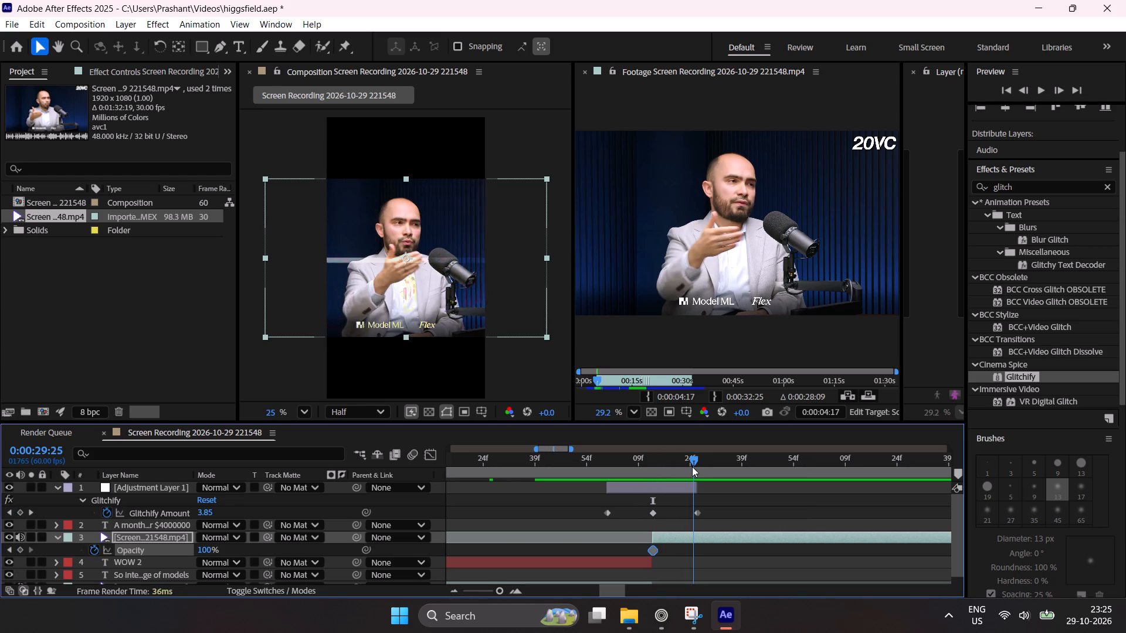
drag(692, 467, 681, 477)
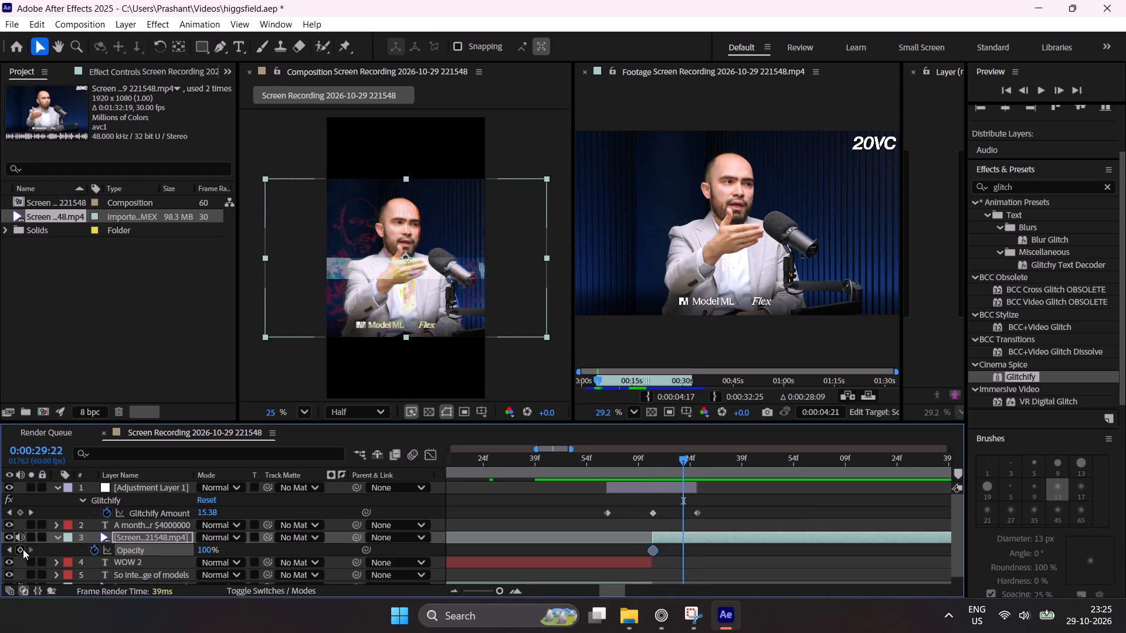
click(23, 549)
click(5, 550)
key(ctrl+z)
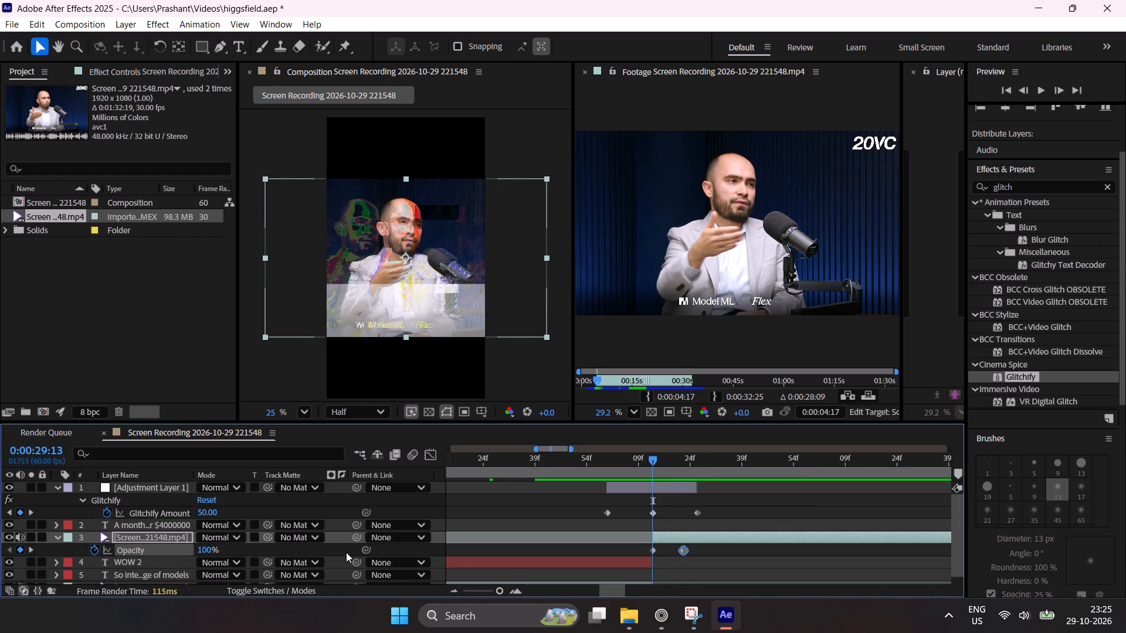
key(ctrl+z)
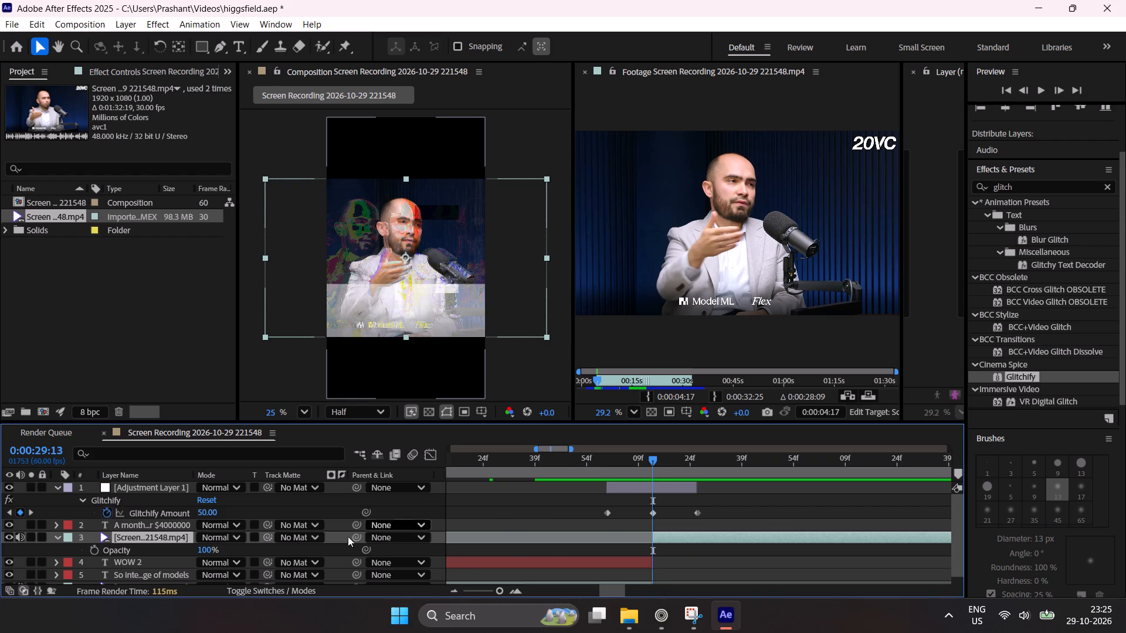
Keyframe the added clip's Audio Levels from -192 dB at 0:00:29:13 to 0 dB at 0:00:29:21.
key(l)
click(93, 552)
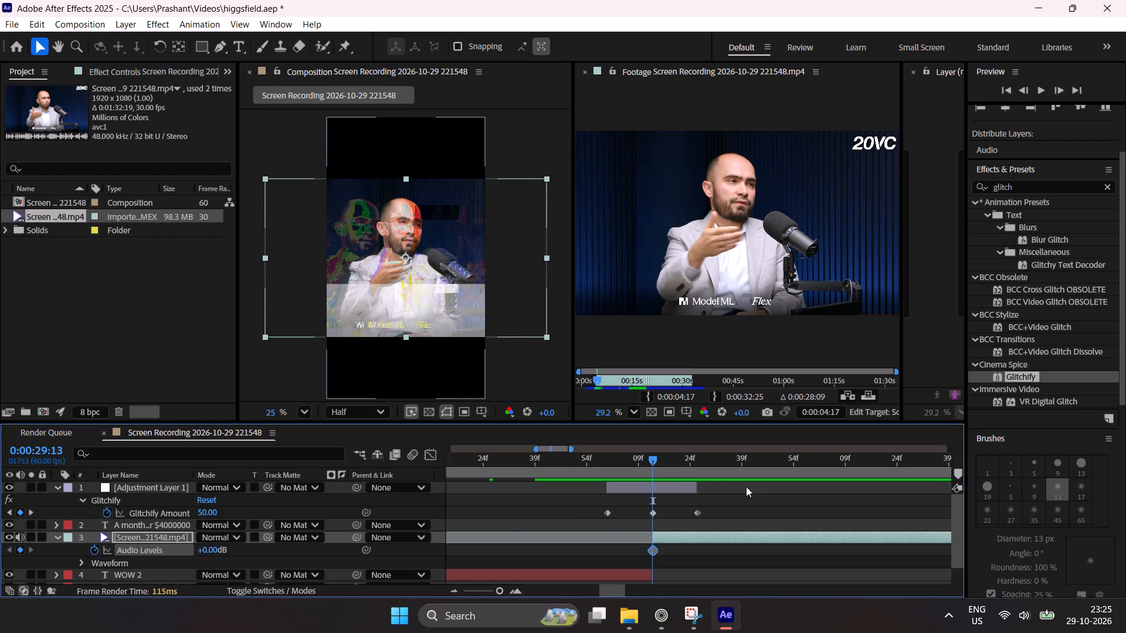
drag(694, 458, 680, 474)
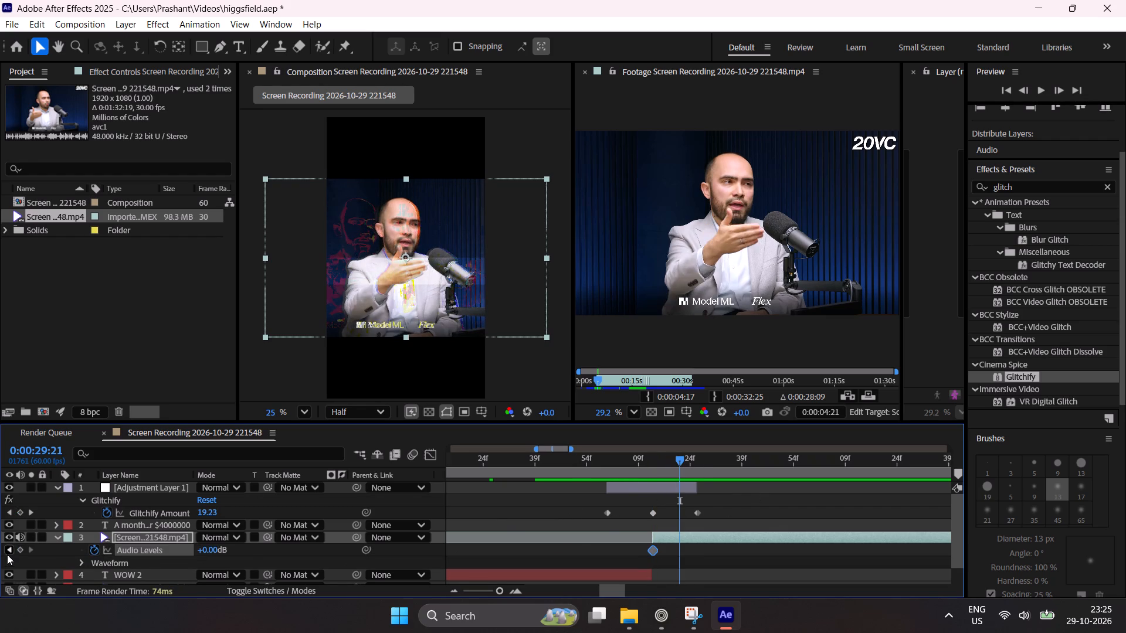
click(17, 550)
click(11, 550)
click(211, 547)
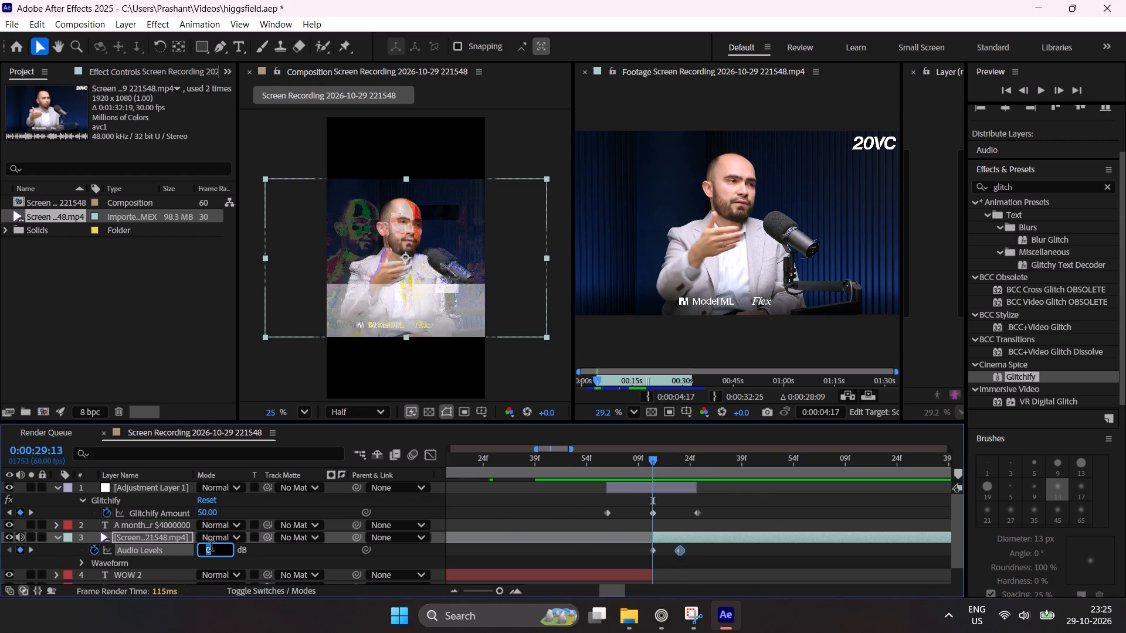
click(290, 553)
drag(210, 546, 0, 580)
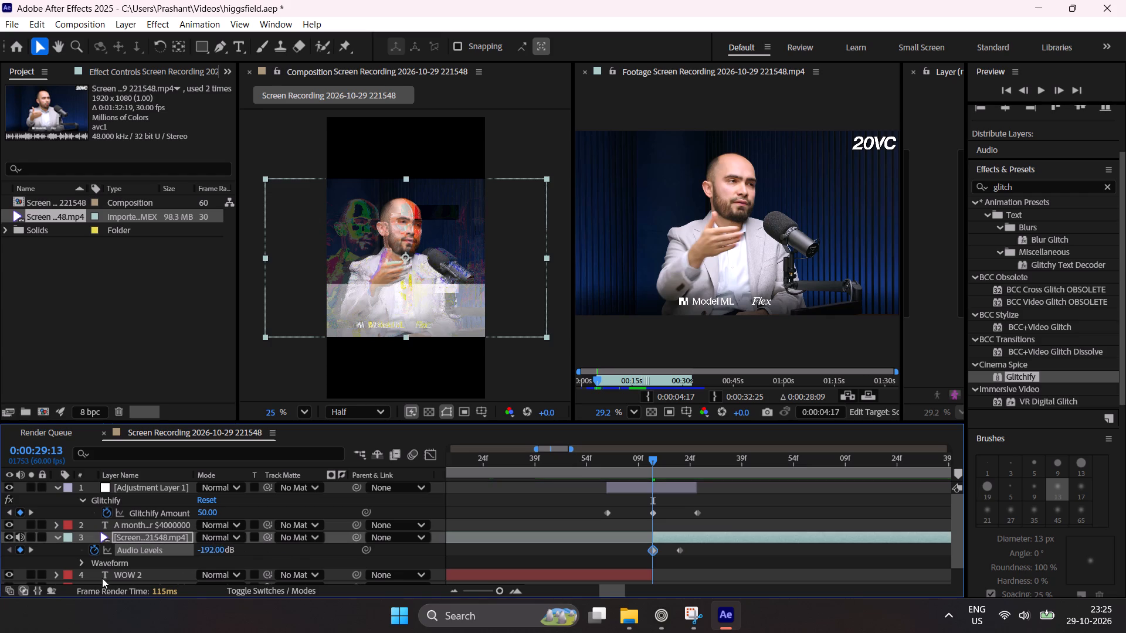
drag(212, 550, 22, 576)
drag(213, 550, 93, 551)
drag(93, 551, 92, 552)
Preview the audio fade-in twice from just before the added clip's start.
drag(659, 464, 645, 470)
key(space)
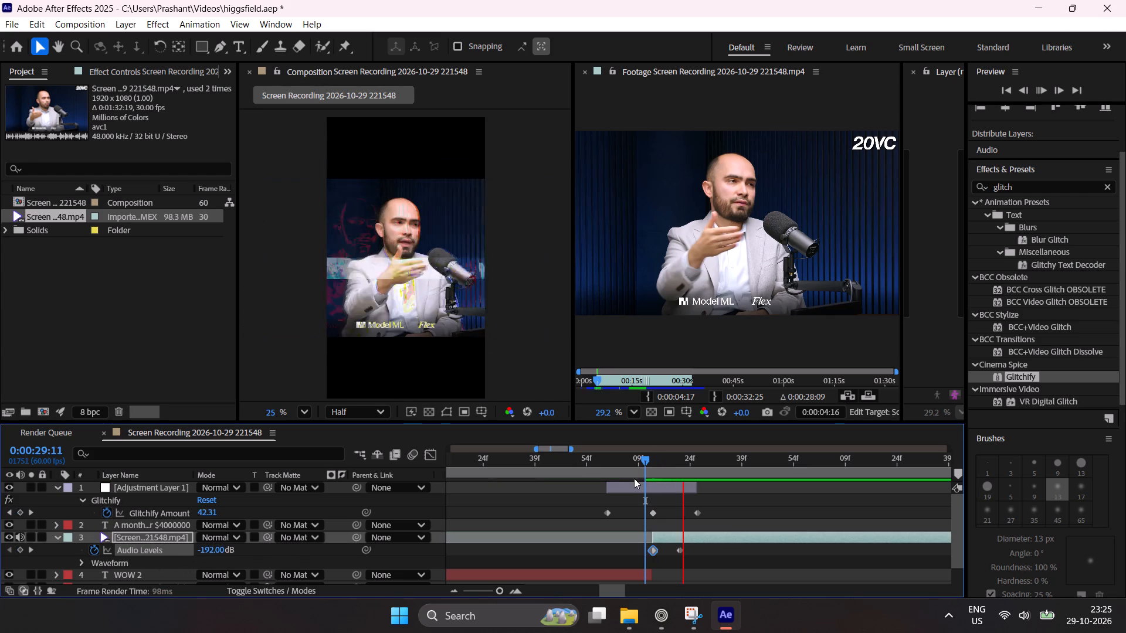
key(space)
drag(676, 457, 638, 479)
key(space)
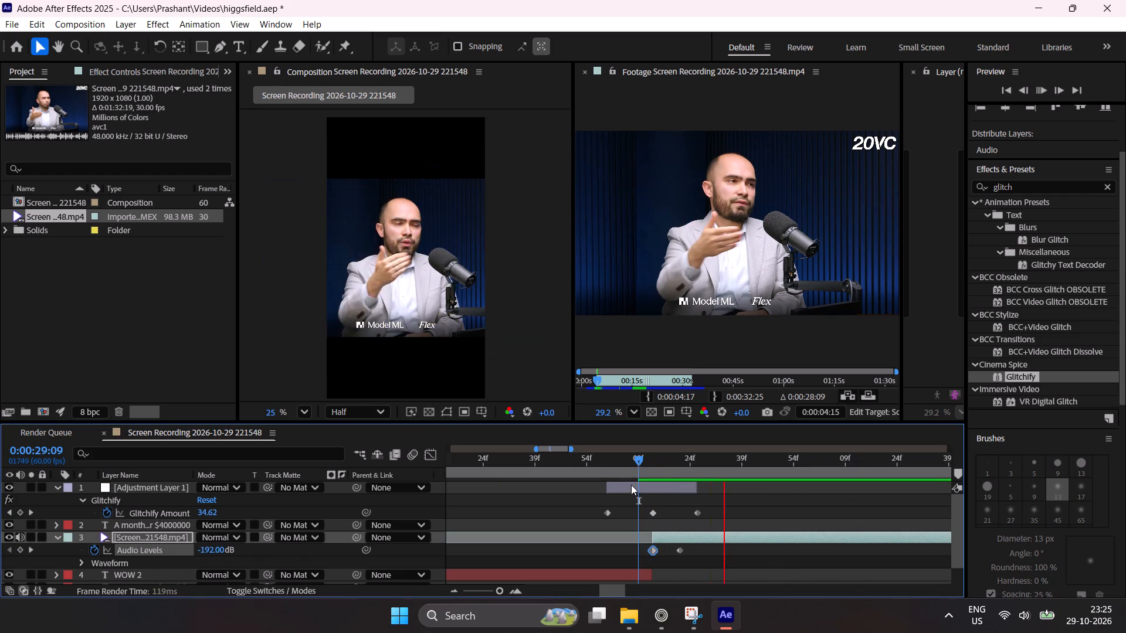
key(space)
Move the second Audio Levels keyframe to about 0:00:29:27 to lengthen the fade-in, and replay the transition.
click(706, 554)
drag(679, 550, 699, 552)
drag(682, 468, 640, 486)
key(space)
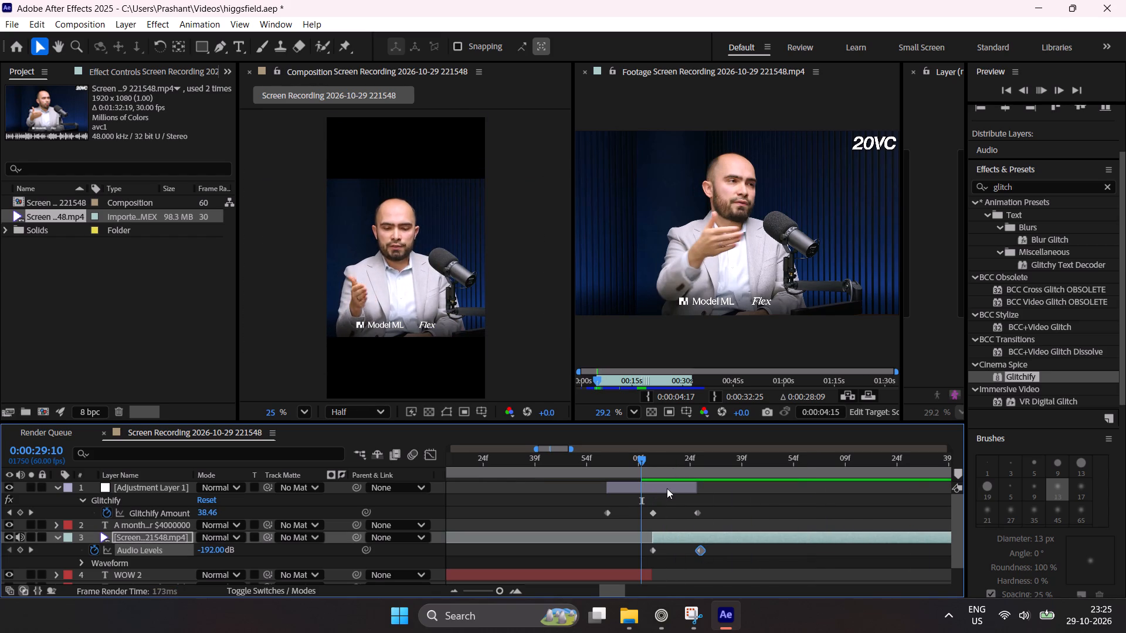
key(space)
Park the playhead at 0:00:25:15, in the "A month is over $4000000" caption, and save the project.
drag(646, 462, 444, 486)
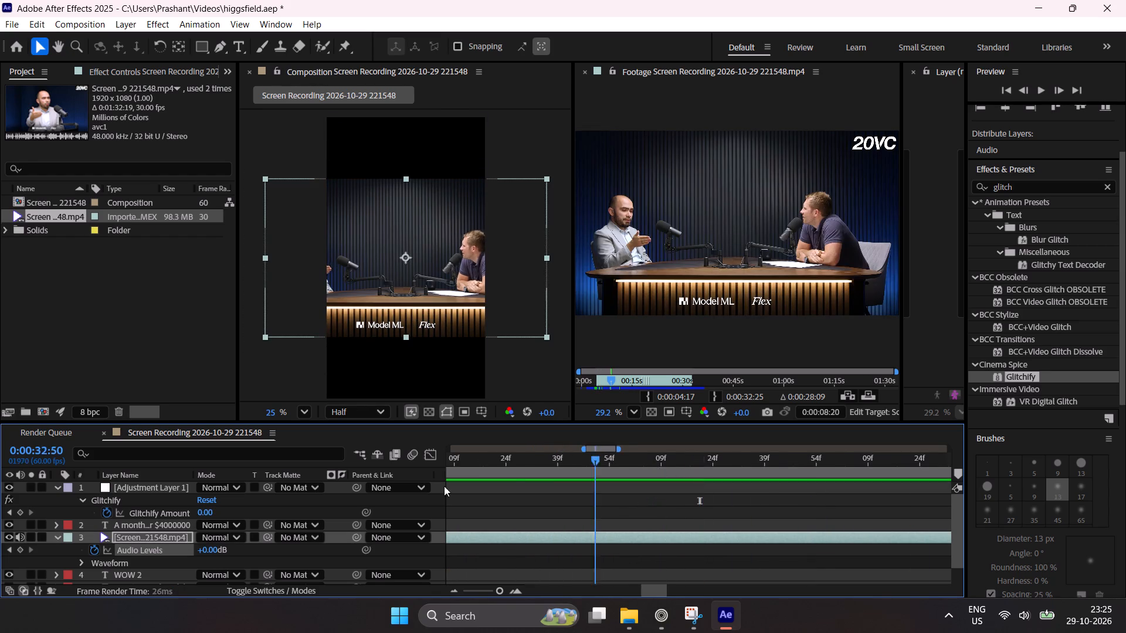
drag(444, 486, 886, 553)
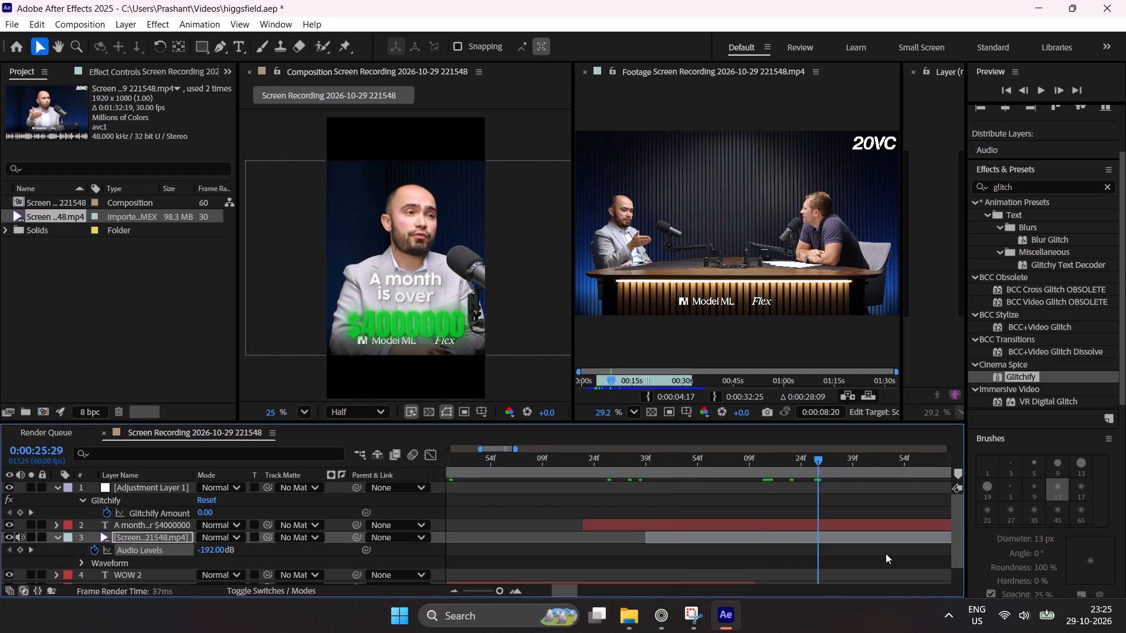
drag(886, 553, 399, 559)
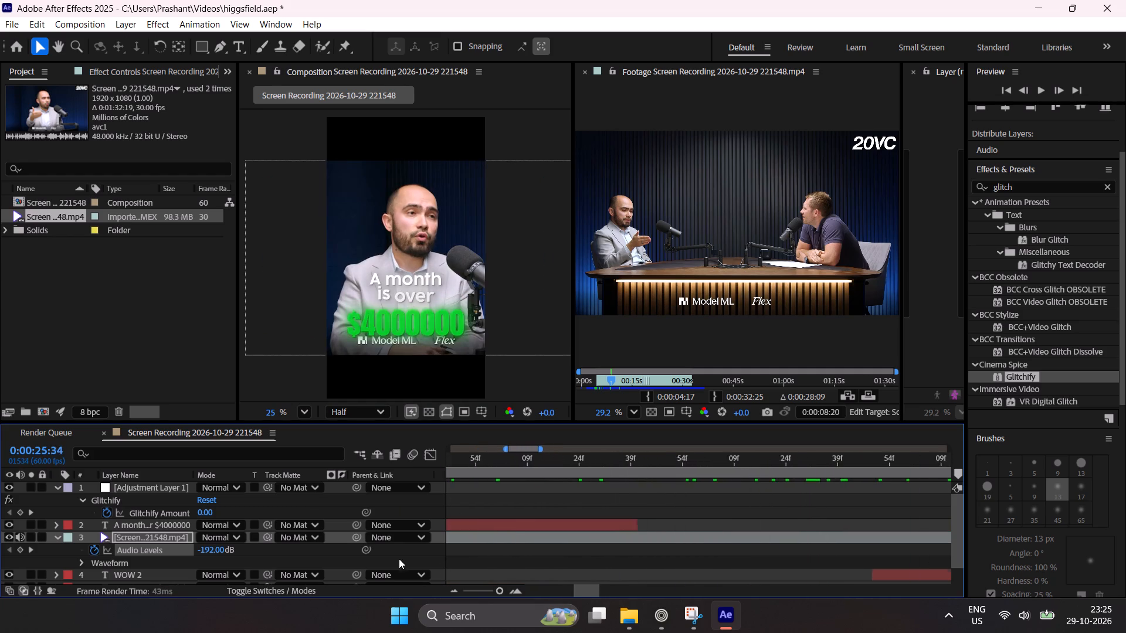
drag(399, 559, 507, 559)
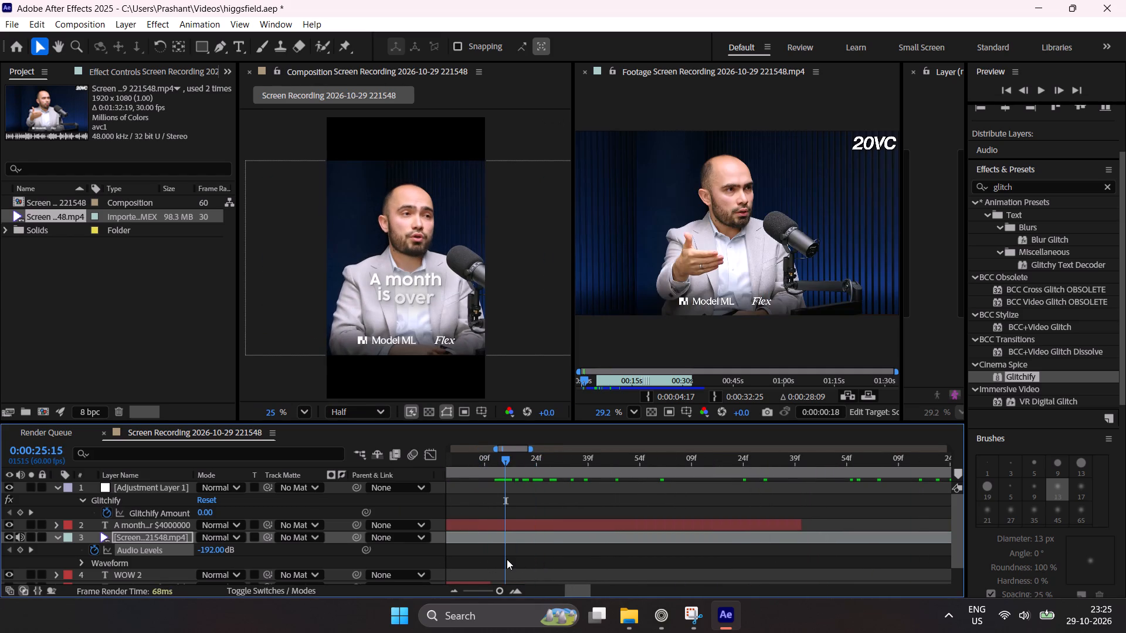
key(ctrl+s)
Open the Downloads folder in the Import File dialog.
key(ctrl+i)
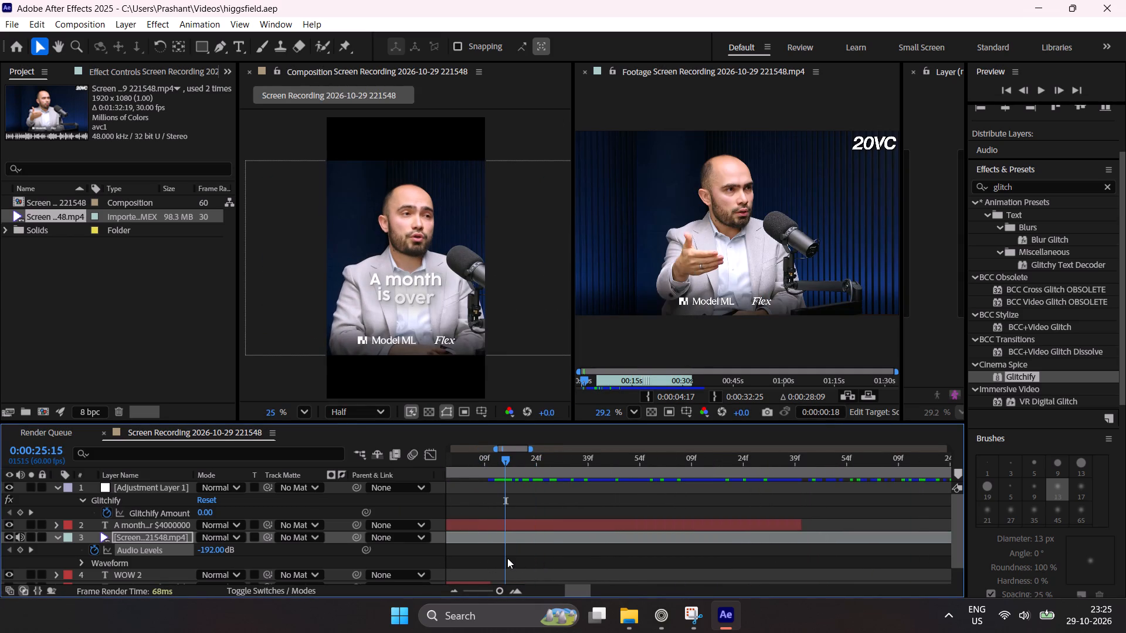
click(73, 209)
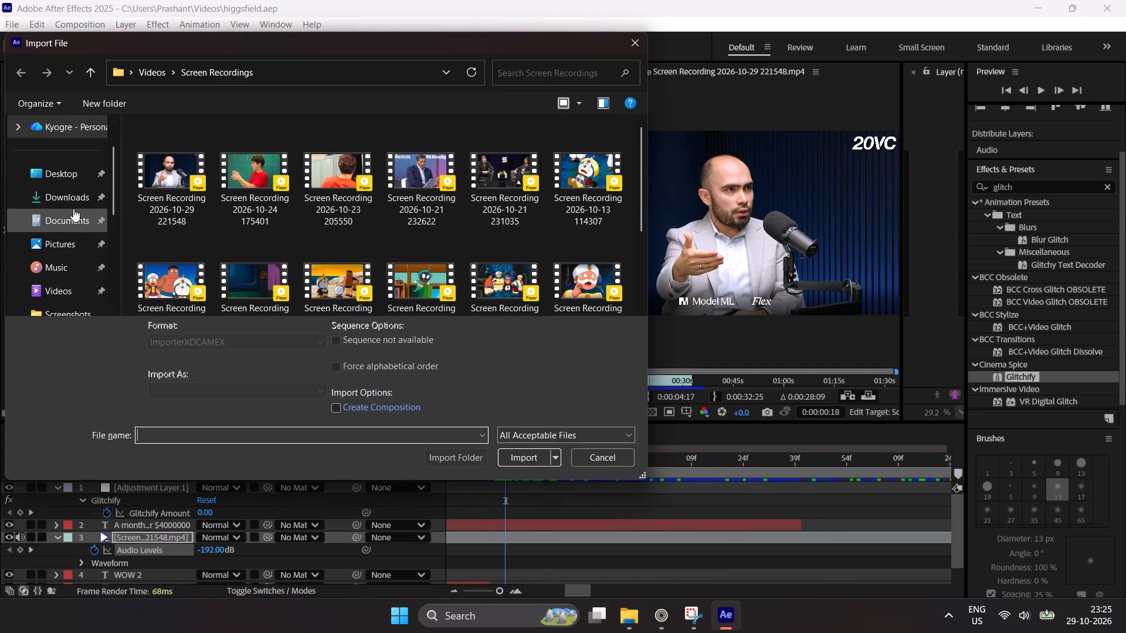
click(72, 203)
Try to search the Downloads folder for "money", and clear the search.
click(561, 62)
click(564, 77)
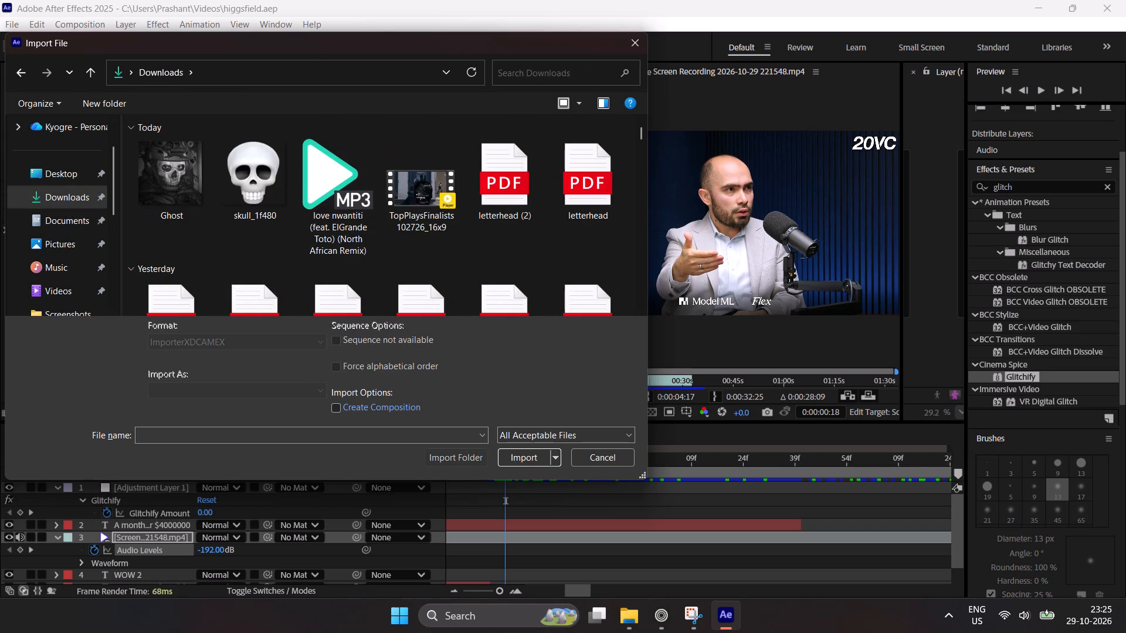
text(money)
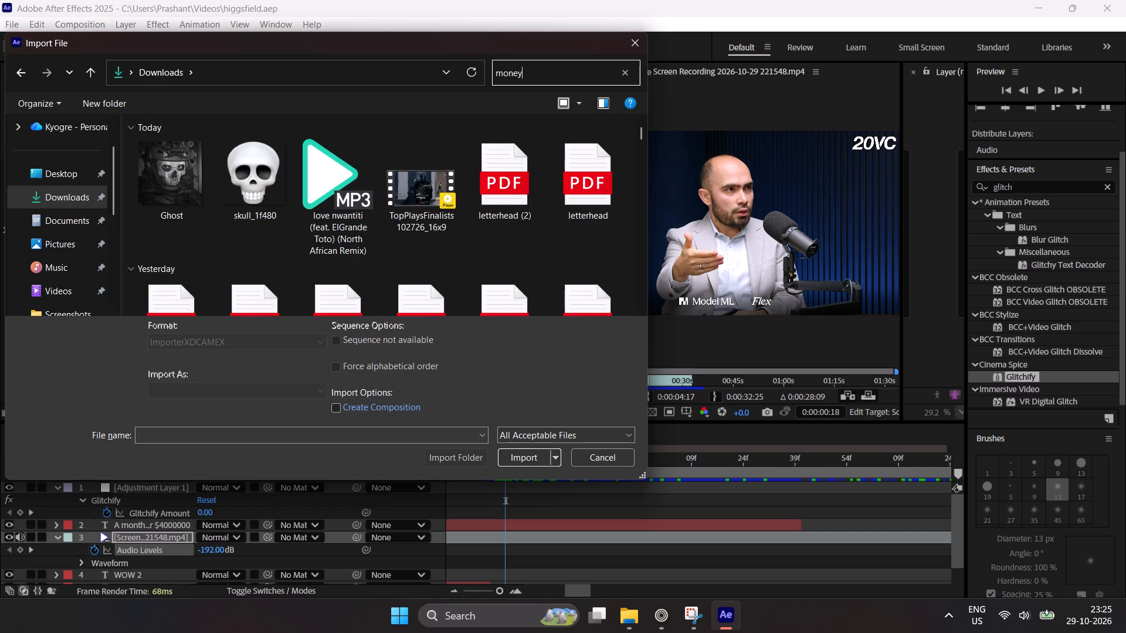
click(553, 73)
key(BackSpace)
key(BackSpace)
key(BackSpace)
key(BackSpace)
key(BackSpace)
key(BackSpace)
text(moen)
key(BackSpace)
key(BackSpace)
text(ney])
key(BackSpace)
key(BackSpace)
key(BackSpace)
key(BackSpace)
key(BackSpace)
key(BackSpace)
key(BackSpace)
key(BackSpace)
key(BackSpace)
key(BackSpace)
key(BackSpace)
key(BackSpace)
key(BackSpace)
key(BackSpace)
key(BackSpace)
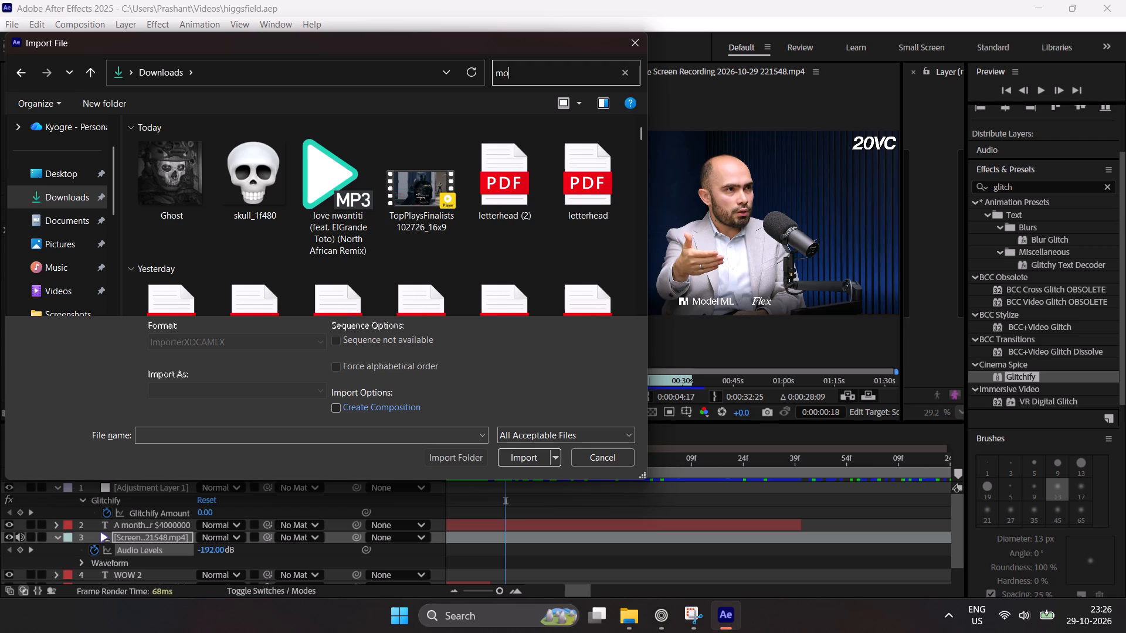
Import the cha-ching money sound MP3 from the Downloads folder into the project.
scroll(514, 175, down, 2)
scroll(514, 175, up, 1)
scroll(514, 175, down, 3)
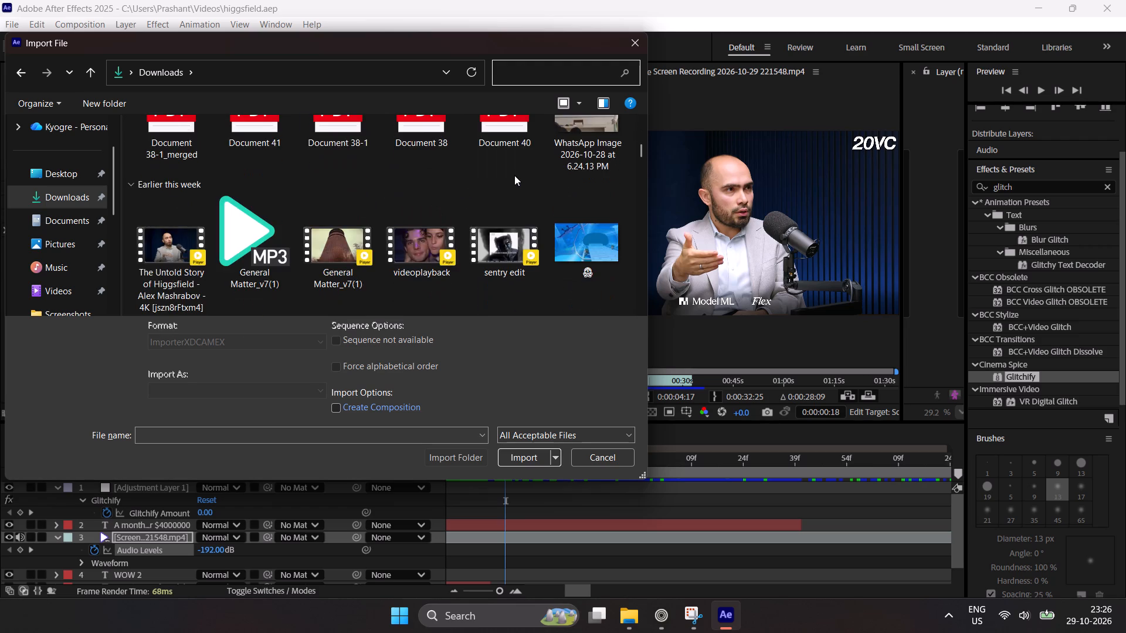
scroll(514, 175, down, 1)
scroll(514, 175, up, 1)
scroll(514, 175, down, 3)
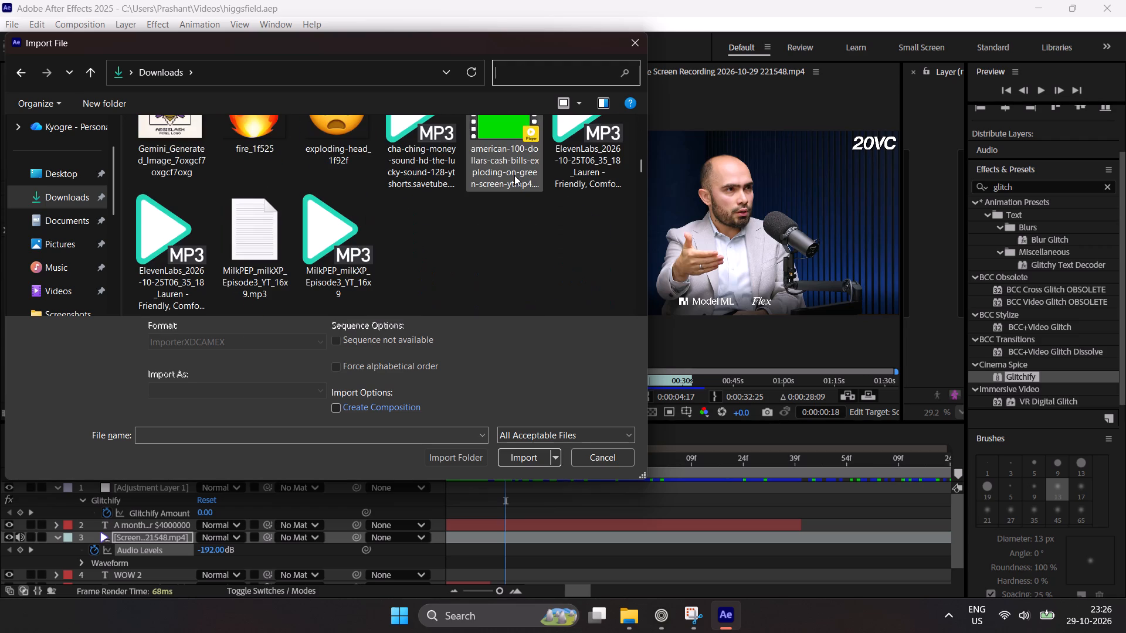
double_click(420, 168)
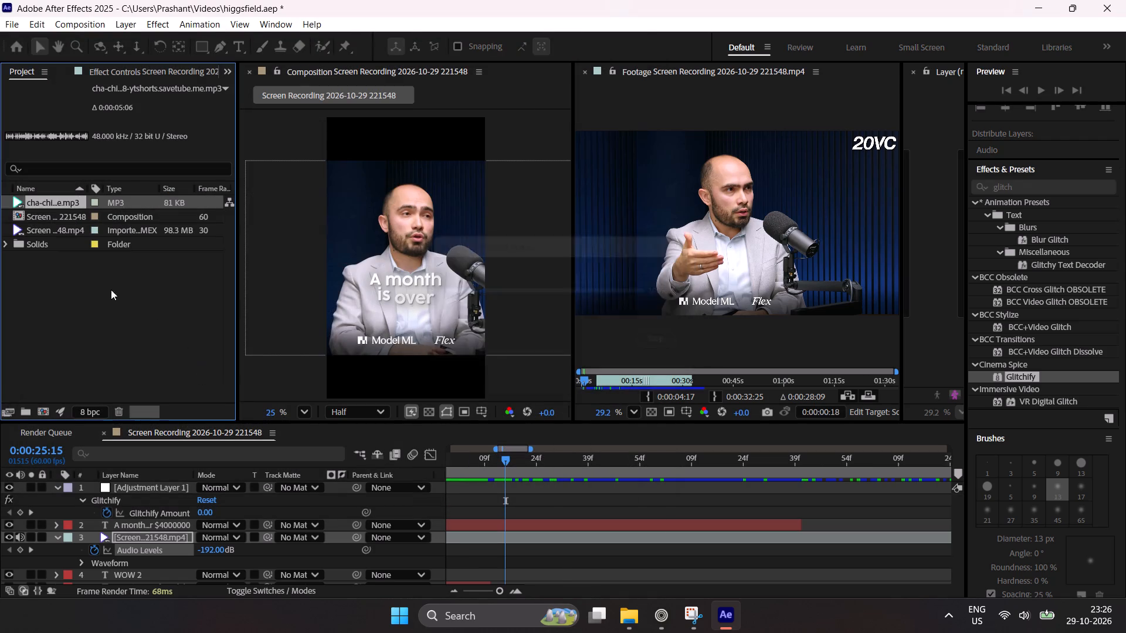
Open the imported cha-ching sound as footage and scrub to about 0:00:02:04.
click(53, 292)
double_click(58, 202)
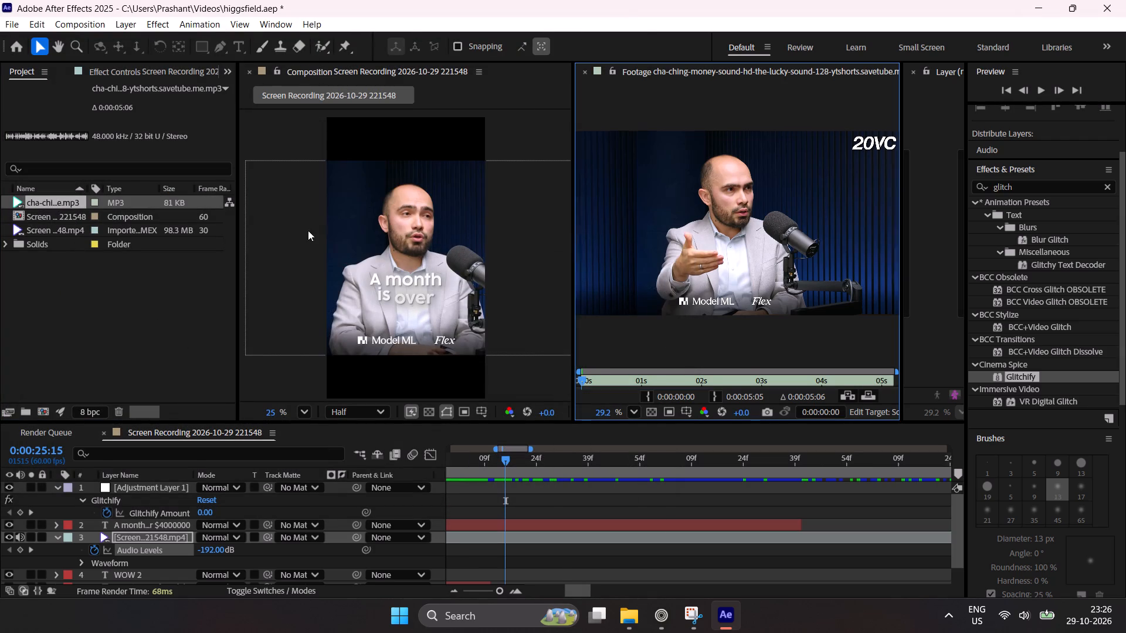
drag(681, 372, 704, 377)
drag(701, 379, 710, 379)
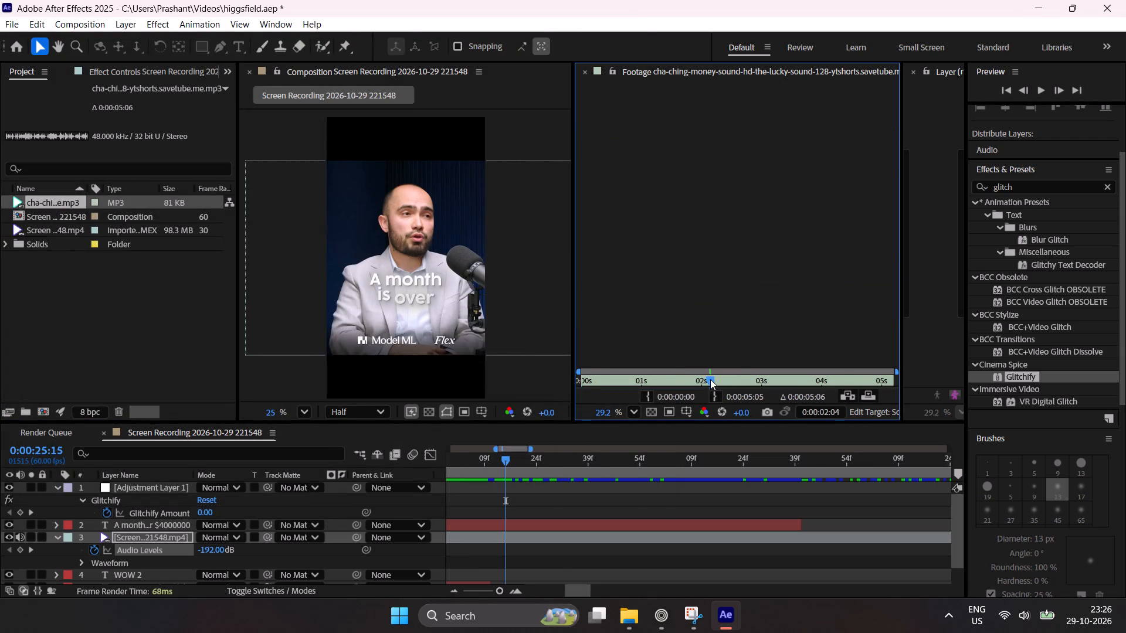
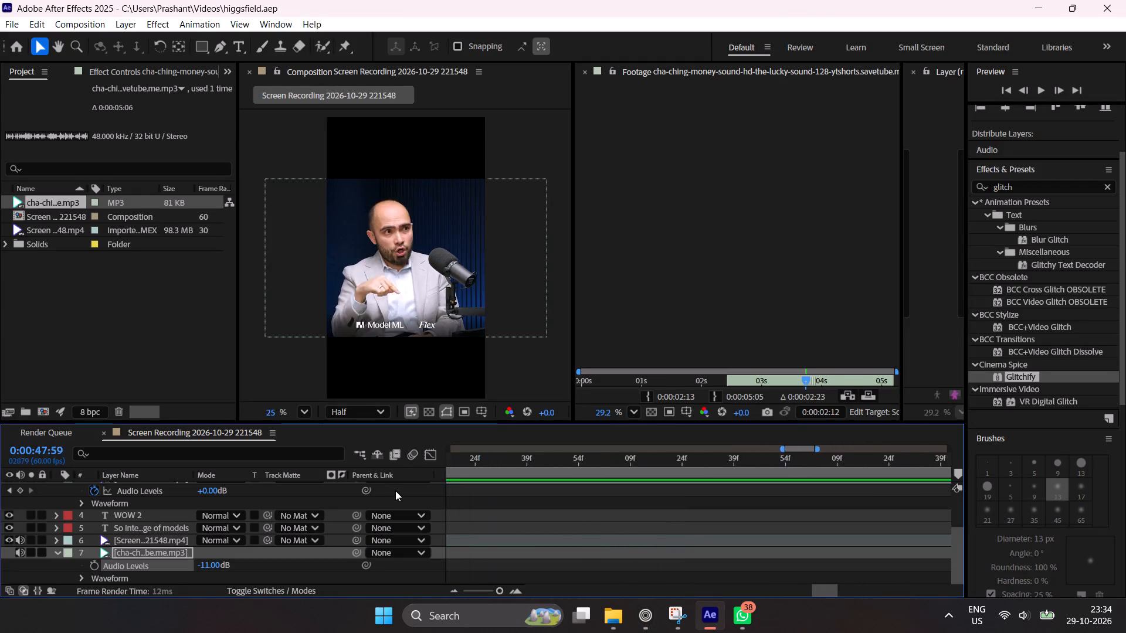
drag(395, 491, 591, 503)
key(space)
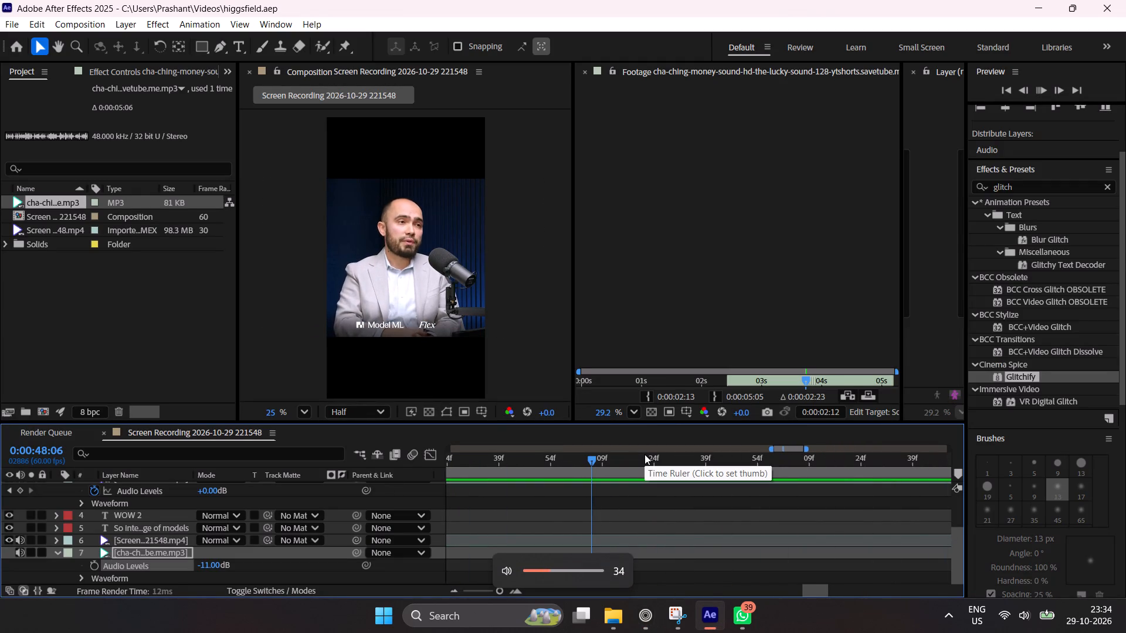
key(space)
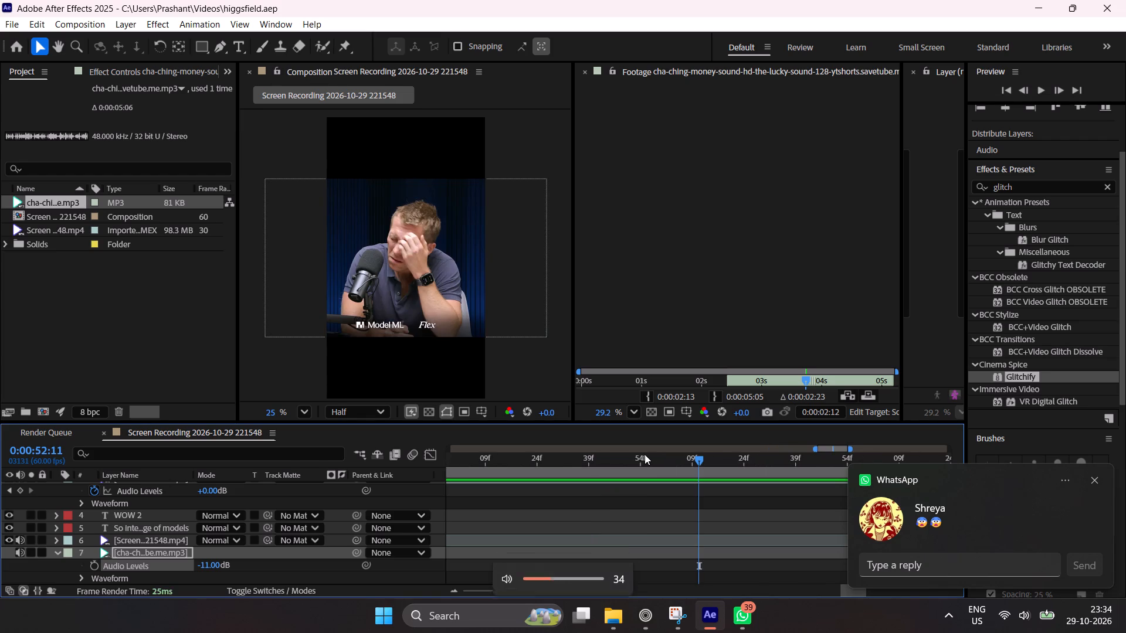
drag(609, 467, 564, 506)
key(space)
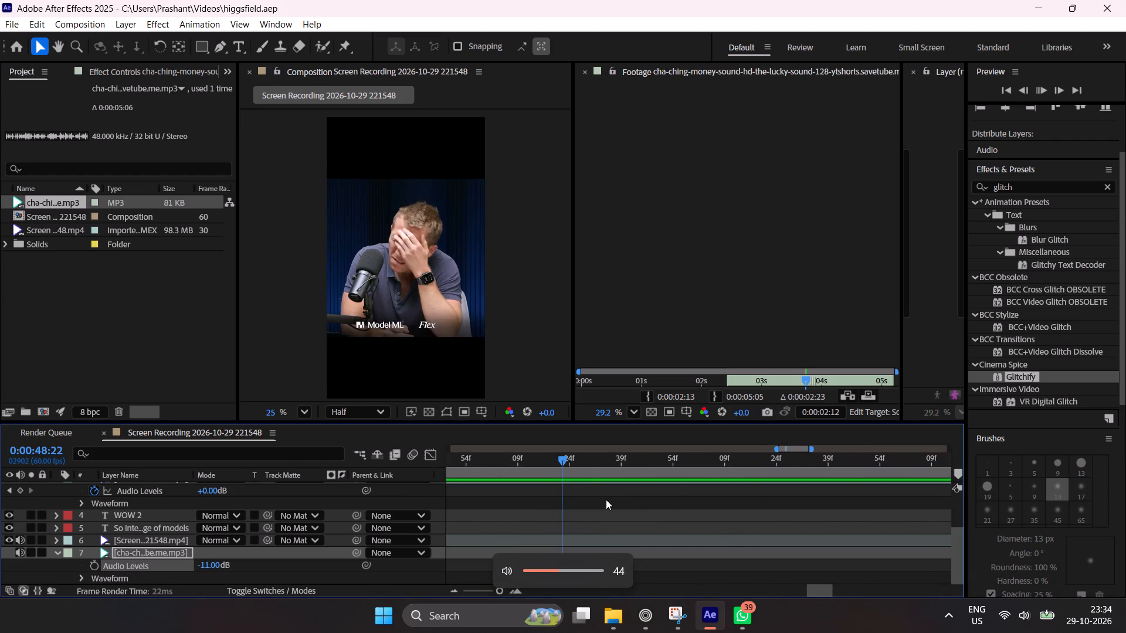
key(space)
drag(603, 444, 531, 482)
drag(589, 460, 532, 498)
key(space)
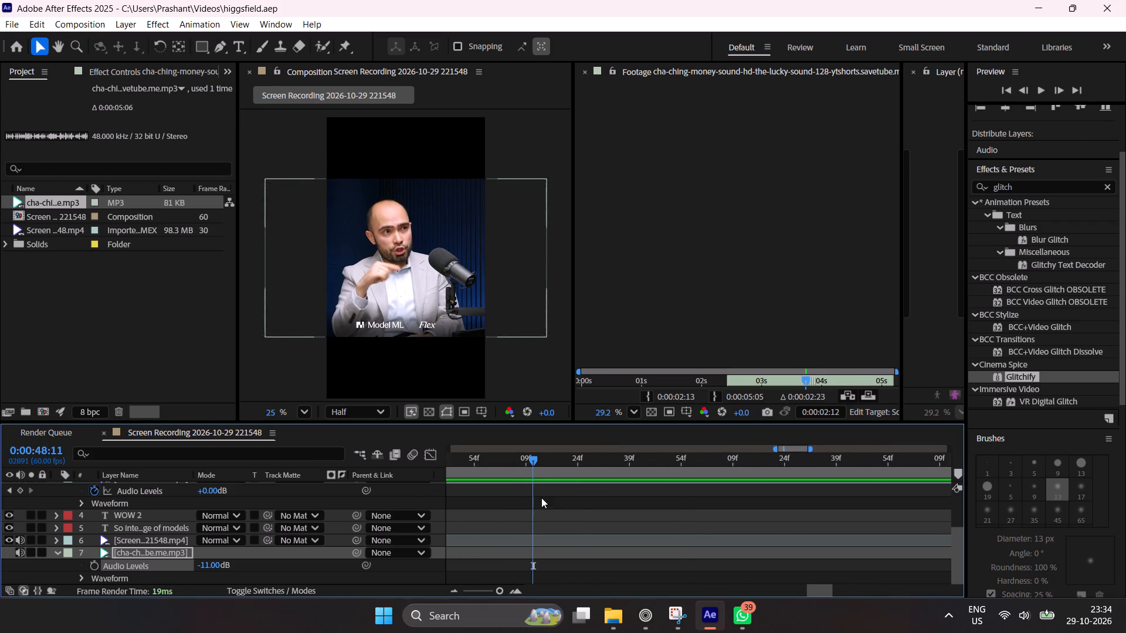
key(space)
drag(582, 462, 508, 488)
key(space)
key(space)
key(space)
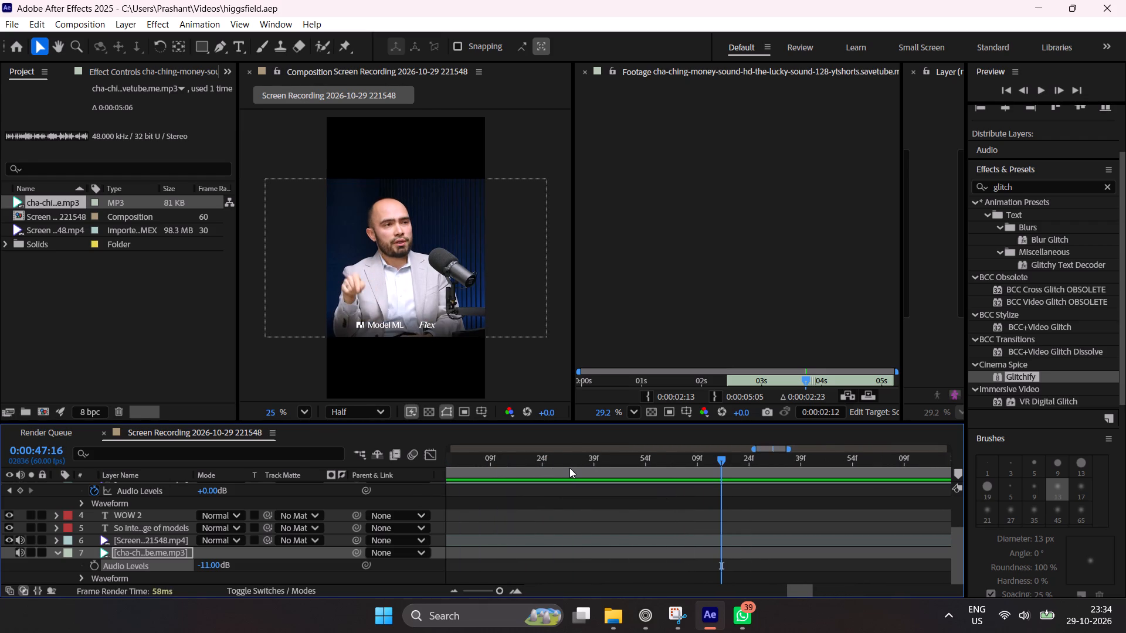
key(space)
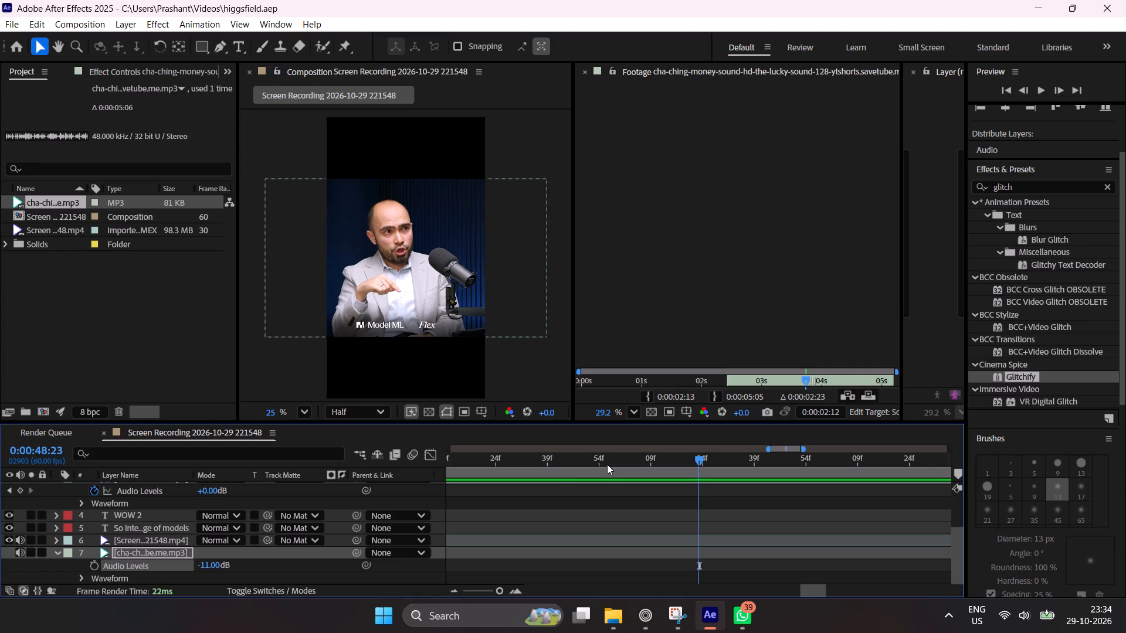
drag(607, 464, 504, 499)
key(space)
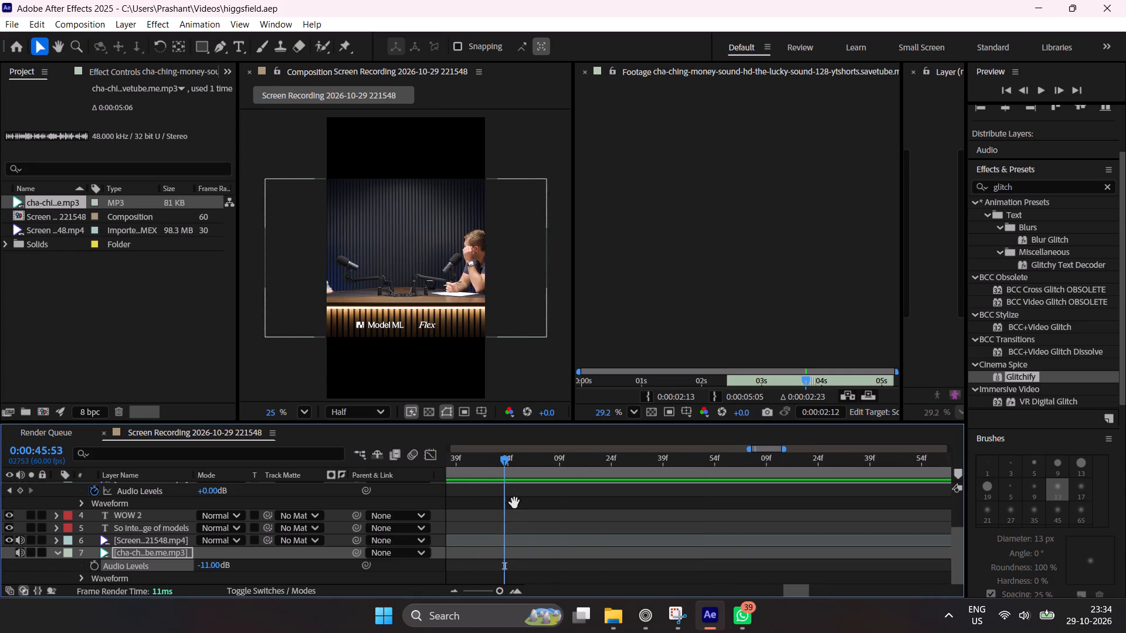
key(space)
Split the main screen recording layer at 0:00:46:28, on the wide shot's last frame, and delete everything after it.
drag(633, 466, 624, 468)
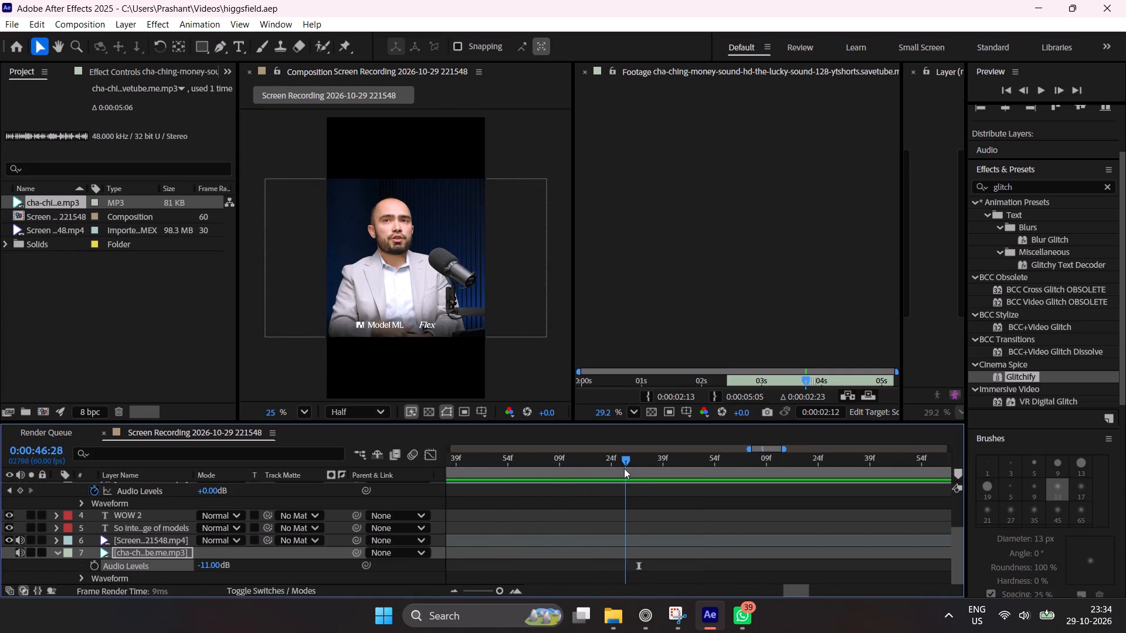
drag(624, 468, 632, 468)
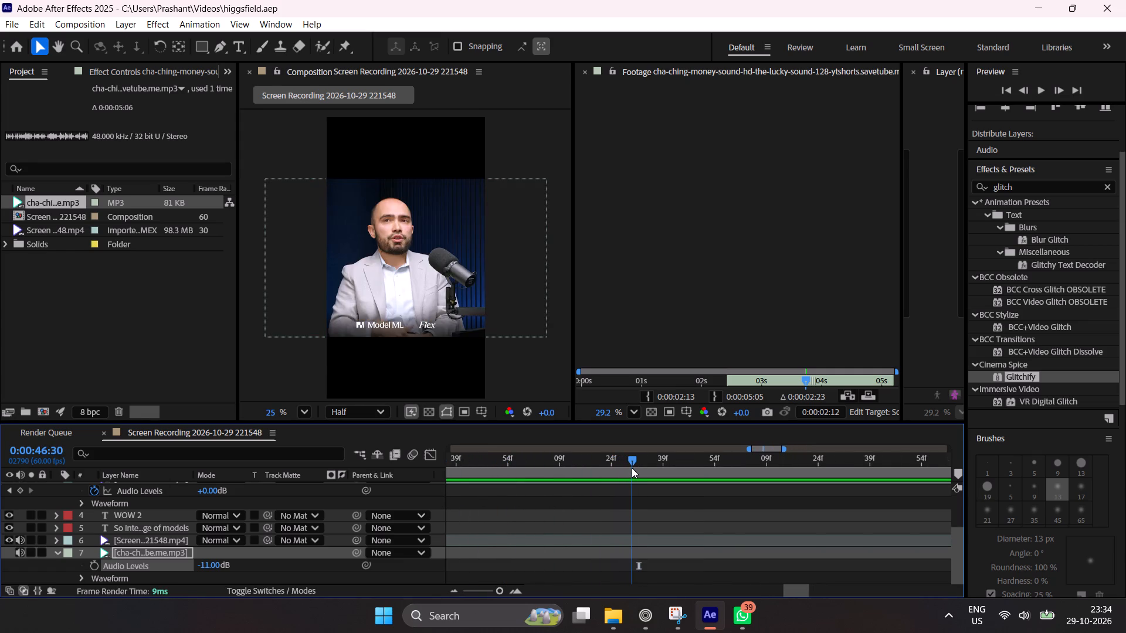
drag(632, 468, 625, 469)
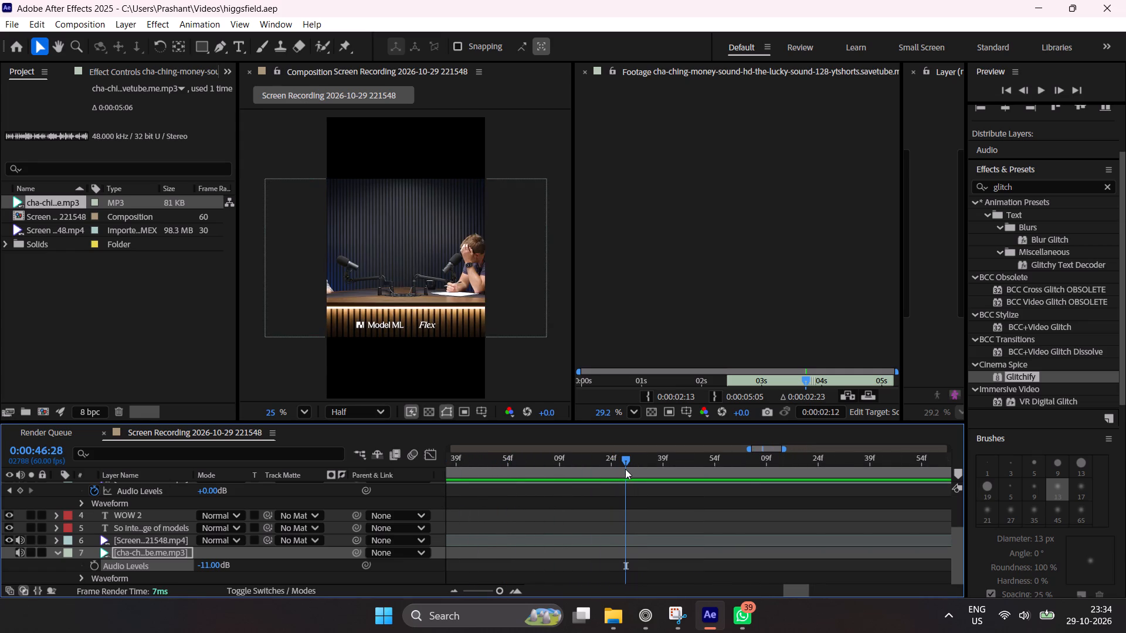
key(Page_Down)
key(Page_Up)
scroll(636, 496, down, 4)
drag(957, 541, 956, 523)
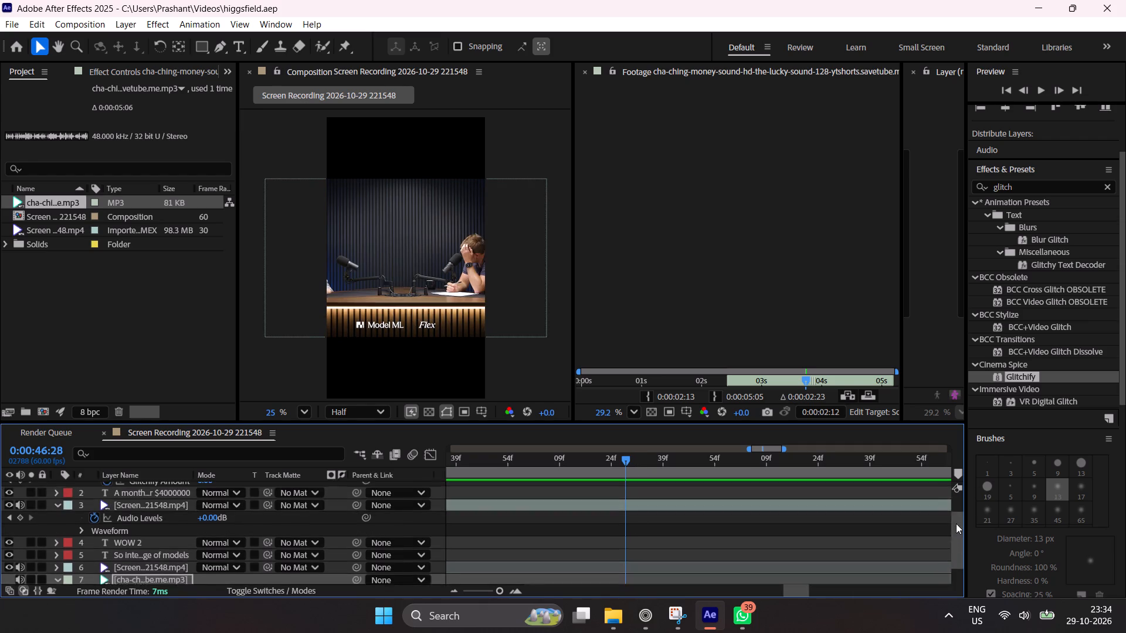
drag(956, 523, 954, 512)
click(639, 533)
key(ctrl+shift+d)
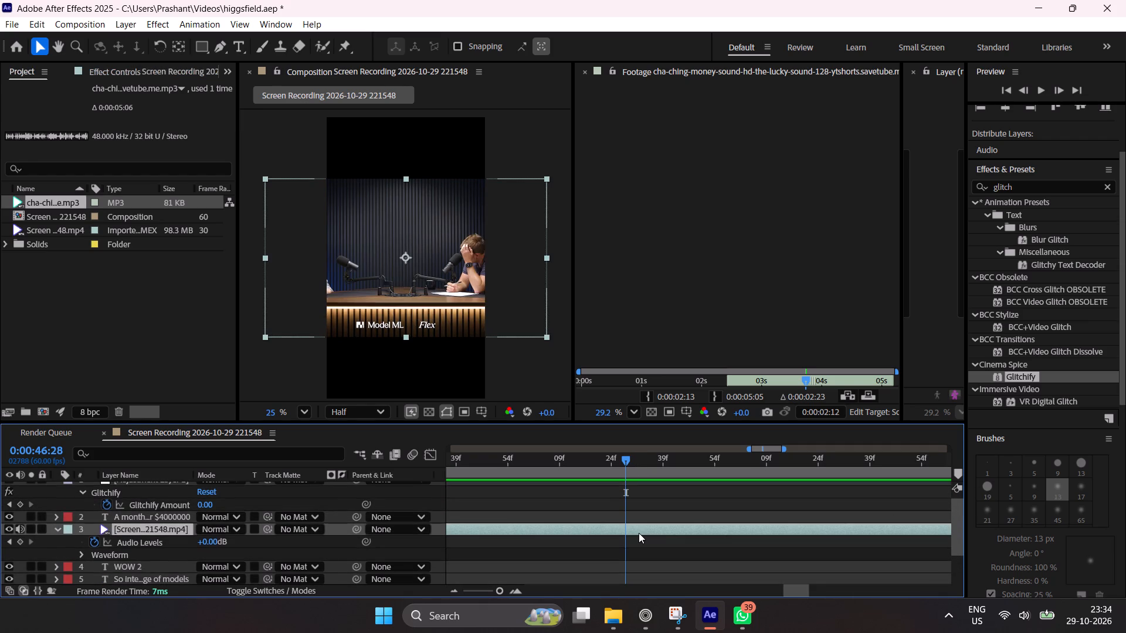
key(Delete)
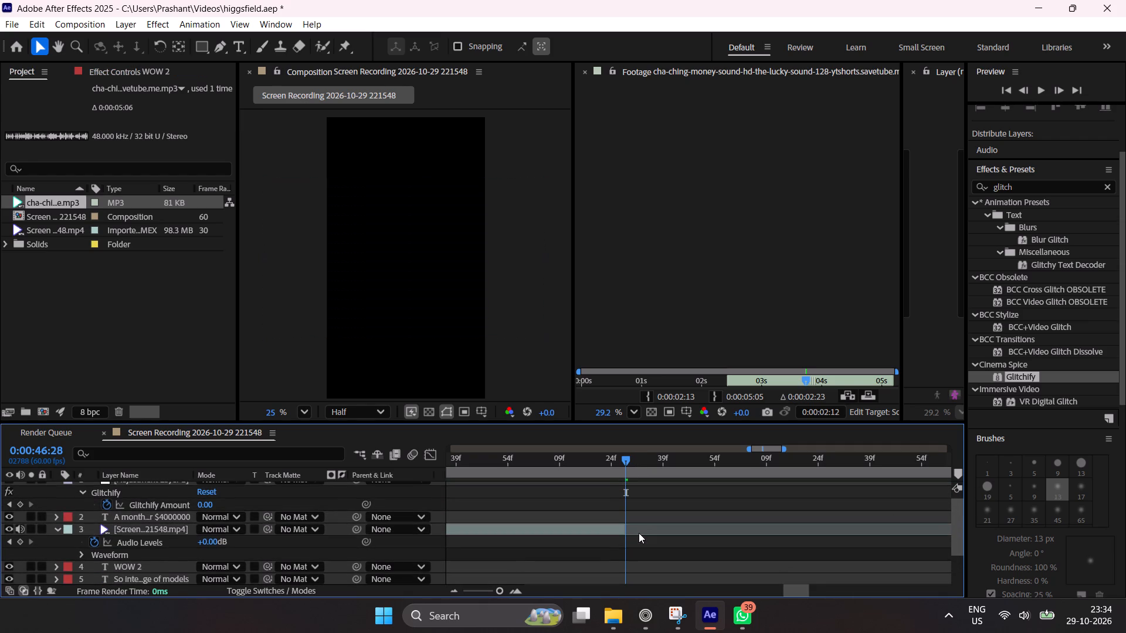
Split the screen recording layer at 0:00:32:45, where the guest's close-up changes to the wide studio shot.
drag(603, 474, 378, 491)
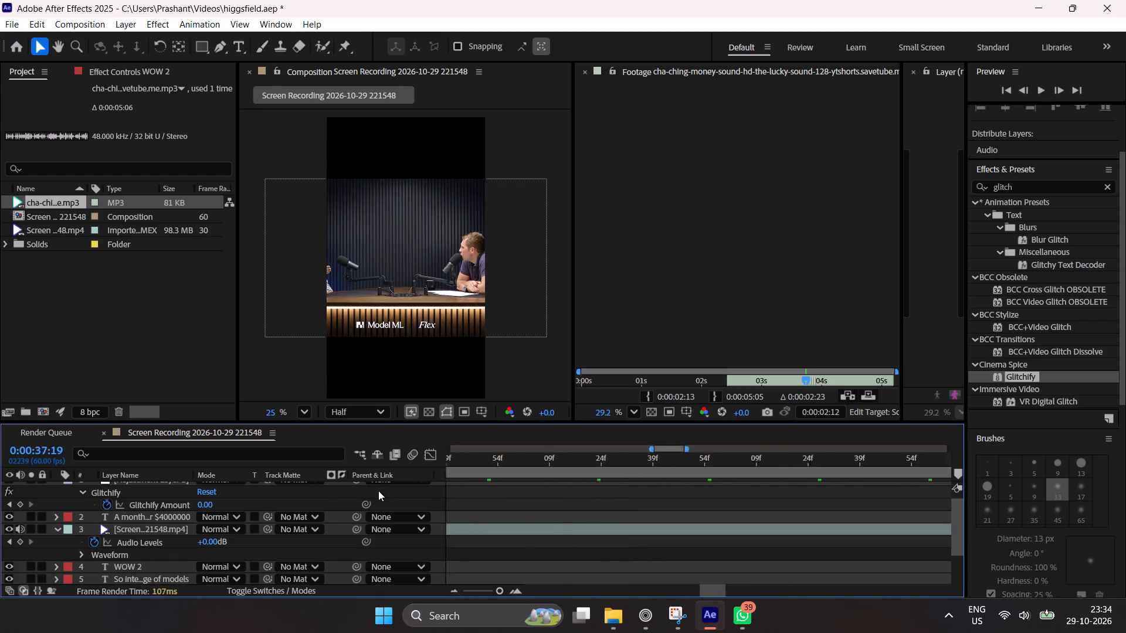
drag(378, 491, 931, 518)
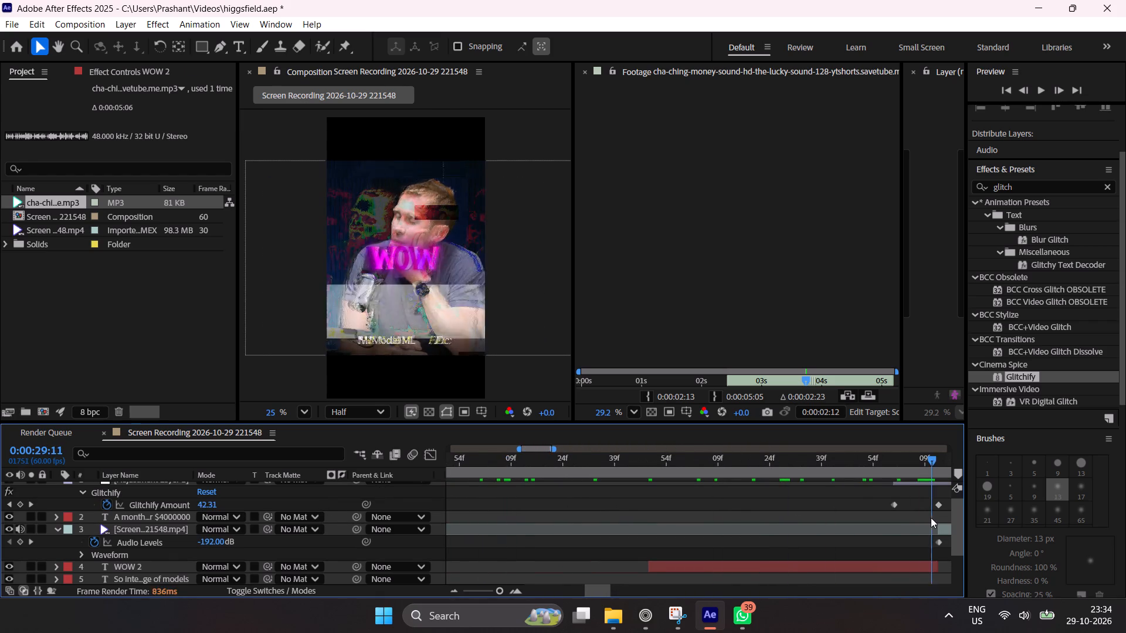
drag(931, 518, 797, 520)
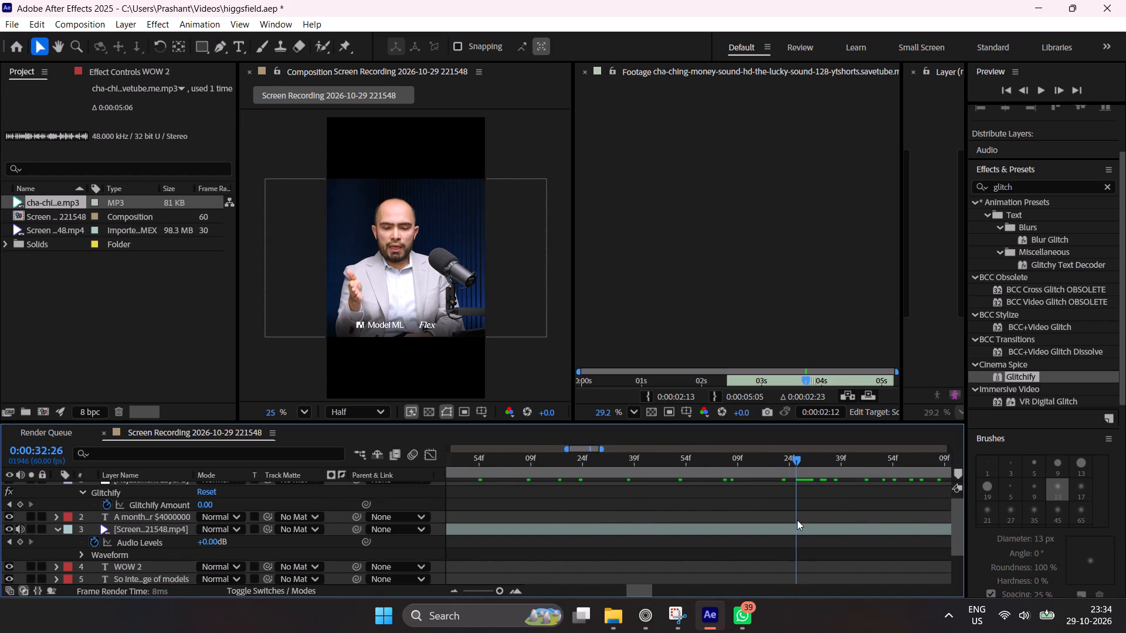
drag(797, 520, 872, 516)
key(Page_Up)
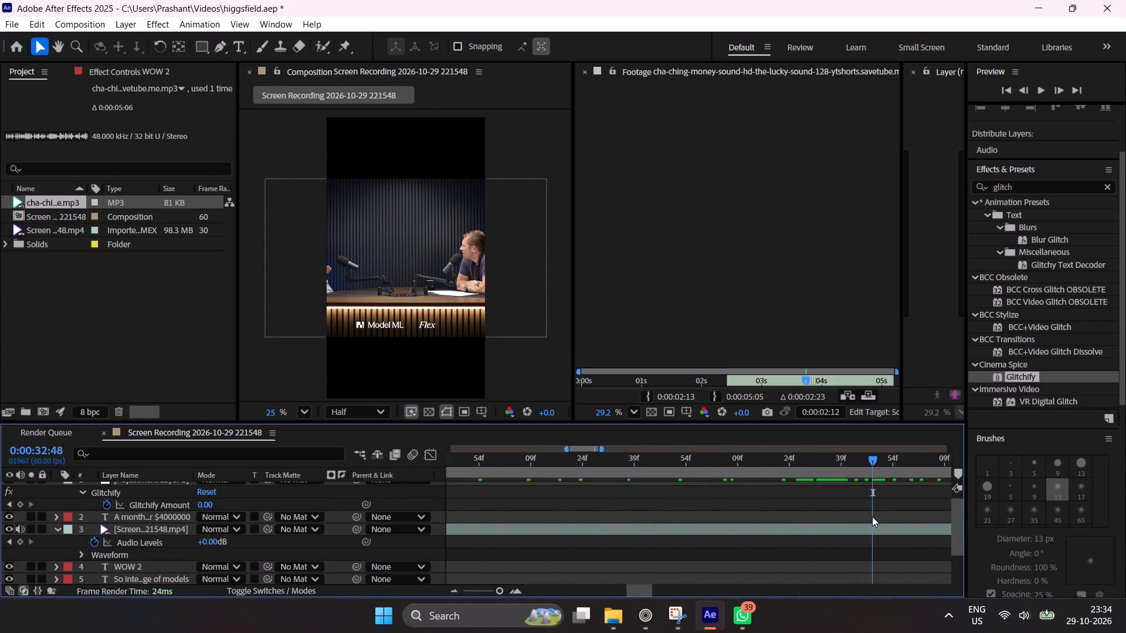
key(Page_Up)
key(Page_Up)
key(Page_Up)
key(Page_Up)
key(Page_Up)
key(Page_Down)
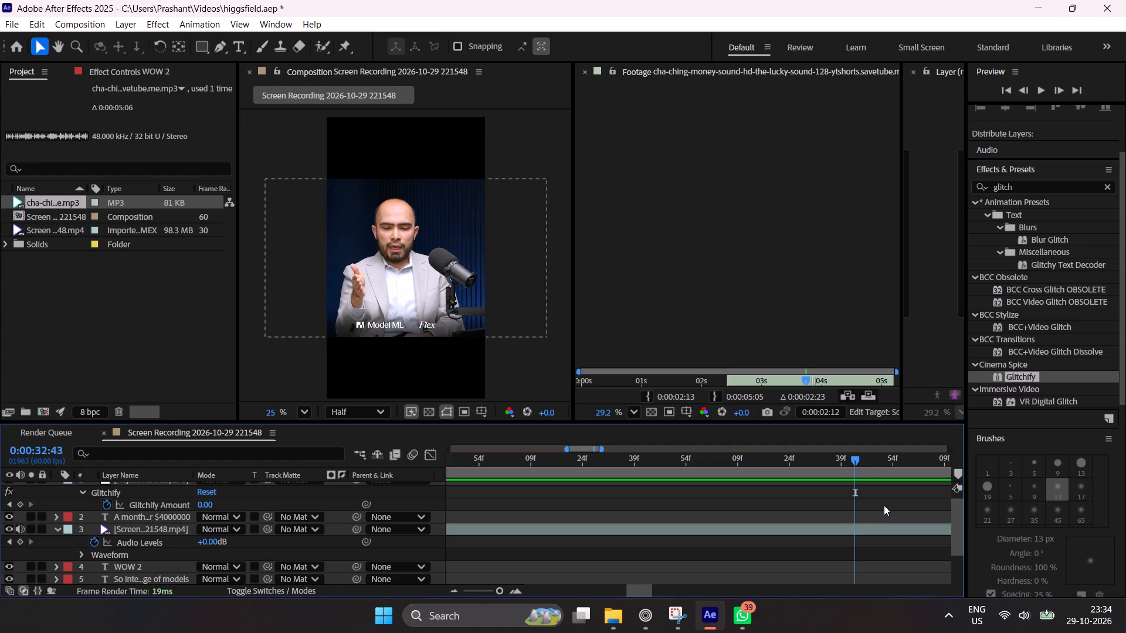
key(Page_Down)
key(Page_Down)
click(885, 530)
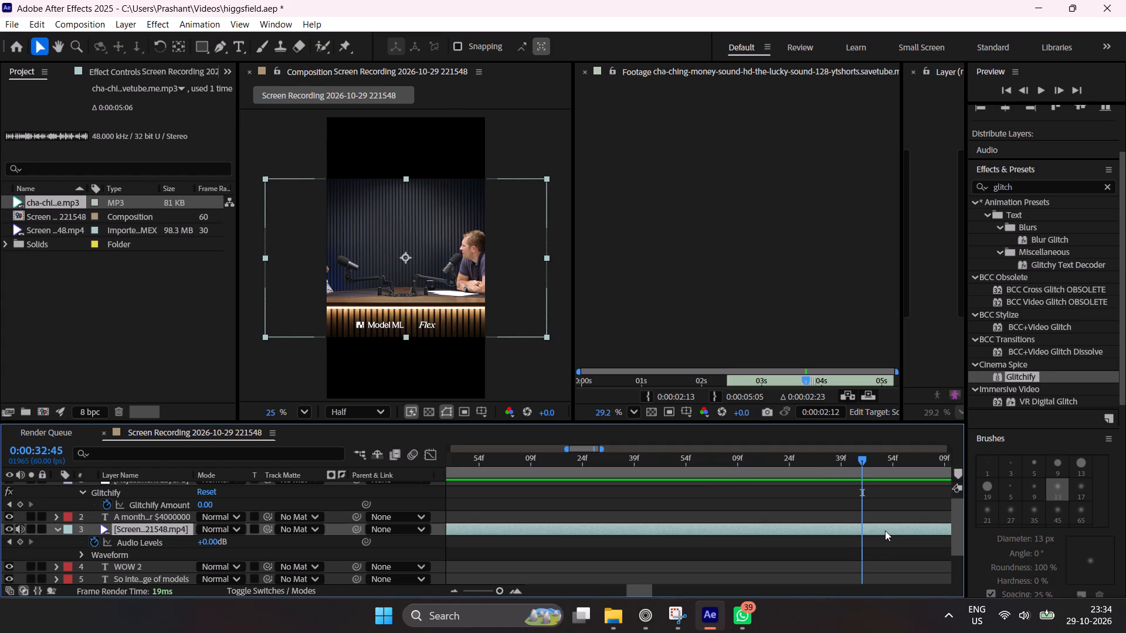
key(ctrl+shift+d)
Shift the wide-shot segment horizontally to position 953, 960 so the guest is framed in the vertical composition.
drag(643, 590, 654, 583)
drag(665, 458, 899, 488)
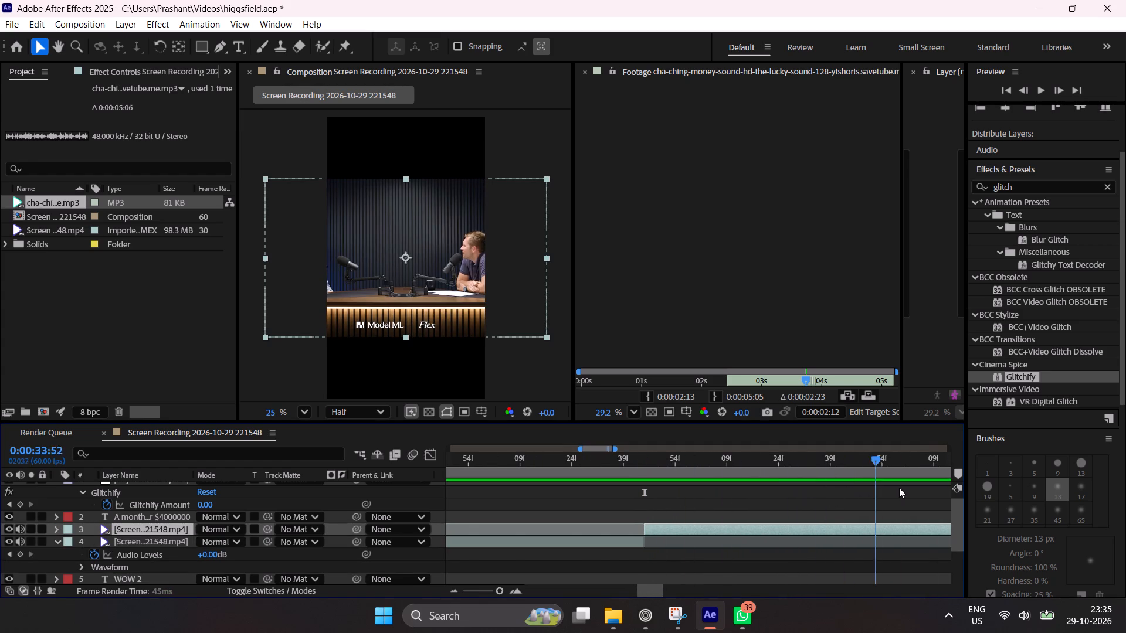
drag(899, 488, 924, 488)
drag(657, 588, 679, 588)
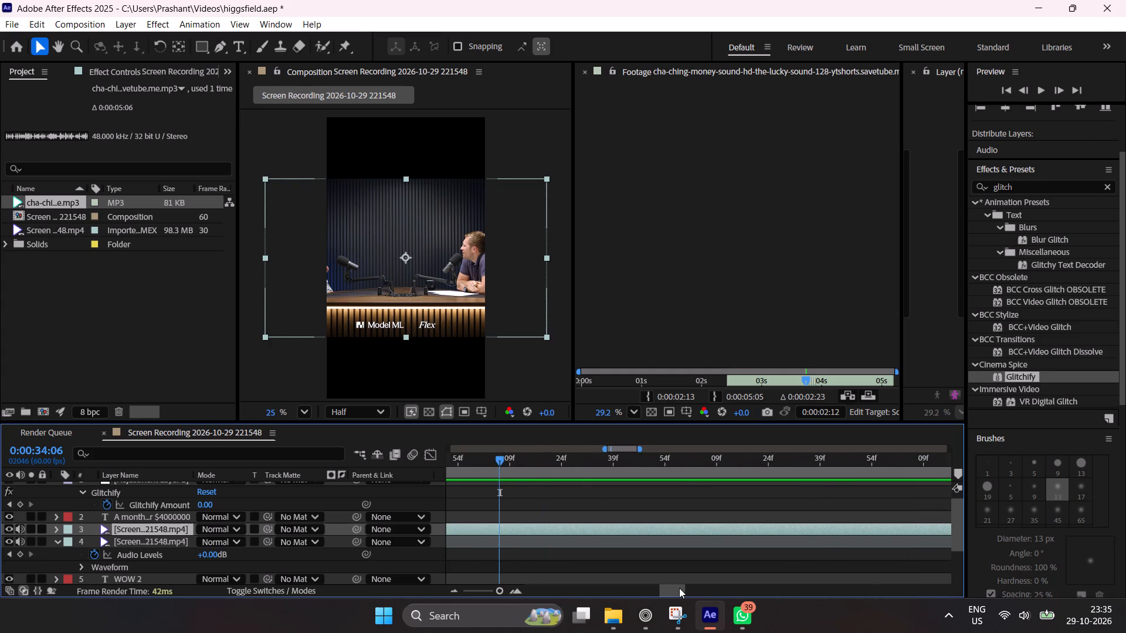
drag(679, 588, 679, 587)
drag(541, 467, 767, 484)
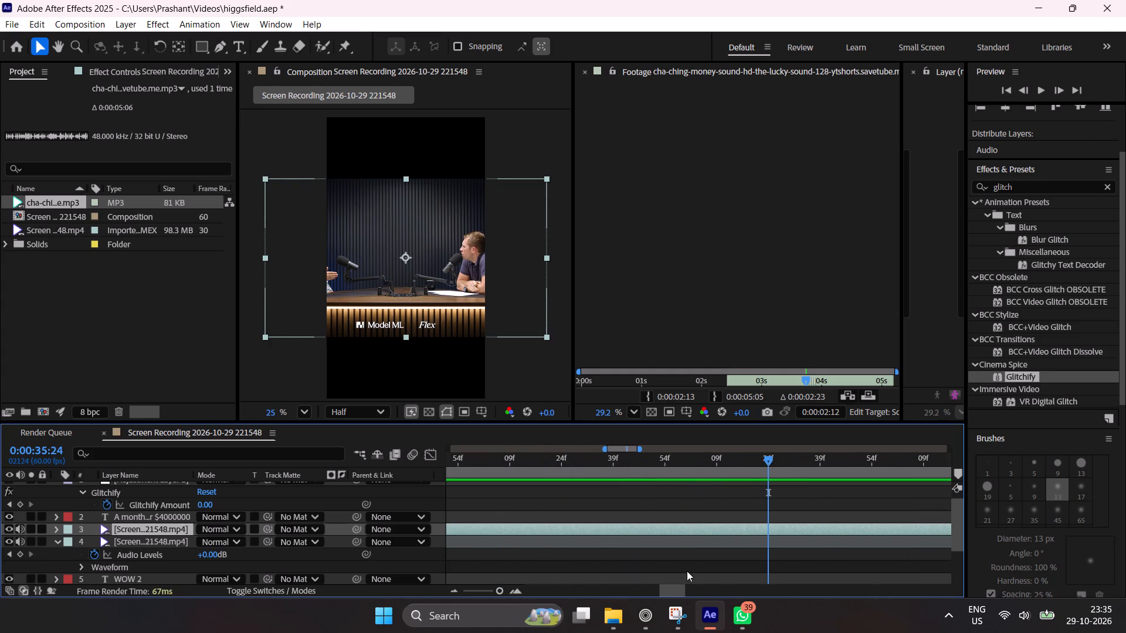
drag(678, 587, 697, 583)
drag(507, 464, 677, 469)
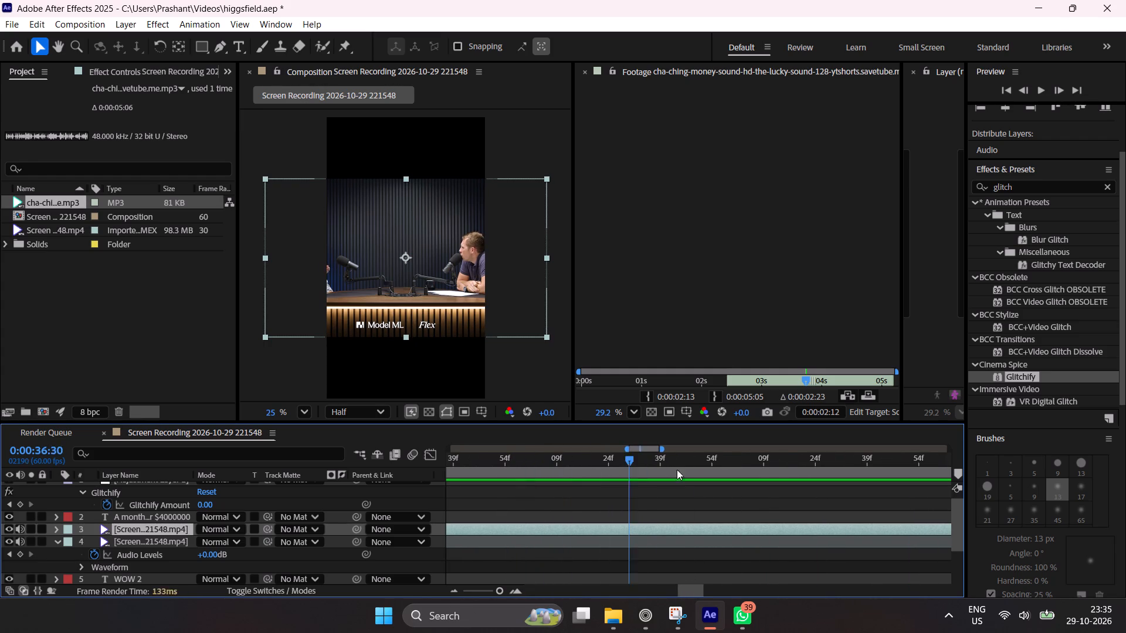
drag(677, 469, 783, 474)
drag(695, 587, 711, 583)
drag(649, 472, 870, 465)
drag(706, 589, 744, 588)
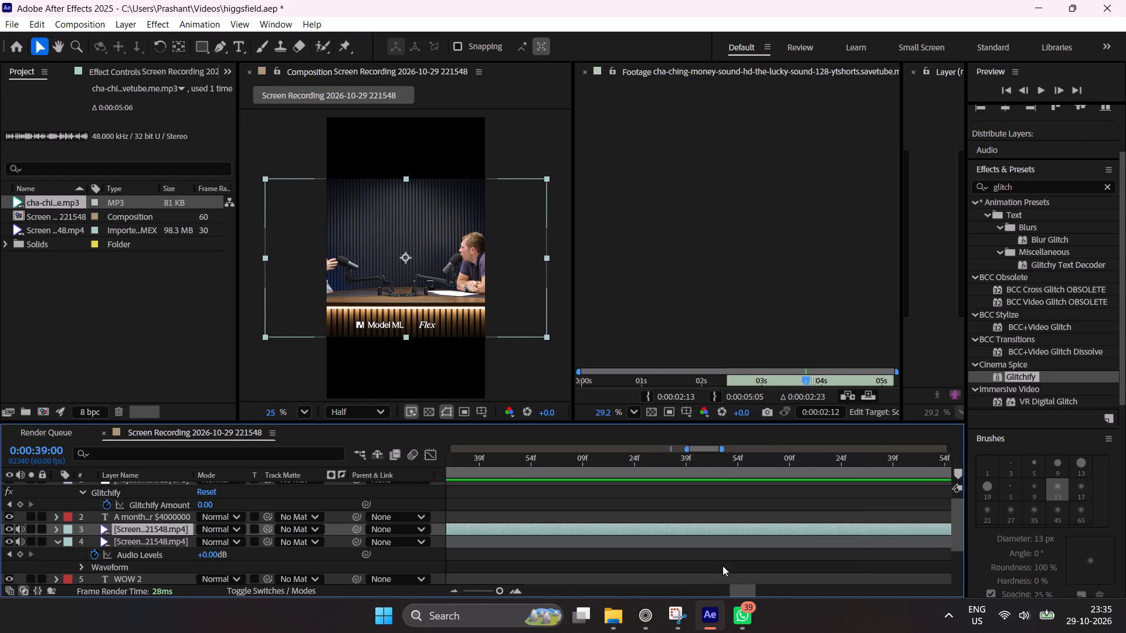
drag(663, 467, 968, 475)
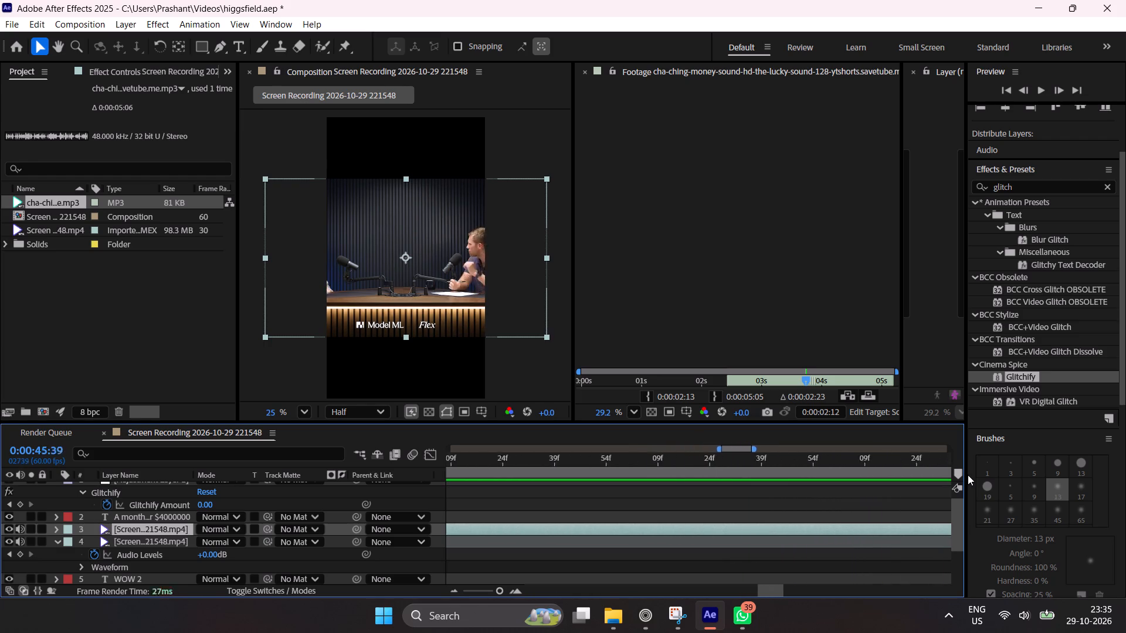
drag(968, 475, 548, 492)
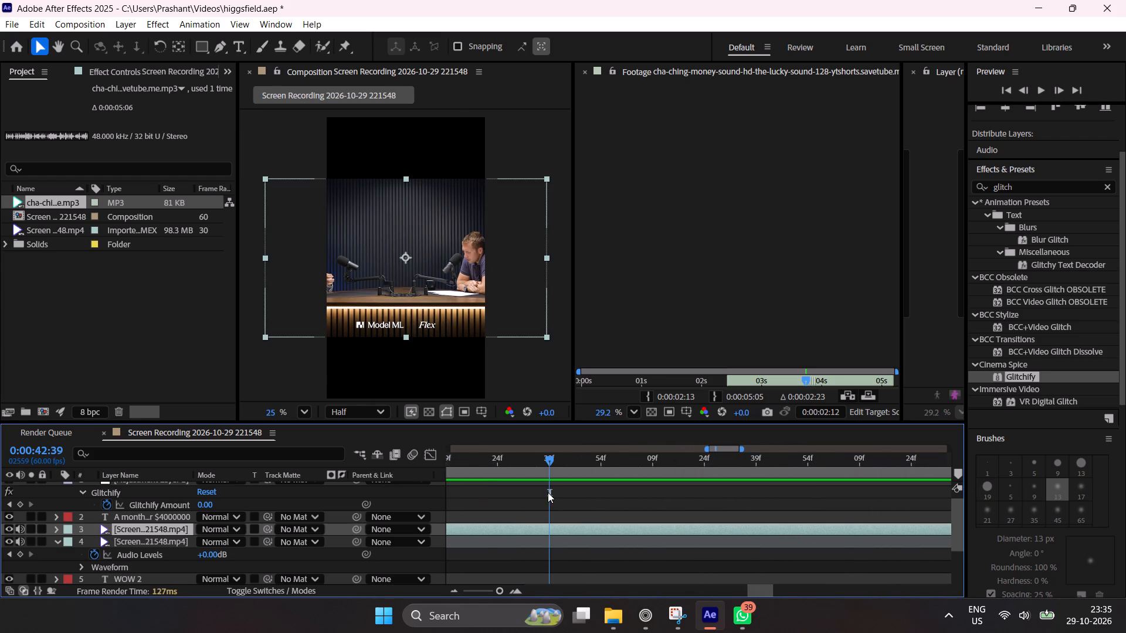
key(p)
drag(204, 542, 508, 527)
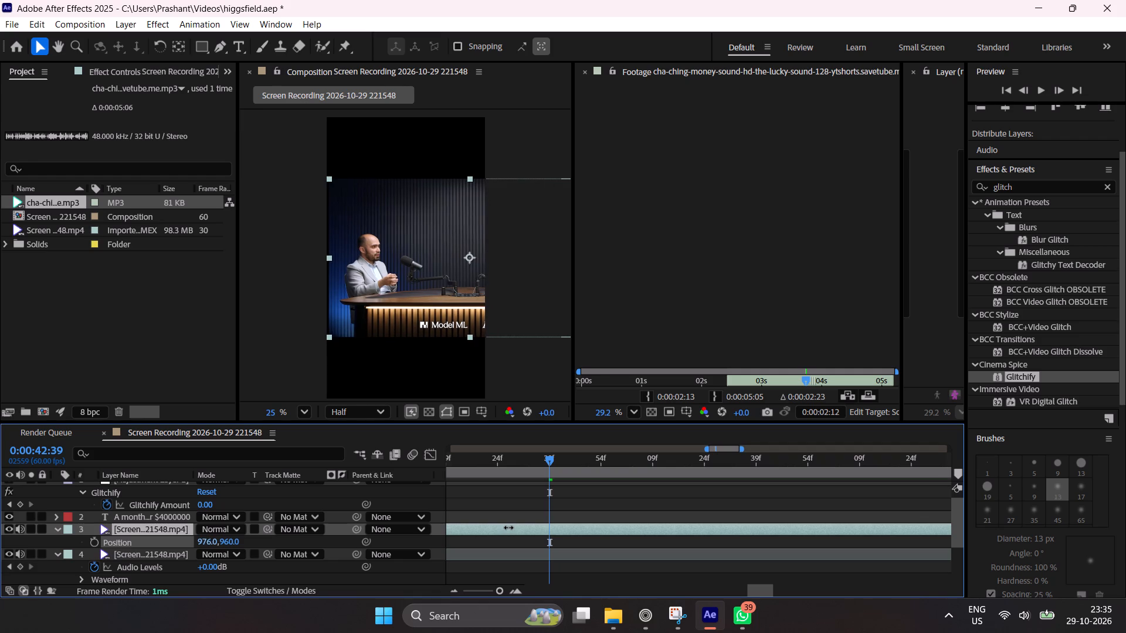
drag(508, 527, 497, 533)
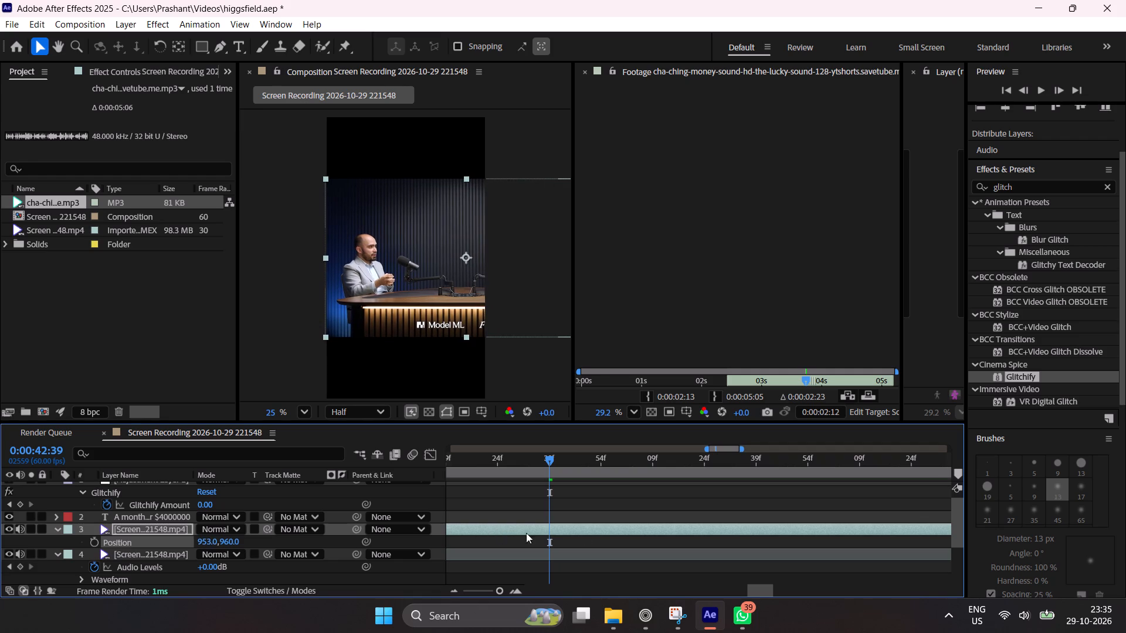
click(630, 492)
Play the WOW text and glitch transition from about 0:00:27 to 0:00:29 to review it.
drag(555, 458, 547, 458)
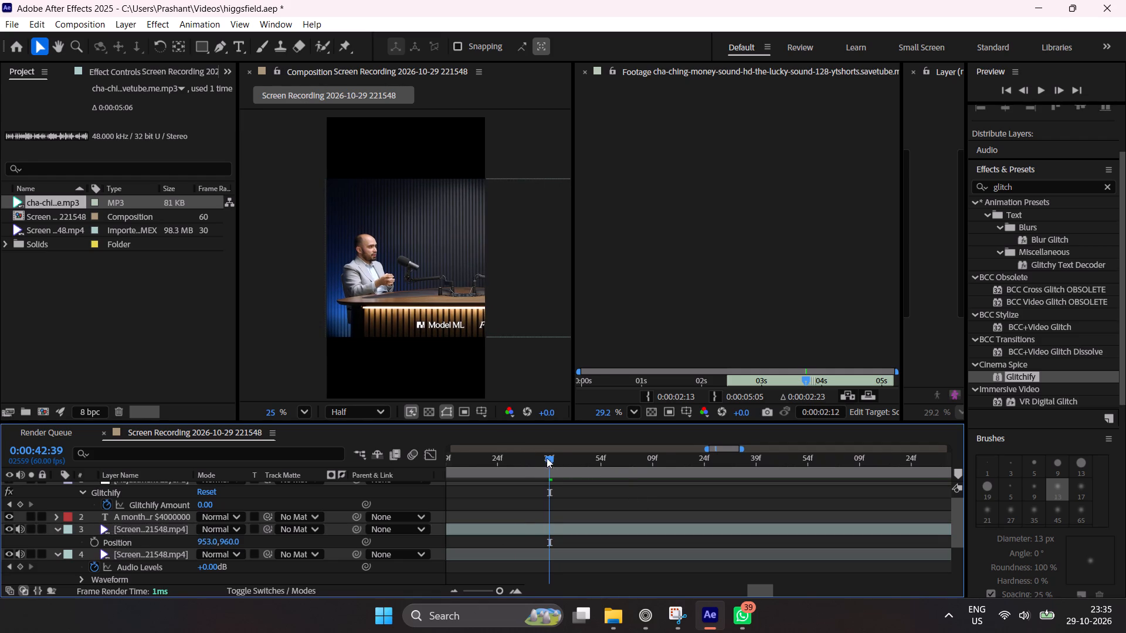
drag(547, 458, 436, 518)
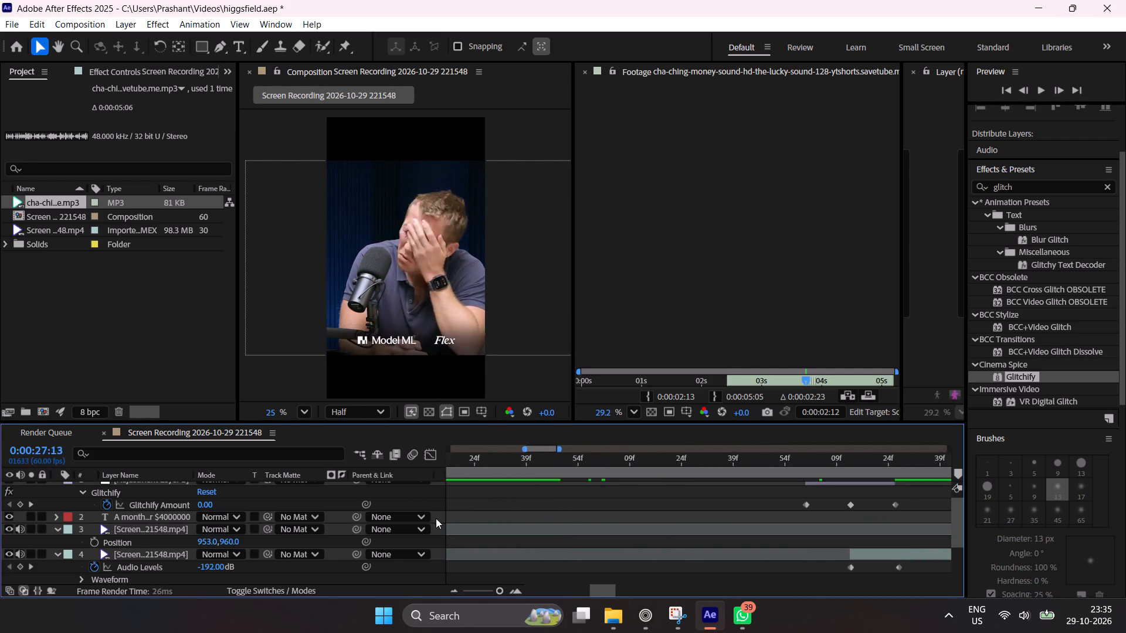
drag(436, 518, 593, 529)
key(space)
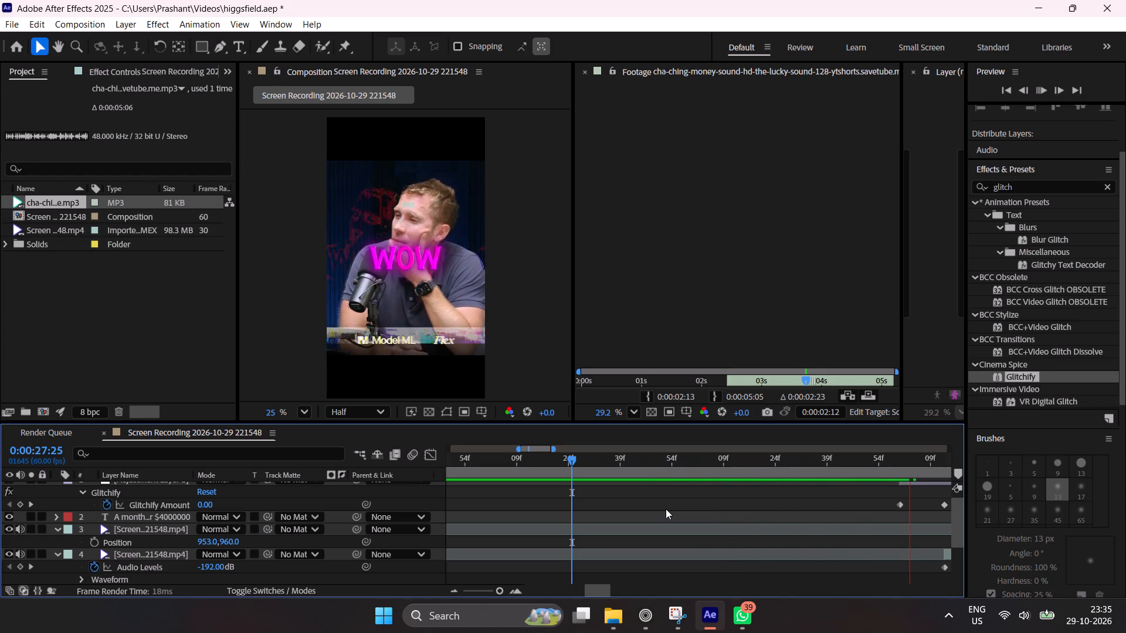
key(space)
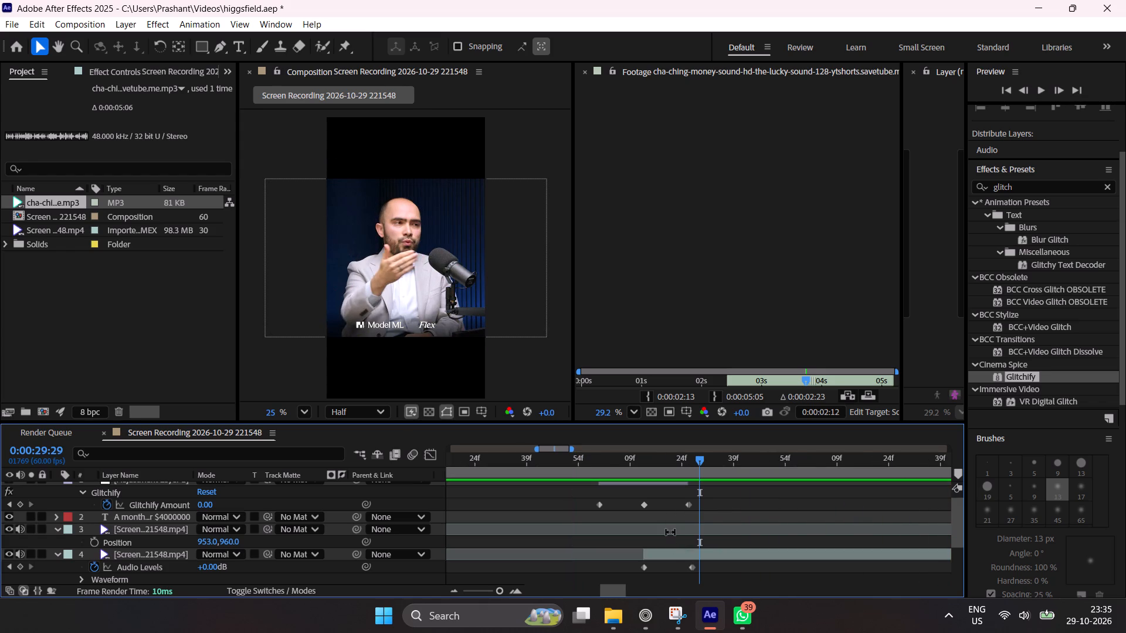
Save the higgsfield project.
key(ctrl+s)
Switch to File Explorer and search the Downloads folder for "glitch".
click(650, 615)
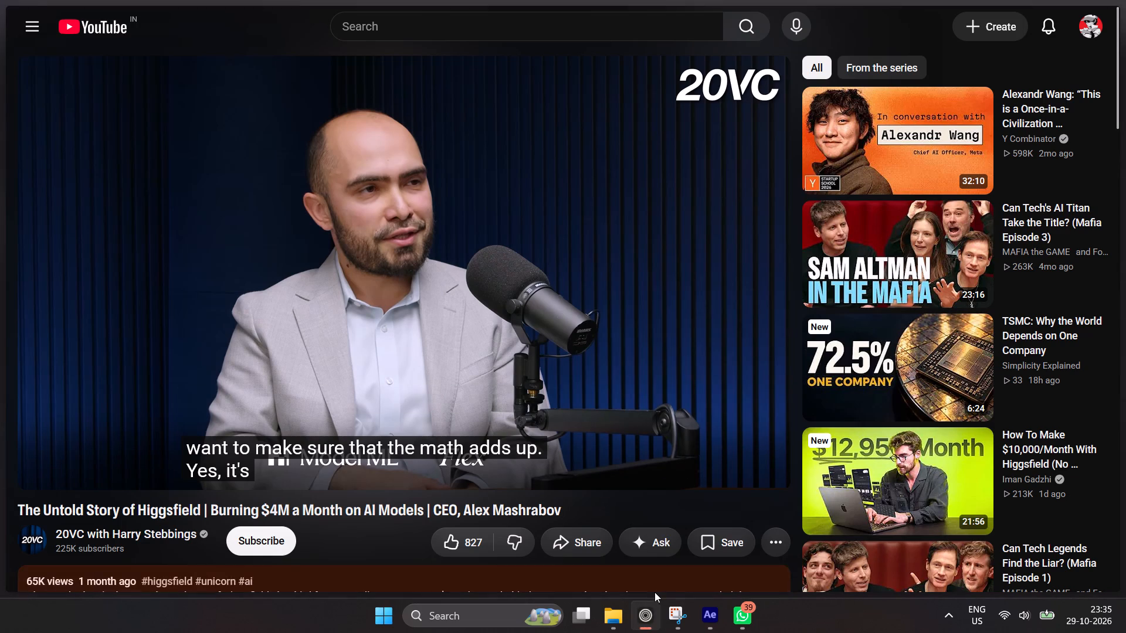
click(619, 618)
click(62, 232)
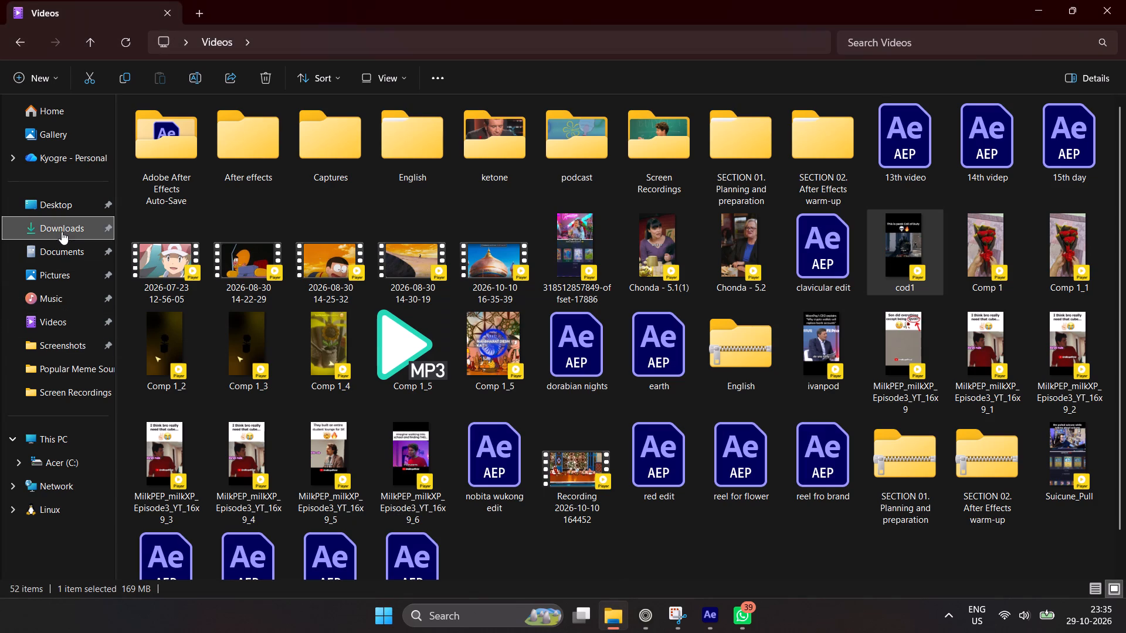
click(961, 50)
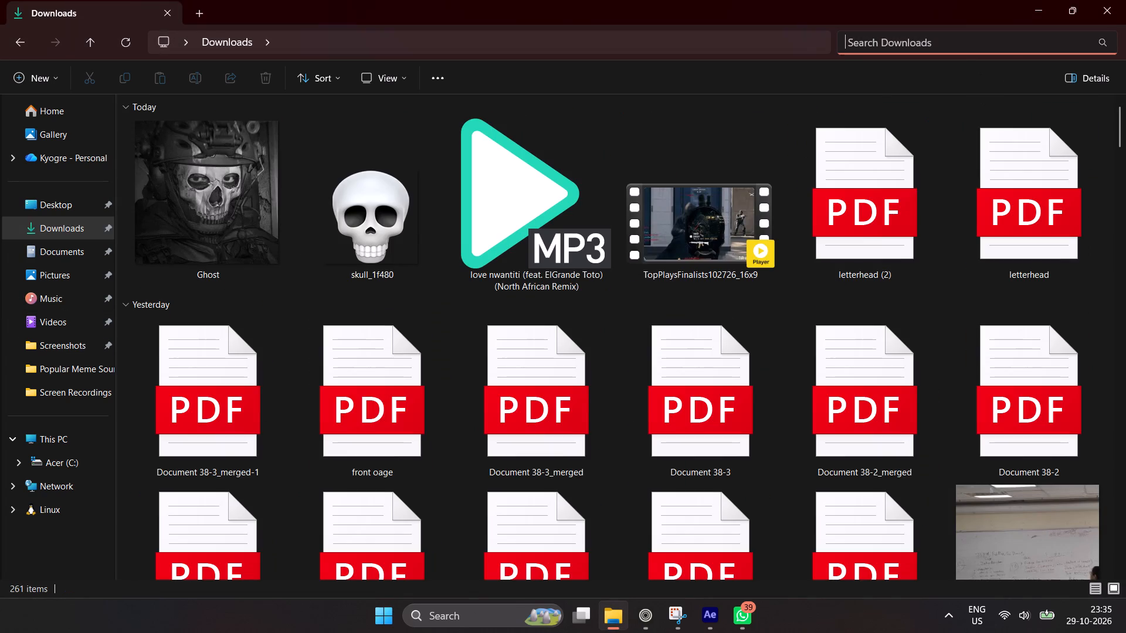
text(gl)
text(itch)
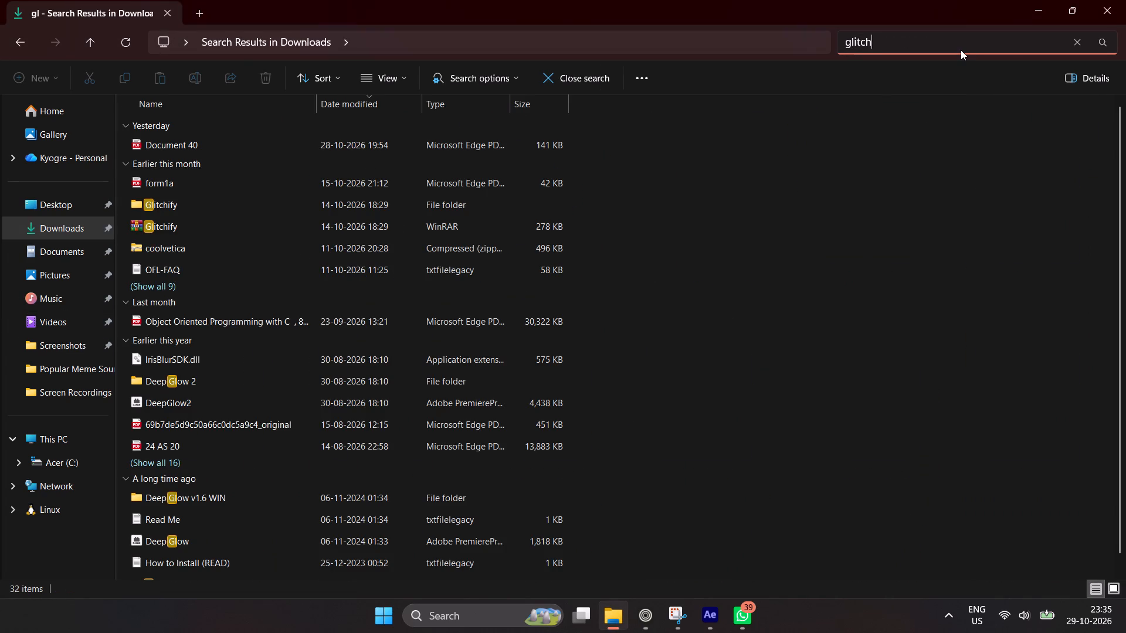
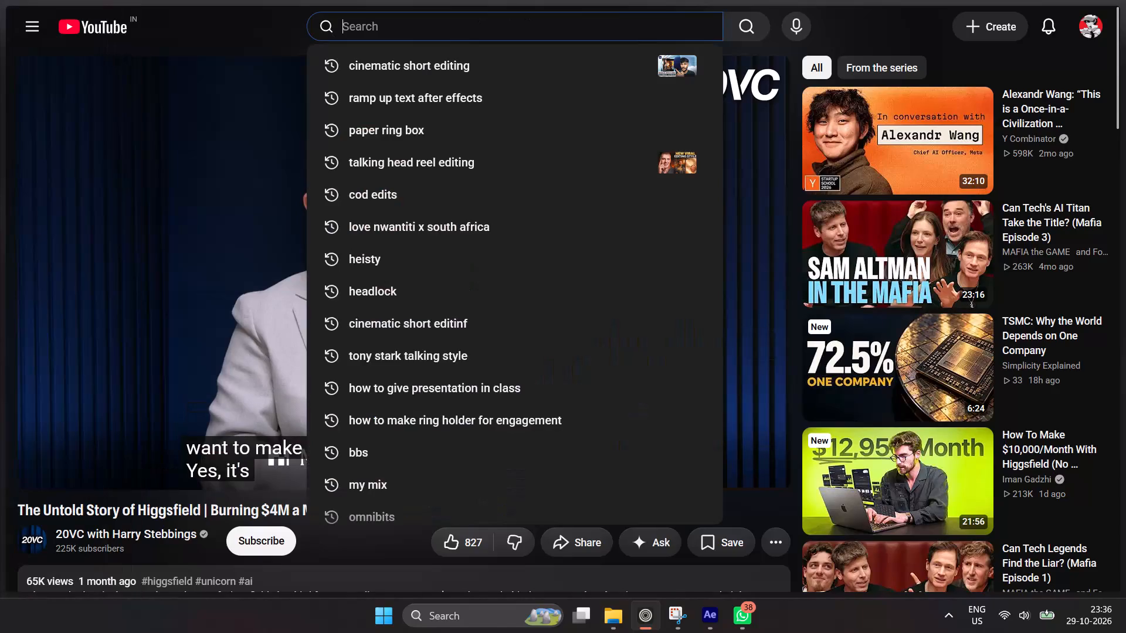
Search YouTube for a glitch sound effect and open the five-second "Glitch Sound Effect" video from EDW.
text(glitch sound effecr)
key(Return)
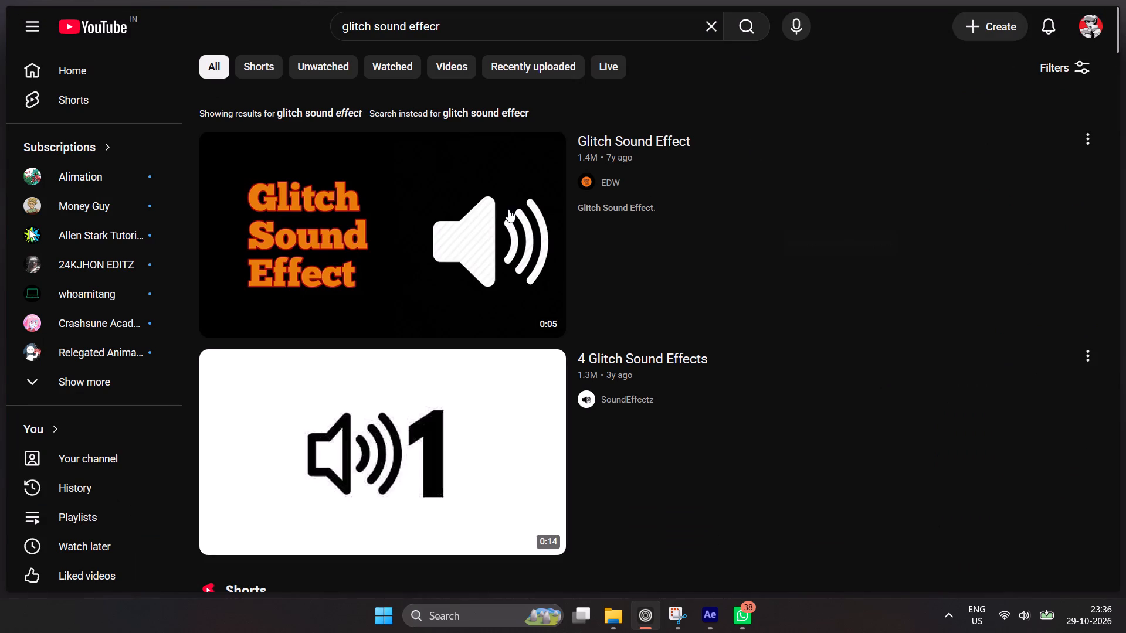
click(428, 226)
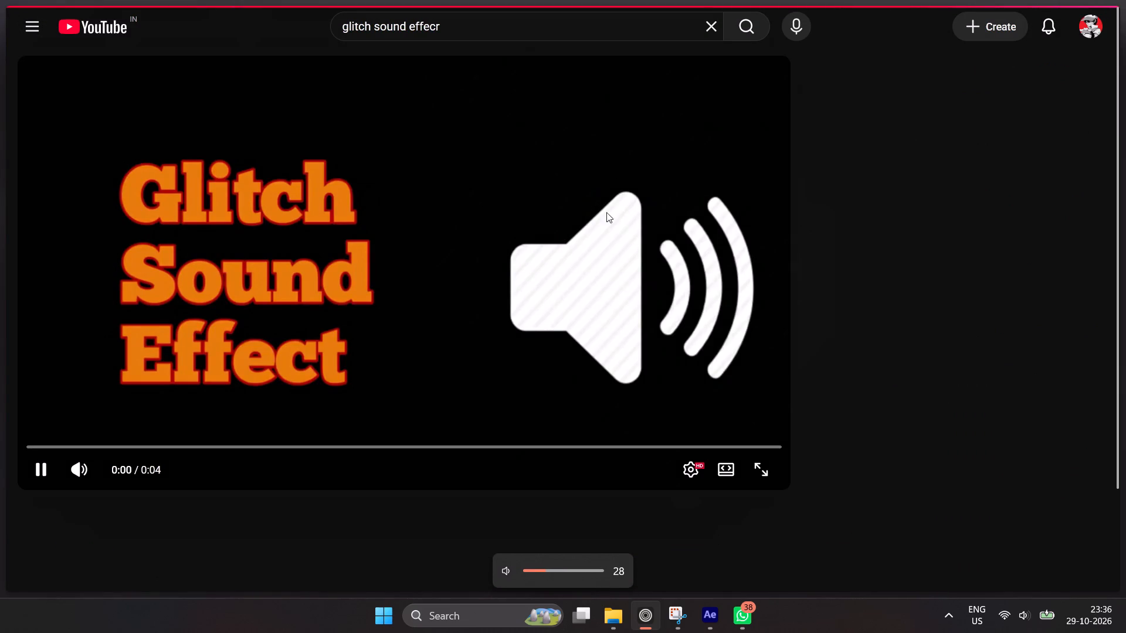
Pause the video and search YouTube for "glitch sound effect for edits".
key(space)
click(544, 23)
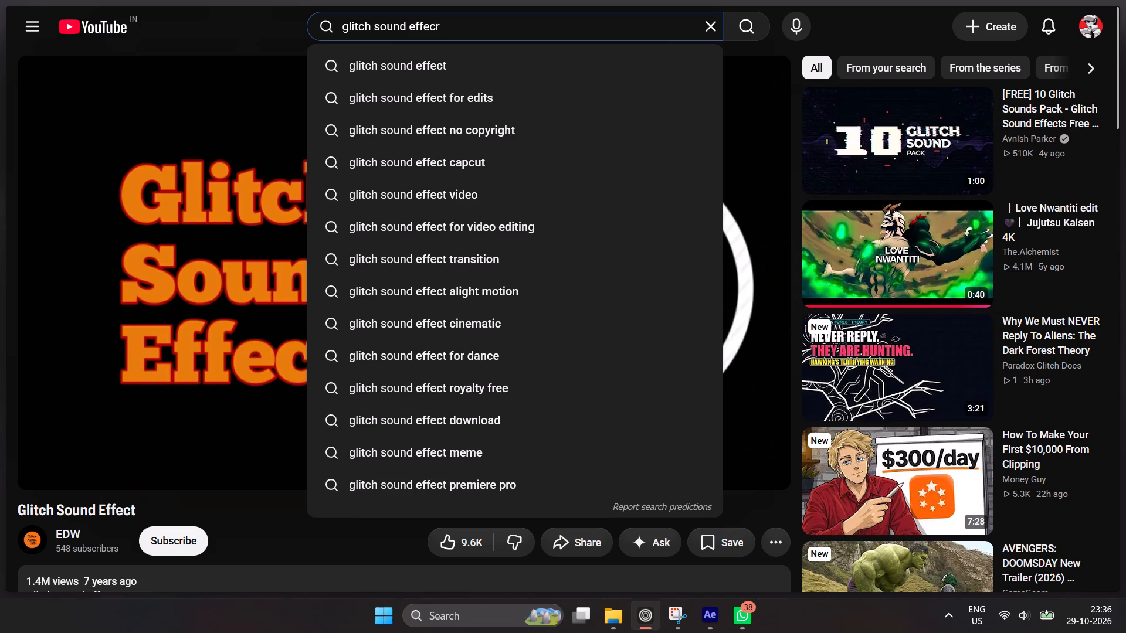
key(BackSpace)
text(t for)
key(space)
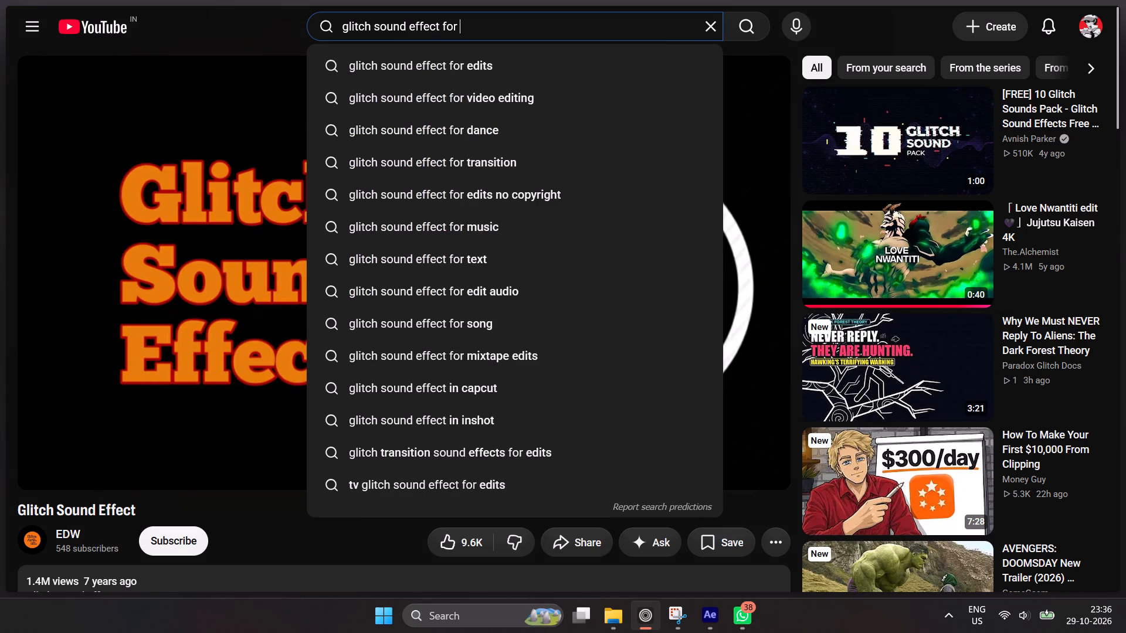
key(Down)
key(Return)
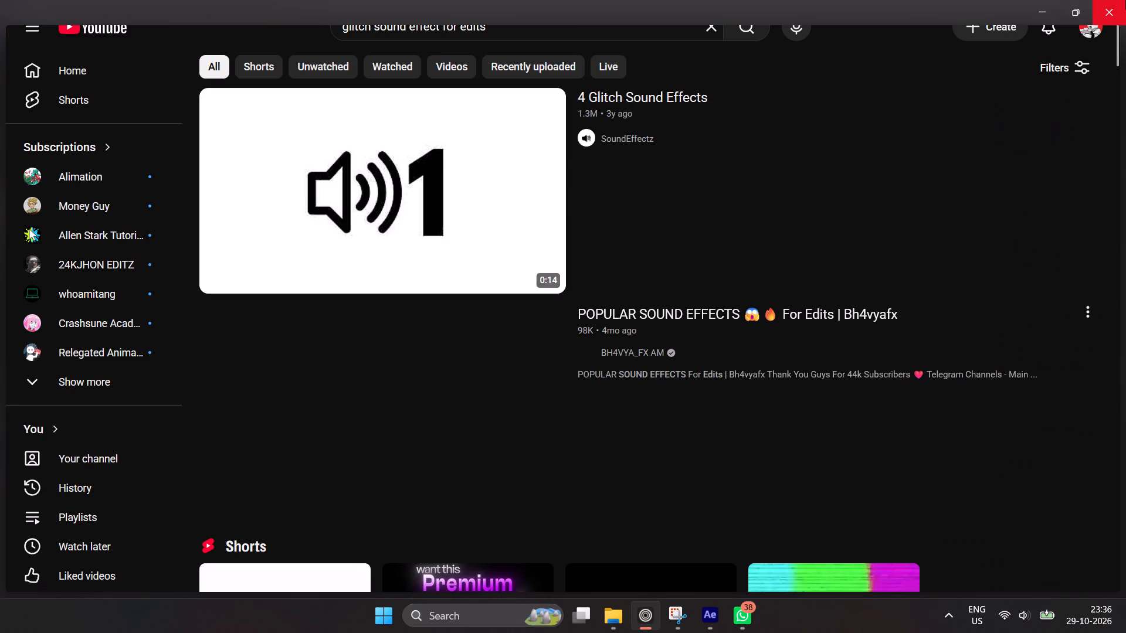
Look through the YouTube search results for a glitch sound effect that suits the transition.
scroll(740, 333, down, 4)
scroll(740, 333, up, 1)
scroll(740, 333, down, 2)
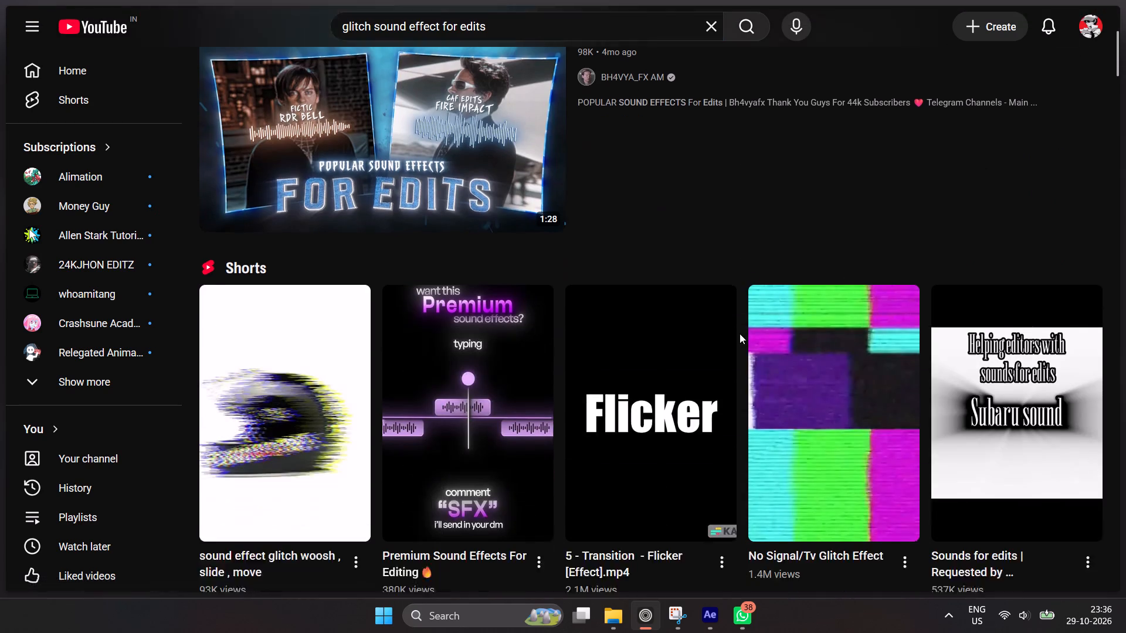
scroll(740, 333, down, 3)
scroll(740, 333, up, 1)
scroll(740, 333, down, 1)
scroll(697, 357, down, 4)
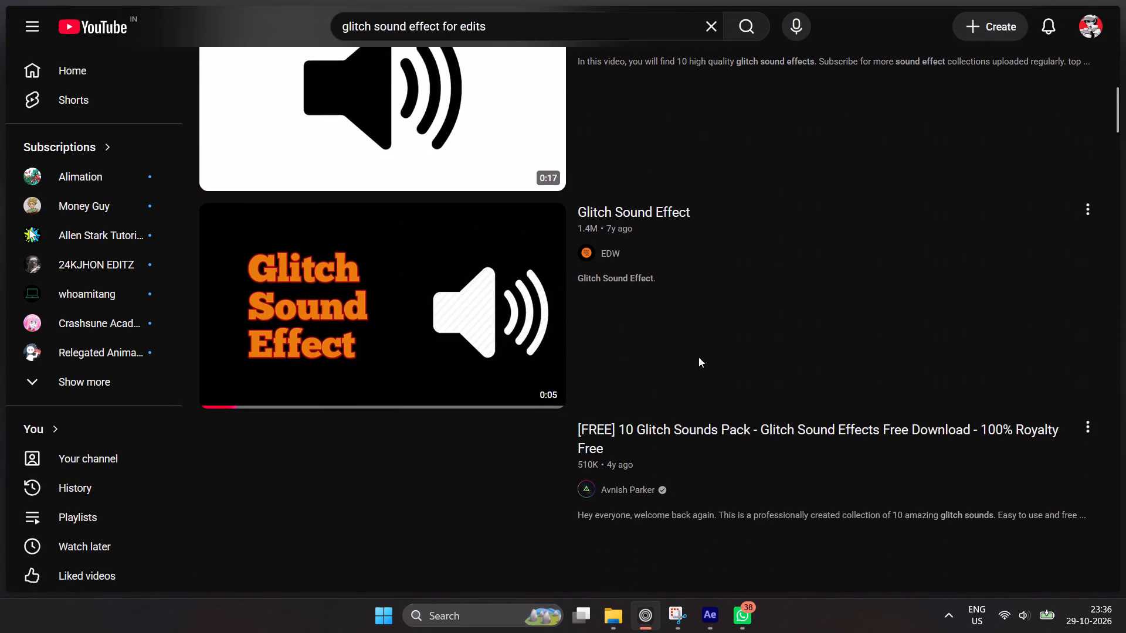
scroll(809, 322, down, 2)
scroll(809, 322, up, 1)
scroll(809, 322, down, 9)
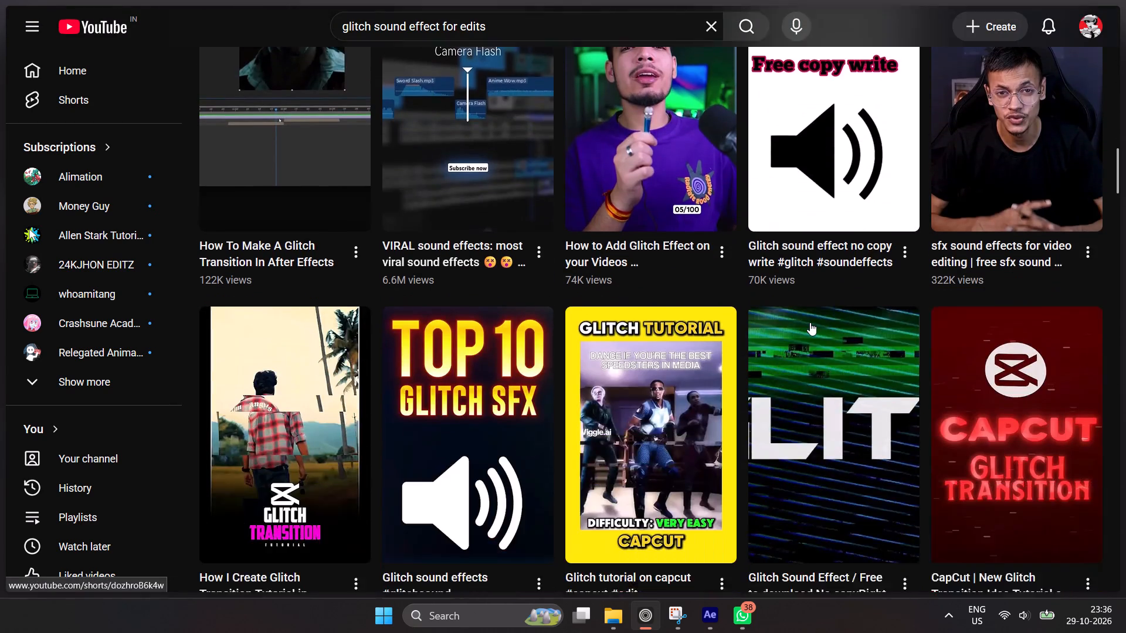
scroll(810, 322, down, 7)
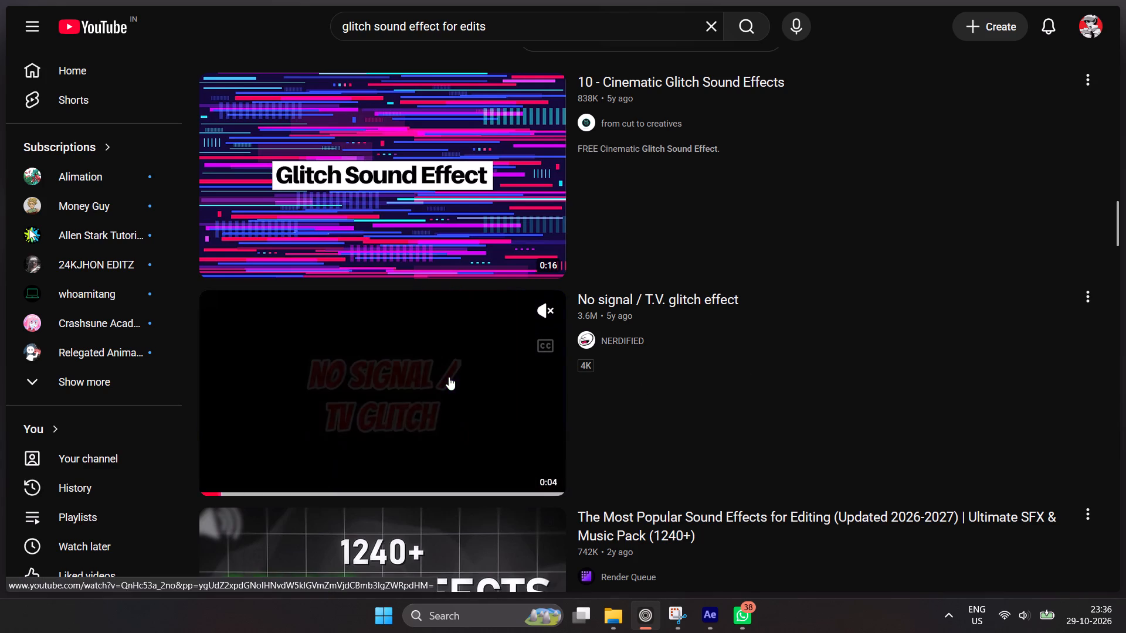
scroll(774, 312, down, 5)
scroll(734, 277, down, 1)
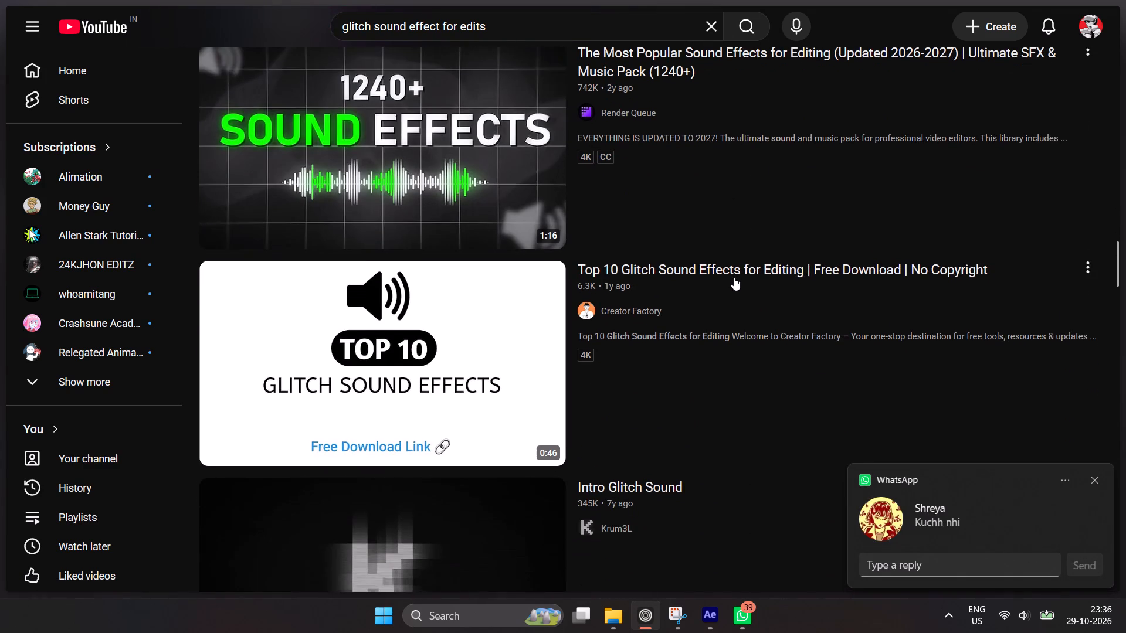
scroll(732, 277, down, 4)
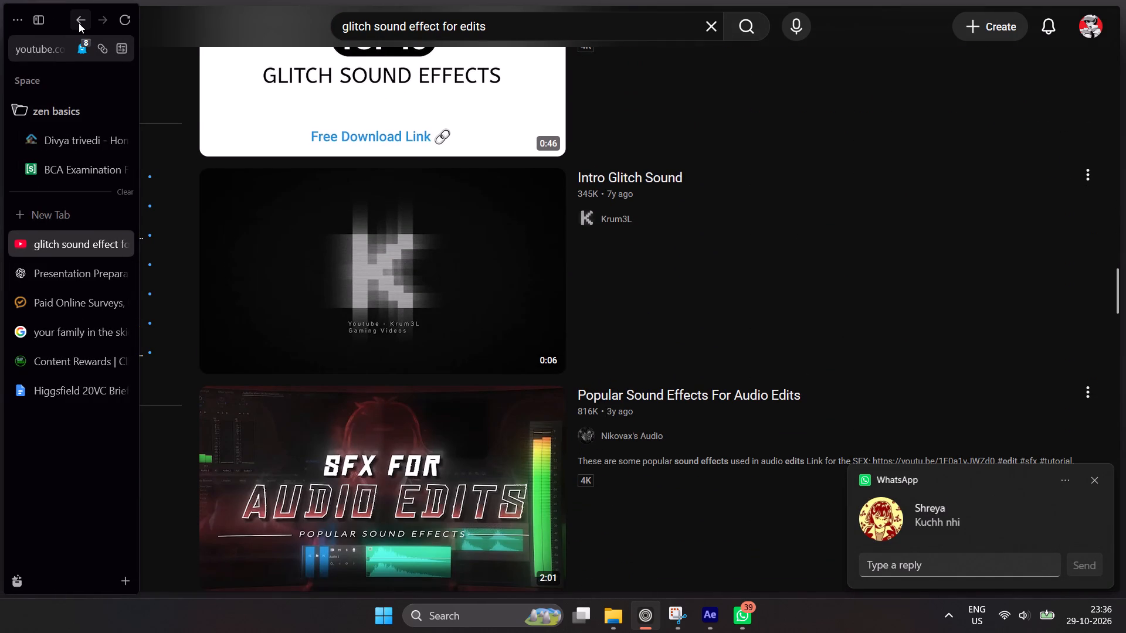
Return to EDW's "Glitch Sound Effect" video, pause it and copy its URL.
click(79, 22)
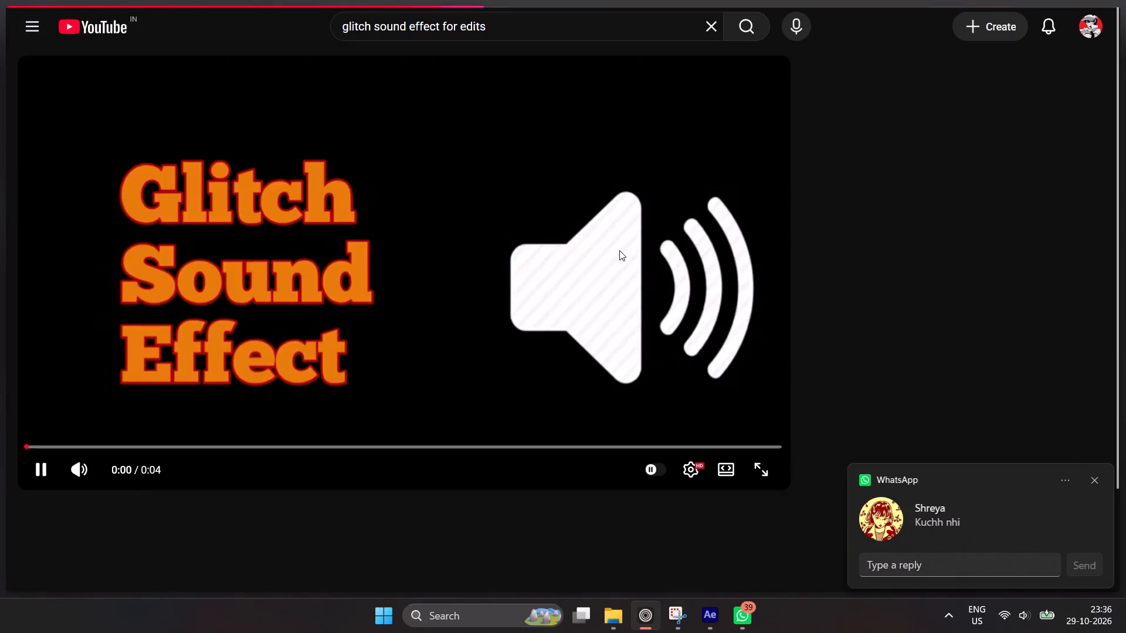
click(487, 223)
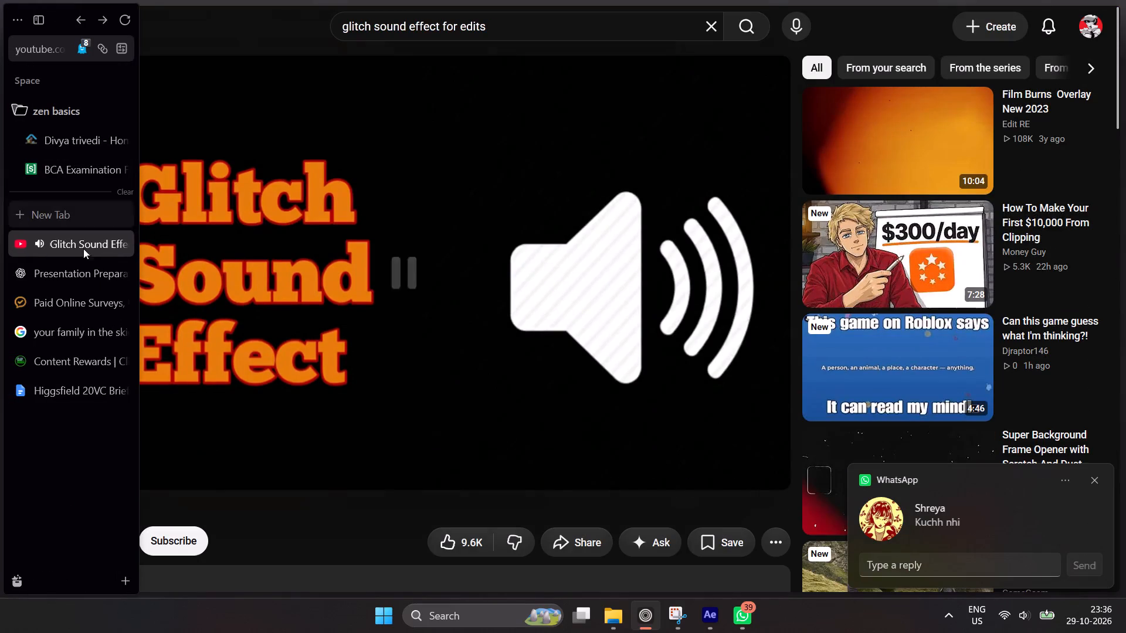
click(101, 52)
Start a web search beginning with "yt to" in a new tab to find a YouTube converter.
click(59, 222)
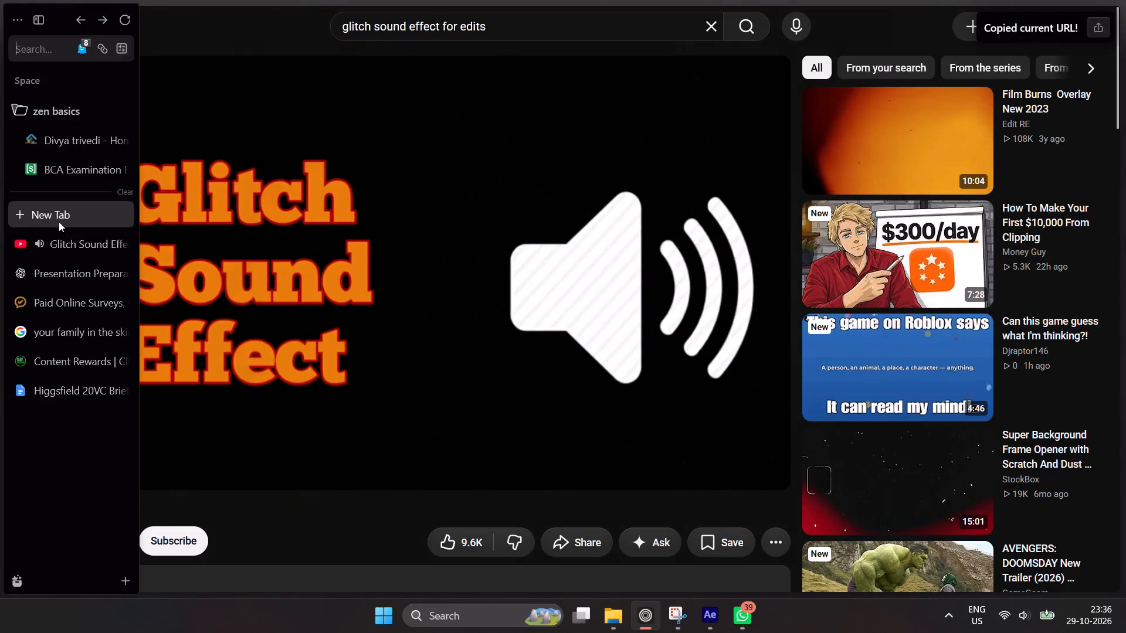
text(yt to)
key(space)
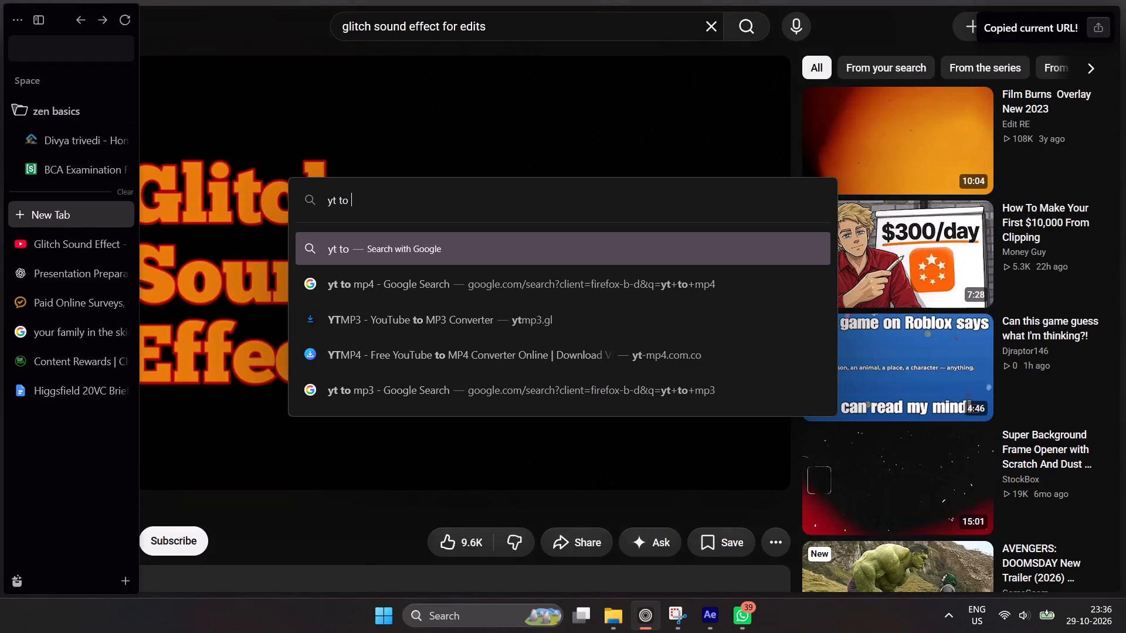
Search the web for "yt to mp3" in a new tab and open the YTMP3 converter site.
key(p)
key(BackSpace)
text(mp3)
key(Return)
click(261, 168)
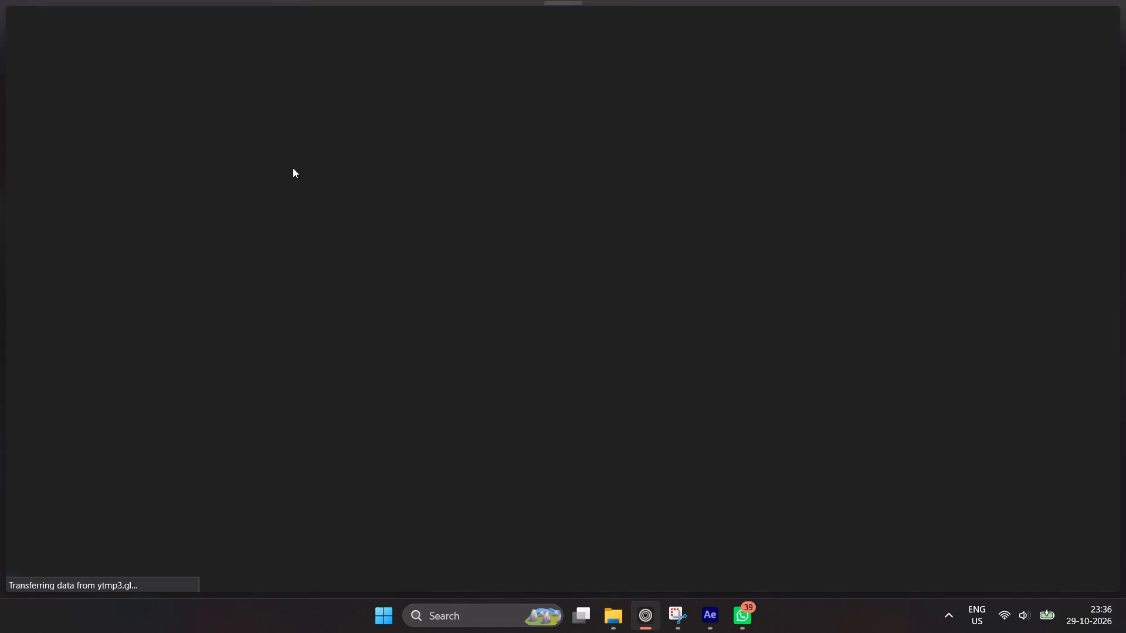
Submit the copied YouTube link of the glitch sound effect for conversion in MP3 format.
key(ctrl+v)
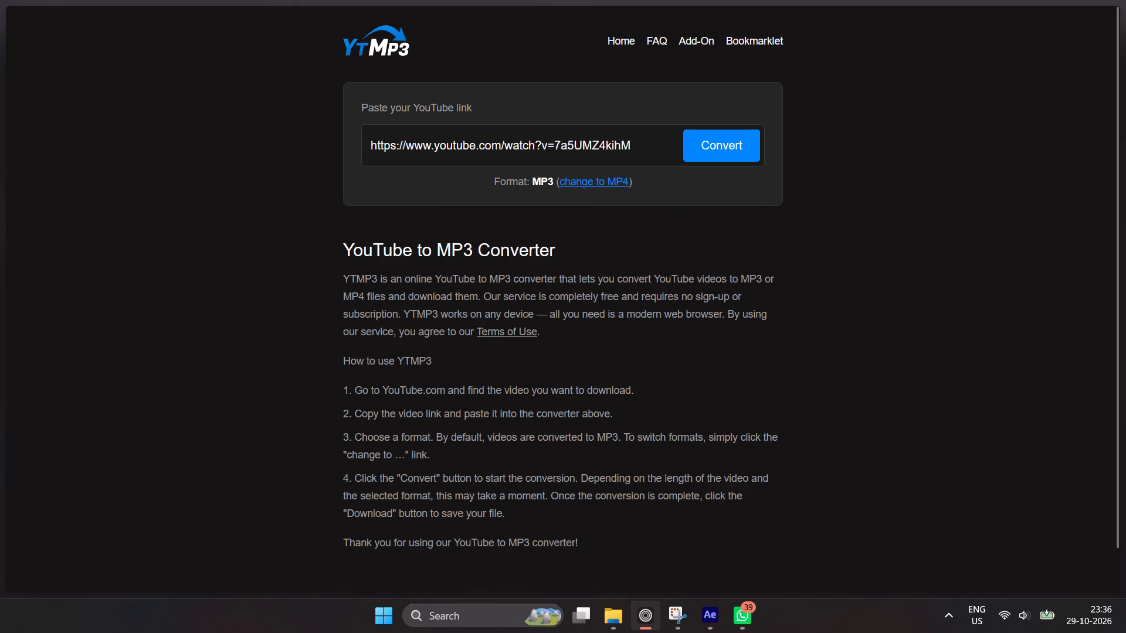
click(703, 163)
click(707, 147)
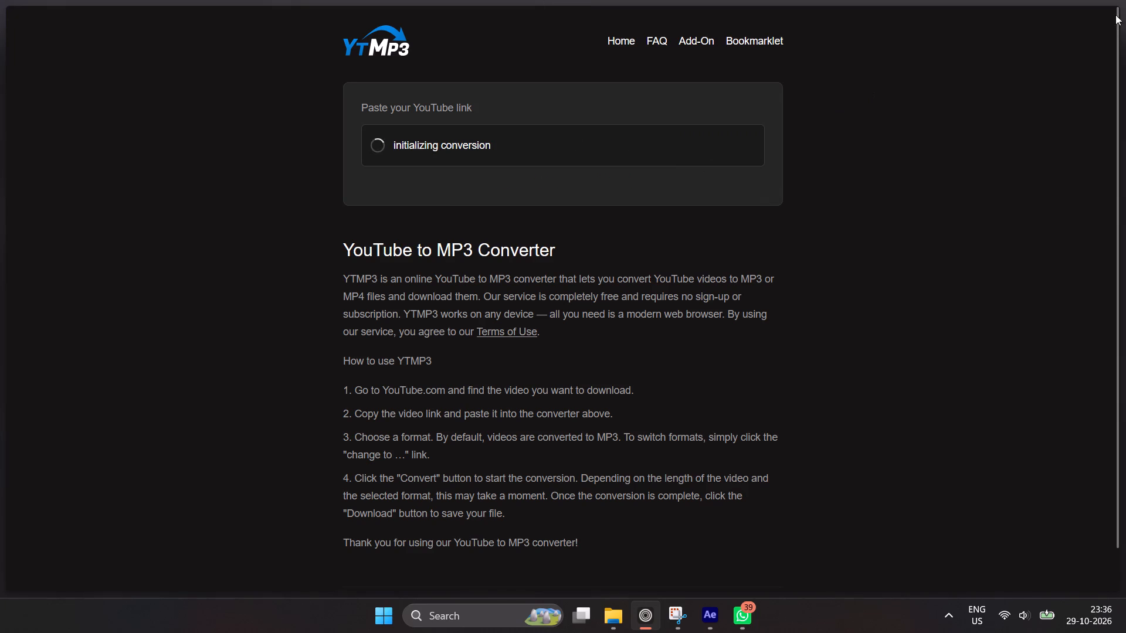
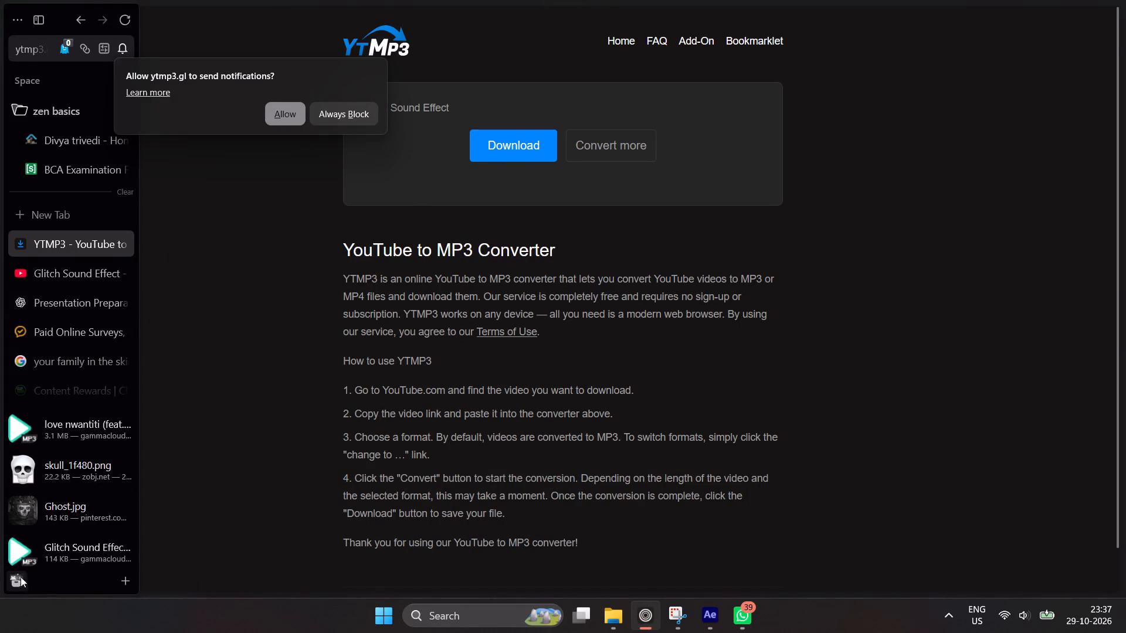
Import the downloaded Glitch Sound Effect MP3 into the After Effects project and open it in the footage viewer.
drag(39, 553, 720, 620)
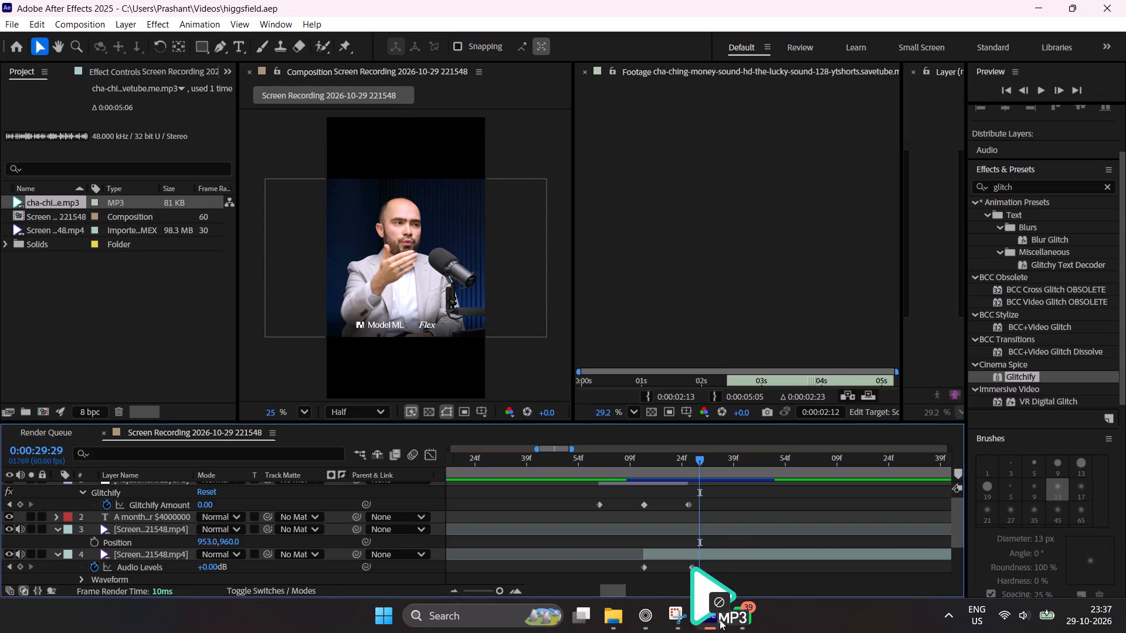
drag(720, 620, 100, 344)
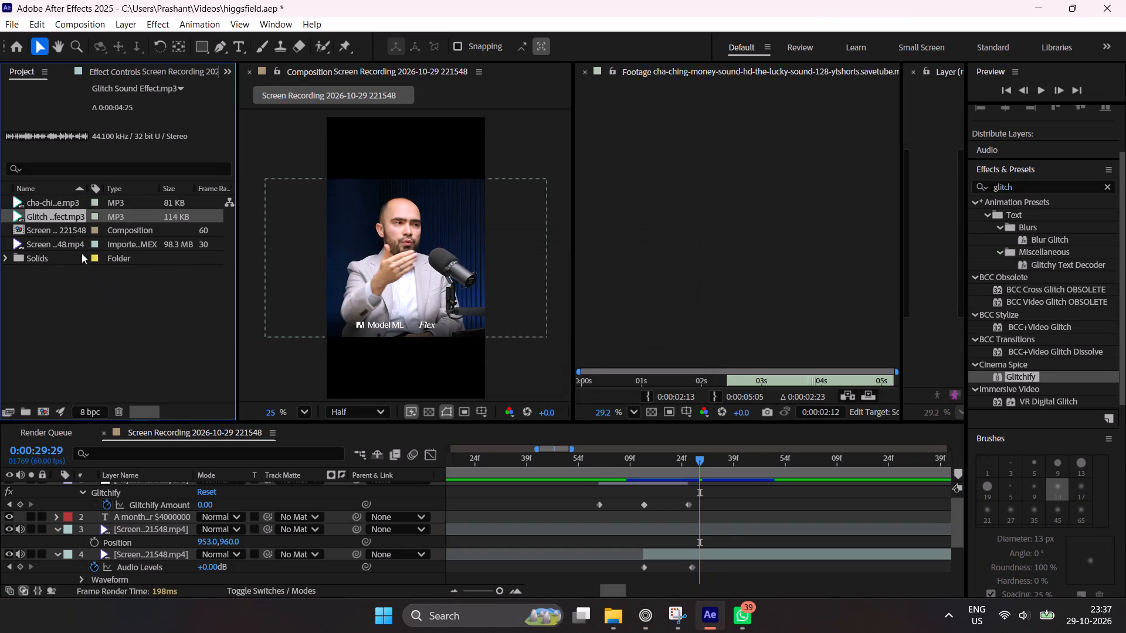
double_click(69, 213)
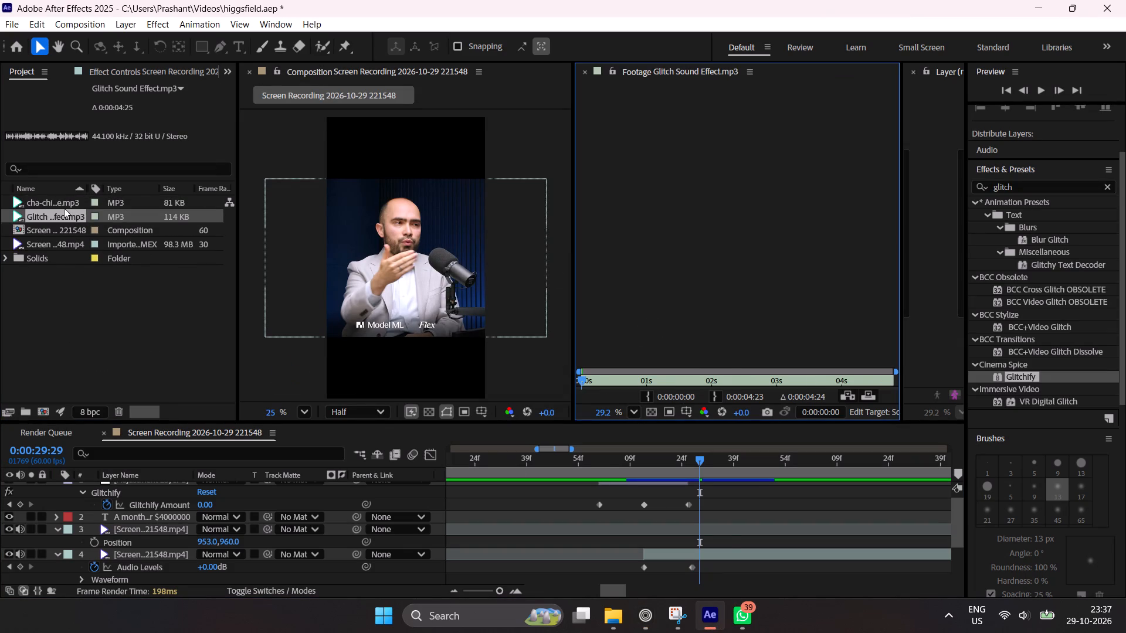
Add the glitch sound effect to the timeline above the cha-ching audio layer, near the cut at 0:00:29:13.
drag(955, 520, 957, 532)
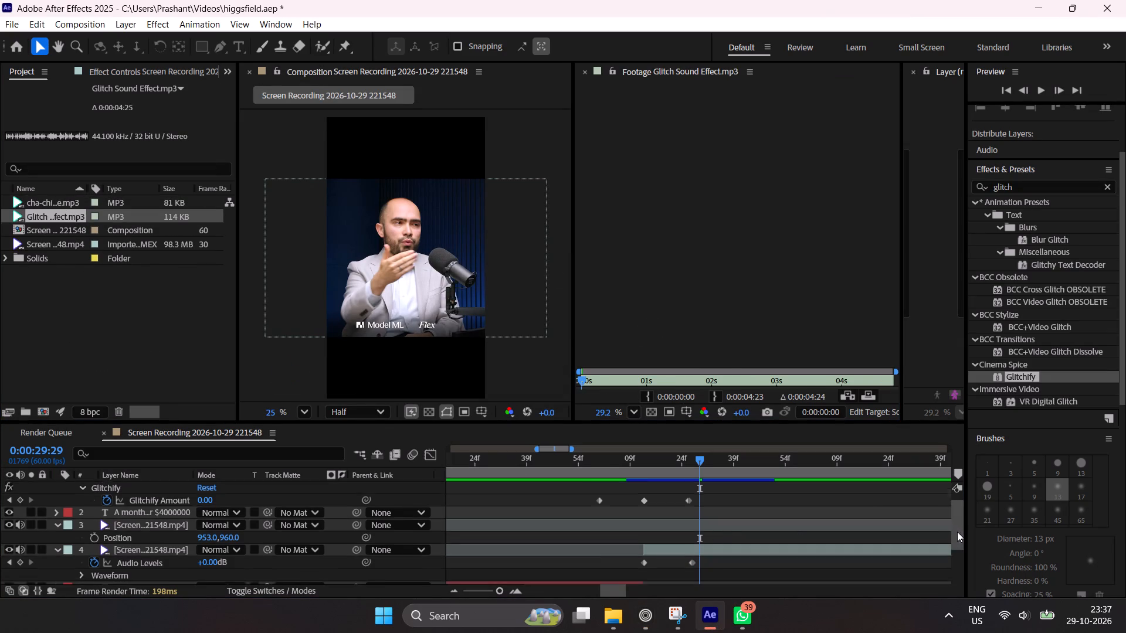
drag(957, 532, 962, 550)
drag(650, 468, 645, 483)
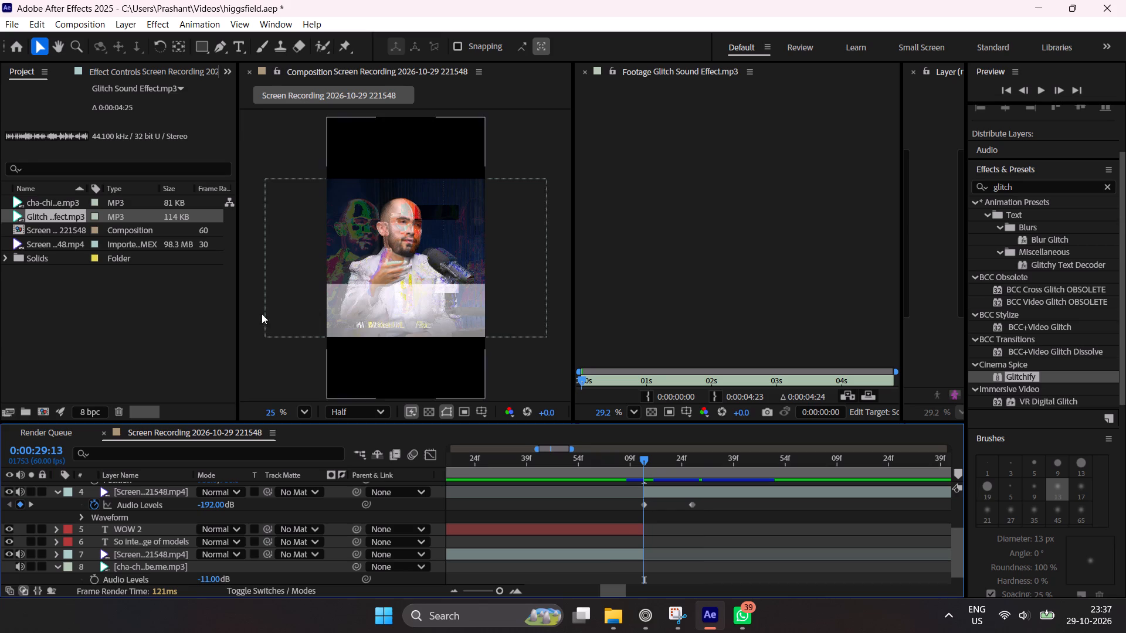
drag(44, 214, 624, 558)
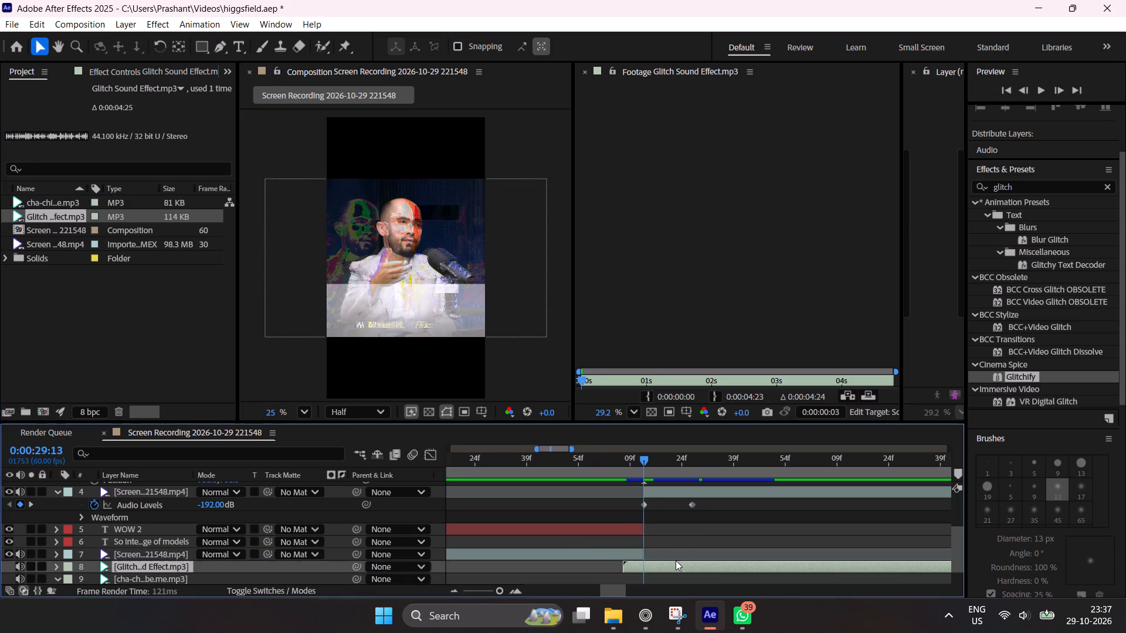
drag(646, 566, 628, 577)
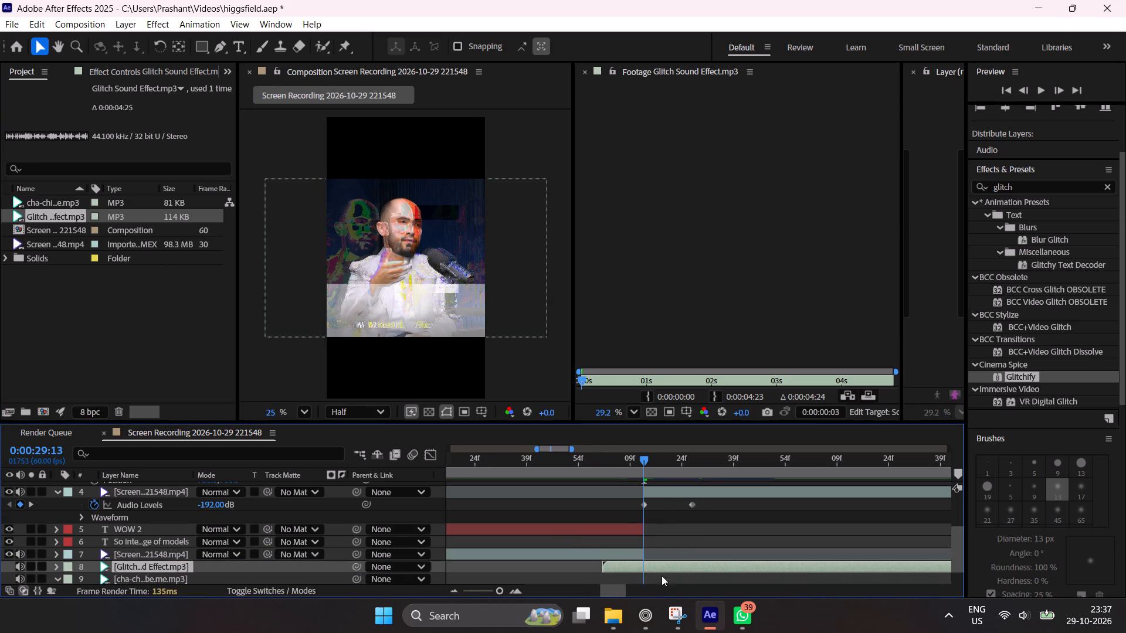
Show the glitch sound's waveform and shift the layer so the audible part starts at the cut at 0:00:29:13.
key(u)
key(u)
key(l)
key(l)
scroll(735, 567, down, 3)
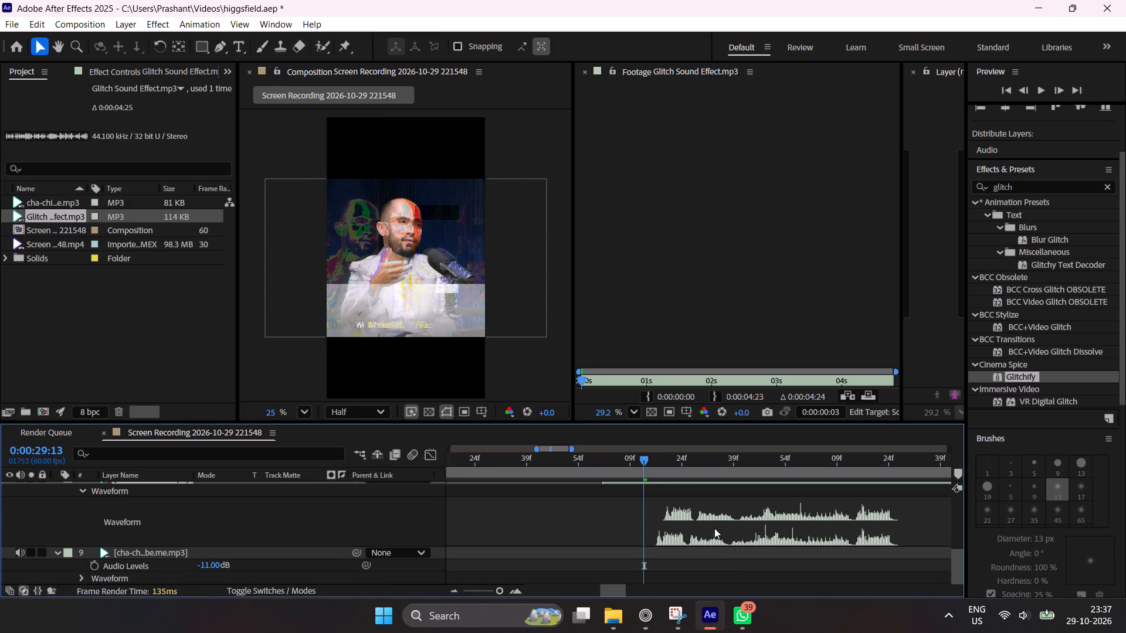
scroll(687, 546, up, 1)
drag(685, 514, 676, 523)
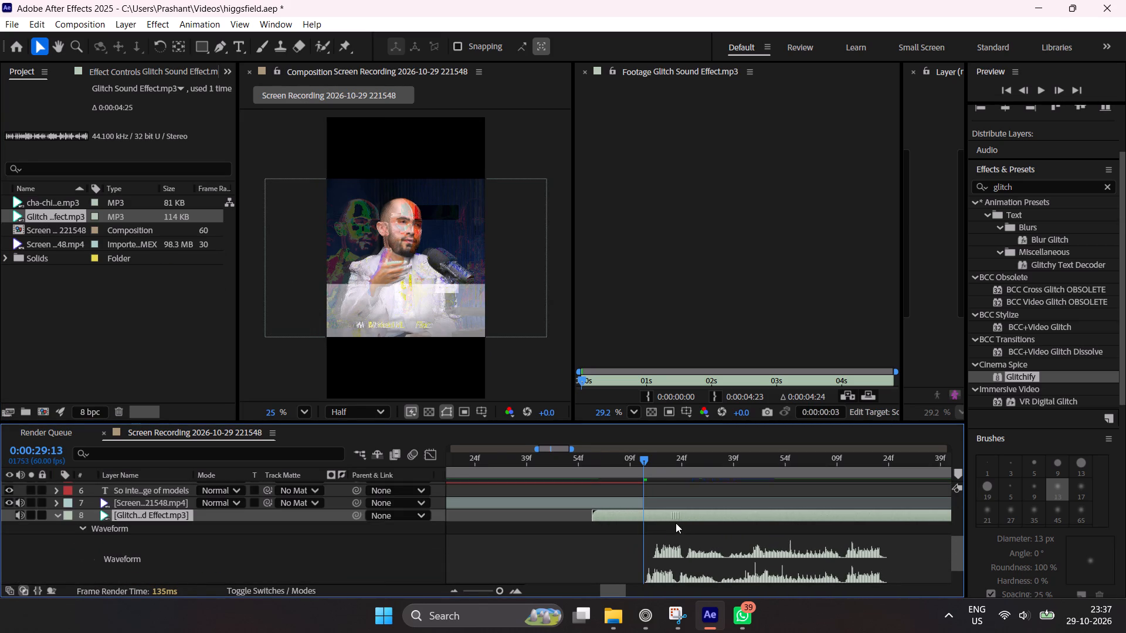
drag(676, 523, 674, 525)
Split the glitch sound layer at 0:00:29:25 and delete the part after the split.
click(634, 462)
key(space)
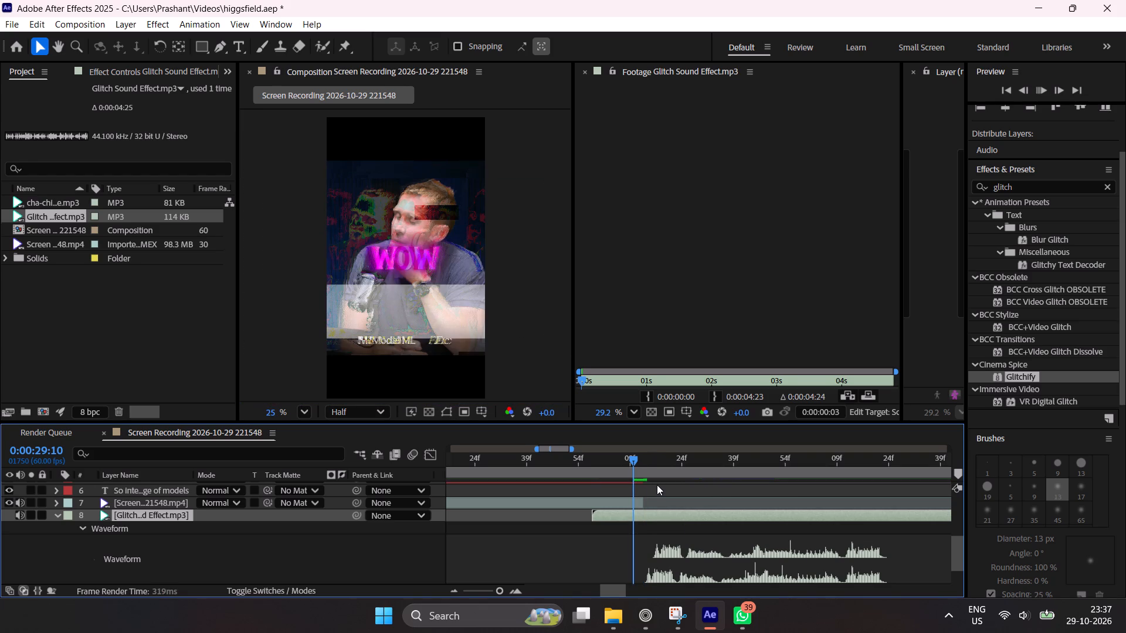
key(space)
drag(703, 468, 687, 492)
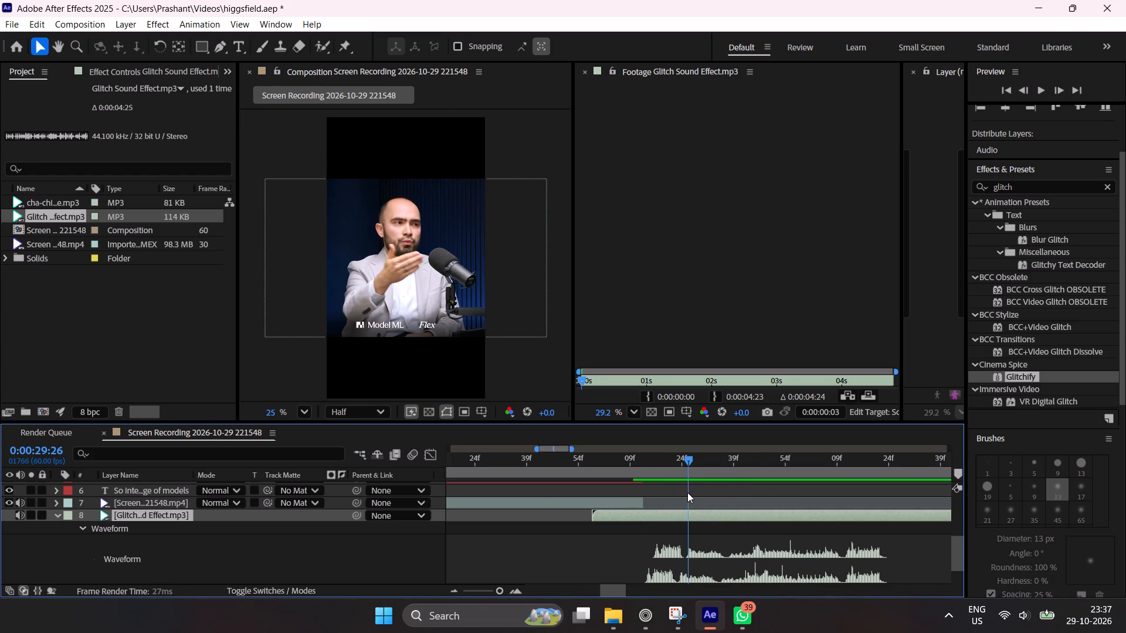
drag(687, 492, 686, 494)
key(ctrl+shift+d)
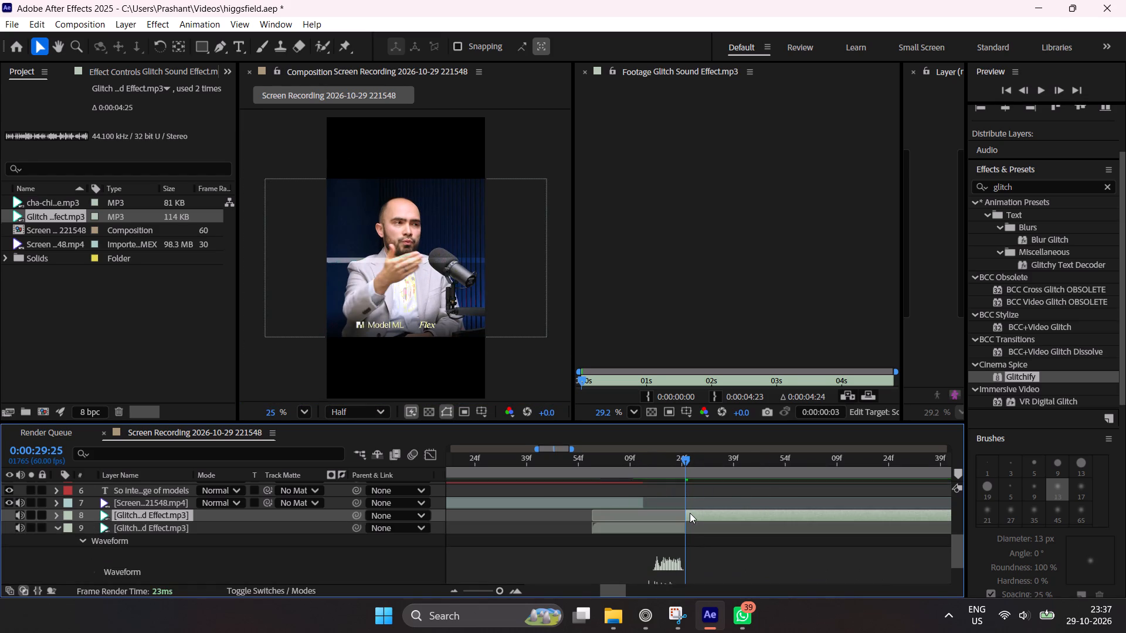
key(Delete)
Shift the glitch sound so its audible part starts at about 0:00:29:01, and extend its end to about 0:00:29:25.
drag(636, 471, 618, 485)
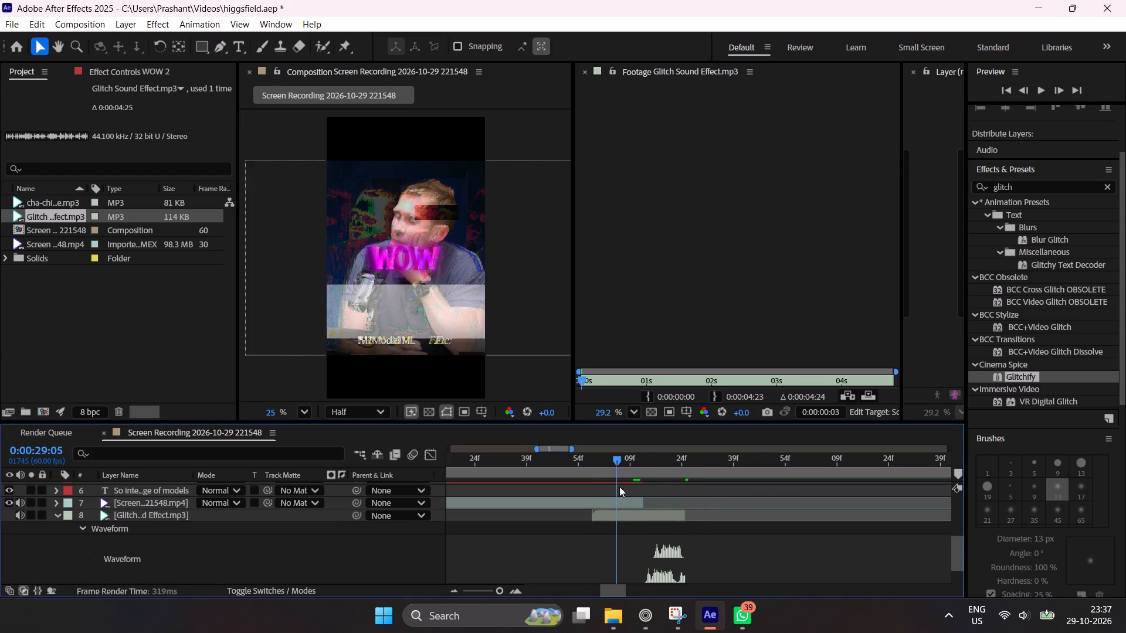
key(space)
key(space)
drag(661, 513, 630, 522)
drag(634, 471, 619, 480)
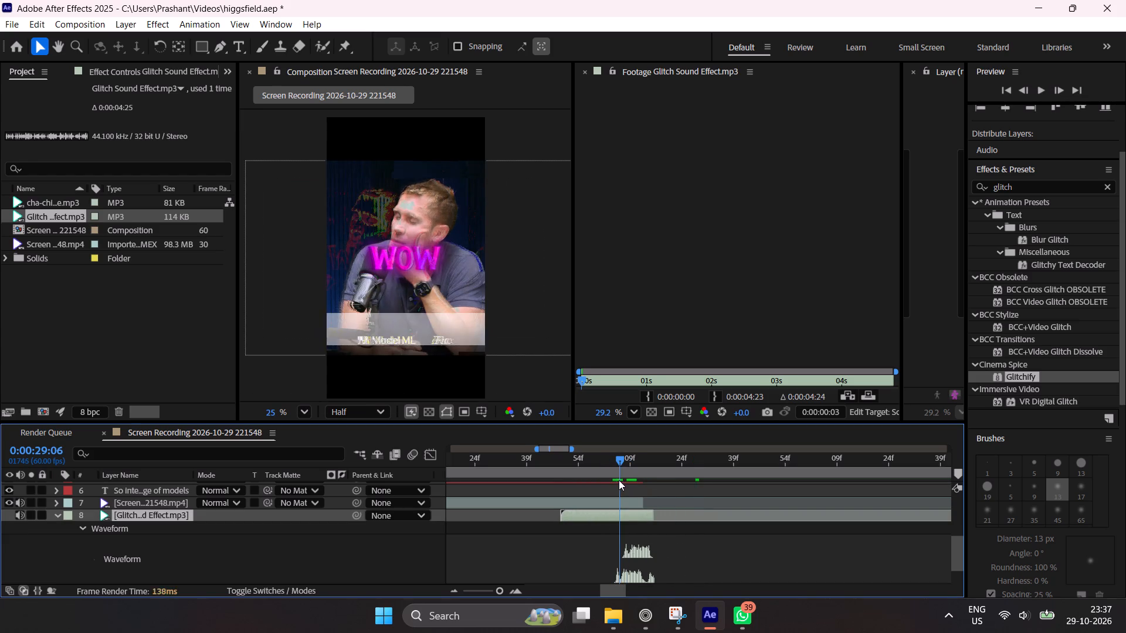
drag(619, 480, 610, 488)
drag(653, 516, 697, 522)
drag(667, 518, 656, 520)
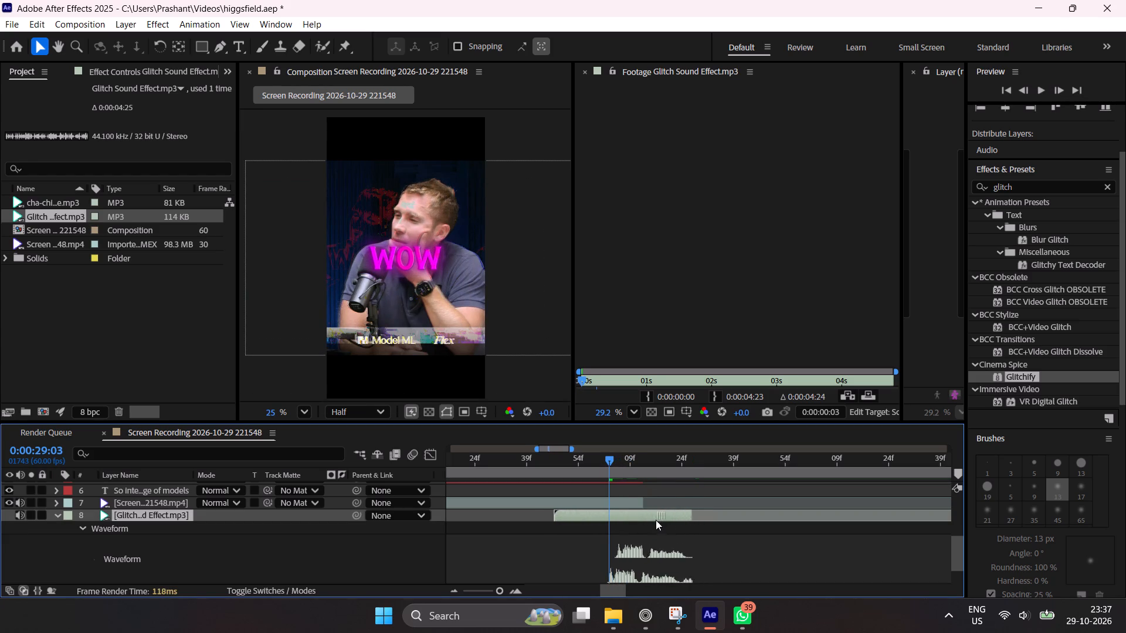
drag(656, 520, 652, 521)
drag(629, 470, 602, 482)
Preview the glitch transition repeatedly, from 0:00:29:01 and from just before the sound layer, to check the sound's timing.
key(space)
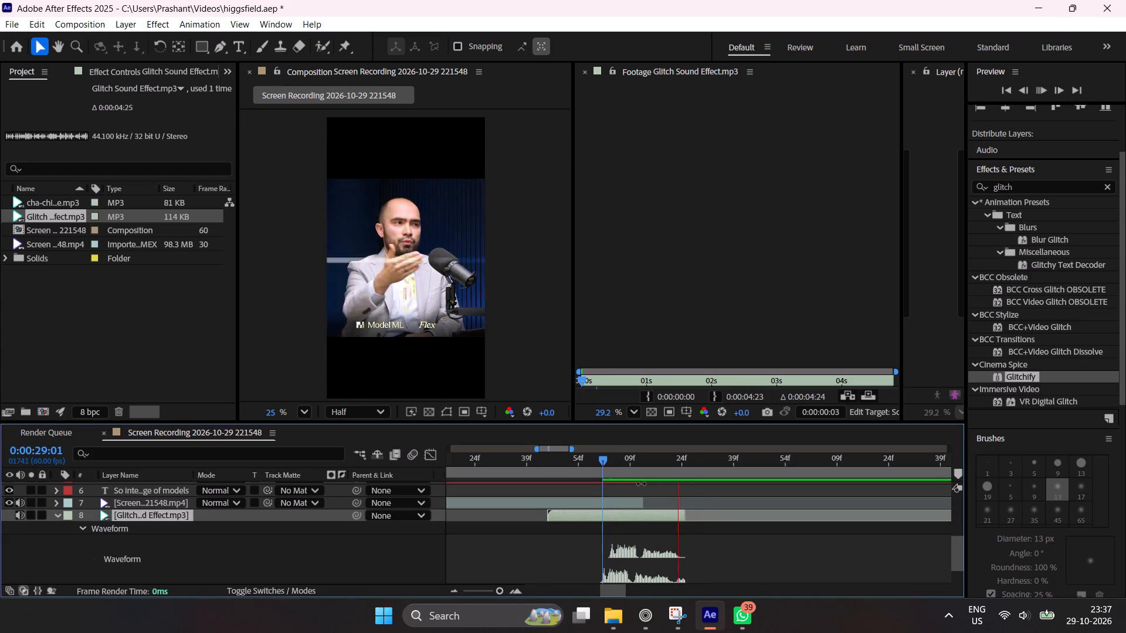
key(space)
drag(687, 469, 586, 506)
key(space)
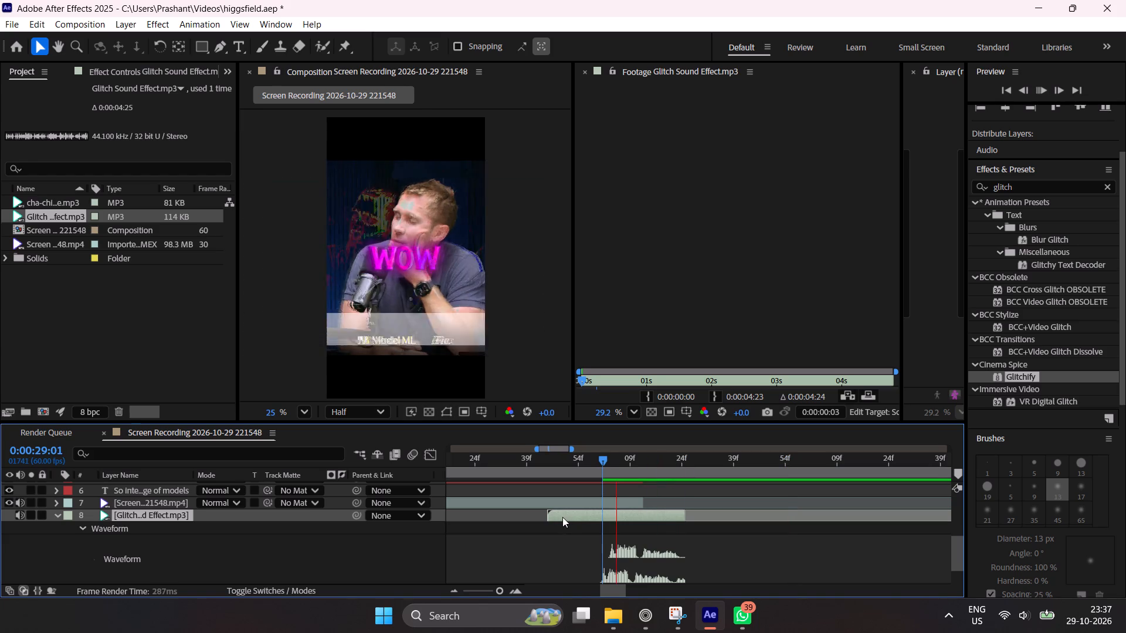
key(space)
drag(624, 465, 511, 511)
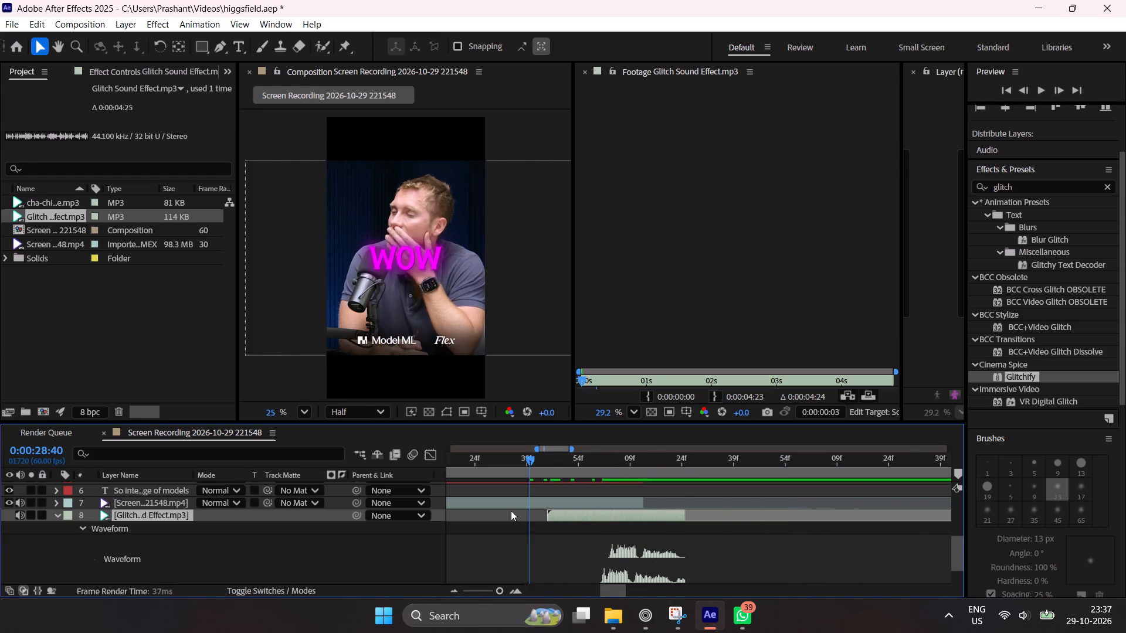
drag(511, 511, 507, 515)
key(space)
key(space)
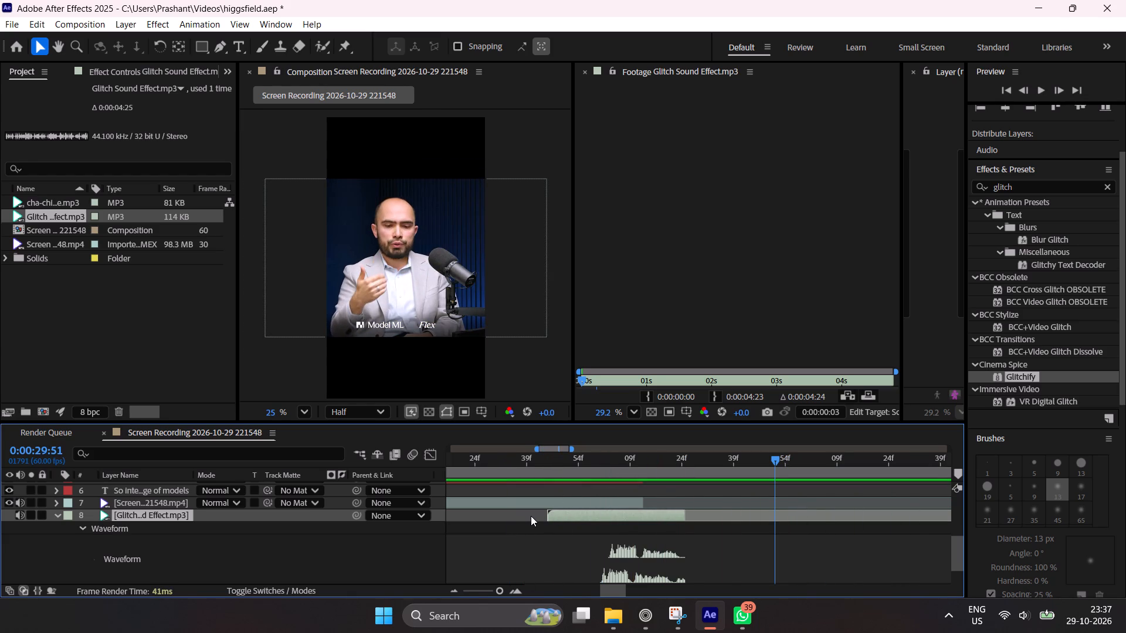
Set the glitch sound layer's audio level to -5 dB, preview the transition, and save the project.
key(l)
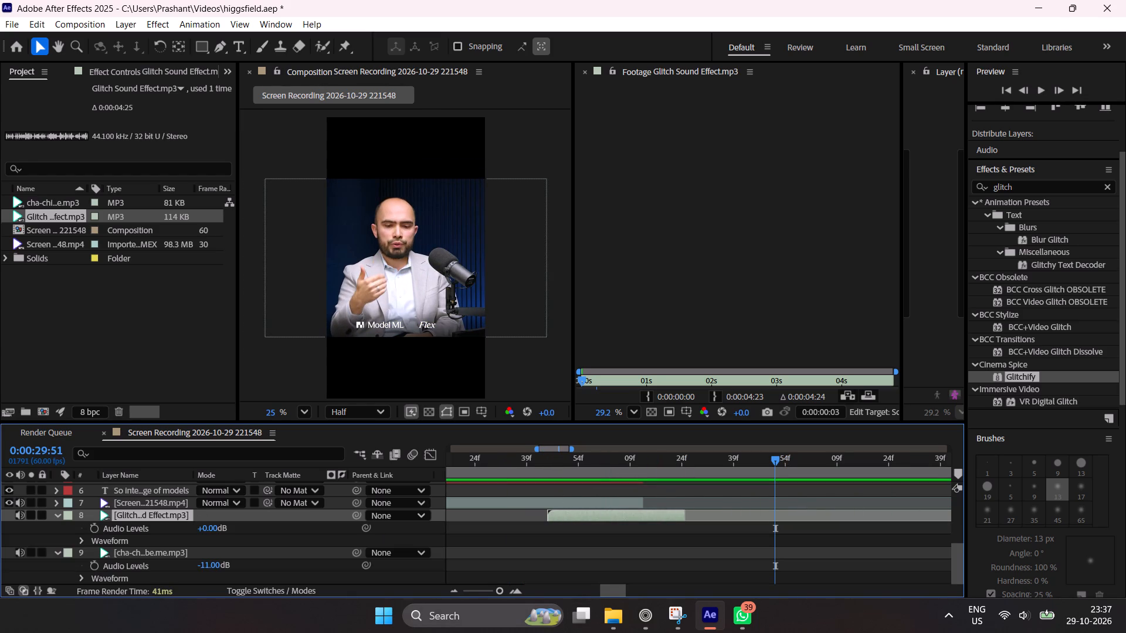
click(215, 528)
text(-5)
key(Return)
drag(579, 461, 544, 489)
key(space)
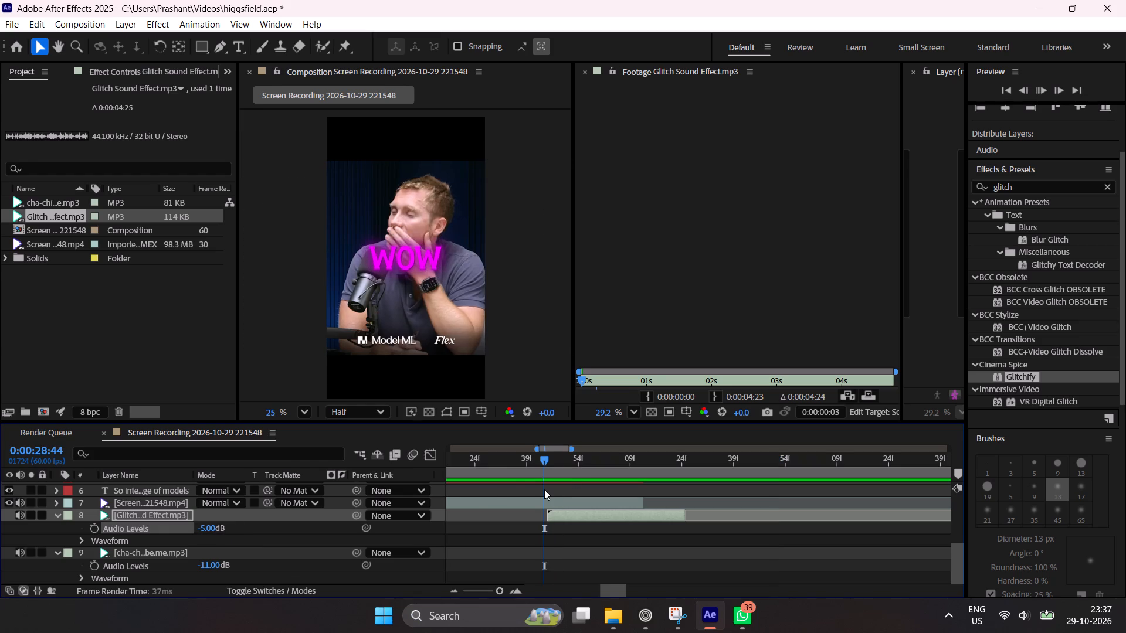
key(space)
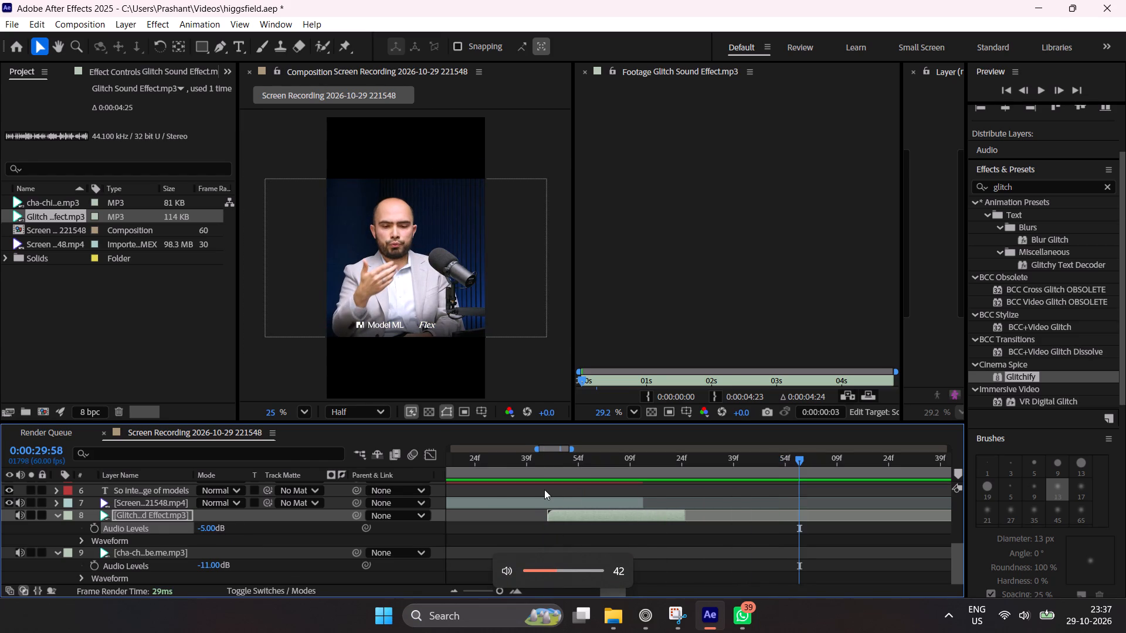
key(ctrl+s)
Play the composition back from its start at 0:00:21:09 to review the edit.
drag(557, 464, 294, 528)
key(space)
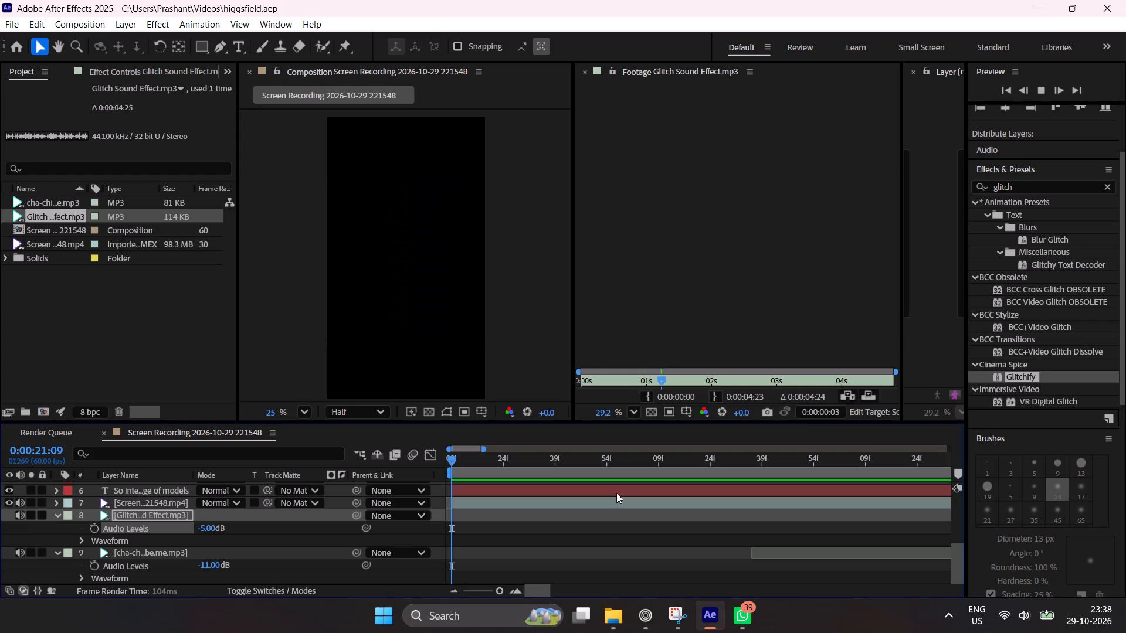
key(space)
drag(592, 471, 540, 469)
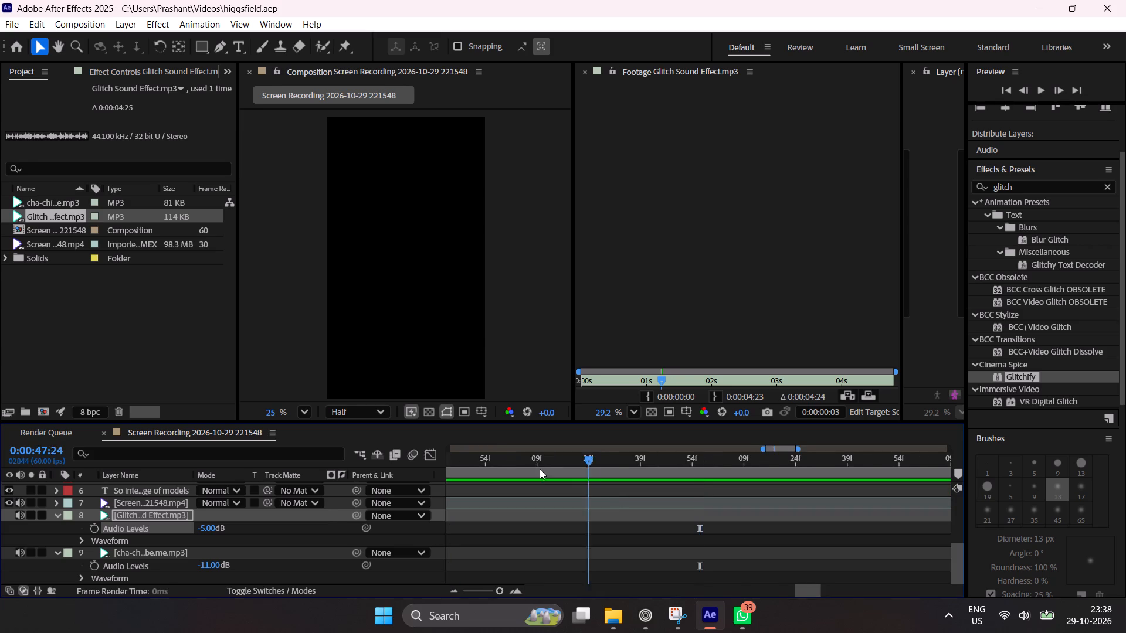
drag(540, 469, 334, 512)
key(space)
triple_click(451, 593)
double_click(451, 593)
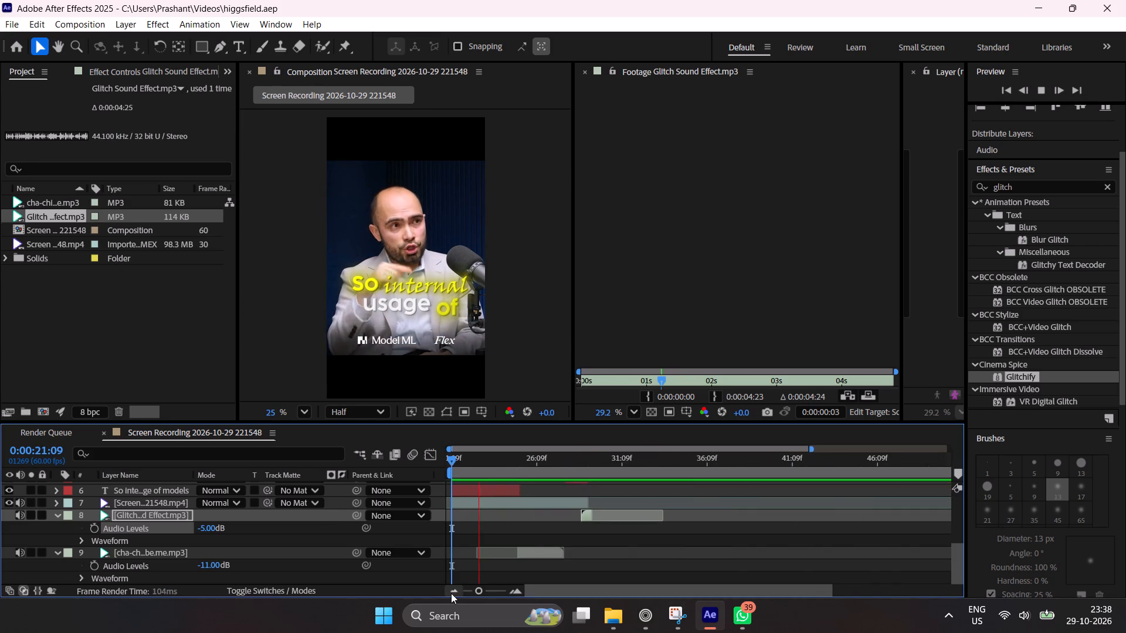
key(space)
Locate the end of the glitch sound's audible part at 0:00:29:25 and set the composition's duration to 0:00:29:25.
drag(563, 466, 554, 490)
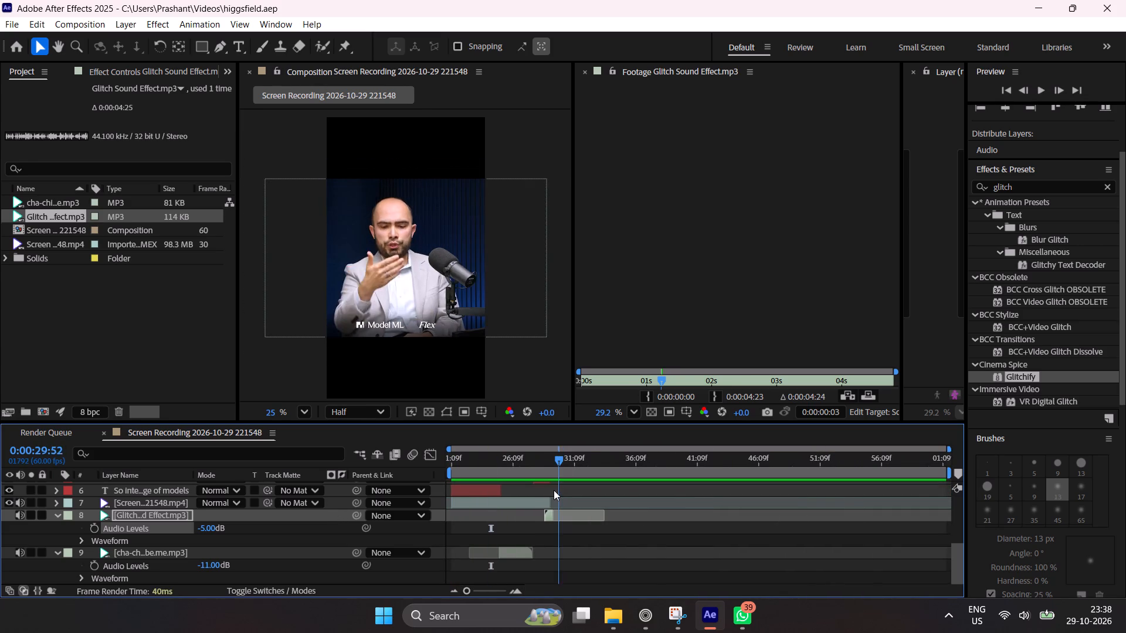
drag(554, 490, 552, 495)
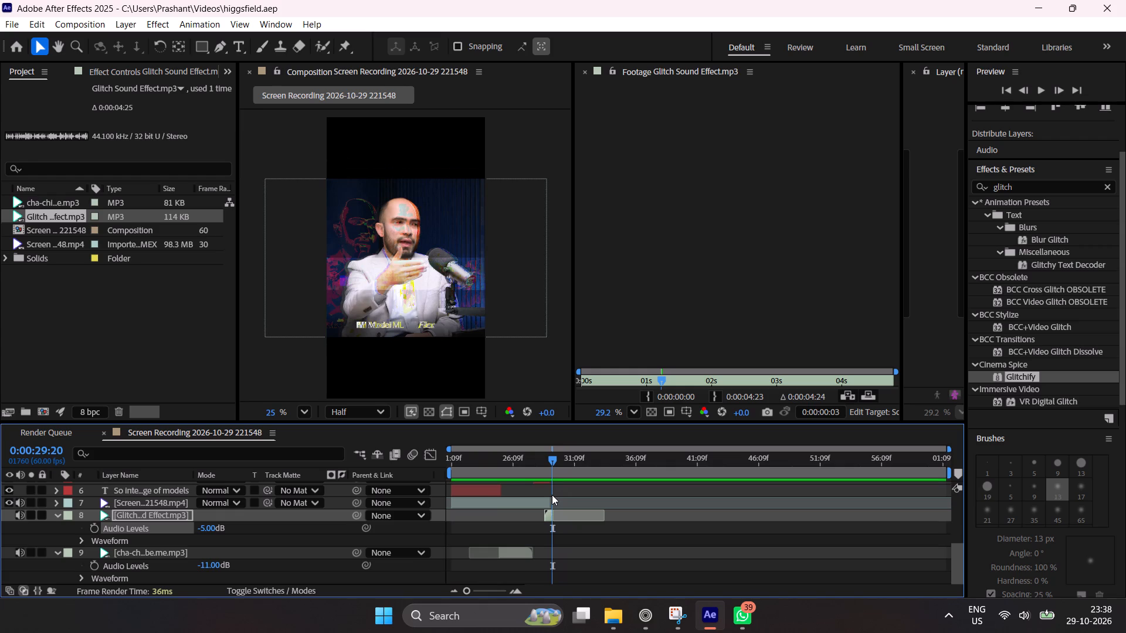
triple_click(517, 591)
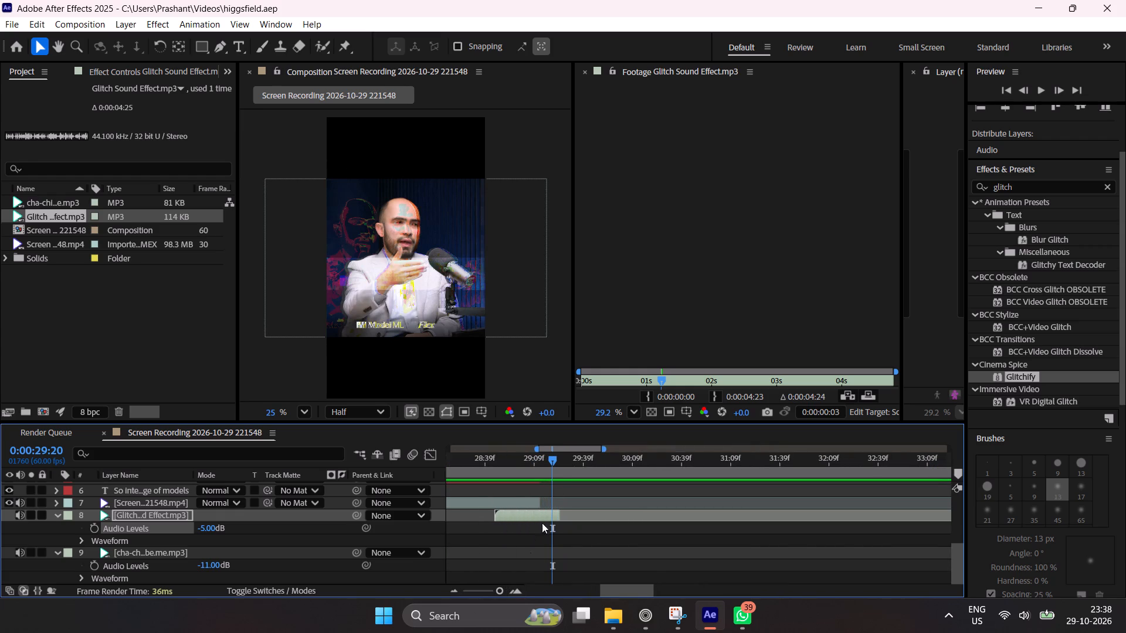
drag(562, 460, 565, 469)
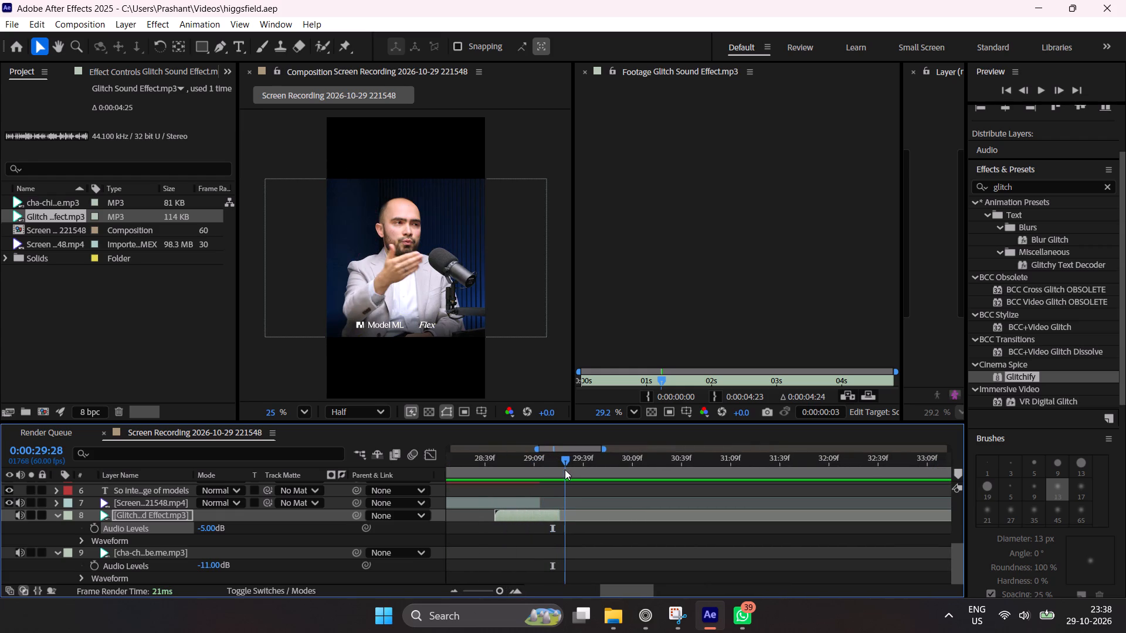
drag(565, 469, 560, 480)
double_click(514, 595)
drag(568, 462, 559, 467)
right_click(276, 368)
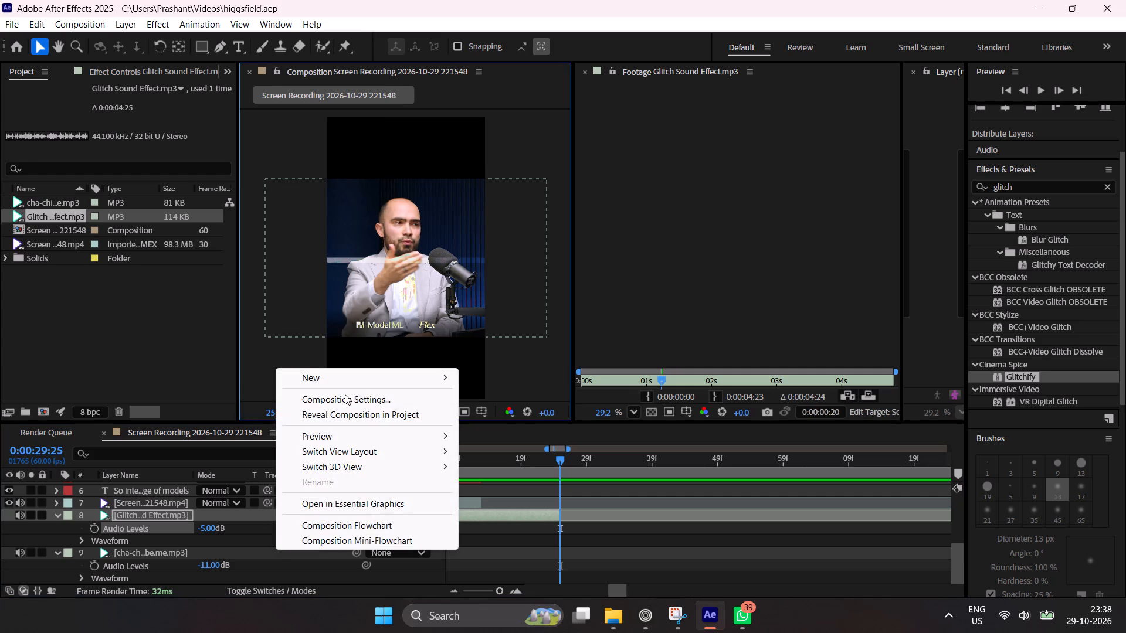
click(348, 397)
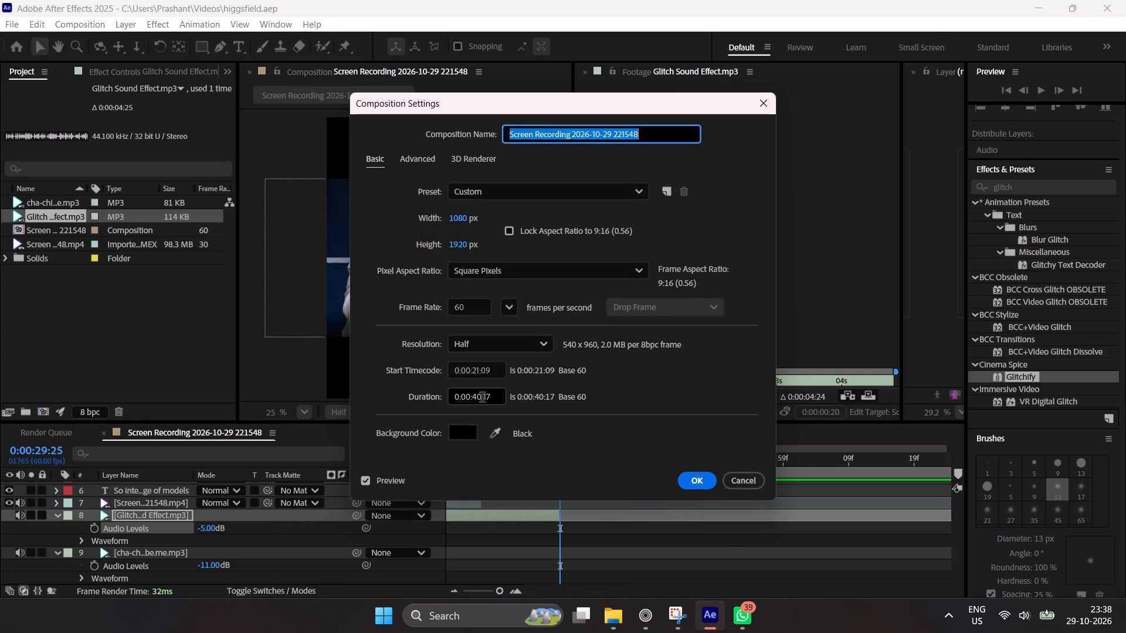
click(482, 401)
key(BackSpace)
key(BackSpace)
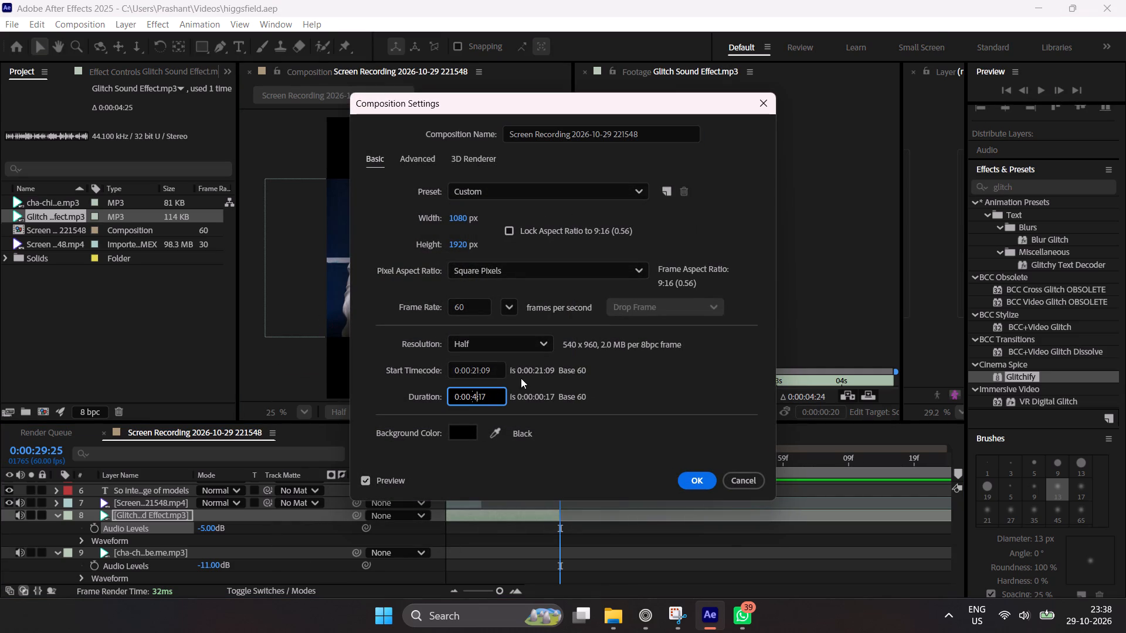
text(29)
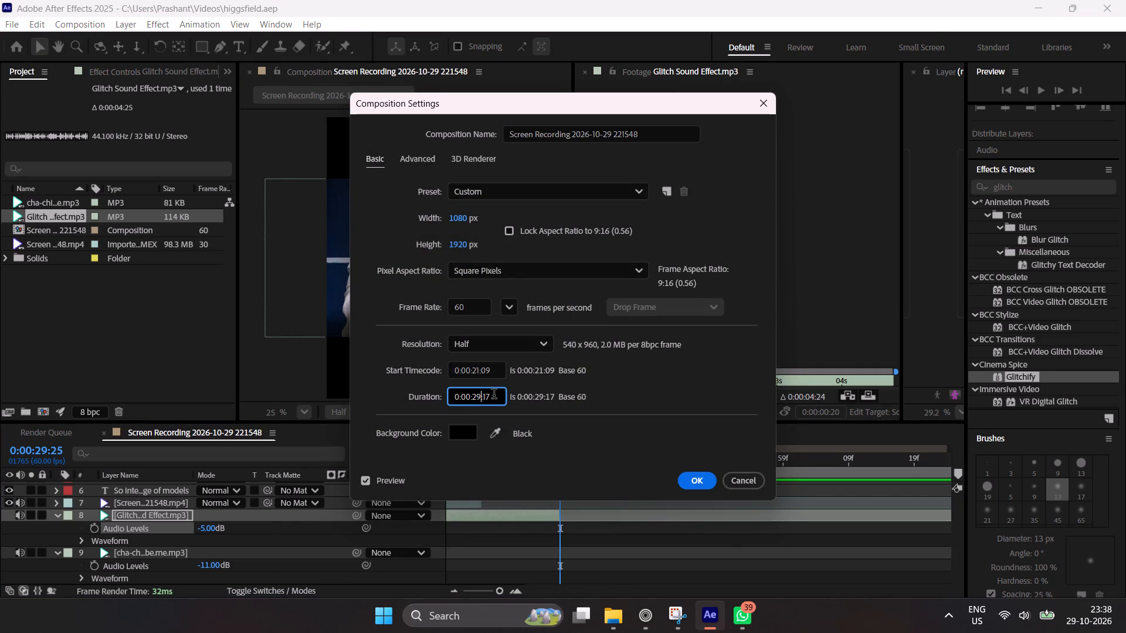
click(494, 395)
key(BackSpace)
key(BackSpace)
text(25)
click(706, 485)
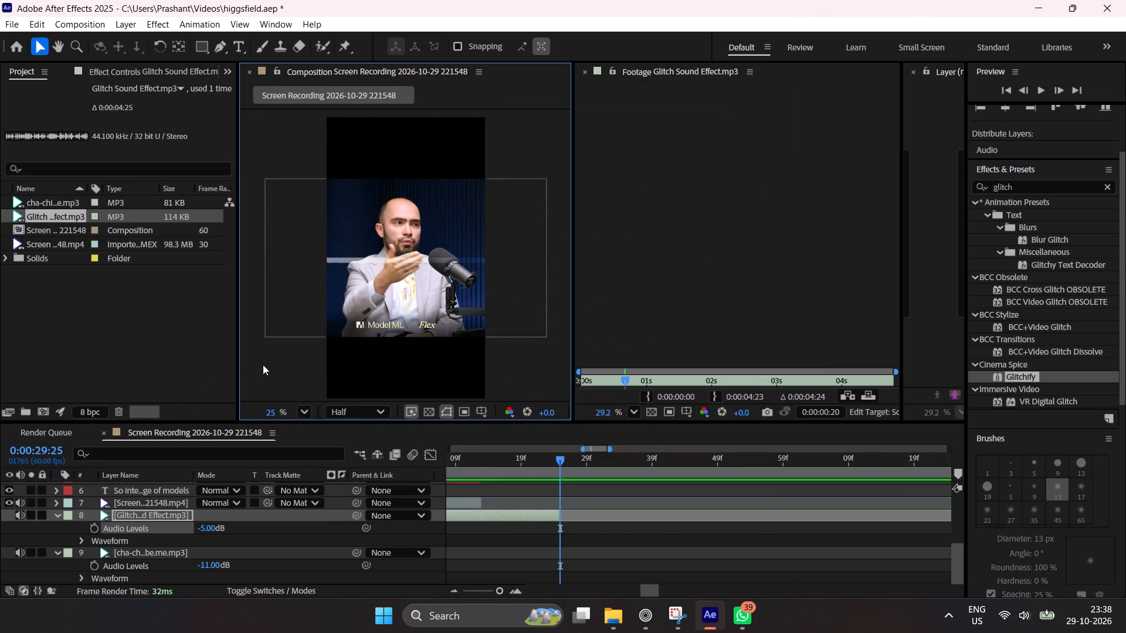
Recheck the composition settings, and scrub to the composition's end and back to the glitch sound's end at 0:00:29:25.
right_click(273, 376)
click(329, 399)
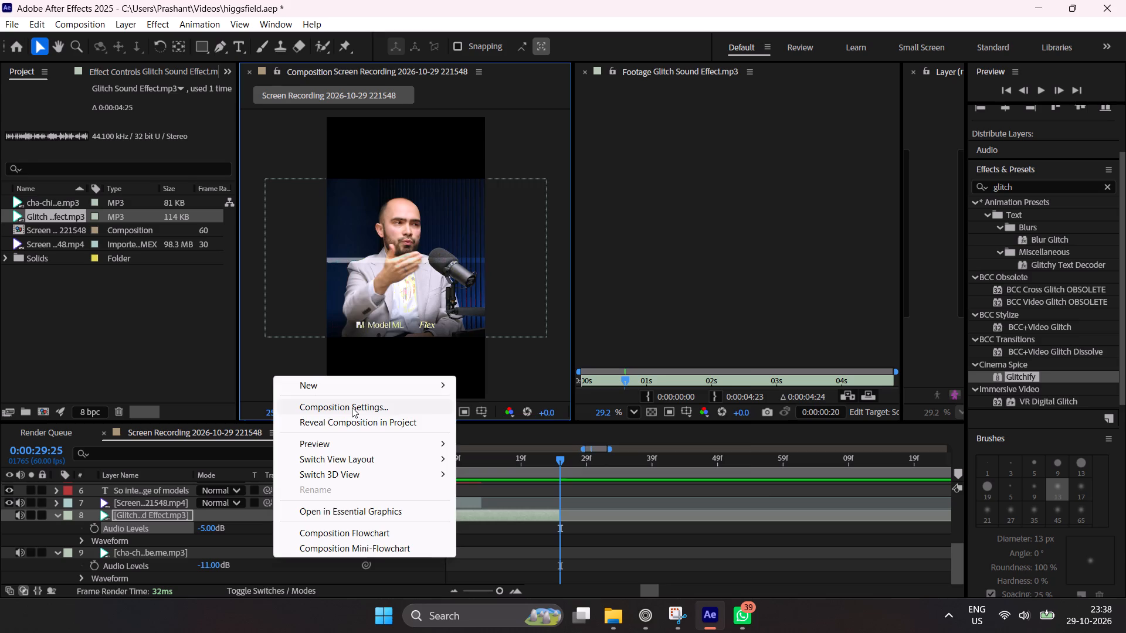
click(354, 407)
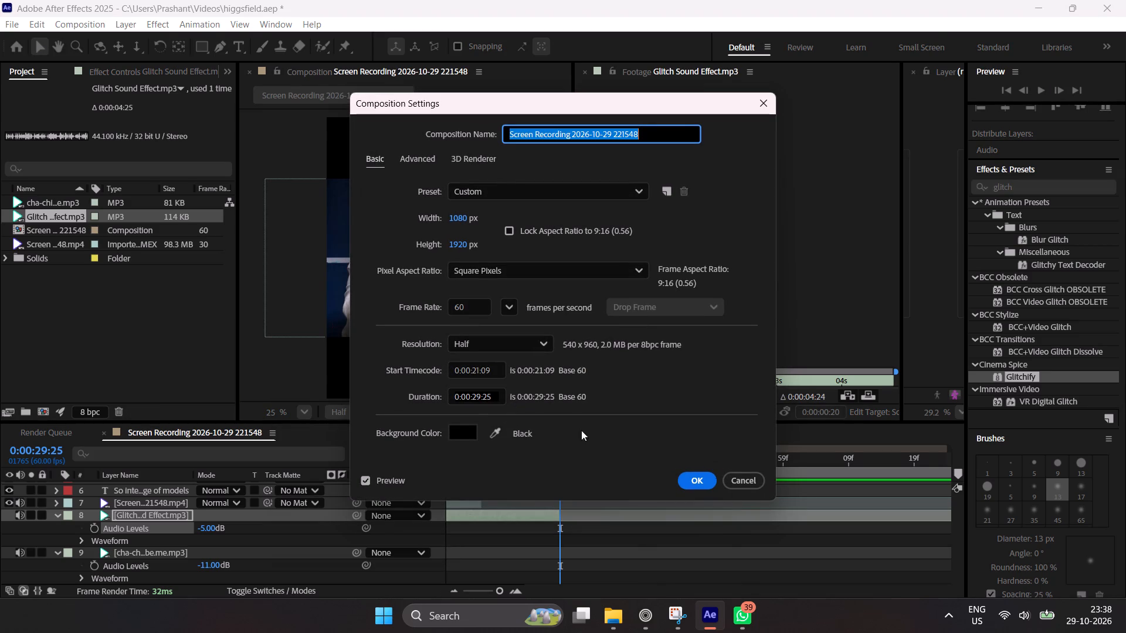
click(695, 472)
triple_click(455, 593)
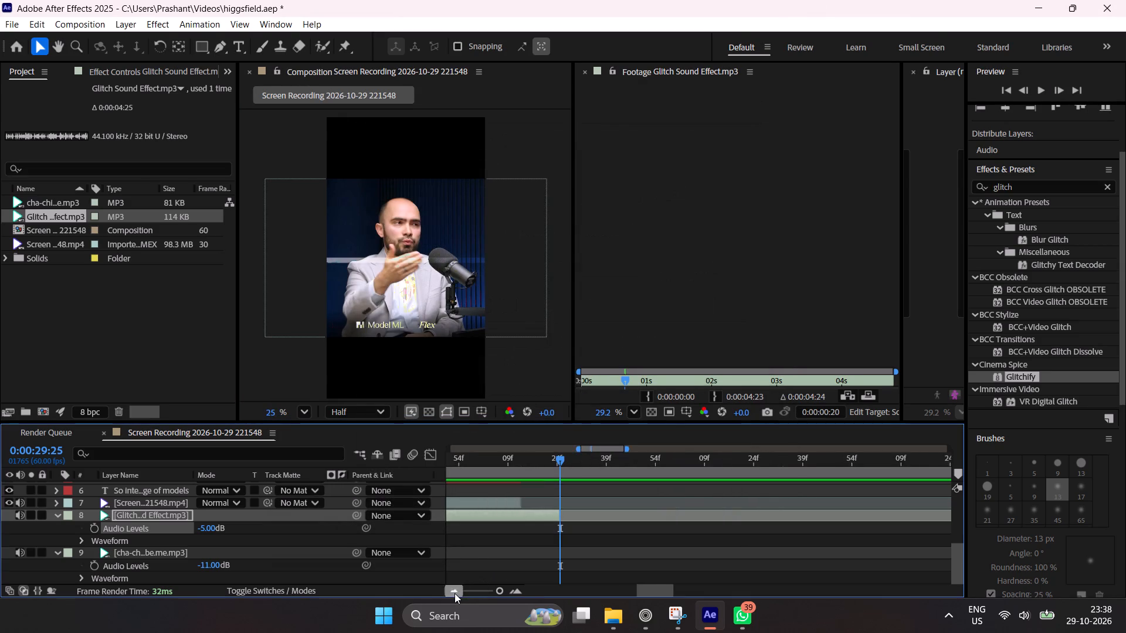
drag(575, 454, 574, 459)
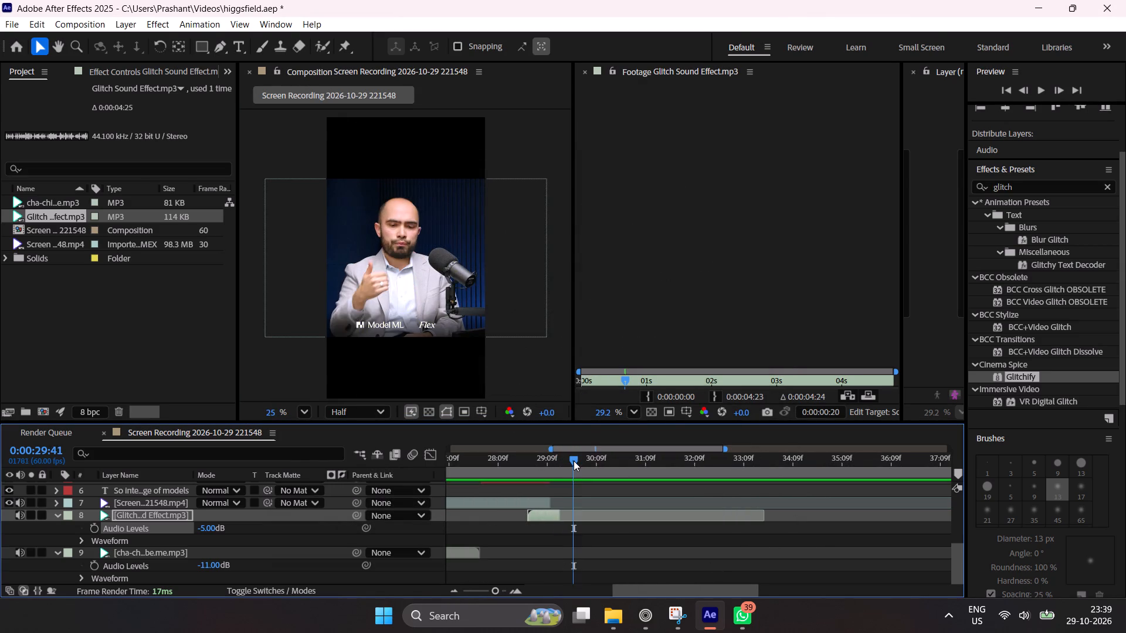
drag(574, 462, 564, 475)
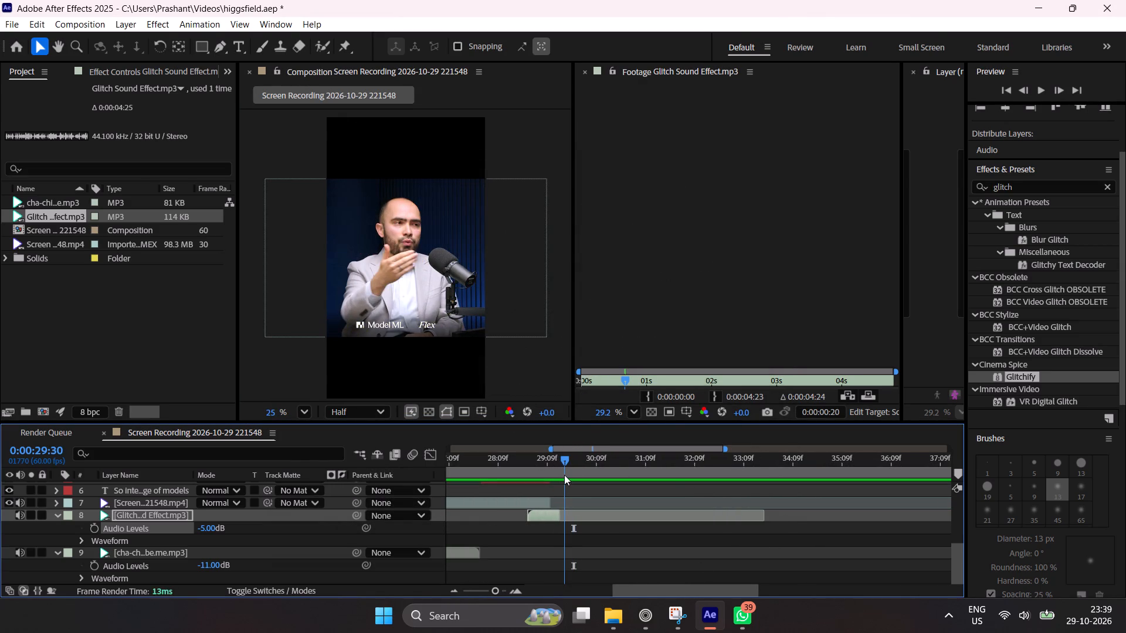
drag(564, 475, 964, 482)
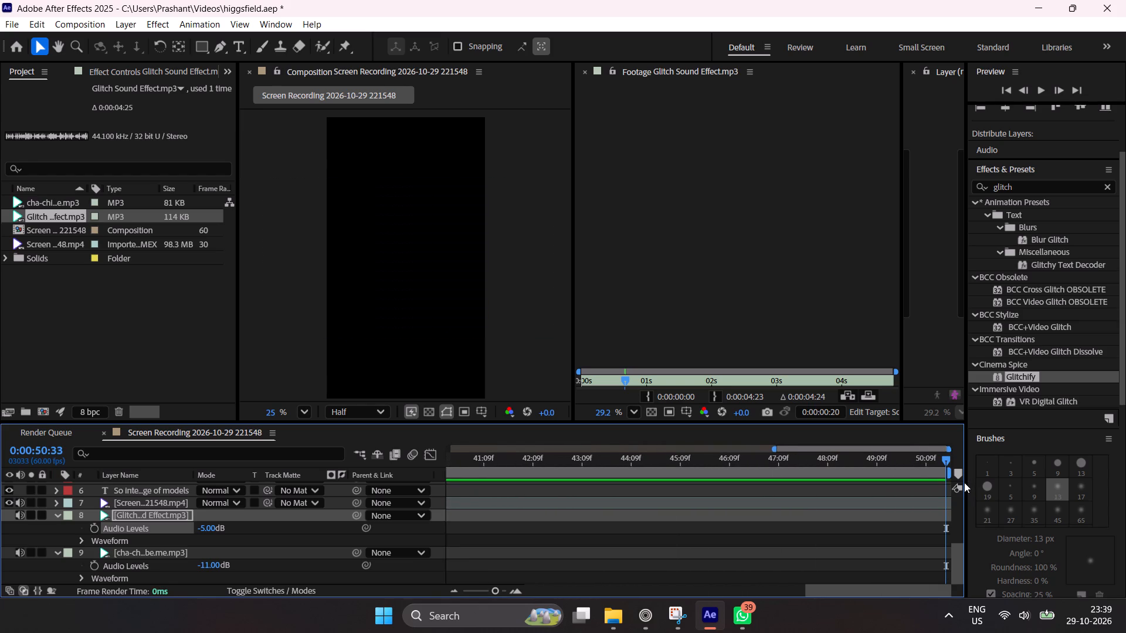
drag(964, 482, 544, 535)
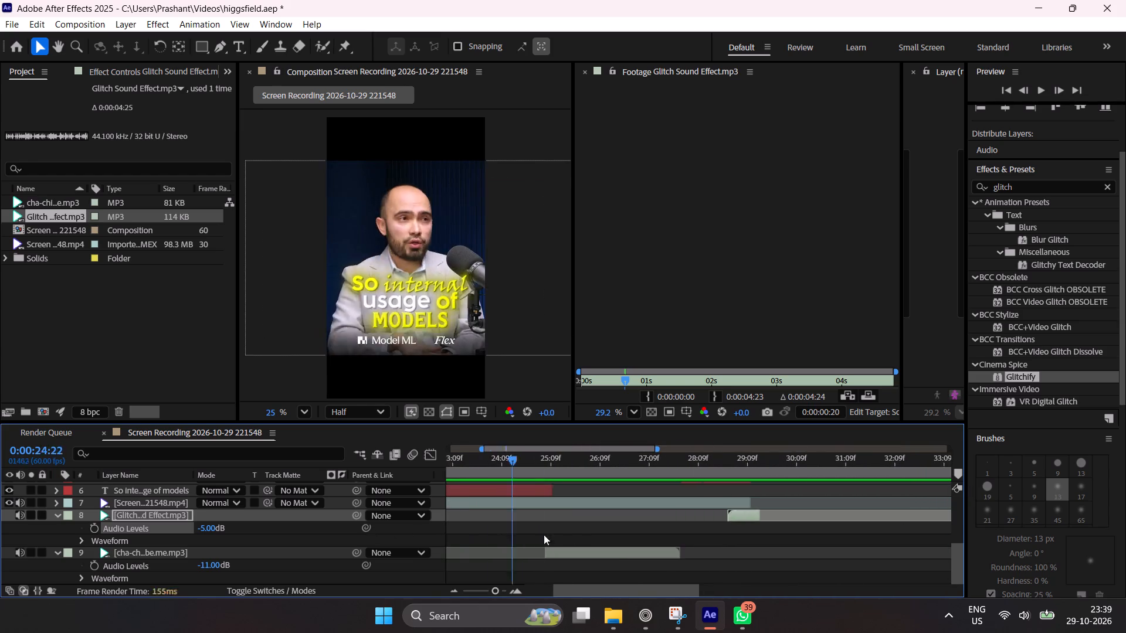
drag(544, 535, 770, 526)
double_click(522, 586)
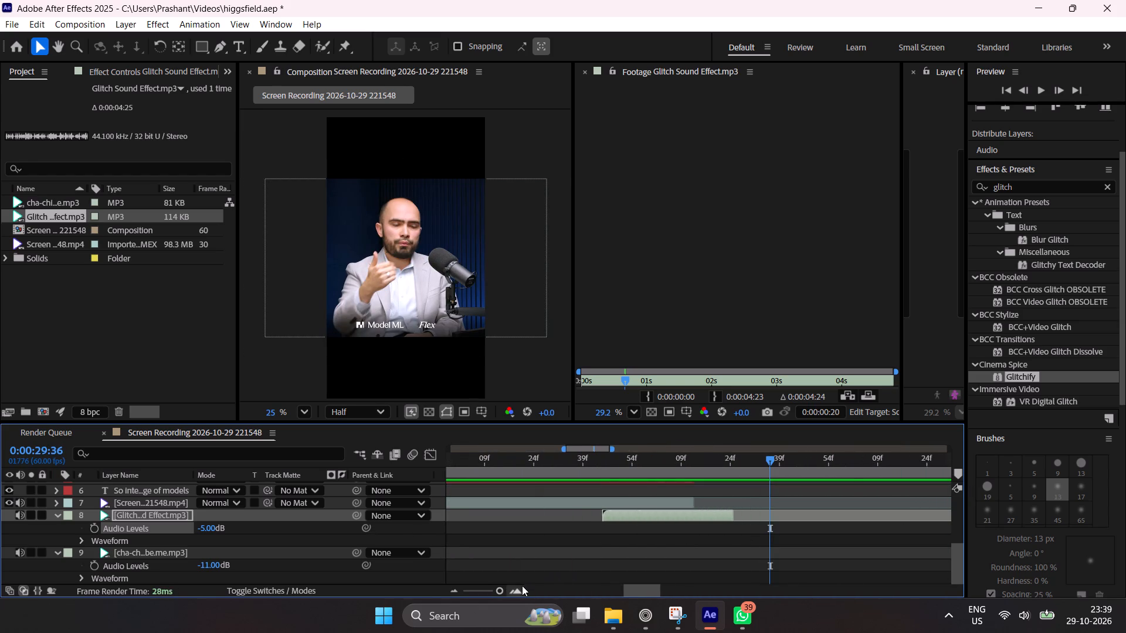
click(522, 586)
drag(697, 466, 697, 478)
Set the composition's start timecode to 0:00:00:00.
right_click(283, 372)
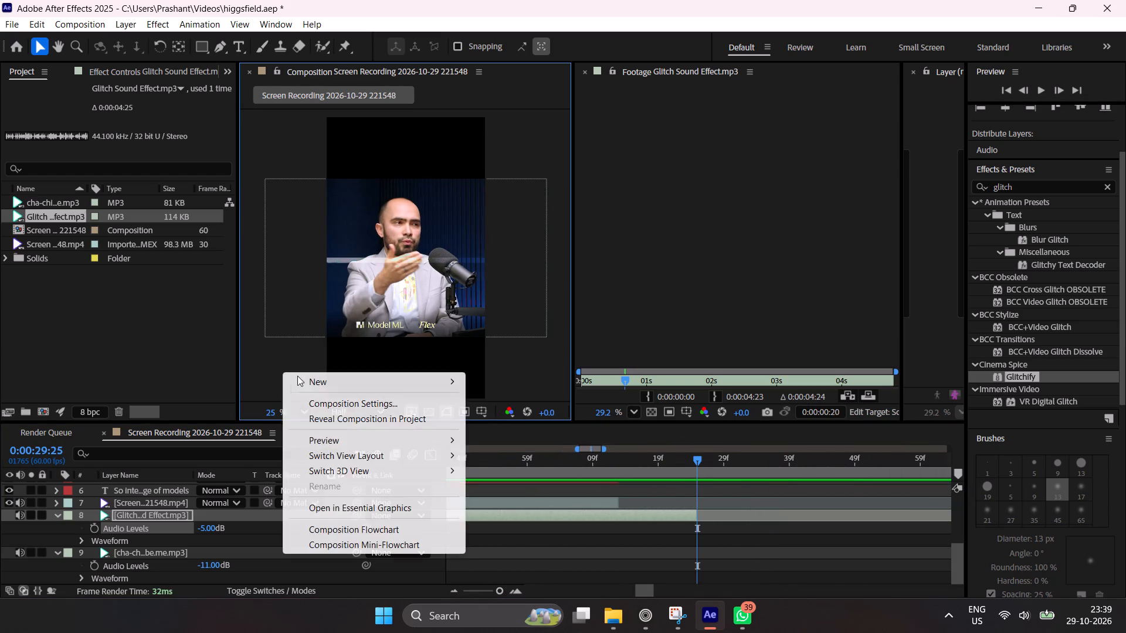
click(353, 405)
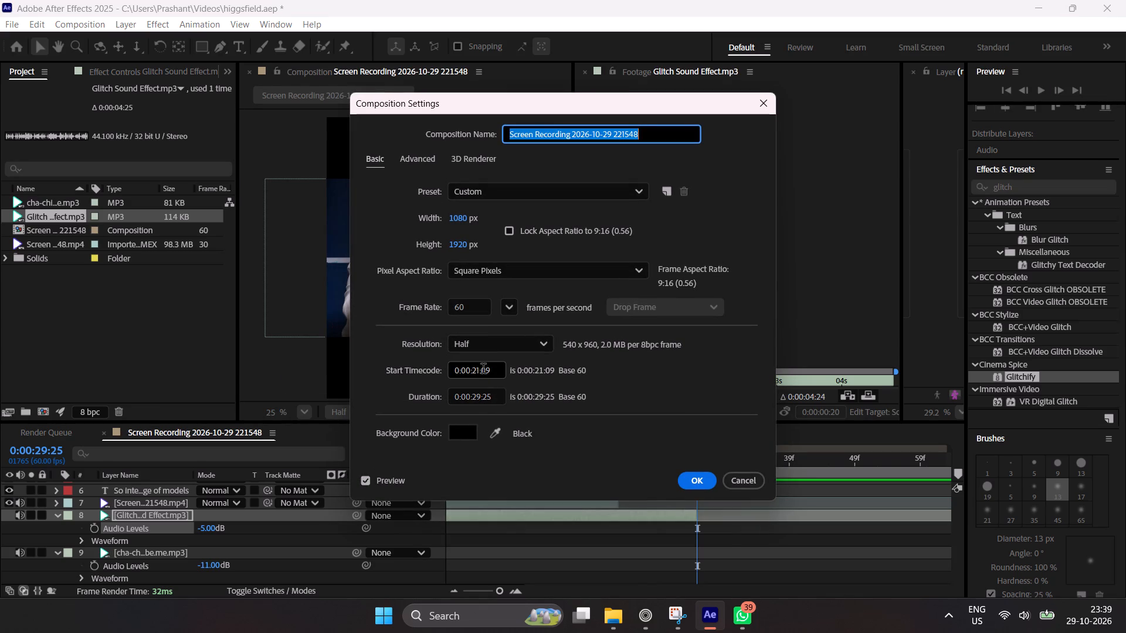
drag(496, 372, 381, 383)
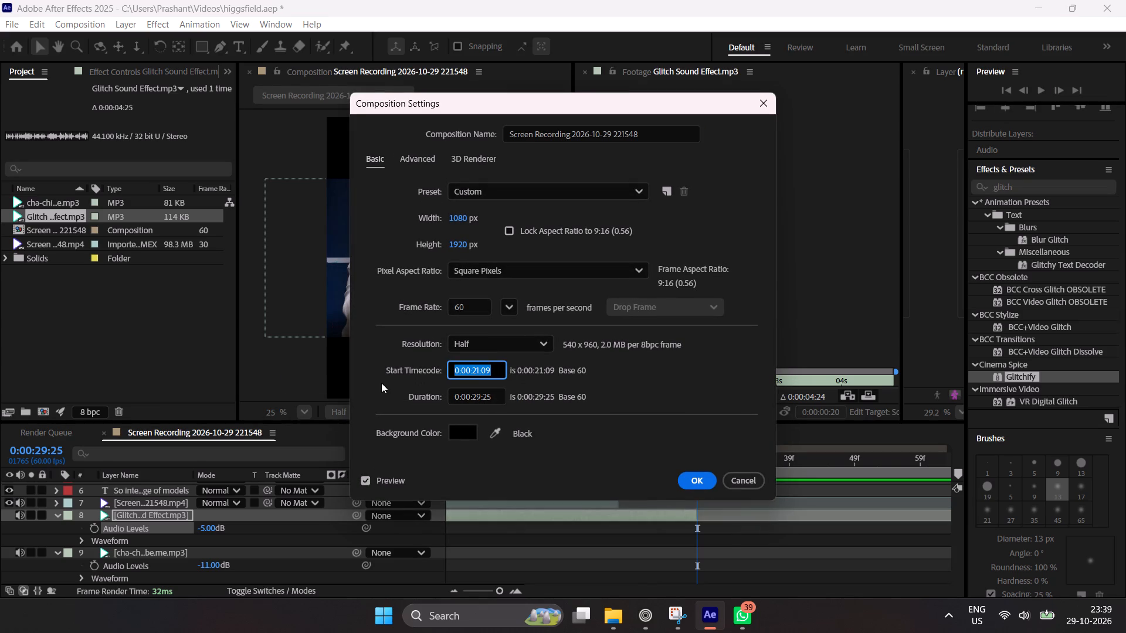
key(0)
key(Return)
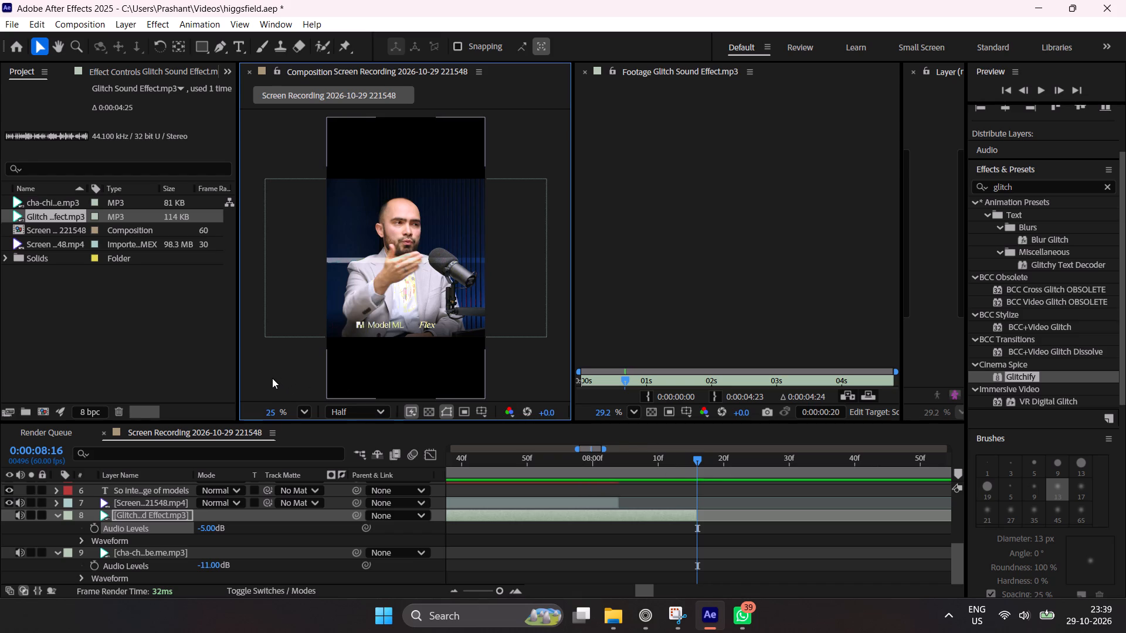
Play the composition from 0:00:00:00 through the glitch transition to review the picture and sound.
drag(508, 470, 457, 470)
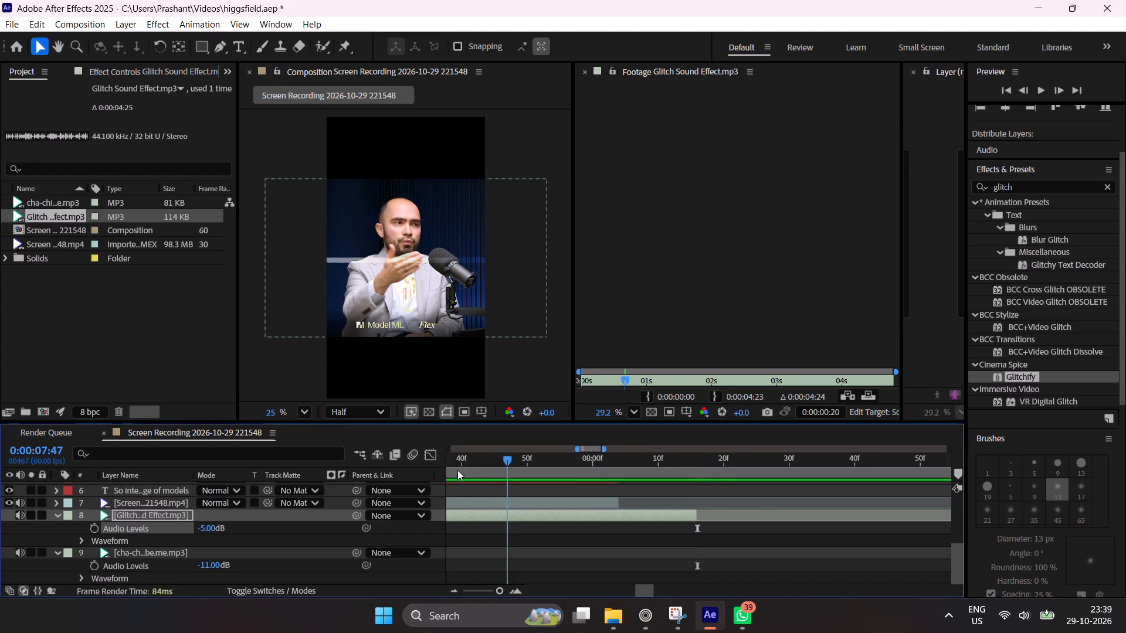
drag(457, 470, 383, 495)
key(space)
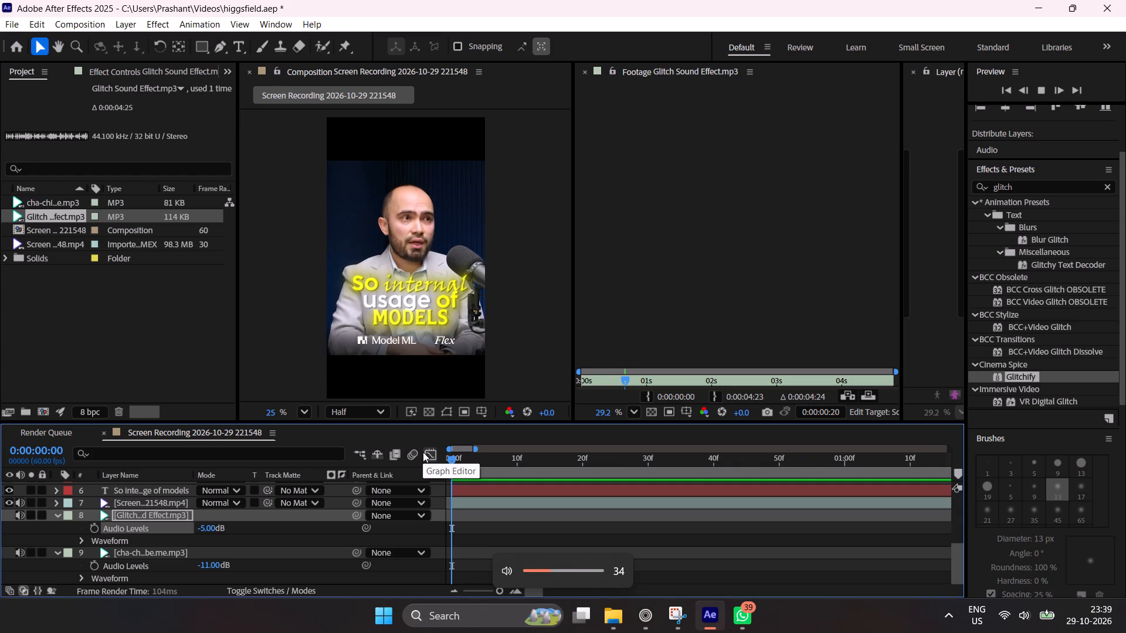
key(space)
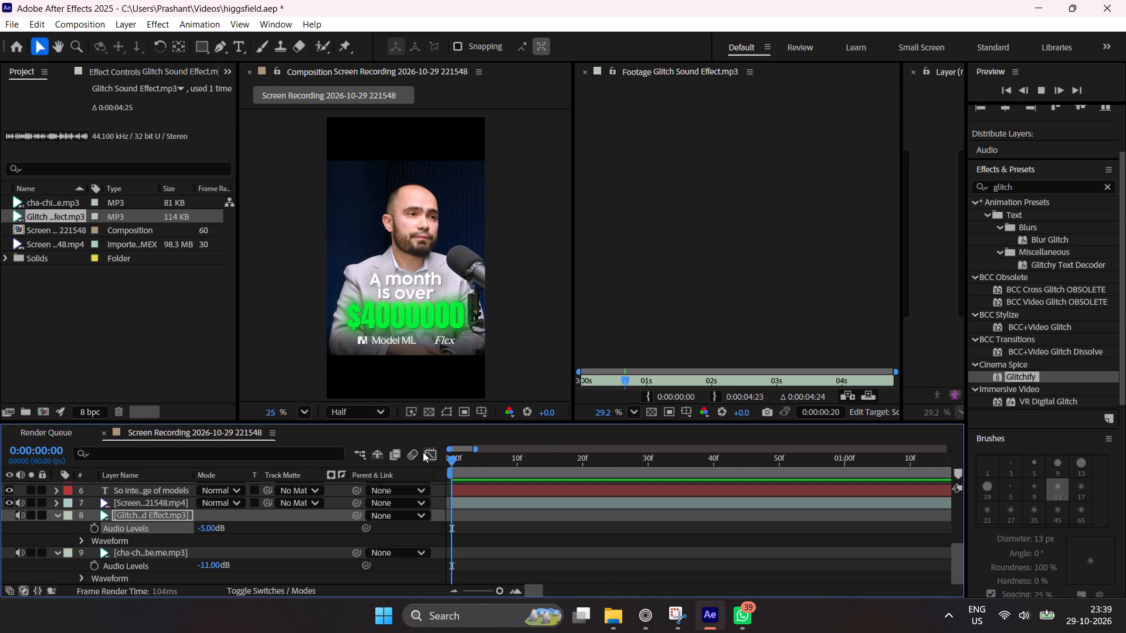
key(space)
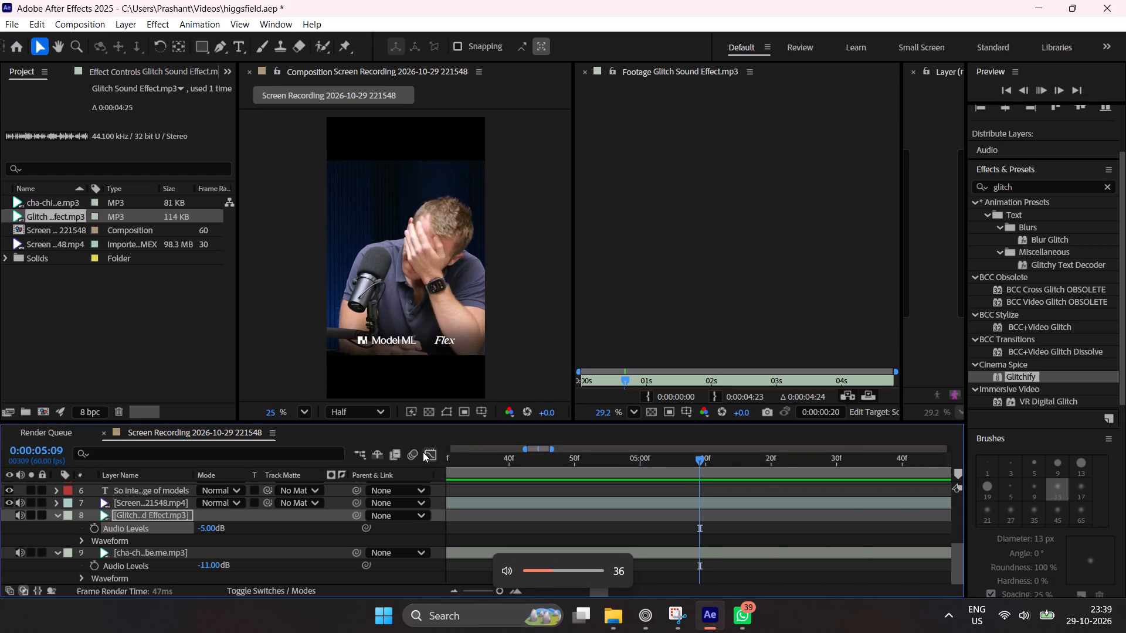
key(space)
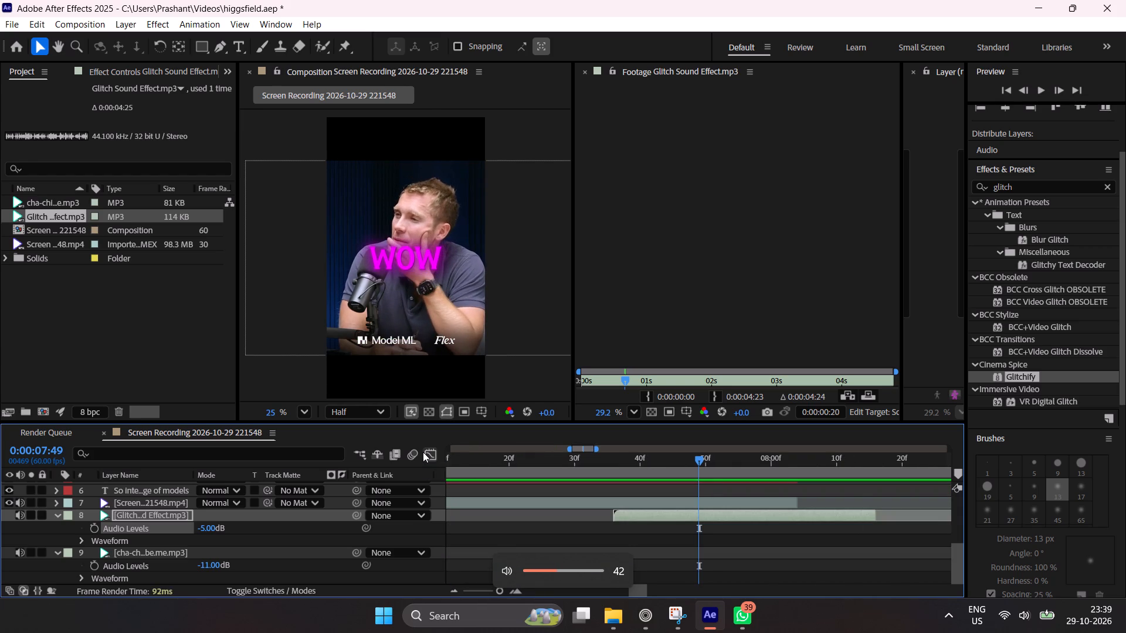
key(space)
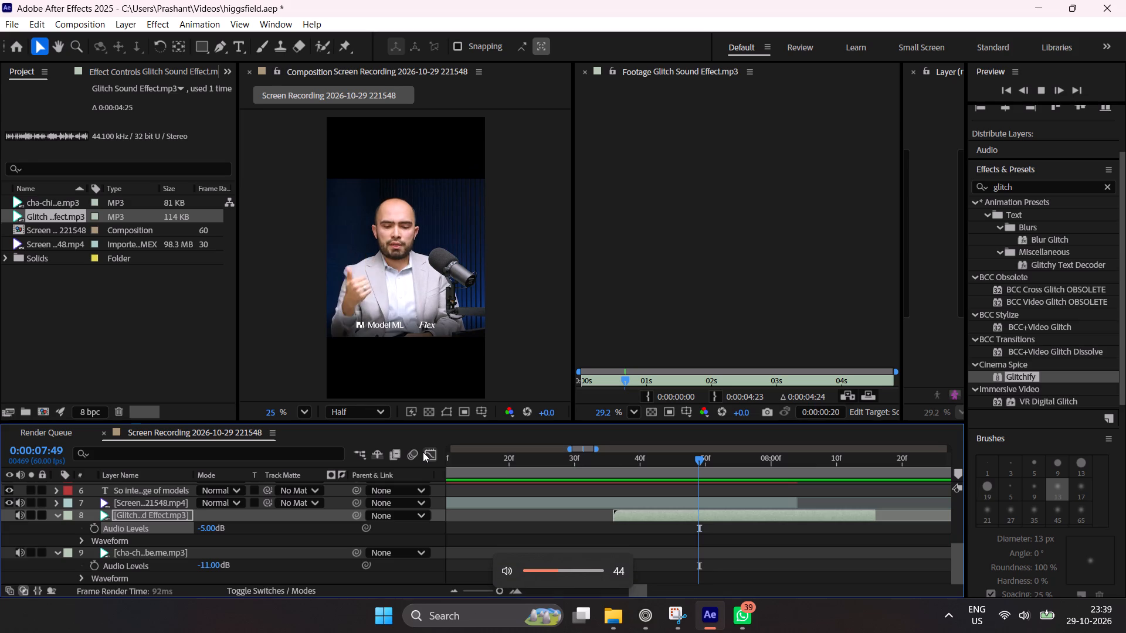
key(space)
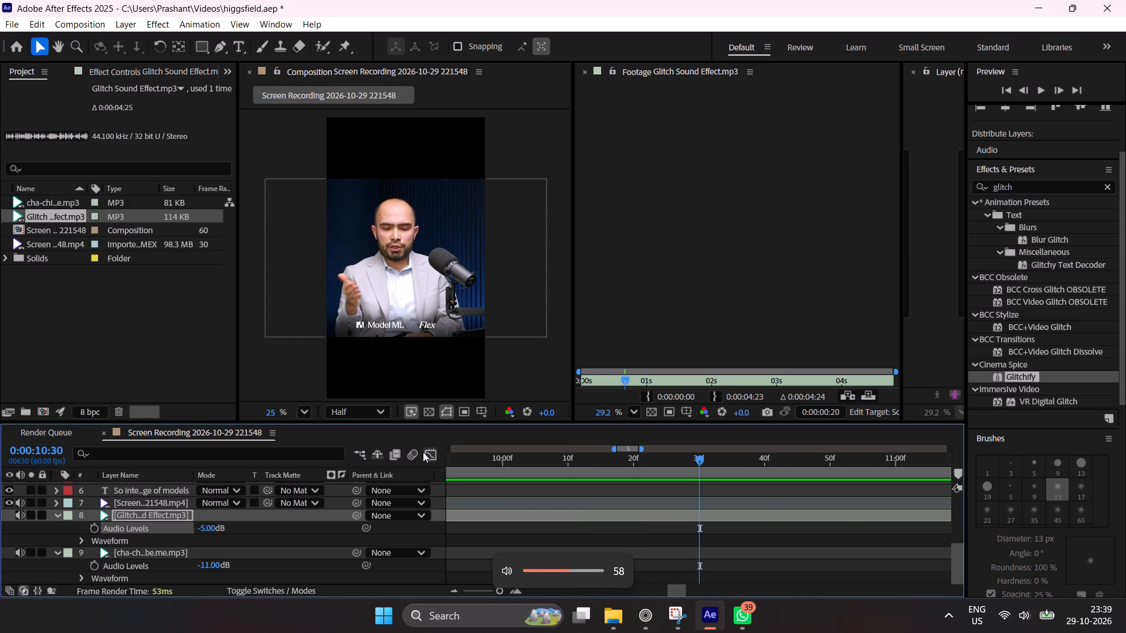
Play the composition from 0:00:17:21 through its final section to review the ending.
triple_click(454, 590)
click(454, 590)
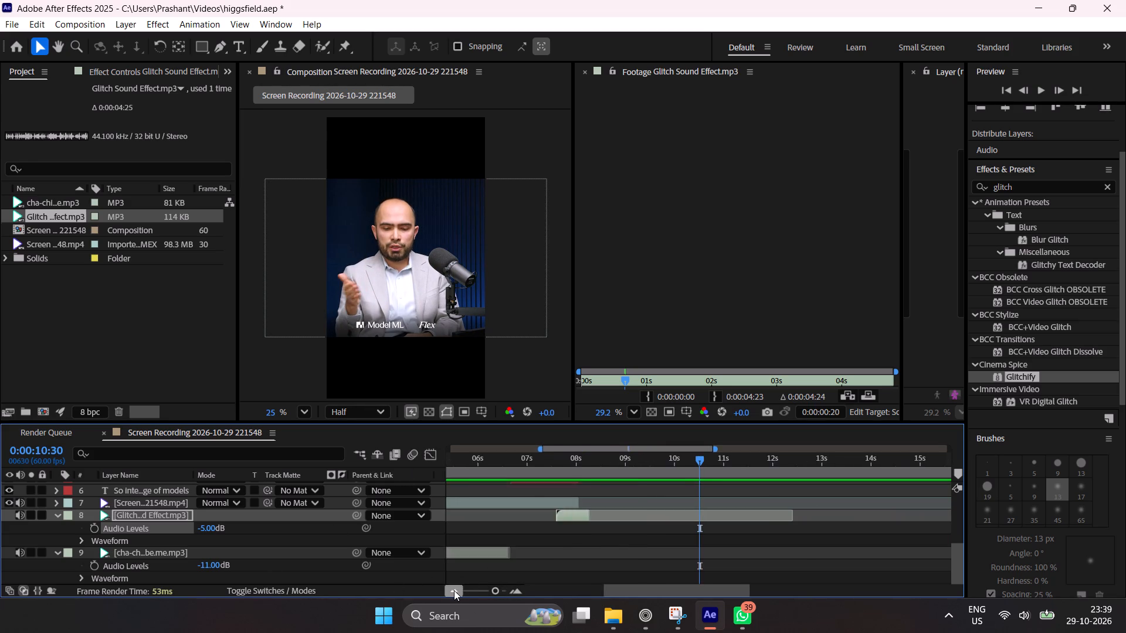
drag(754, 458, 872, 486)
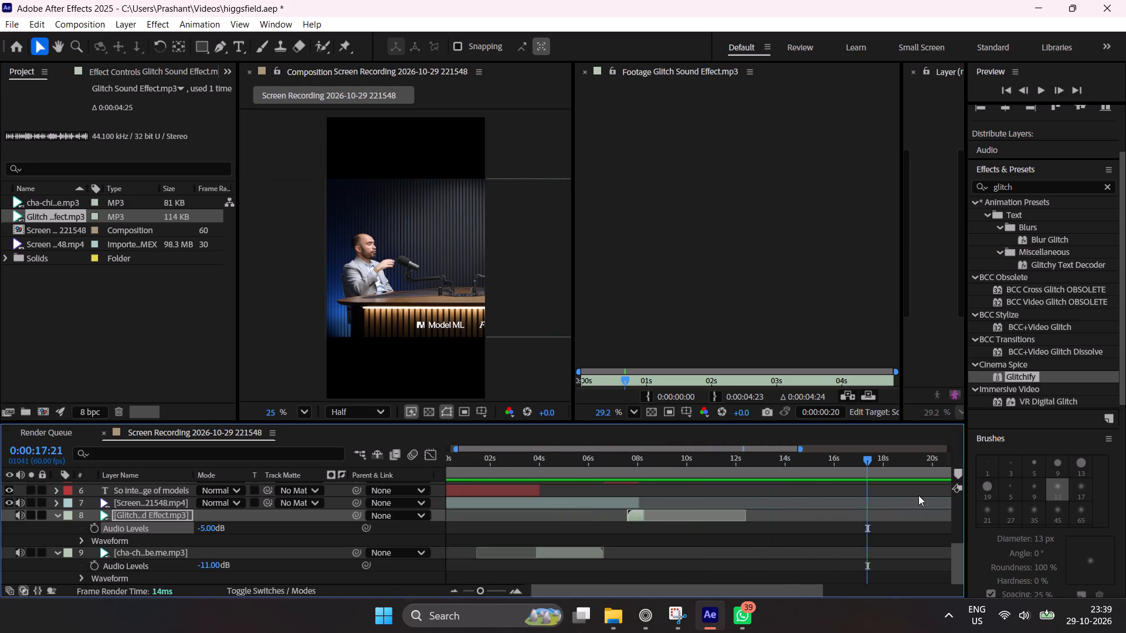
key(space)
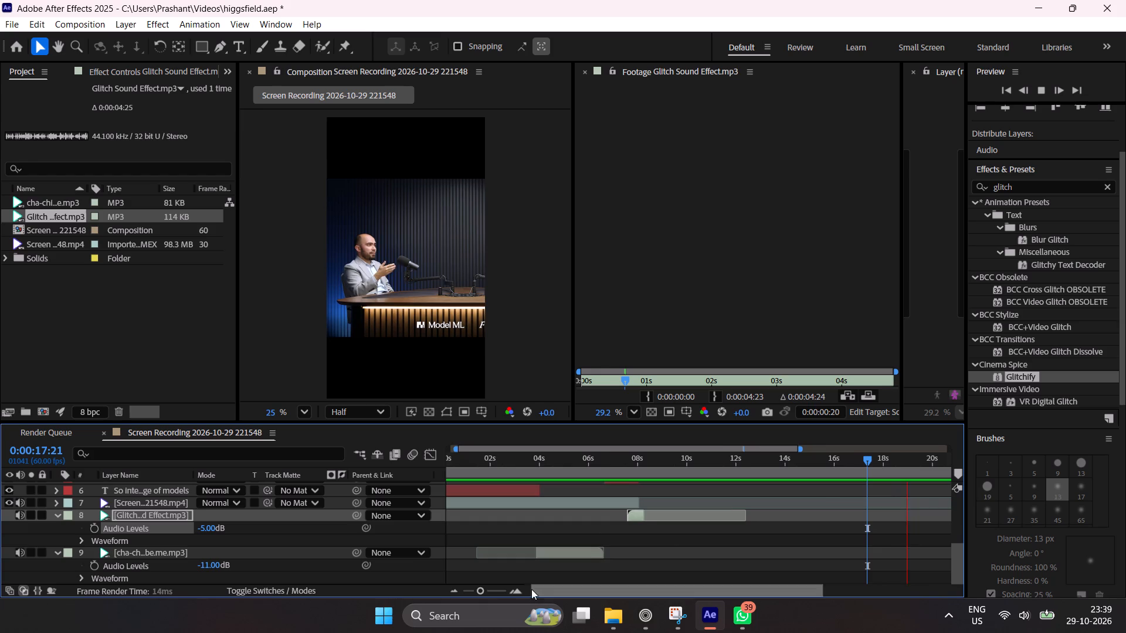
double_click(517, 591)
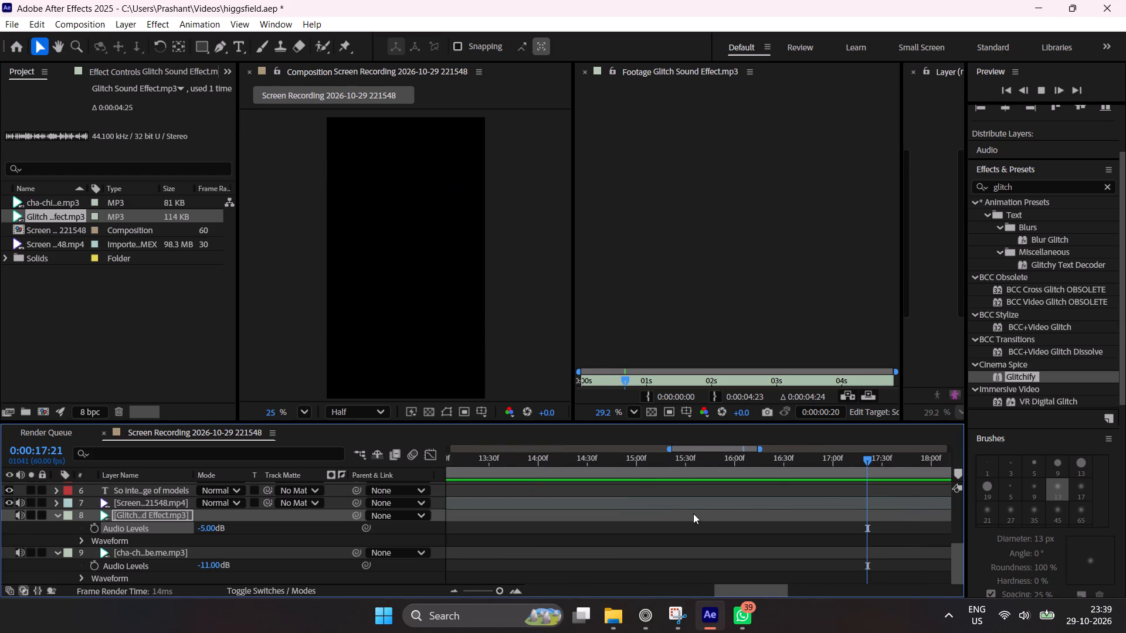
key(space)
Move the playhead back from the composition's end to the end of the layer 3 video clip, at 0:00:25:19.
drag(854, 468, 905, 471)
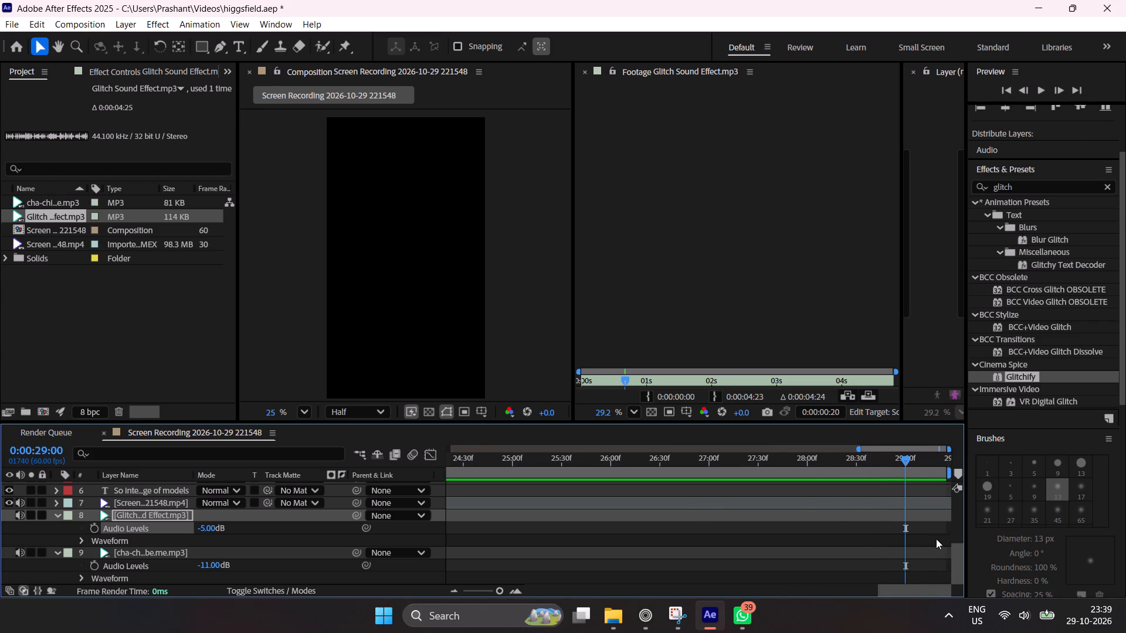
drag(958, 548, 957, 483)
drag(833, 460, 711, 476)
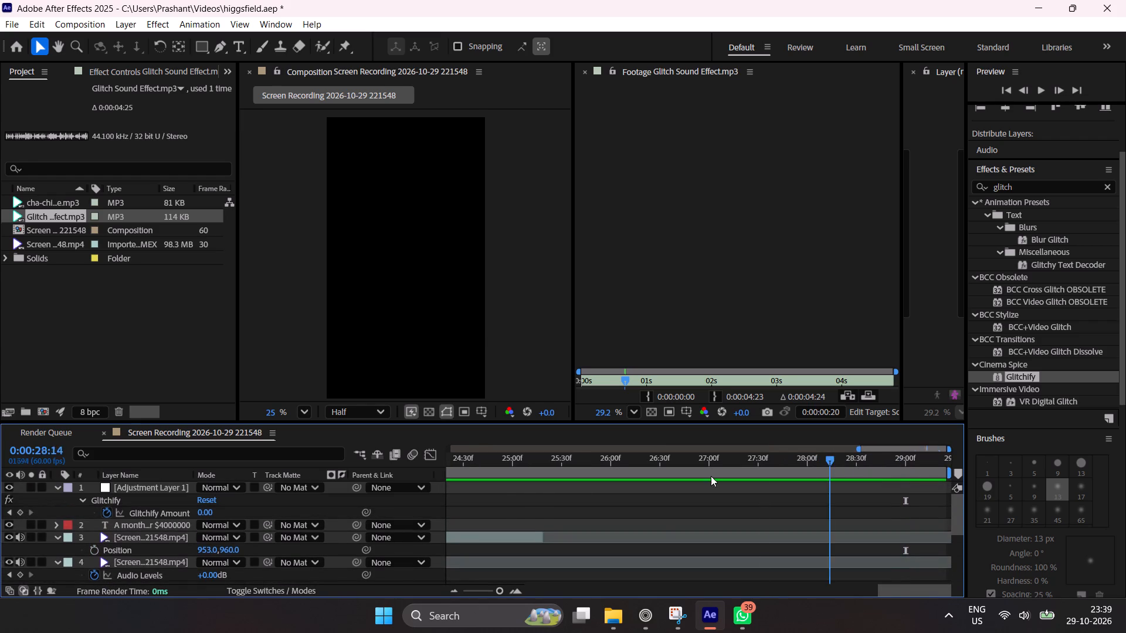
drag(711, 476, 544, 509)
triple_click(515, 590)
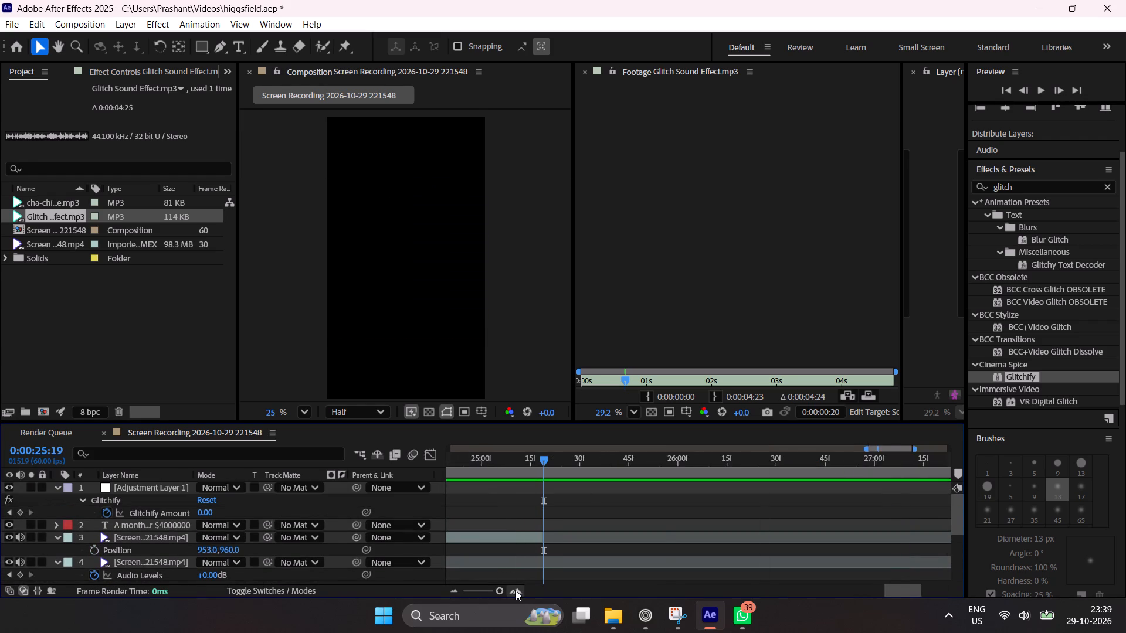
drag(549, 464, 540, 471)
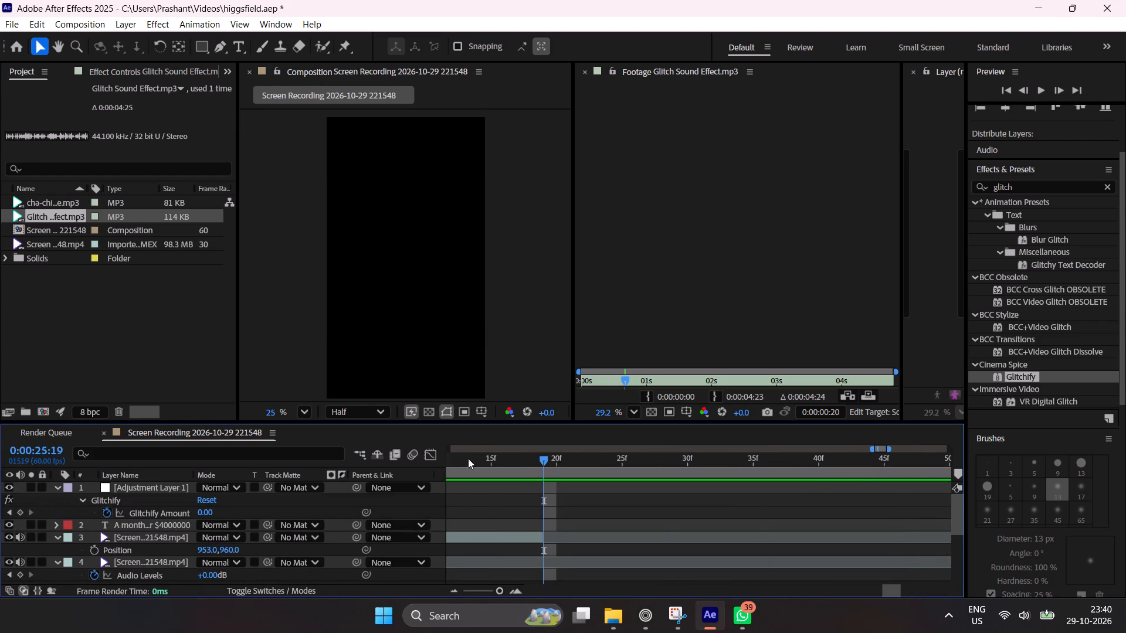
Set the composition's duration to 0:00:25:19 and save the project.
right_click(250, 357)
click(323, 387)
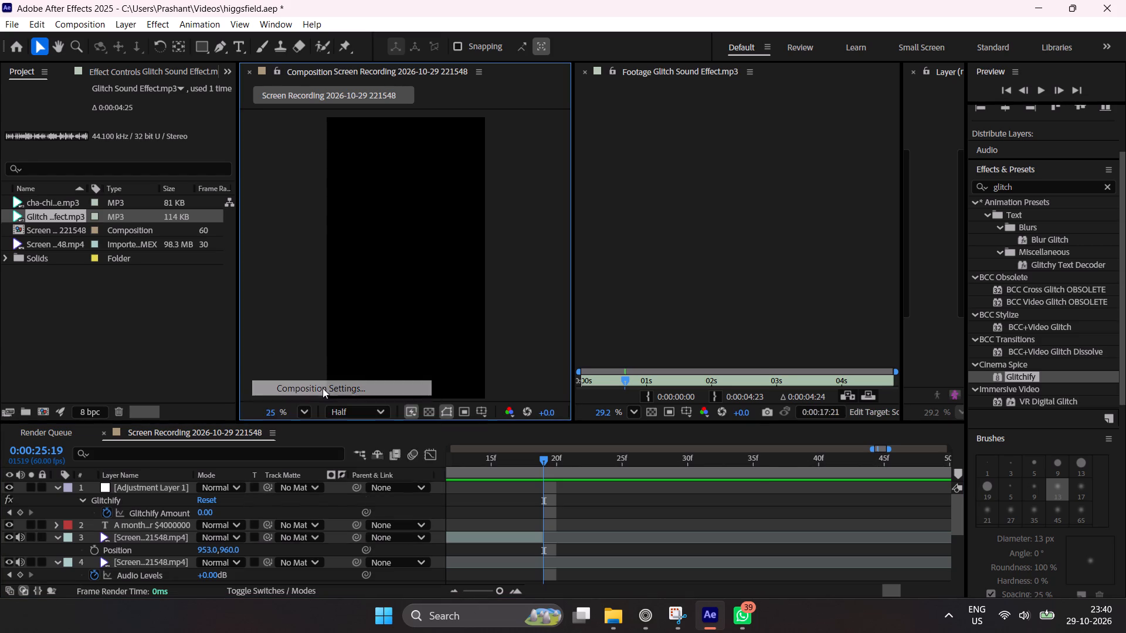
click(482, 399)
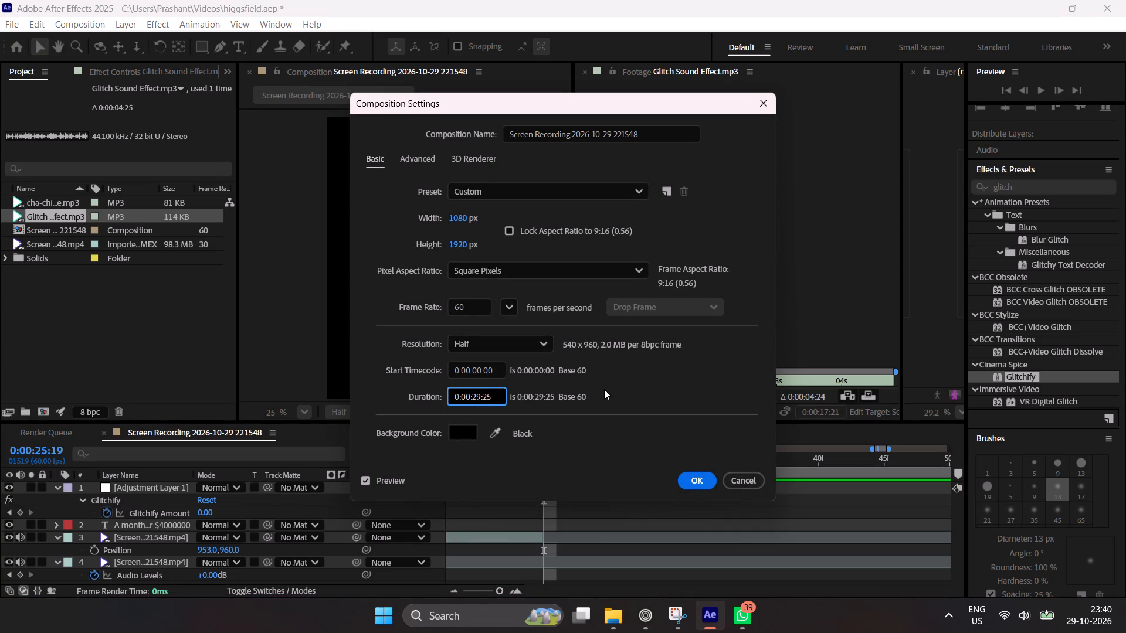
key(Left)
key(BackSpace)
key(5)
key(Right)
key(Right)
key(Right)
key(BackSpace)
key(BackSpace)
text(19)
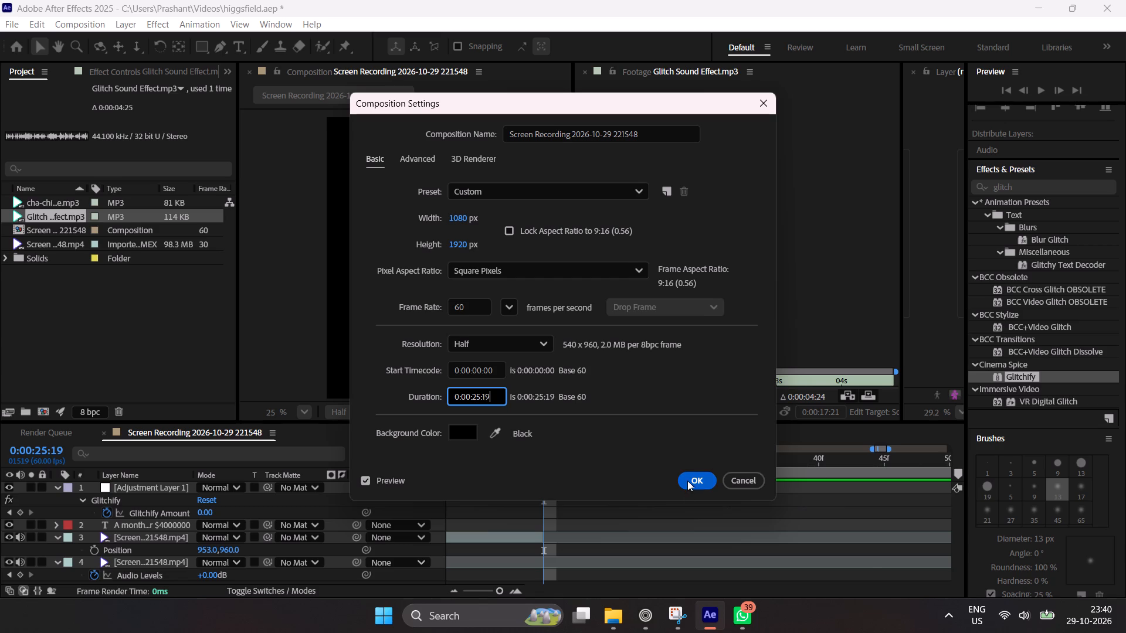
click(689, 481)
key(ctrl+s)
Scrub and play the shortened composition around its ending and opening captions to check the full clip.
drag(780, 458, 709, 481)
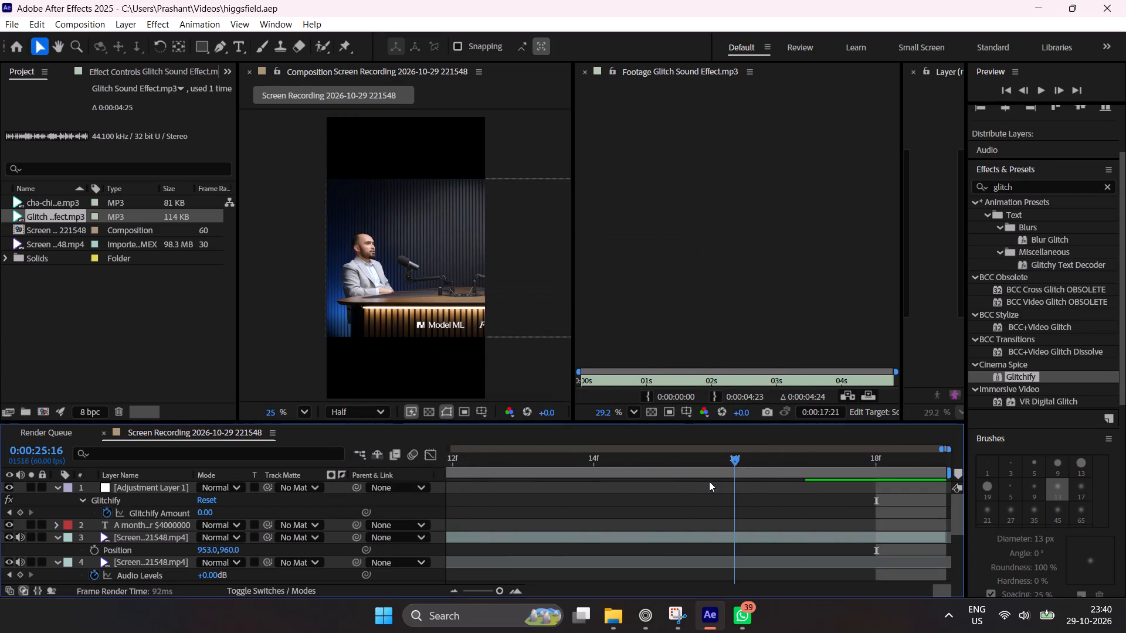
drag(709, 481, 696, 484)
key(space)
key(space)
drag(816, 455, 1057, 478)
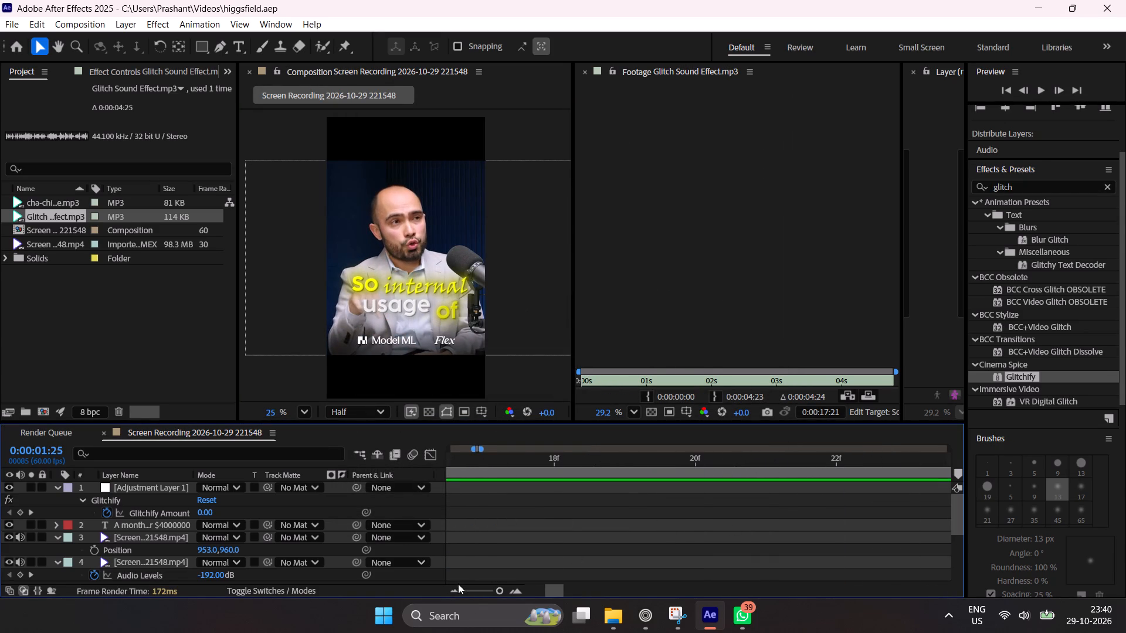
triple_click(458, 584)
triple_click(458, 586)
double_click(458, 588)
drag(818, 474, 879, 462)
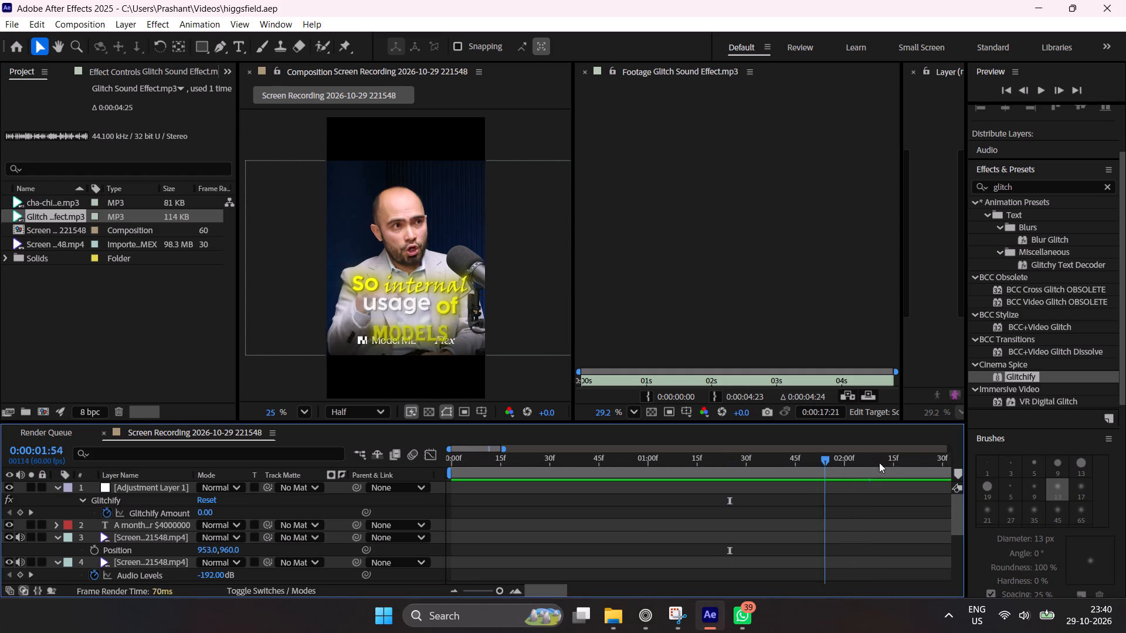
drag(879, 462, 1036, 483)
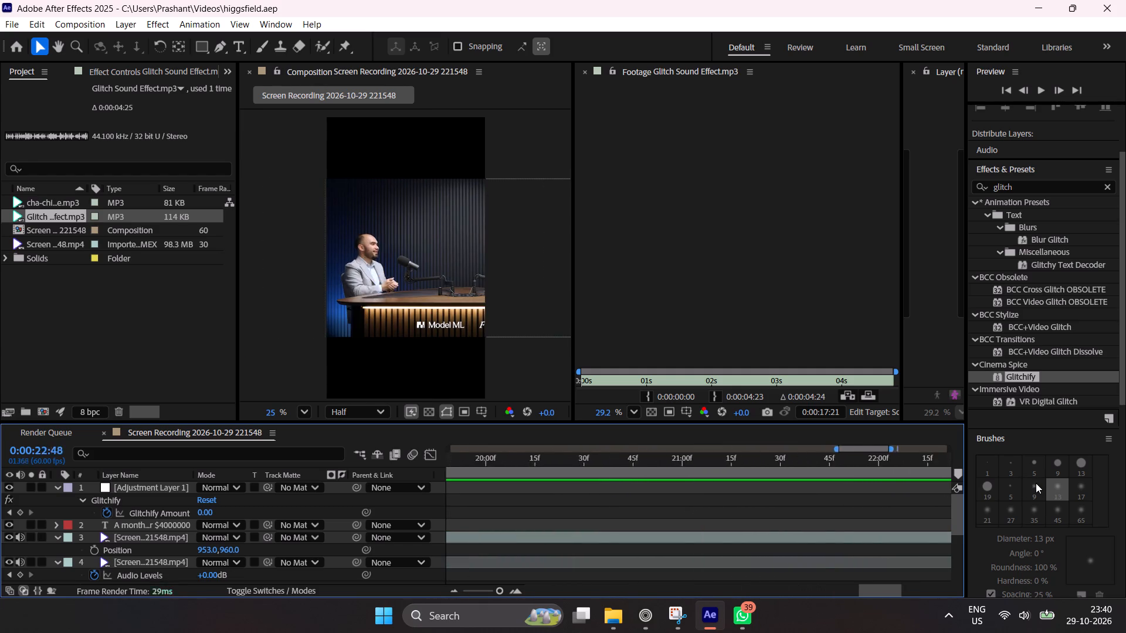
drag(1036, 483, 782, 521)
key(space)
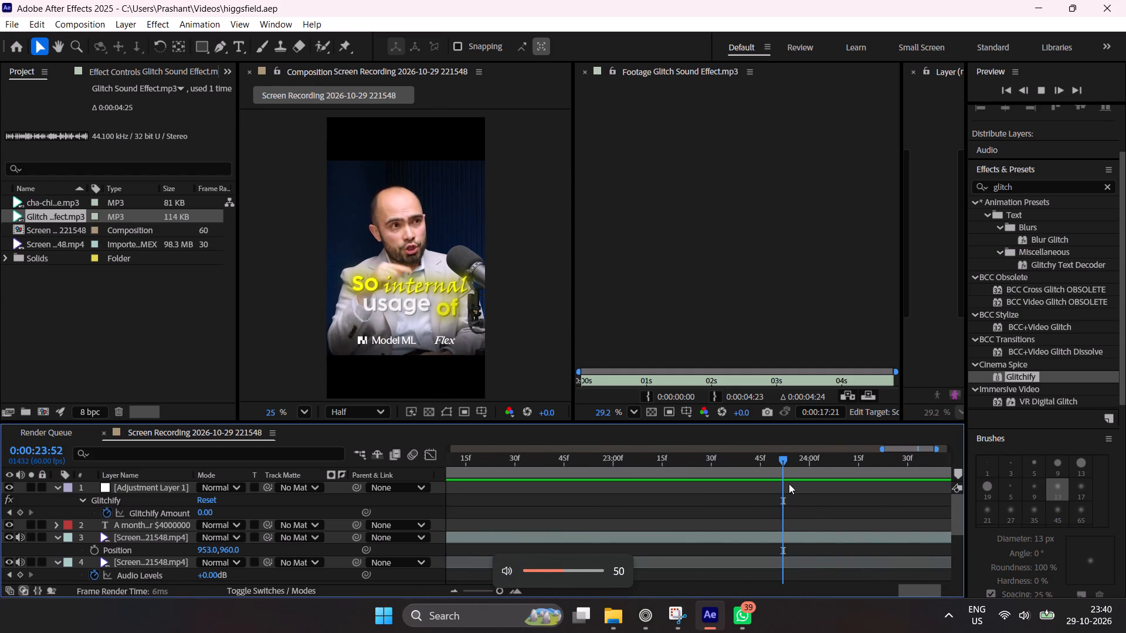
key(space)
Save the project, add the composition to the render queue, and start rendering it as an H.264 MP4.
key(ctrl+s)
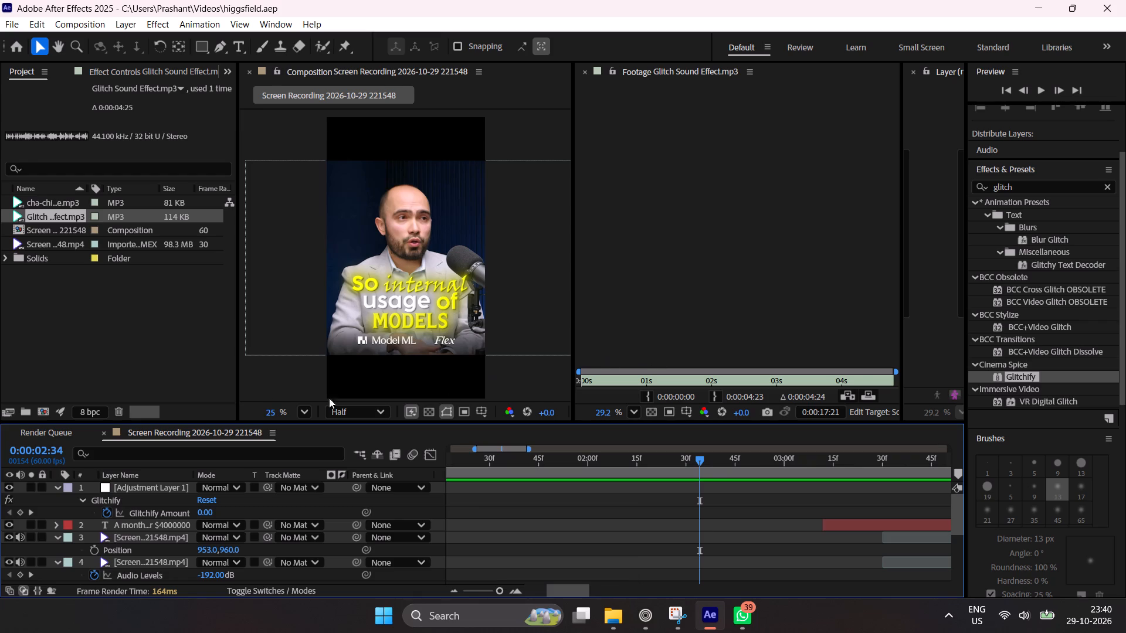
right_click(257, 379)
click(82, 16)
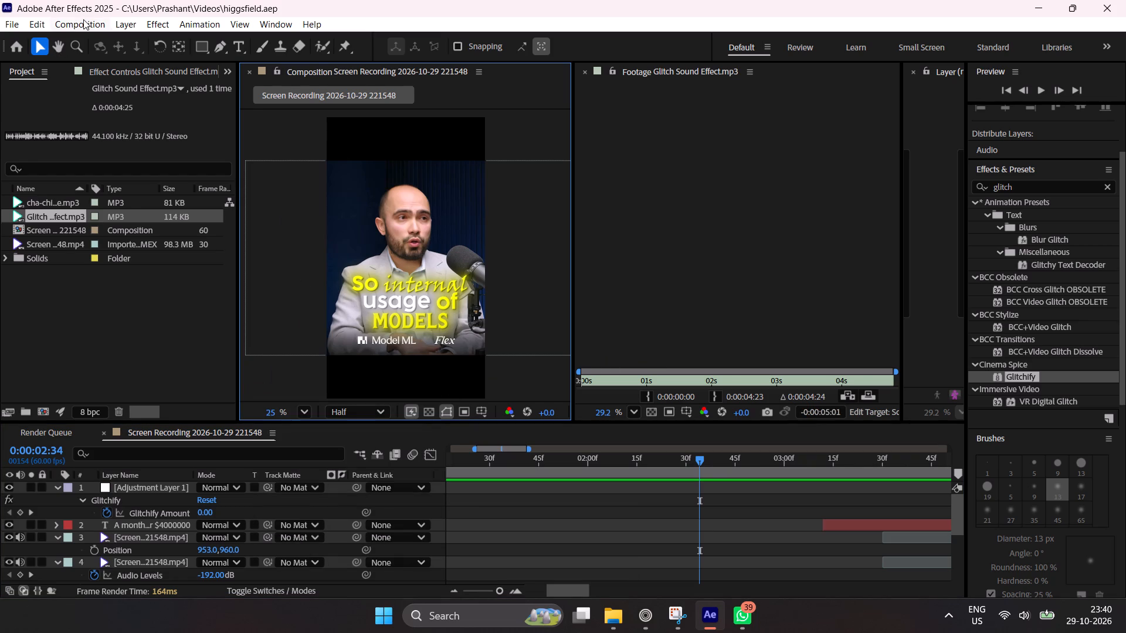
click(83, 19)
click(175, 144)
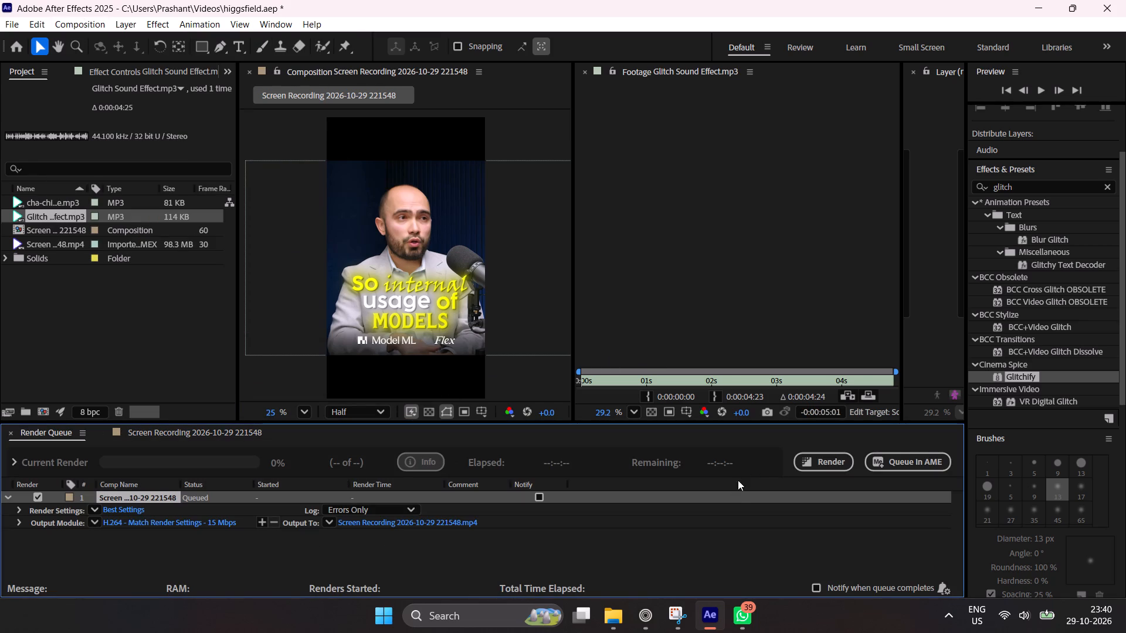
click(822, 464)
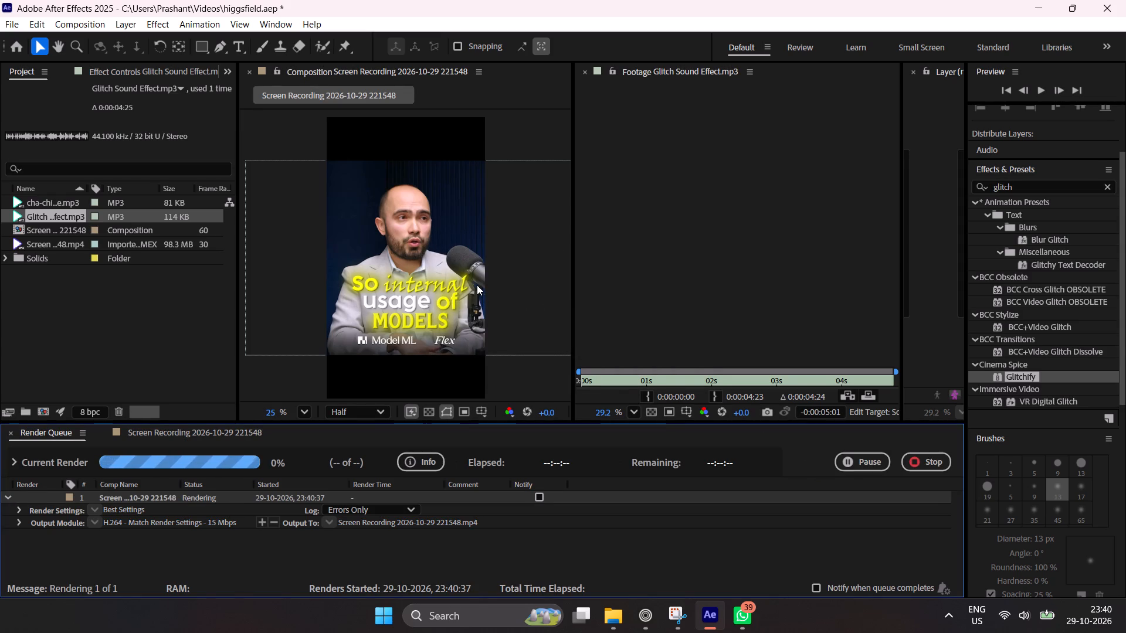
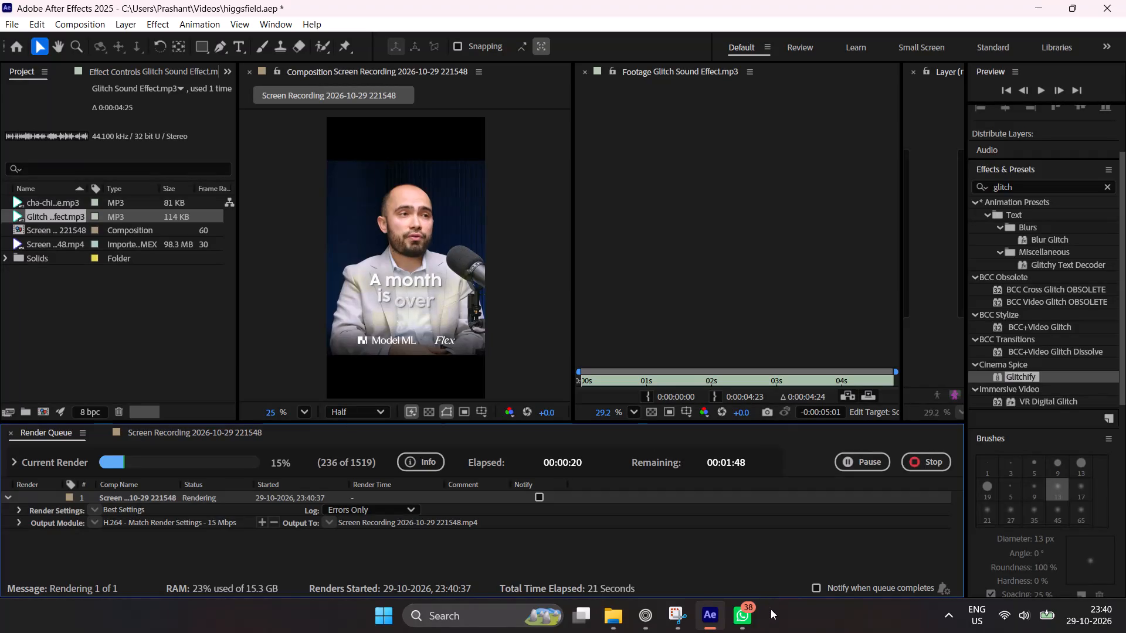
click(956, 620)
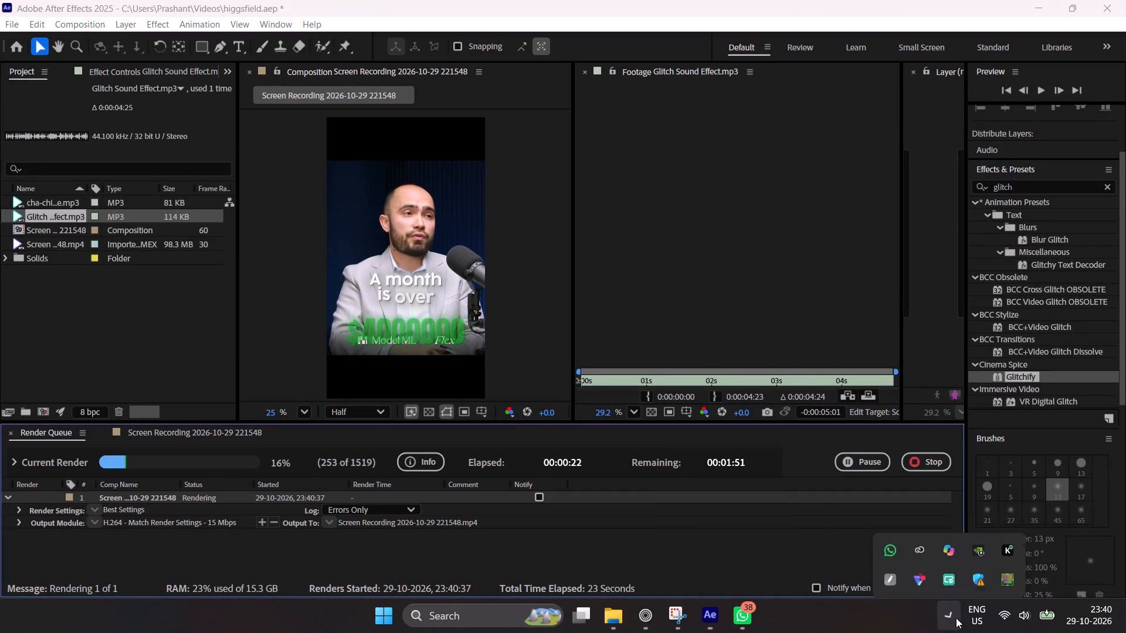
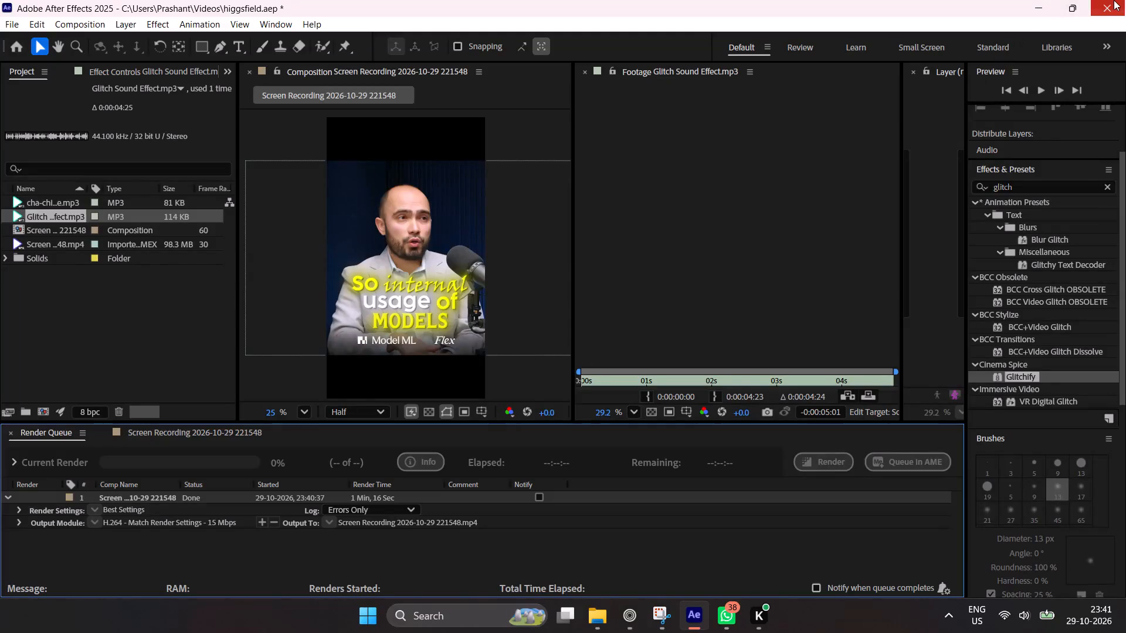
Close the higgsfield.aep project and quit After Effects.
click(1114, 0)
click(520, 353)
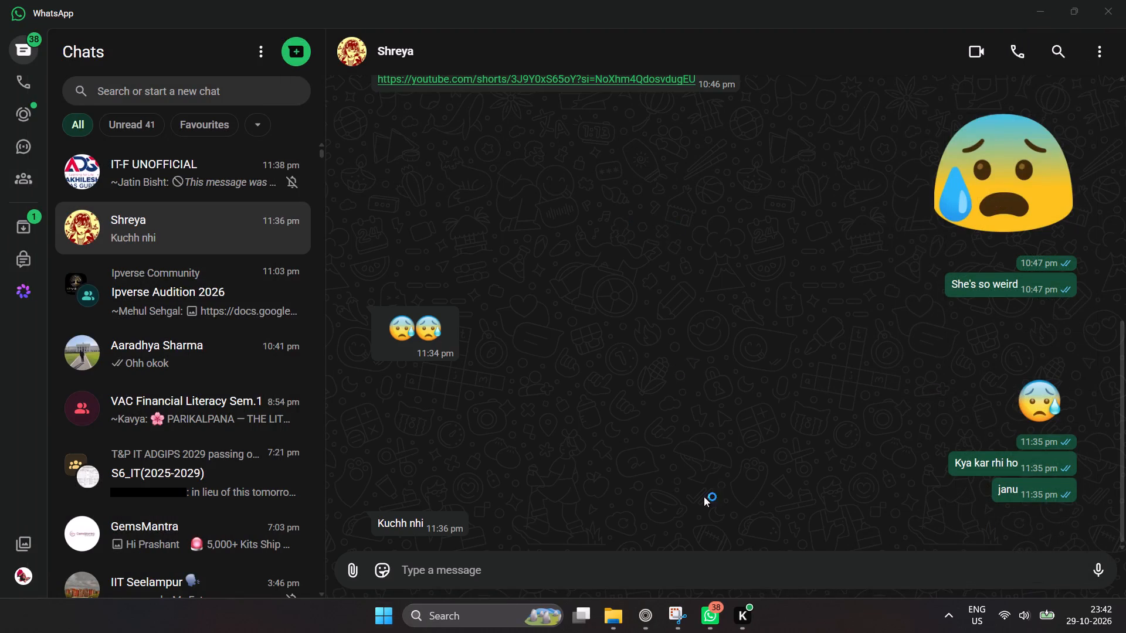
Switch to the Higgsfield 20VC Brief in the Zen browser and review its clip ideas, clip-making, footage source and watermark requirements.
click(651, 624)
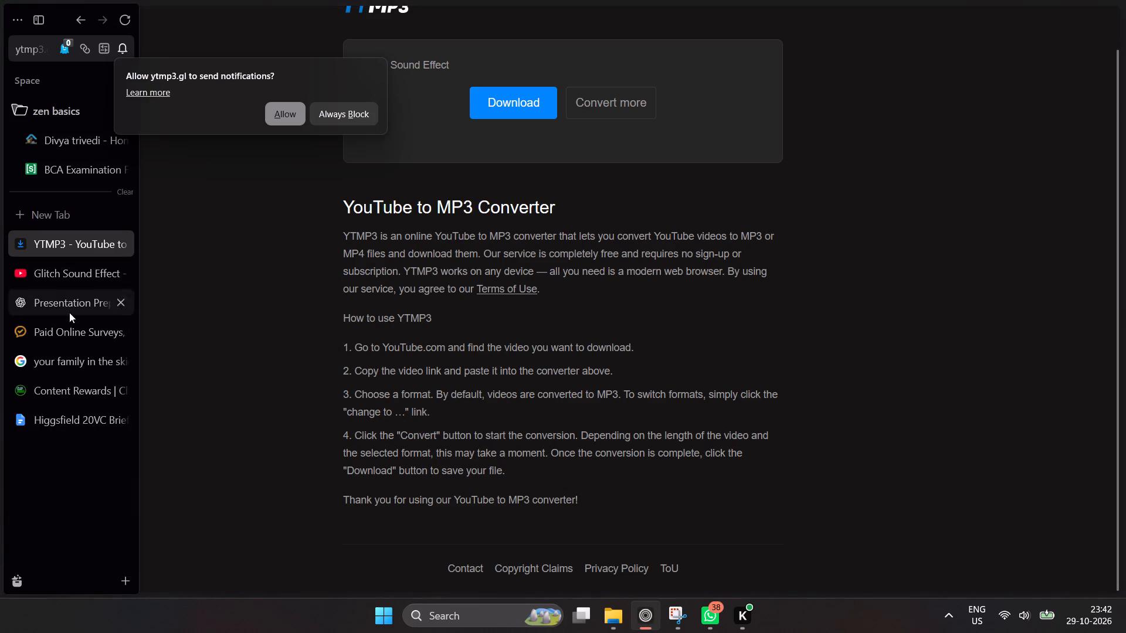
click(69, 409)
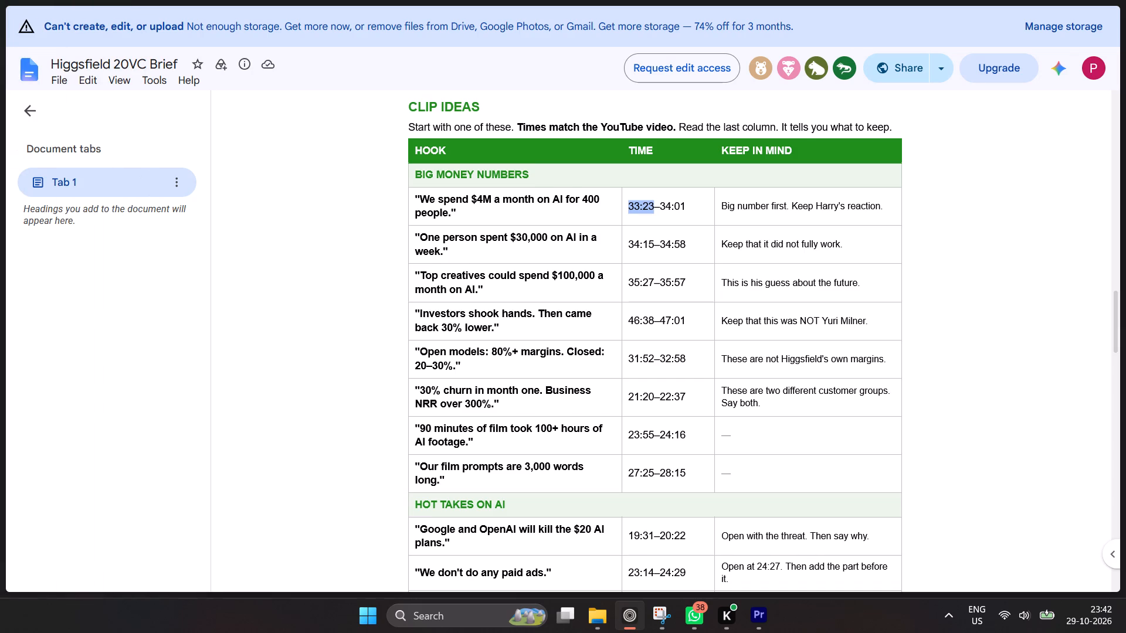
scroll(486, 270, up, 4)
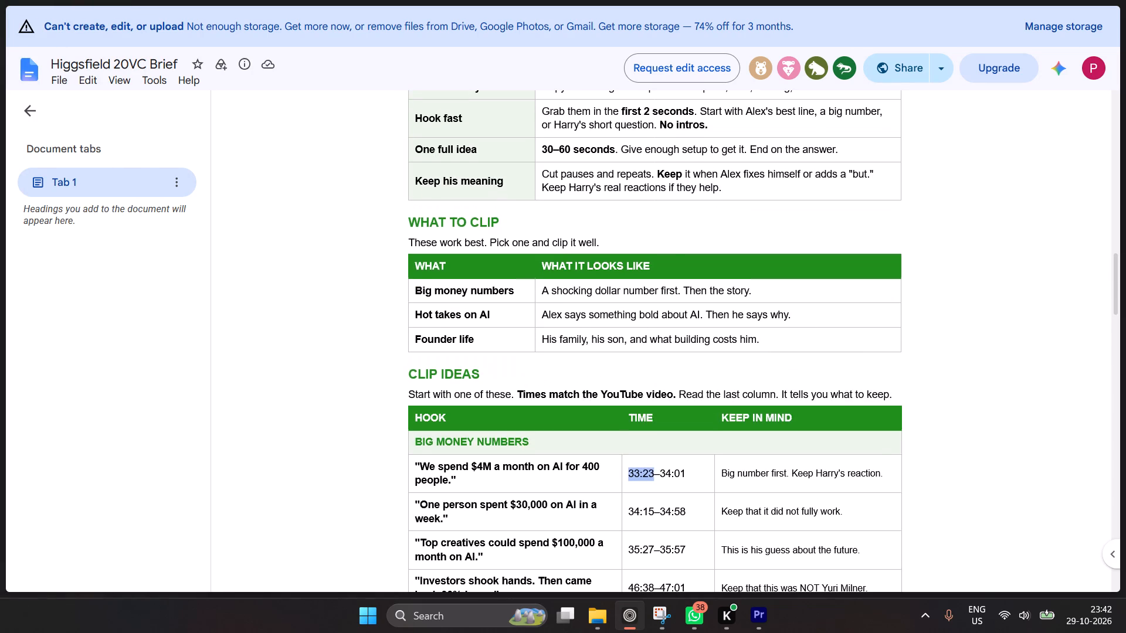
scroll(486, 270, up, 2)
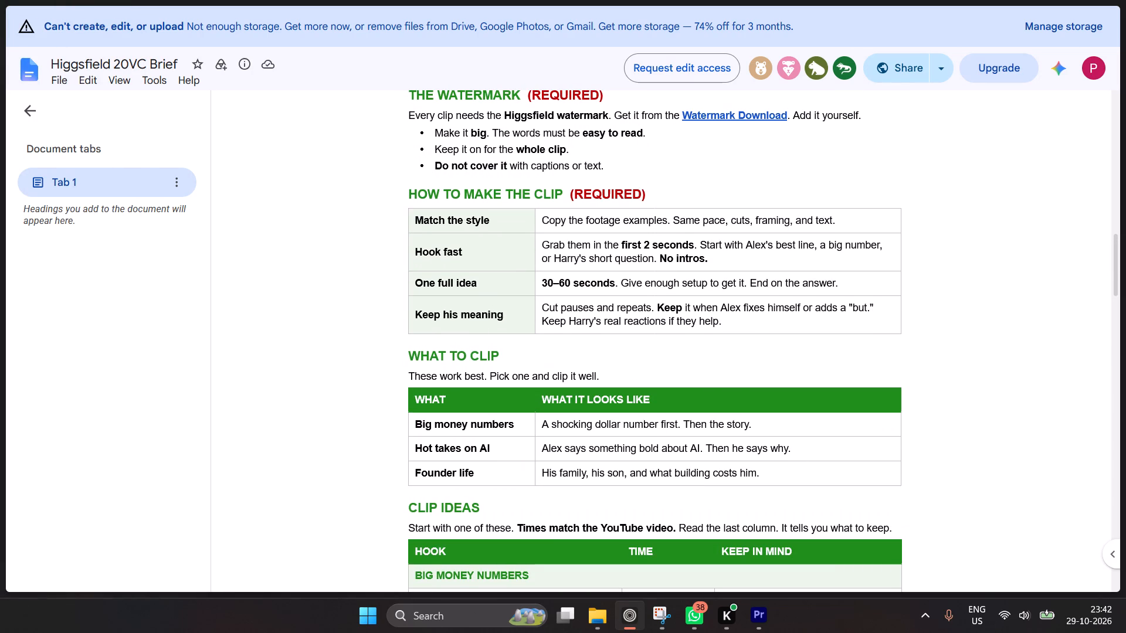
scroll(542, 260, up, 3)
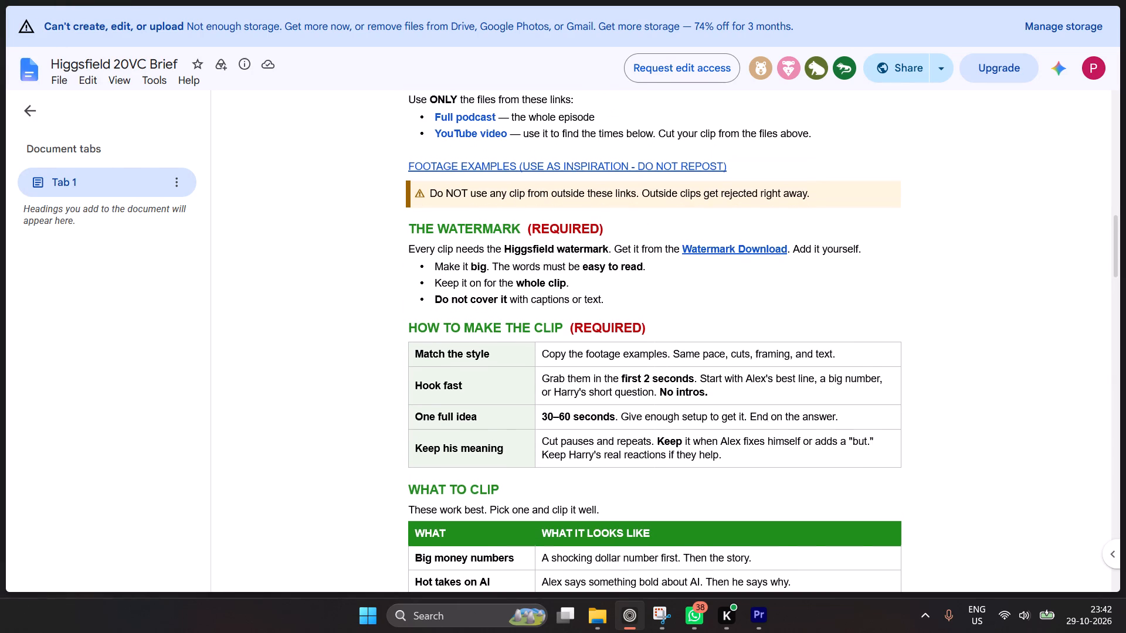
scroll(542, 260, up, 3)
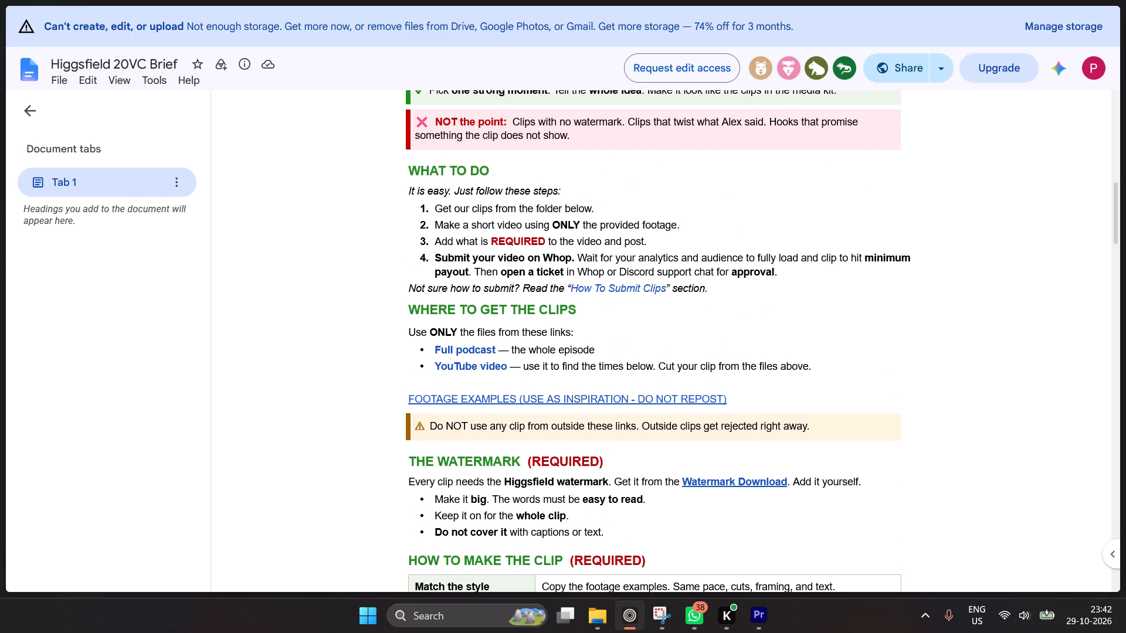
scroll(717, 263, up, 1)
scroll(717, 263, down, 1)
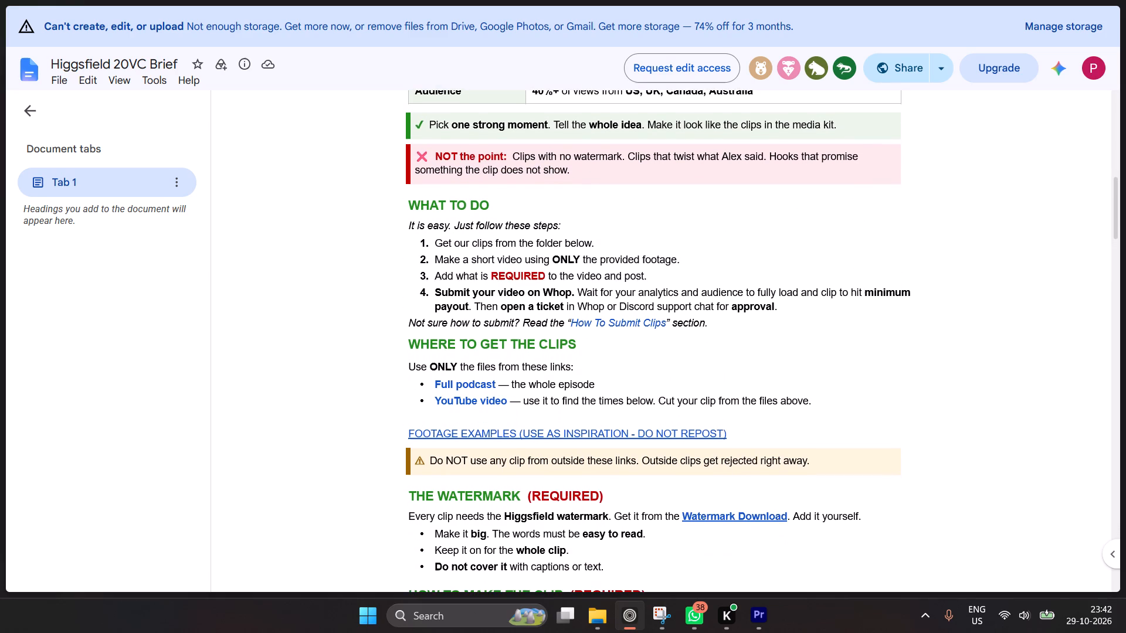
scroll(717, 263, down, 3)
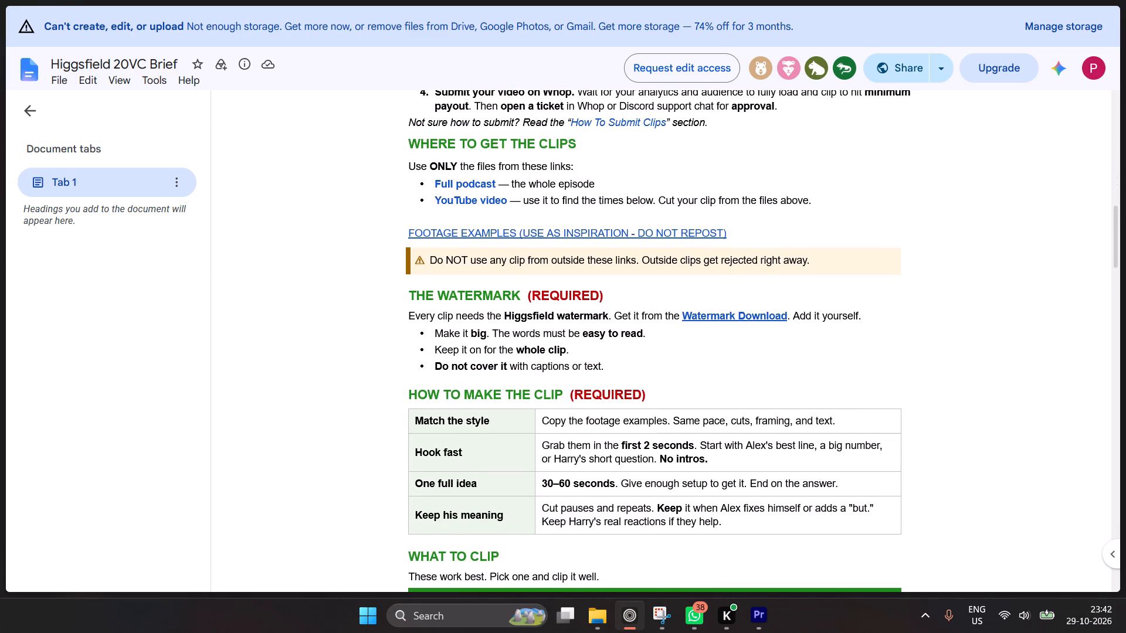
Open the brief's Watermark Download folder, preview "20vc podcast higgsfield black.png" and download it.
click(728, 313)
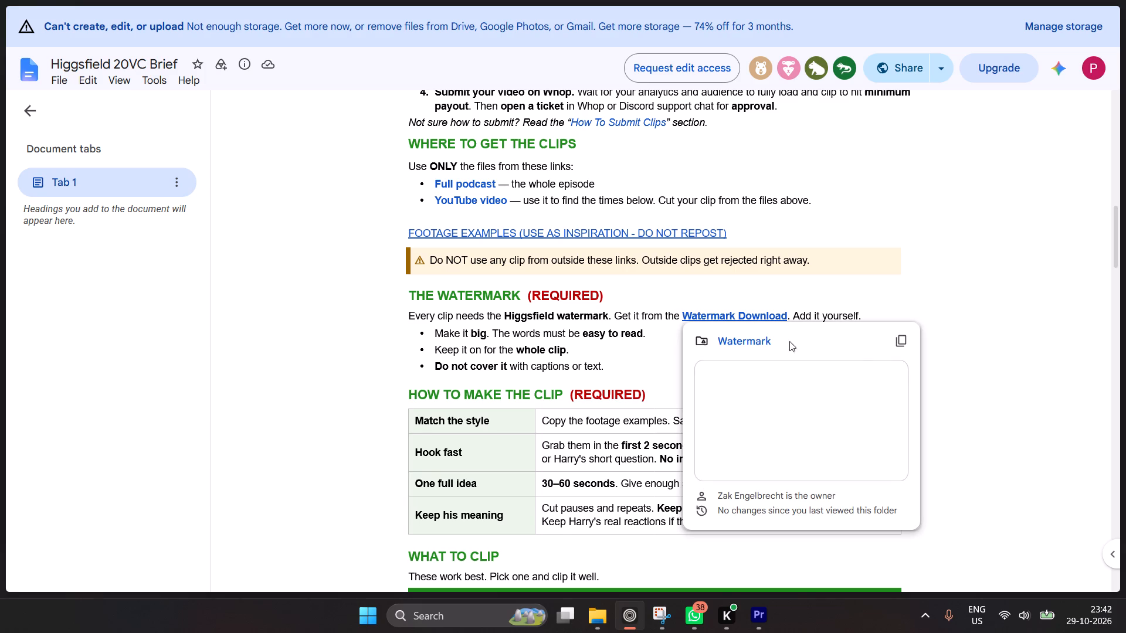
click(798, 382)
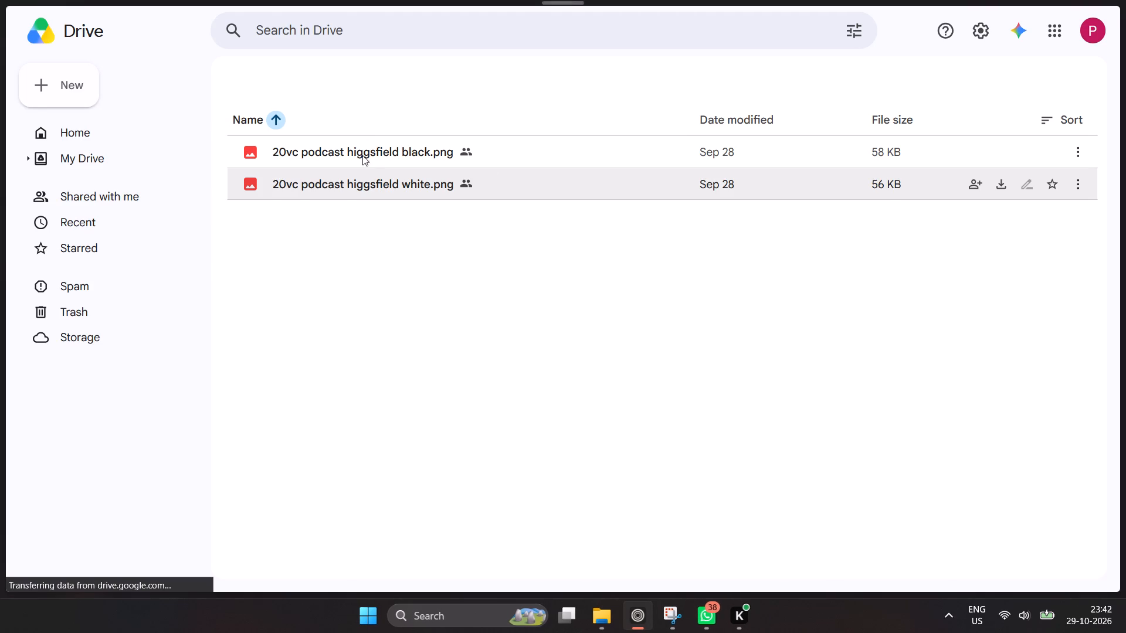
double_click(388, 192)
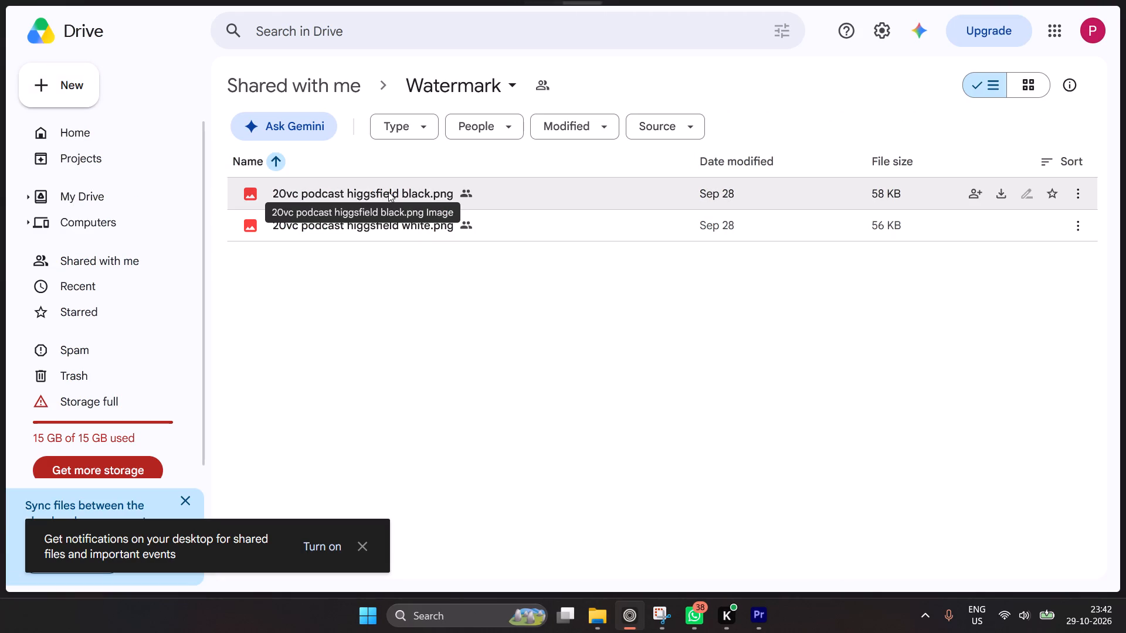
double_click(388, 300)
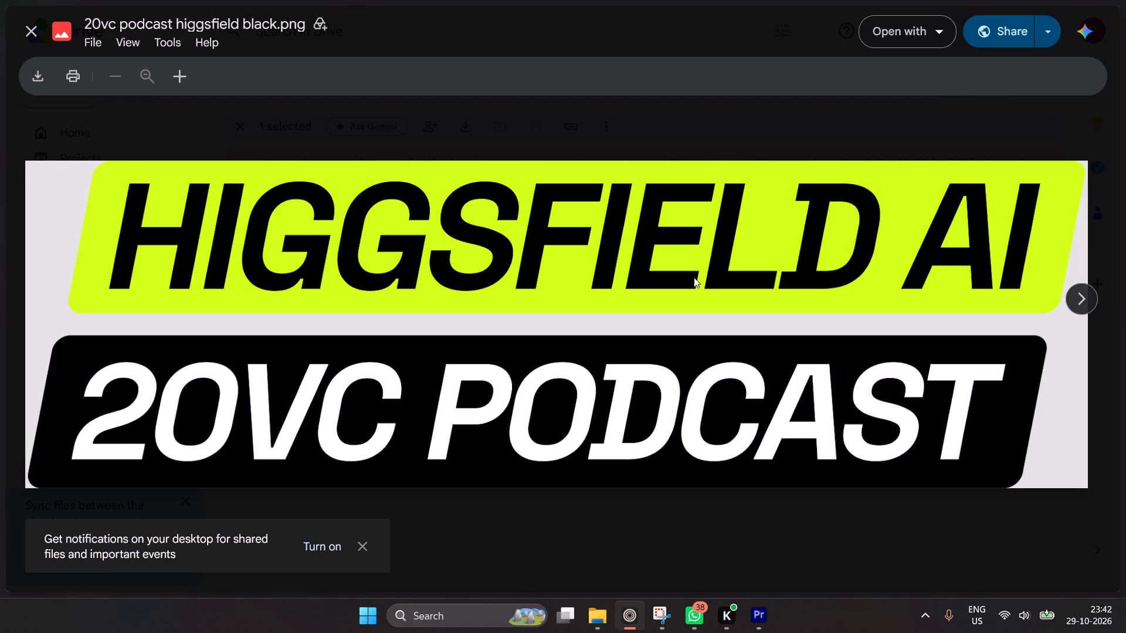
key(Right)
key(Left)
click(36, 73)
click(37, 81)
Switch to Premiere Pro and create a new project named "higgsfeld".
click(759, 612)
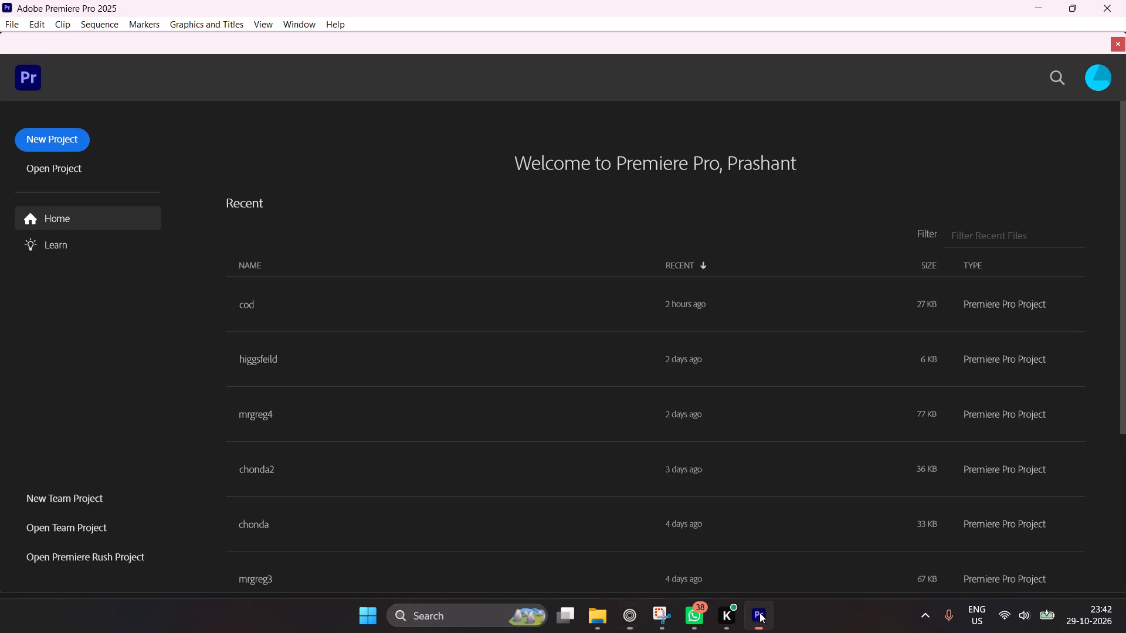
click(74, 137)
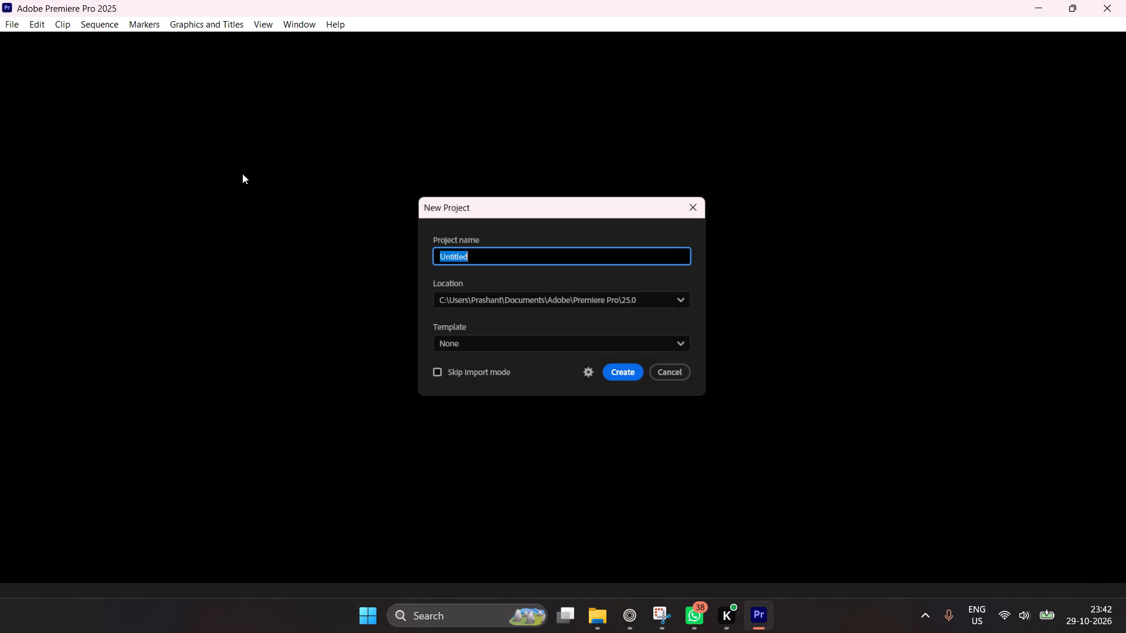
text(higgsfeld)
key(Return)
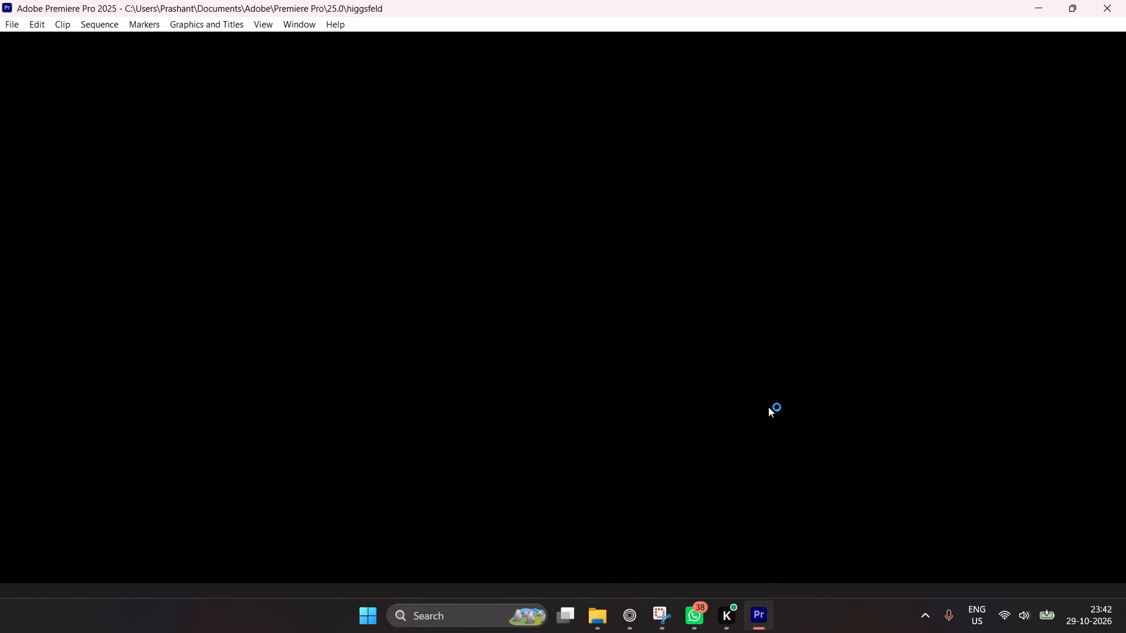
While the project loads, close the Snipping Tool and WhatsApp windows and the watermark preview in the browser.
click(633, 616)
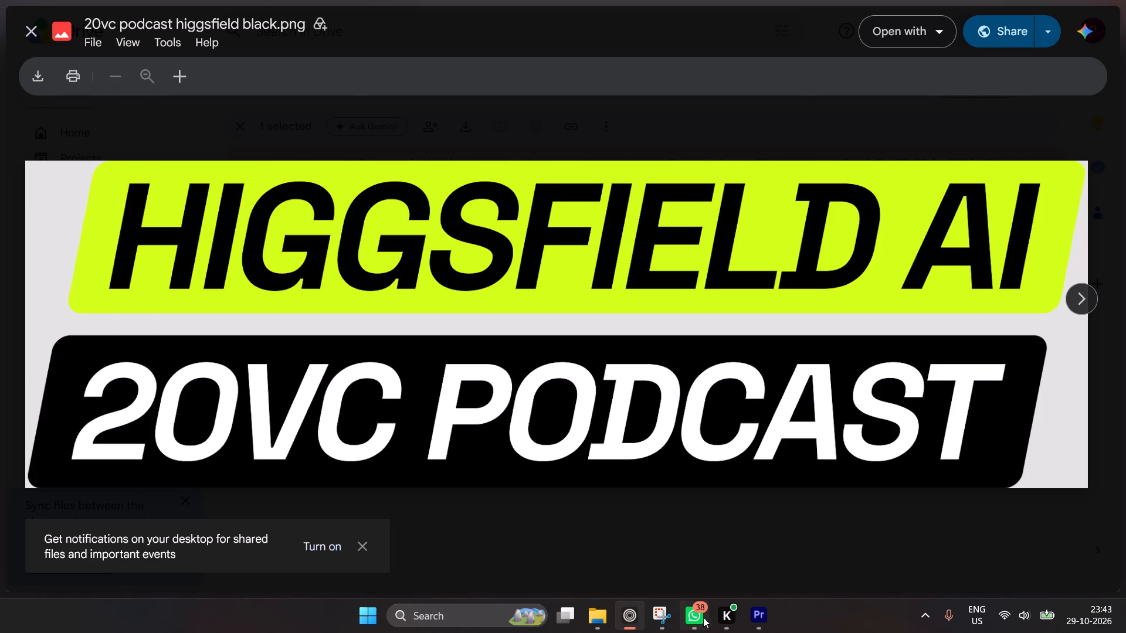
click(726, 487)
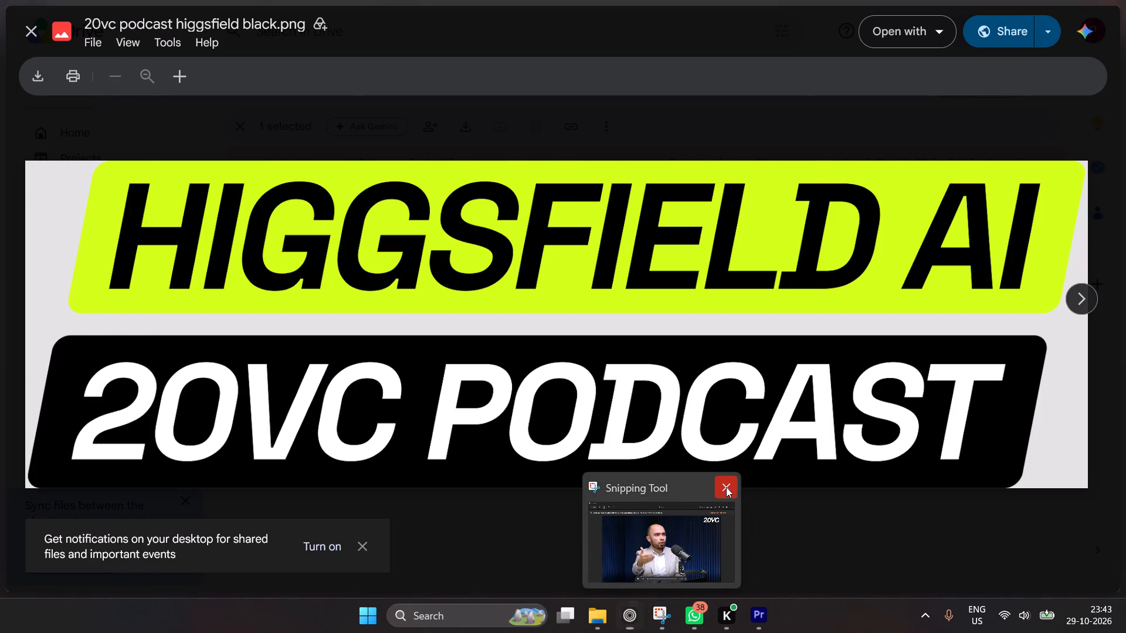
click(738, 495)
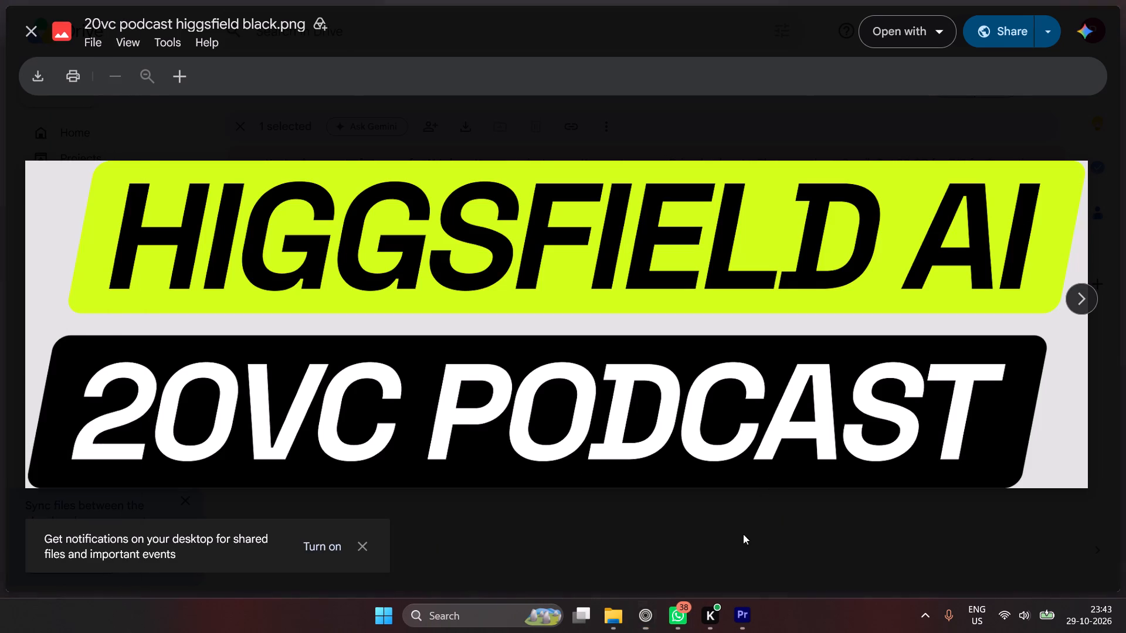
click(739, 627)
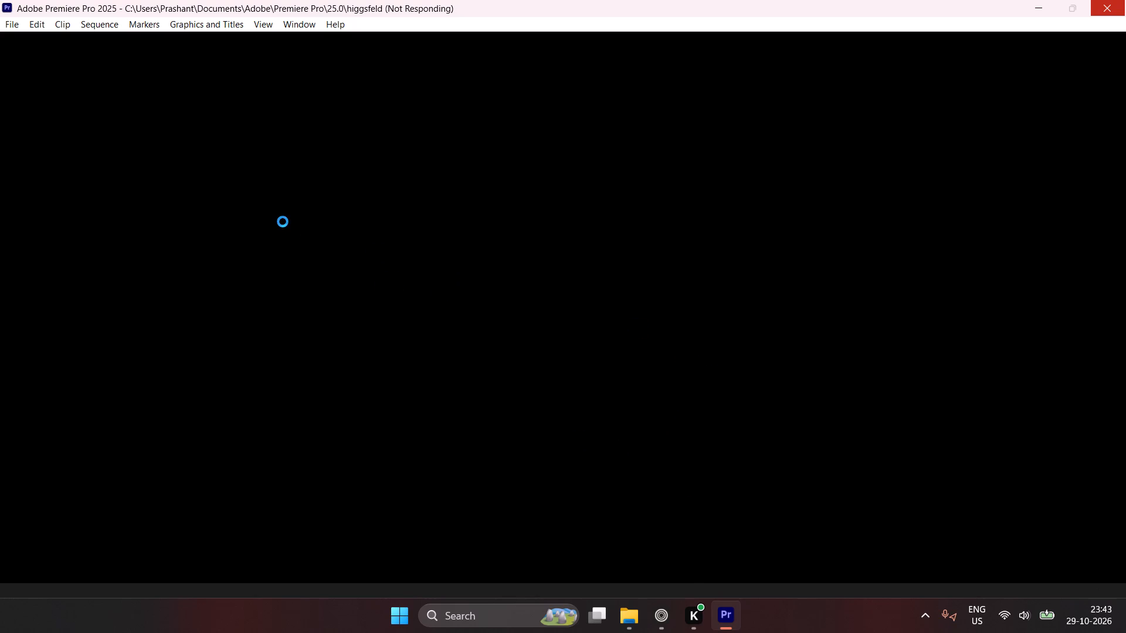
click(667, 620)
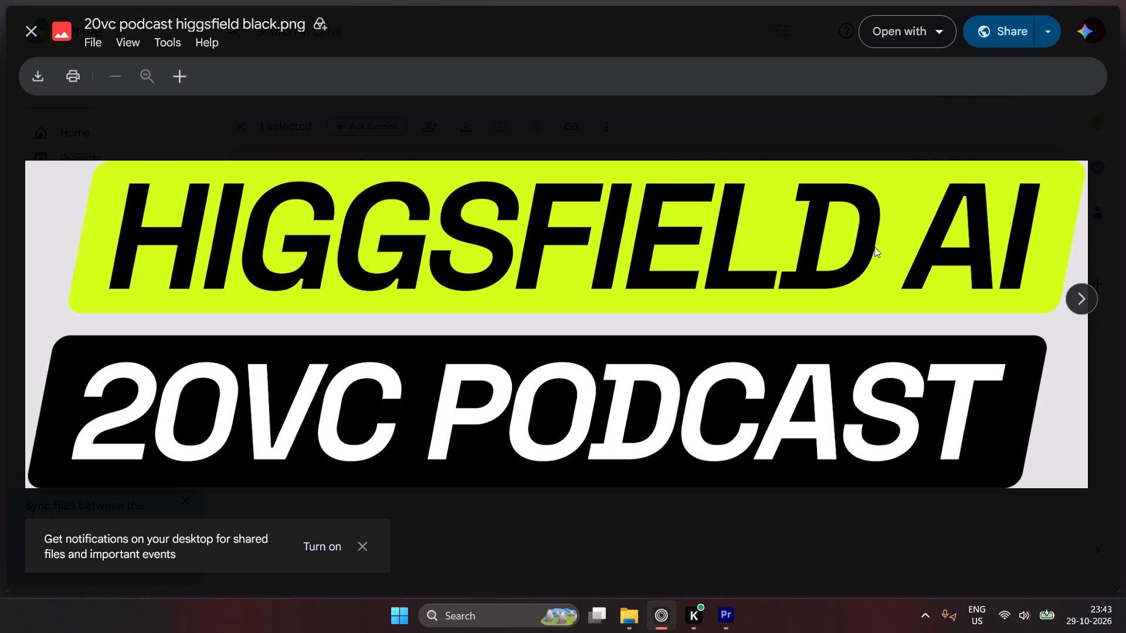
click(28, 36)
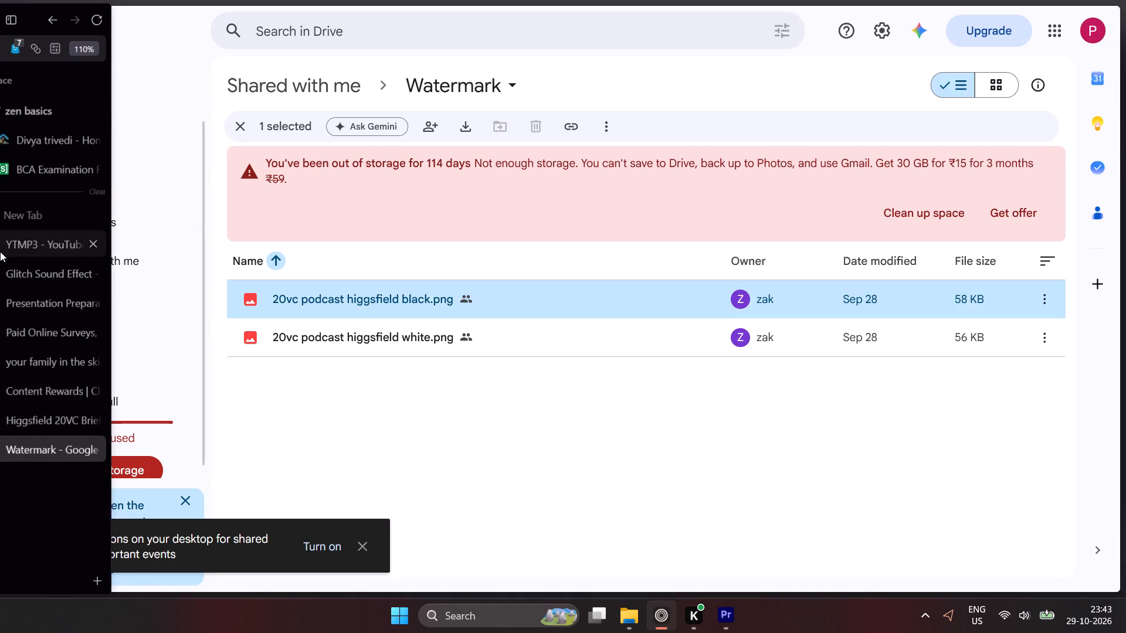
click(728, 616)
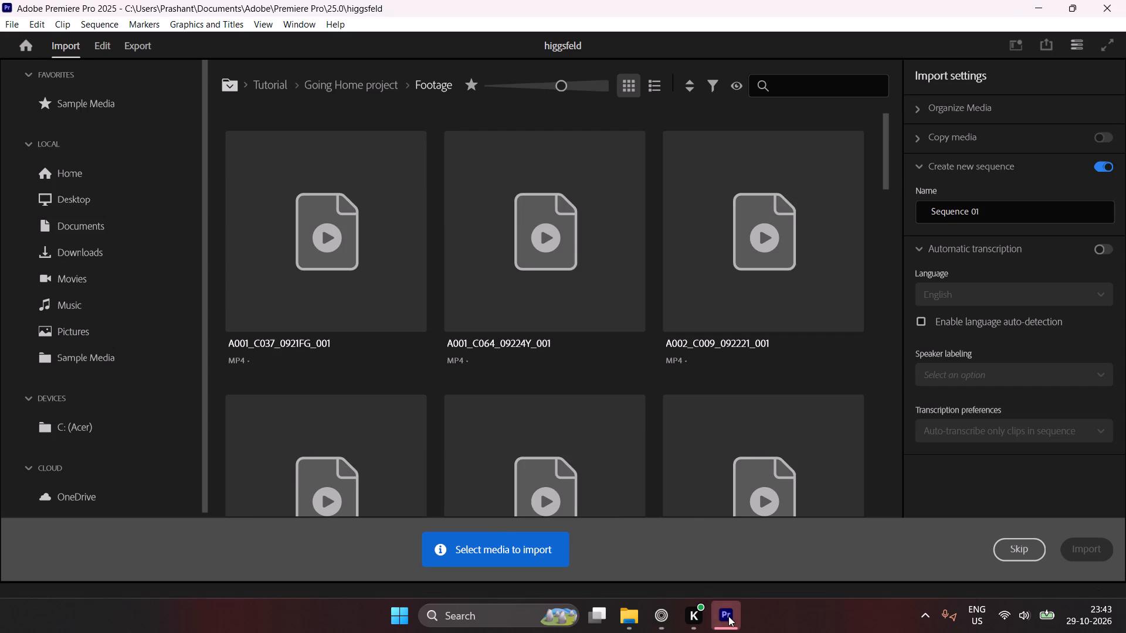
click(1017, 551)
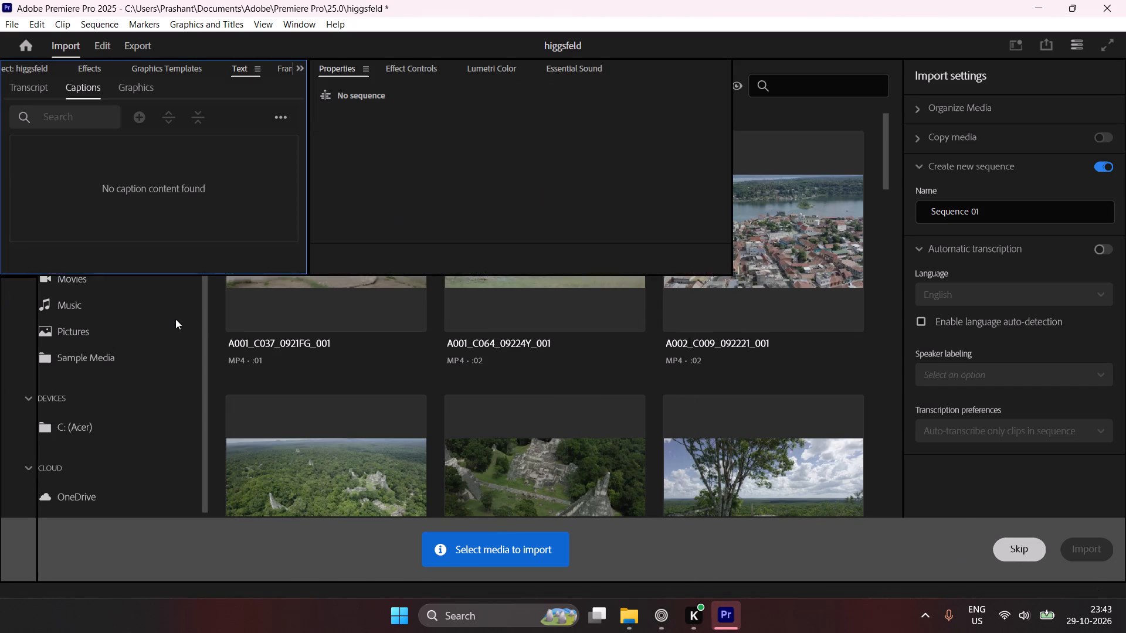
double_click(192, 222)
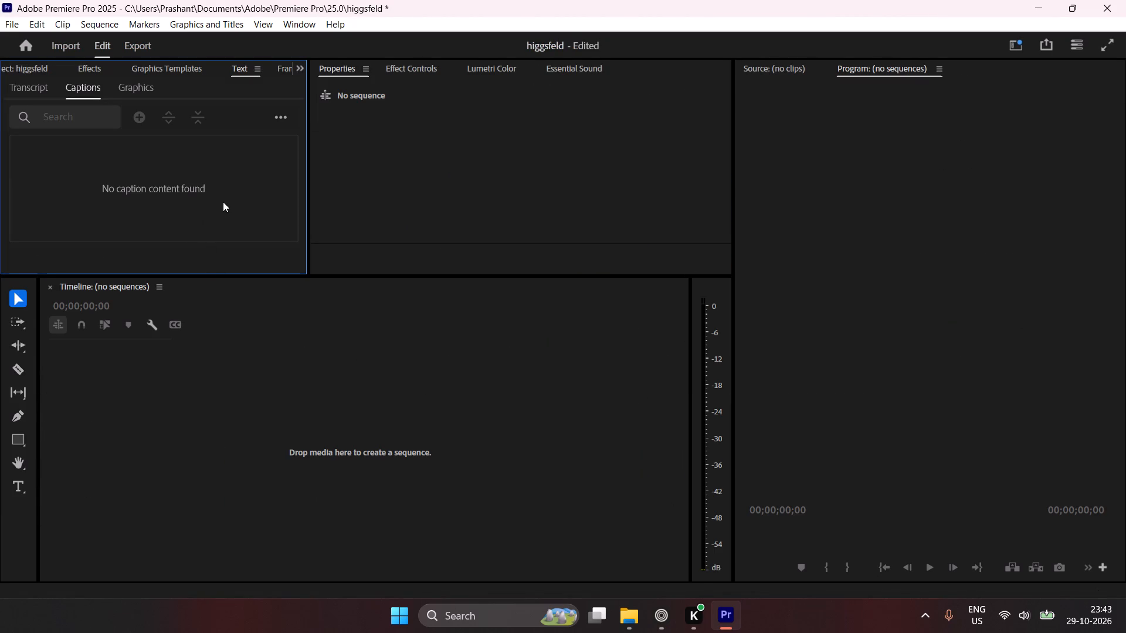
key(ctrl+i)
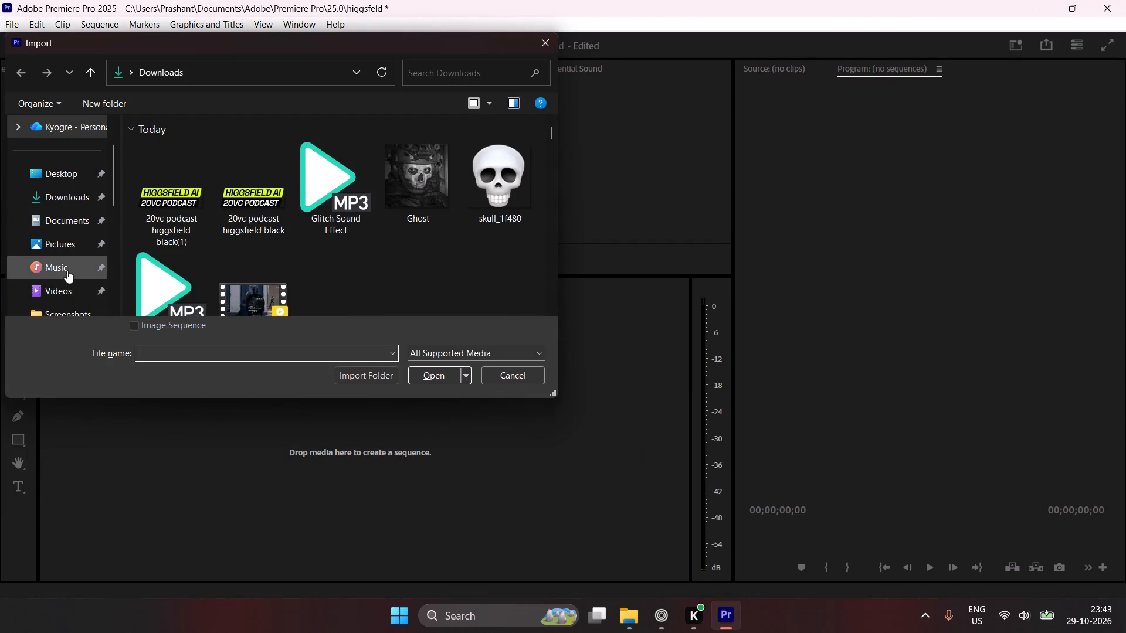
click(65, 292)
scroll(358, 243, down, 2)
scroll(358, 243, up, 1)
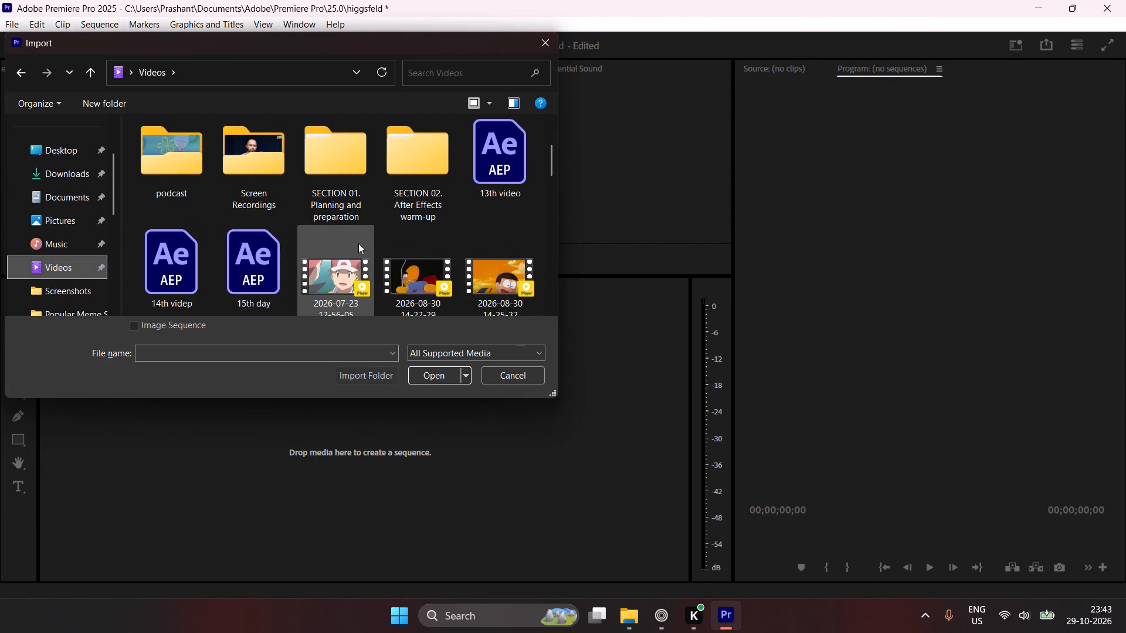
scroll(358, 243, down, 6)
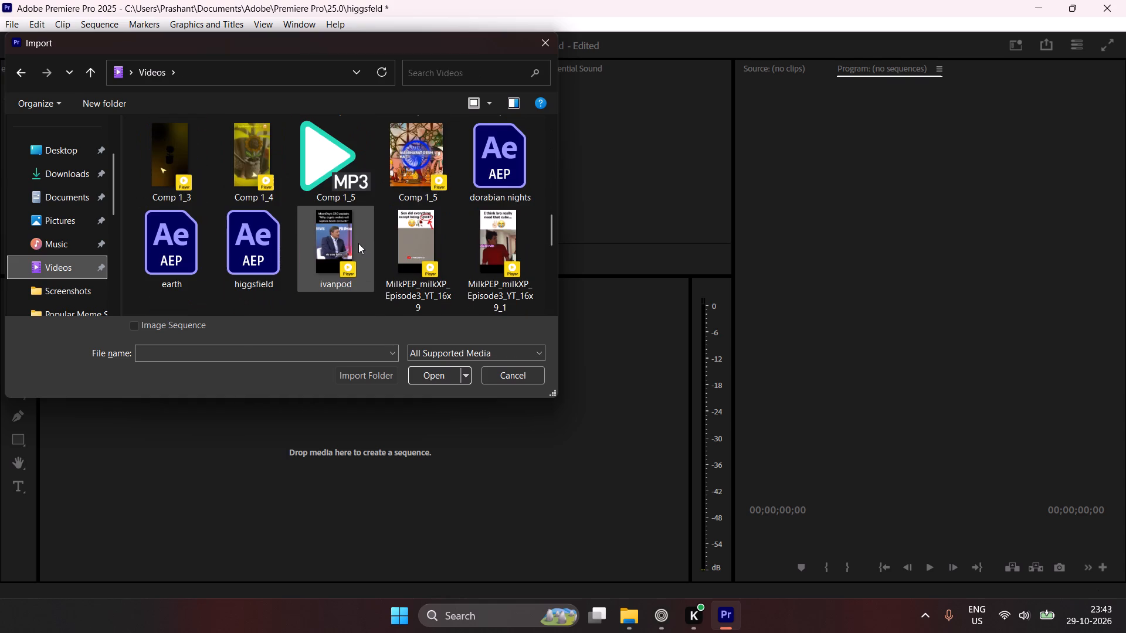
scroll(358, 243, down, 5)
double_click(178, 268)
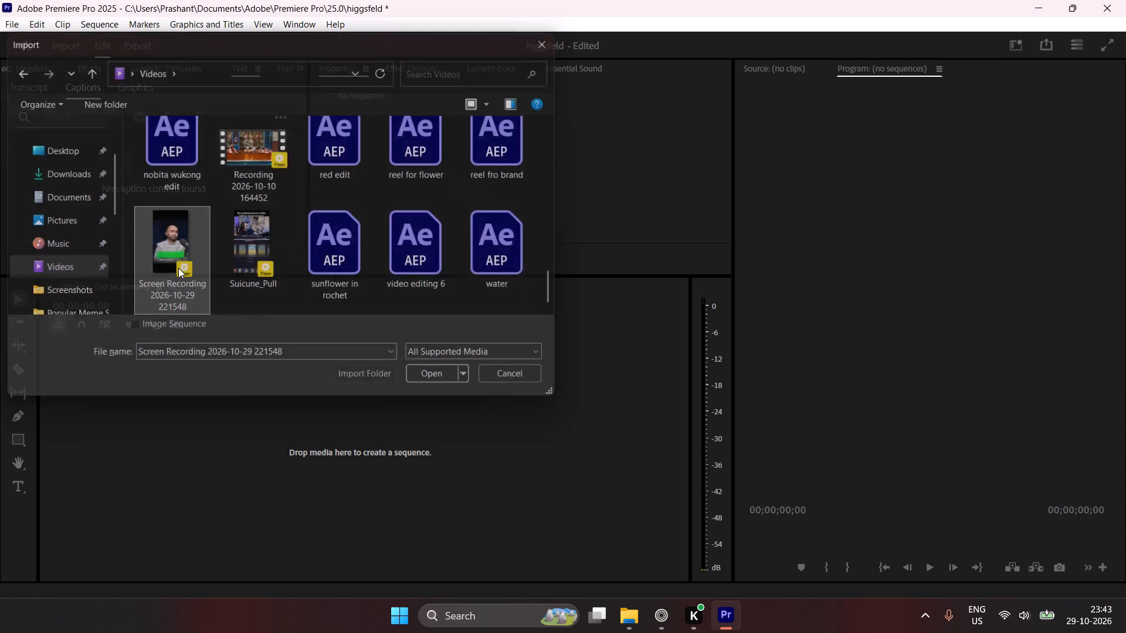
Create a sequence from the imported screen recording, scrub through its opening seconds, and return the playhead to the start.
drag(87, 181, 236, 434)
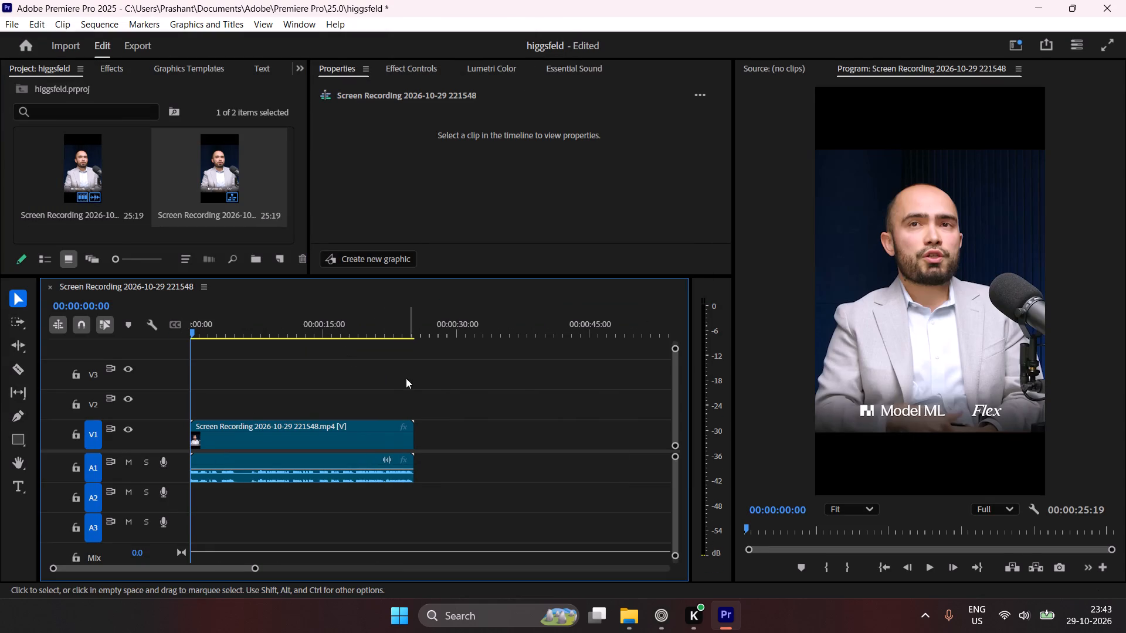
drag(291, 331, 239, 339)
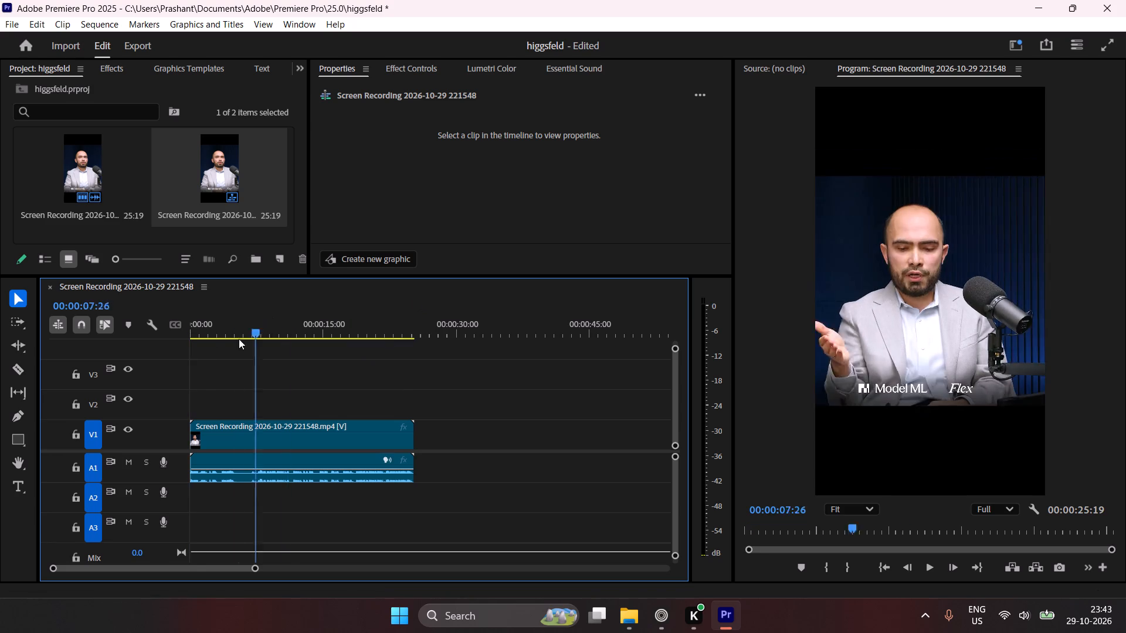
drag(239, 339, 208, 362)
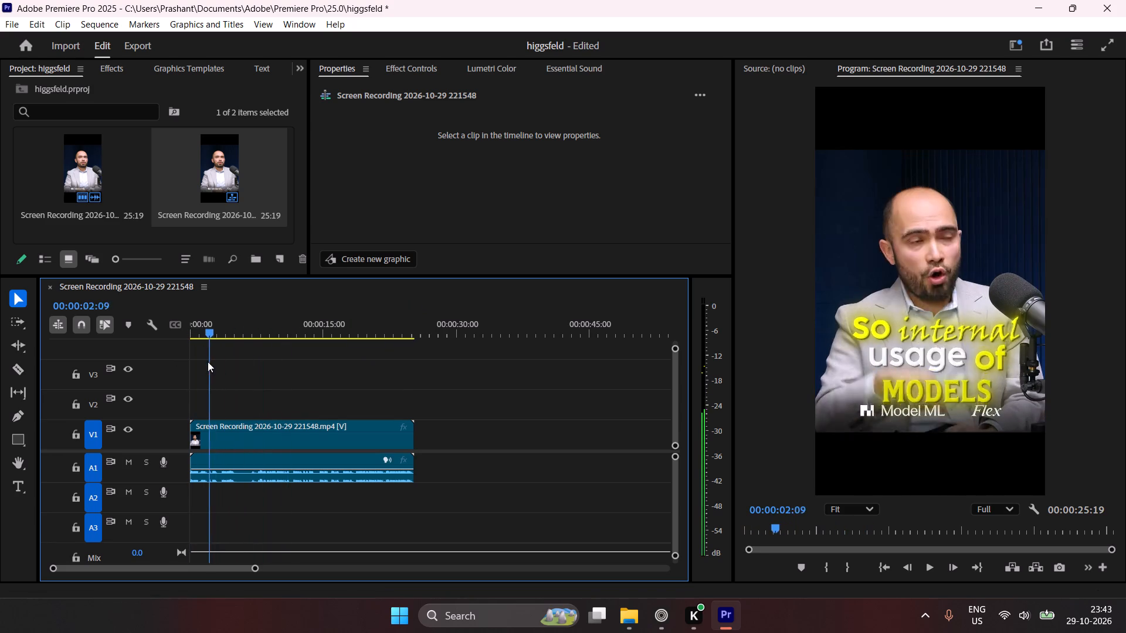
drag(208, 362, 117, 382)
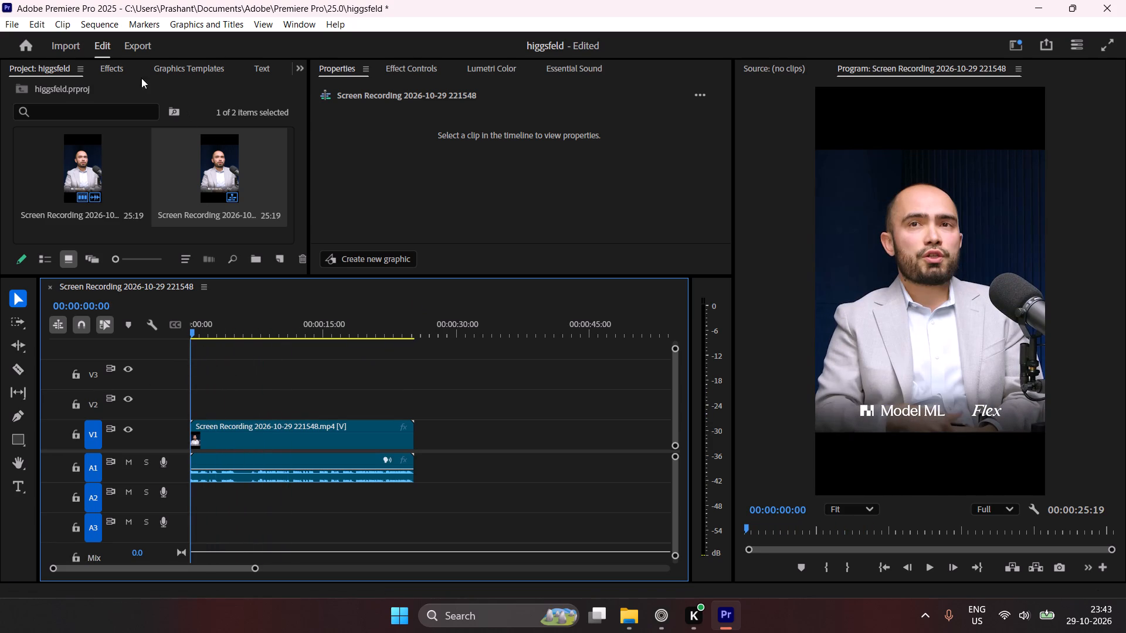
Transcribe the sequence and create single-line captions with a maximum length of 10 characters and a minimum duration of 1.2 seconds.
click(263, 69)
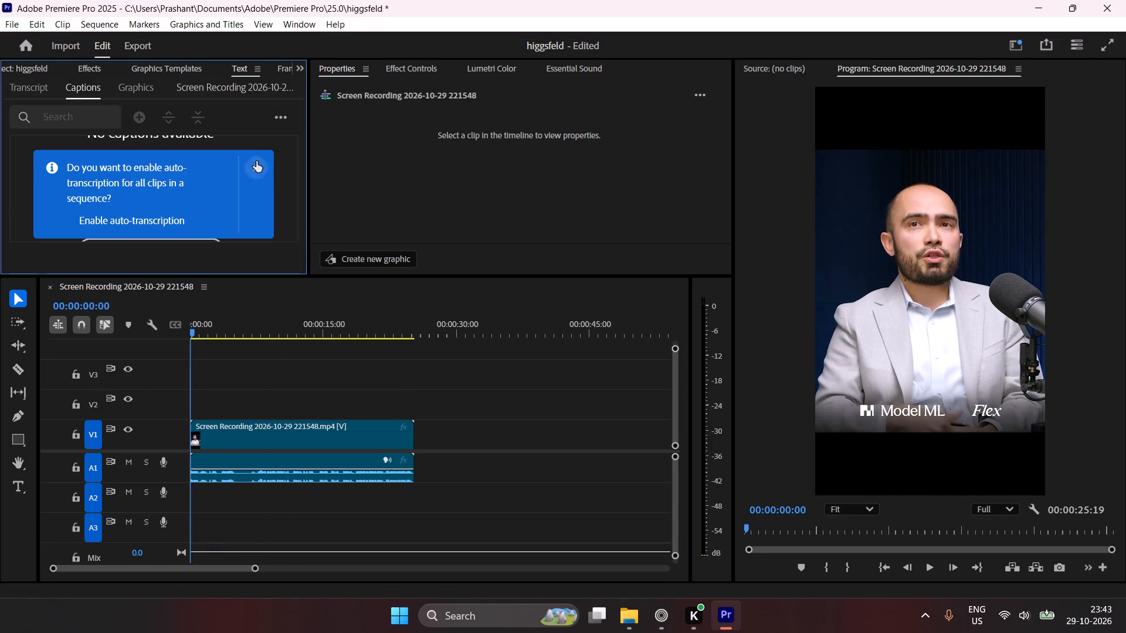
click(195, 181)
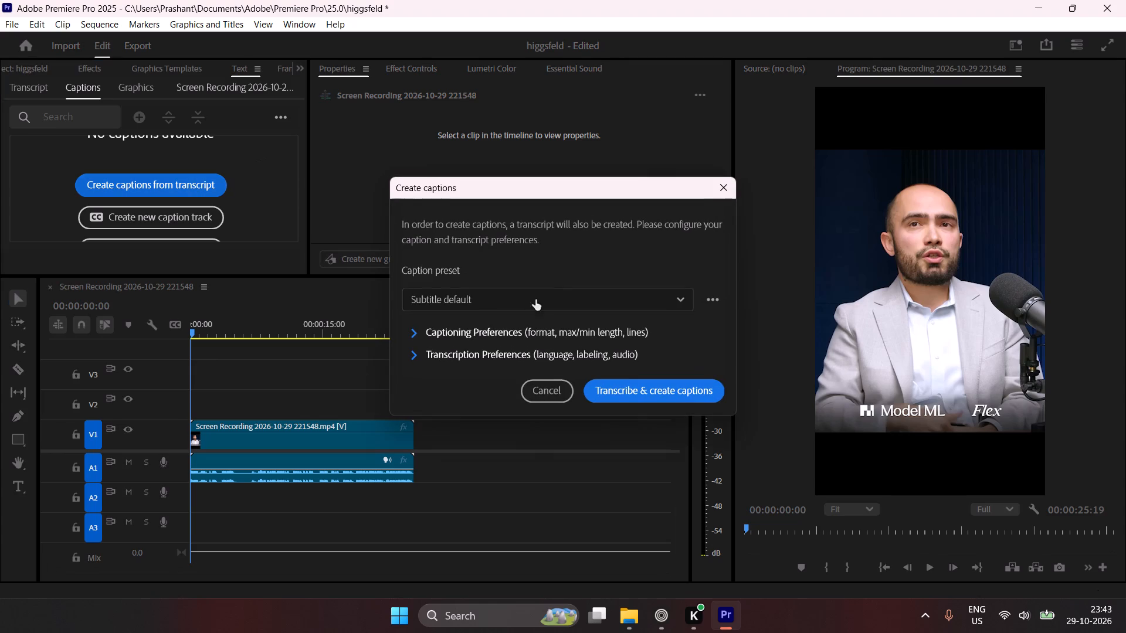
click(412, 331)
drag(551, 198, 550, 86)
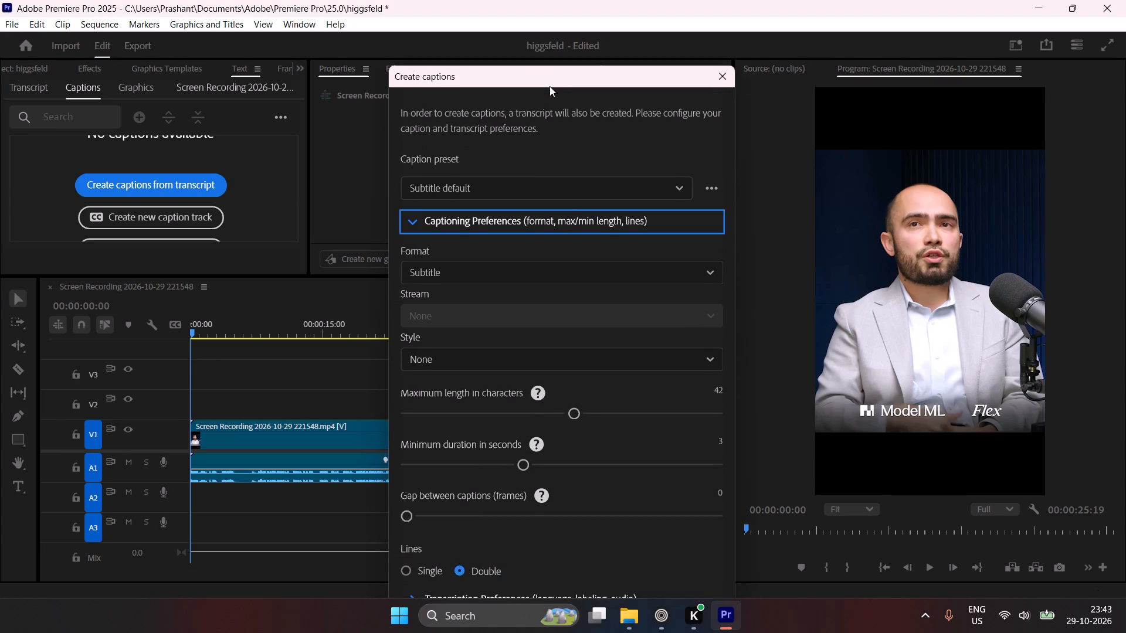
drag(550, 86, 550, 84)
drag(568, 406, 415, 421)
drag(524, 461, 301, 493)
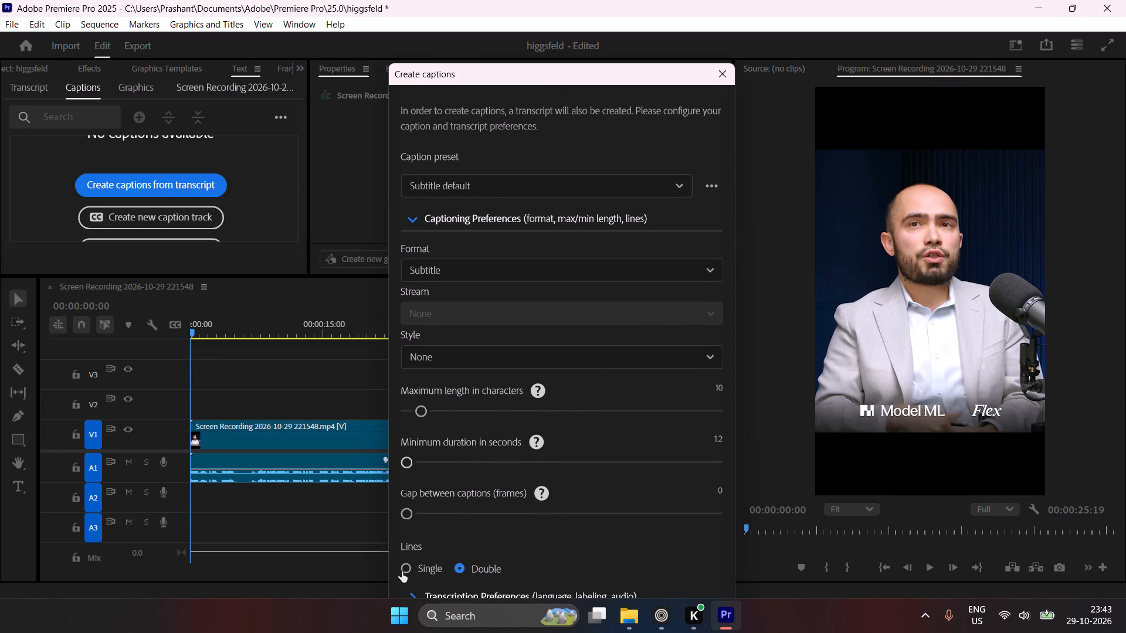
click(402, 571)
drag(572, 81, 560, 22)
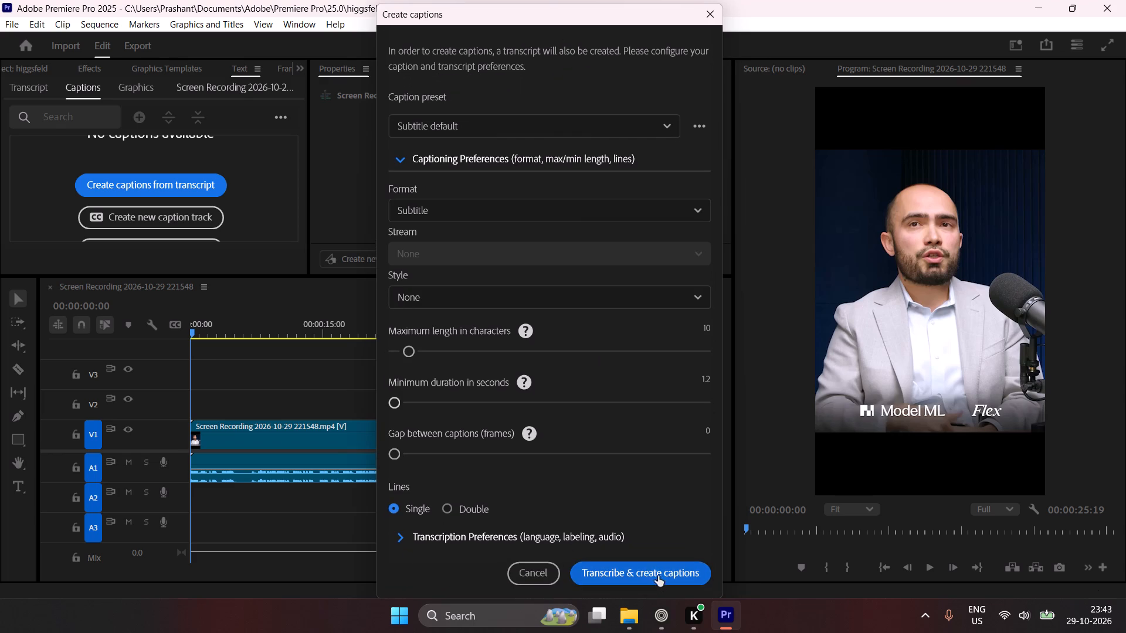
click(659, 580)
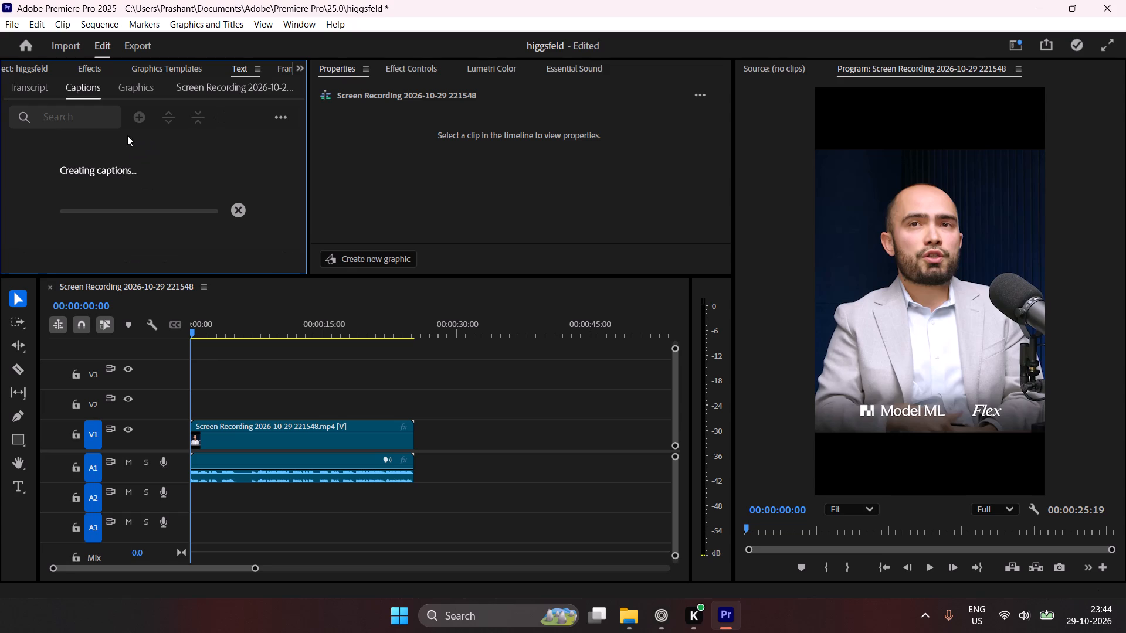
Find every period in the captions and replace all of them with nothing.
click(82, 121)
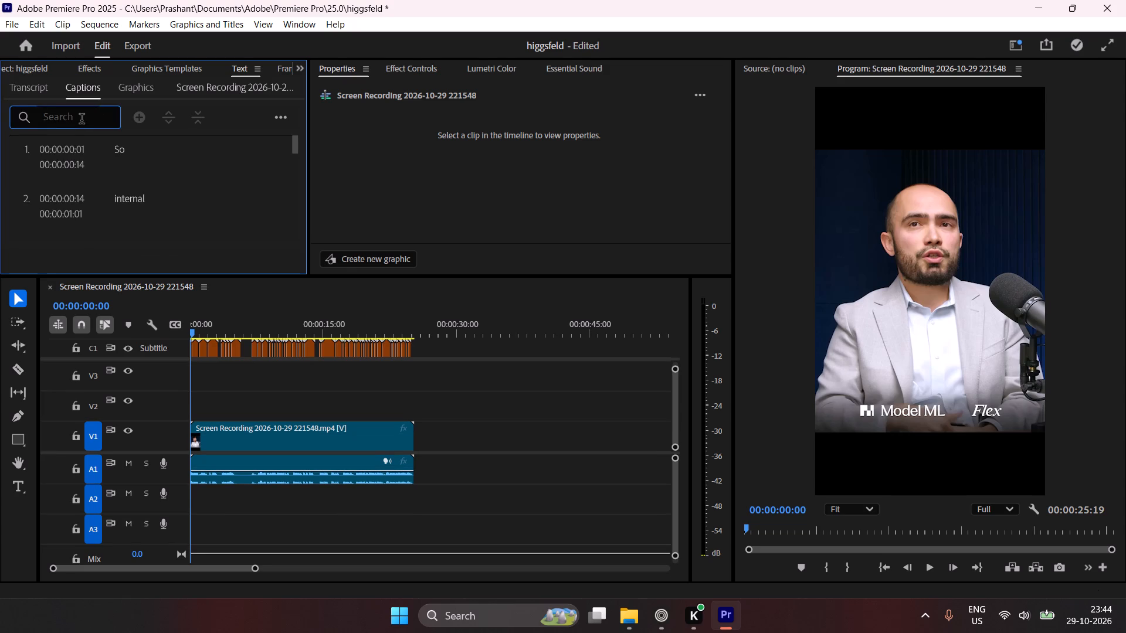
key(period)
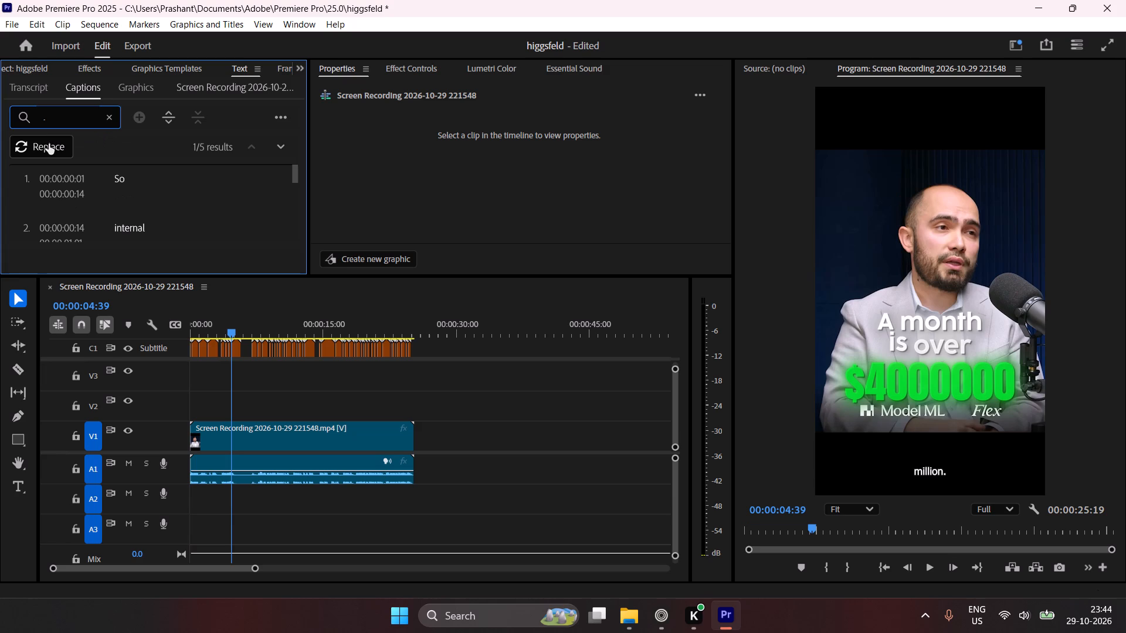
click(49, 144)
click(196, 175)
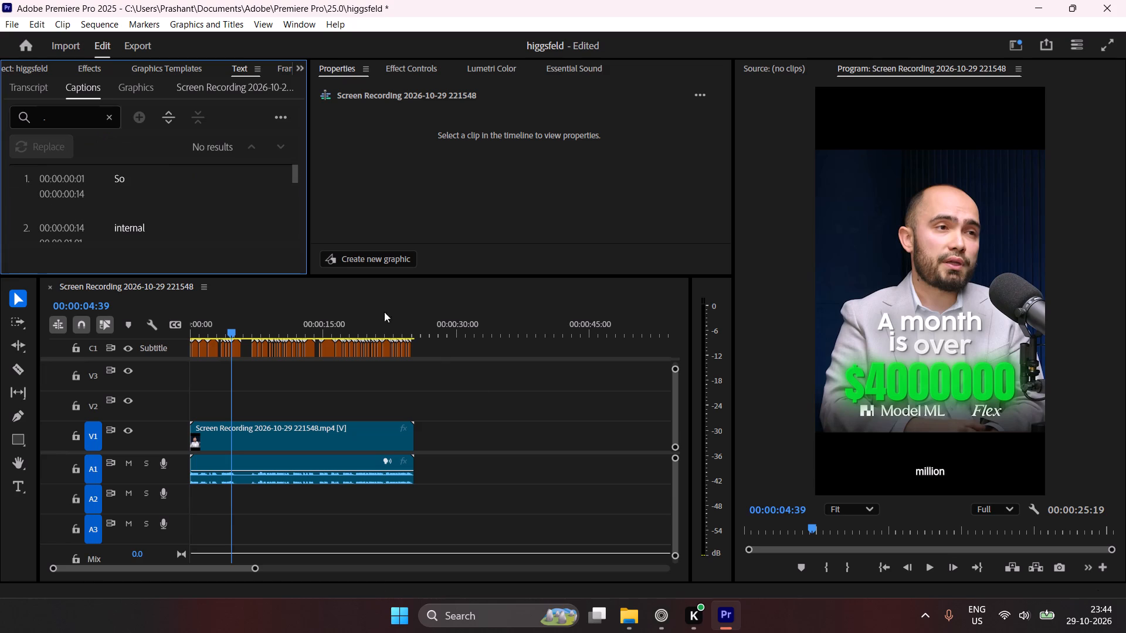
Delete all captions from the start of the sequence through the "Wow" caption at about 7 seconds.
click(506, 420)
drag(237, 323, 244, 327)
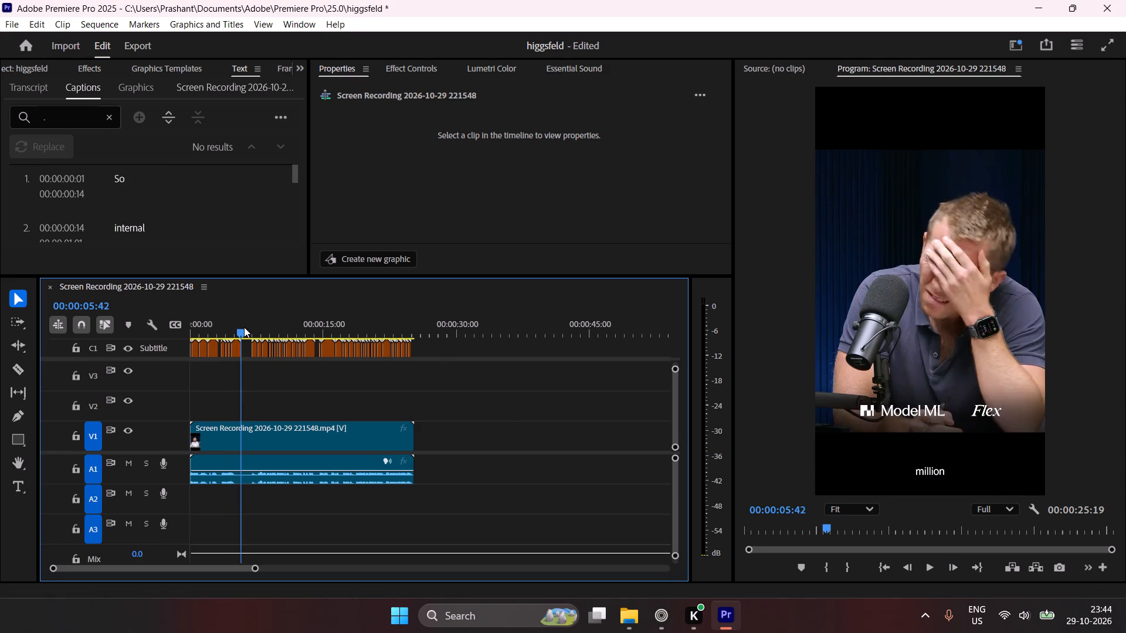
drag(244, 327, 259, 325)
click(253, 350)
drag(254, 564, 208, 567)
drag(253, 570, 191, 569)
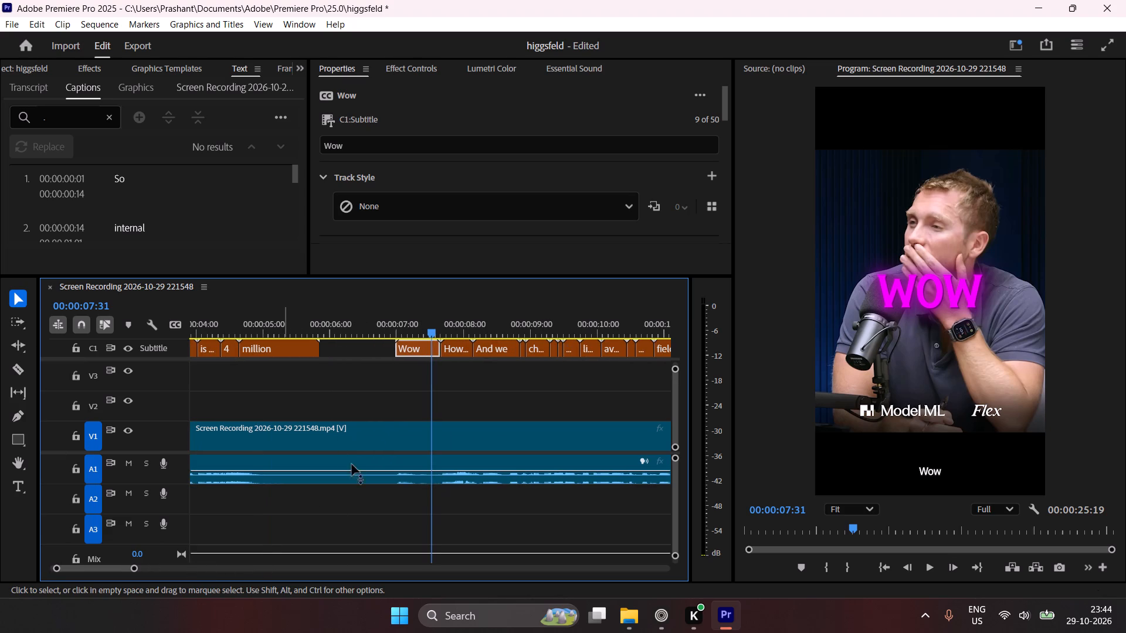
drag(420, 368, 56, 335)
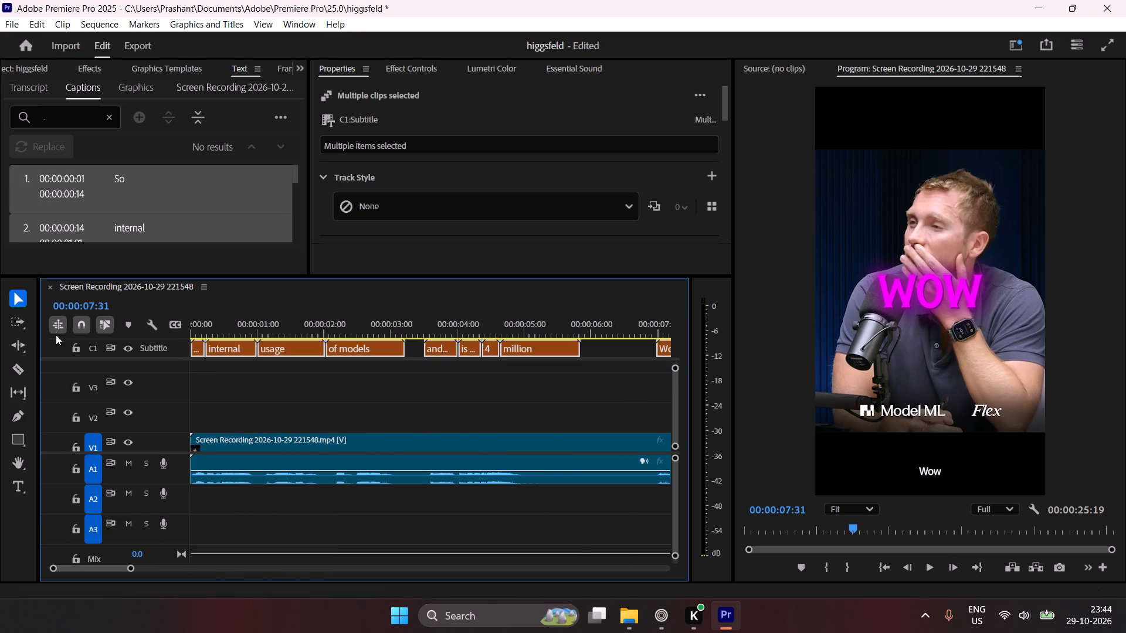
key(Delete)
Scrub forward to about 00:00:11:38 to check where the remaining captions begin, and save the project.
drag(428, 325, 687, 360)
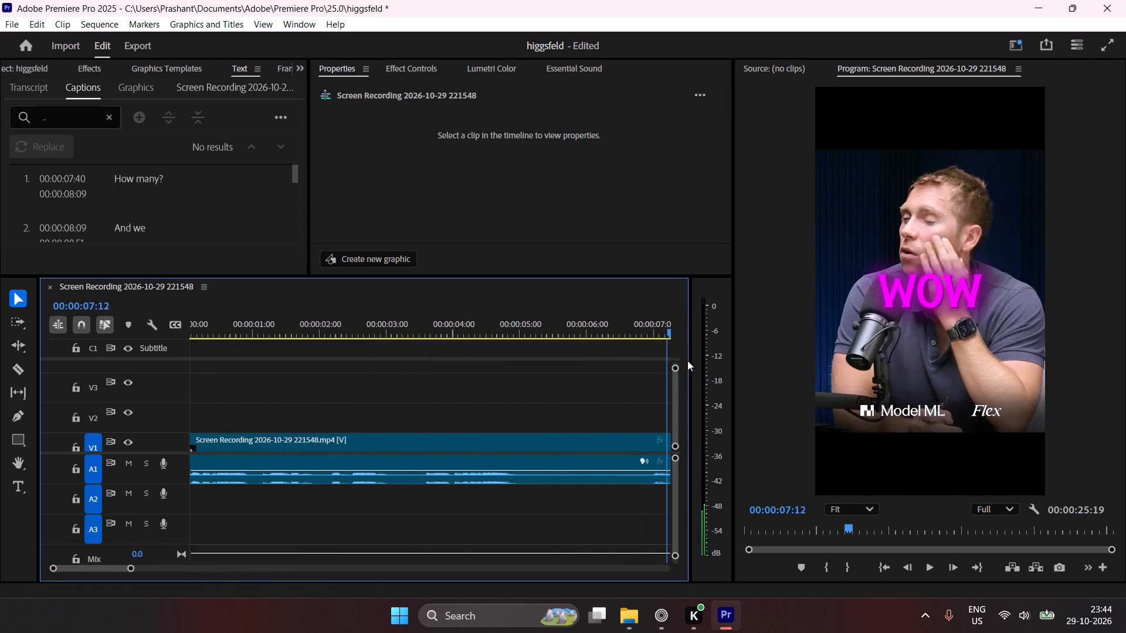
drag(687, 360, 698, 360)
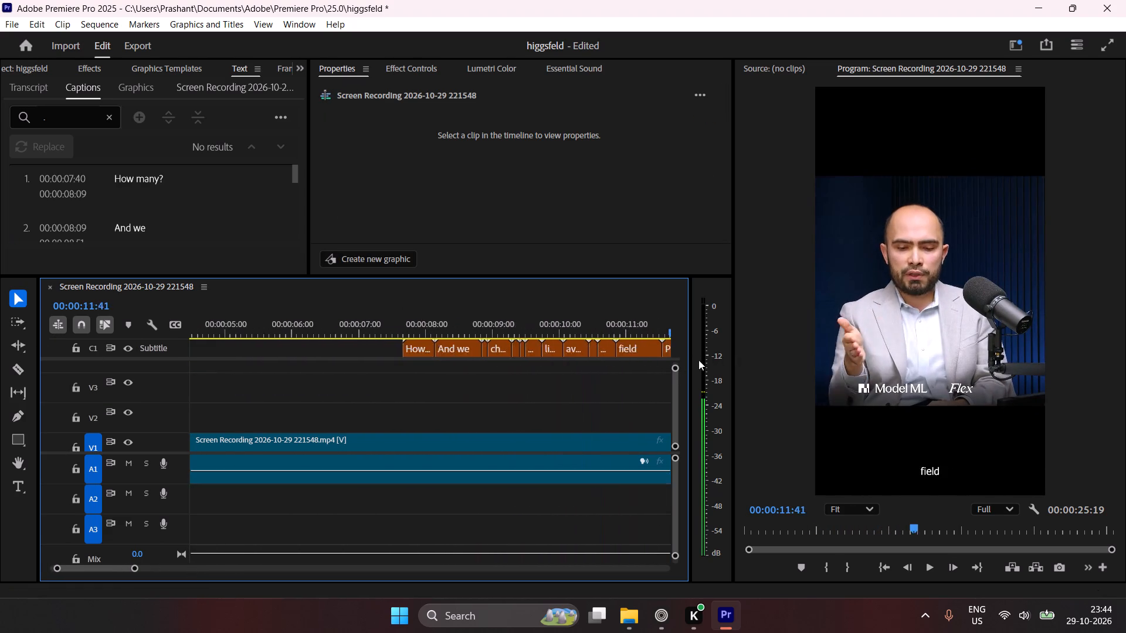
drag(698, 360, 494, 356)
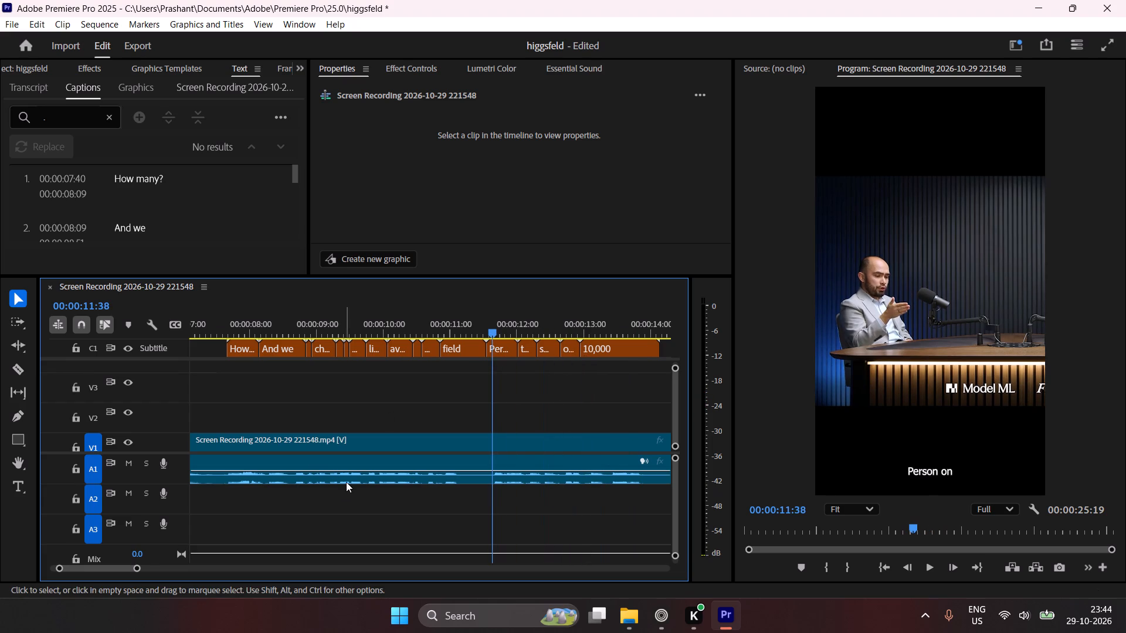
key(ctrl+s)
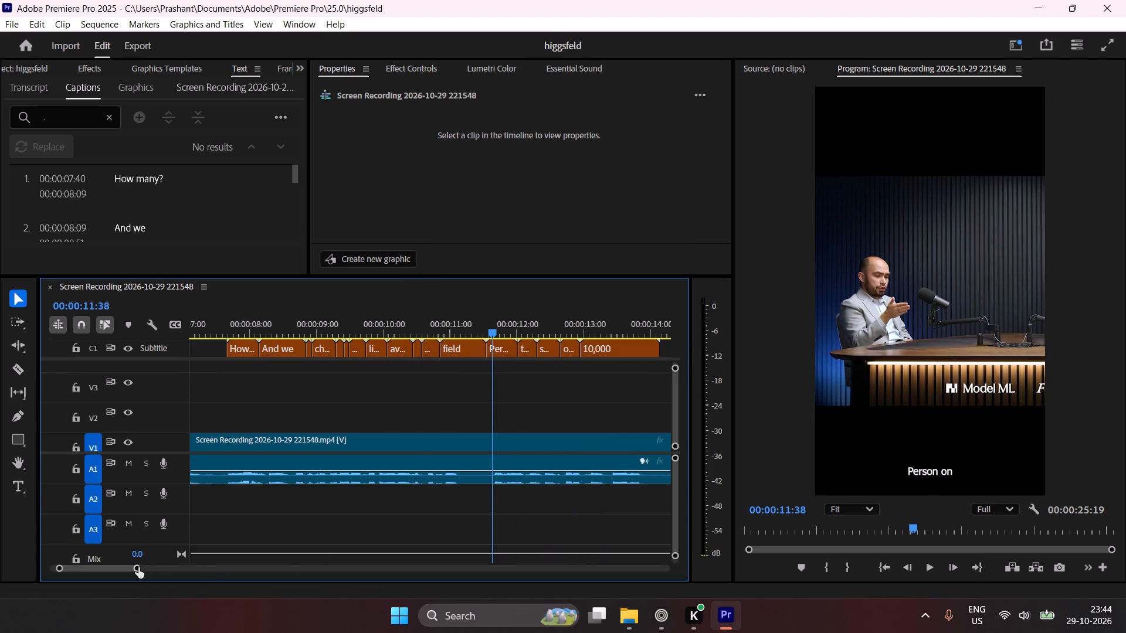
Place the playhead on the "$10,000" caption at about 15 seconds and select all remaining captions for text styling.
drag(137, 570, 222, 561)
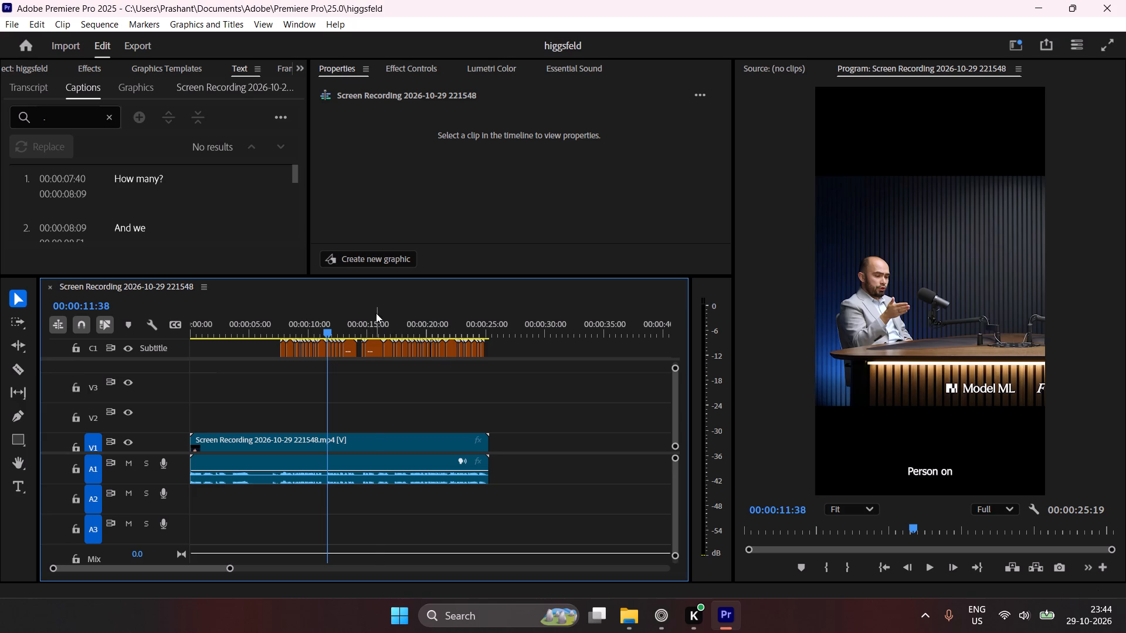
drag(376, 313, 376, 319)
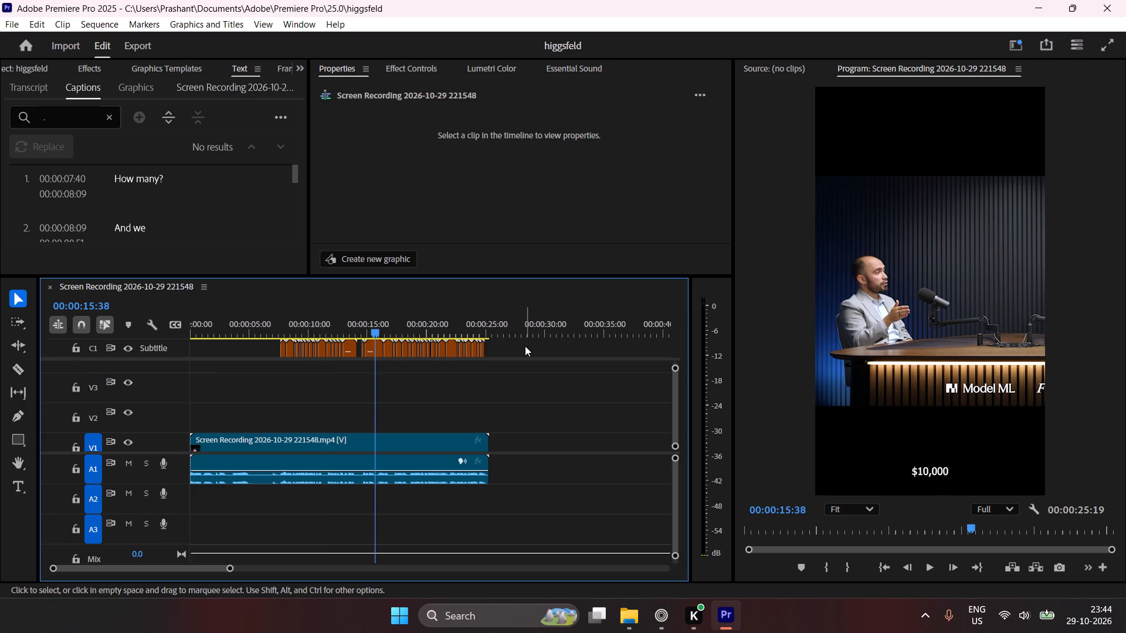
drag(374, 320, 374, 326)
drag(509, 345, 176, 378)
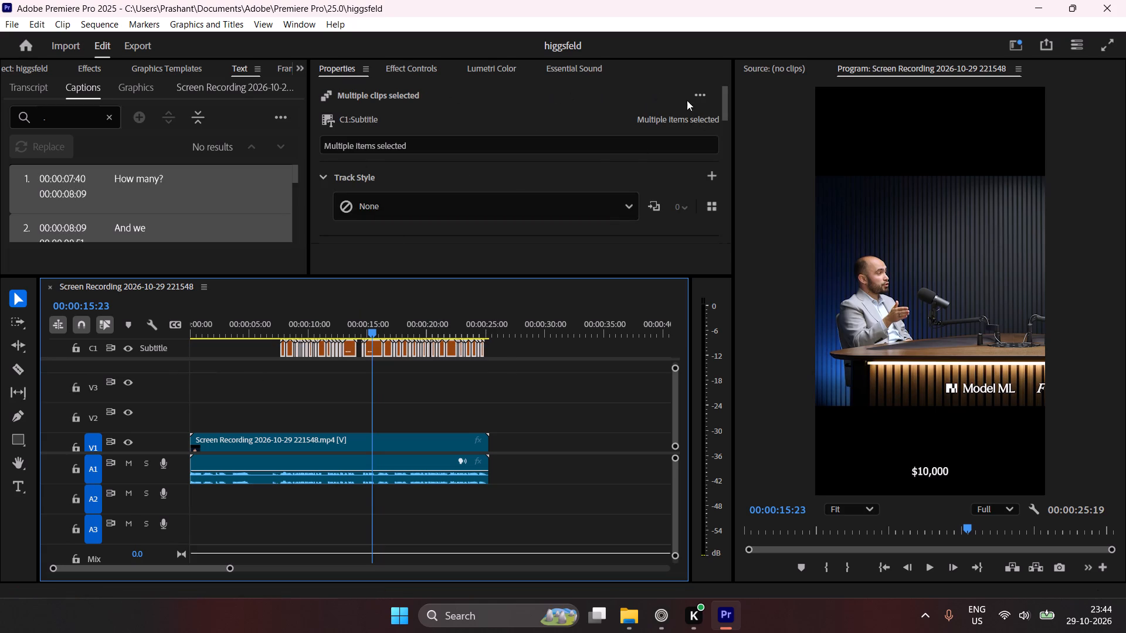
drag(726, 108, 731, 138)
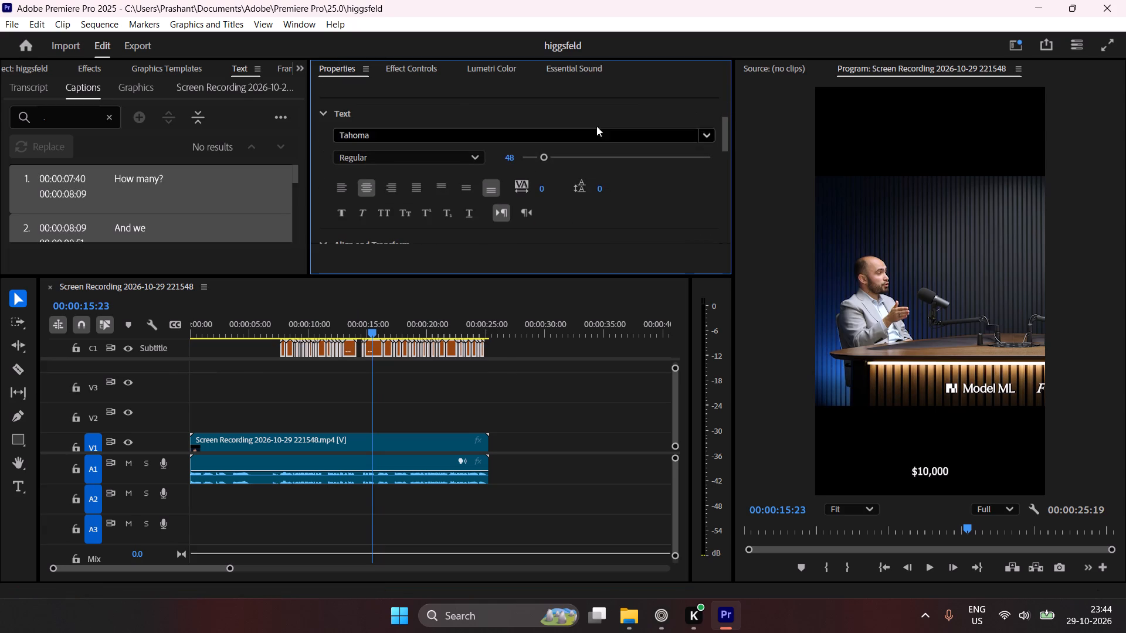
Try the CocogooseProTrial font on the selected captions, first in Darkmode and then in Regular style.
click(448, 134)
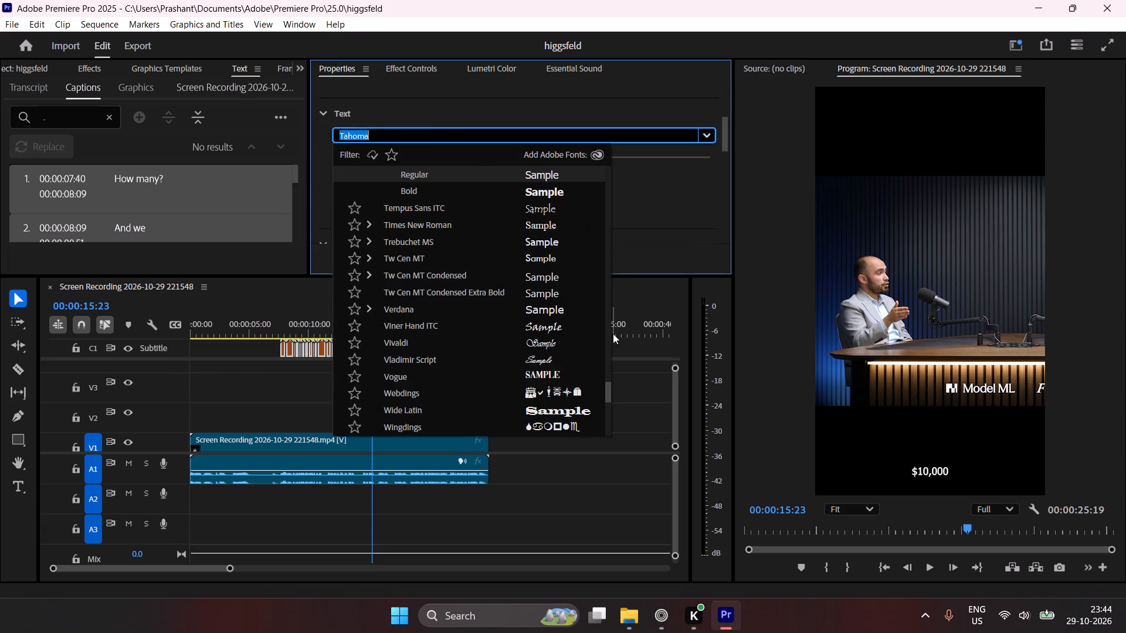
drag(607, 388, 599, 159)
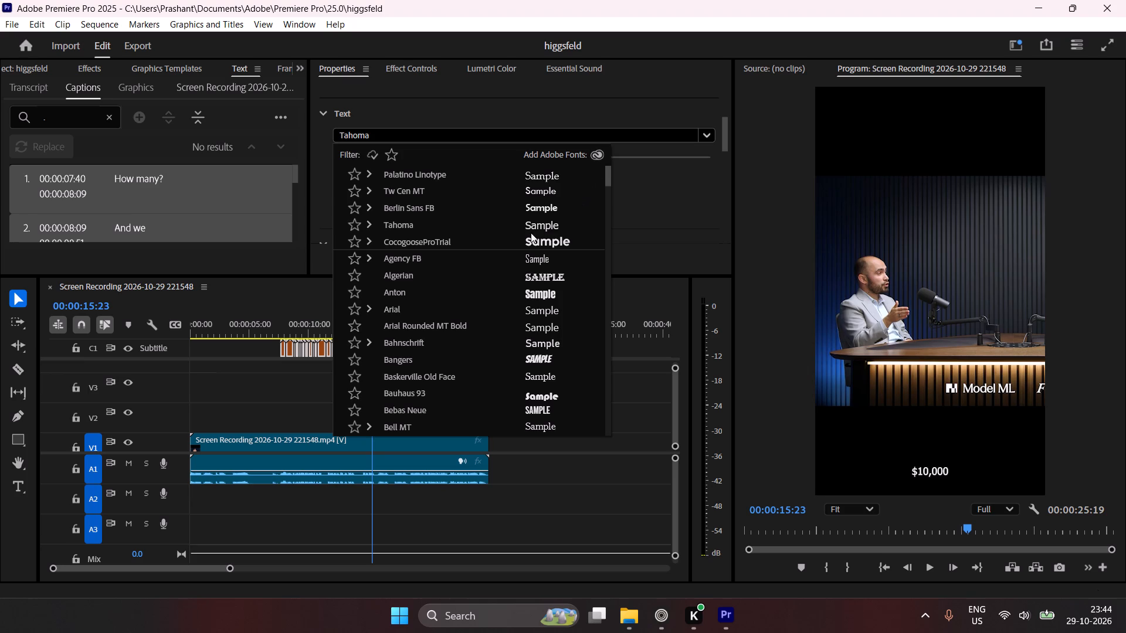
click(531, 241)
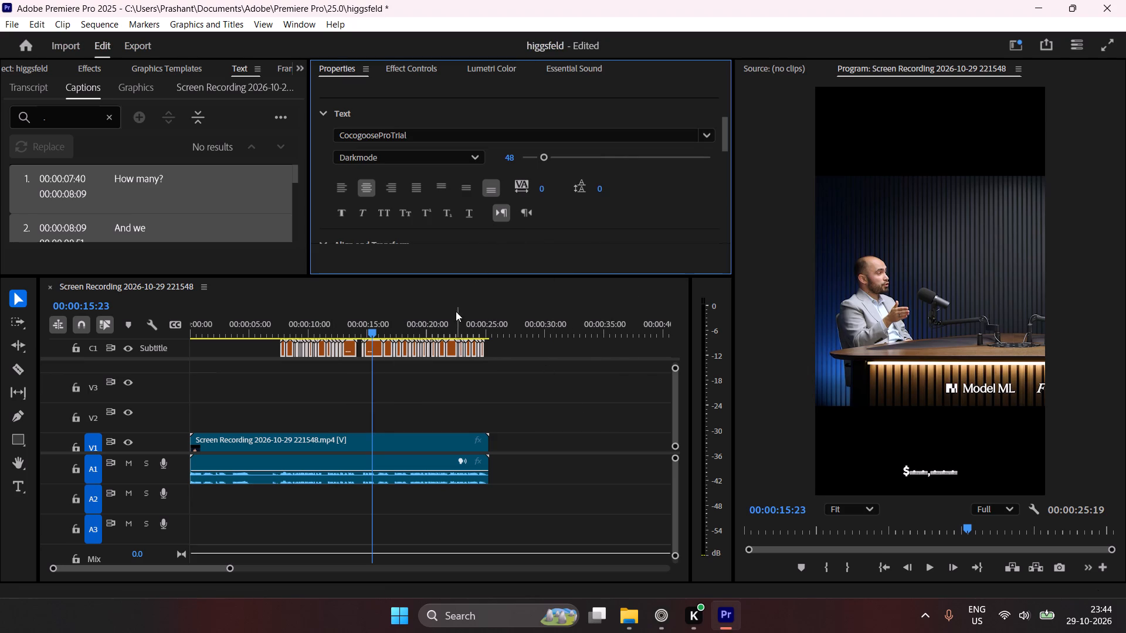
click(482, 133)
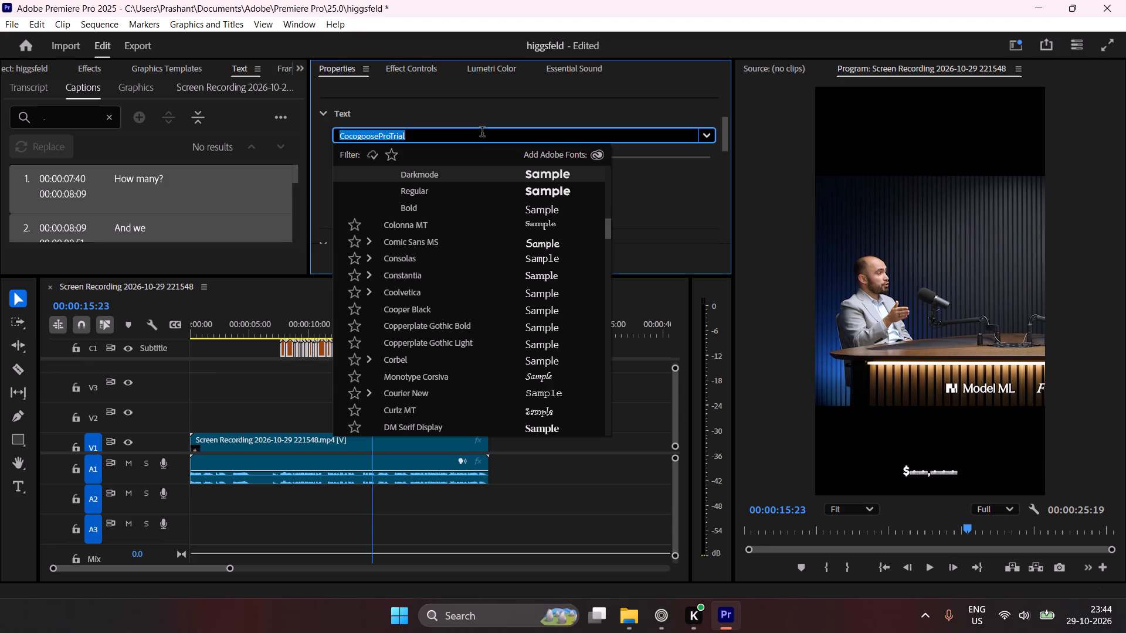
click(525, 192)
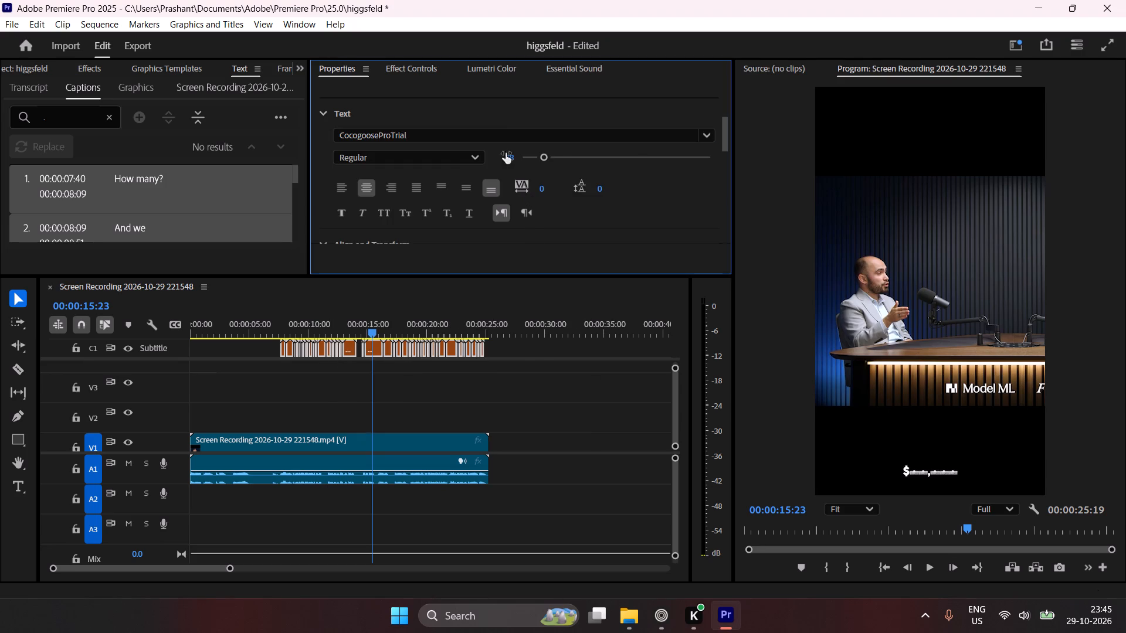
Set the selected captions' font to Tahoma Bold.
click(504, 132)
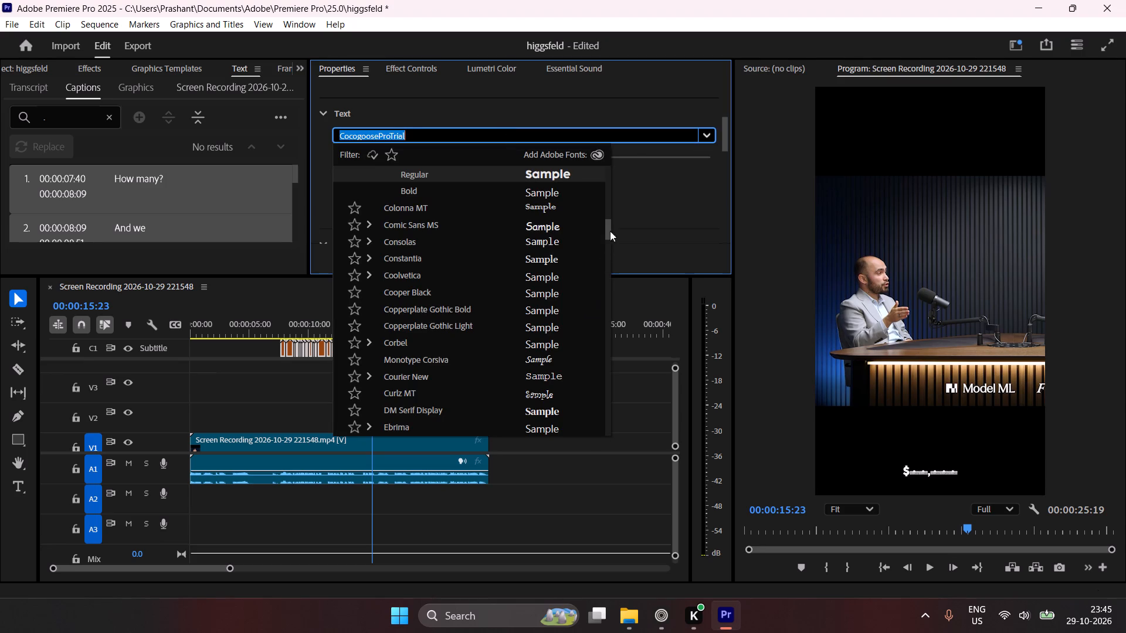
drag(609, 229, 612, 281)
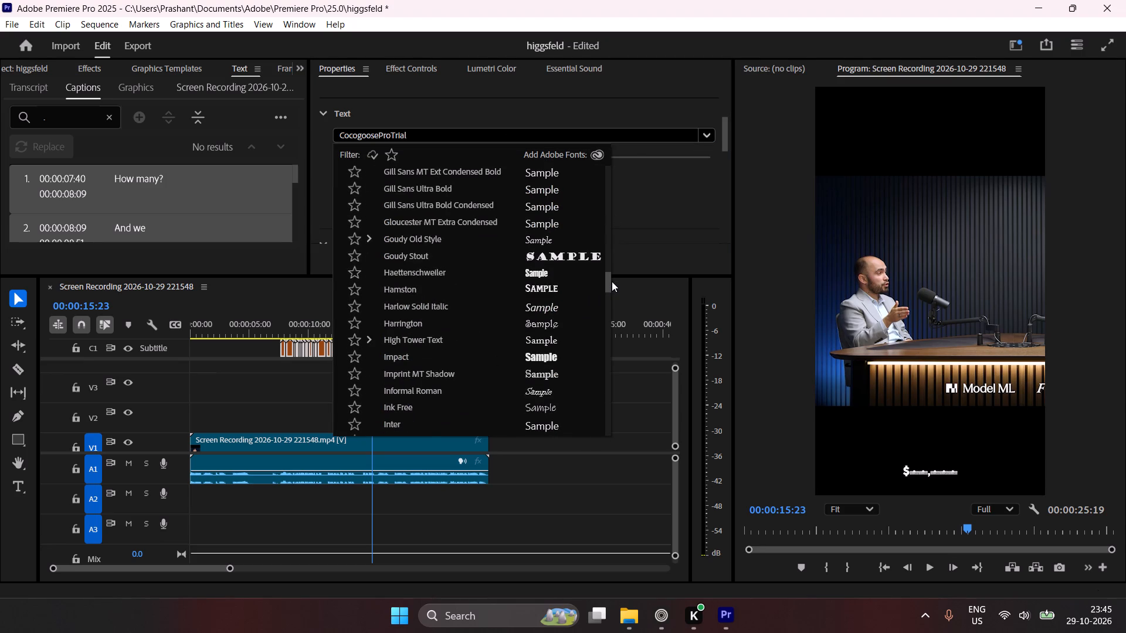
drag(612, 281, 612, 308)
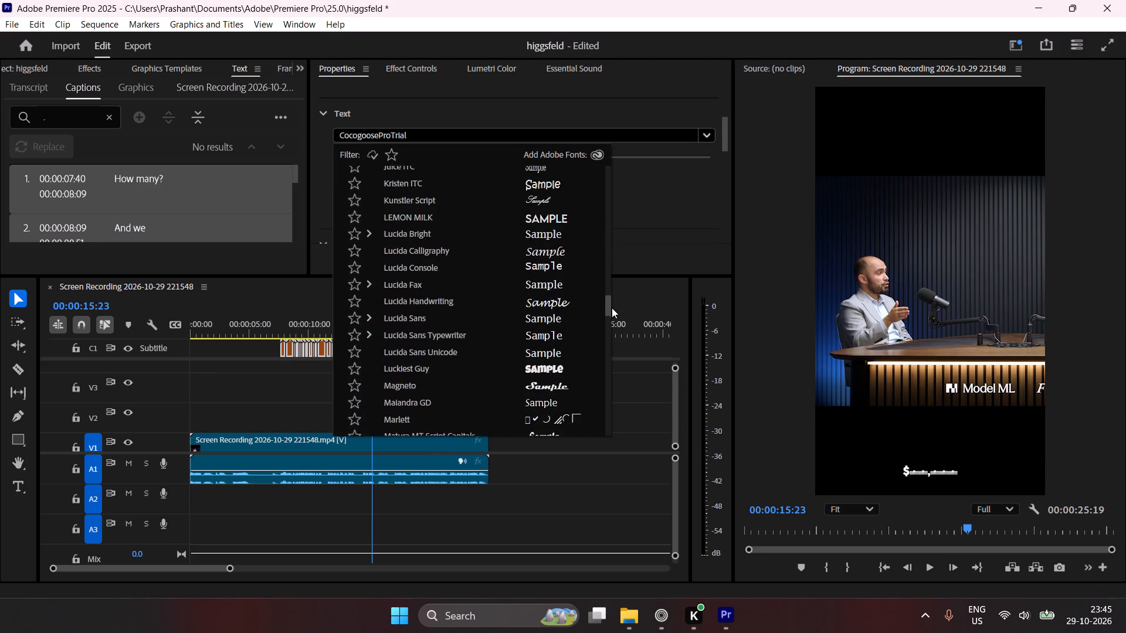
drag(612, 308, 612, 331)
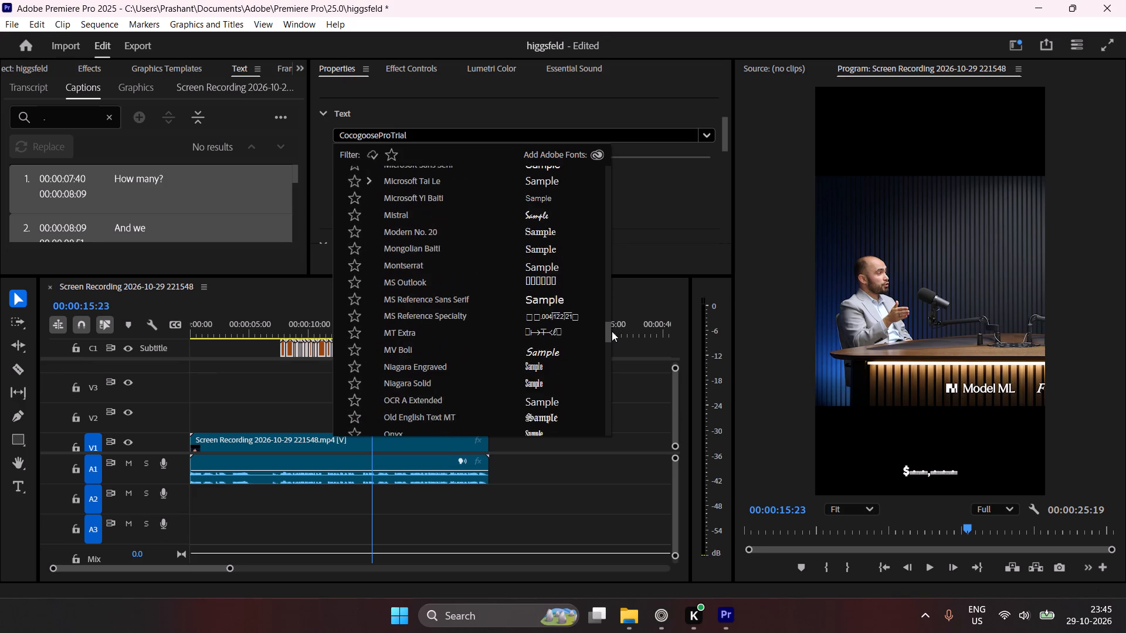
drag(612, 331, 607, 359)
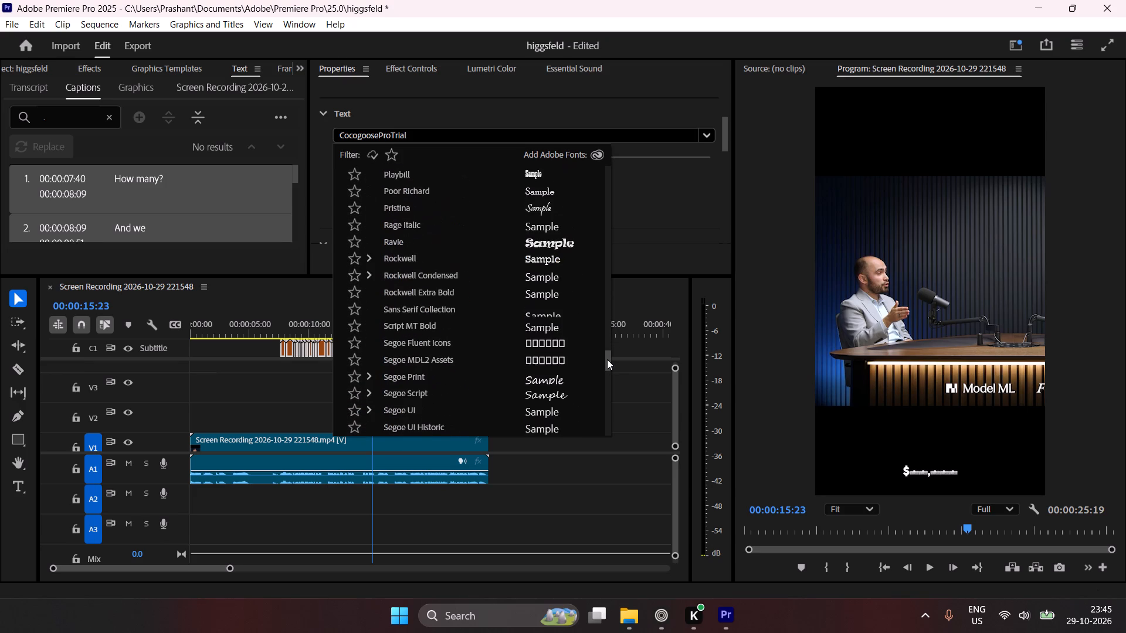
drag(607, 359, 602, 379)
click(550, 355)
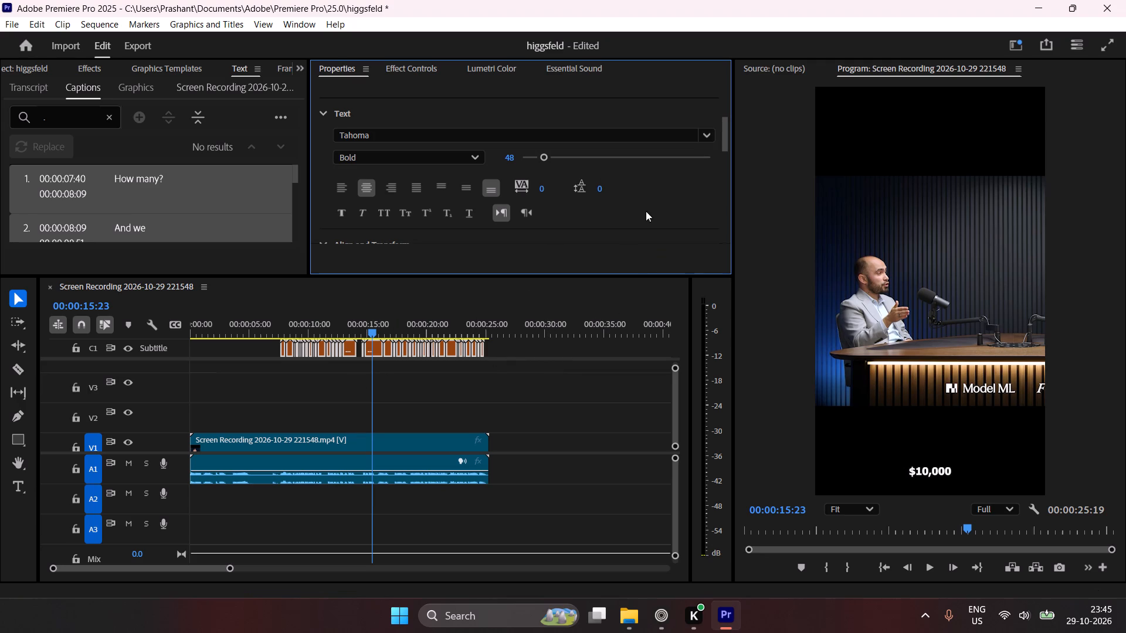
Align the caption block to the centre zone of the frame.
drag(723, 127, 723, 178)
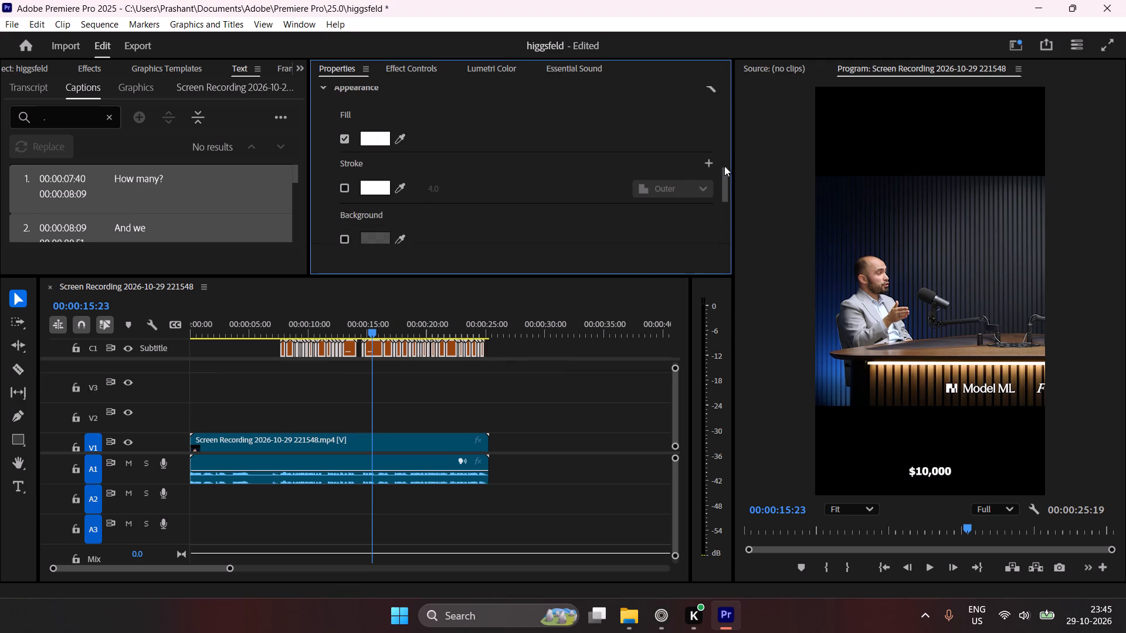
drag(727, 175, 727, 147)
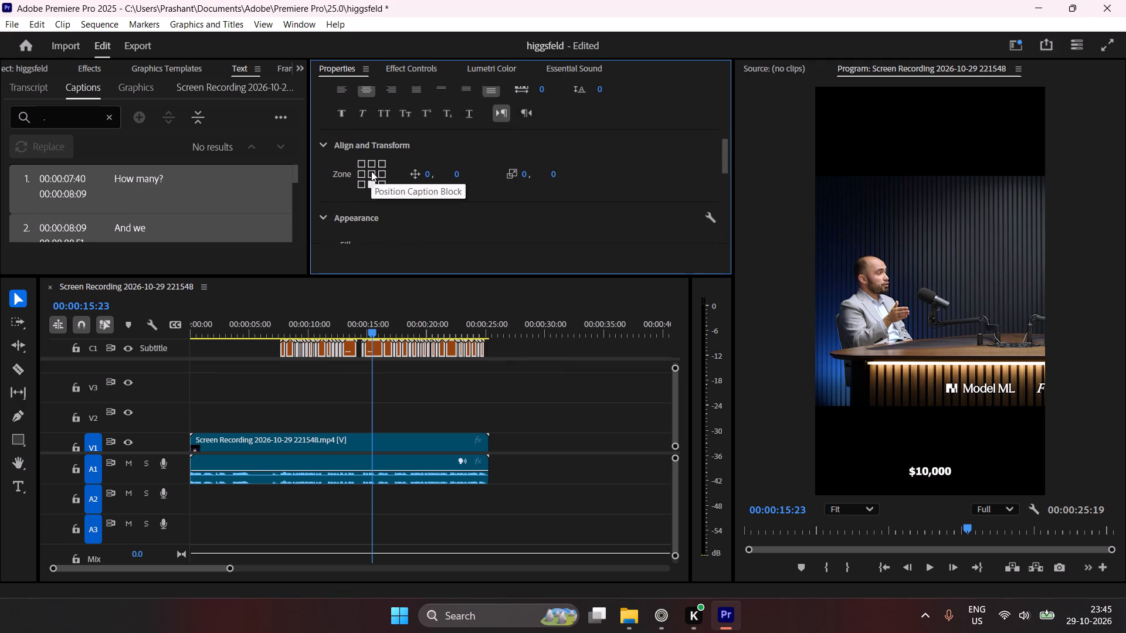
click(371, 171)
Set the captions' font size to 77.
drag(723, 156, 724, 132)
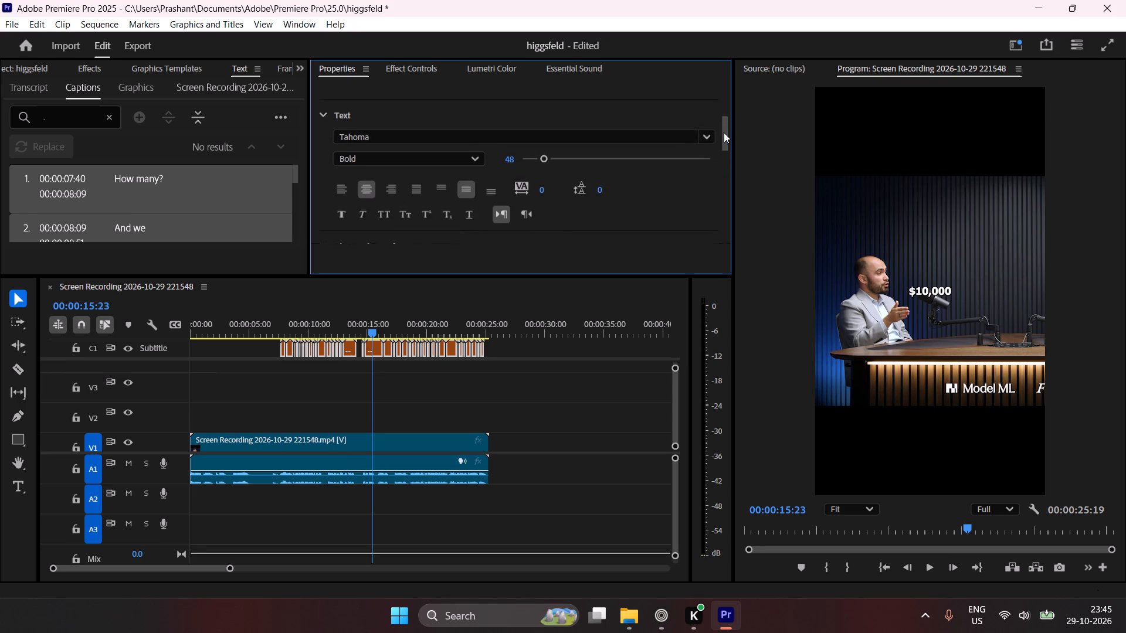
drag(724, 132, 724, 127)
drag(544, 193, 561, 188)
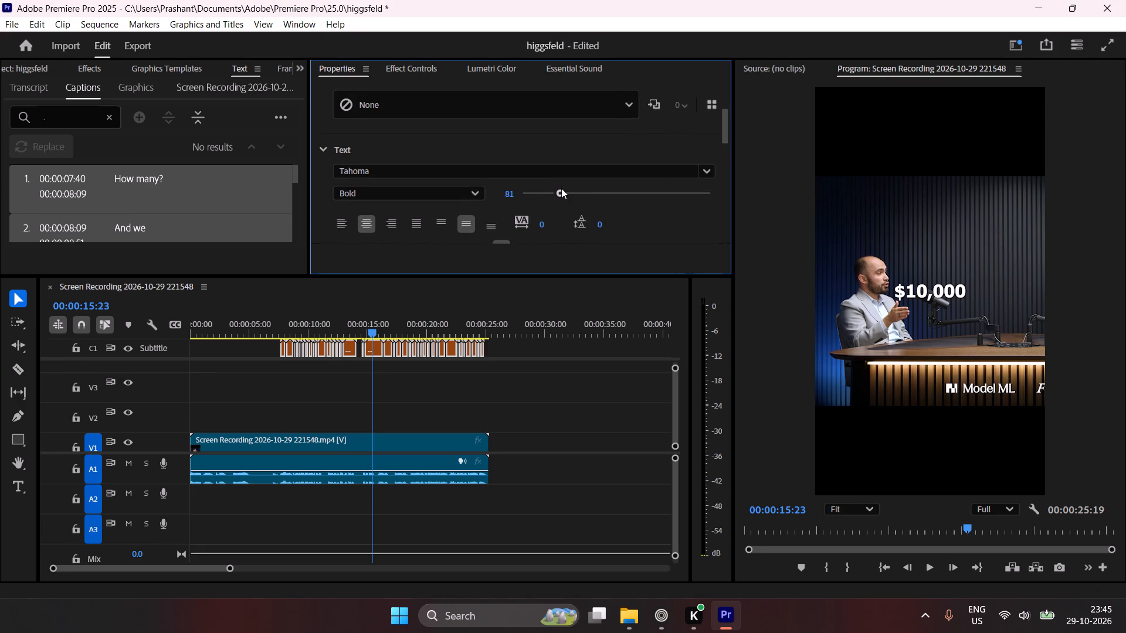
drag(561, 188, 557, 189)
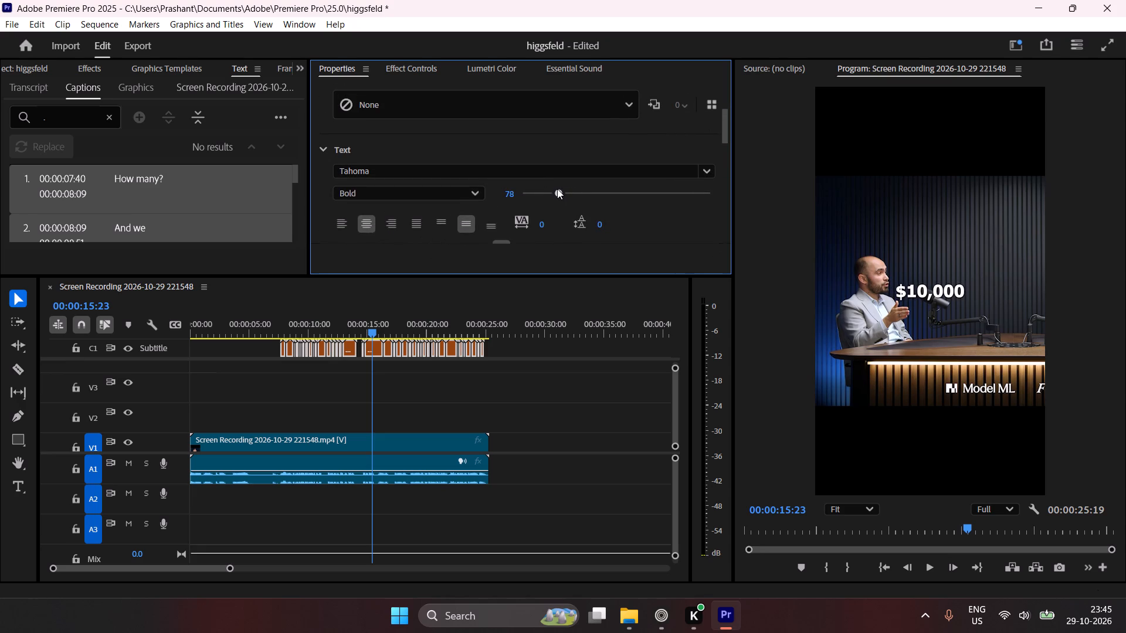
drag(557, 189, 557, 189)
Enable a stroke on the captions and set its colour to black (000000).
drag(725, 115, 720, 178)
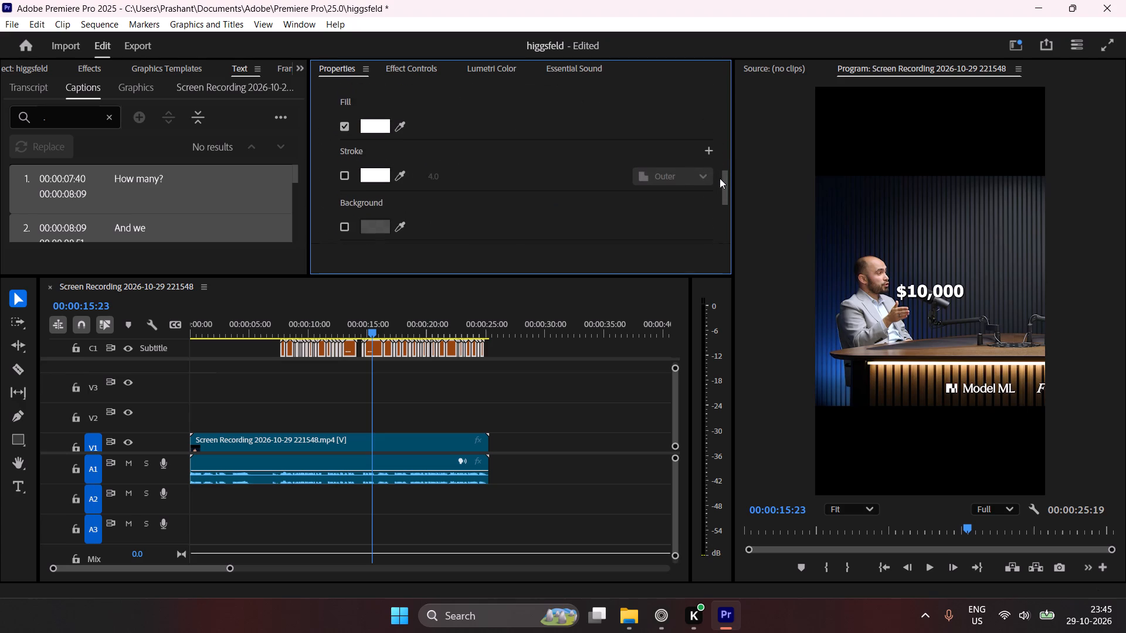
drag(720, 178, 717, 180)
click(345, 159)
click(381, 168)
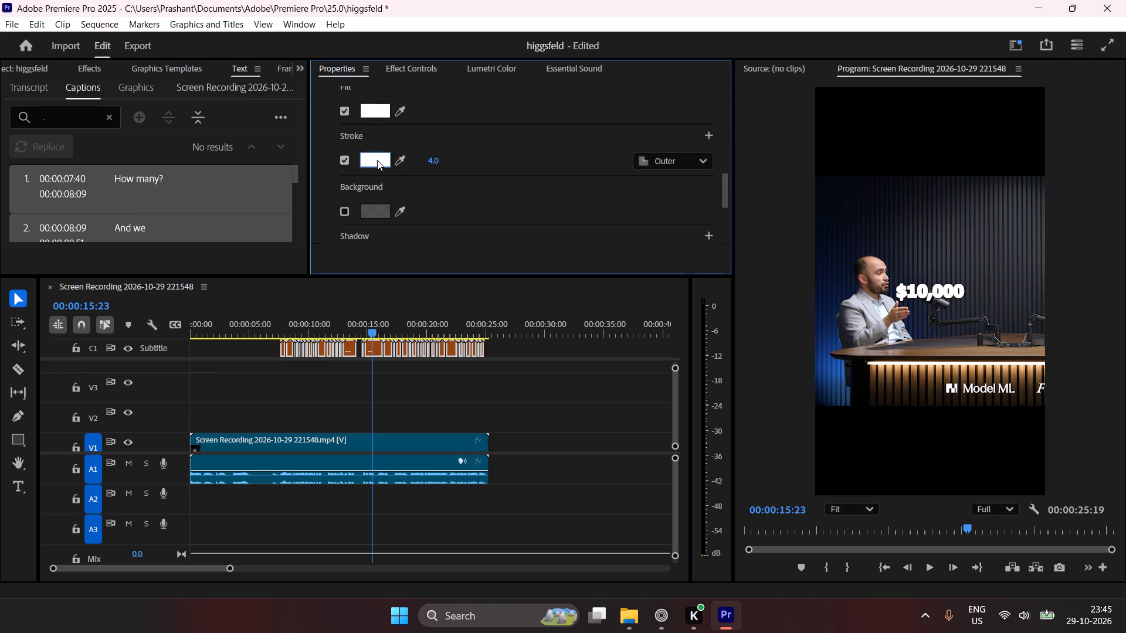
click(377, 160)
drag(414, 227, 297, 144)
click(659, 427)
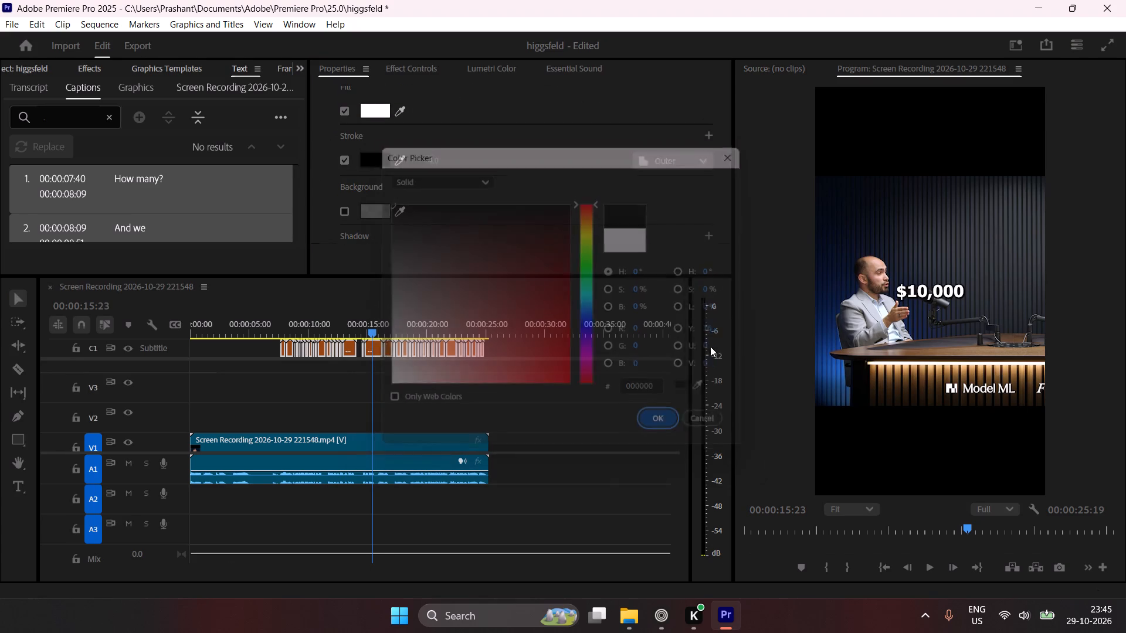
Delete the "How many?" caption that overlaps the pink WOW text at about 00:00:07:40.
drag(723, 185, 726, 208)
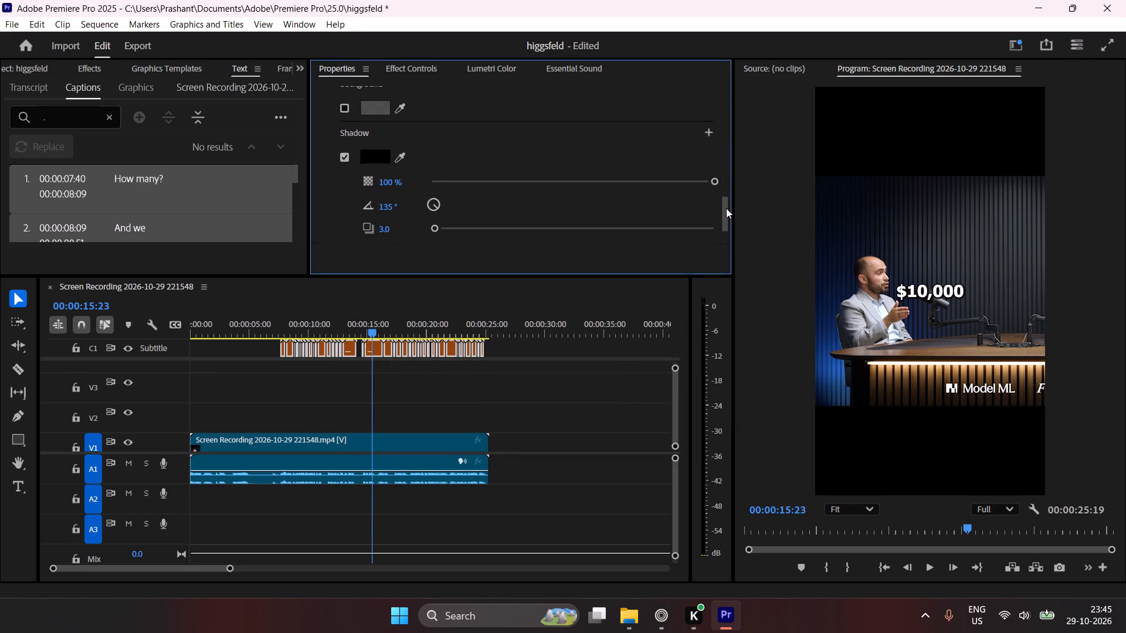
drag(726, 208, 725, 213)
click(623, 405)
drag(333, 316, 277, 348)
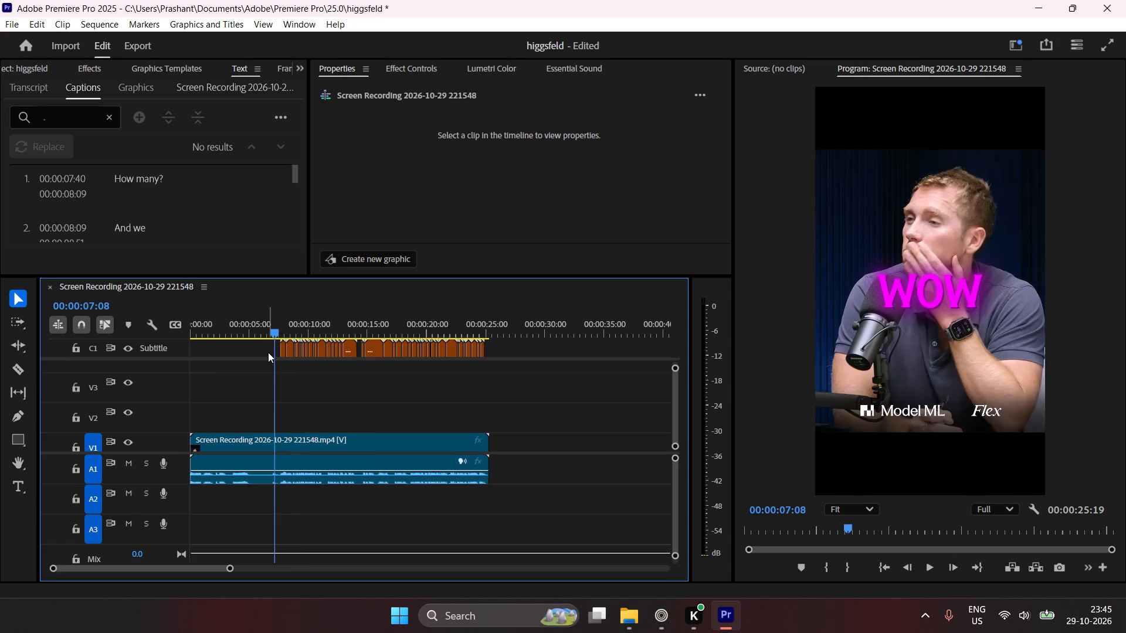
key(space)
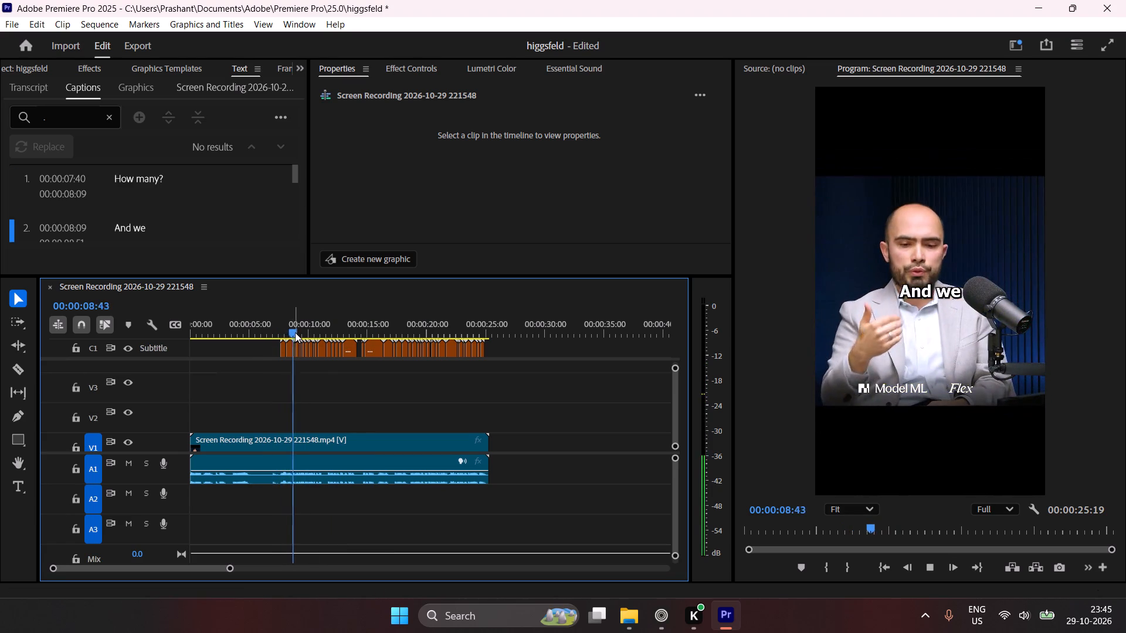
key(space)
drag(300, 329, 289, 341)
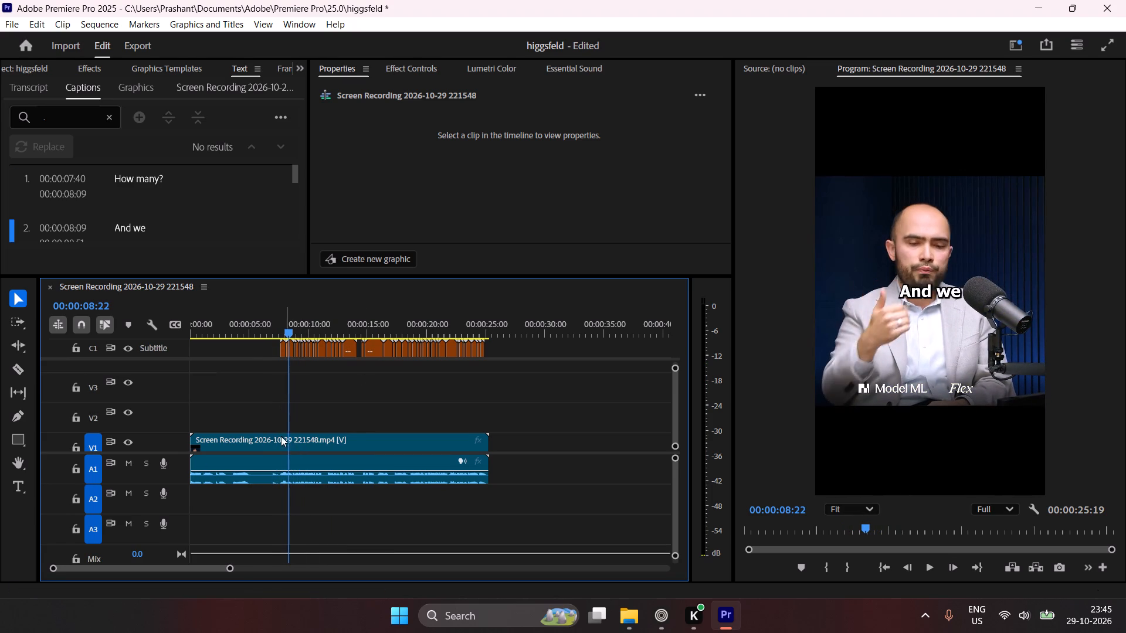
drag(230, 566, 199, 577)
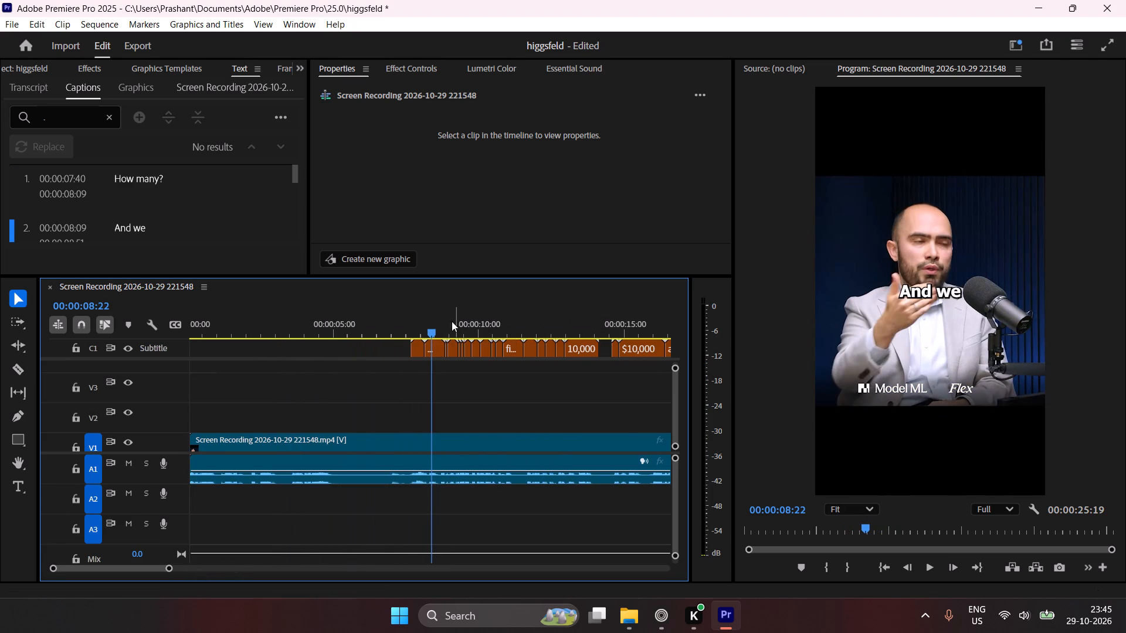
drag(432, 313, 419, 332)
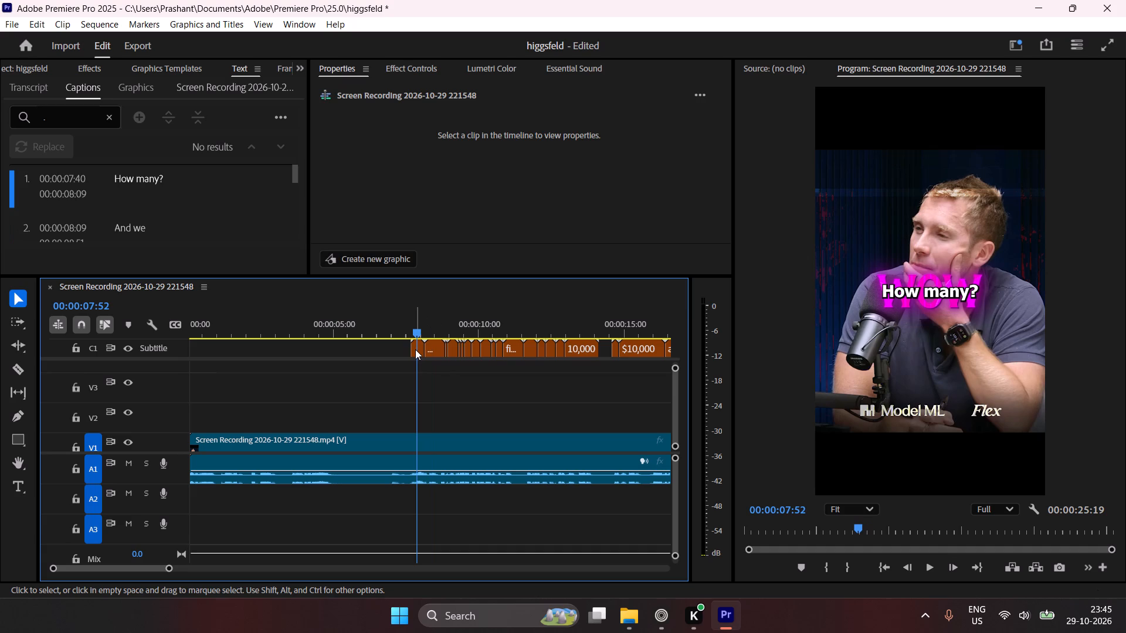
click(415, 349)
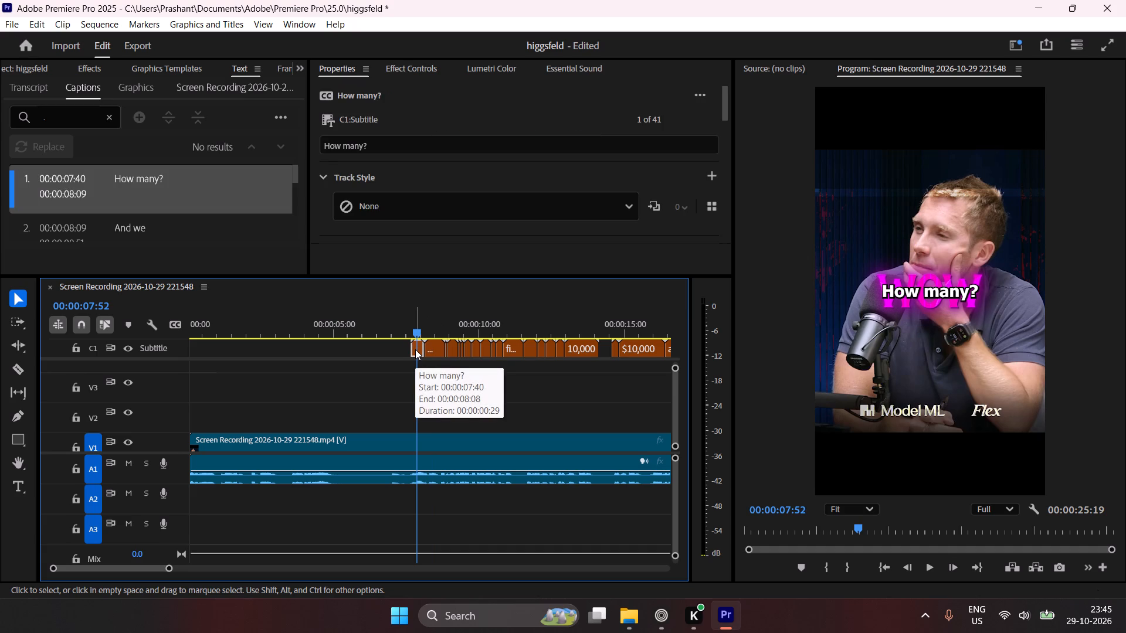
key(Delete)
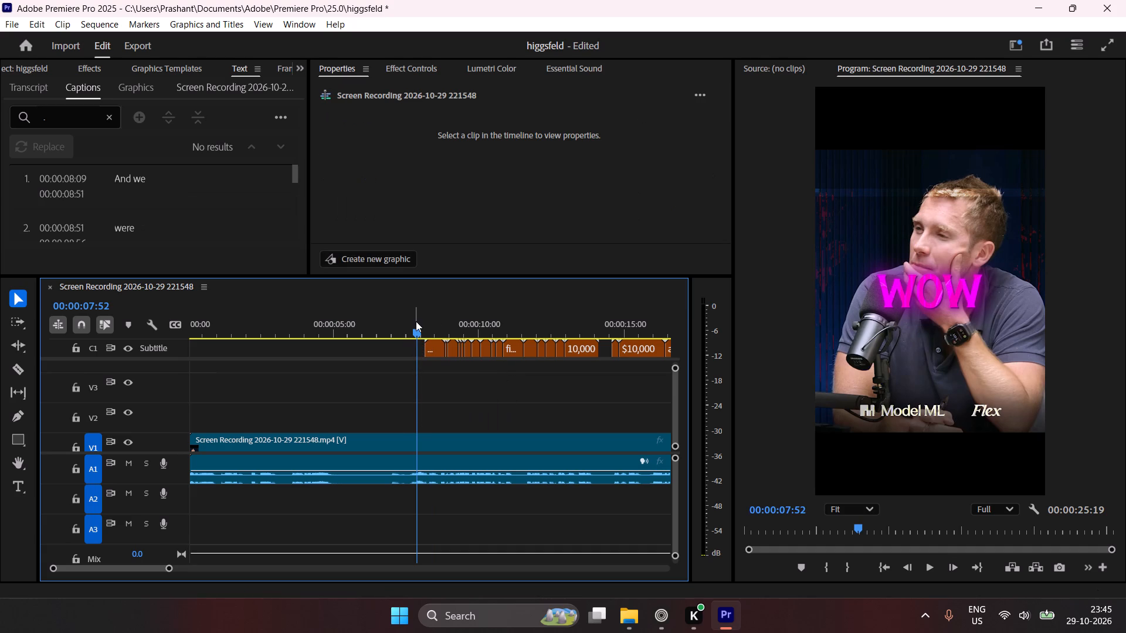
Play back the captions from about 00:00:07:52 through the $10,000 section to check their look and timing.
click(420, 327)
key(space)
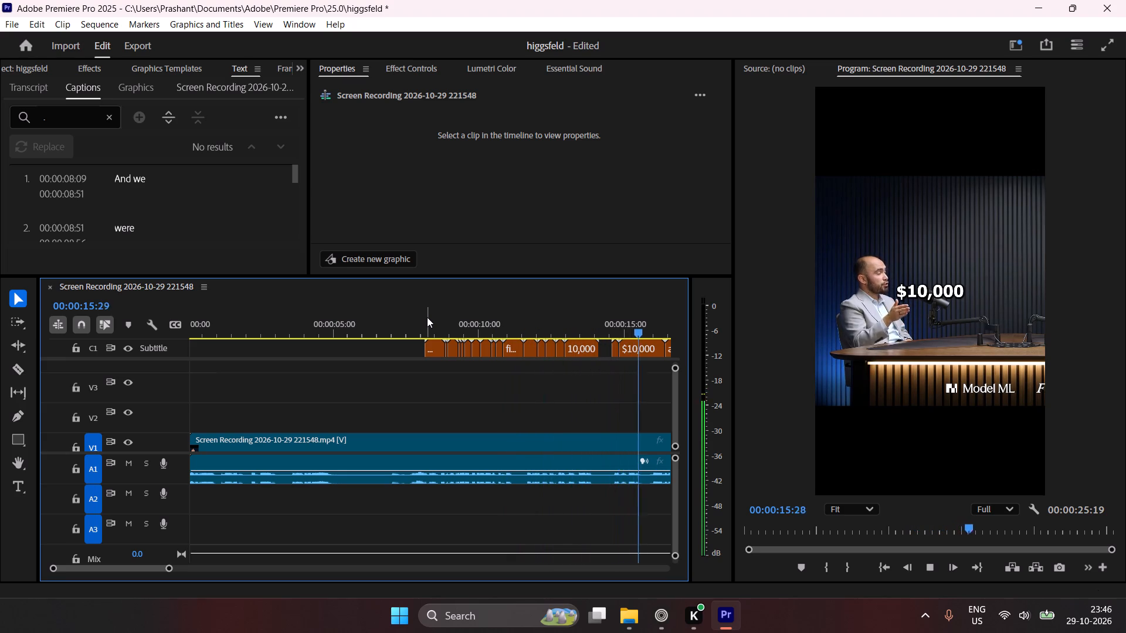
key(space)
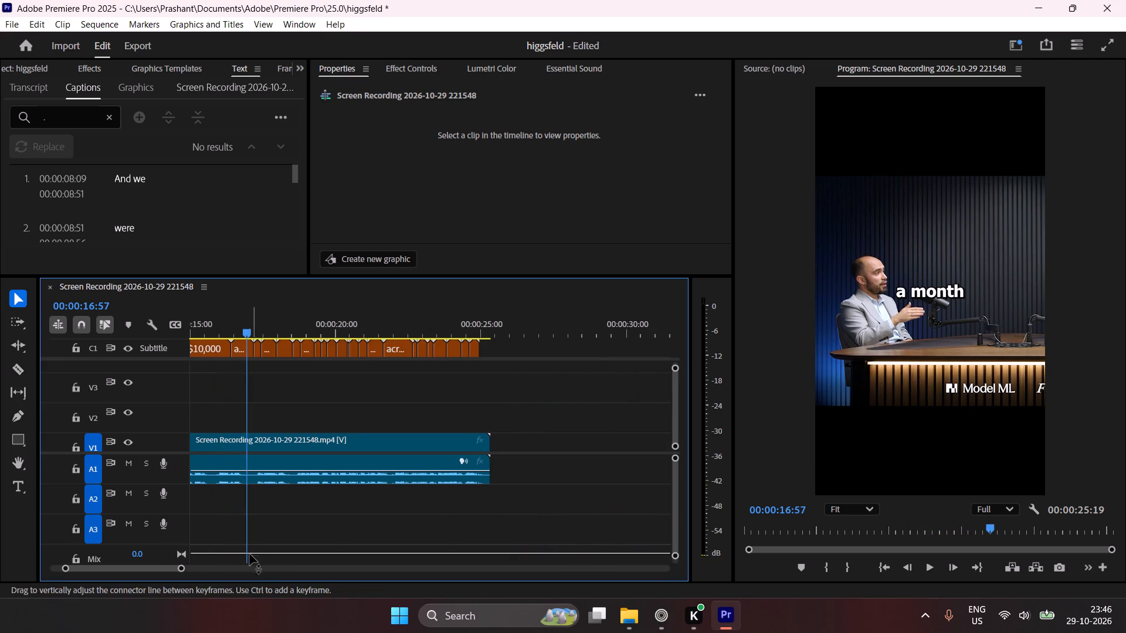
Reapply the centre zone alignment to all captions on the subtitle track and save the project.
drag(184, 567, 220, 569)
drag(618, 348, 591, 348)
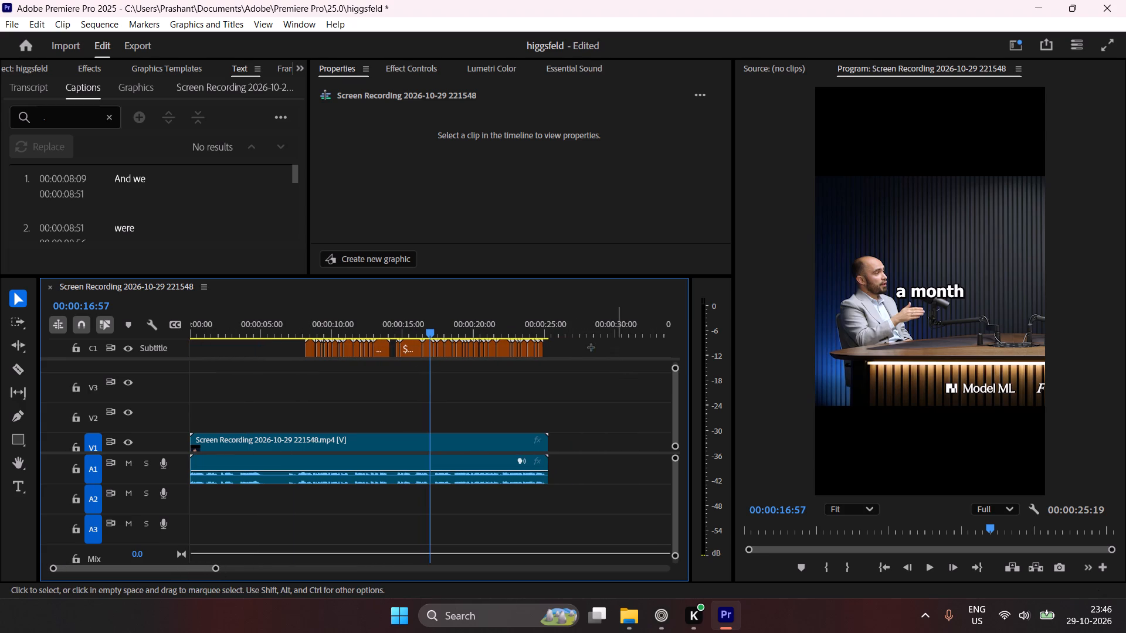
drag(591, 348, 230, 361)
drag(727, 108, 721, 138)
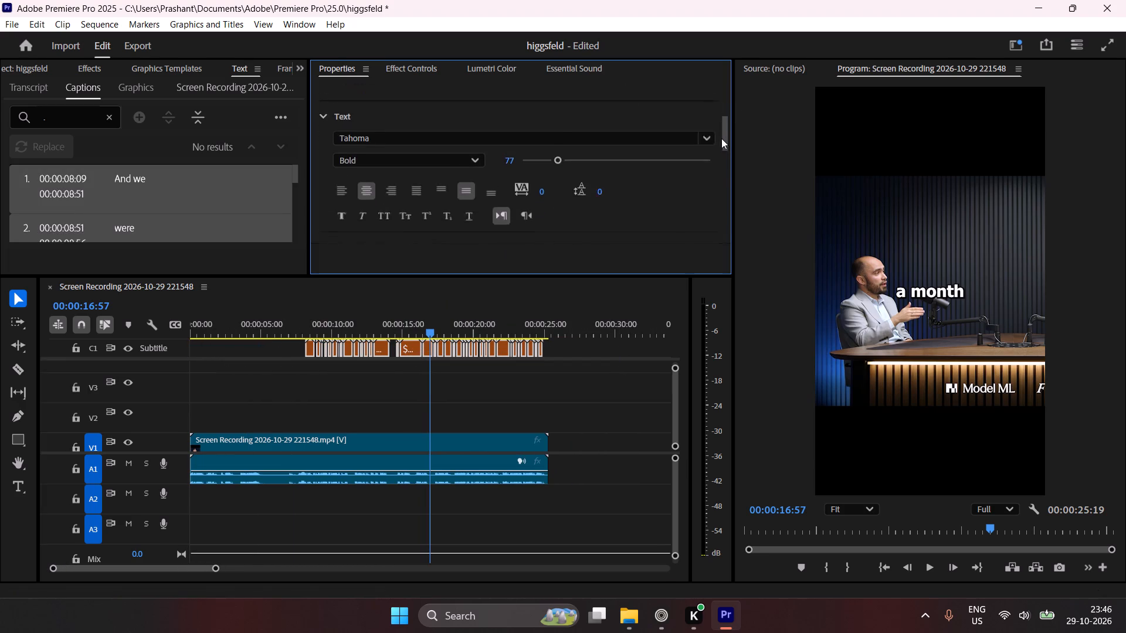
drag(721, 138, 718, 152)
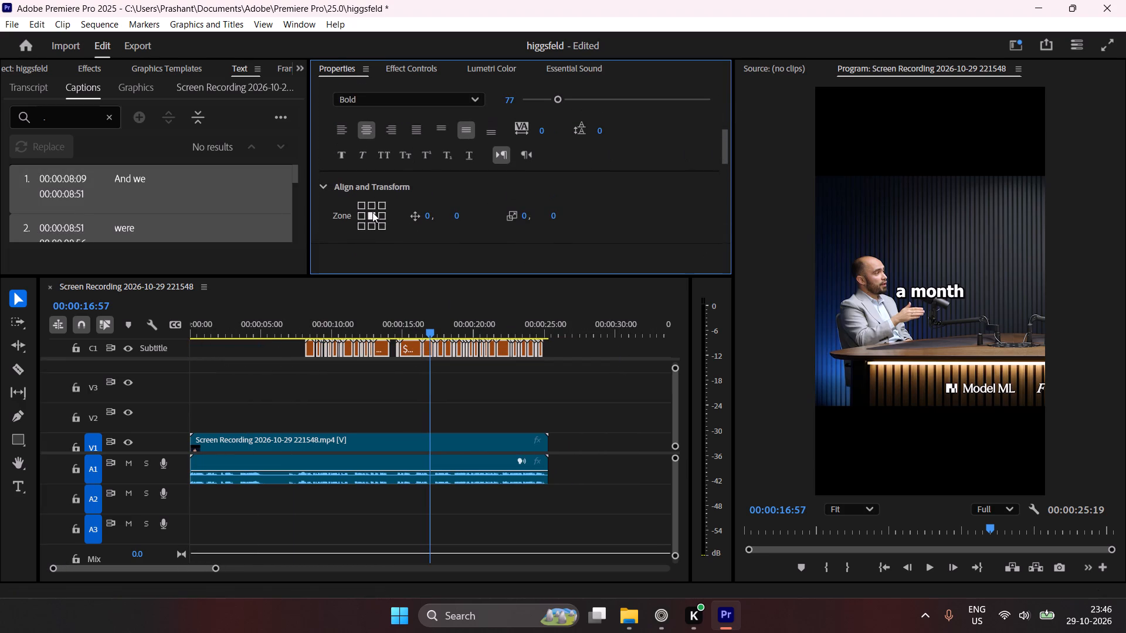
click(372, 213)
click(446, 413)
key(ctrl+s)
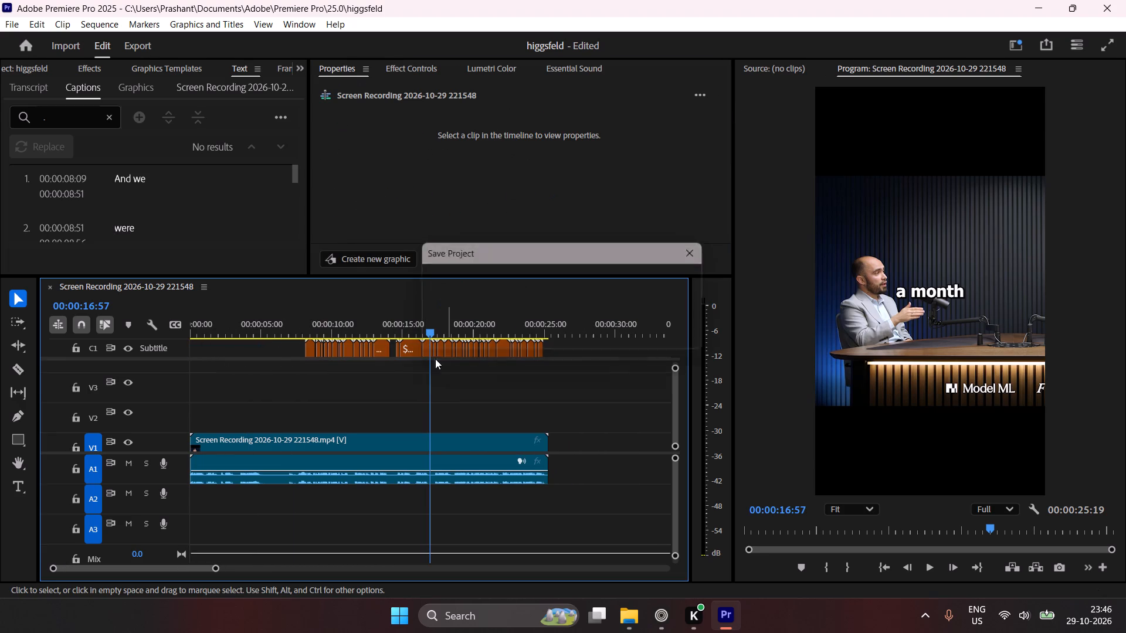
Play back the captioned section from shortly before the first caption to review it, and save the project.
drag(326, 316, 287, 352)
key(space)
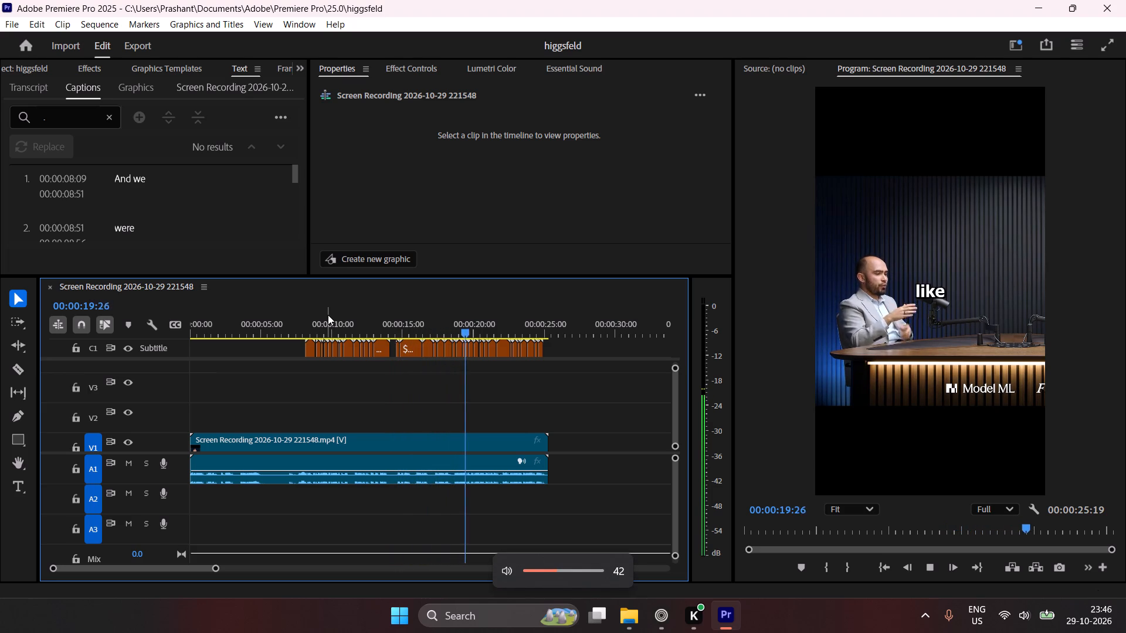
key(space)
key(ctrl+s)
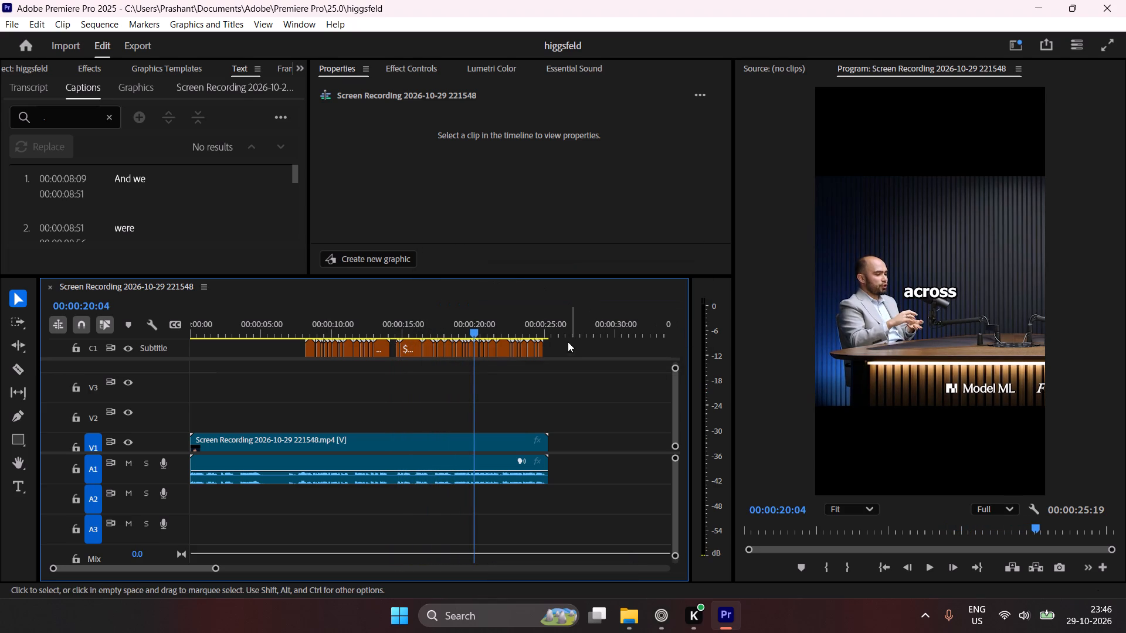
Upgrade all captions on the subtitle track to graphics.
drag(578, 348, 208, 387)
click(198, 26)
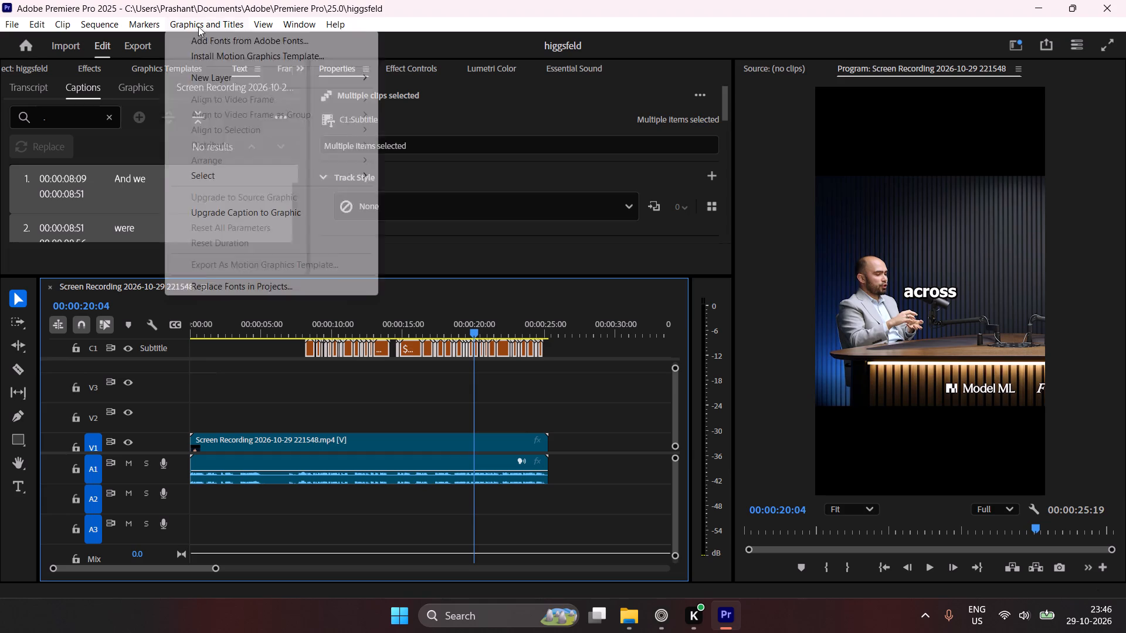
click(269, 212)
Nest all the caption graphics on V3 into a single sequence, keeping the default name.
drag(569, 382, 386, 390)
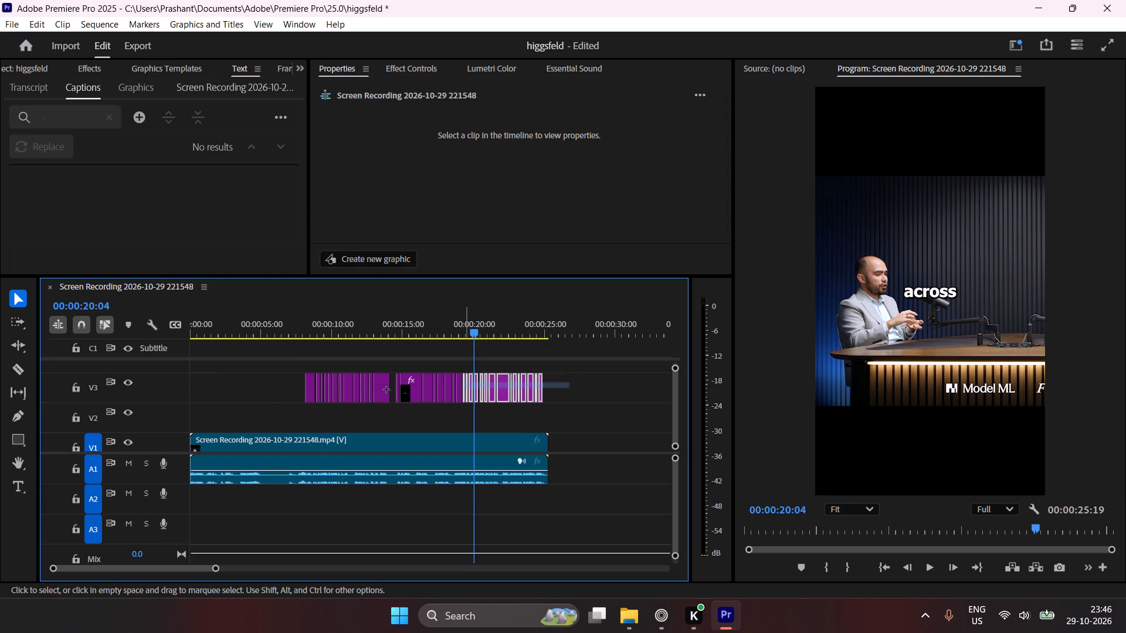
drag(386, 390, 266, 393)
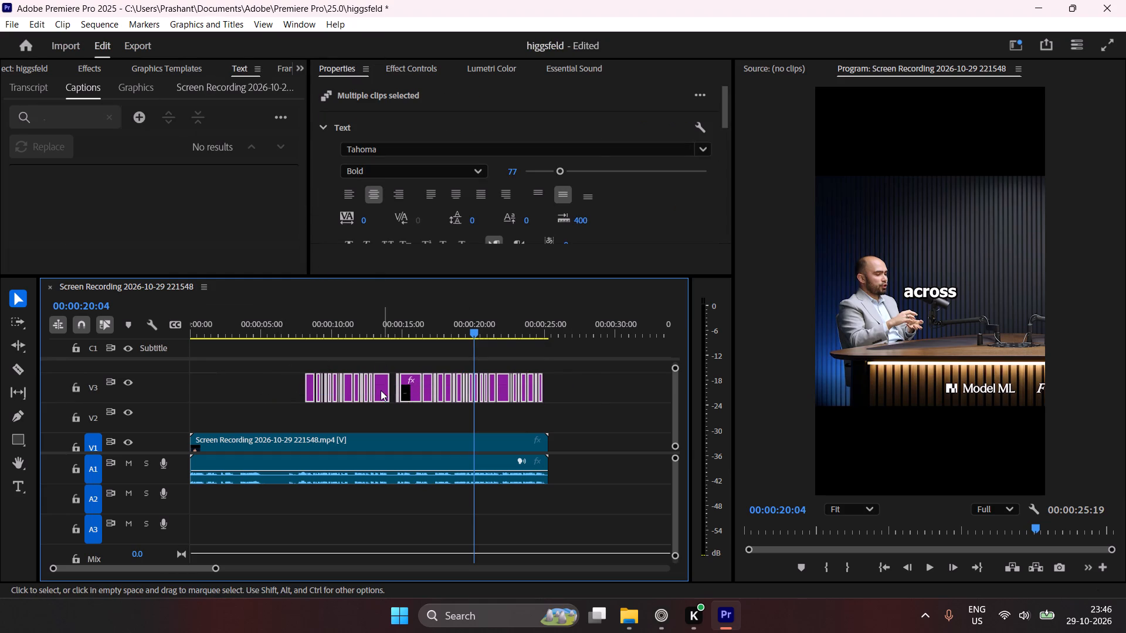
right_click(378, 389)
click(433, 359)
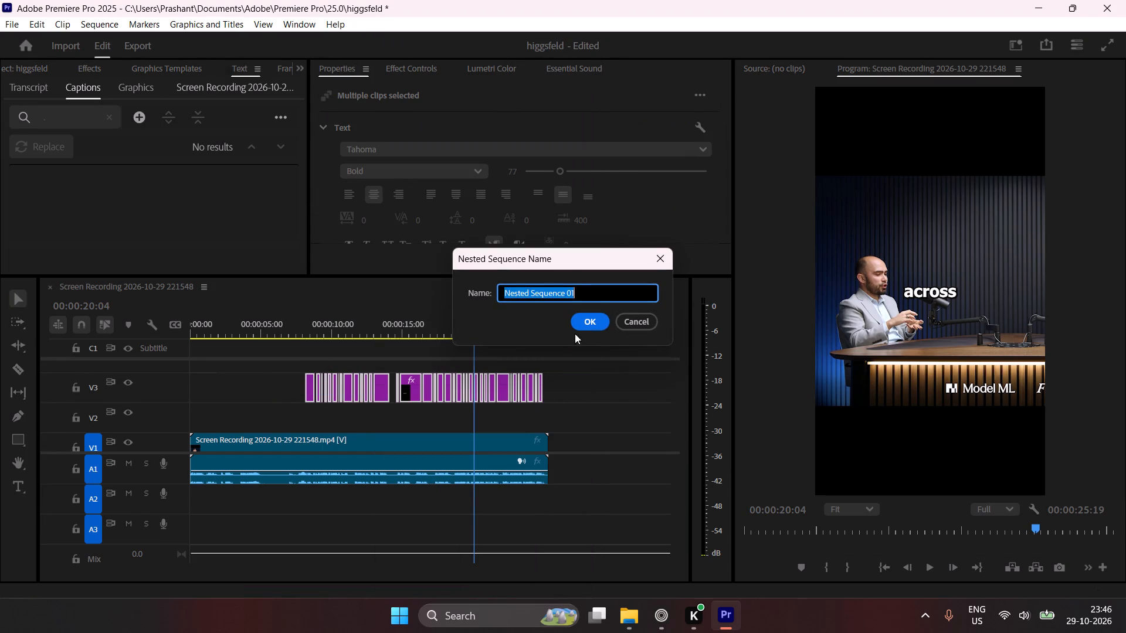
click(595, 320)
Duplicate the nested caption sequence onto V4, directly above the original.
click(428, 389)
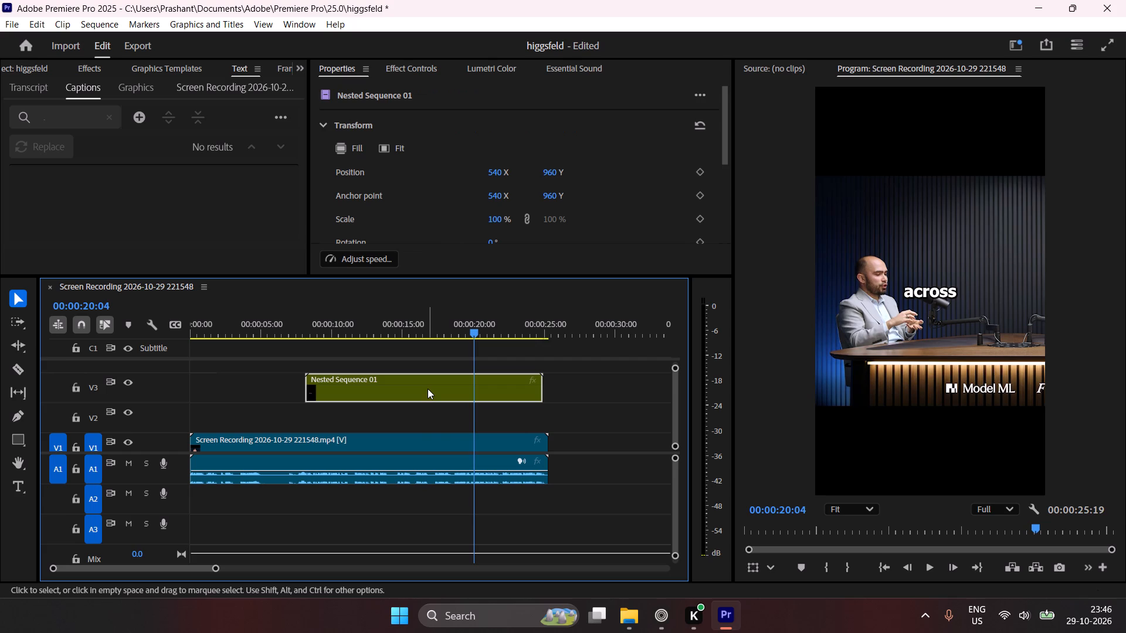
alt+drag(427, 393, 427, 353)
drag(676, 407, 677, 406)
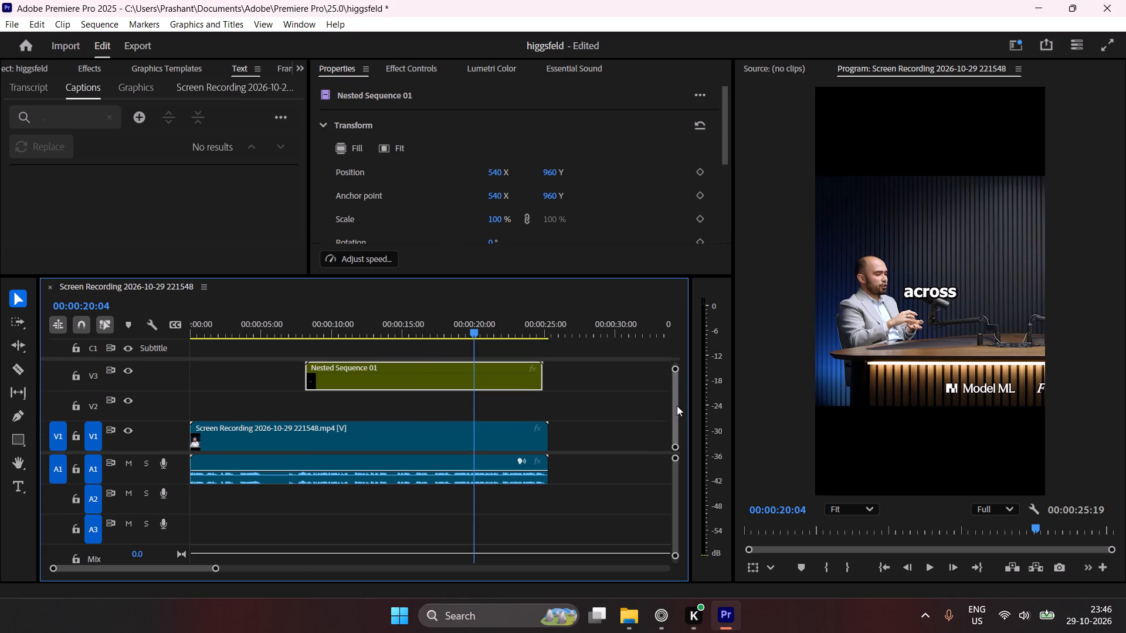
drag(677, 406, 680, 389)
Search the effects for "gauss" and apply Gaussian Blur to the nested caption copy on V4.
click(467, 413)
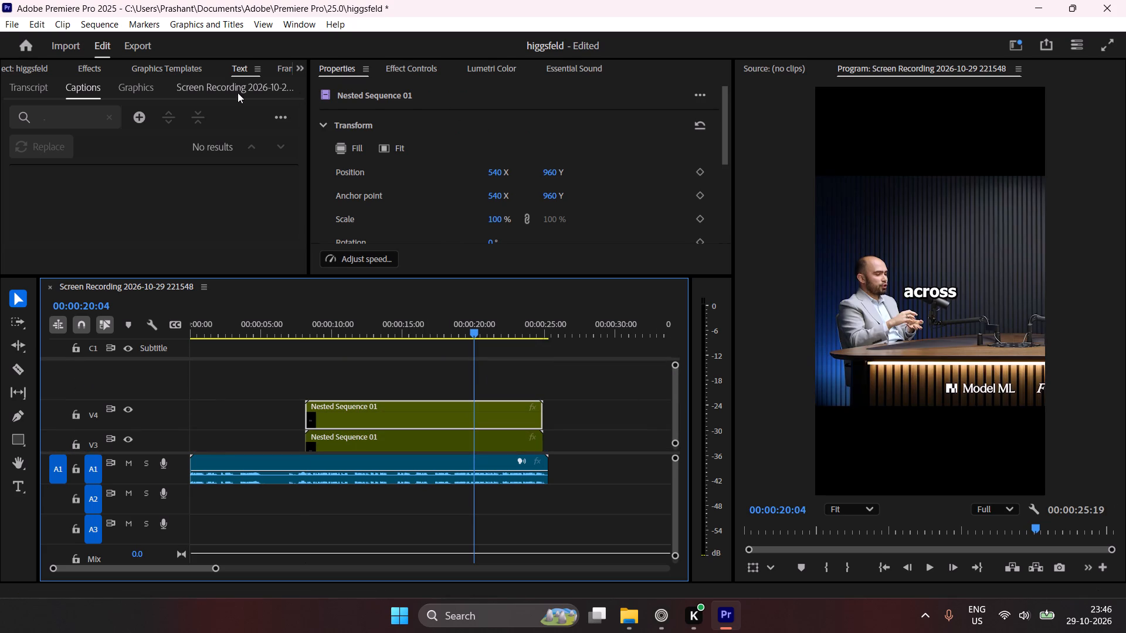
click(92, 69)
click(99, 96)
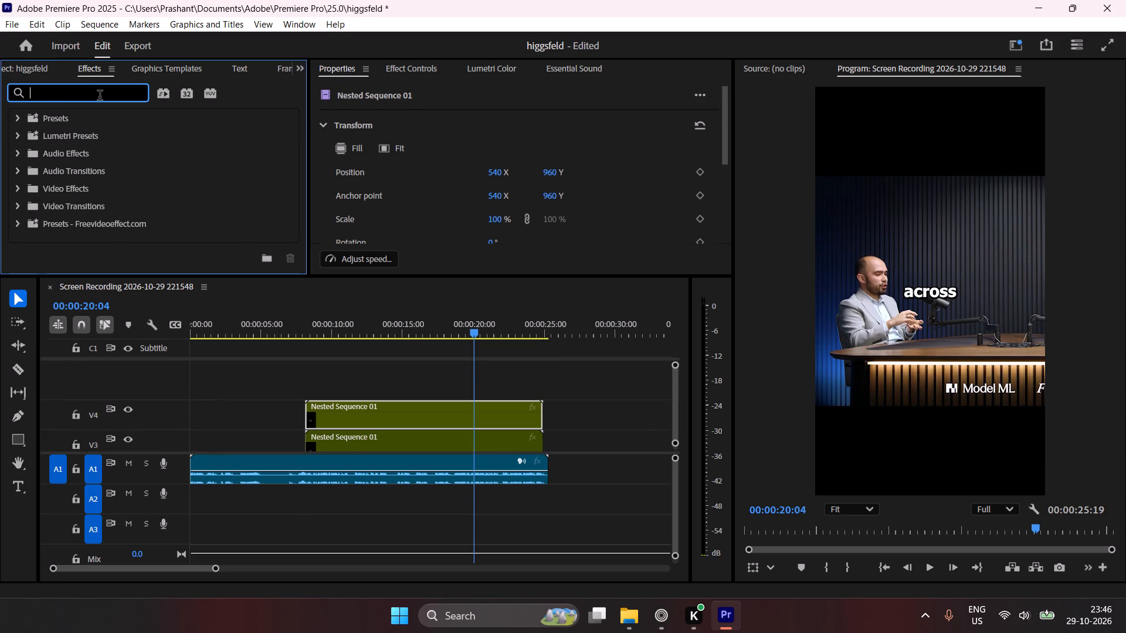
text(effe)
key(BackSpace)
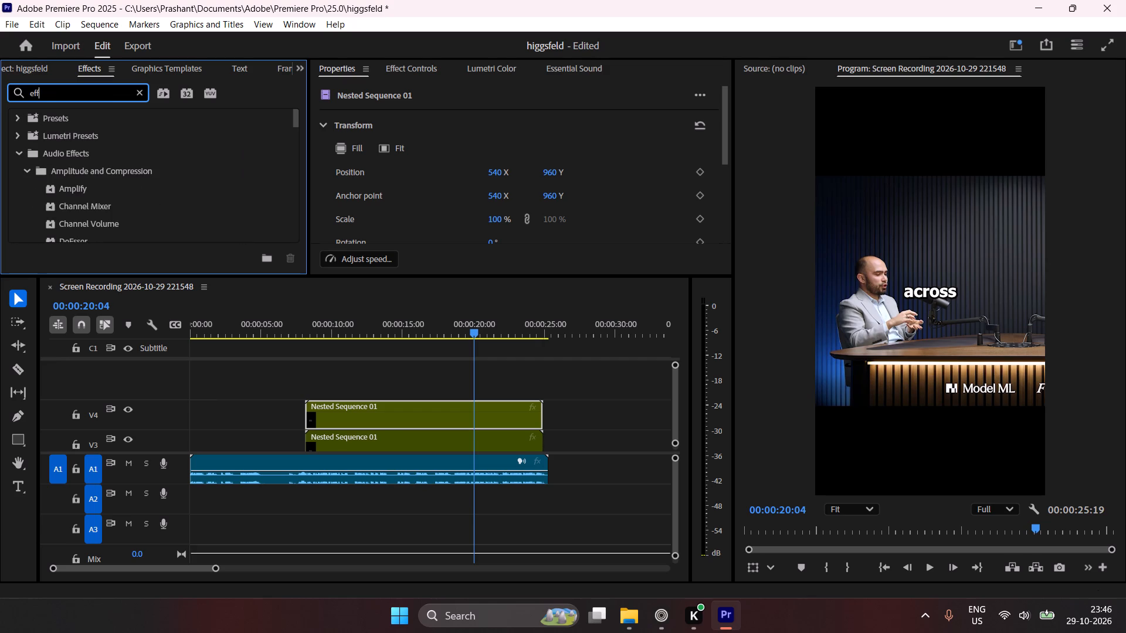
key(BackSpace)
key(BackSpace)
key(BackSpace)
key(BackSpace)
text(gauu)
key(BackSpace)
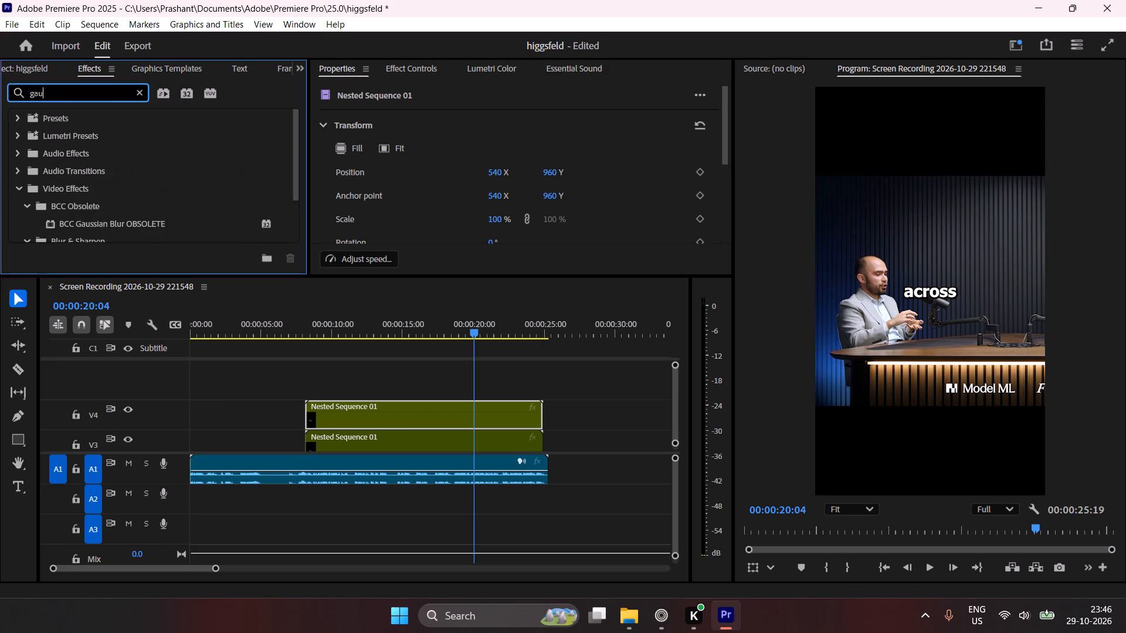
text(ss)
drag(295, 134, 293, 209)
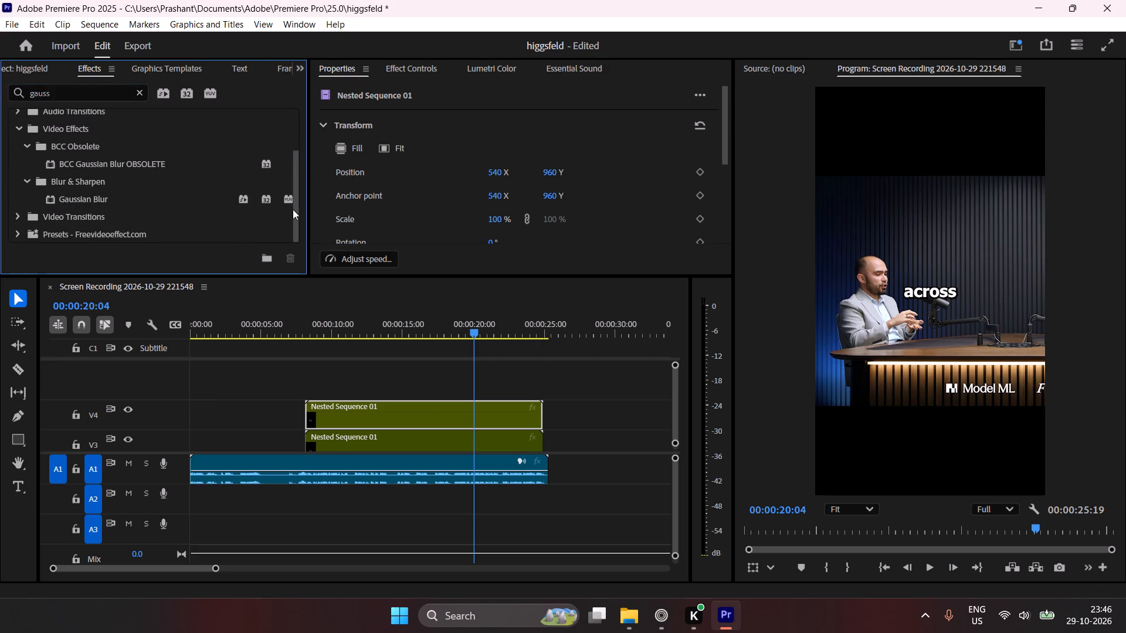
drag(293, 209, 292, 219)
double_click(94, 197)
drag(94, 197, 372, 393)
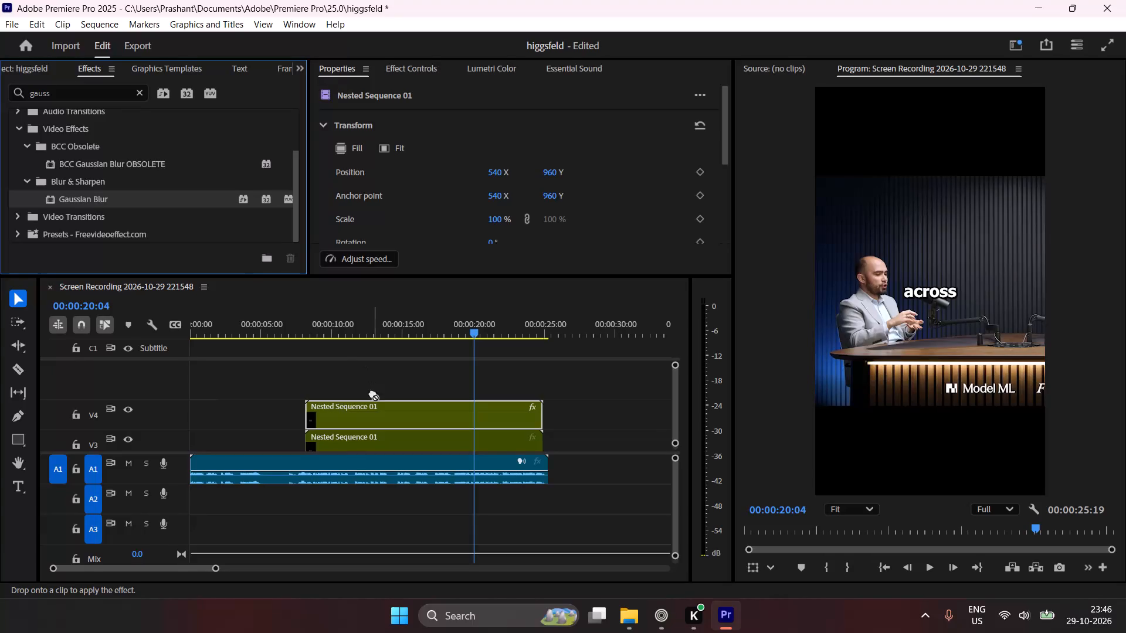
drag(372, 393, 364, 414)
Remove the second, duplicate Gaussian Blur from the V4 caption copy.
click(391, 66)
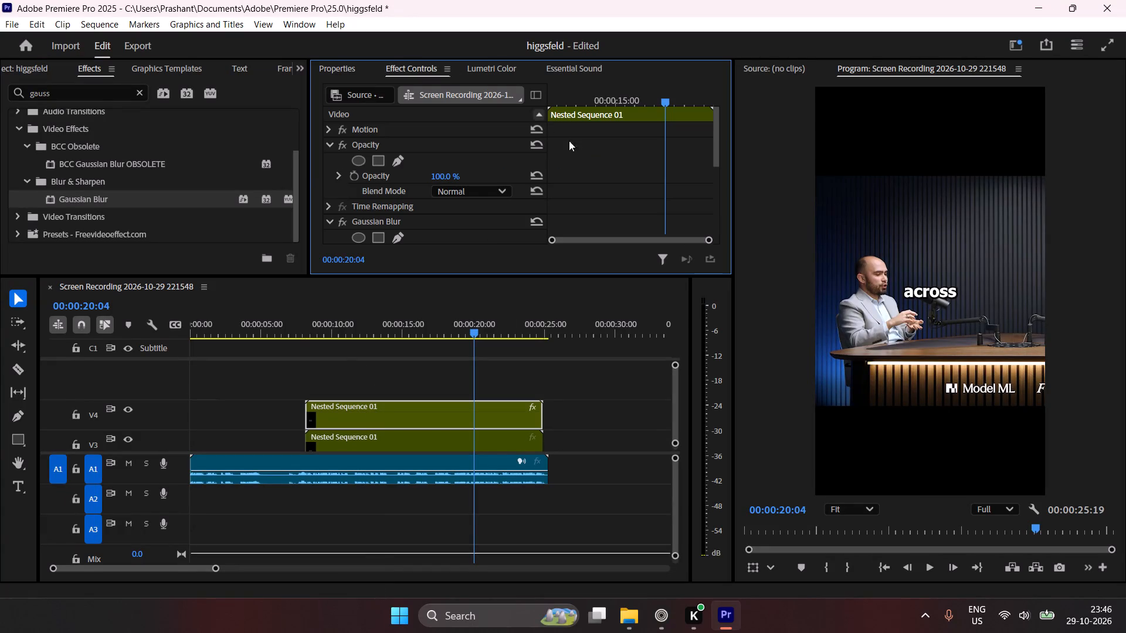
scroll(337, 204, down, 5)
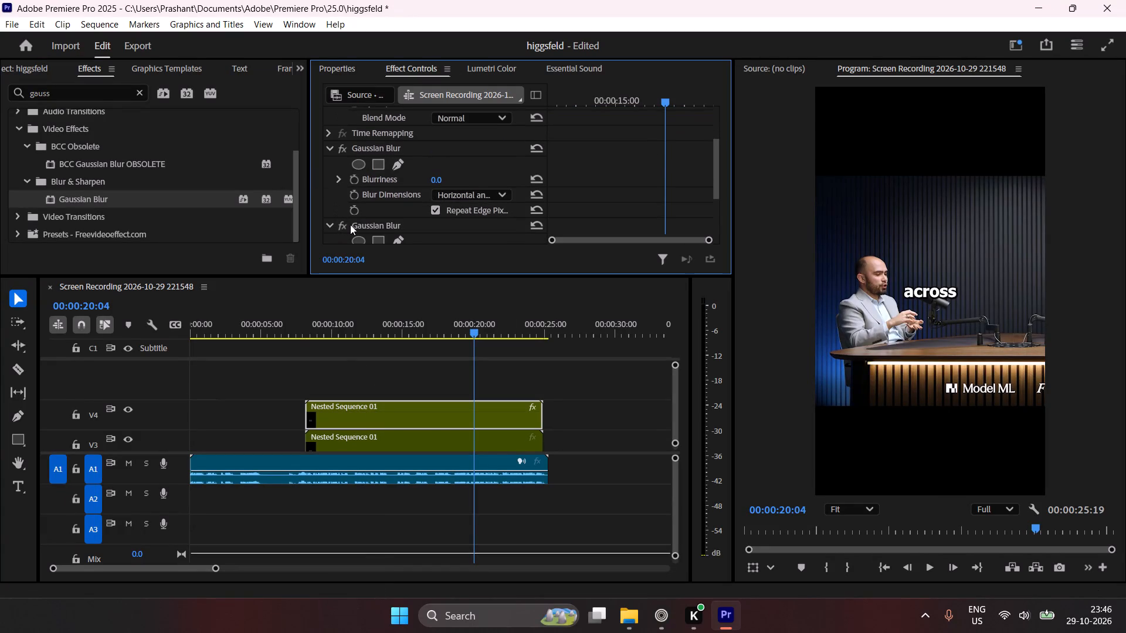
click(350, 224)
key(Delete)
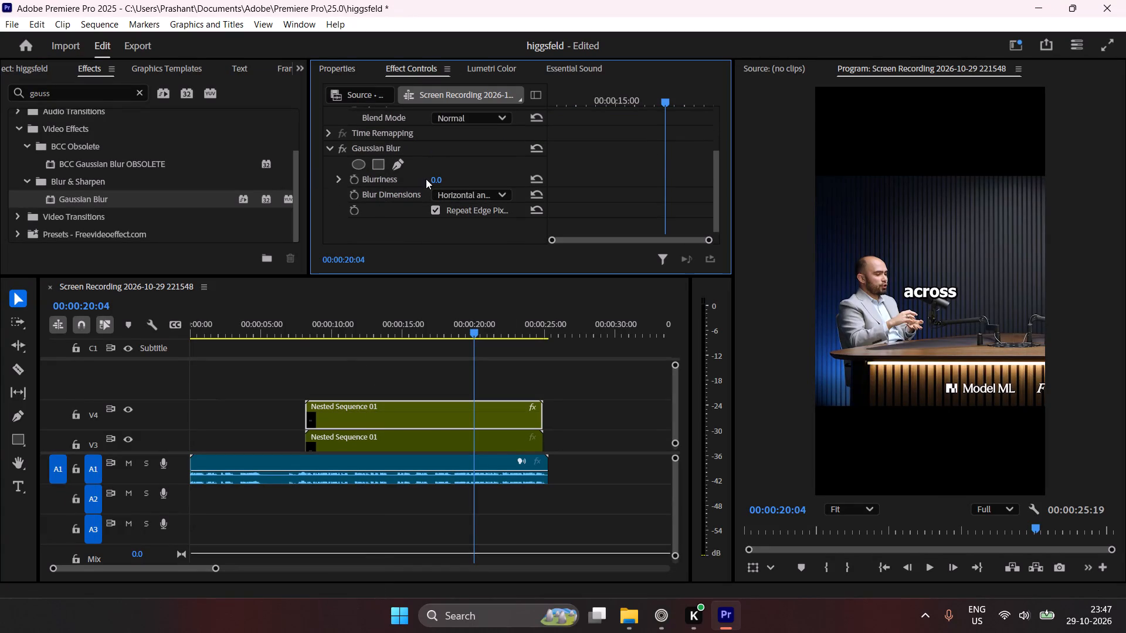
Set the Gaussian Blur's blurriness on the V4 caption copy to 30.
drag(435, 178, 454, 178)
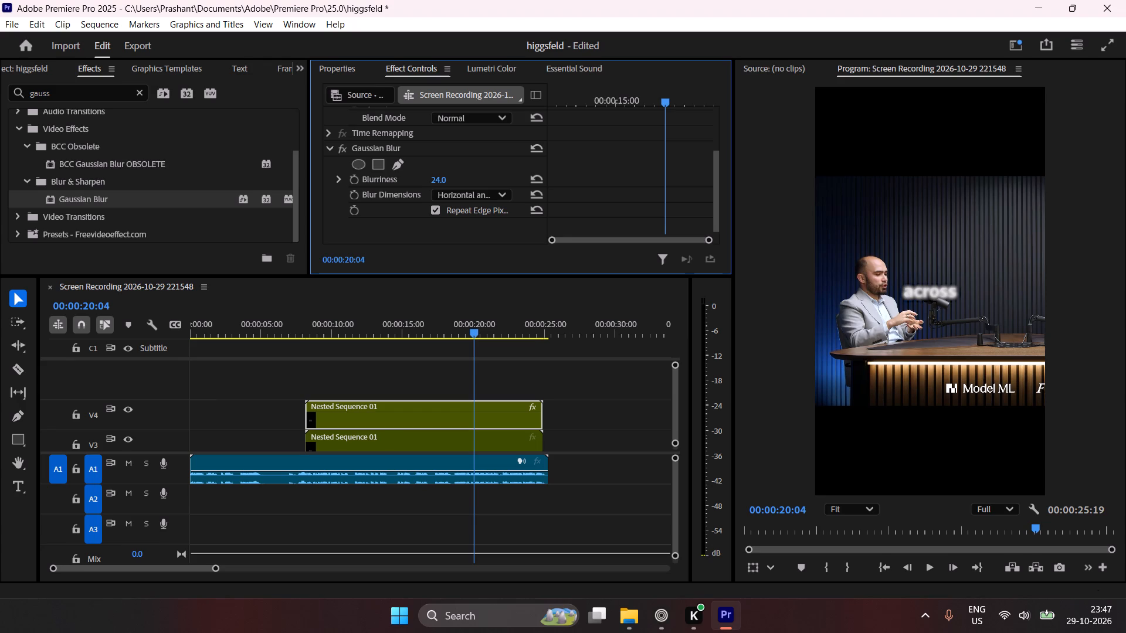
drag(454, 178, 459, 178)
Set the V4 caption copy's opacity blend mode to Lighten.
click(477, 116)
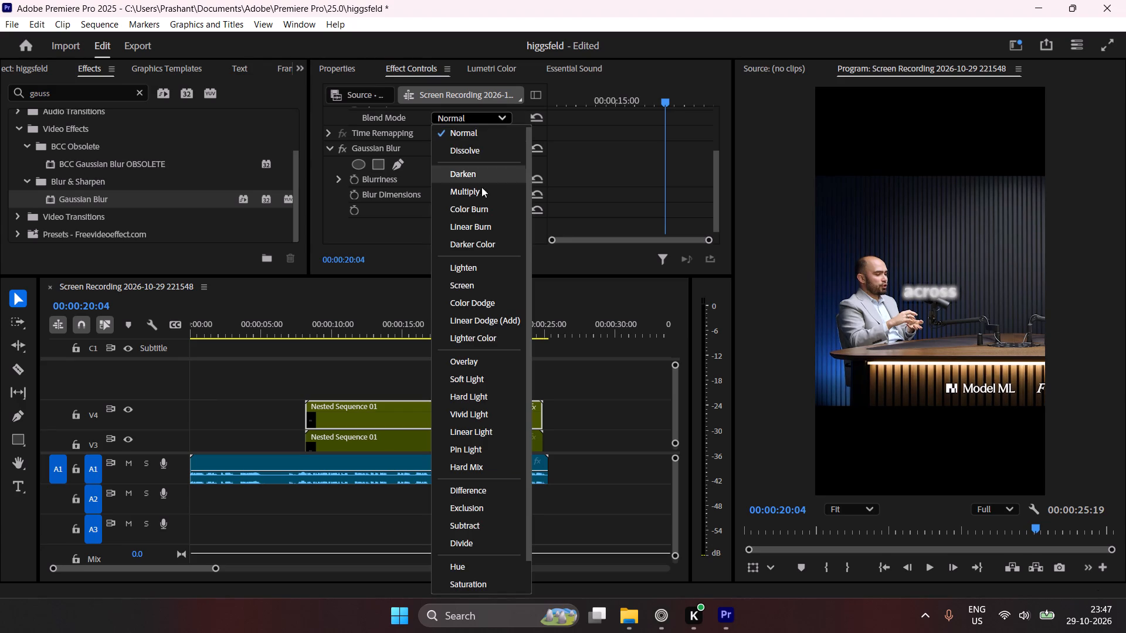
click(479, 269)
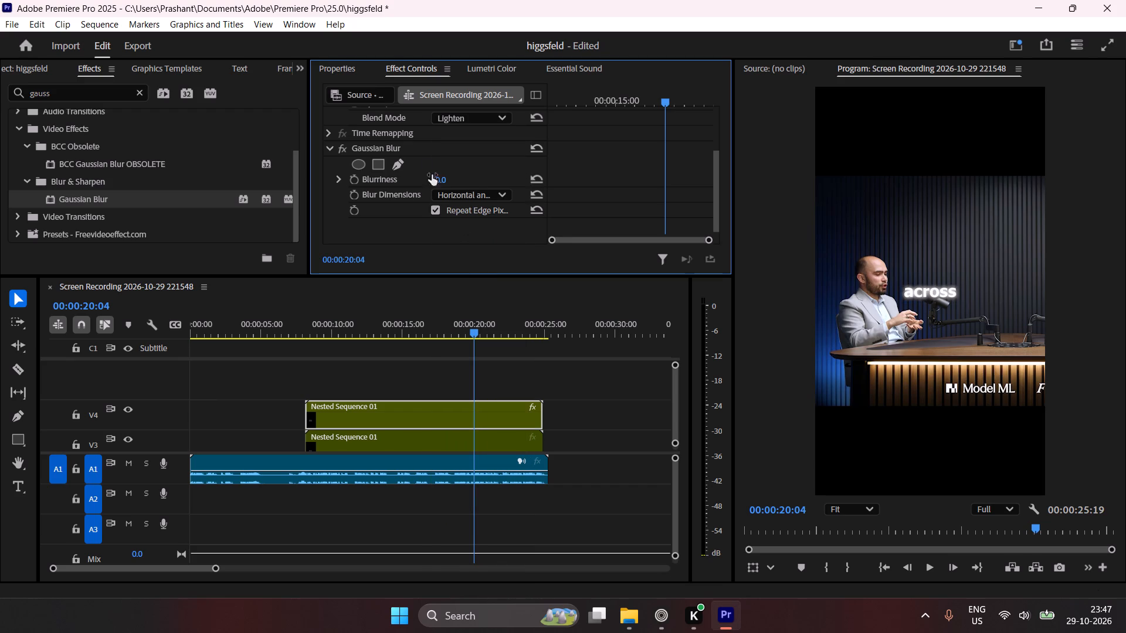
click(720, 168)
Lower the V4 caption copy's opacity to about 61% and save the project.
drag(717, 169, 714, 110)
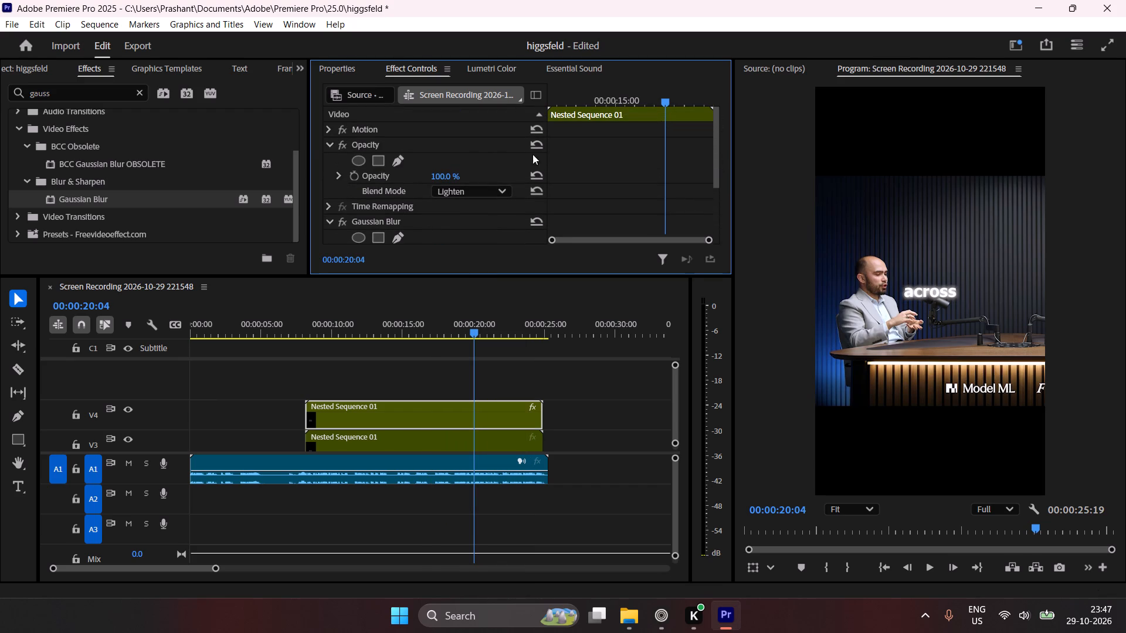
drag(451, 178, 427, 177)
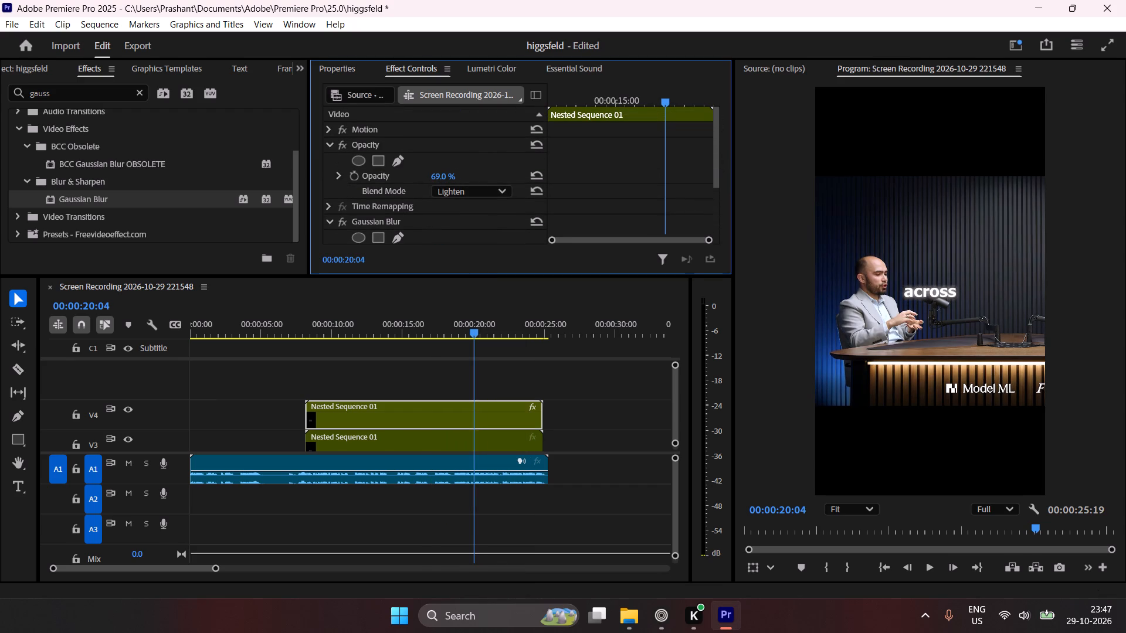
drag(427, 177, 422, 179)
drag(422, 179, 420, 182)
click(638, 424)
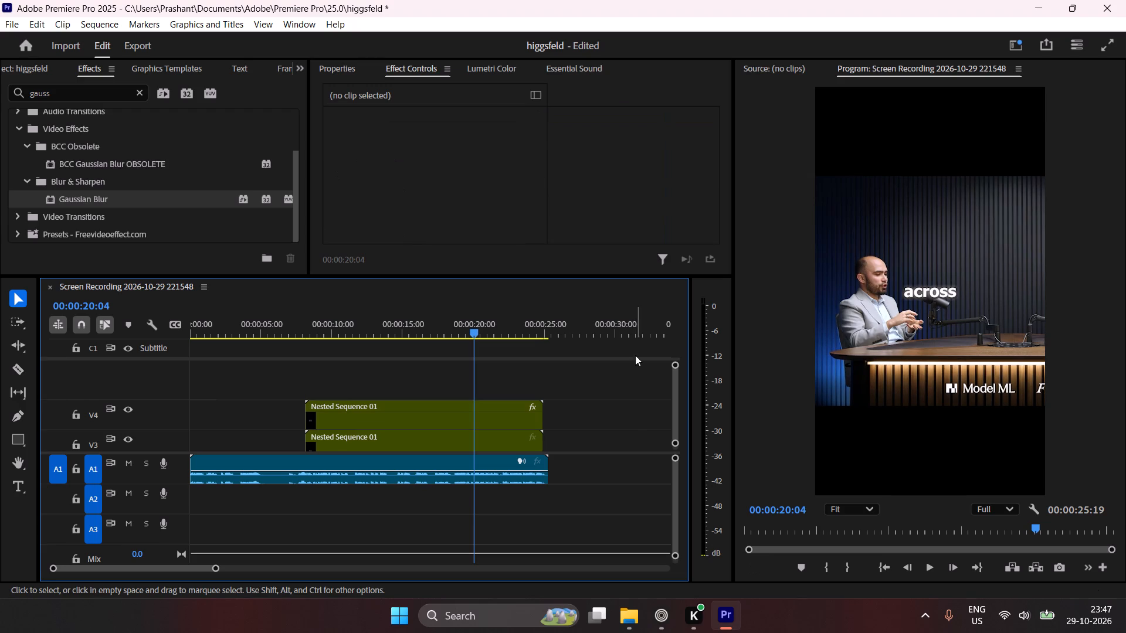
key(ctrl+s)
Play back the captioned section, the ending and the clip's start to check the glow on the captions.
scroll(945, 301, up, 5)
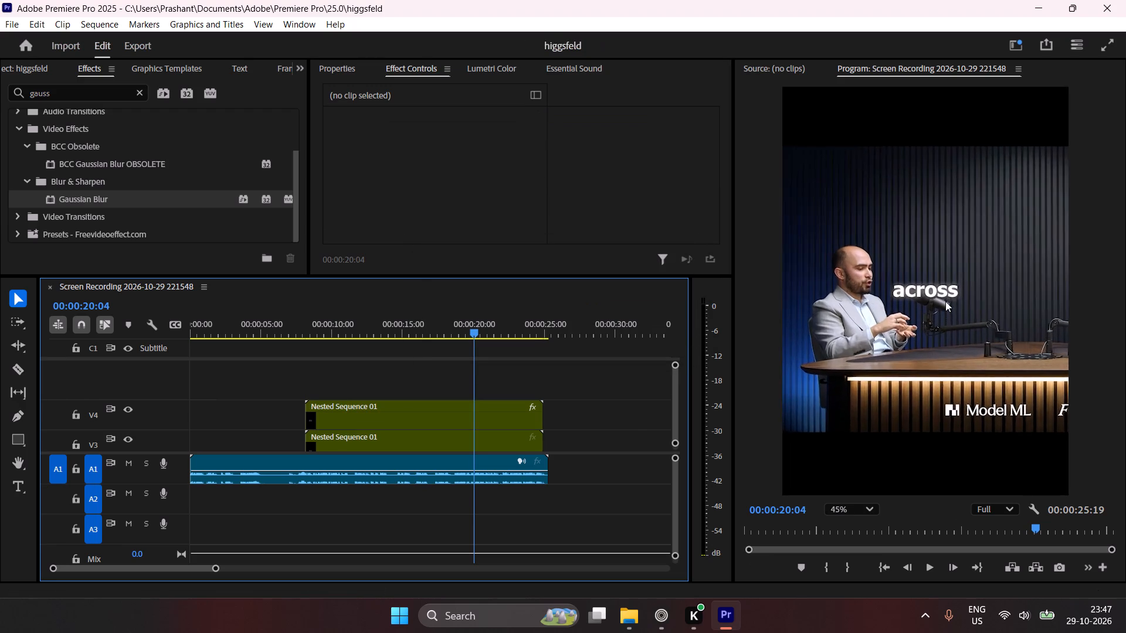
scroll(945, 301, up, 7)
drag(369, 329, 329, 342)
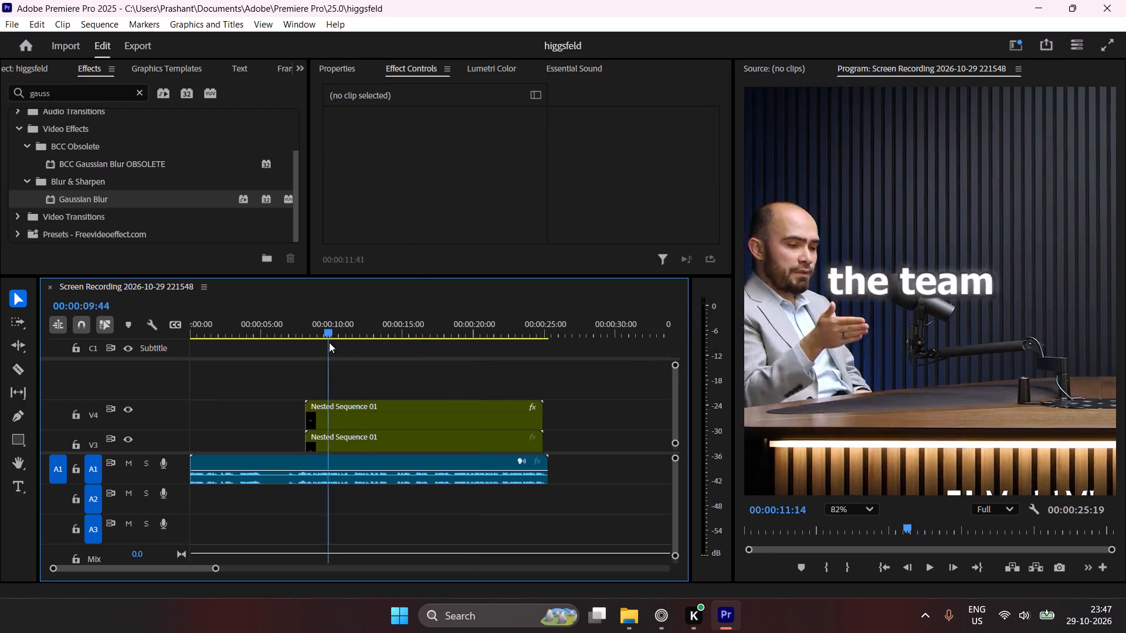
drag(329, 342, 314, 355)
key(space)
scroll(963, 304, down, 4)
scroll(963, 304, up, 1)
scroll(963, 304, down, 2)
scroll(963, 304, up, 1)
scroll(963, 304, down, 6)
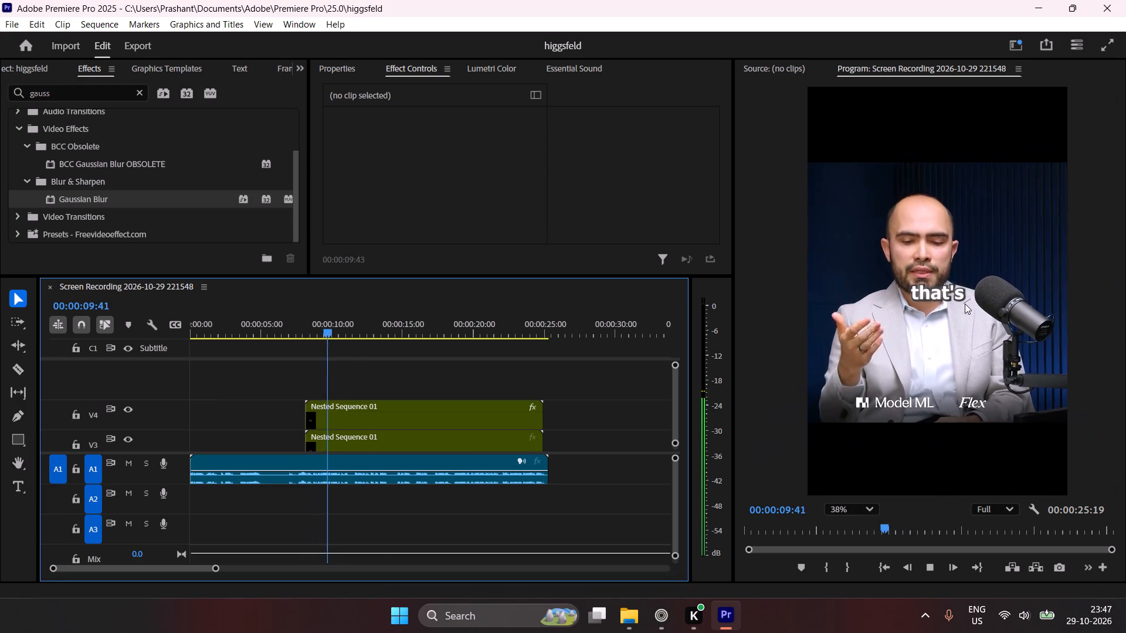
scroll(965, 304, down, 2)
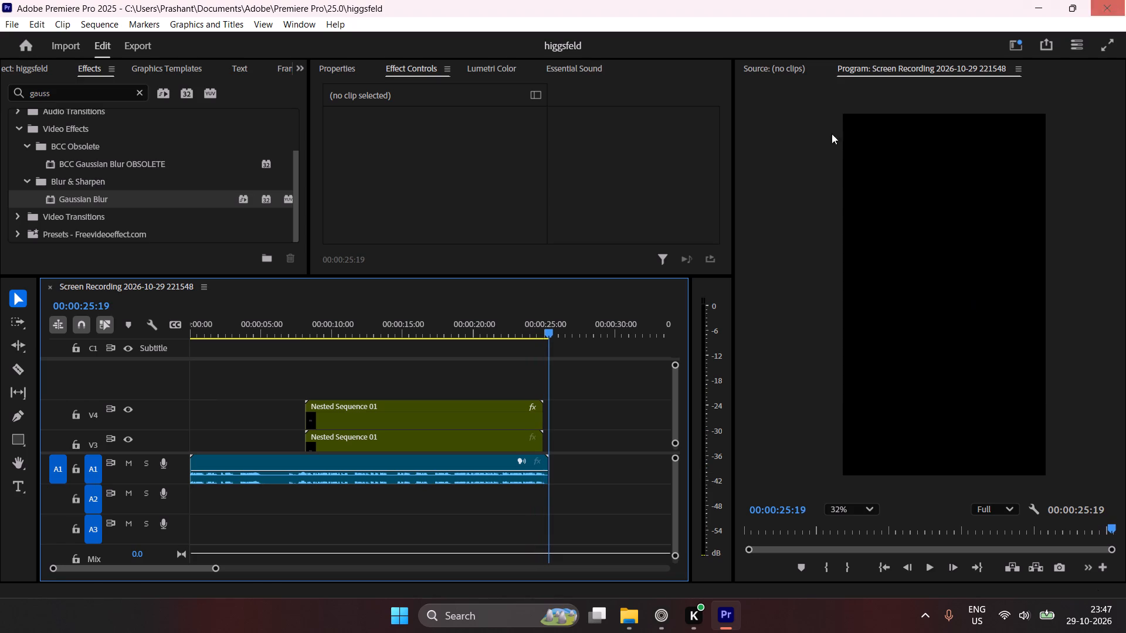
drag(535, 325, 526, 336)
key(space)
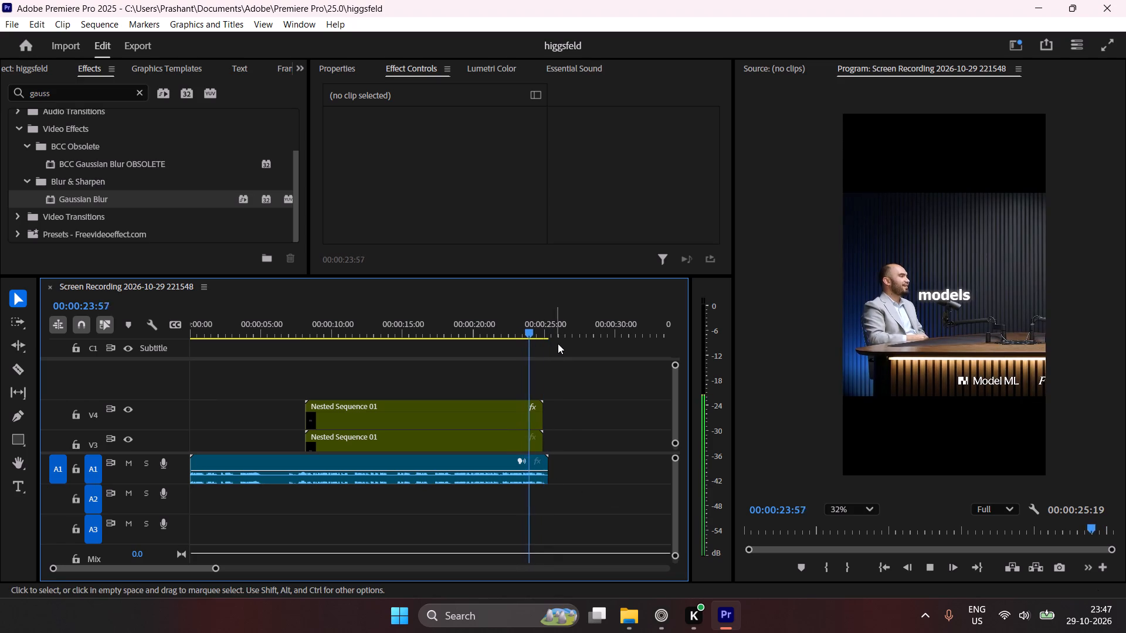
drag(402, 328, 313, 332)
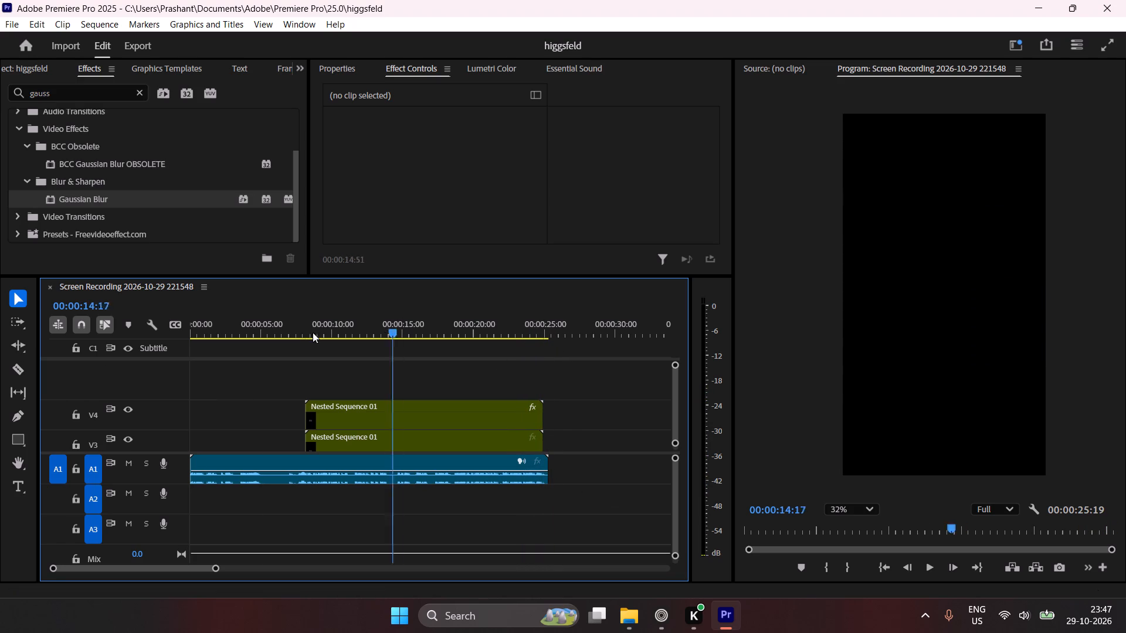
drag(313, 332, 1, 398)
key(space)
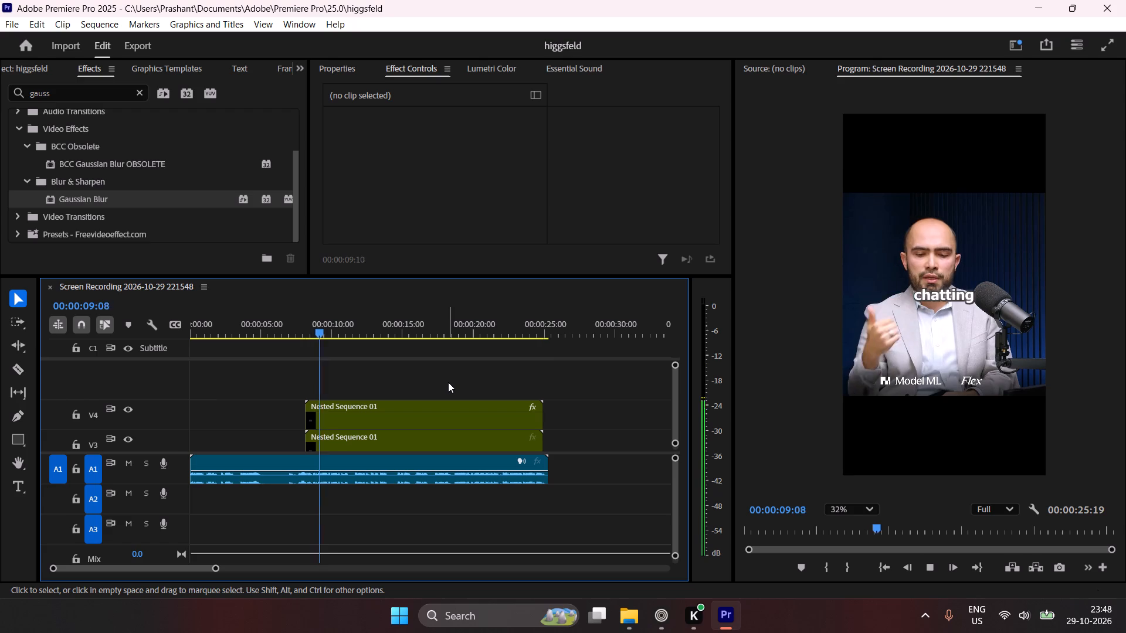
key(space)
key(ctrl+s)
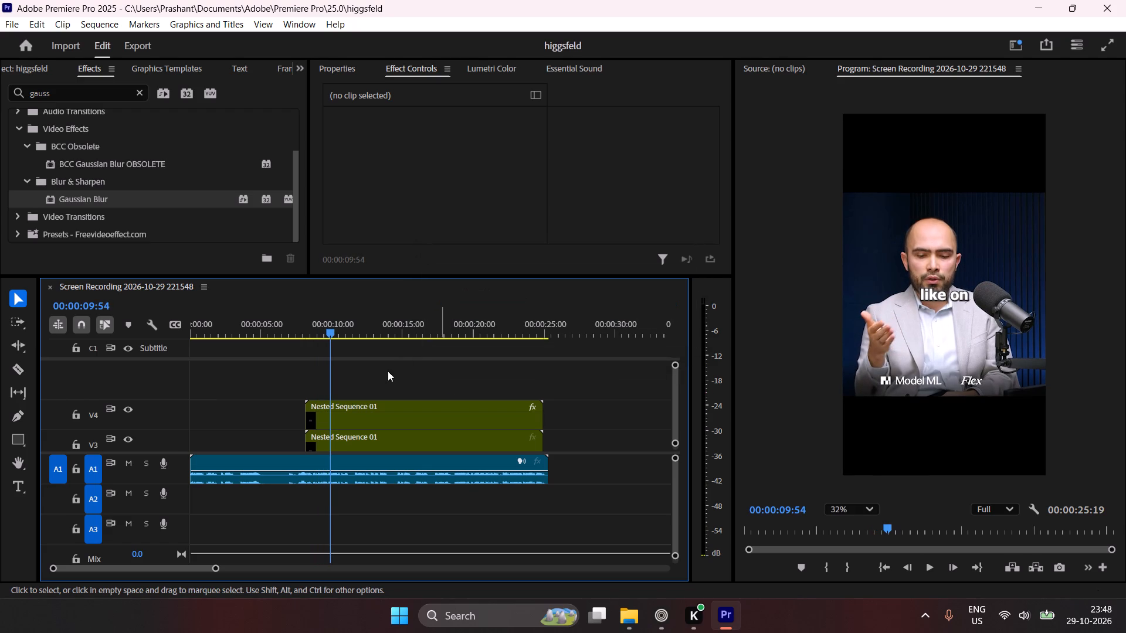
Import the watermark "20vc podcast higgsfield black(1)" from Downloads and overlay it on the sequence above the captions.
key(ctrl+i)
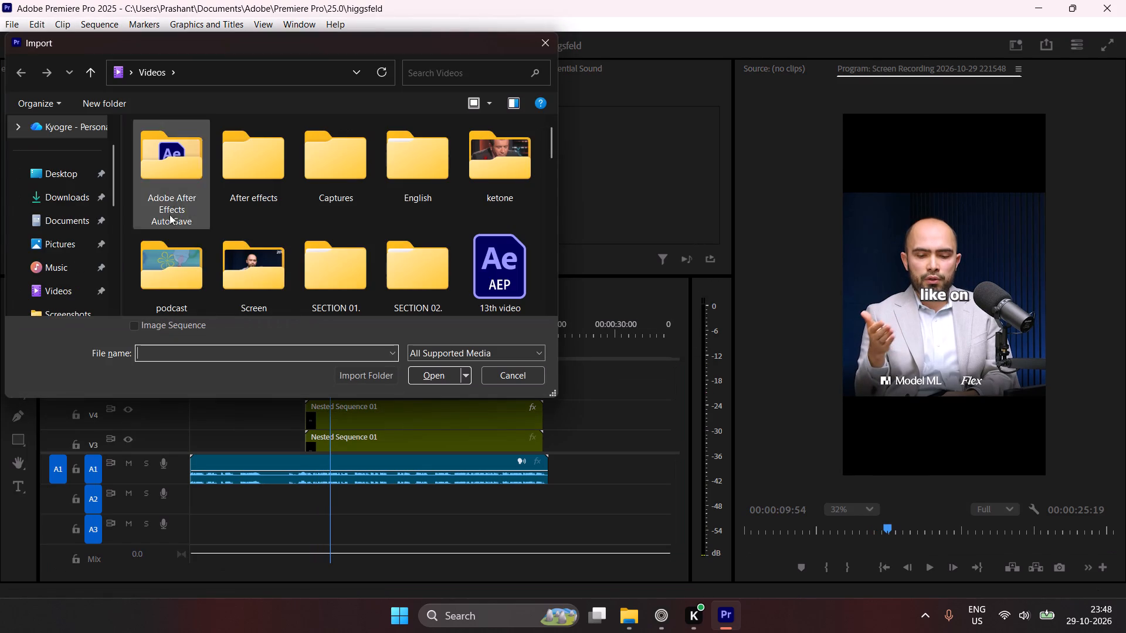
click(68, 205)
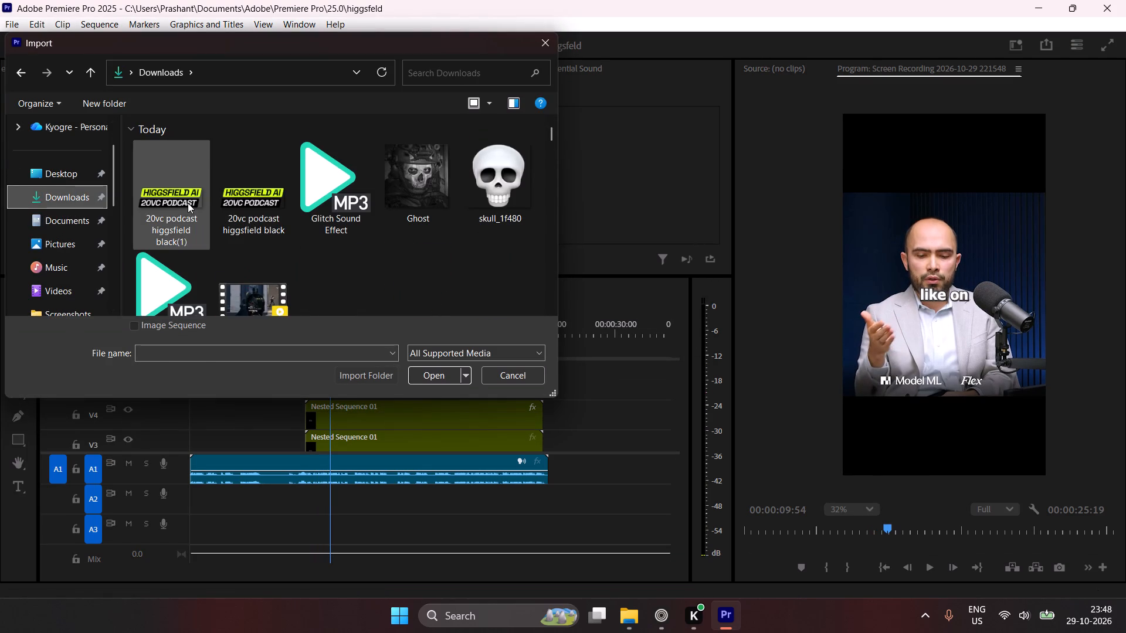
double_click(182, 203)
drag(202, 182, 930, 188)
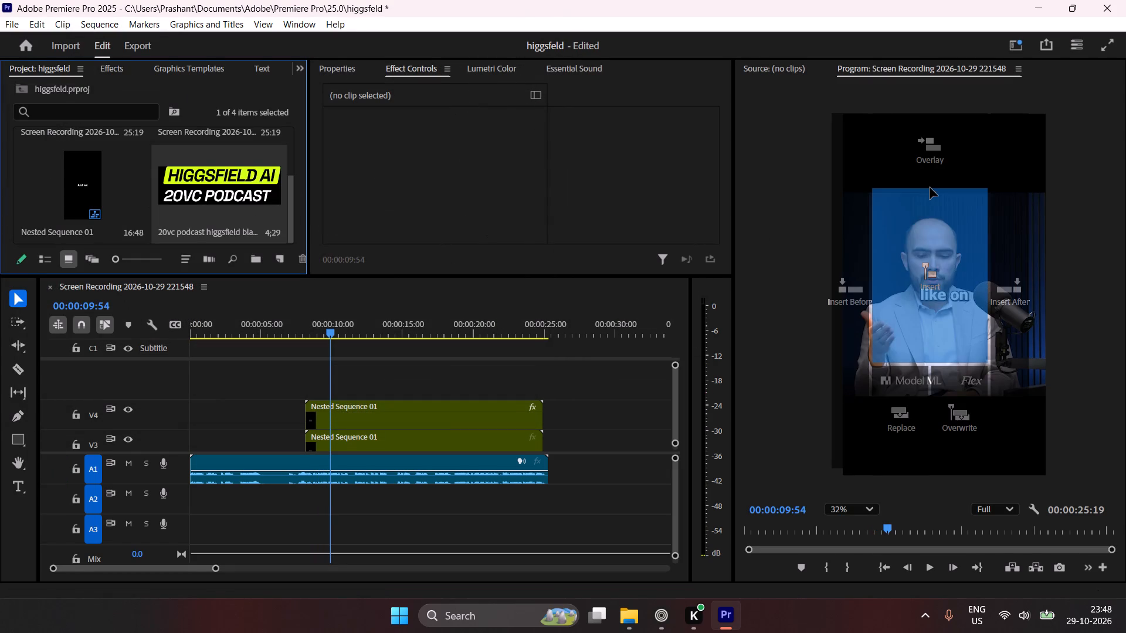
drag(930, 188, 932, 158)
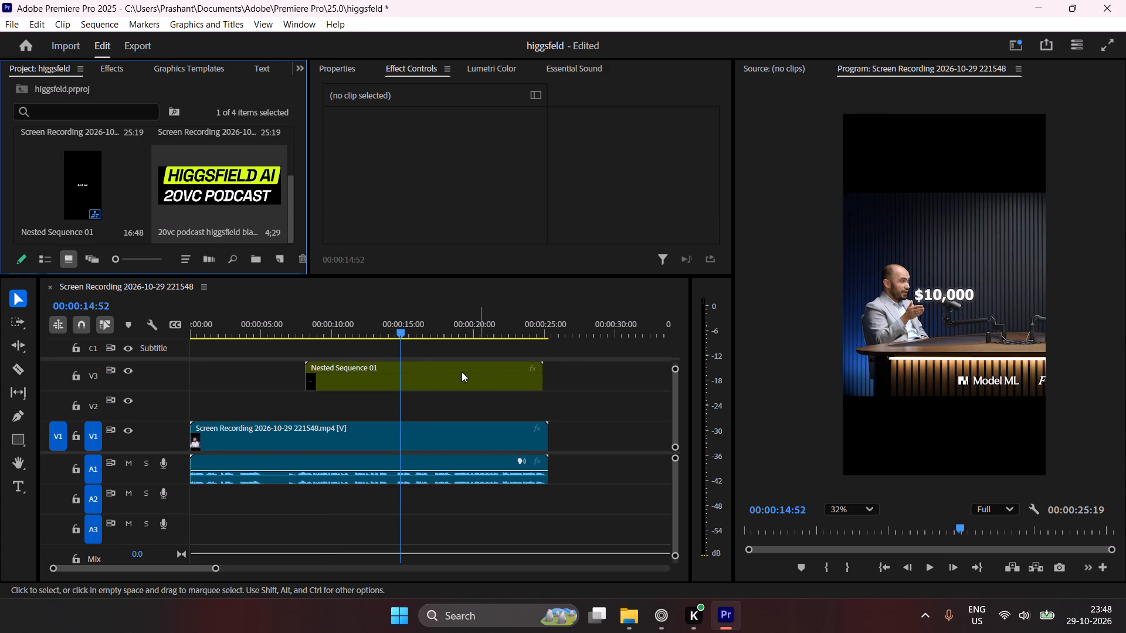
Extend the watermark image on V5 at both ends so it spans the whole clip.
drag(678, 408, 687, 342)
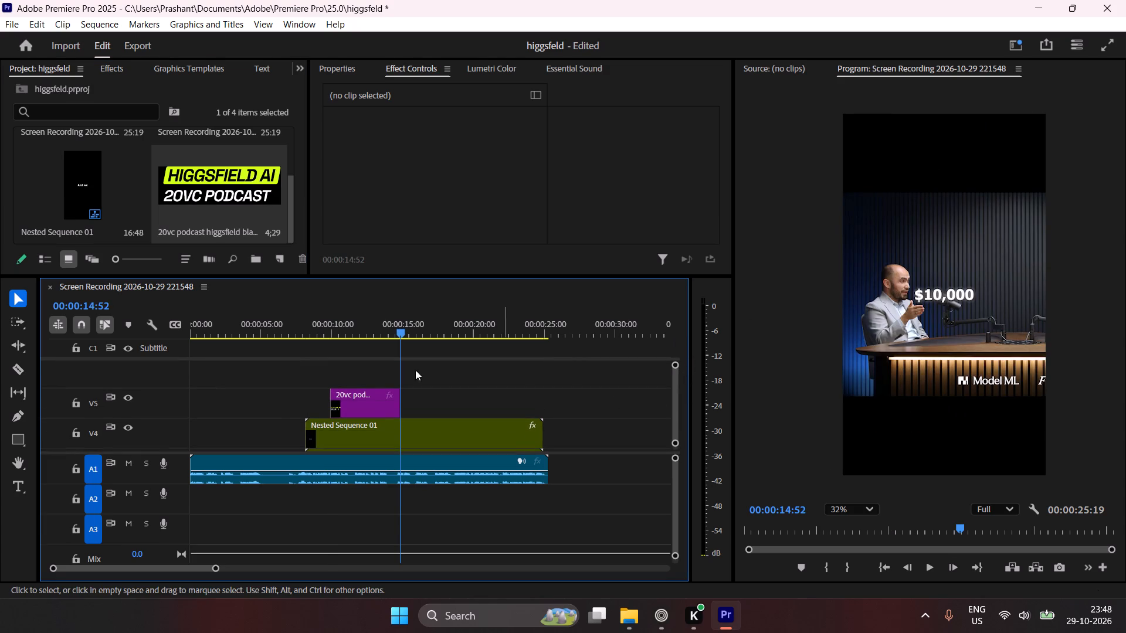
click(341, 397)
drag(331, 398, 33, 408)
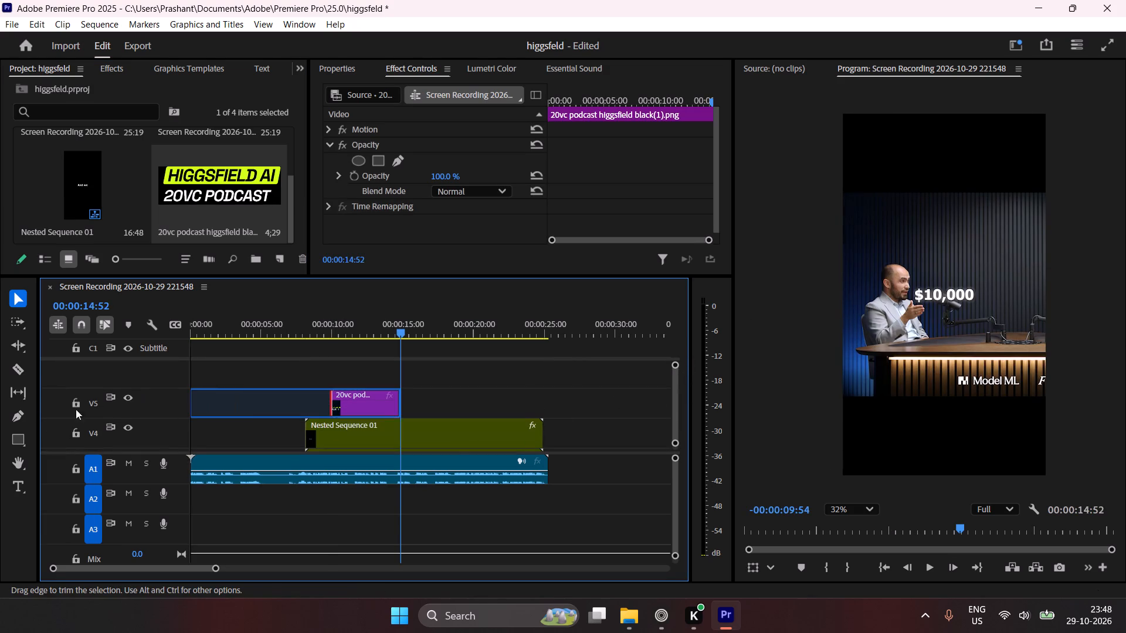
drag(401, 397, 551, 413)
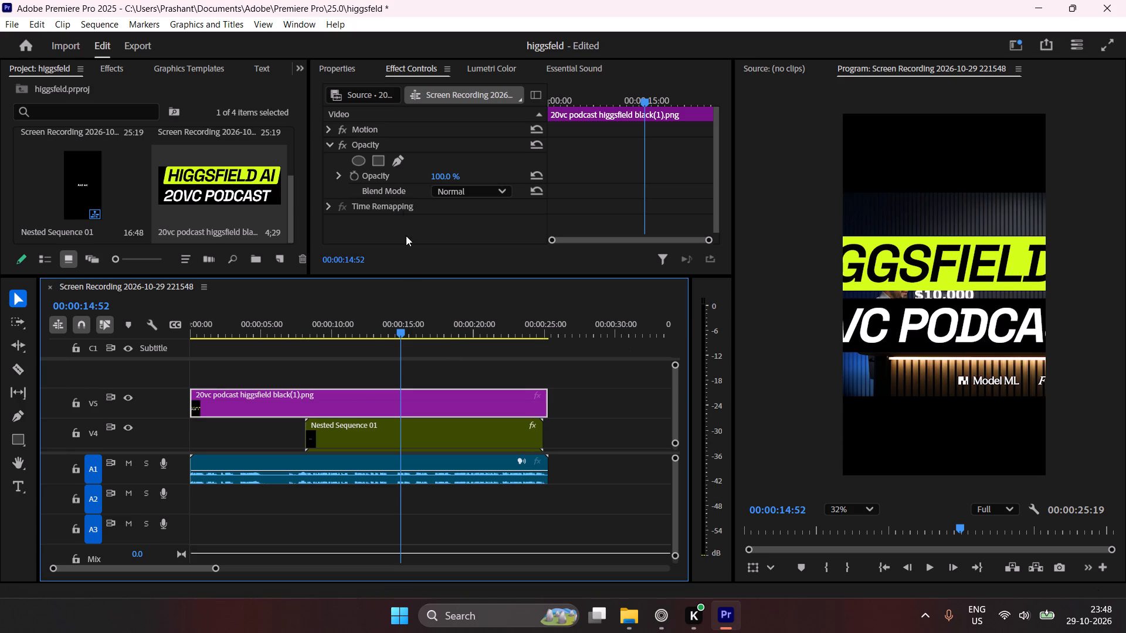
Scale the watermark to 29% and set its vertical position to 303, above the video picture.
click(338, 60)
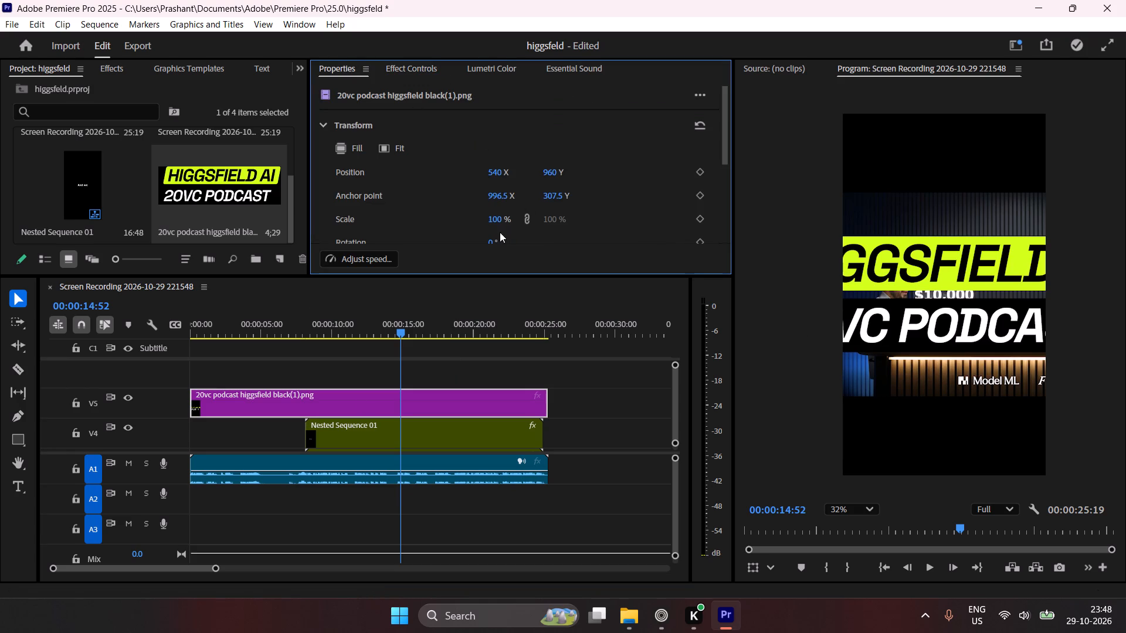
drag(497, 219, 453, 230)
drag(557, 172, 102, 151)
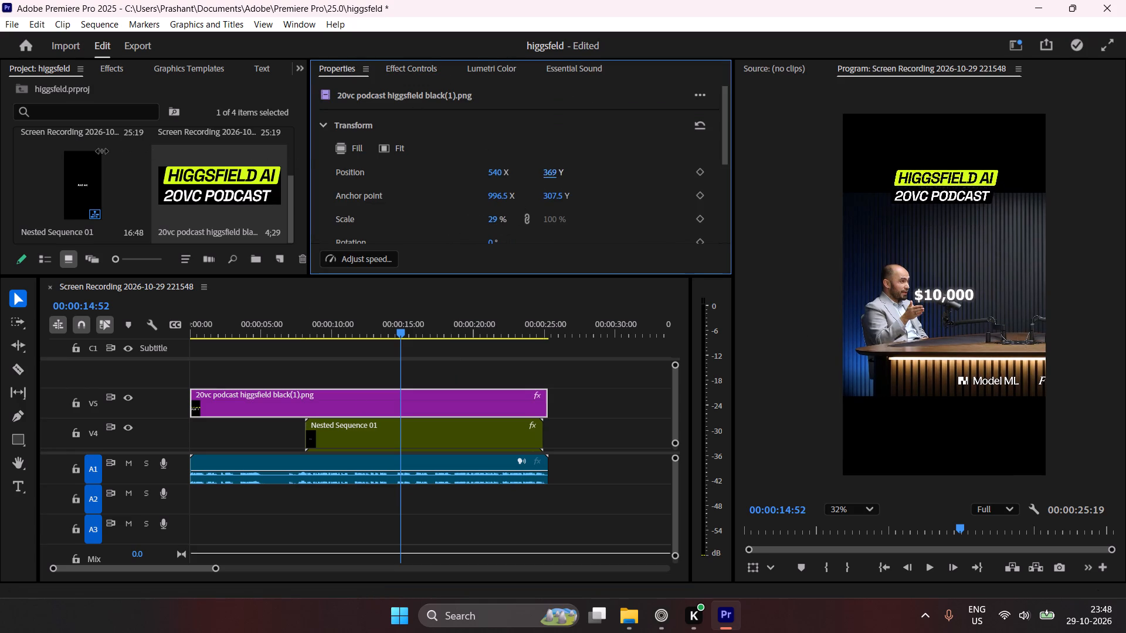
drag(102, 151, 53, 150)
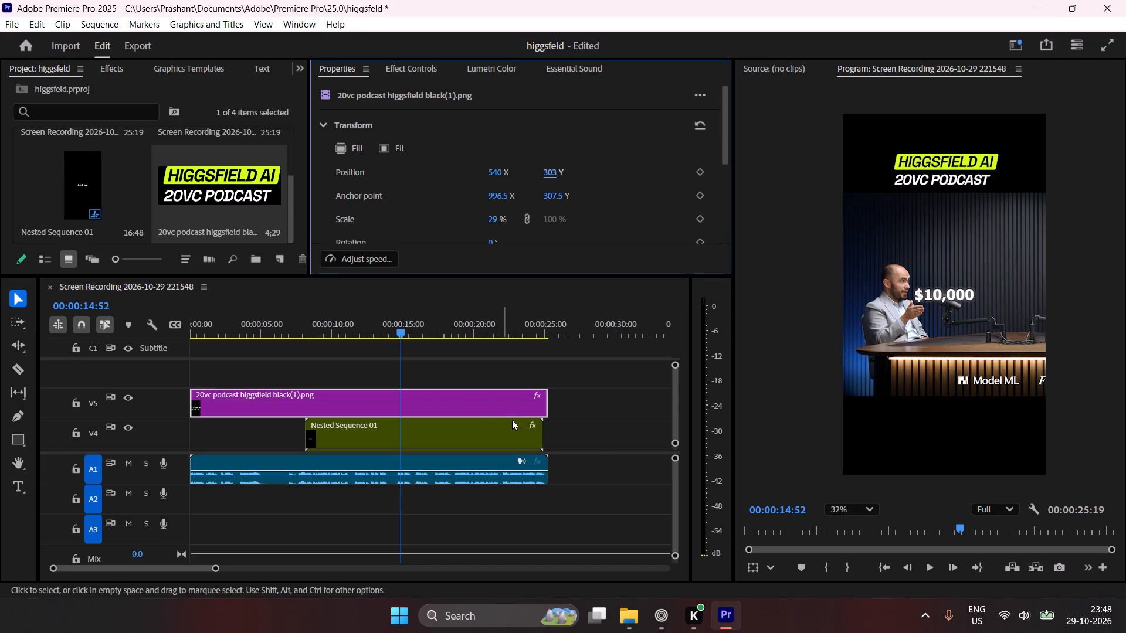
click(595, 442)
Play the clip from the beginning to check the watermark together with the captions.
drag(279, 319, 77, 374)
key(space)
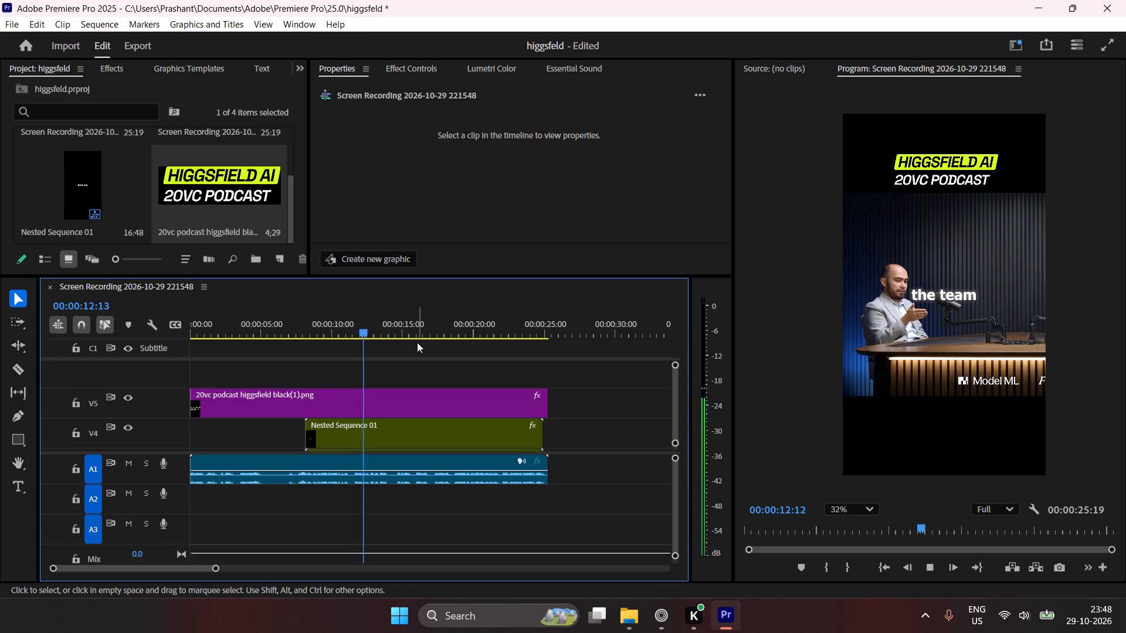
key(space)
drag(320, 318, 151, 346)
key(space)
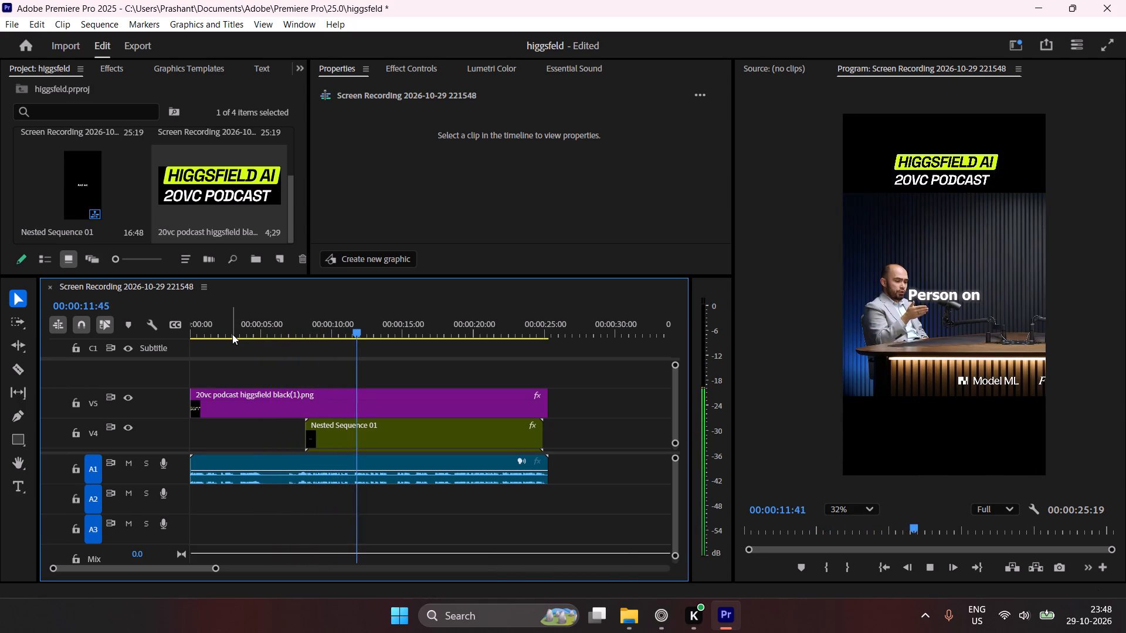
key(space)
Save the project and quick-export the sequence as MP4 with the Match Source - Adaptive High Bitrate preset.
key(ctrl+s)
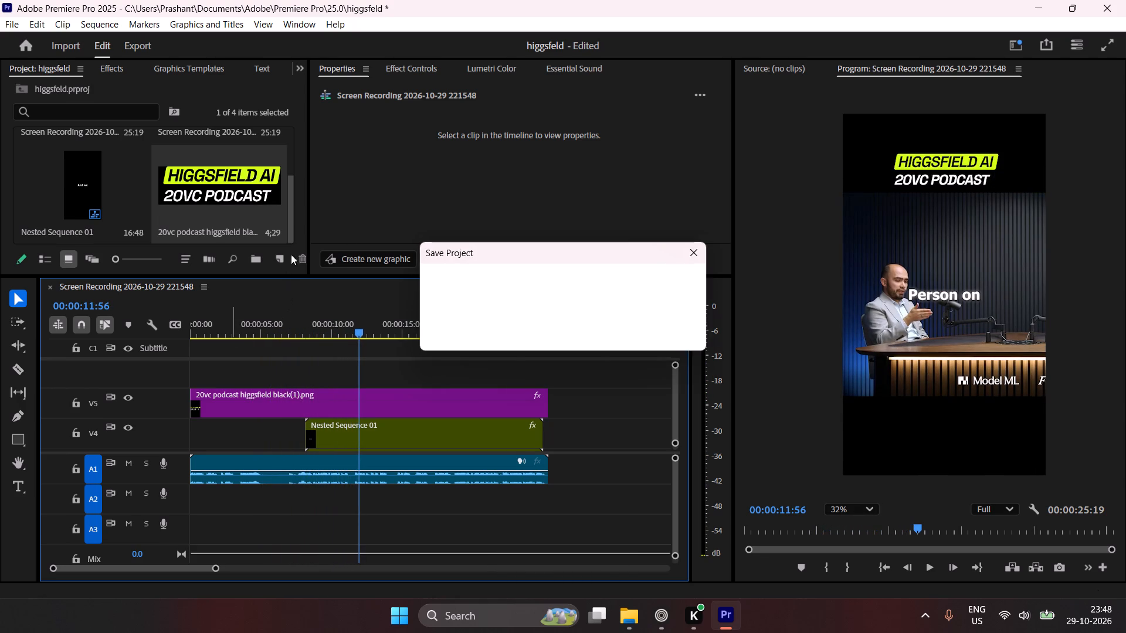
click(1052, 50)
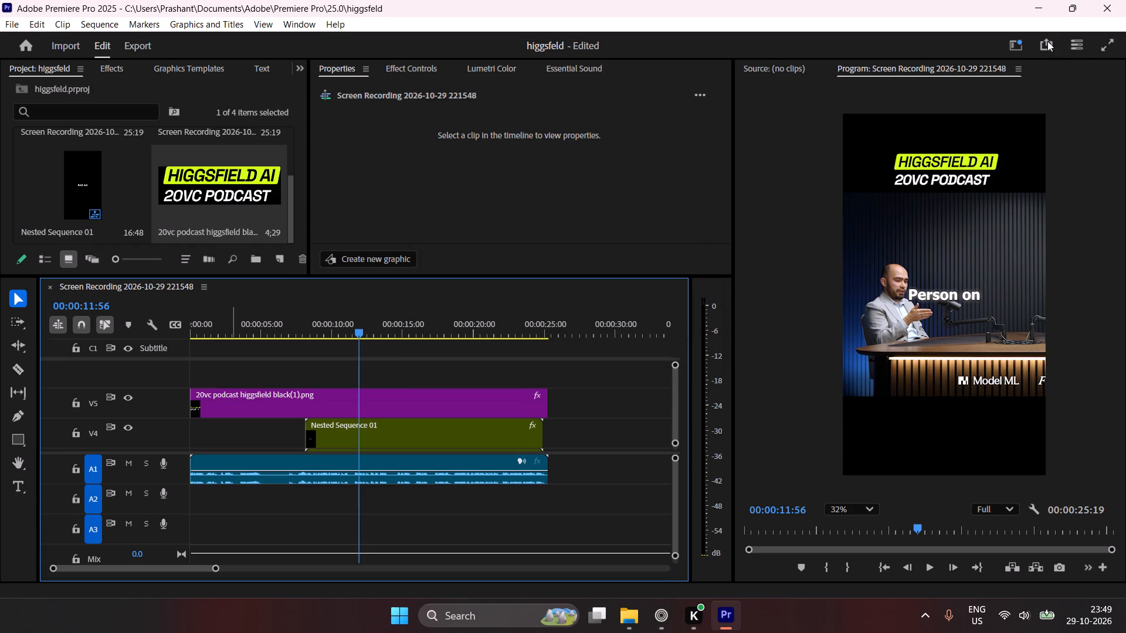
click(1047, 41)
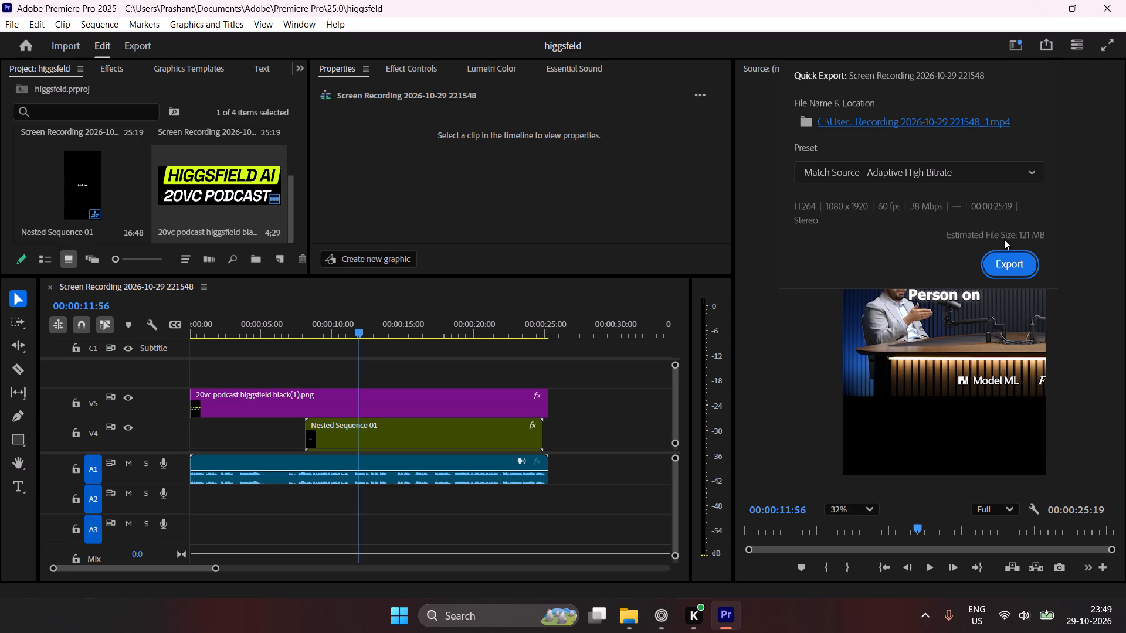
click(1014, 264)
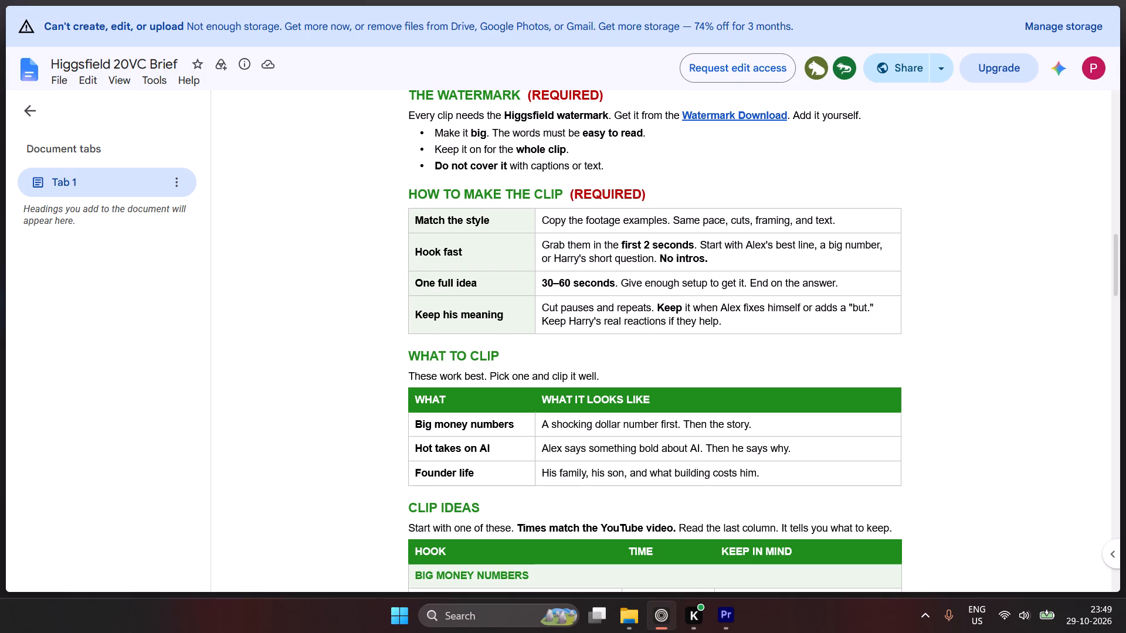
drag(542, 285, 548, 285)
drag(548, 285, 651, 287)
click(727, 295)
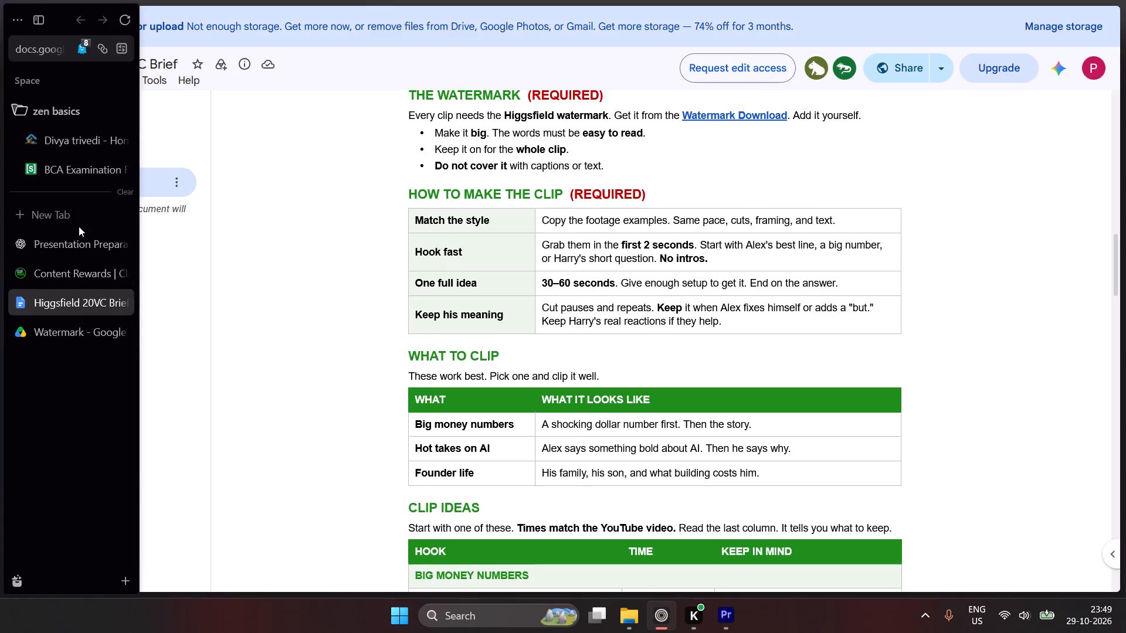
Open YouTube in a new tab and open the 20VC episode "The Untold Story of Higgsfield".
click(79, 224)
key(y)
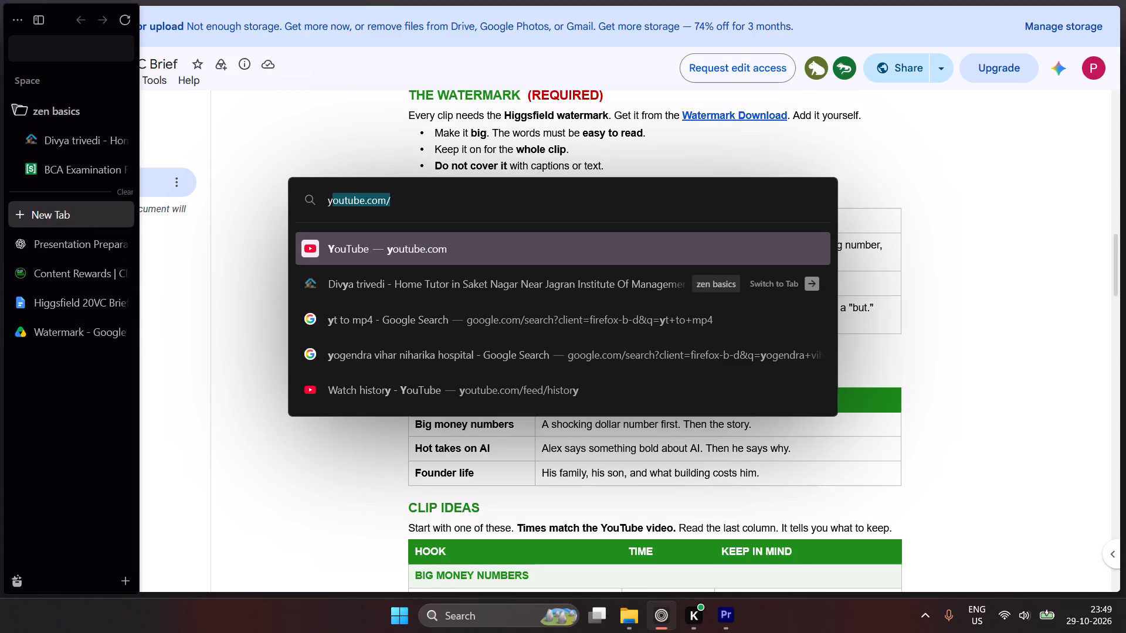
key(Return)
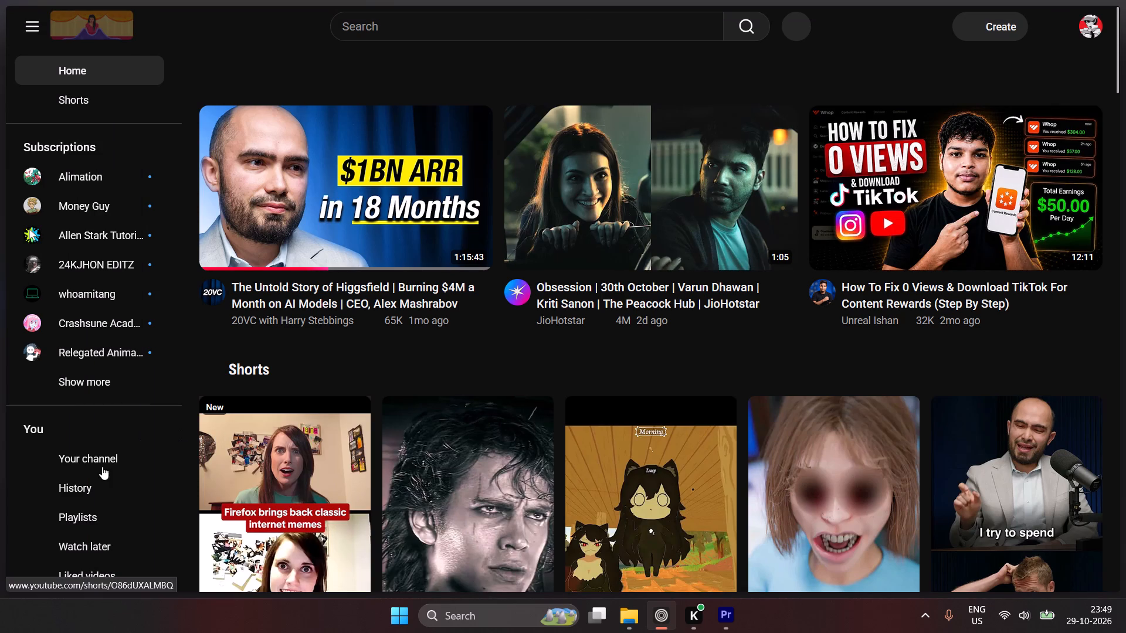
click(97, 486)
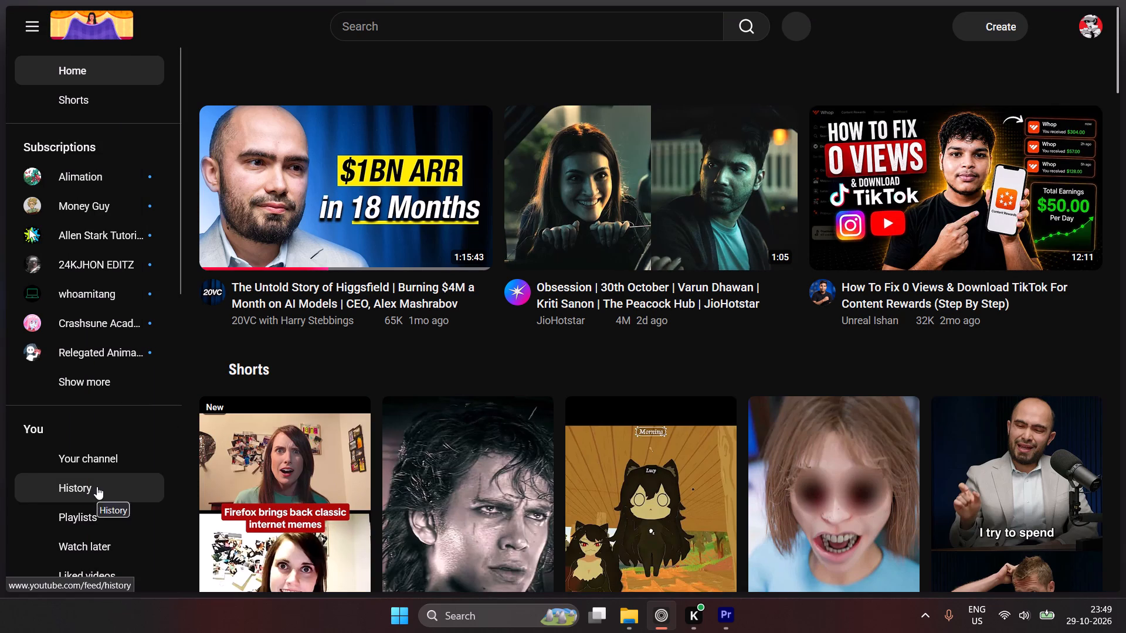
click(327, 226)
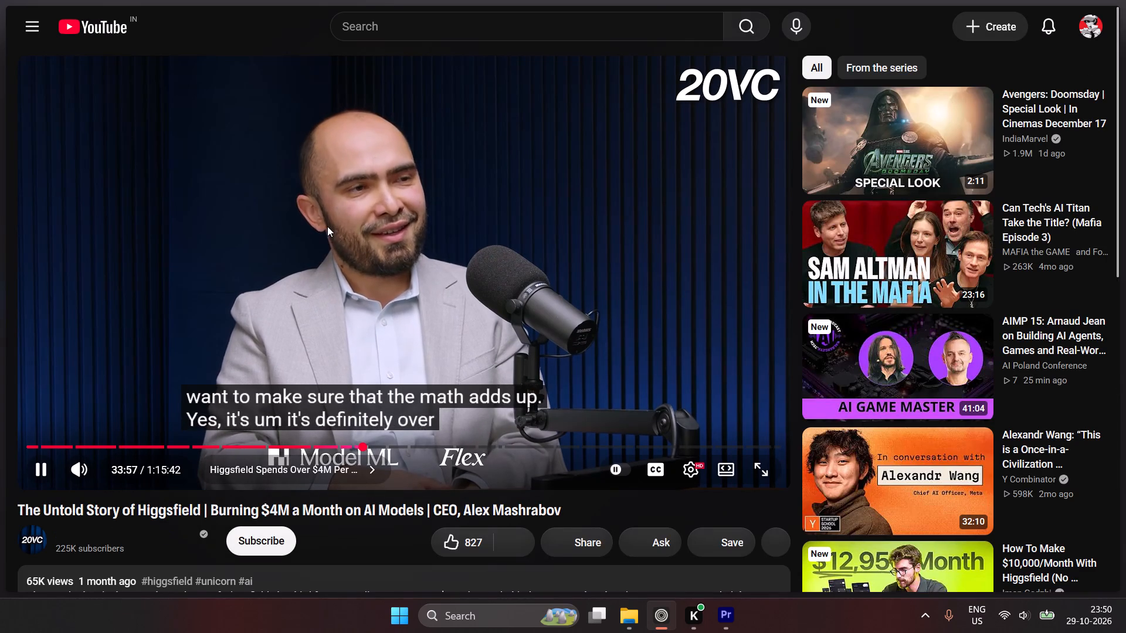
Rewind the episode to 33:46, pause it, turn off its captions and show it full screen.
key(Left)
key(Left)
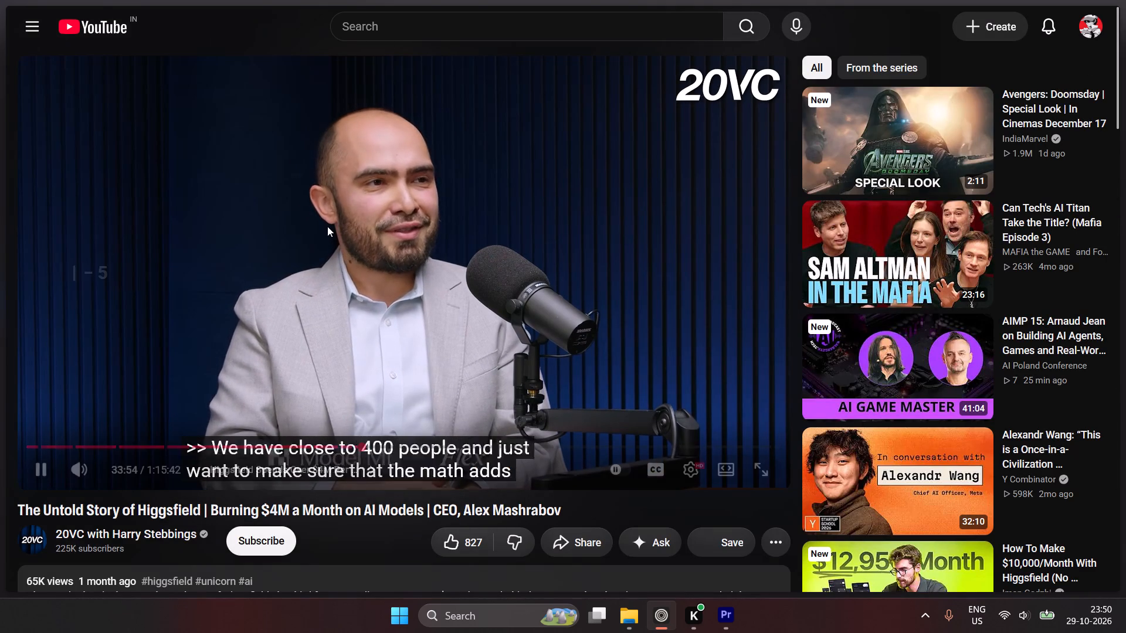
key(Left)
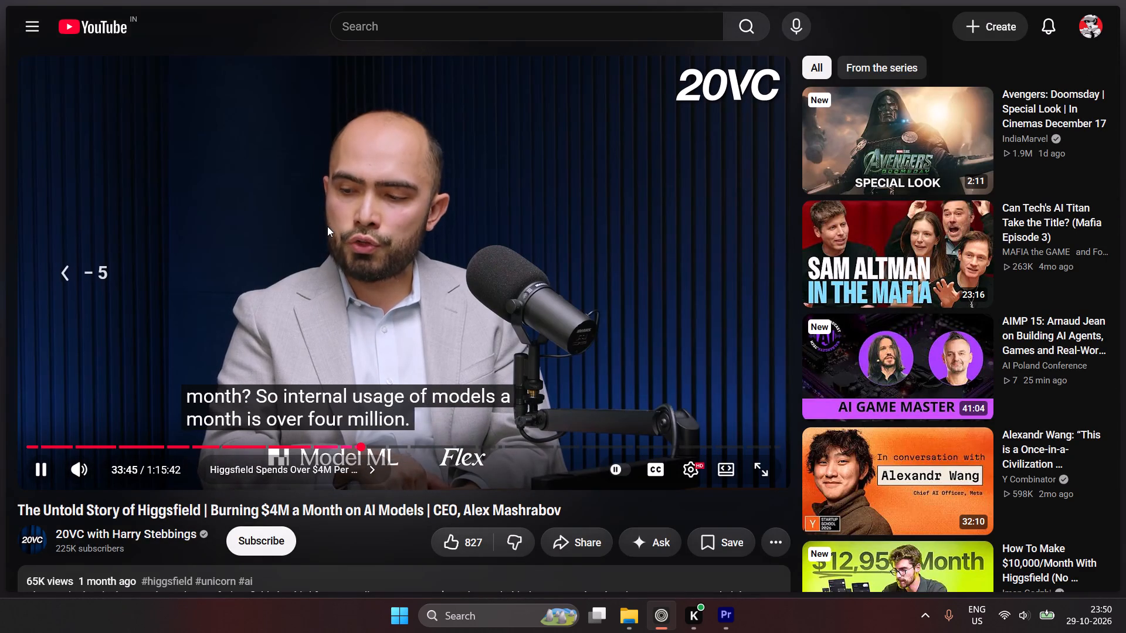
key(space)
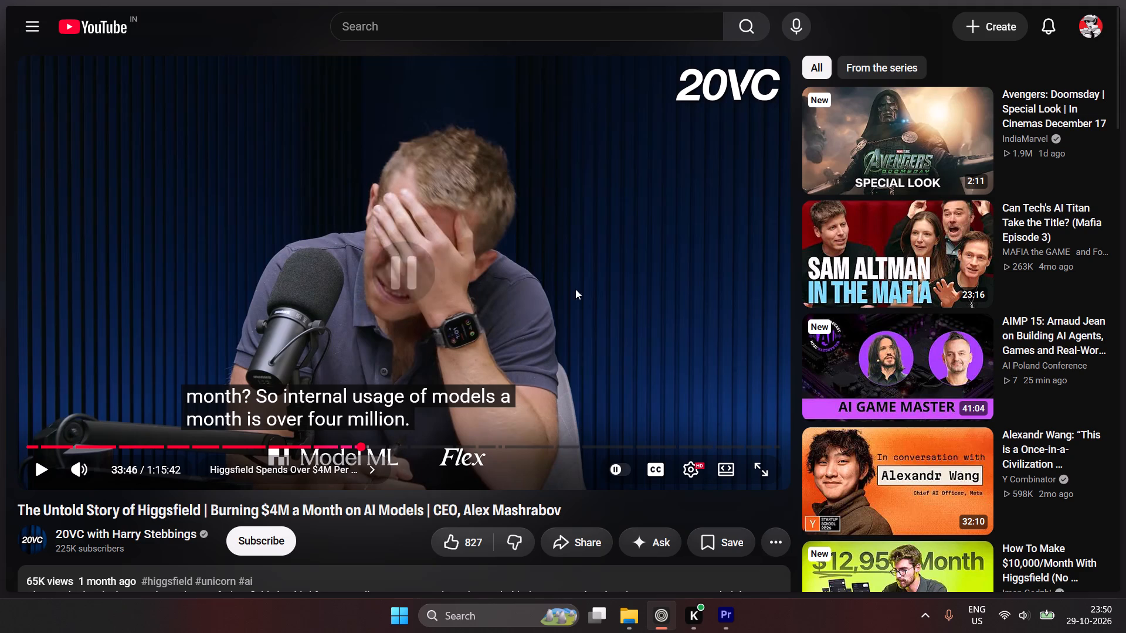
click(657, 478)
click(755, 474)
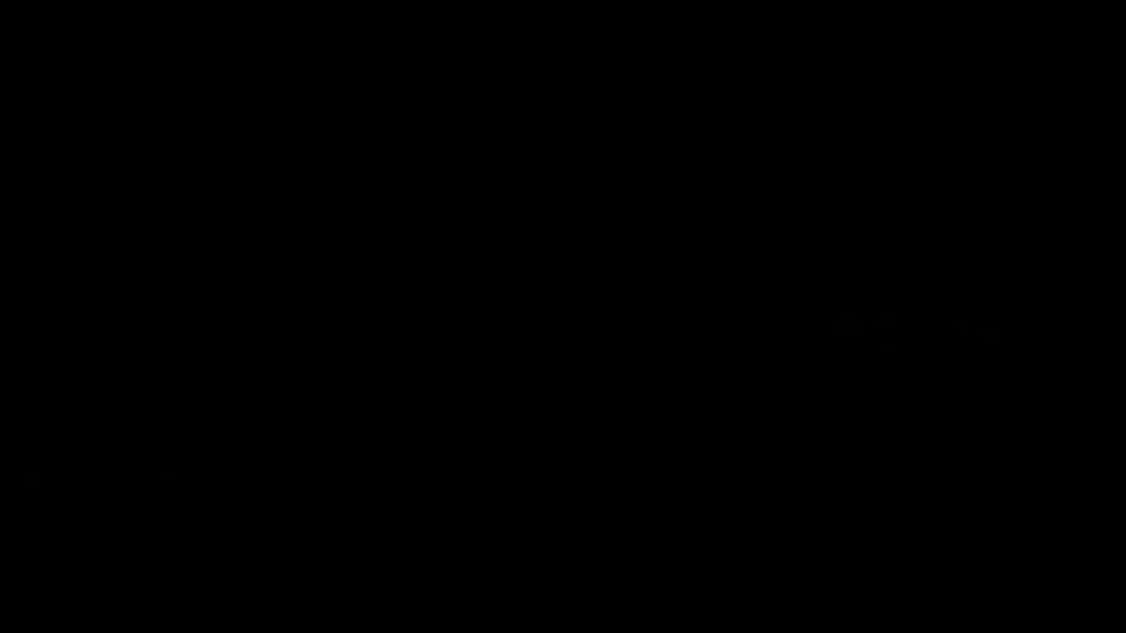
Open Snipping Tool and start a full-screen video recording over the paused episode.
text(sn)
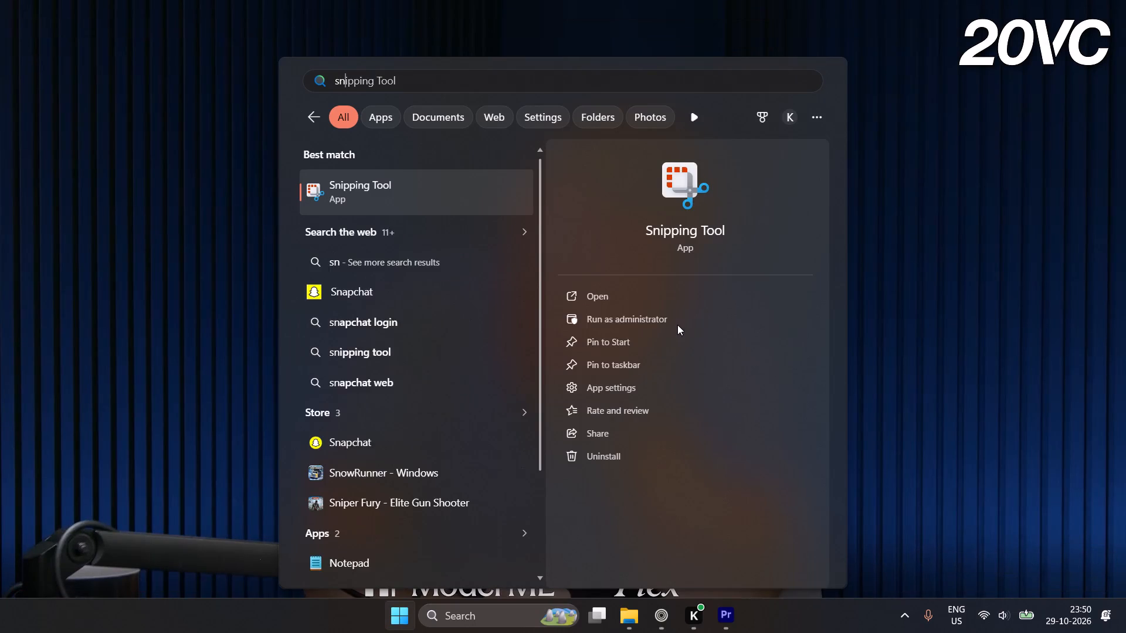
key(Return)
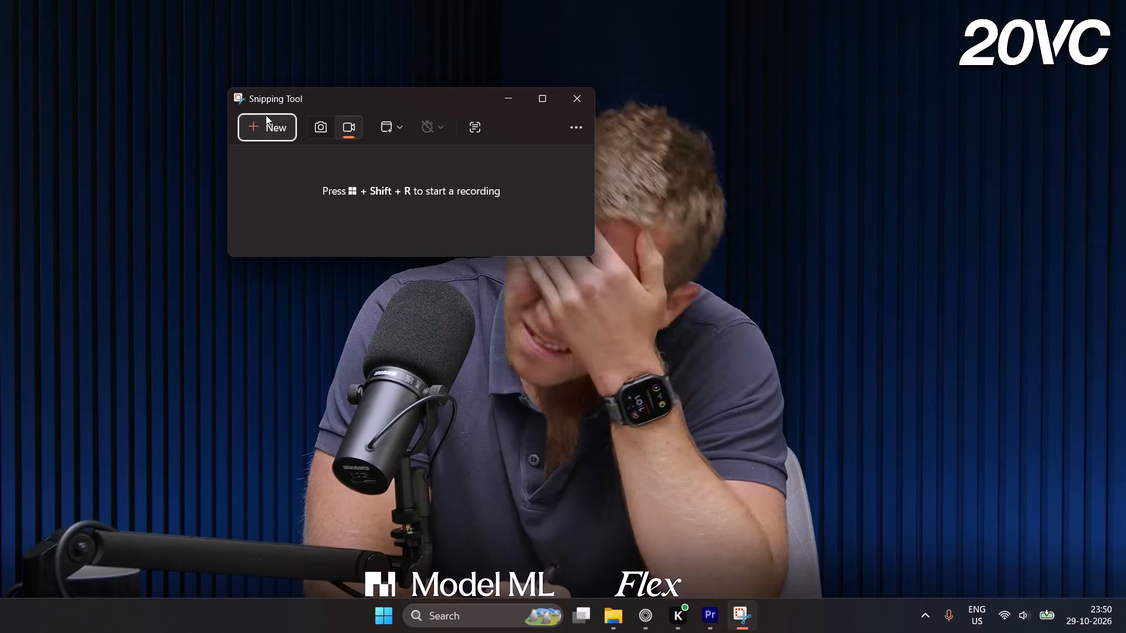
click(272, 127)
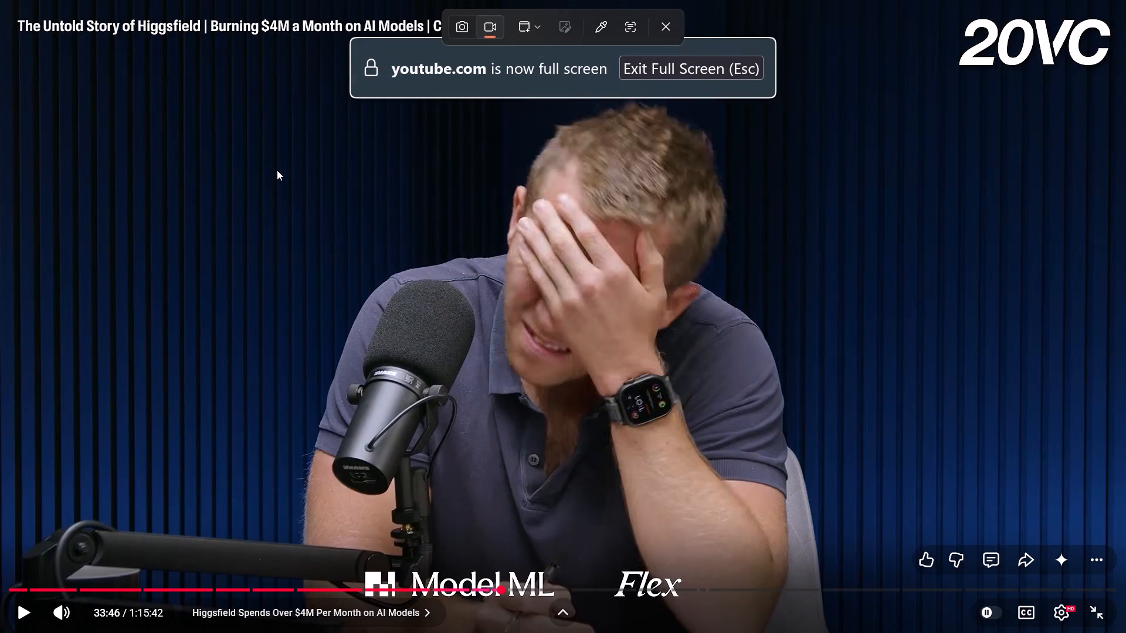
click(277, 170)
click(506, 16)
Play the passage with 5-second rewinds, pause at 34:10, stop the recording and close Snipping Tool.
click(220, 189)
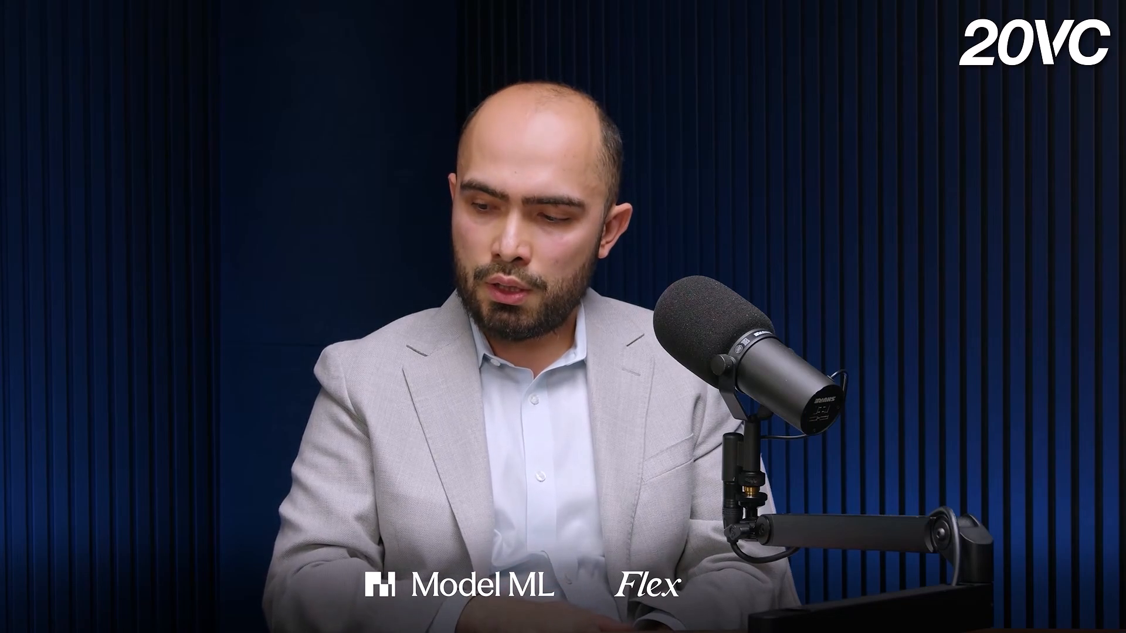
key(Left)
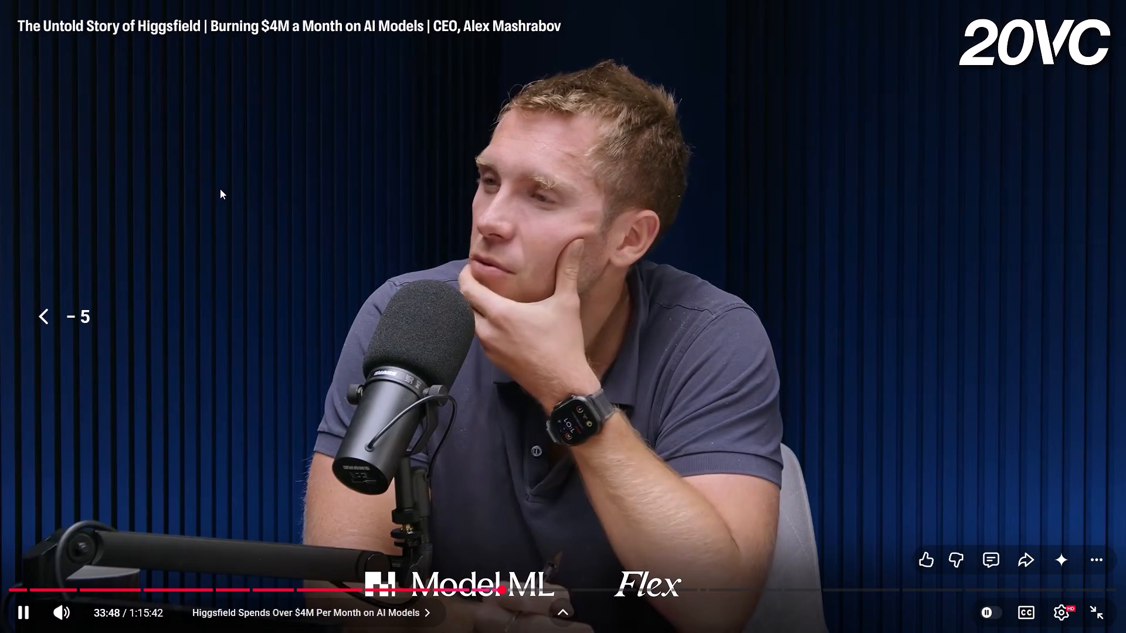
key(Left)
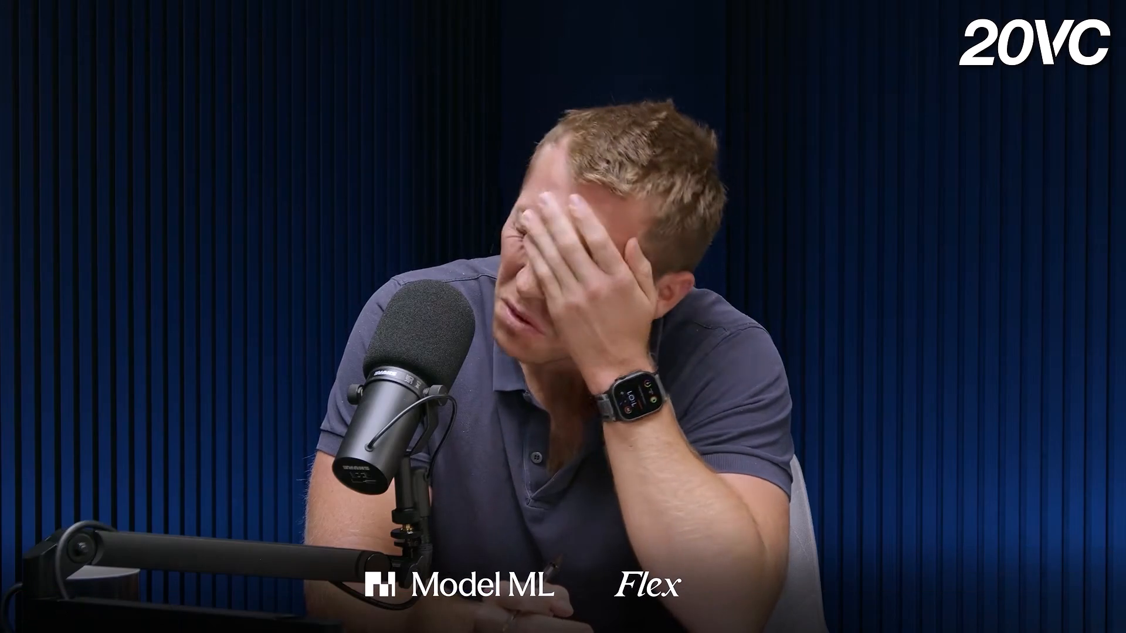
key(Left)
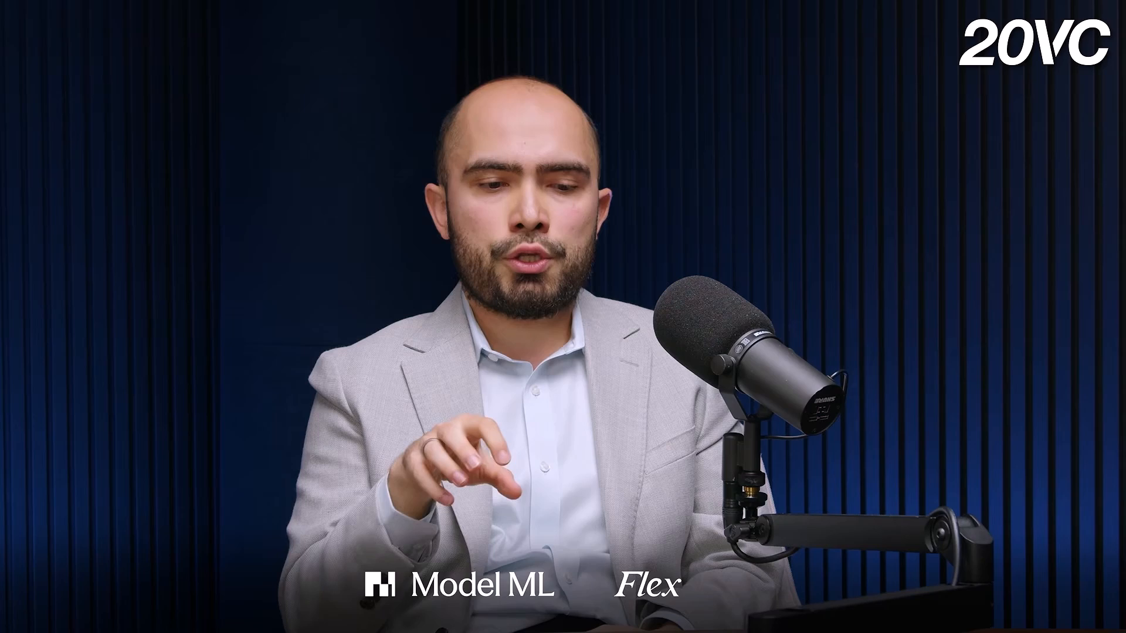
key(space)
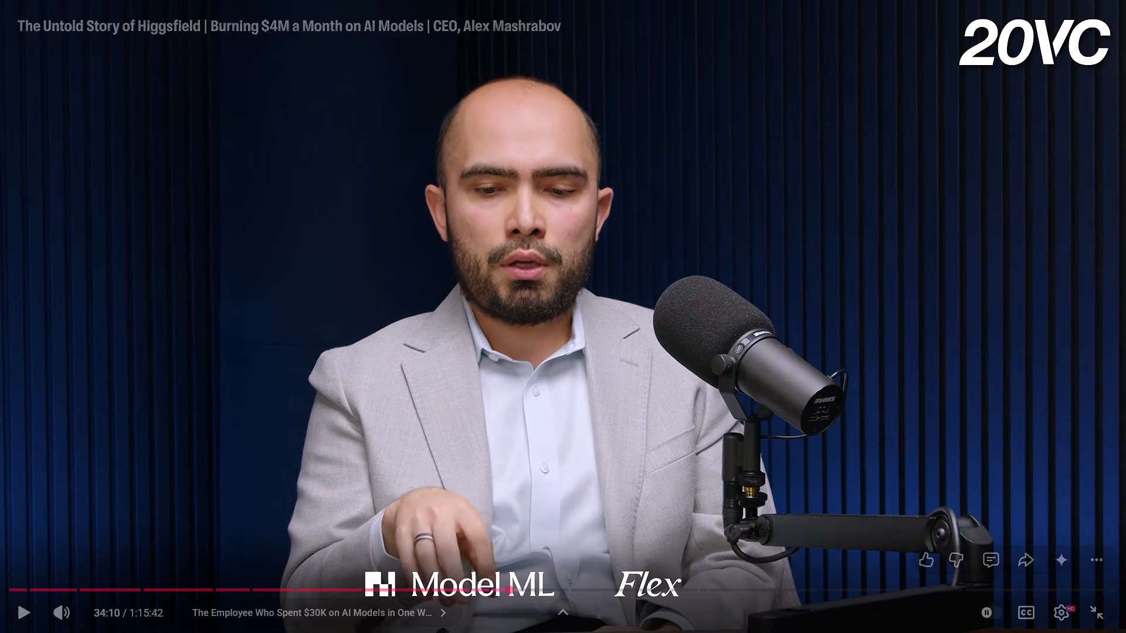
click(507, 22)
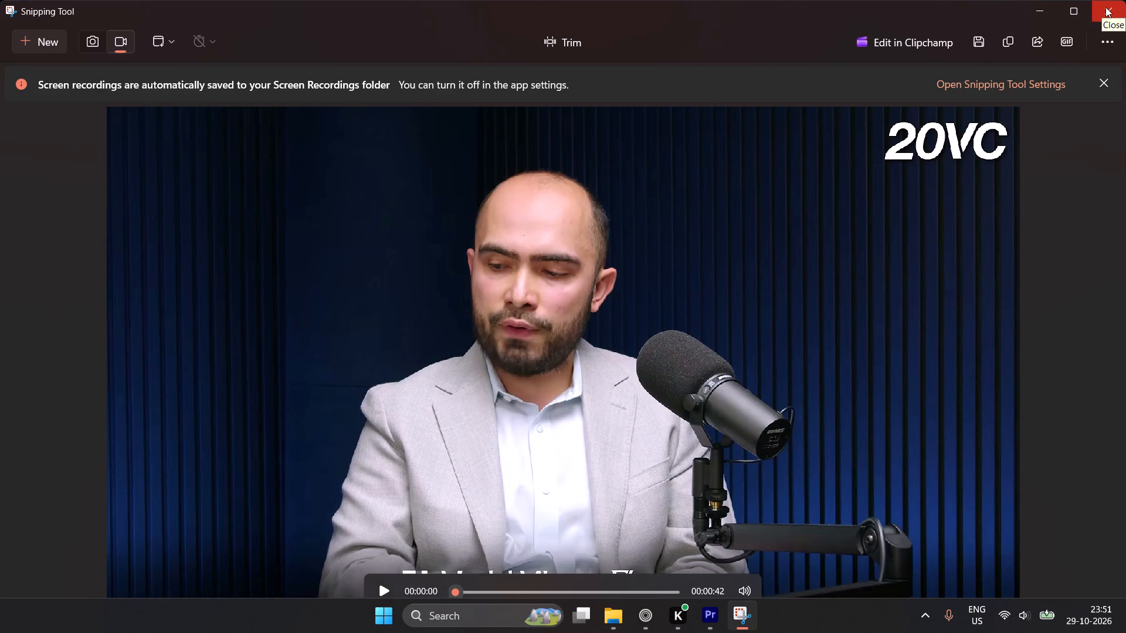
click(1105, 7)
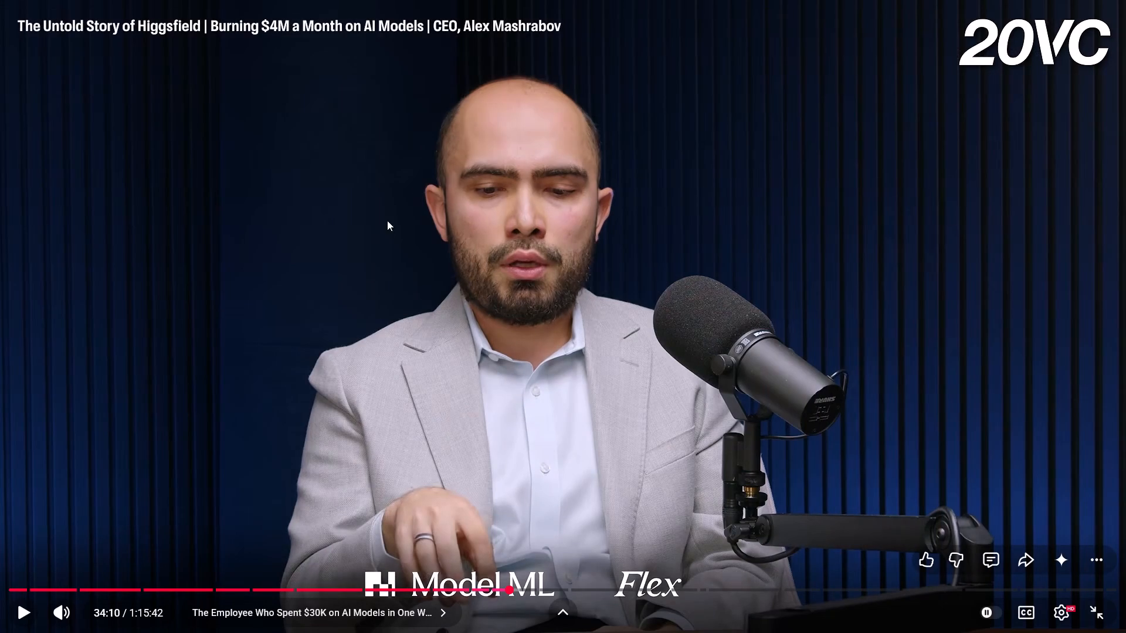
Switch to Adobe Premiere Pro 2025 and create a new project named higgu, skipping the media import.
text(pre)
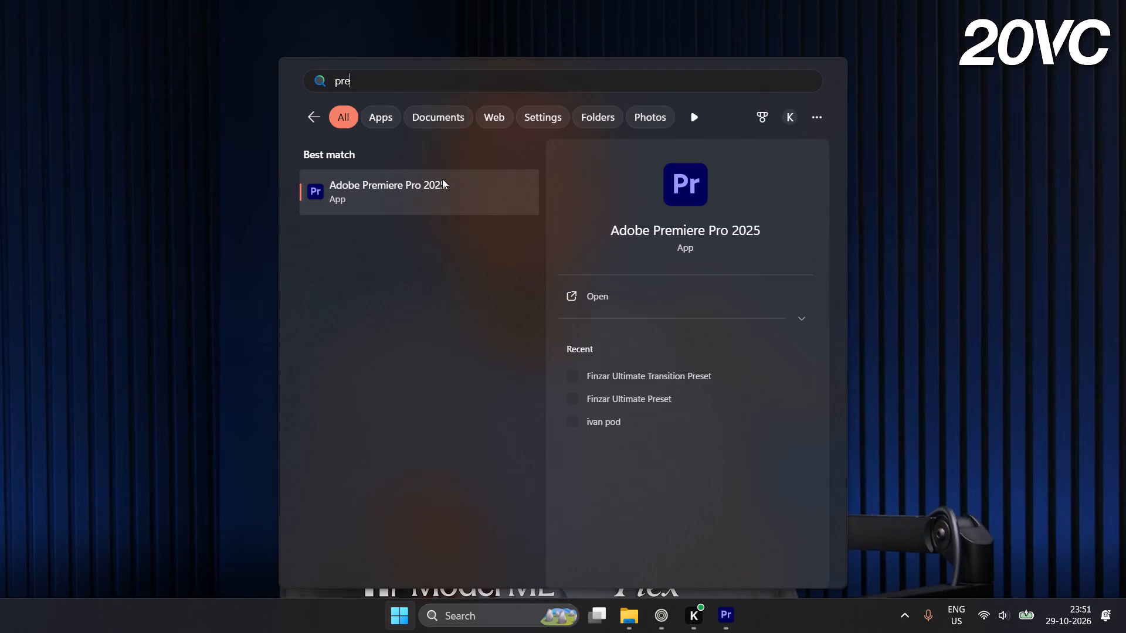
key(Return)
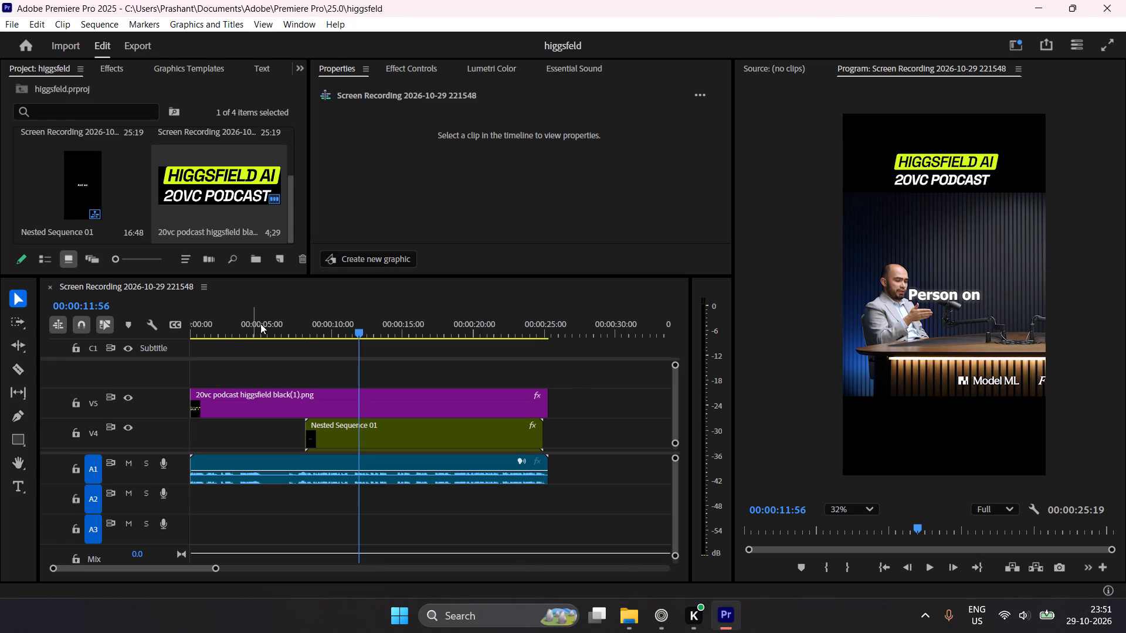
click(17, 28)
click(36, 39)
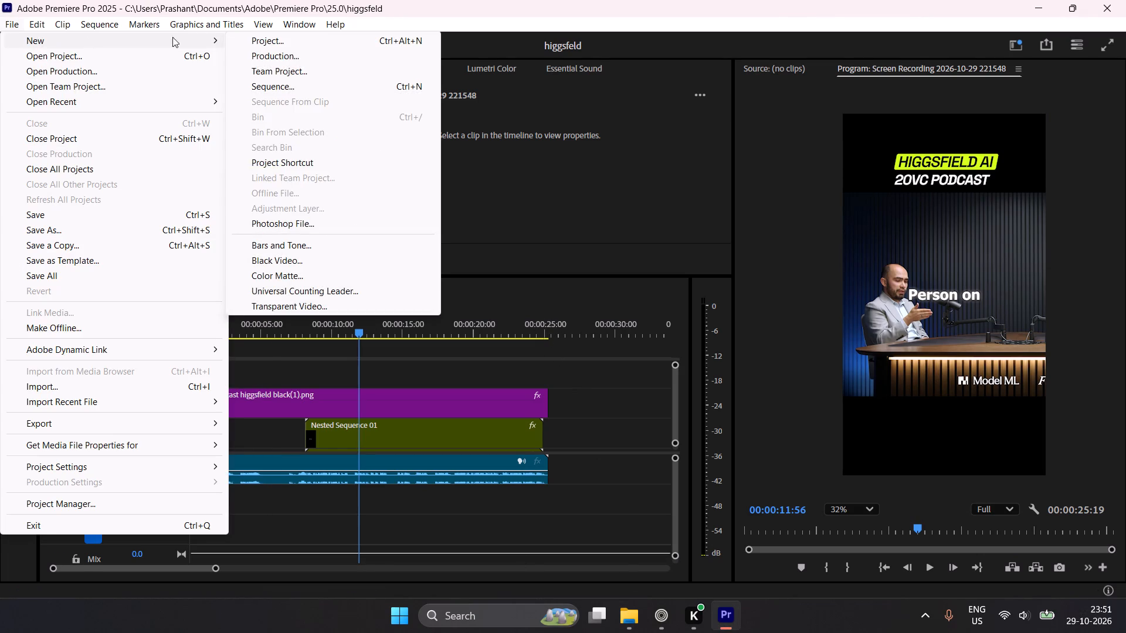
click(255, 38)
text(higgu)
key(Return)
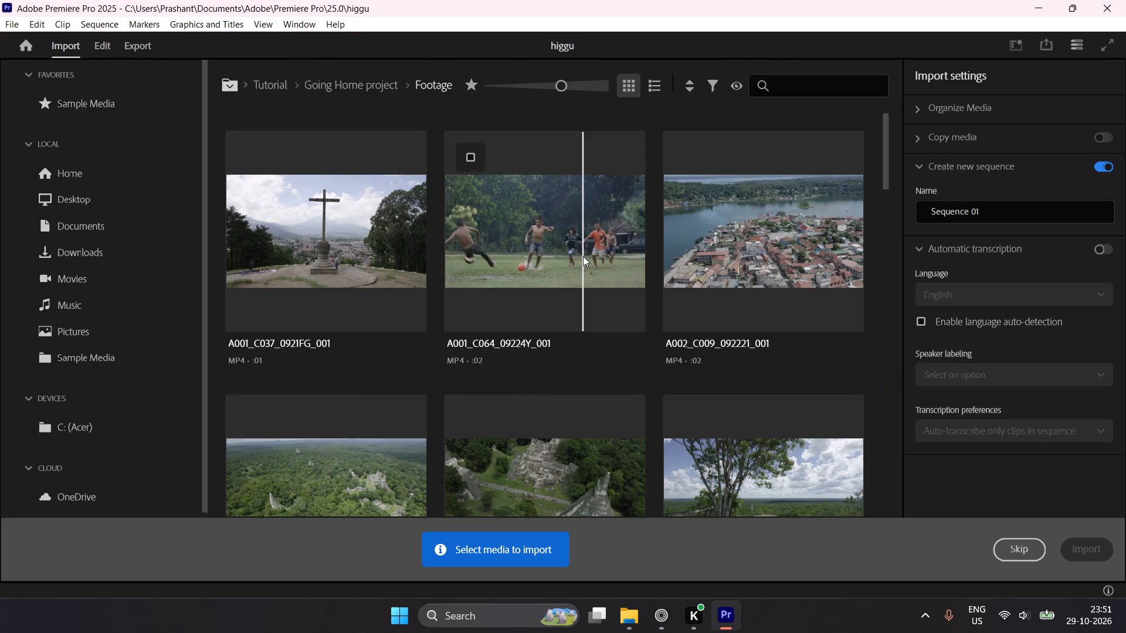
click(1020, 552)
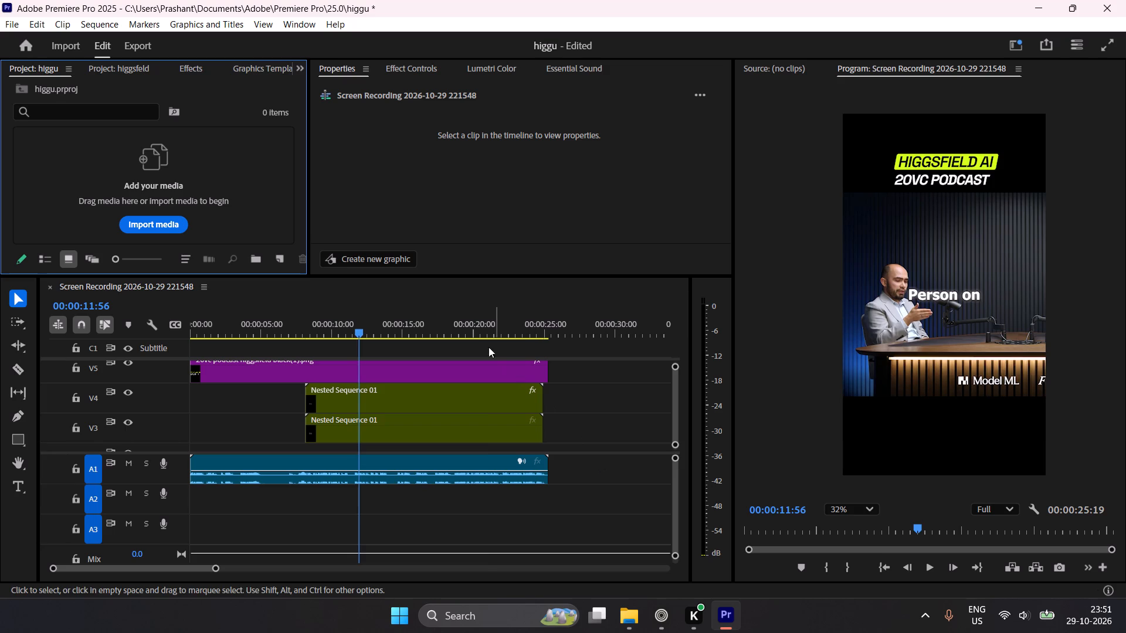
drag(489, 332, 524, 343)
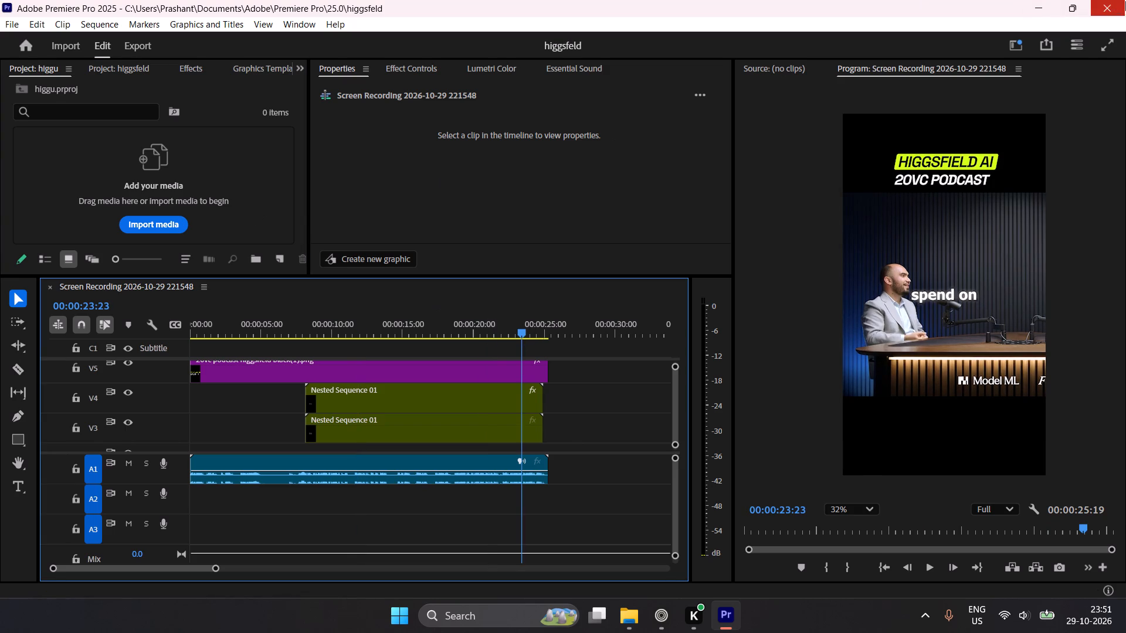
click(18, 20)
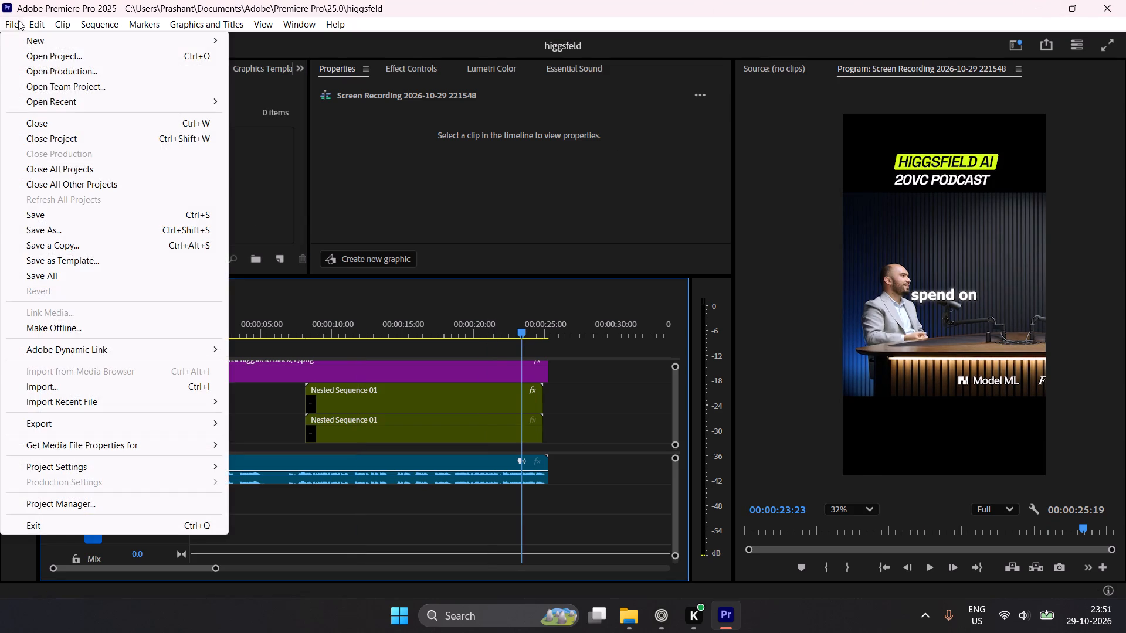
click(69, 118)
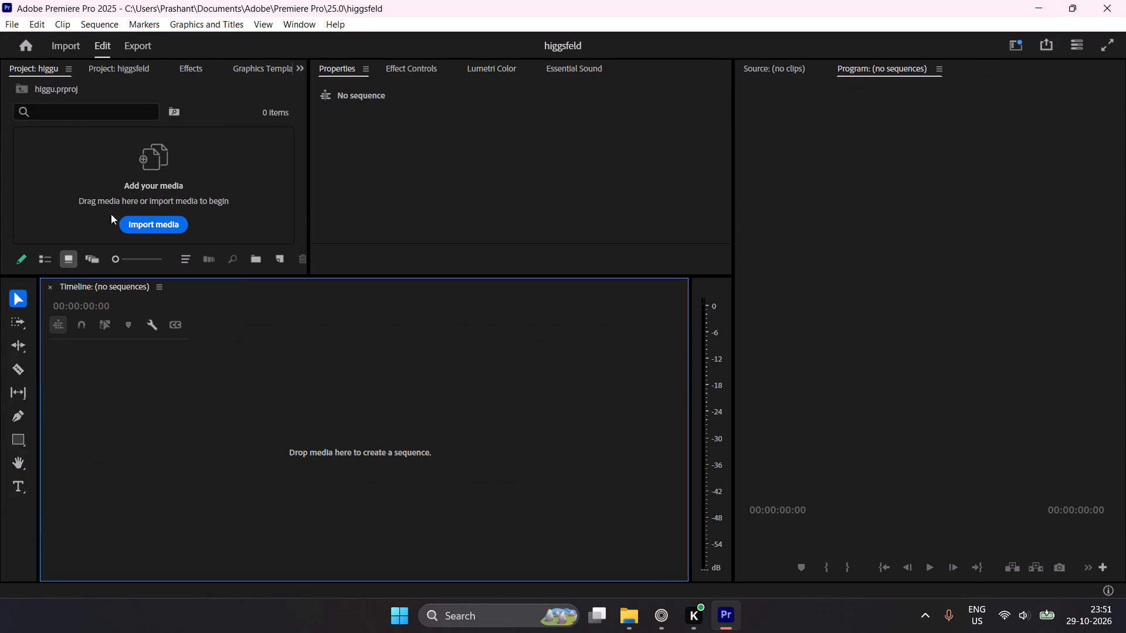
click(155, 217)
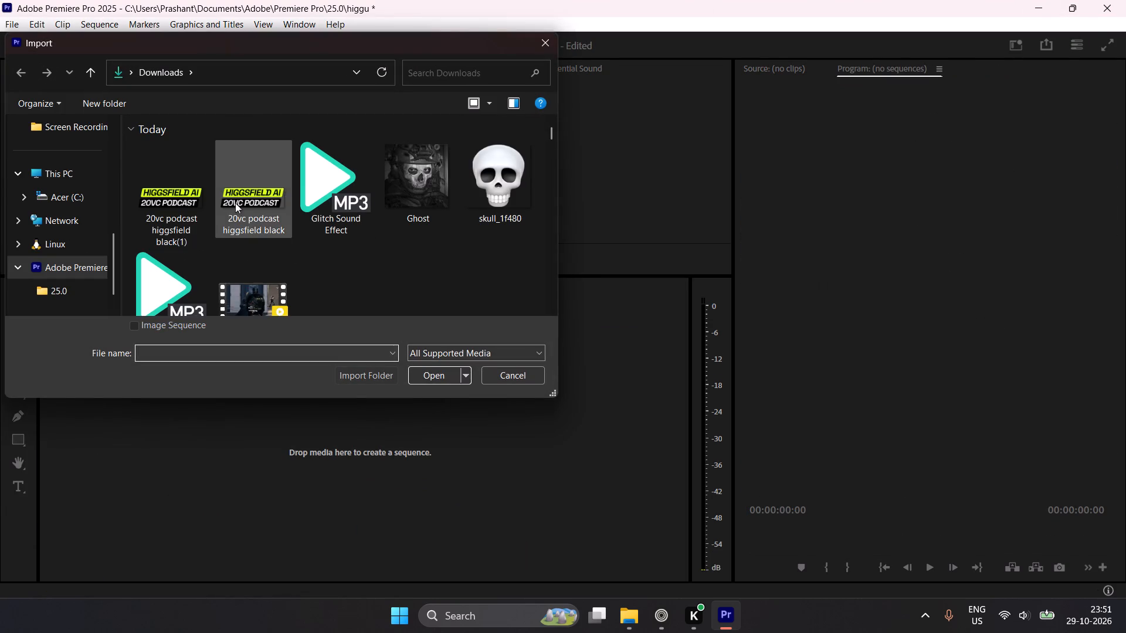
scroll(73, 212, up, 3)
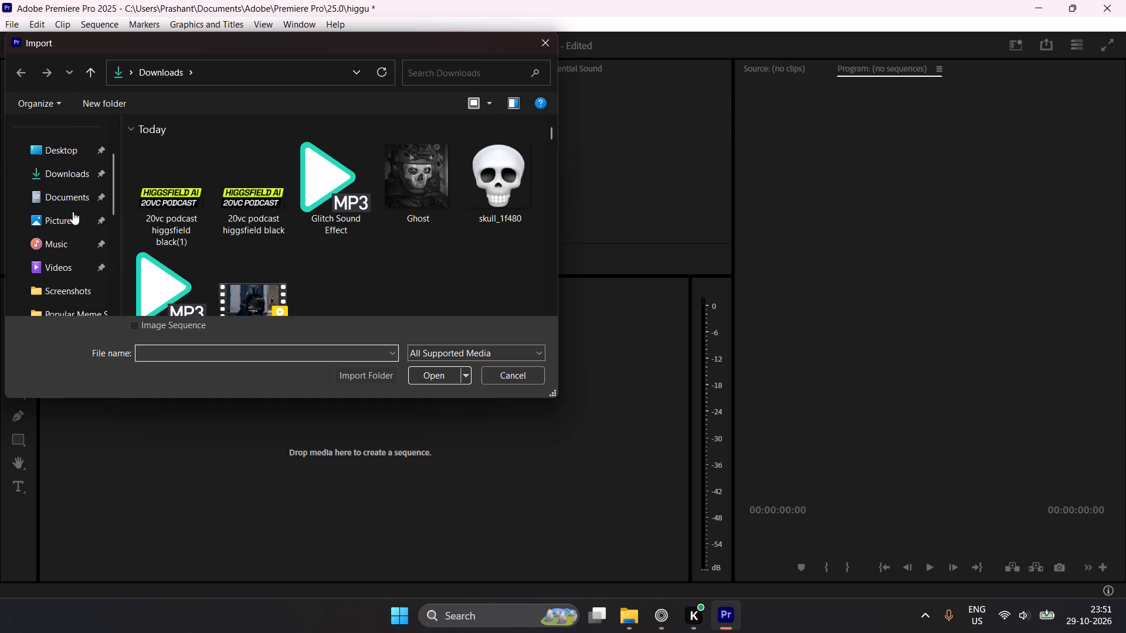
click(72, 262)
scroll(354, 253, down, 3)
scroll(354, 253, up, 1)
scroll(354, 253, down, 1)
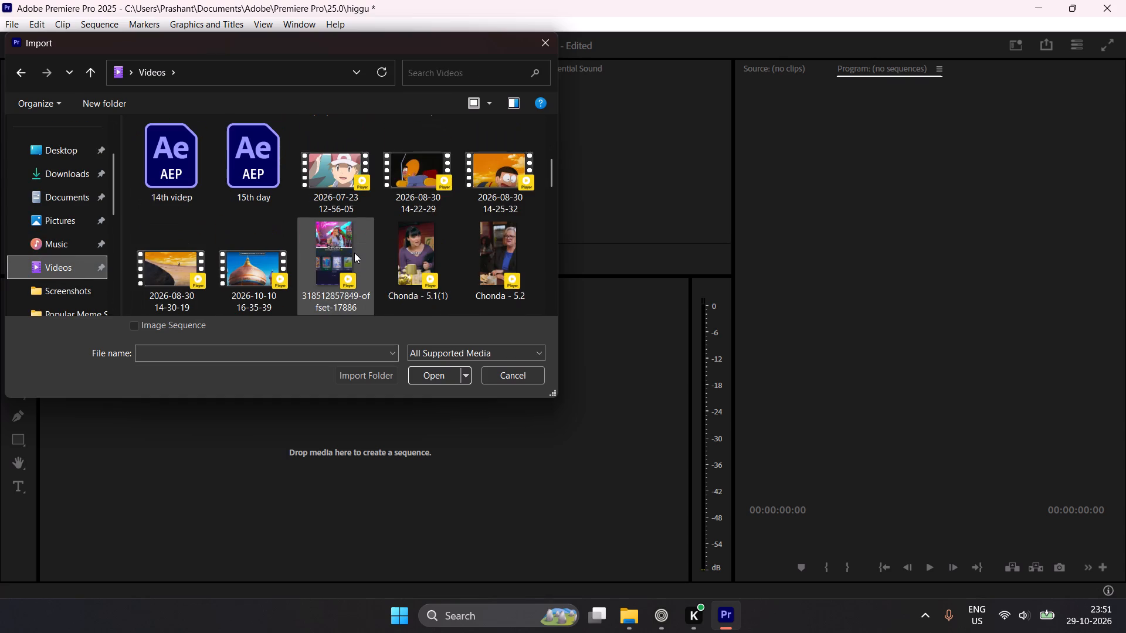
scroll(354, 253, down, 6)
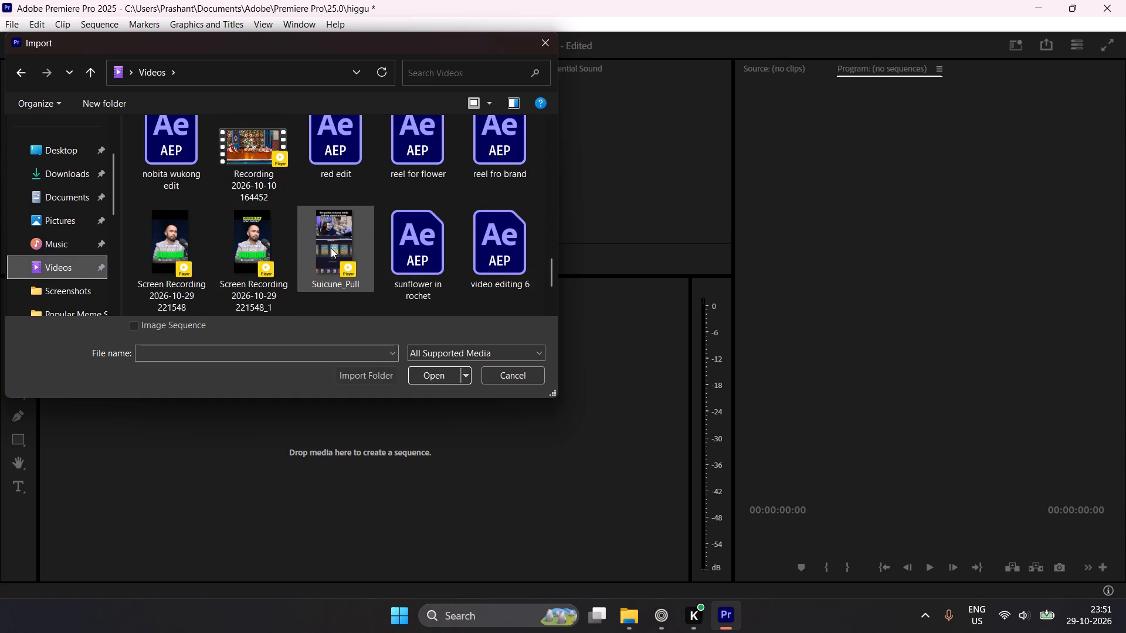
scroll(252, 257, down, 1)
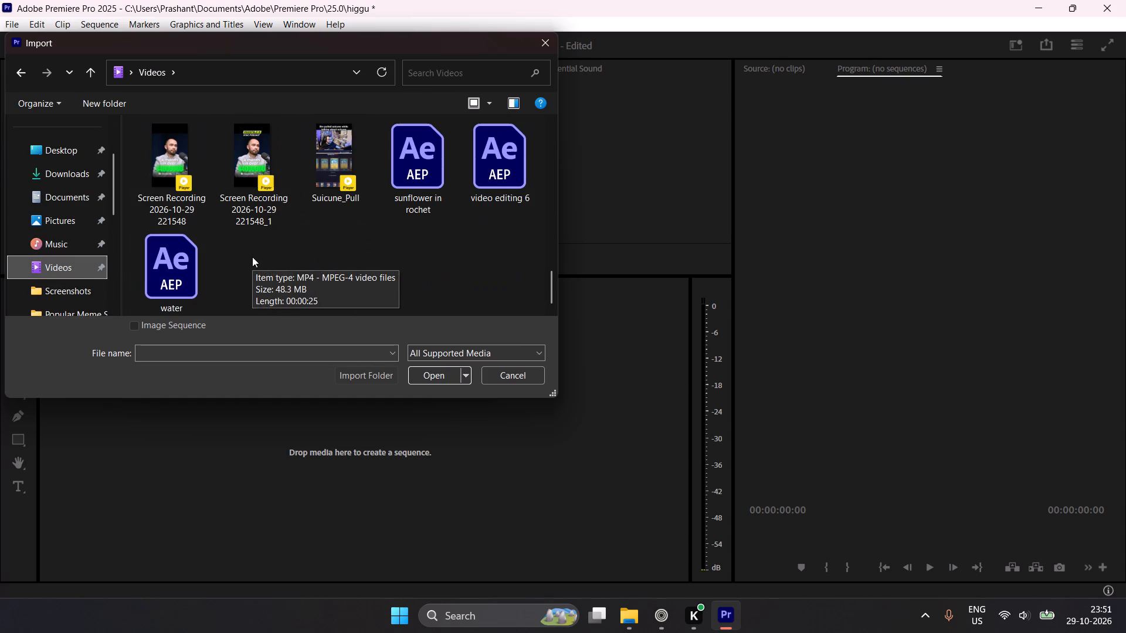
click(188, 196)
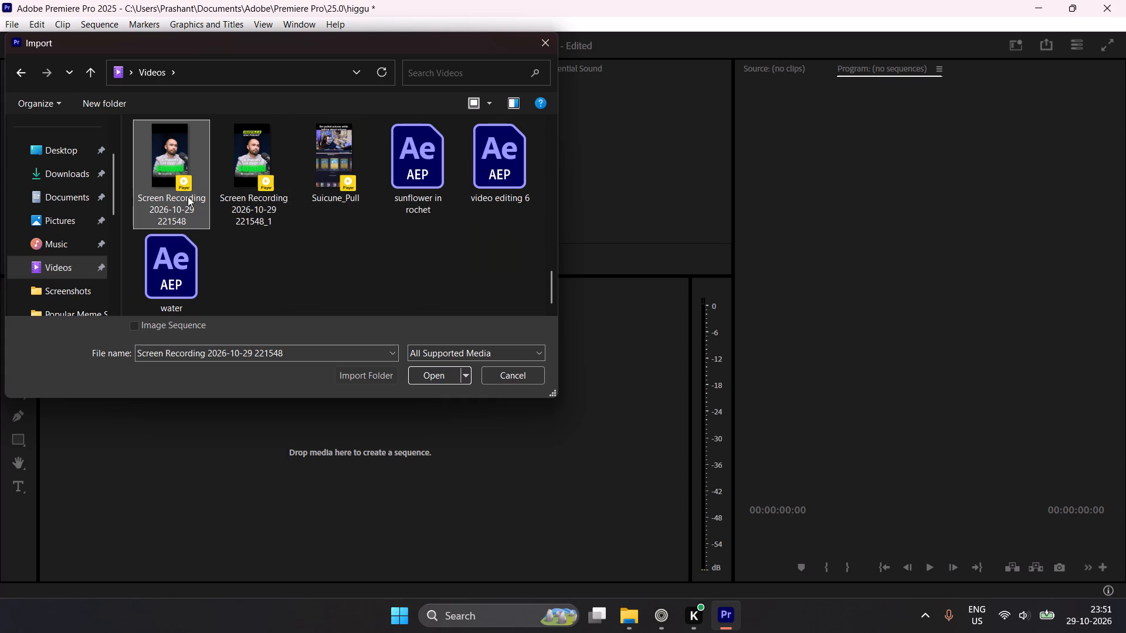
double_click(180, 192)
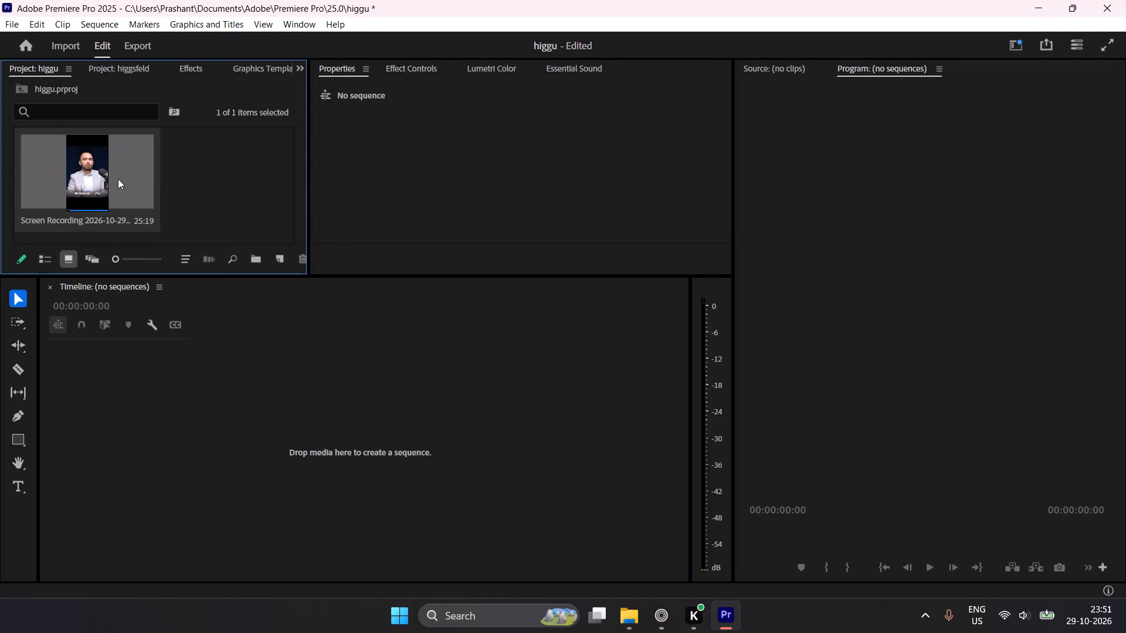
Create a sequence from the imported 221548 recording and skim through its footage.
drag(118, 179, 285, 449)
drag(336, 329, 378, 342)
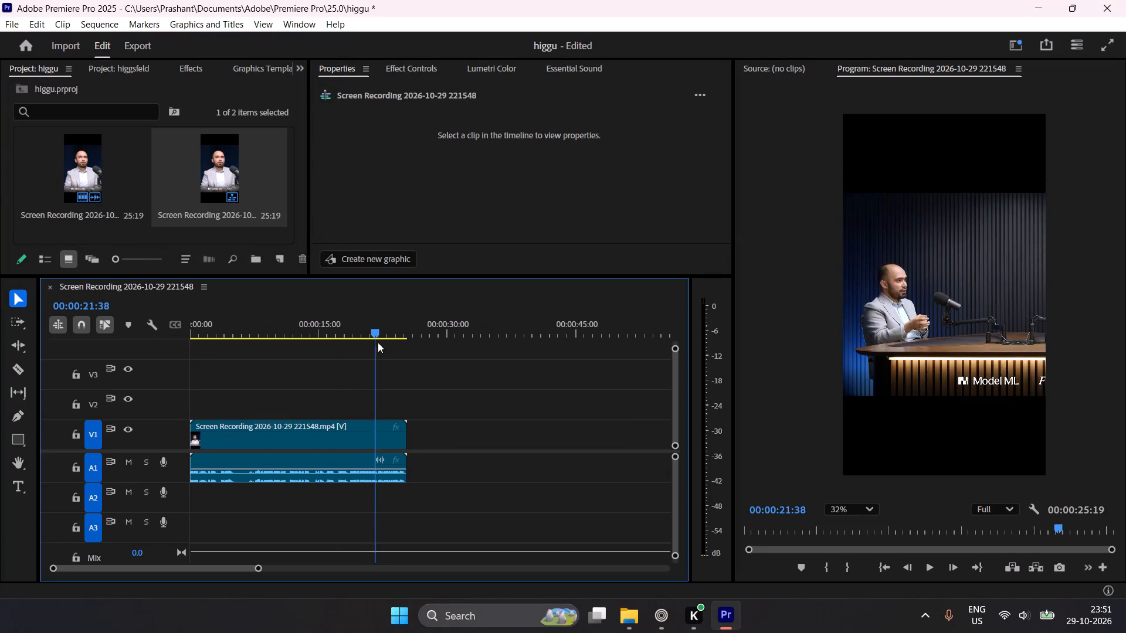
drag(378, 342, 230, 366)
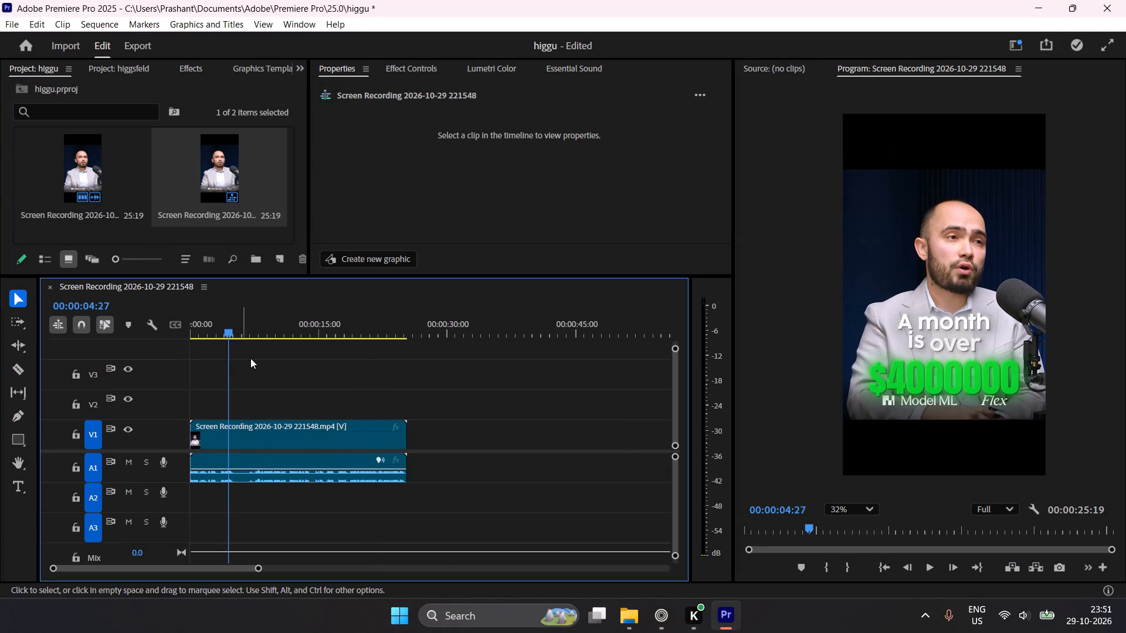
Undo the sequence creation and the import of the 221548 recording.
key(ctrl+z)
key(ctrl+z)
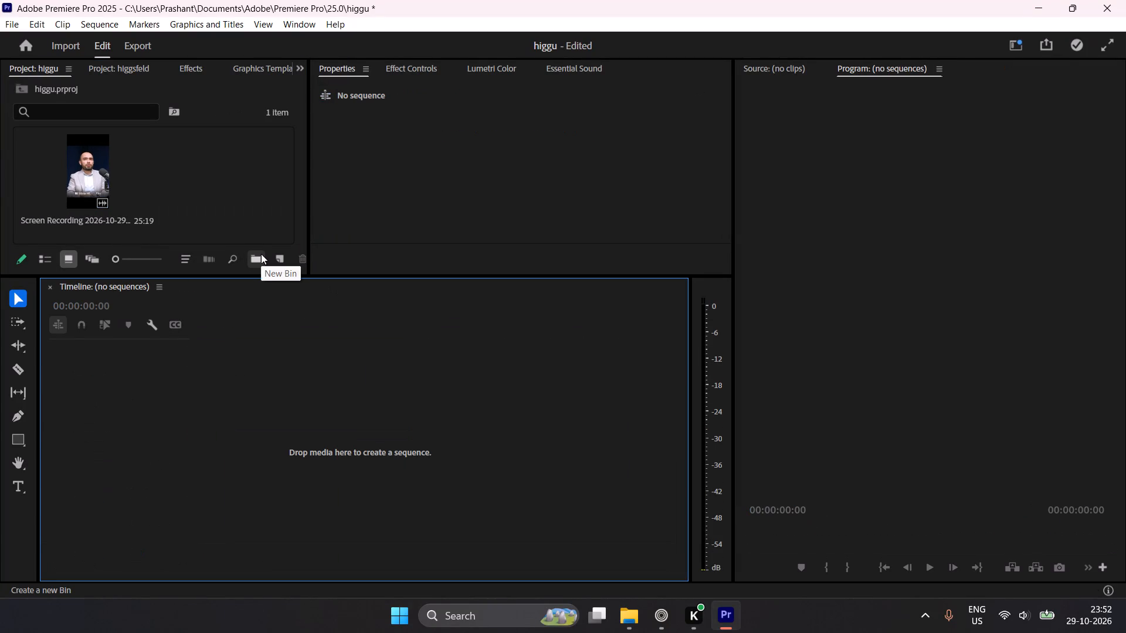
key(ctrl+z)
key(ctrl+i)
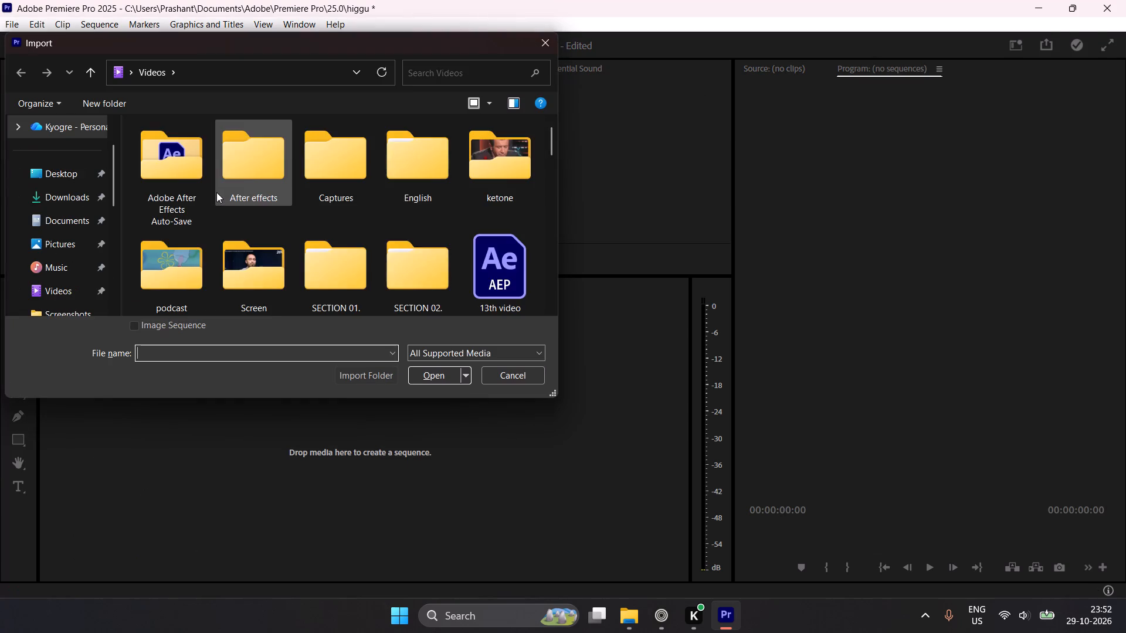
scroll(216, 192, down, 7)
scroll(216, 192, up, 1)
scroll(216, 192, down, 5)
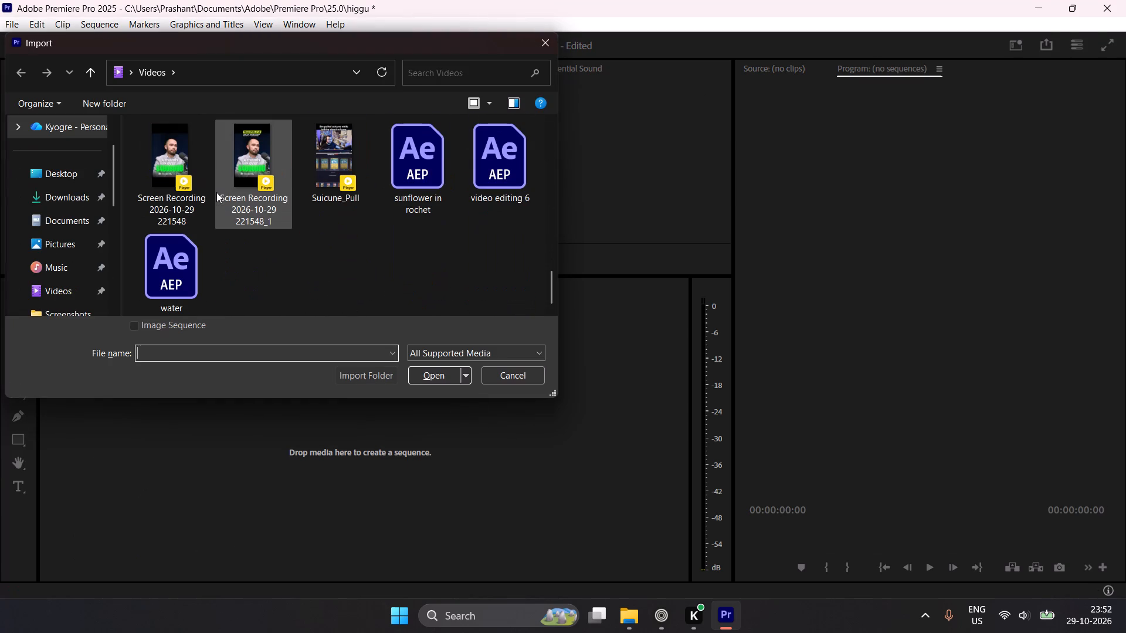
click(247, 178)
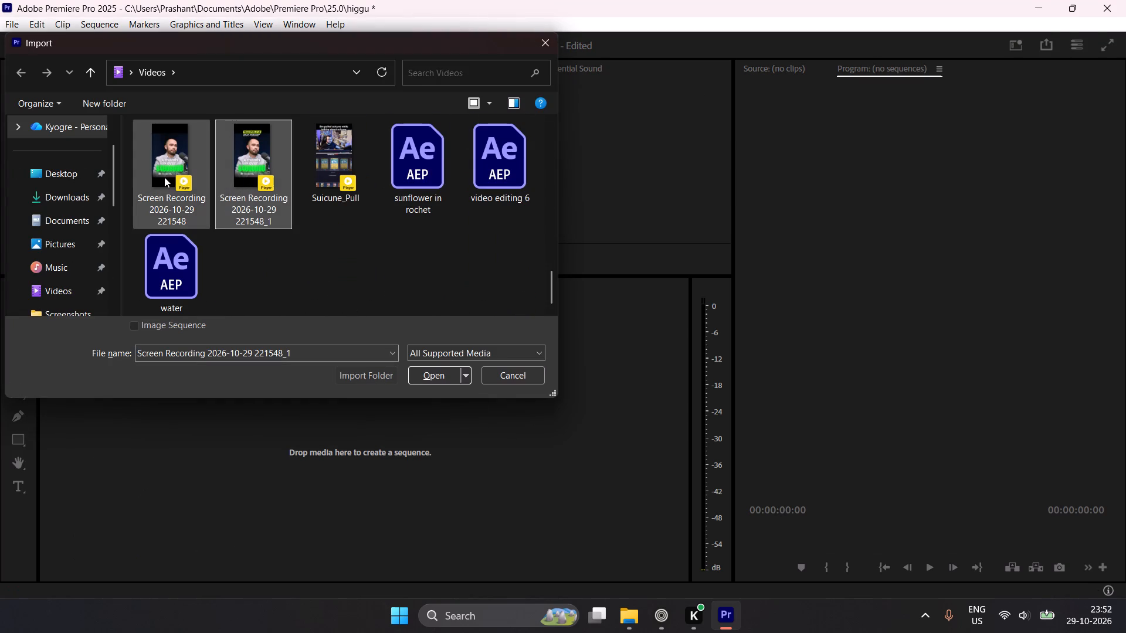
double_click(164, 177)
Create a new sequence from the 221548 recording and skim through it to the end of the clip.
drag(67, 177, 156, 497)
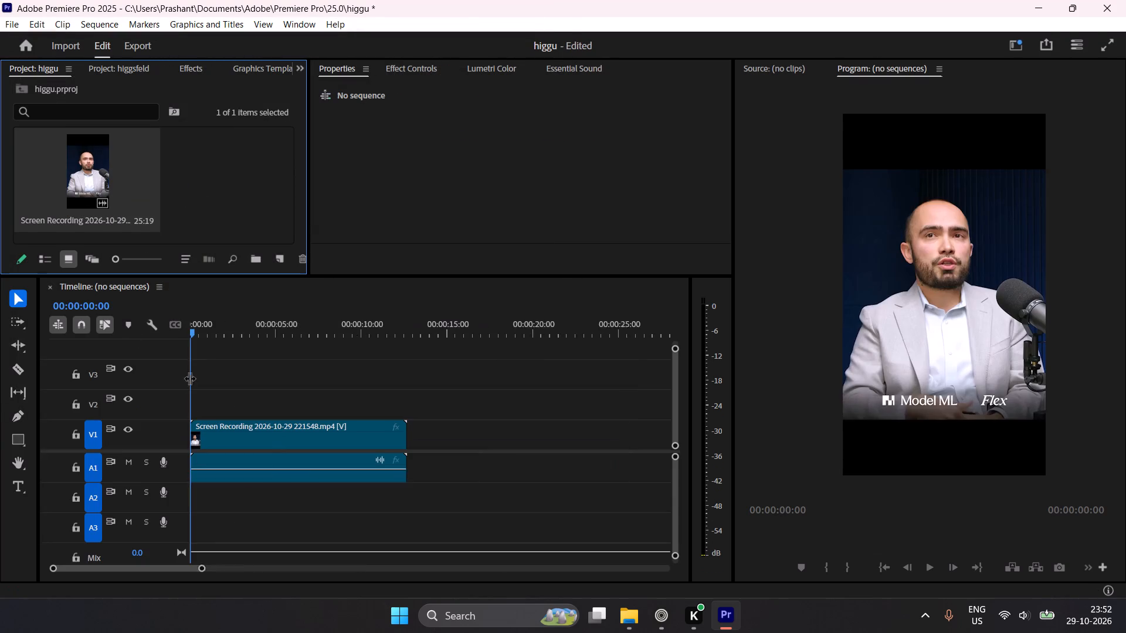
drag(214, 326, 317, 362)
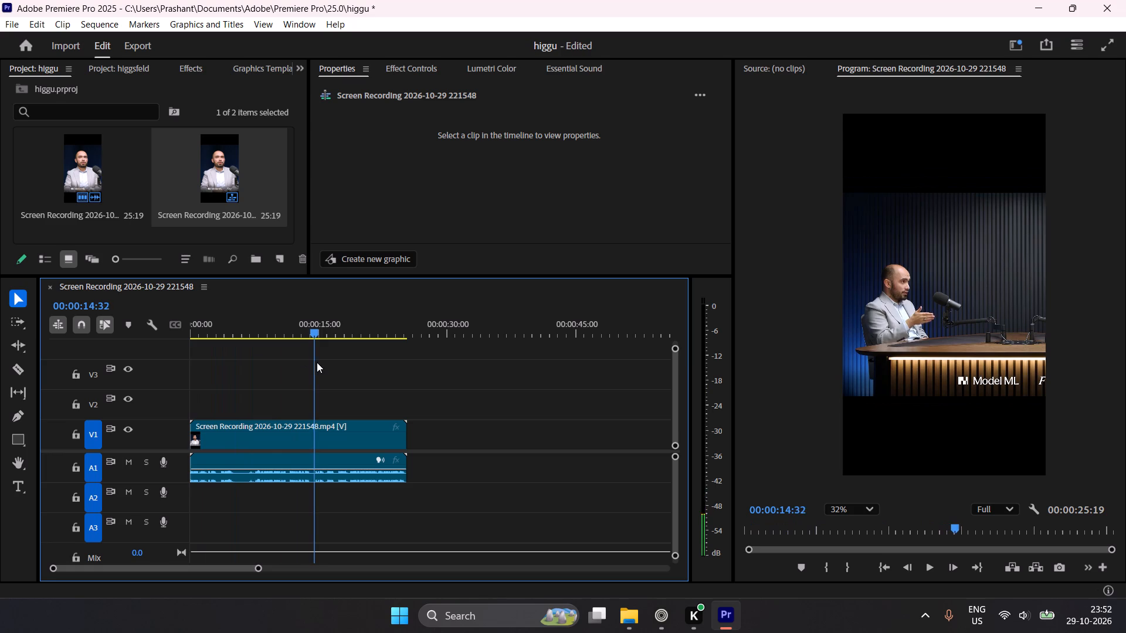
drag(317, 362, 412, 374)
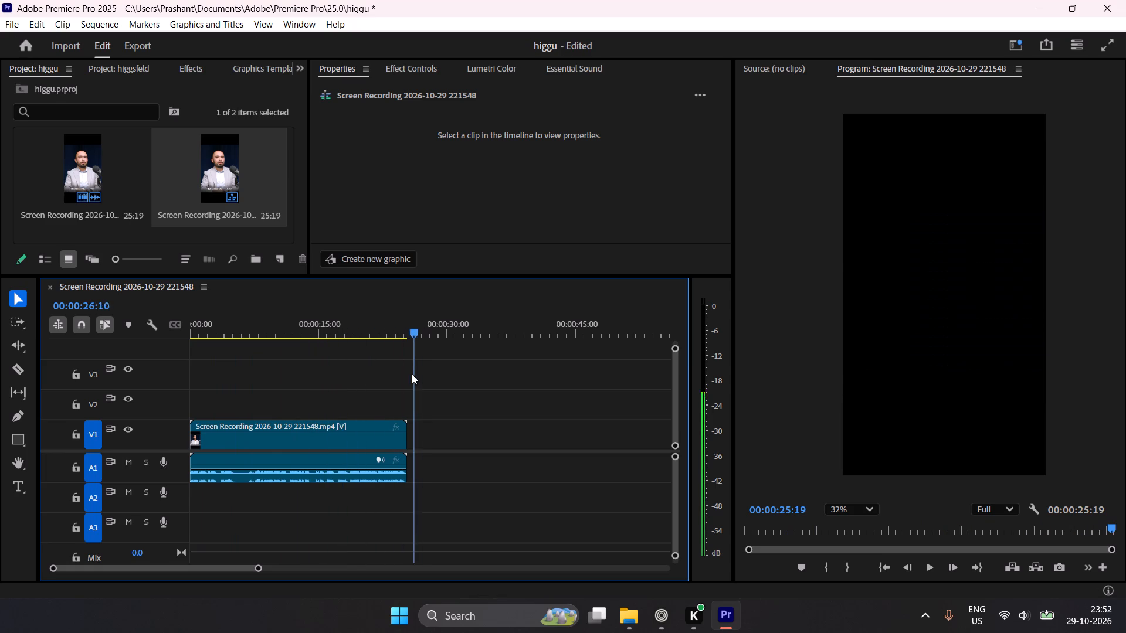
drag(412, 374, 406, 368)
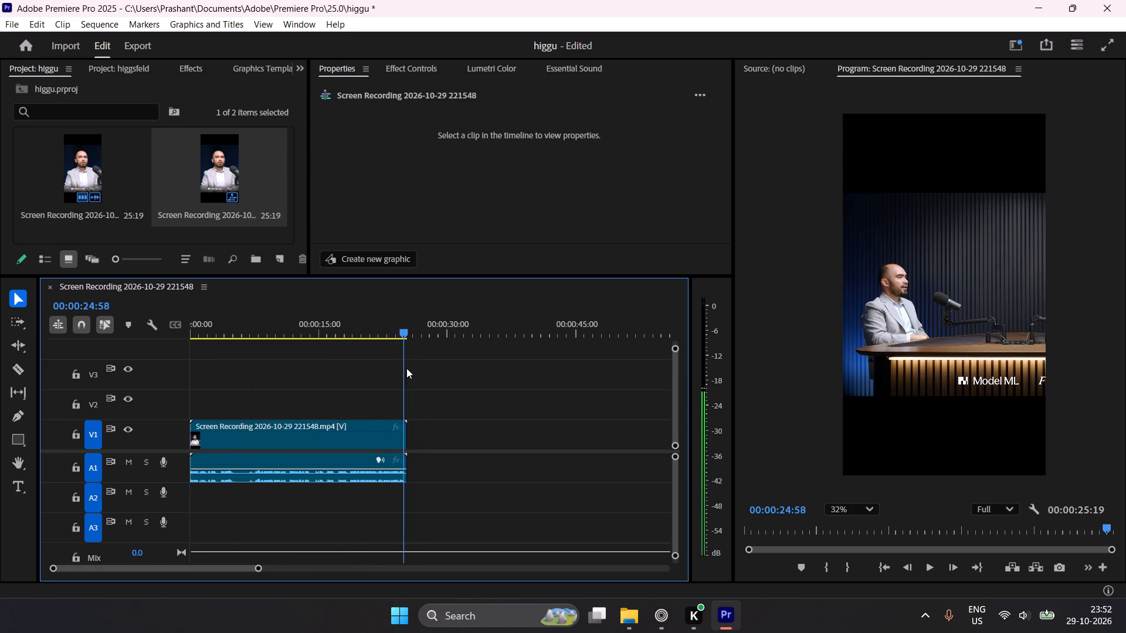
drag(406, 368, 412, 365)
key(ctrl+i)
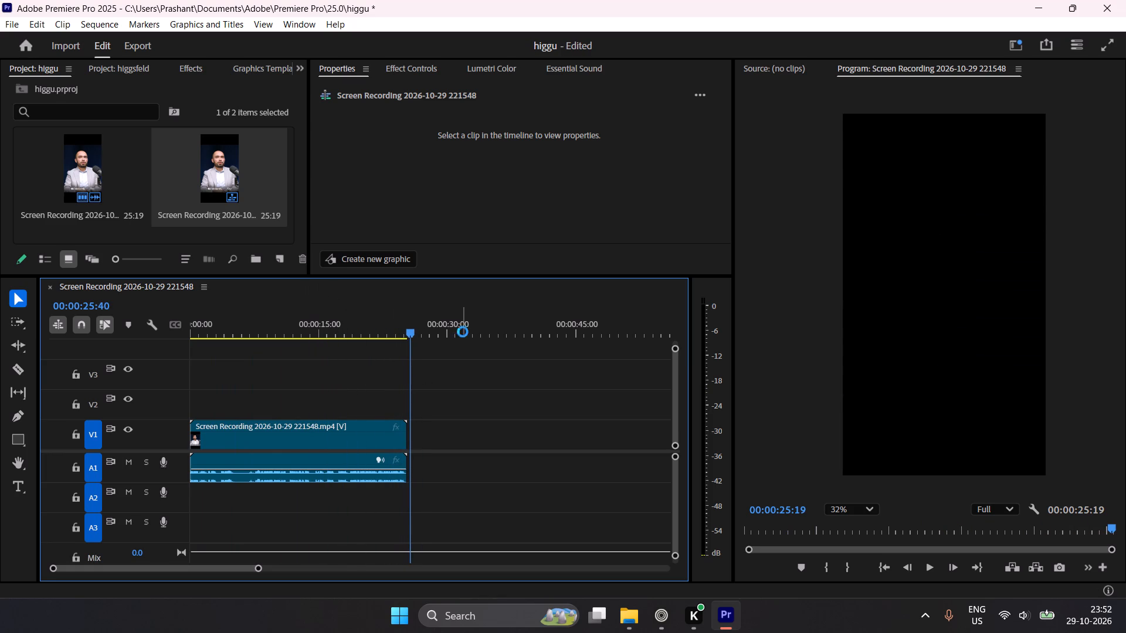
double_click(261, 262)
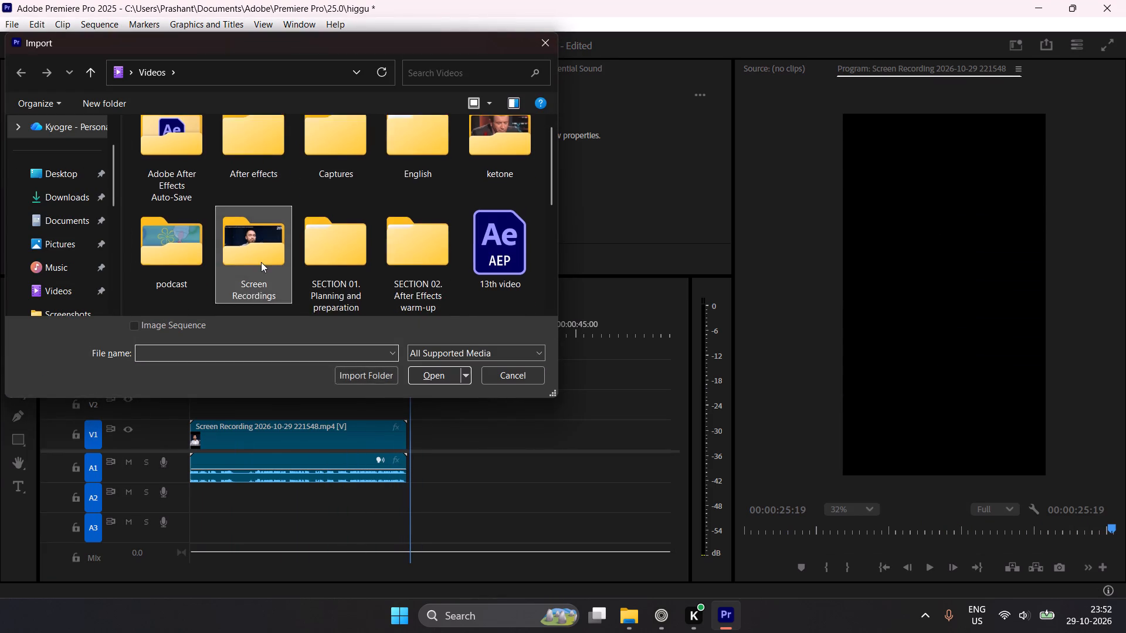
double_click(157, 179)
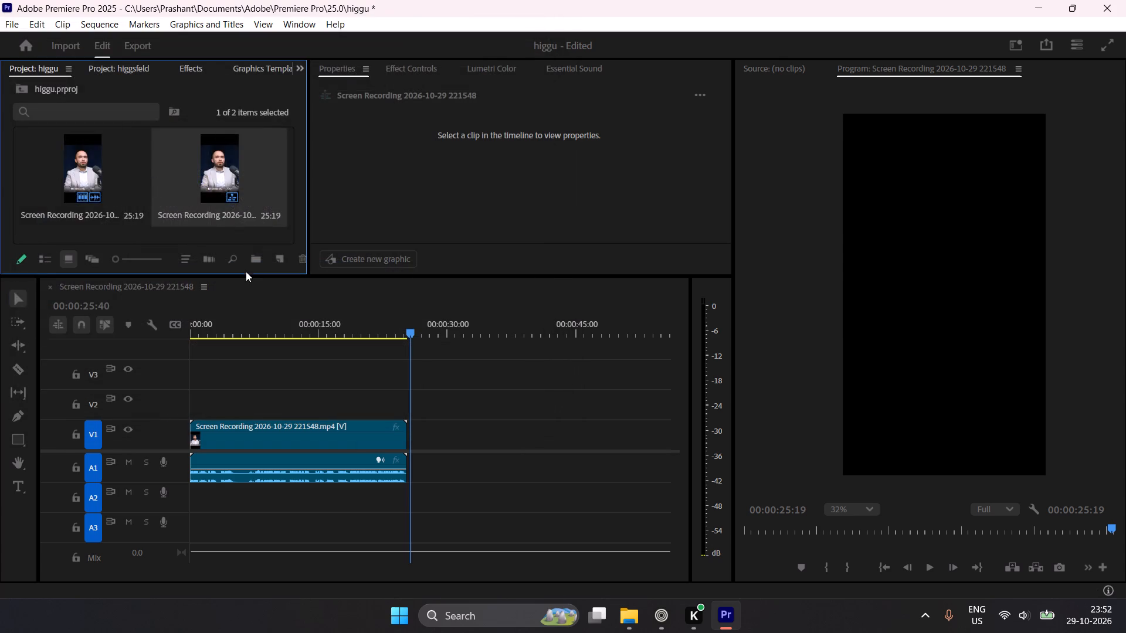
Open the 235109 recording in the Source Monitor and scrub through it, examining the passage from about 11 to 15 seconds closely.
double_click(77, 195)
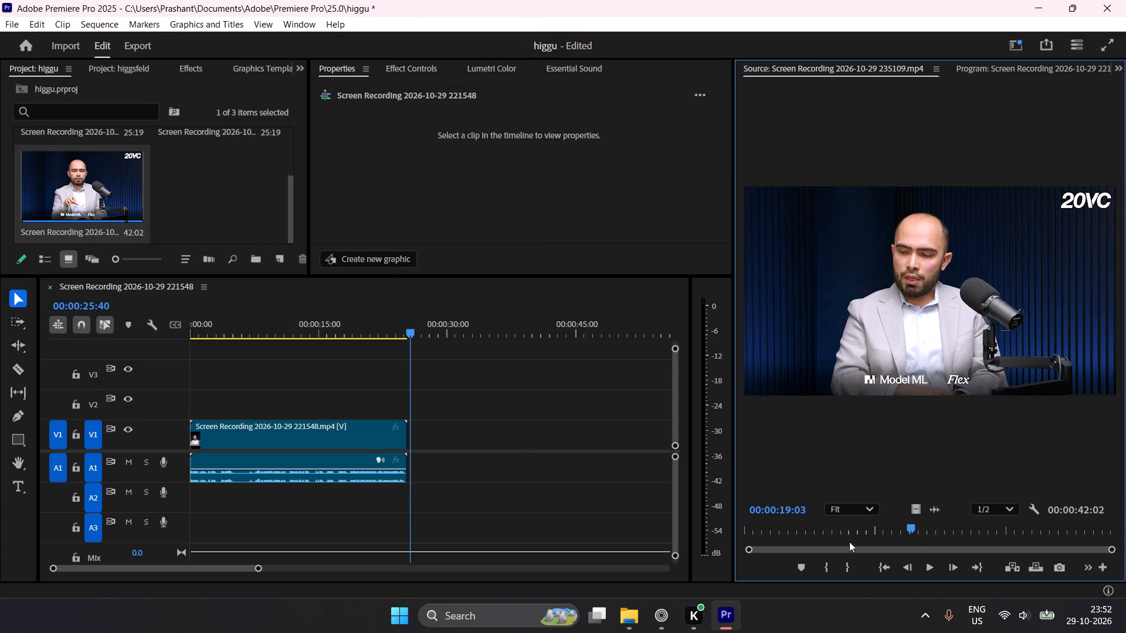
drag(860, 530, 1003, 535)
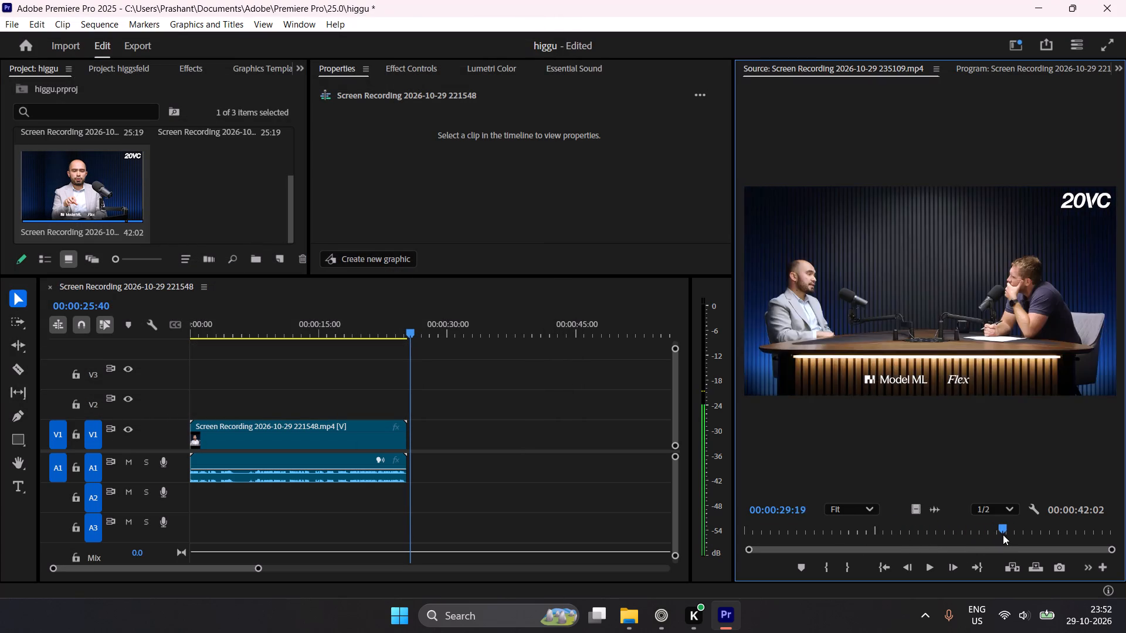
drag(1003, 535, 1104, 523)
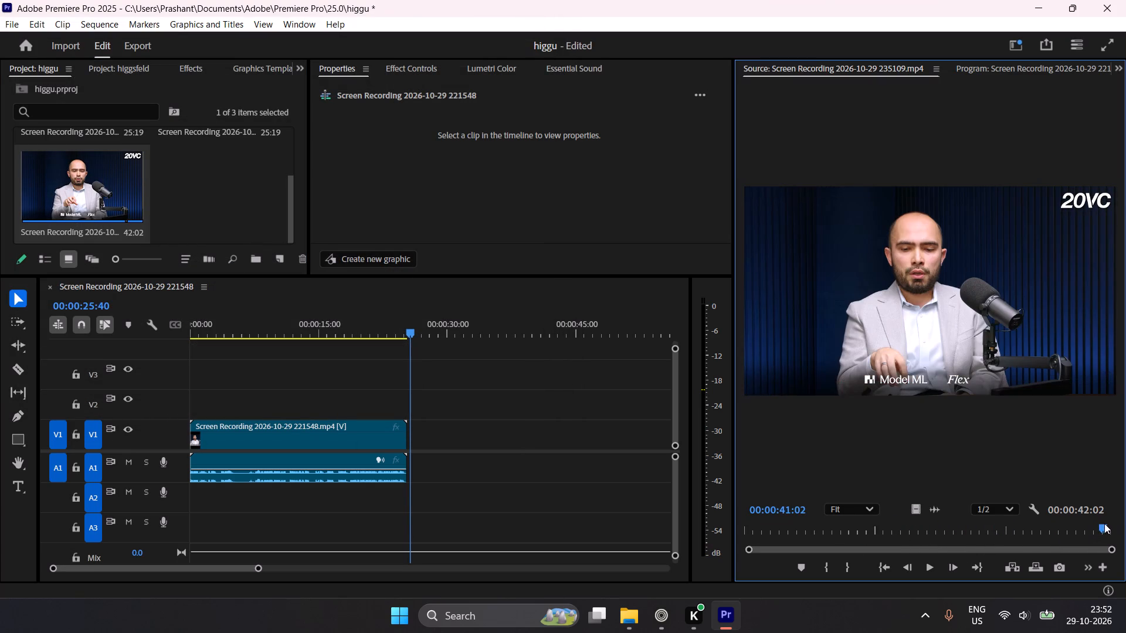
drag(1104, 523, 1023, 530)
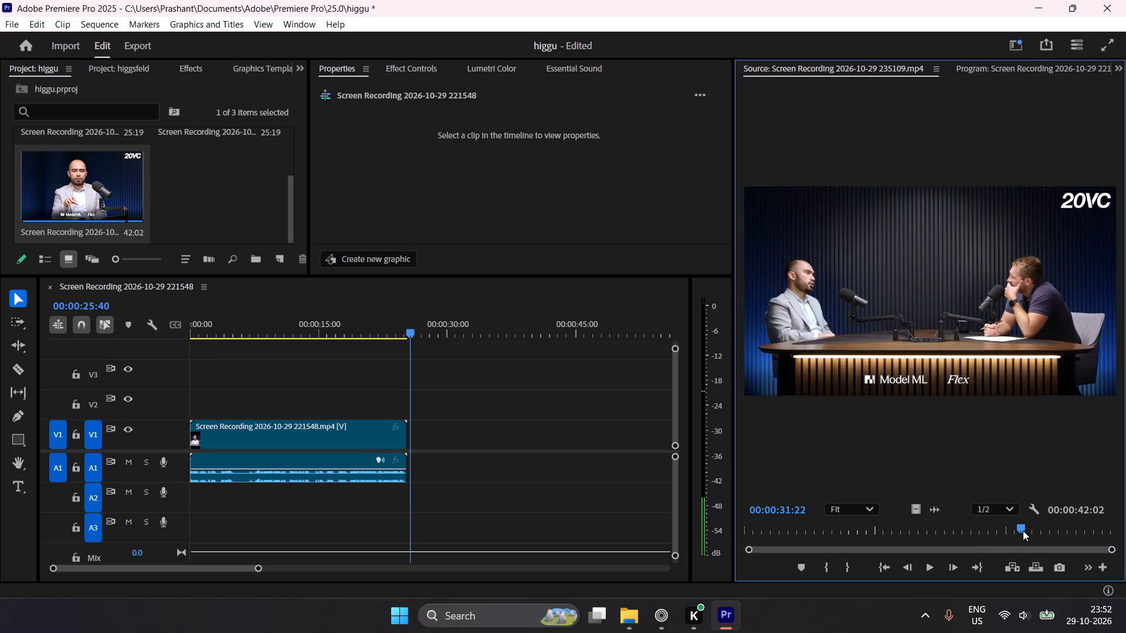
drag(1023, 530, 1002, 530)
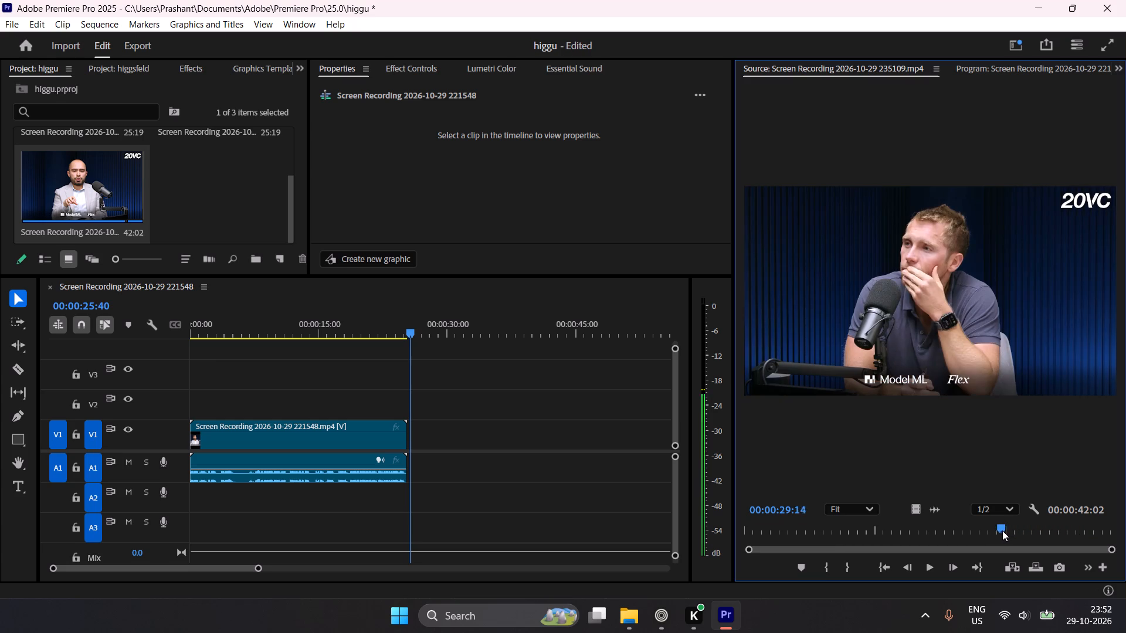
drag(1002, 530, 931, 530)
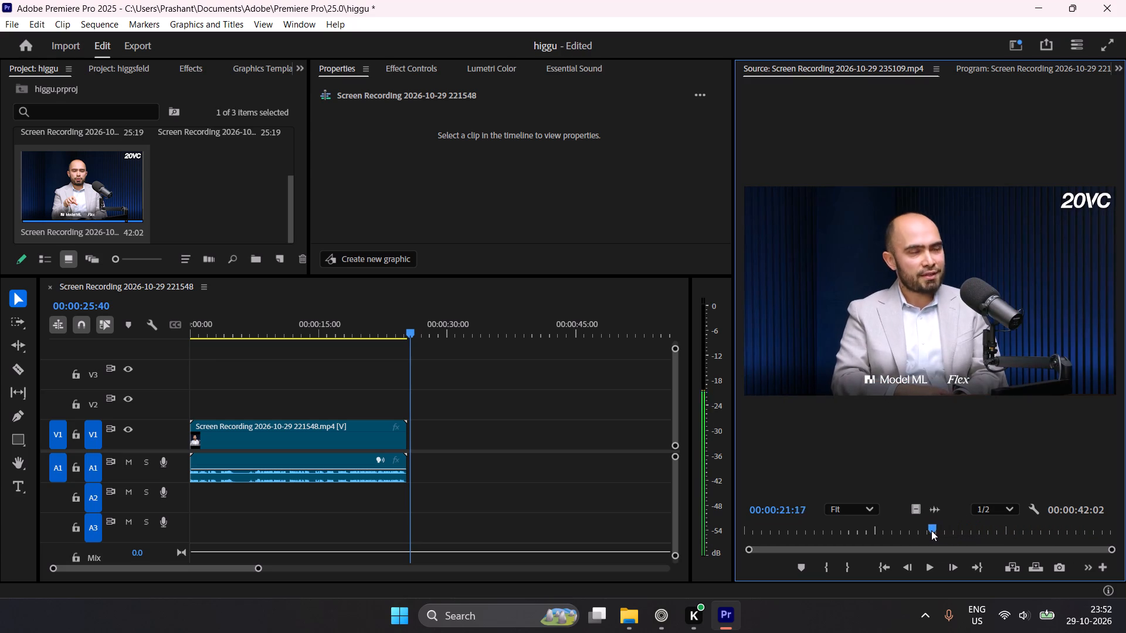
drag(931, 530, 897, 529)
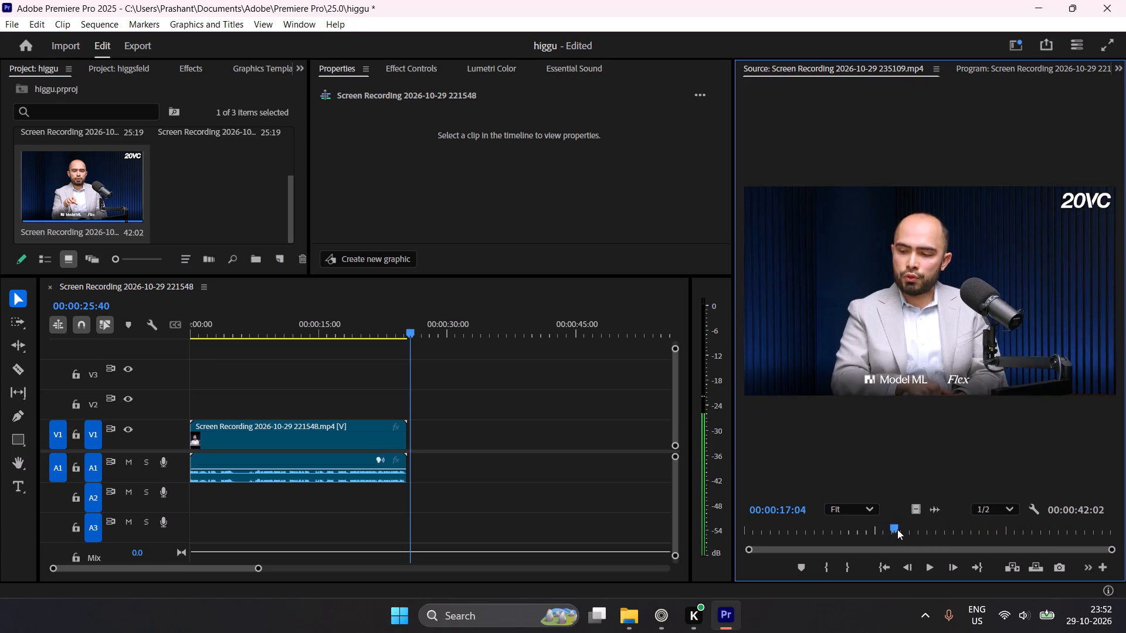
drag(897, 529, 852, 526)
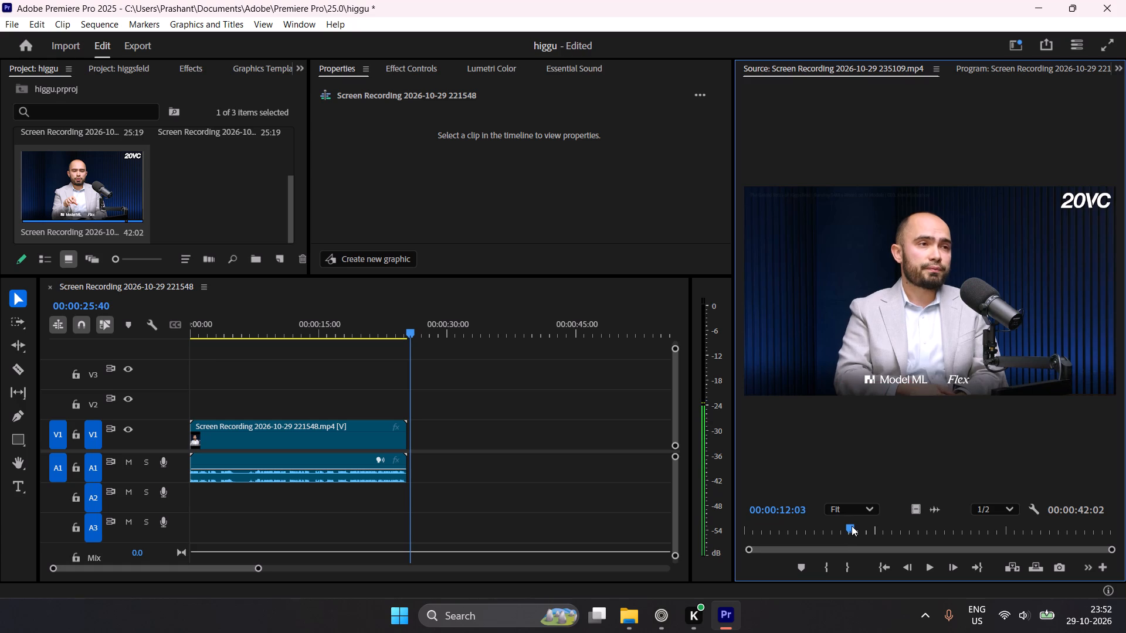
drag(852, 526, 844, 525)
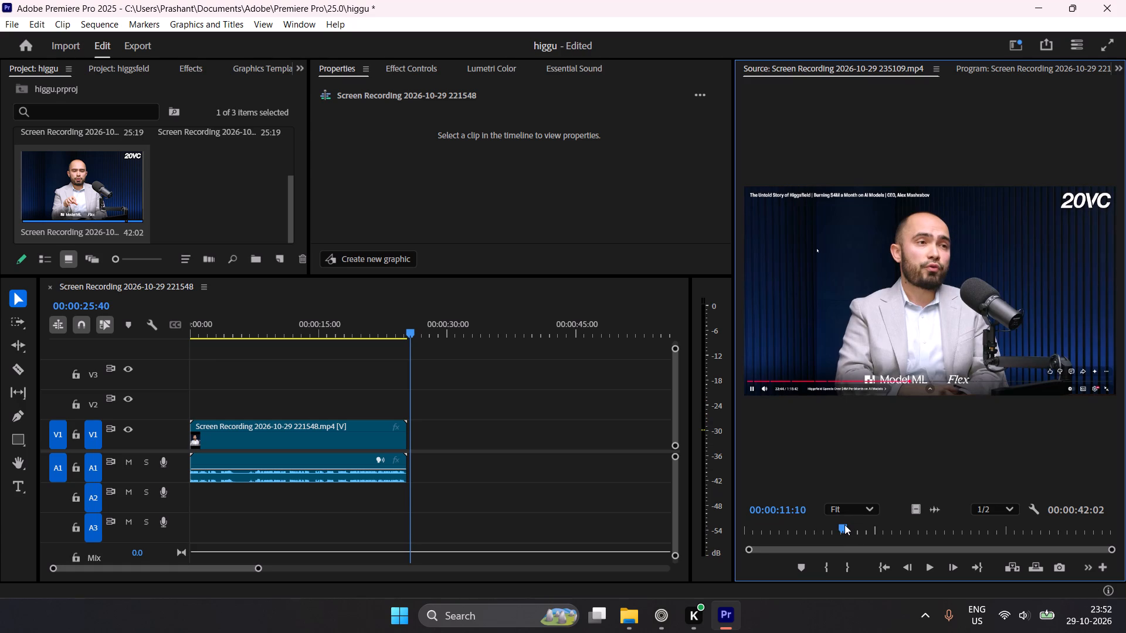
drag(844, 525, 853, 525)
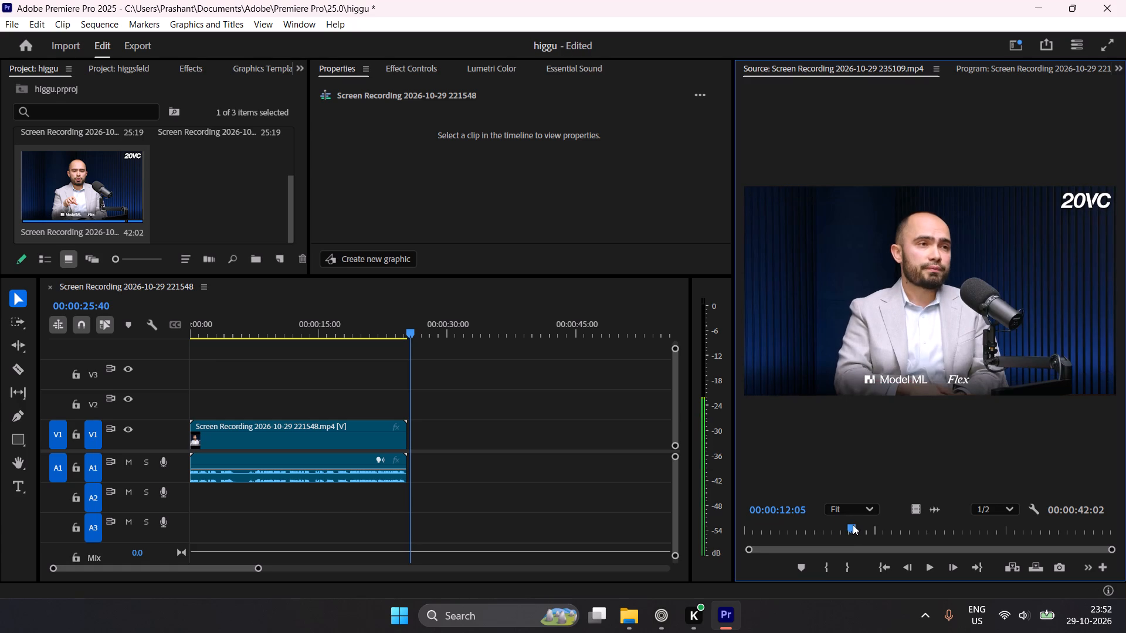
drag(853, 525, 862, 522)
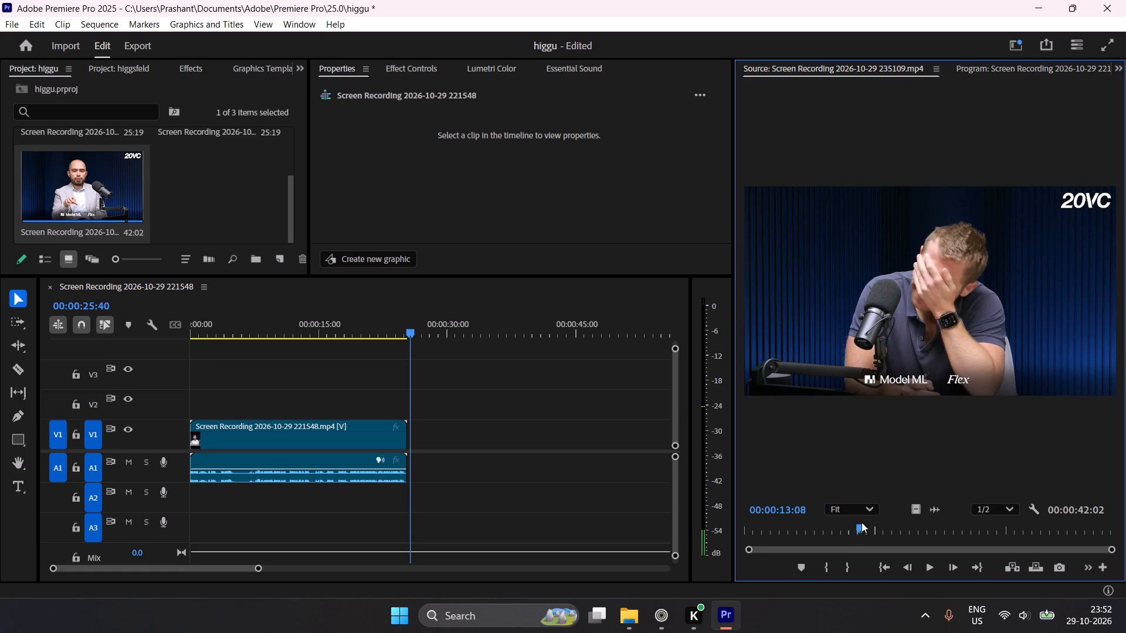
drag(862, 522, 879, 521)
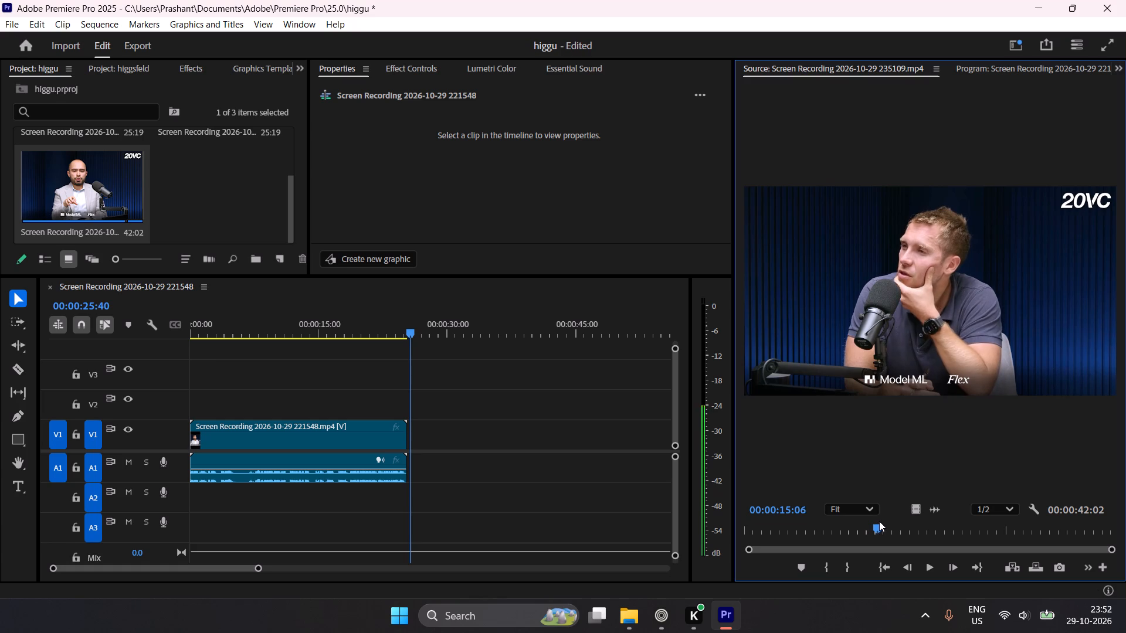
drag(879, 521, 879, 522)
drag(879, 522, 862, 524)
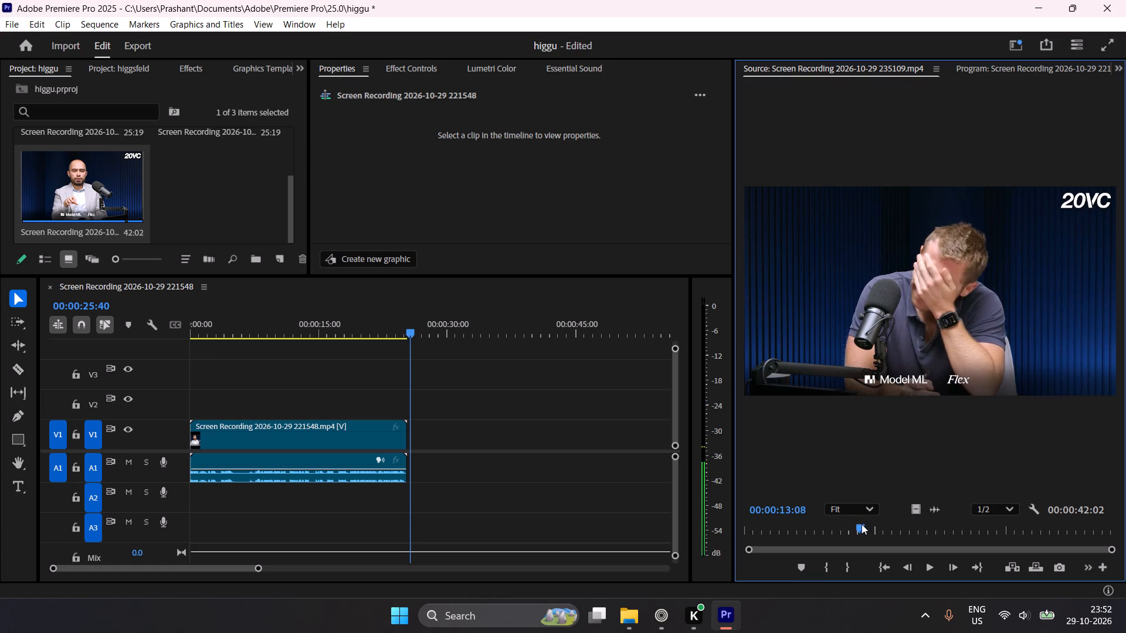
drag(862, 524, 854, 527)
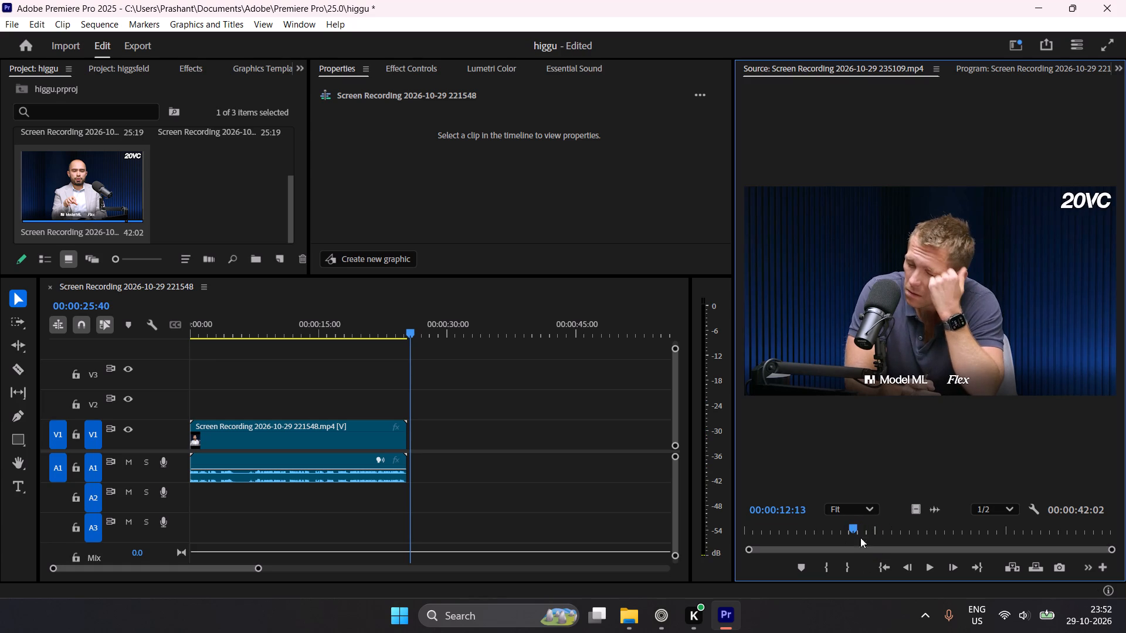
Mark the In point of the 235109 recording at 00:00:12:13, where the shot cuts to the host.
click(853, 529)
key(Page_Down)
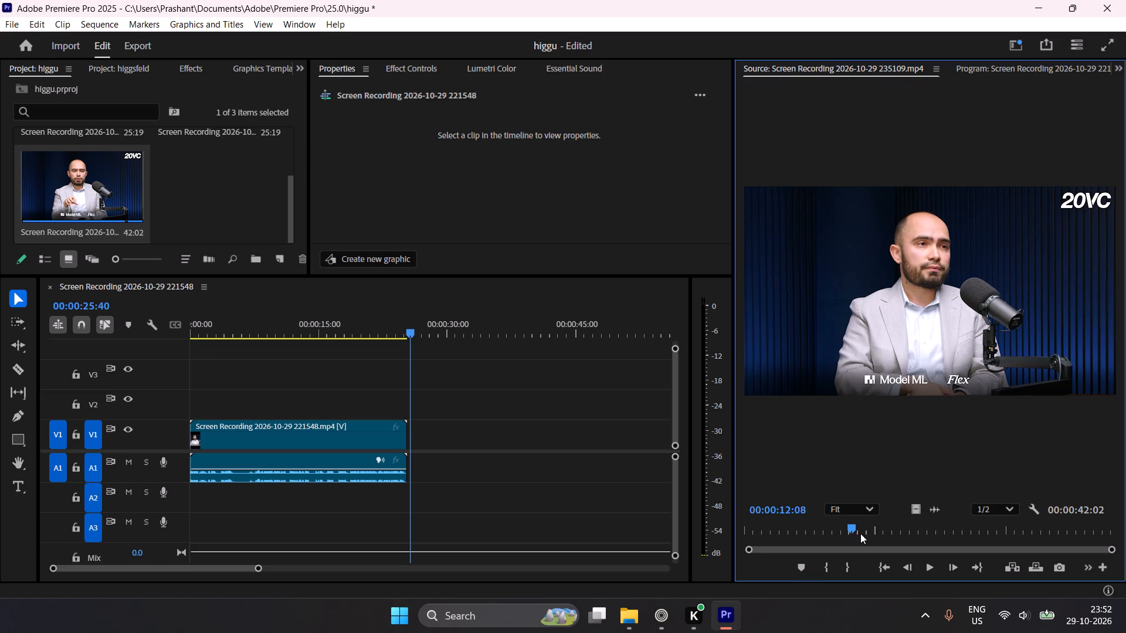
key(Page_Down)
key(Page_Down)
key(Page_Down)
key(Page_Down)
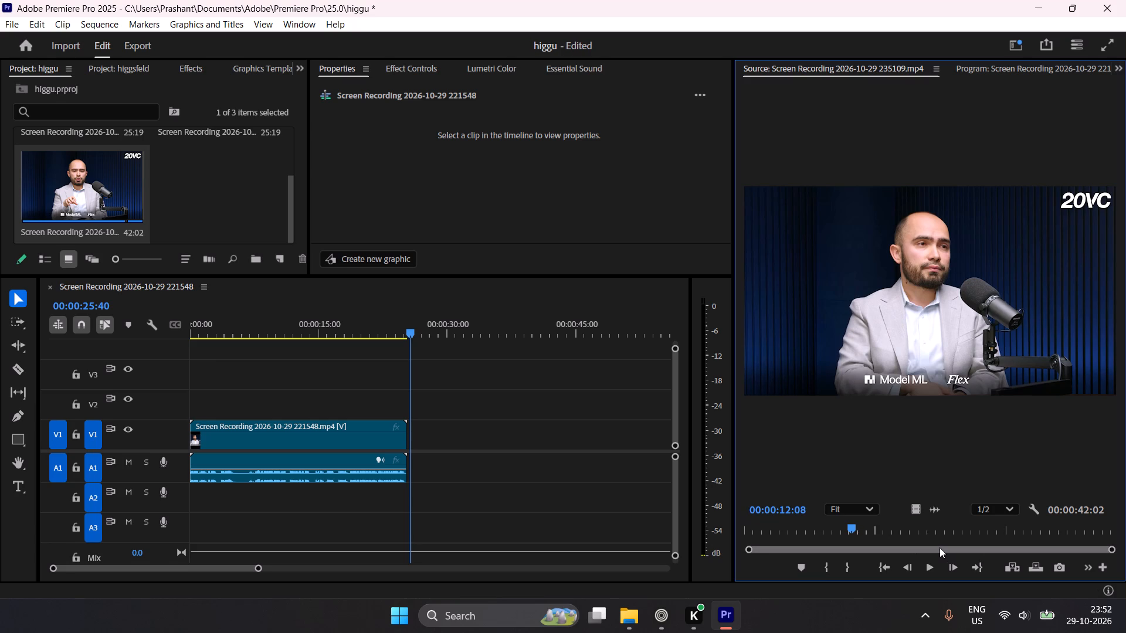
key(Right)
key(Right)
key(Right)
key(Right)
key(Right)
key(Right)
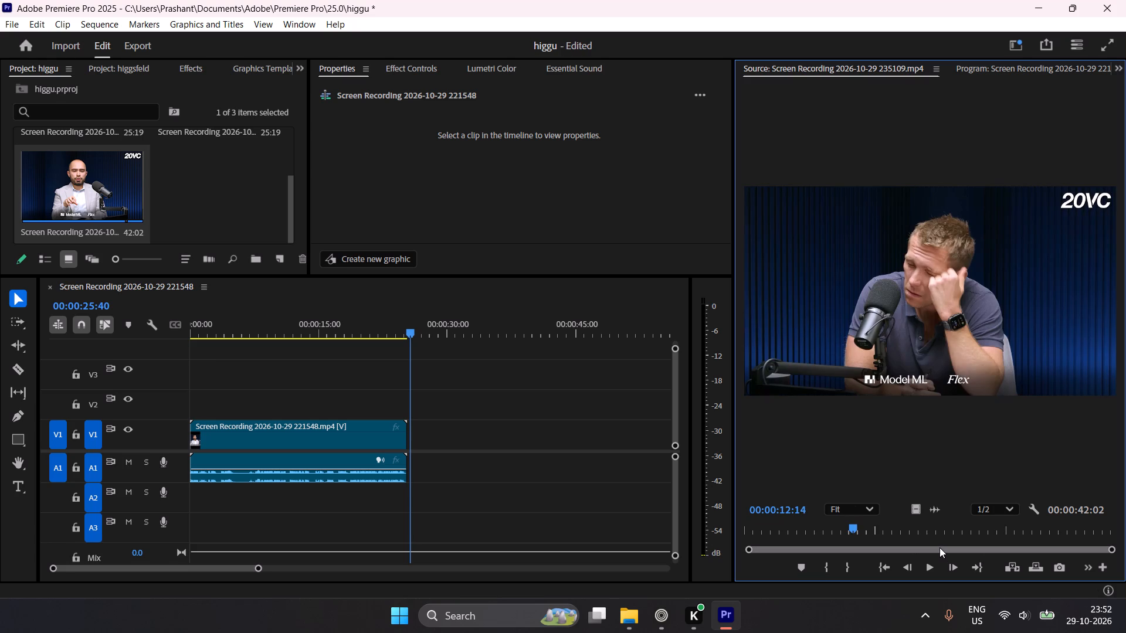
key(Left)
key(Left)
key(Right)
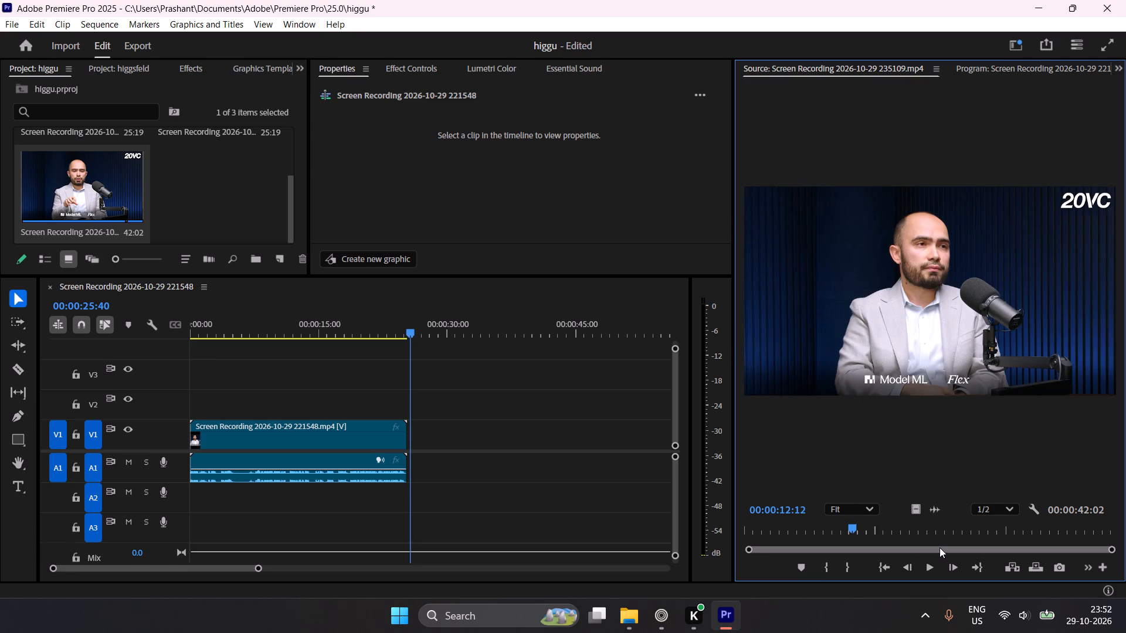
click(829, 567)
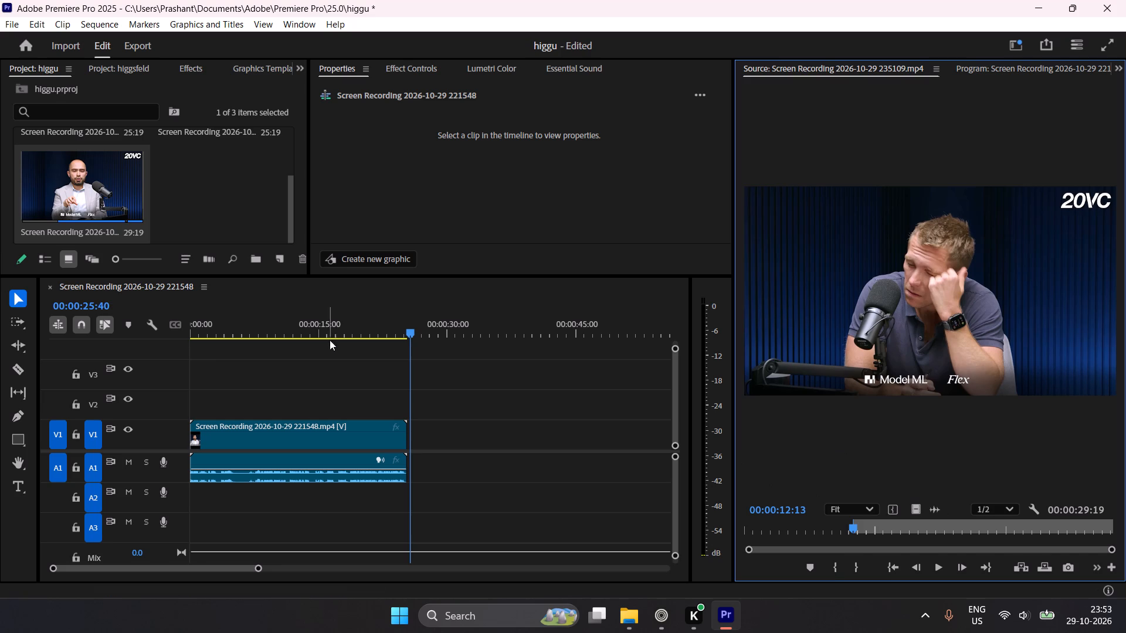
Place the trimmed 235109 recording on V1 of the sequence at about 50 seconds, leaving a gap after the first clip.
drag(108, 188, 622, 440)
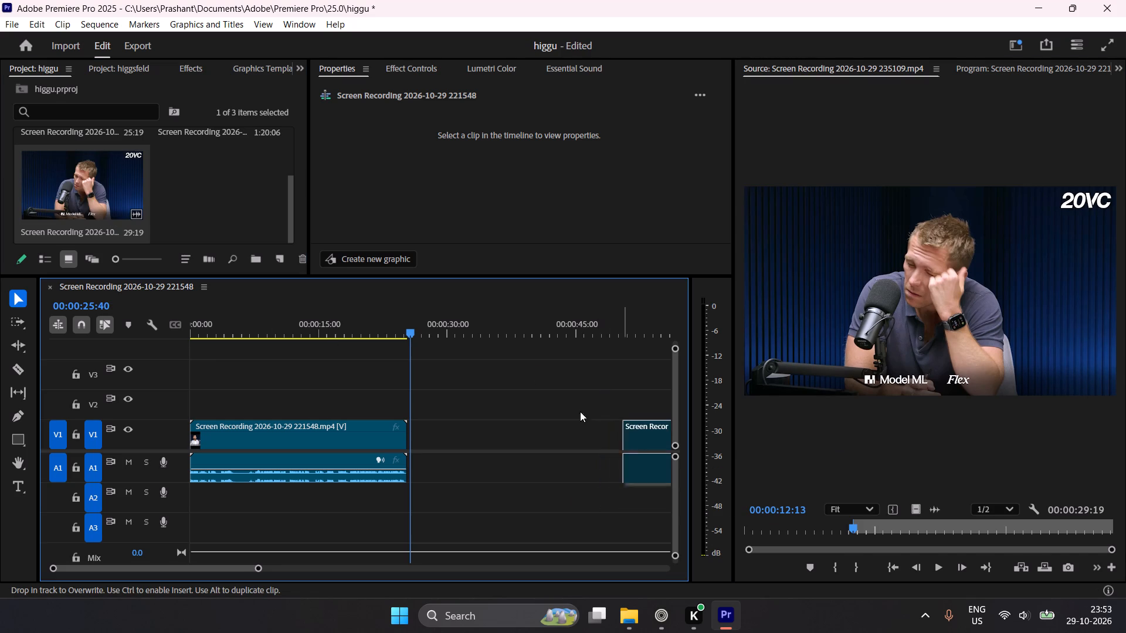
double_click(203, 185)
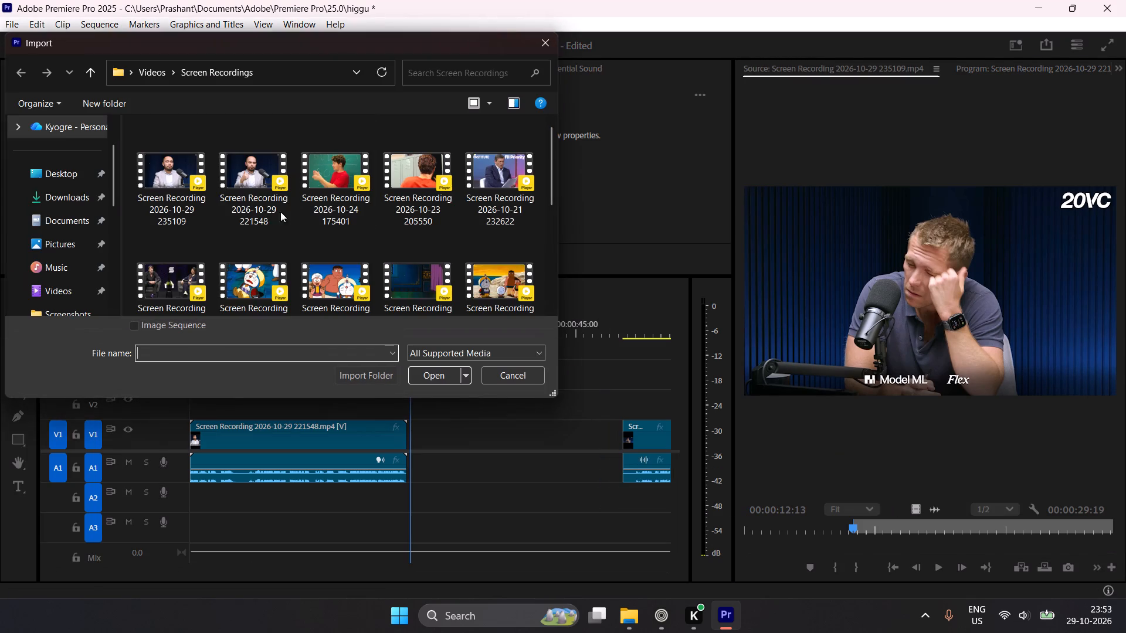
double_click(249, 182)
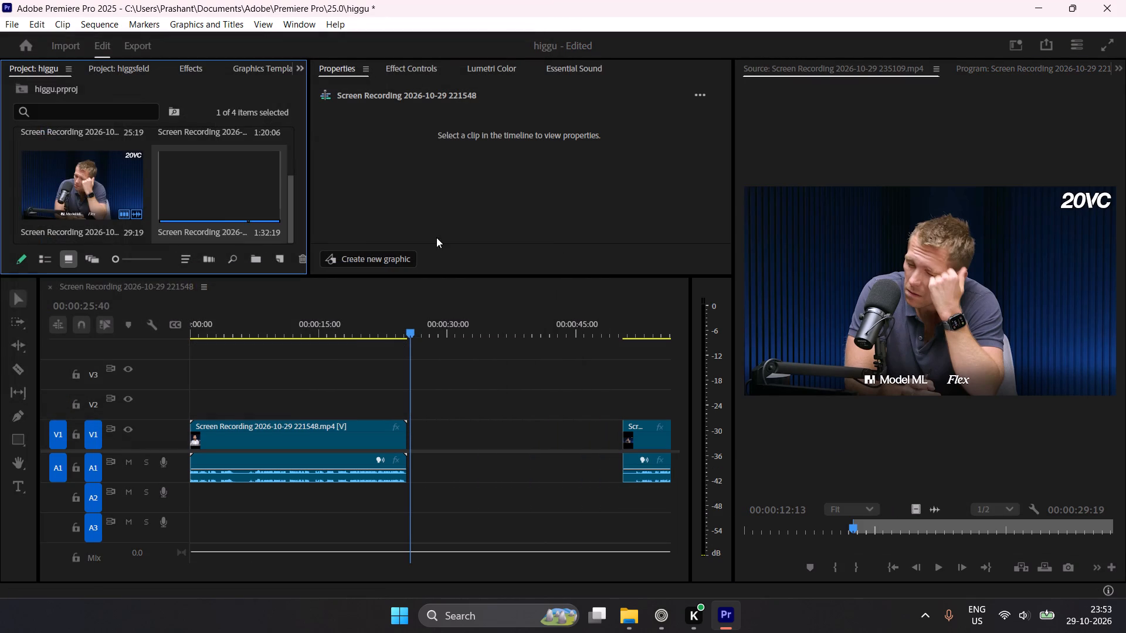
Open the newly imported 221548 recording in the Source Monitor and mark its In point at about 00:00:21:25, in the wide two-person shot.
double_click(188, 192)
drag(861, 525, 862, 525)
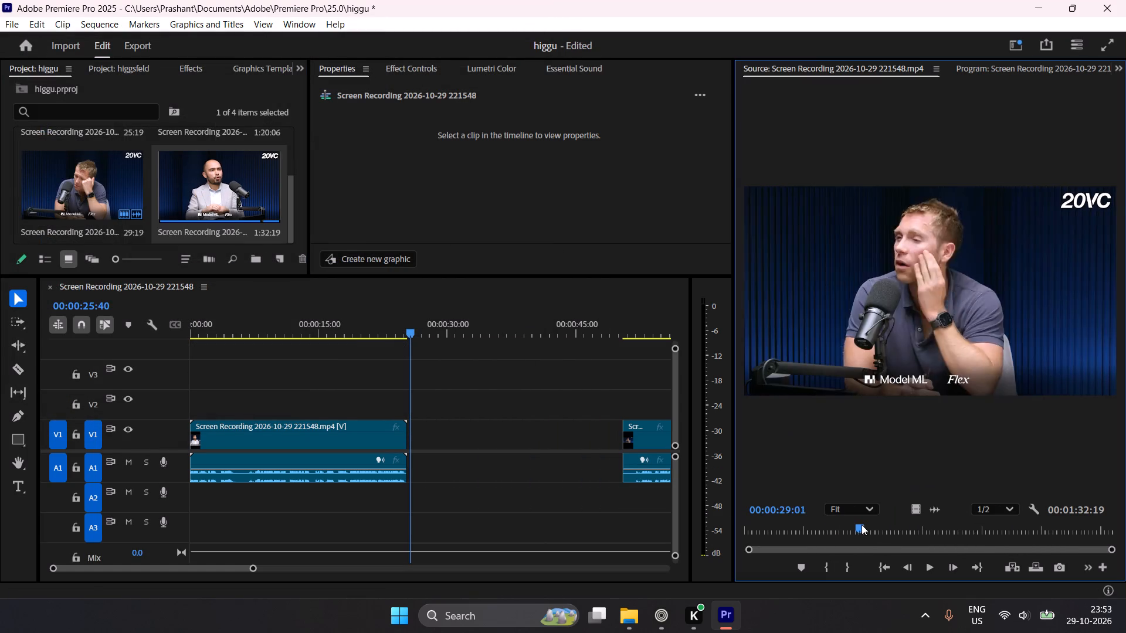
drag(862, 525, 840, 527)
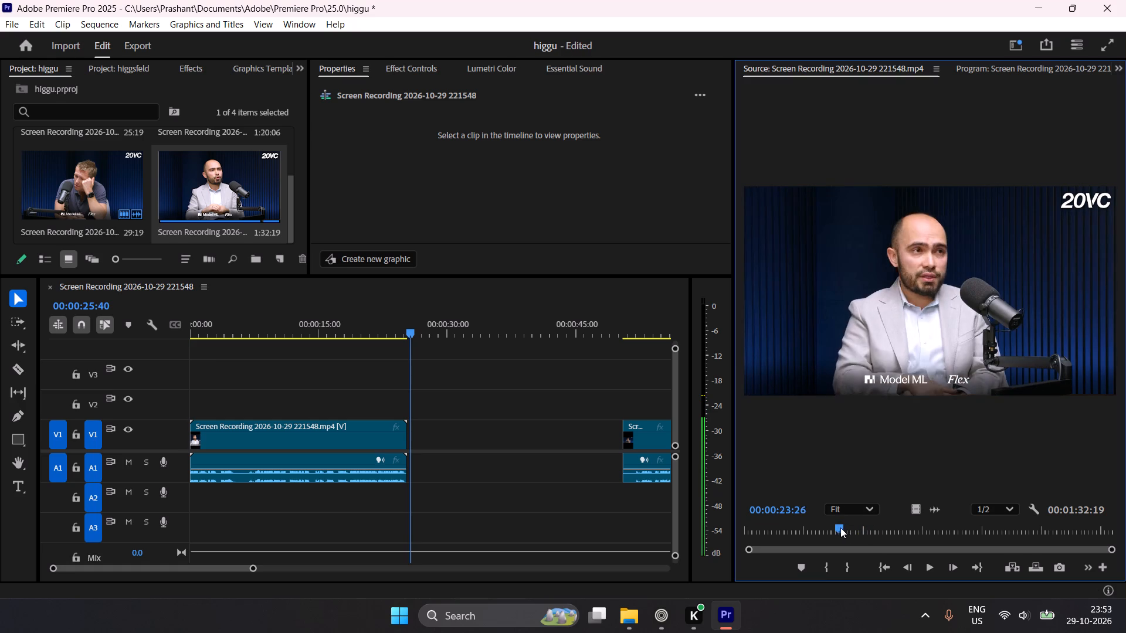
drag(840, 527, 825, 526)
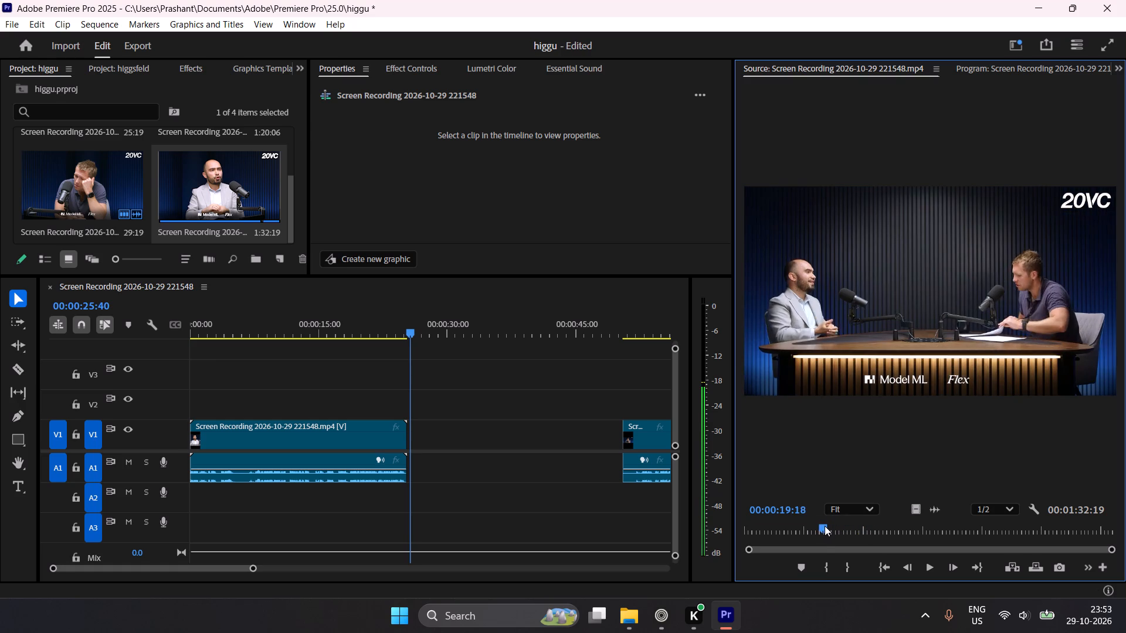
drag(825, 526, 836, 523)
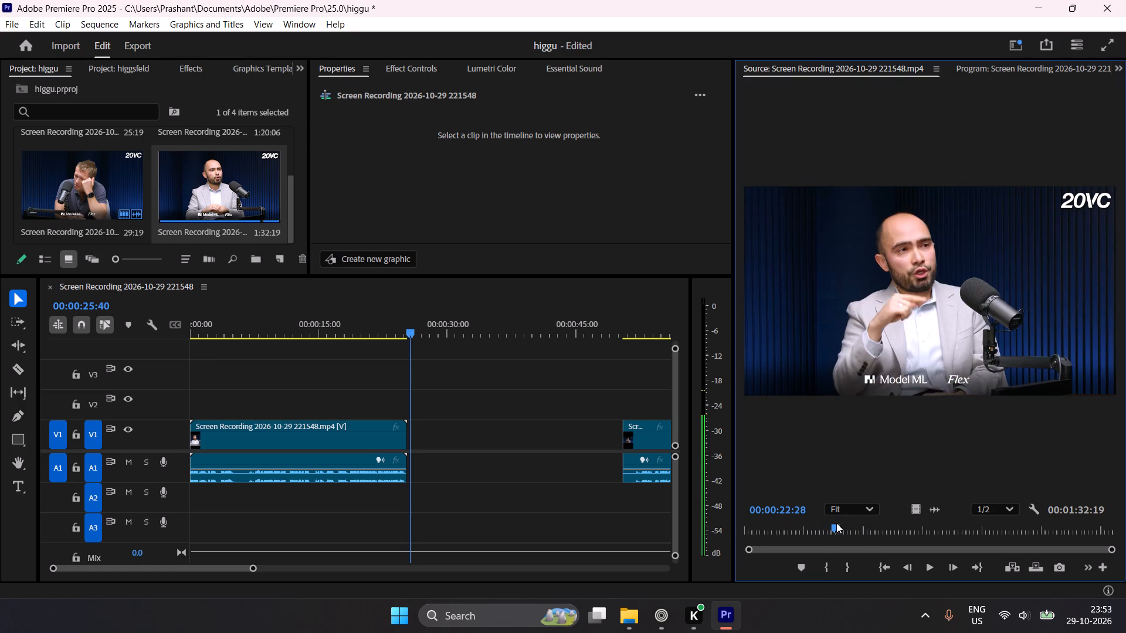
drag(836, 523, 831, 527)
key(Page_Down)
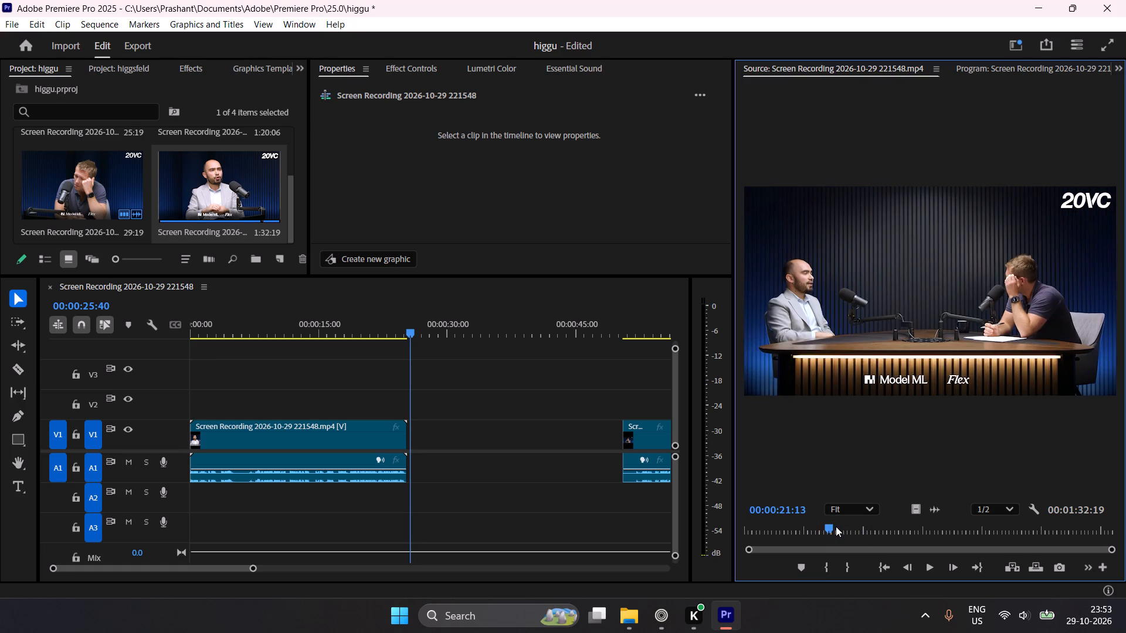
key(Page_Down)
key(Page_Down)
key(Page_Down)
key(Page_Down)
key(Right)
key(Right)
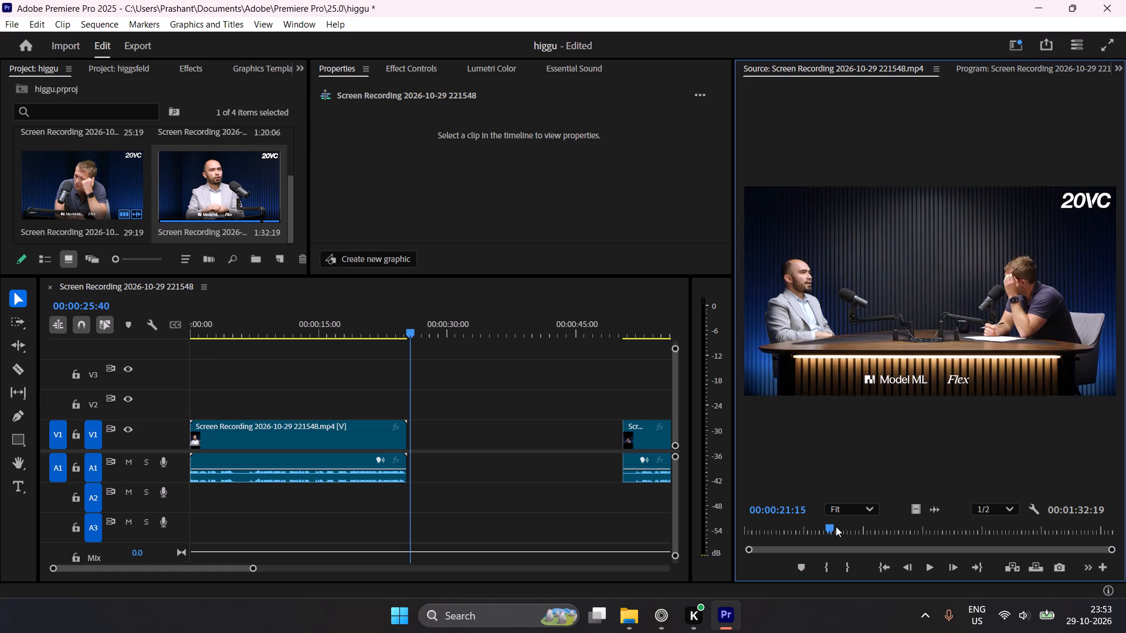
key(Right)
key(Right)
key(Right)
key(Right)
key(Right)
key(Right)
key(Right)
key(Right)
key(Right)
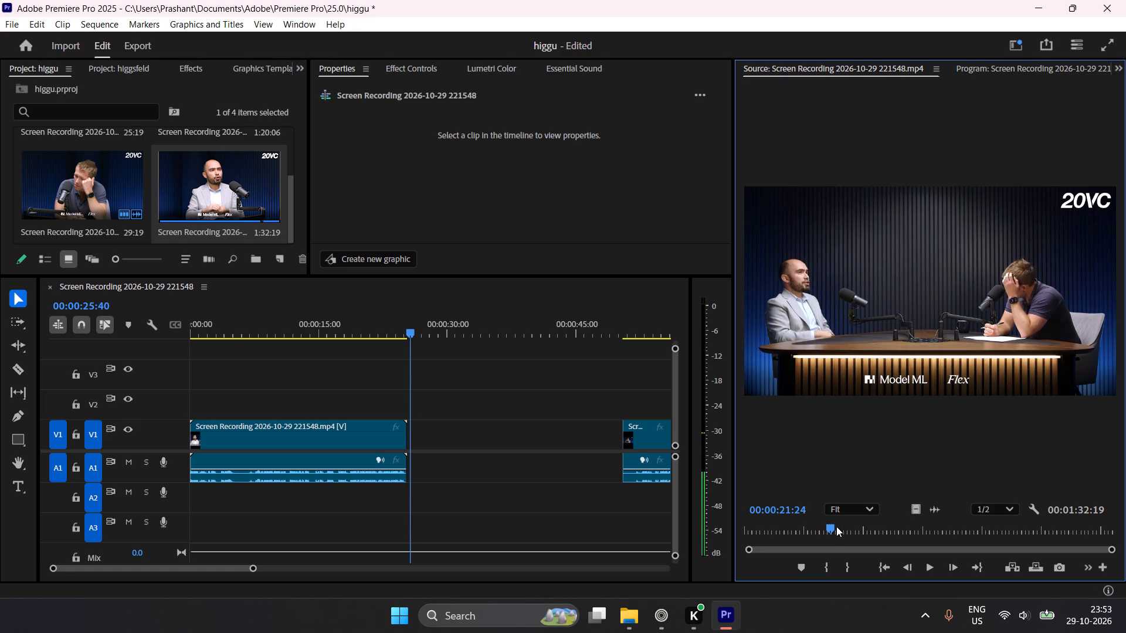
key(Right)
key(Left)
key(Right)
click(827, 570)
Mark the Out point of the 221548 recording at 00:00:27:11, just before the cut to the host.
drag(842, 533, 859, 529)
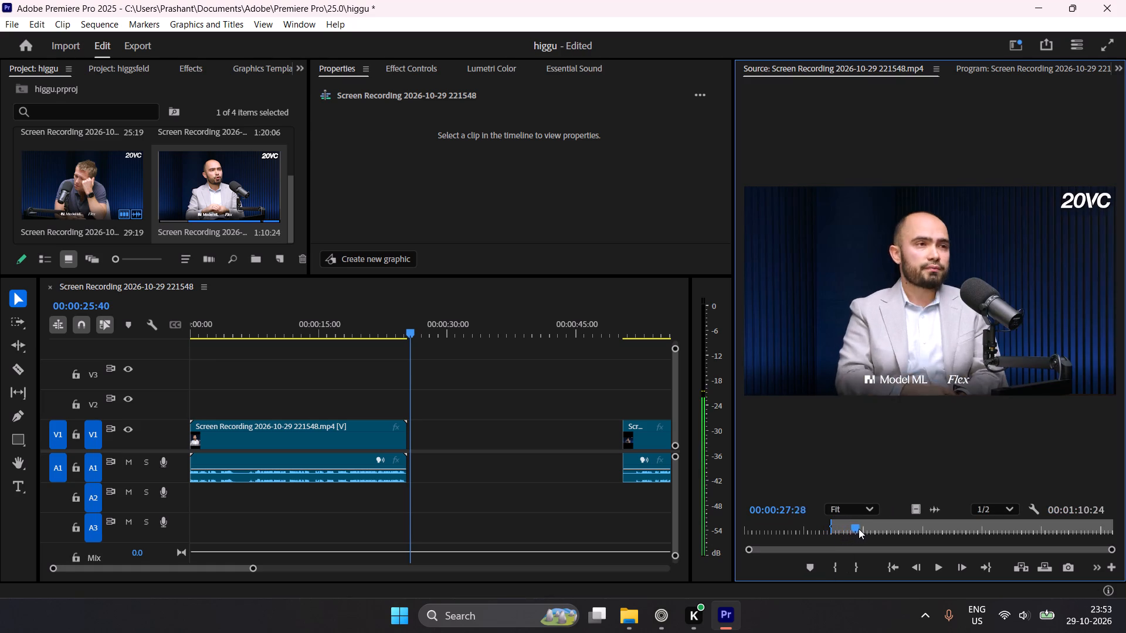
drag(859, 529, 854, 531)
key(Right)
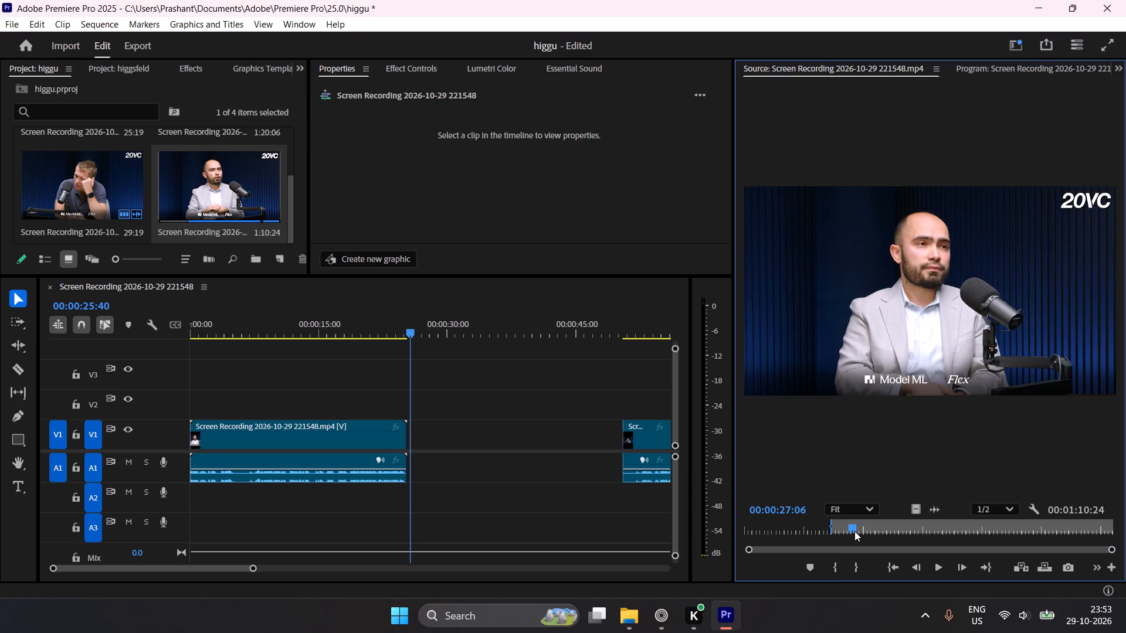
key(Right)
key(Right)
key(Right)
key(Right)
key(Right)
key(Right)
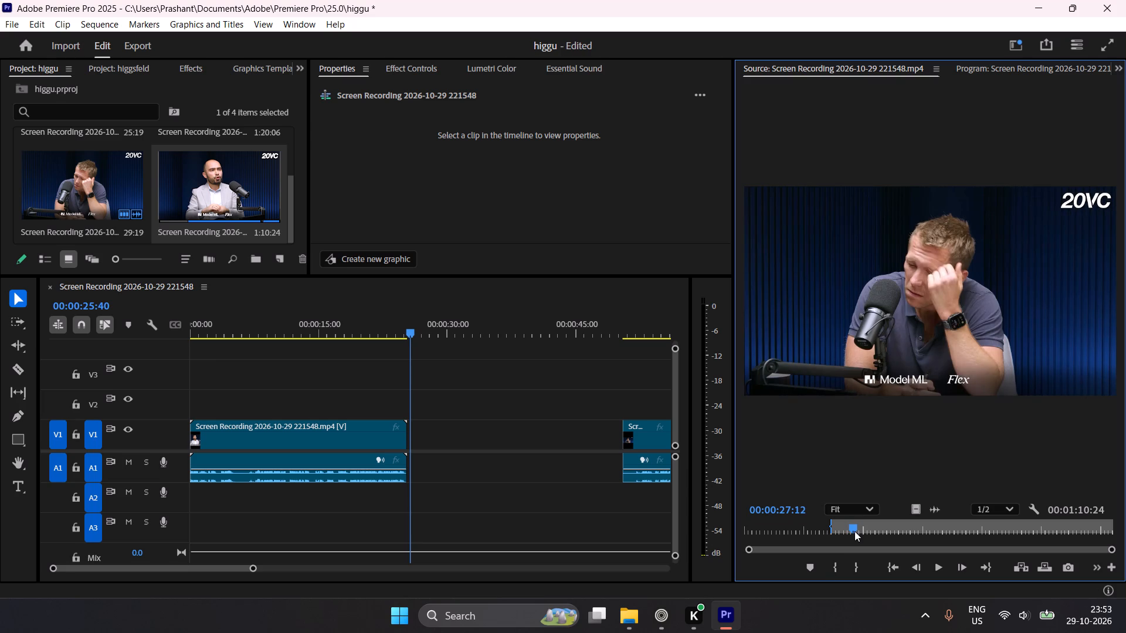
key(Left)
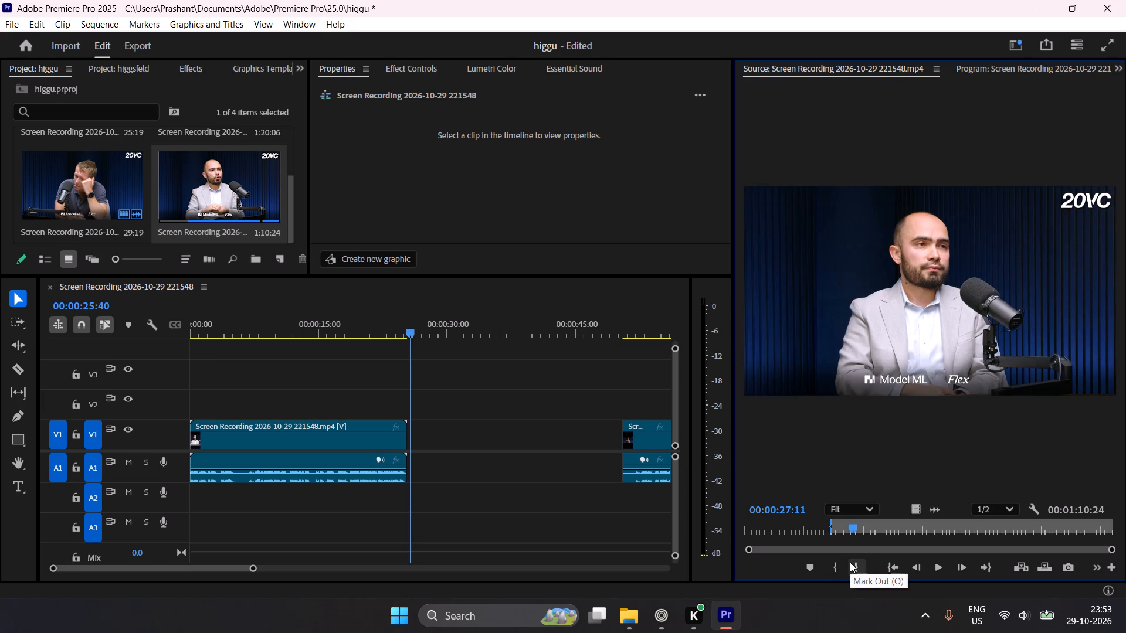
key(Right)
key(Left)
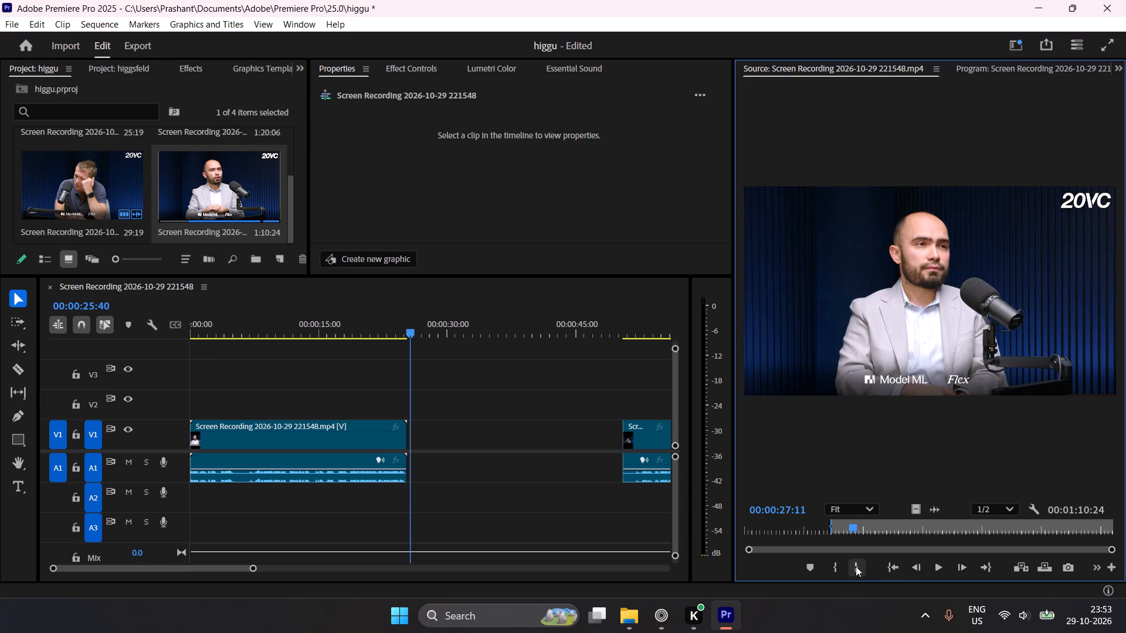
click(856, 566)
Place the marked 221548 excerpt on V1 directly after the sequence's first clip.
drag(226, 179, 485, 426)
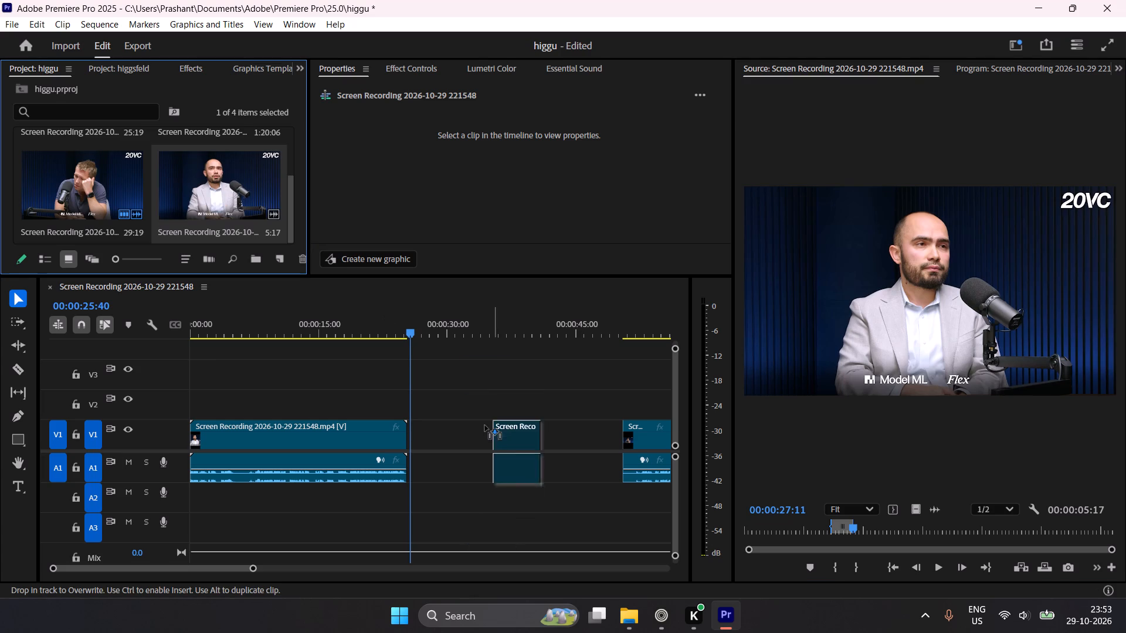
drag(485, 426, 408, 442)
Move the 235109 clip on V1 to close the gap after the short 221548 excerpt.
drag(653, 440, 653, 439)
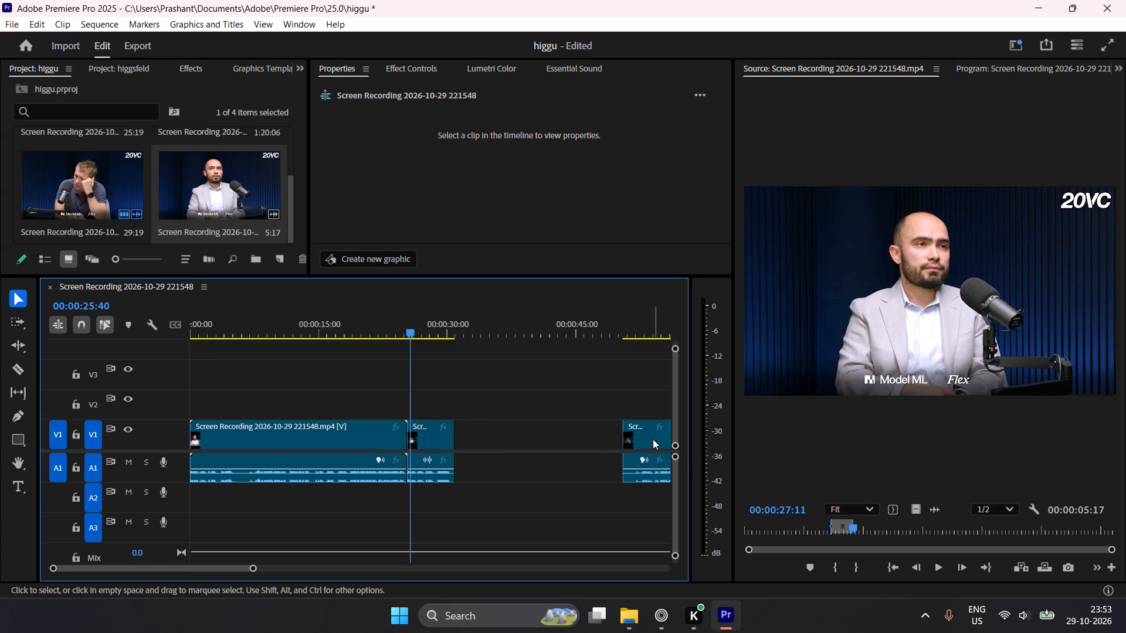
drag(653, 439, 490, 441)
Play through the joined clips, cut the 235109 clip at 00:00:45:53 and delete the part after the cut.
drag(414, 324, 389, 349)
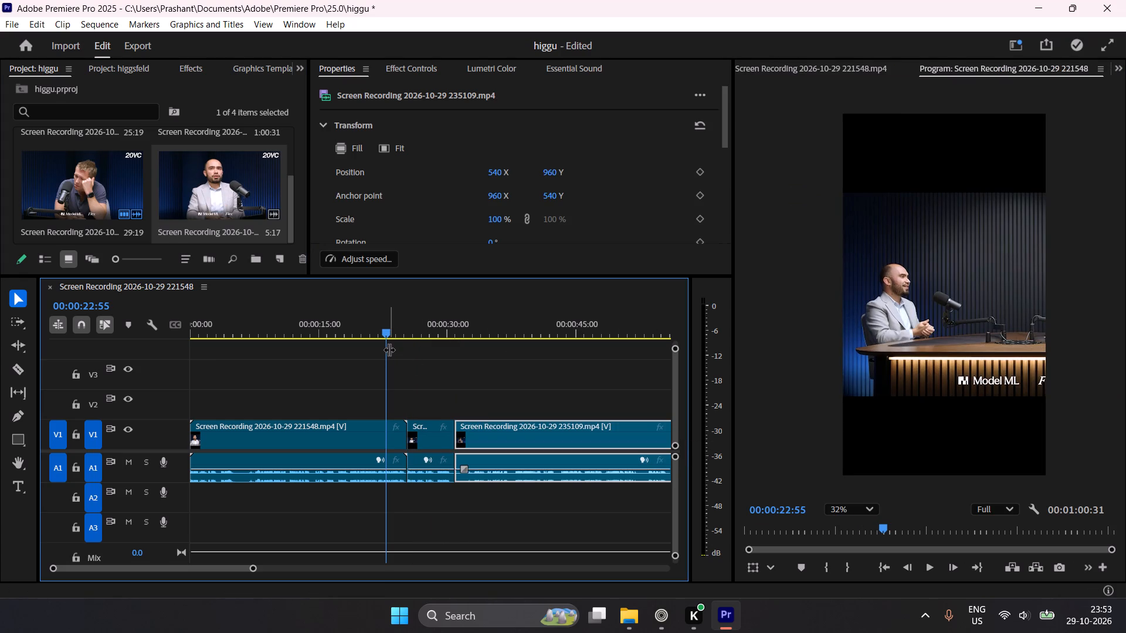
key(space)
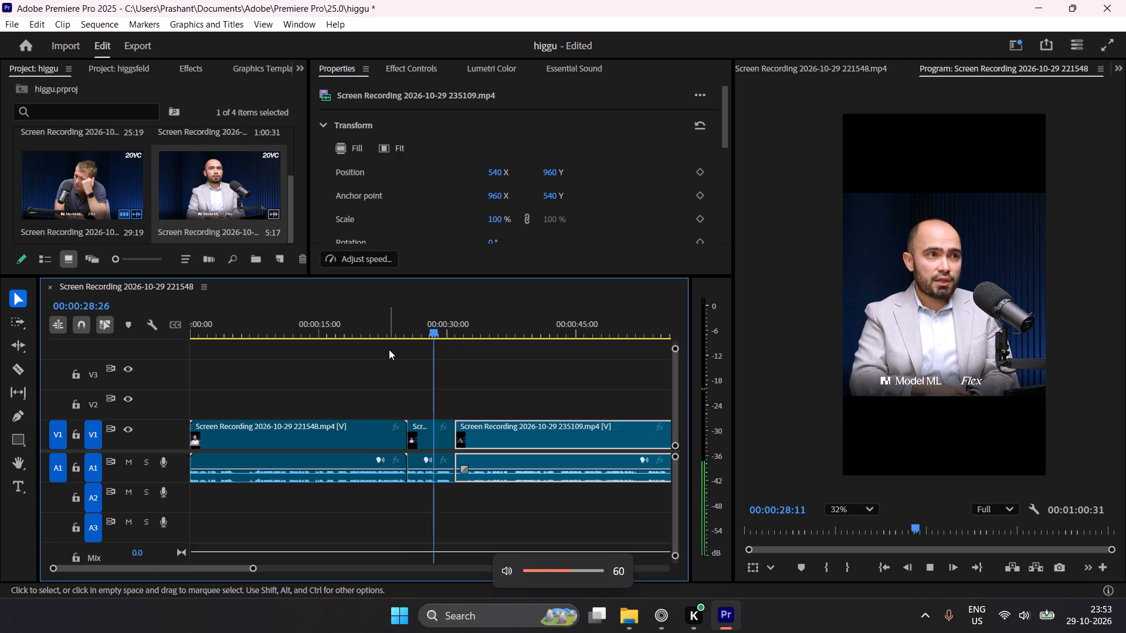
key(space)
drag(377, 319, 374, 330)
key(space)
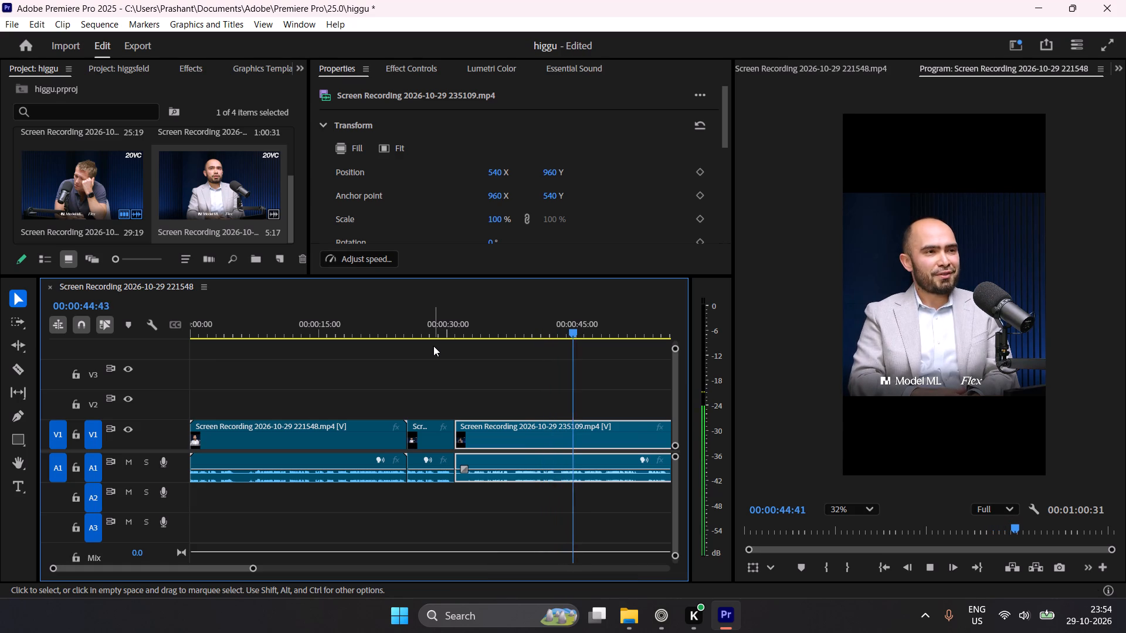
key(space)
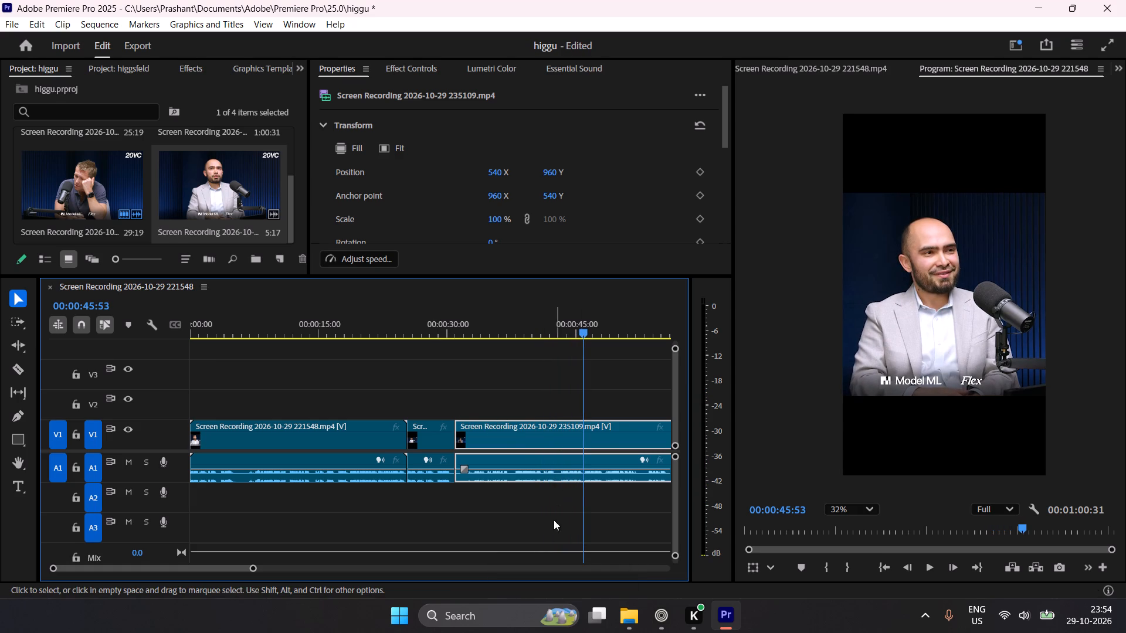
key(c)
click(580, 429)
key(v)
click(618, 427)
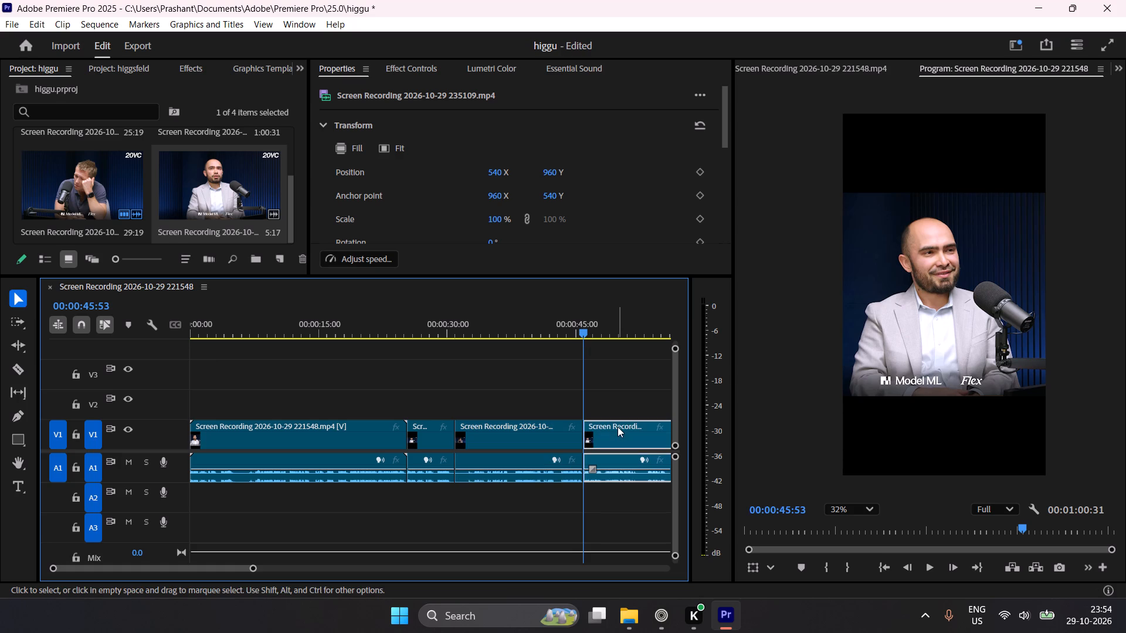
key(Delete)
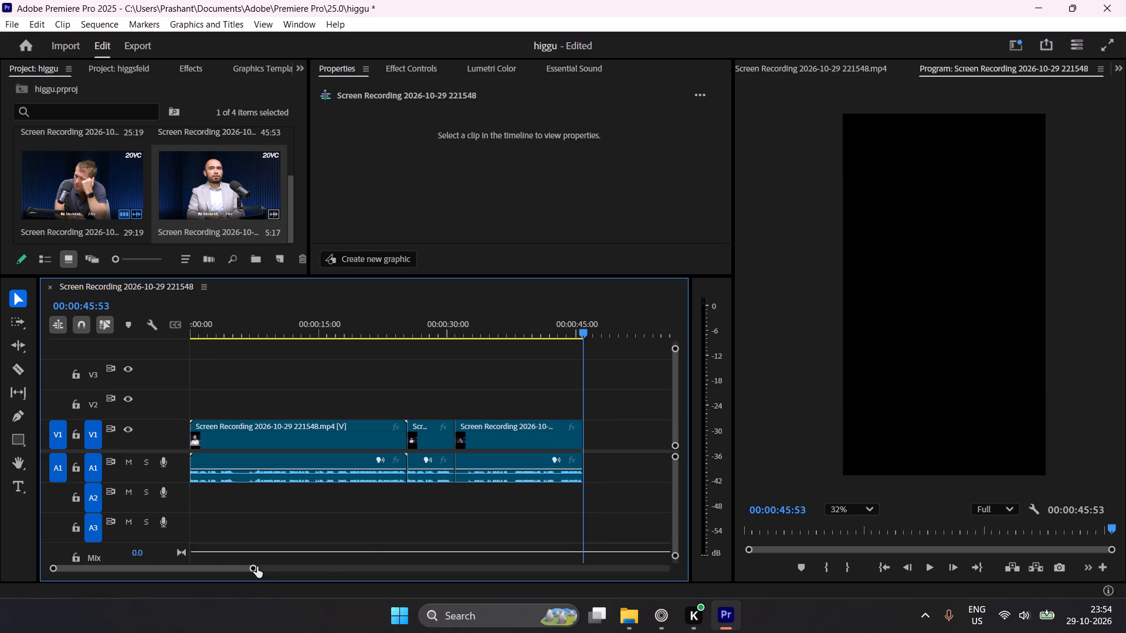
Save the higgu project and briefly preview the sequence from its start.
drag(257, 567, 367, 567)
drag(297, 327, 145, 356)
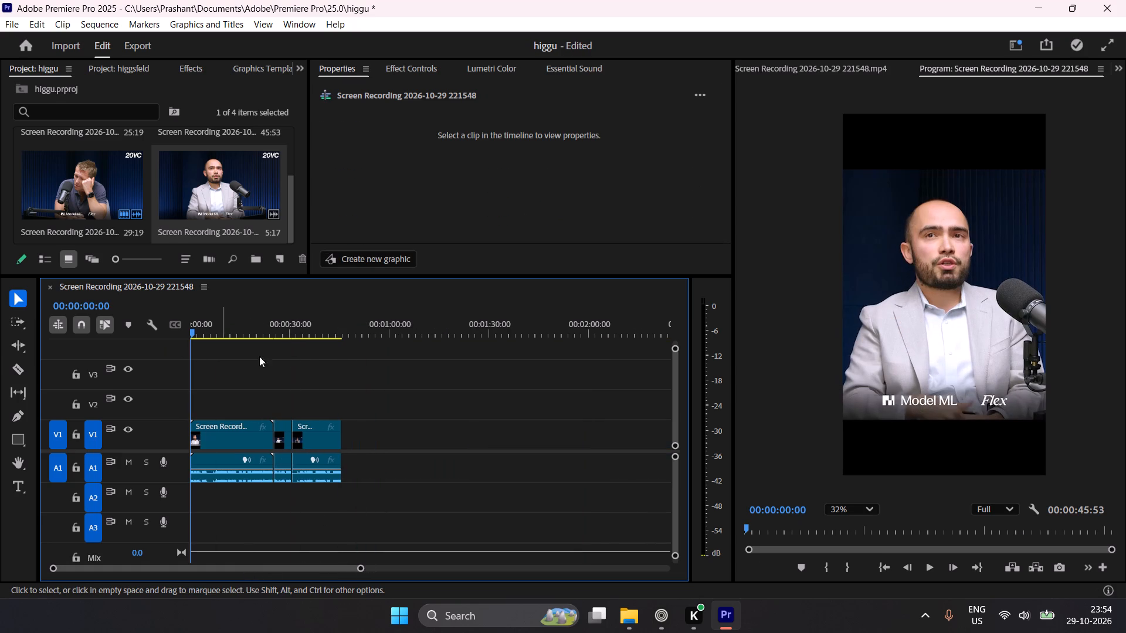
key(ctrl+s)
drag(218, 324, 127, 338)
key(space)
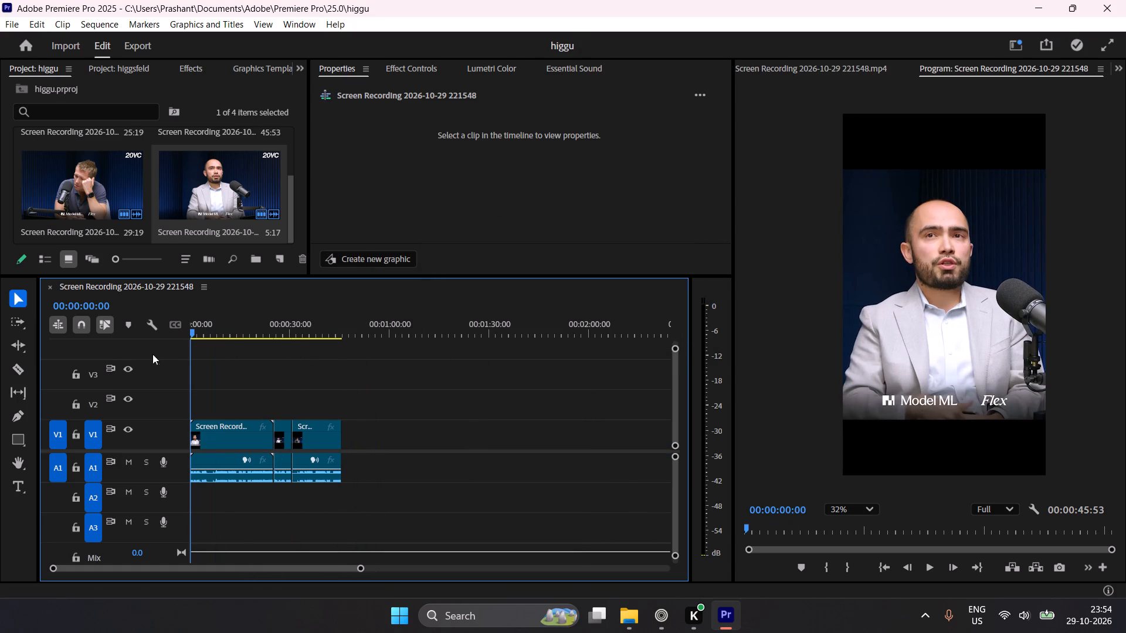
key(space)
key(space)
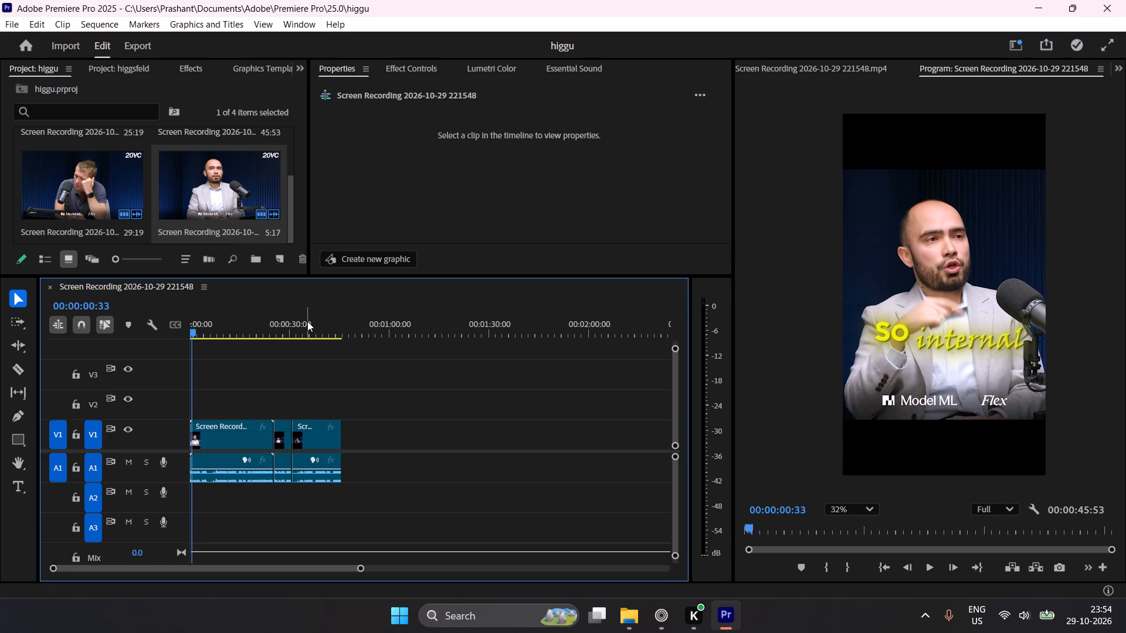
Import the Higgsfield AI 20VC Podcast banner image from the Downloads folder.
key(ctrl+i)
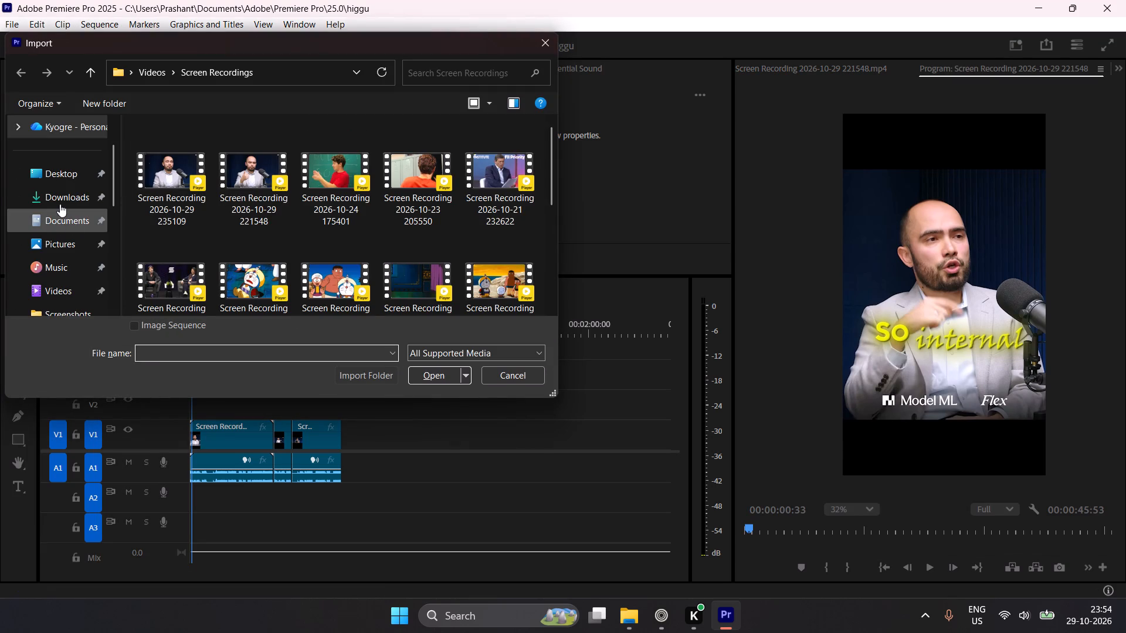
click(62, 198)
double_click(177, 183)
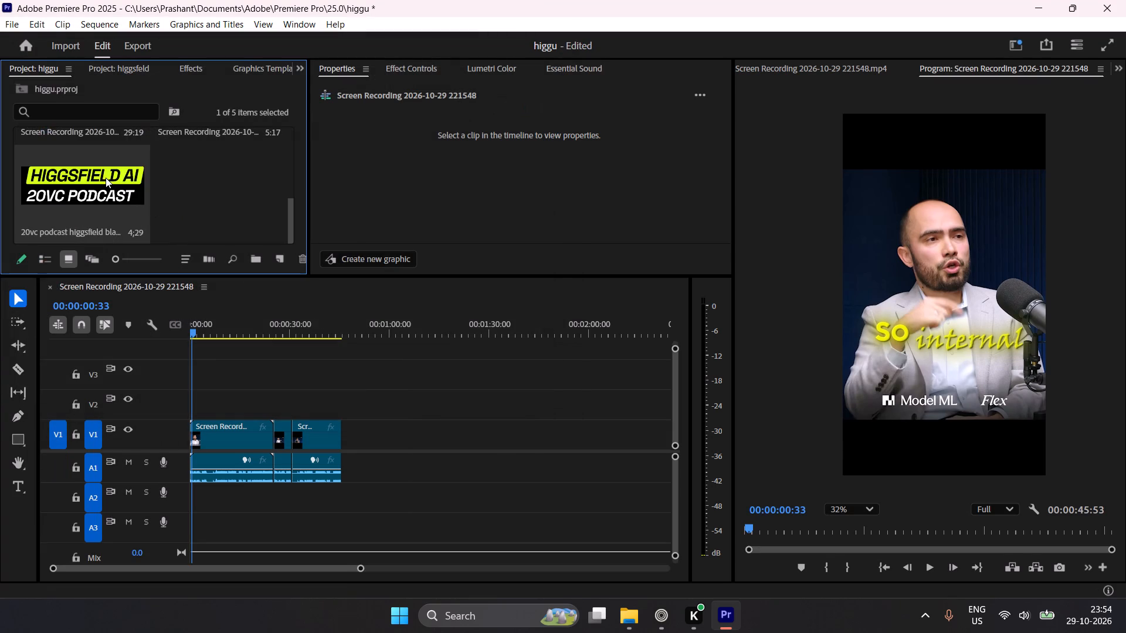
Place the 20VC podcast banner image on V2 at the sequence start and extend it to the end of the clips.
drag(105, 176, 177, 410)
drag(209, 399, 264, 407)
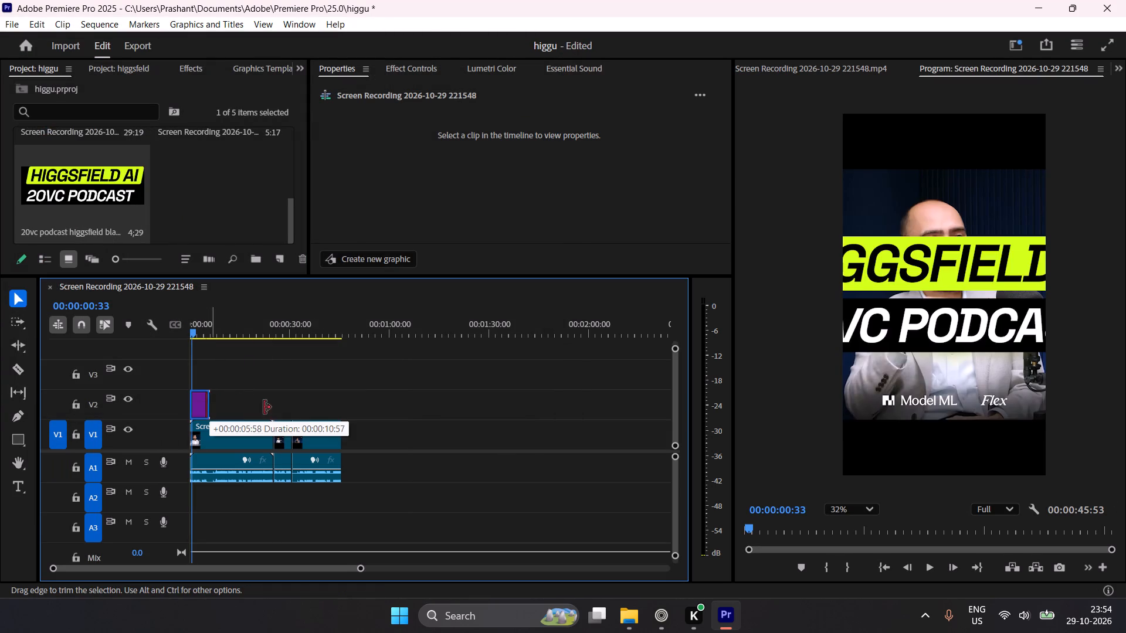
drag(264, 407, 348, 414)
Scale the banner on V2 to 31% and position it at 540 X, 305 Y above the speaker.
drag(289, 326, 263, 363)
click(265, 398)
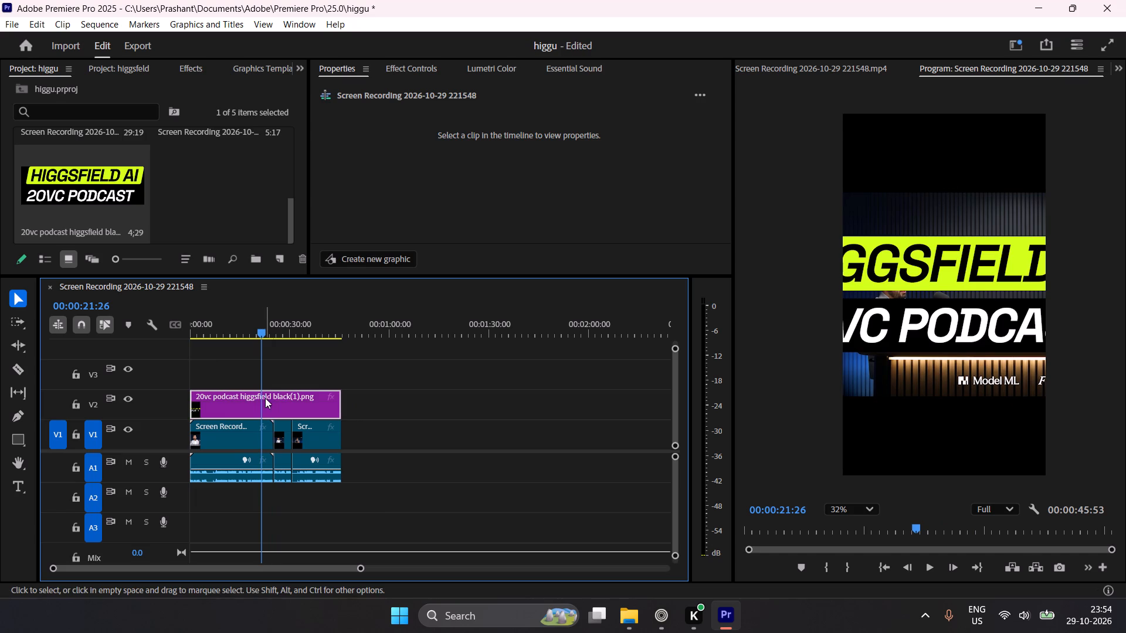
drag(497, 222, 458, 234)
drag(555, 170, 179, 219)
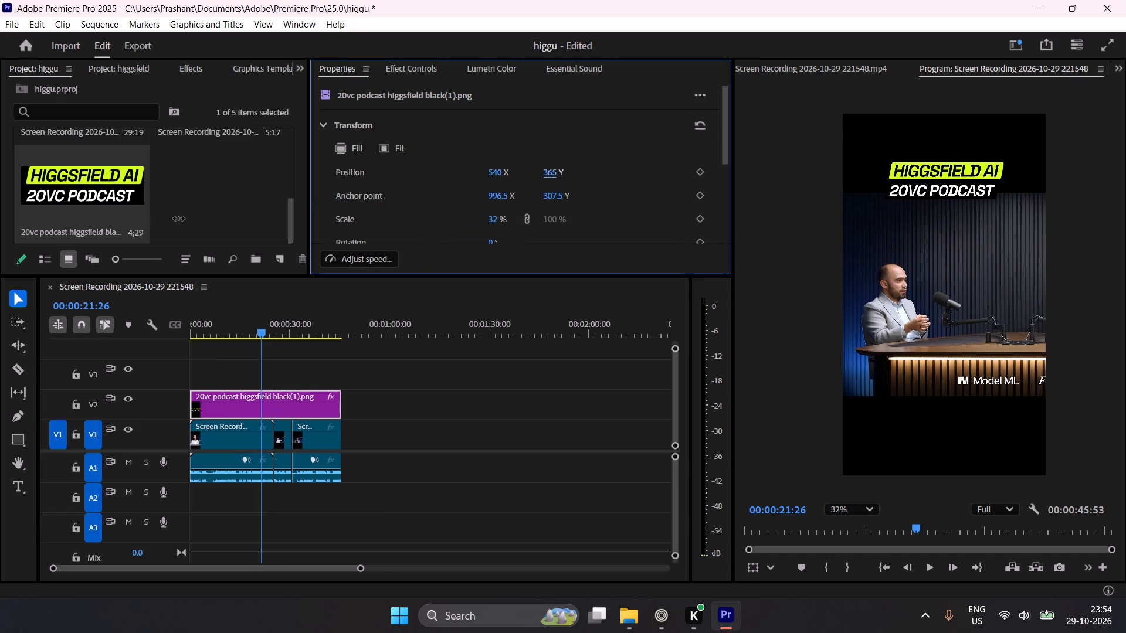
drag(179, 219, 179, 219)
drag(235, 328, 245, 331)
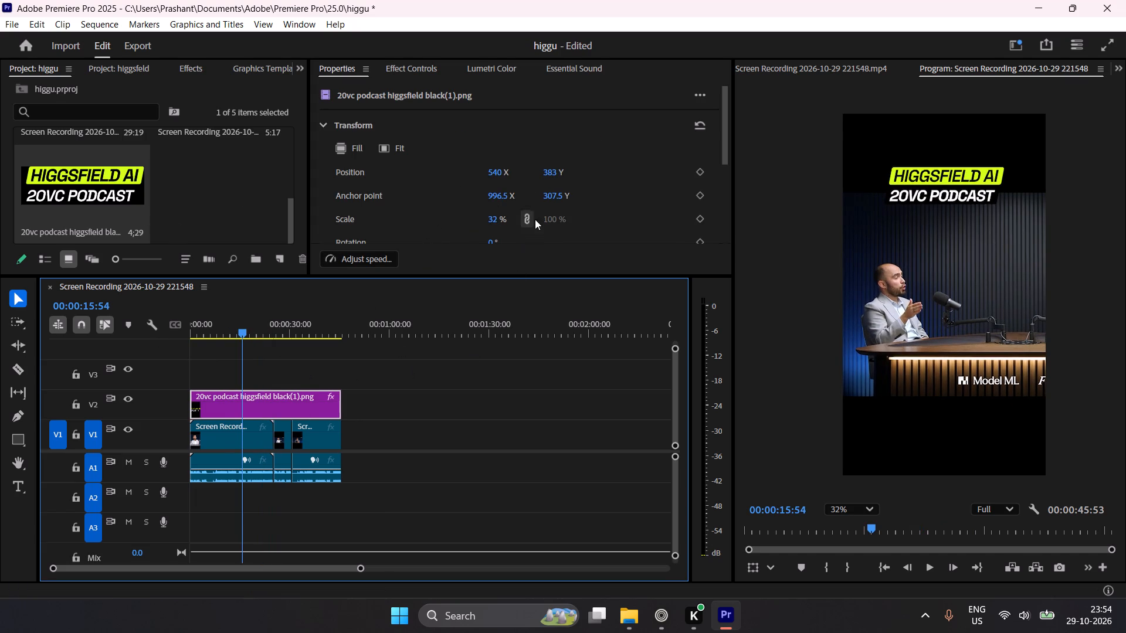
drag(551, 172, 498, 193)
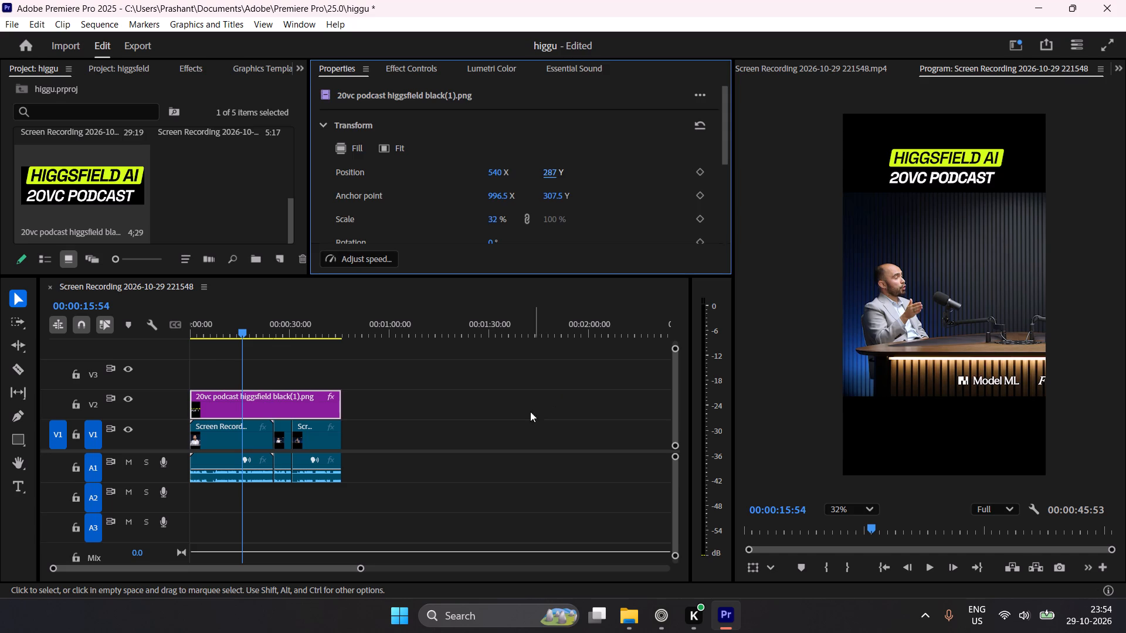
click(523, 414)
click(277, 409)
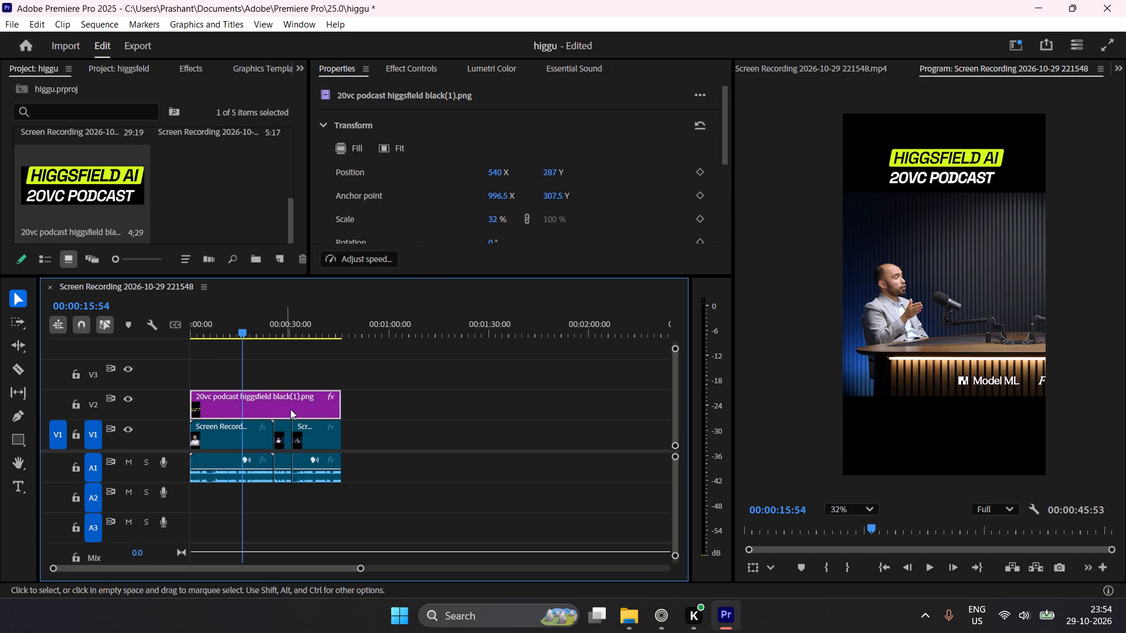
drag(500, 169, 483, 178)
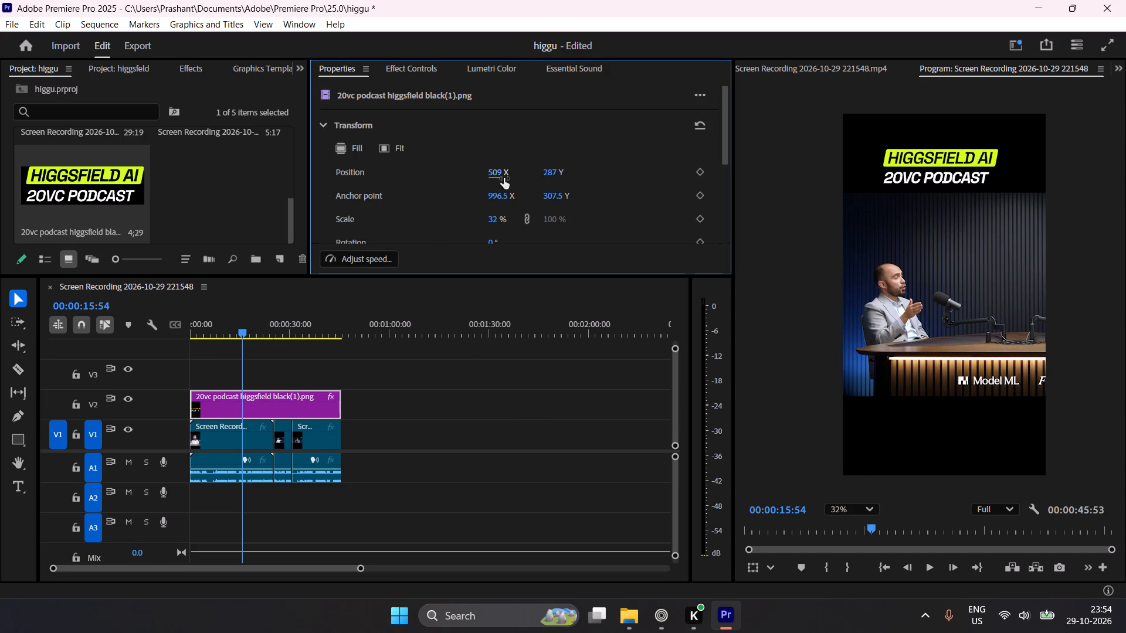
key(ctrl+z)
click(493, 219)
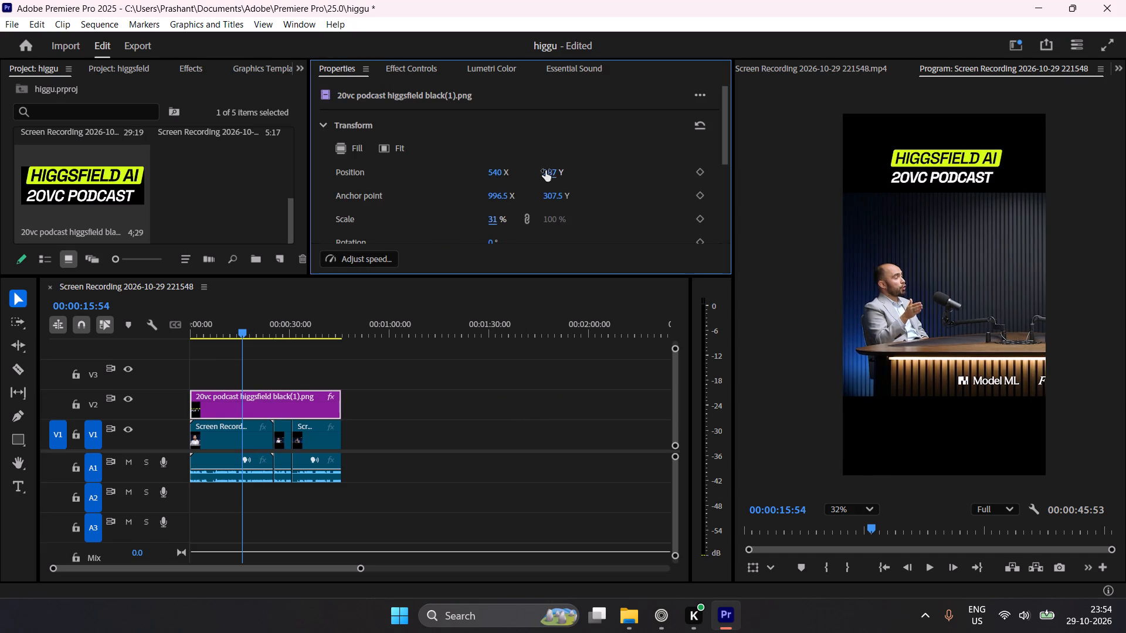
drag(548, 168, 564, 168)
click(538, 454)
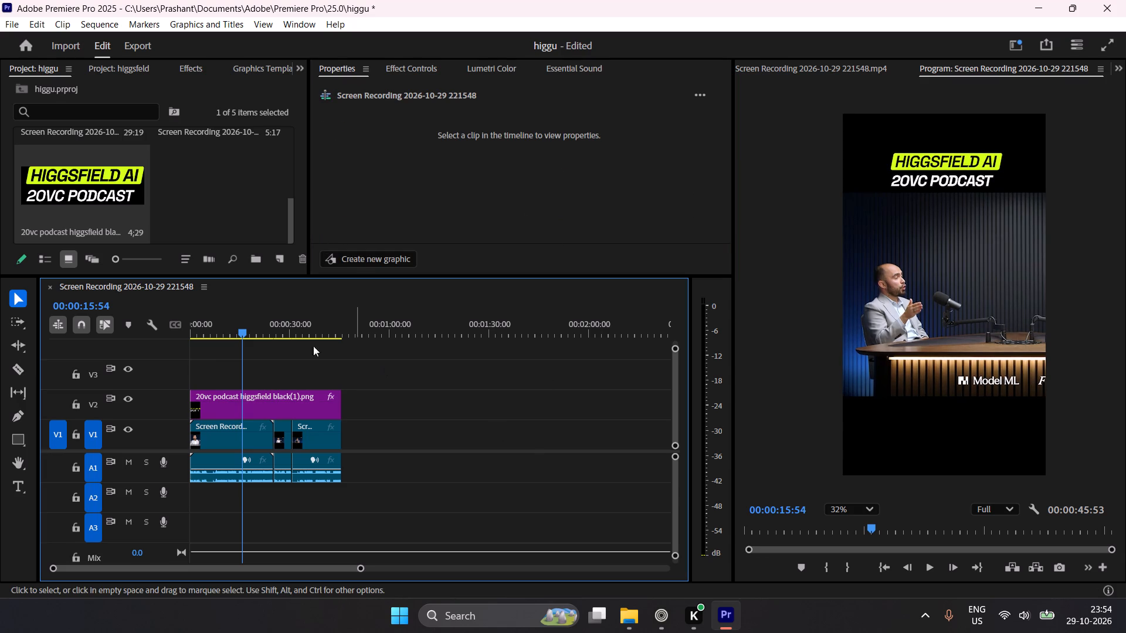
Preview the opening second with the banner and save the higgu project.
drag(257, 326, 142, 361)
key(space)
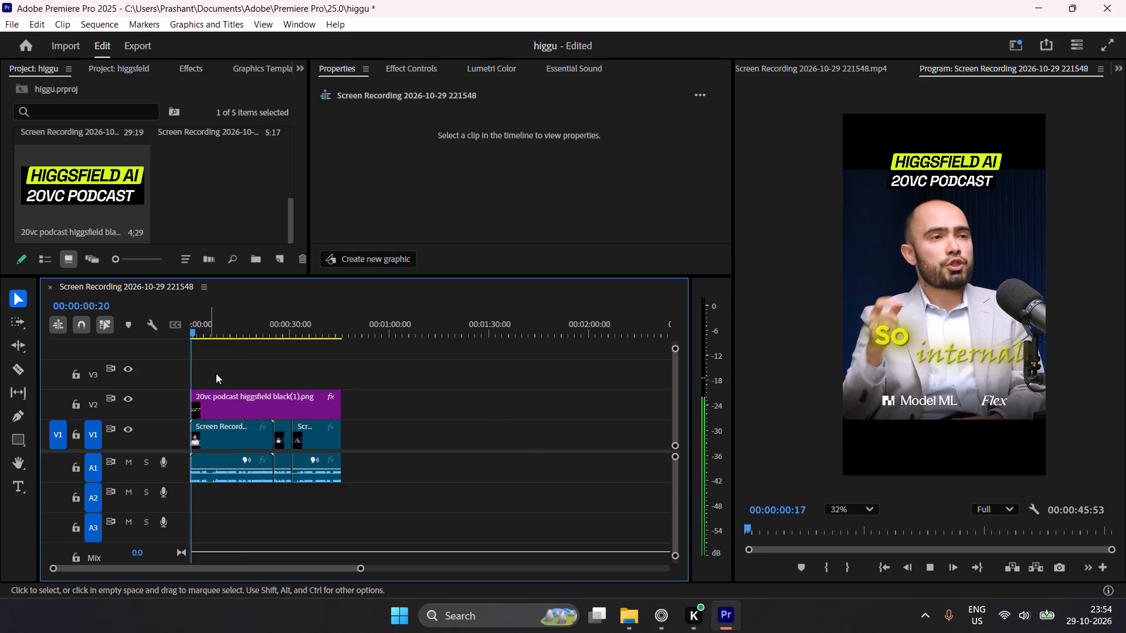
key(space)
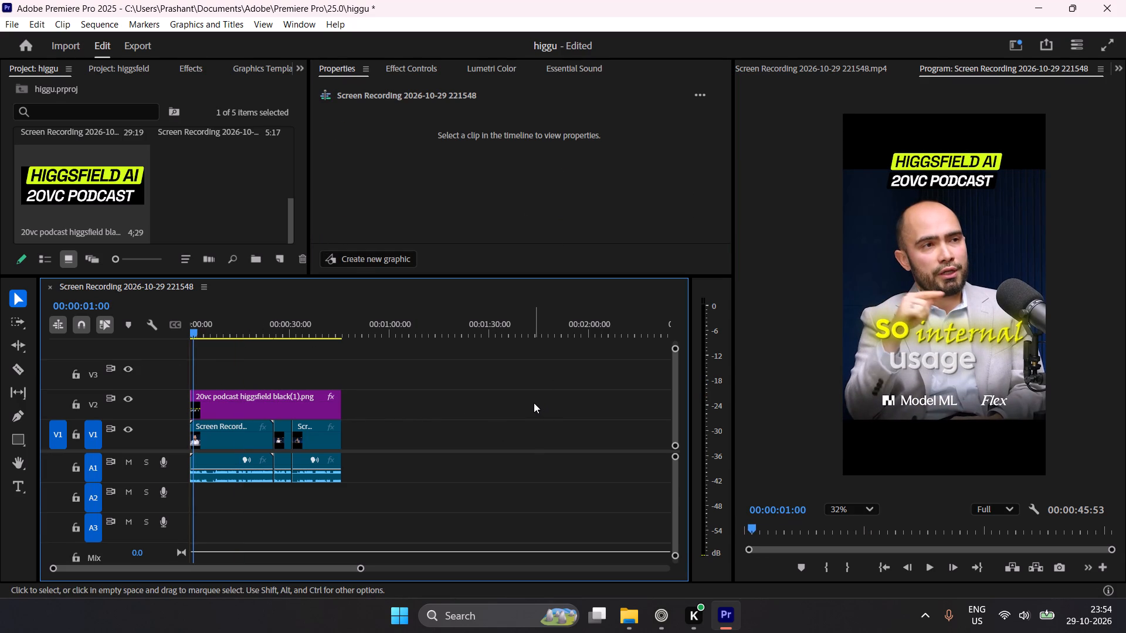
key(ctrl+s)
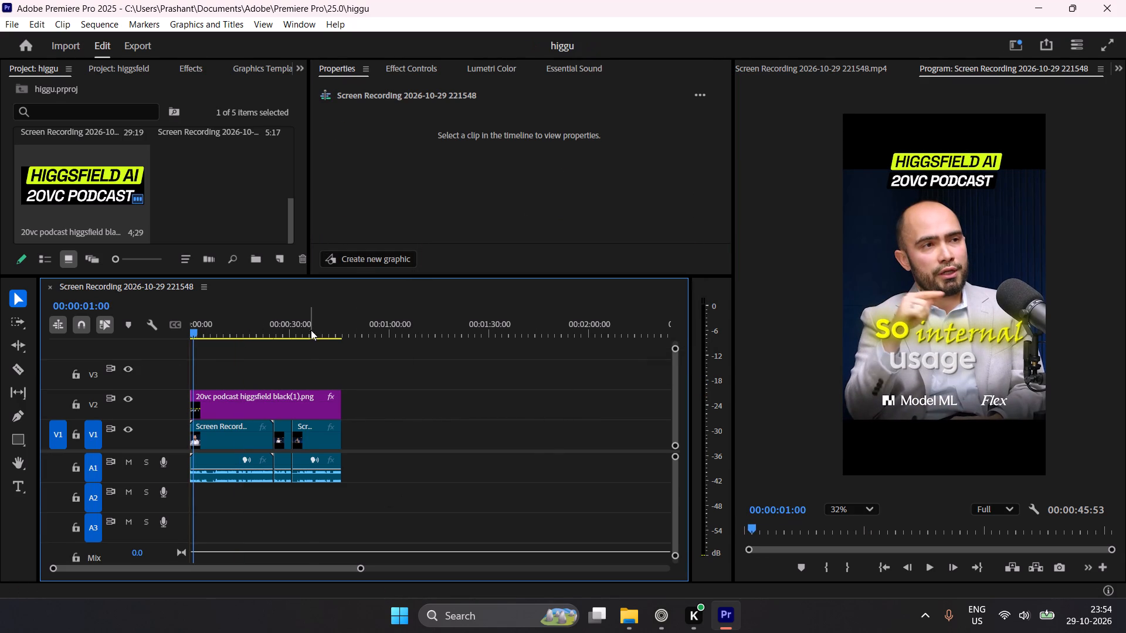
Check the banner against the last clip and raise it to 258 Y.
drag(311, 326, 311, 337)
drag(310, 315, 309, 325)
click(290, 399)
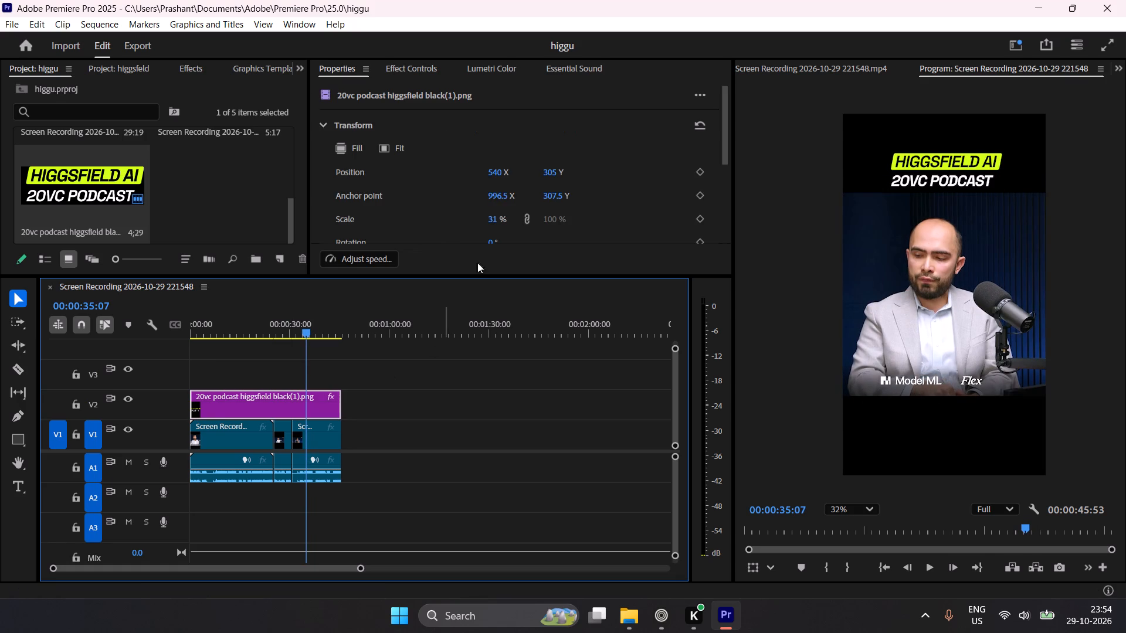
drag(549, 171, 515, 175)
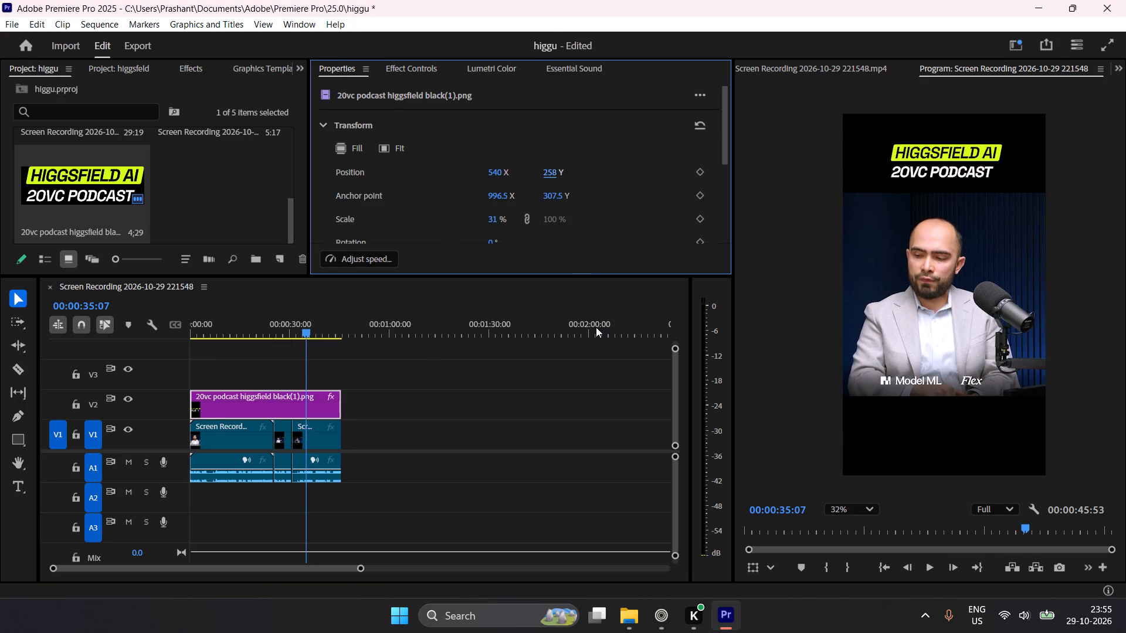
click(597, 360)
Preview the sequence opening with the raised banner and save the project.
drag(290, 326, 108, 373)
key(space)
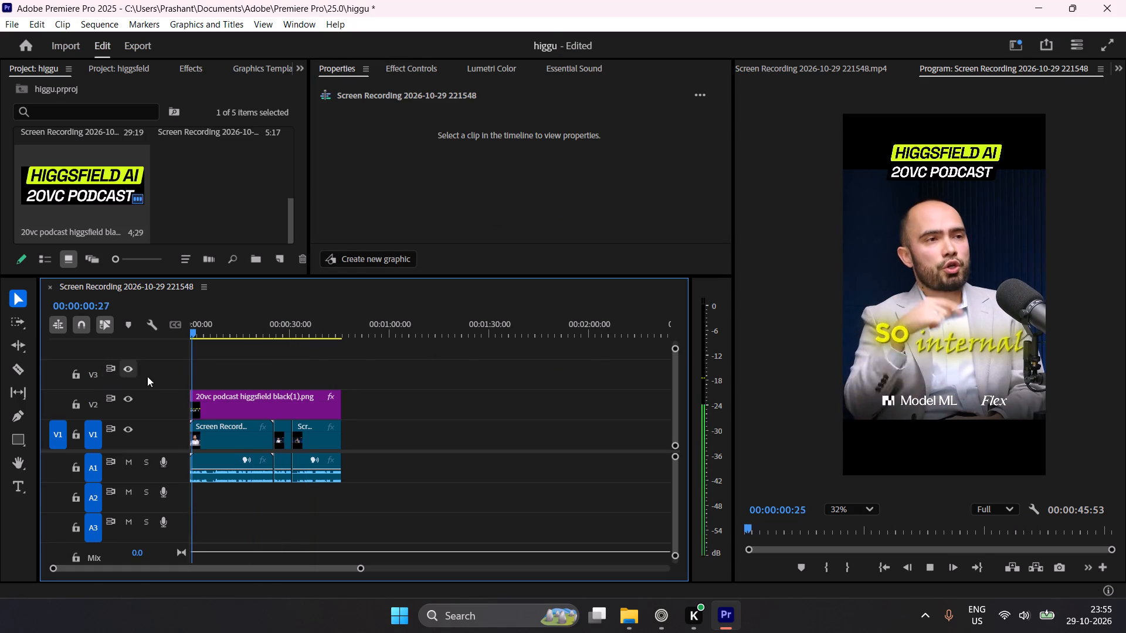
key(space)
key(ctrl+s)
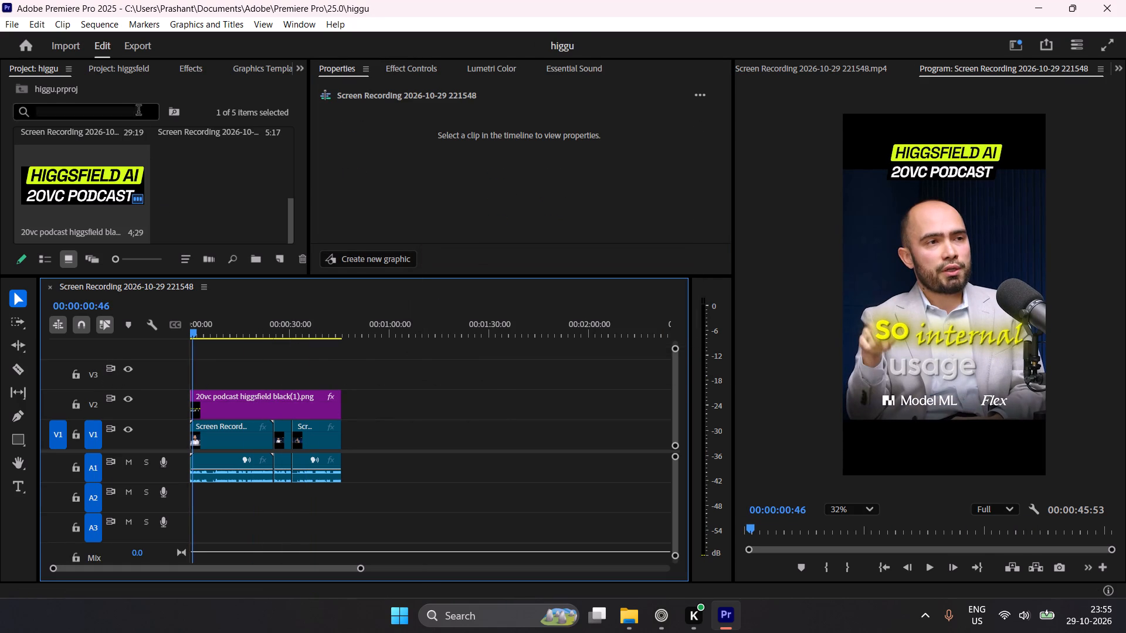
Transcribe the sequence and create single-line subtitle captions with a maximum of 10 characters and a minimum duration of 1.2 seconds.
click(300, 67)
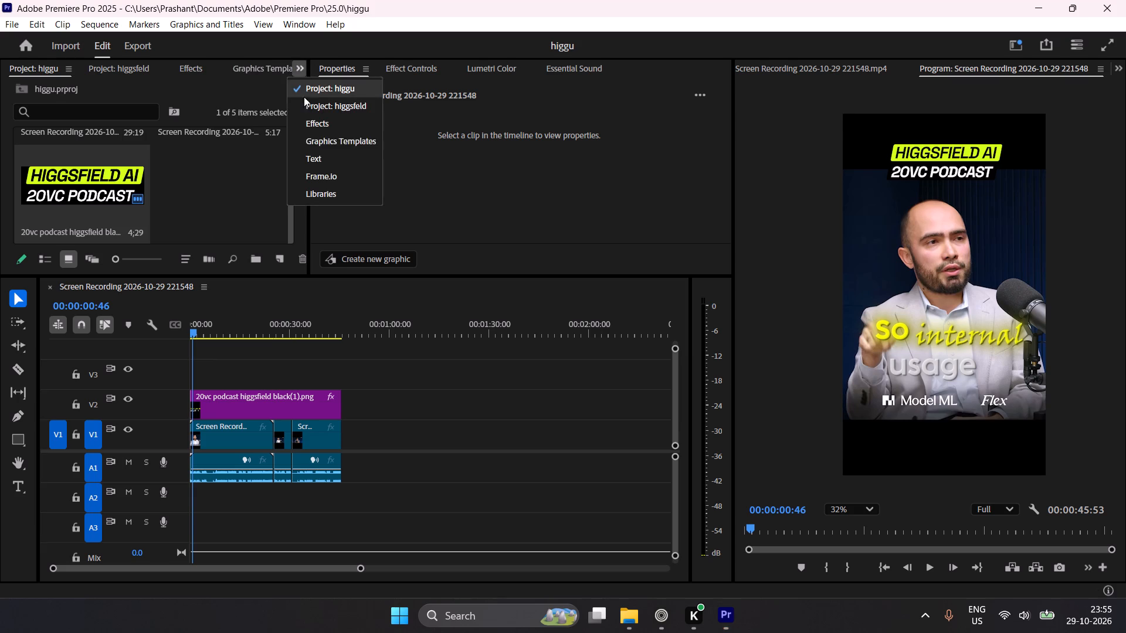
click(340, 156)
click(193, 205)
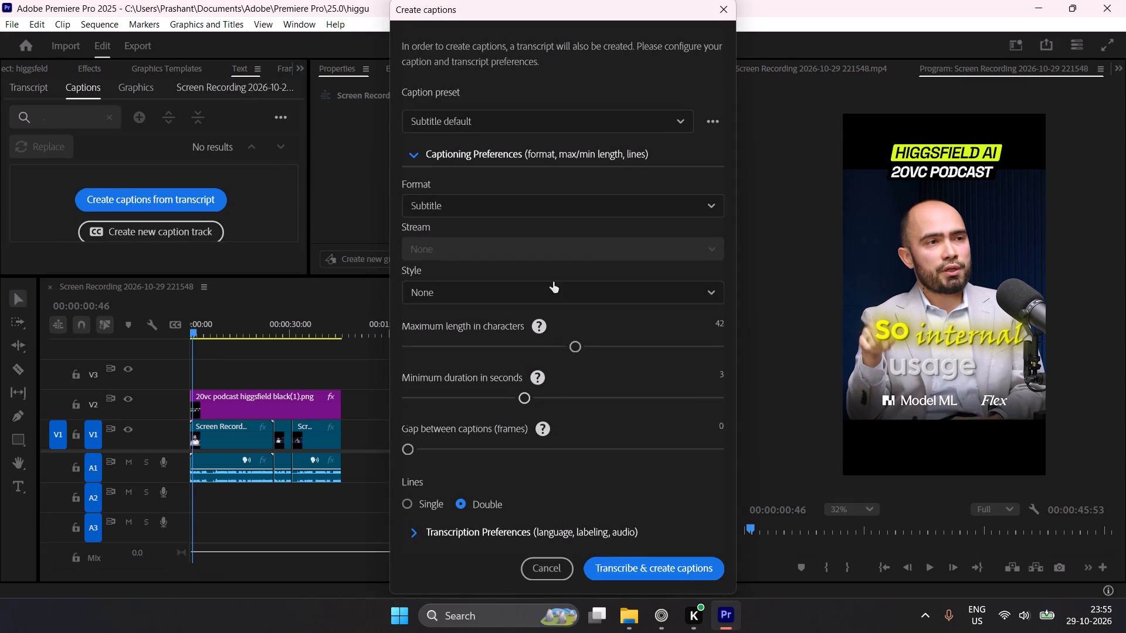
drag(576, 339, 443, 353)
drag(443, 353, 415, 367)
drag(532, 396, 333, 435)
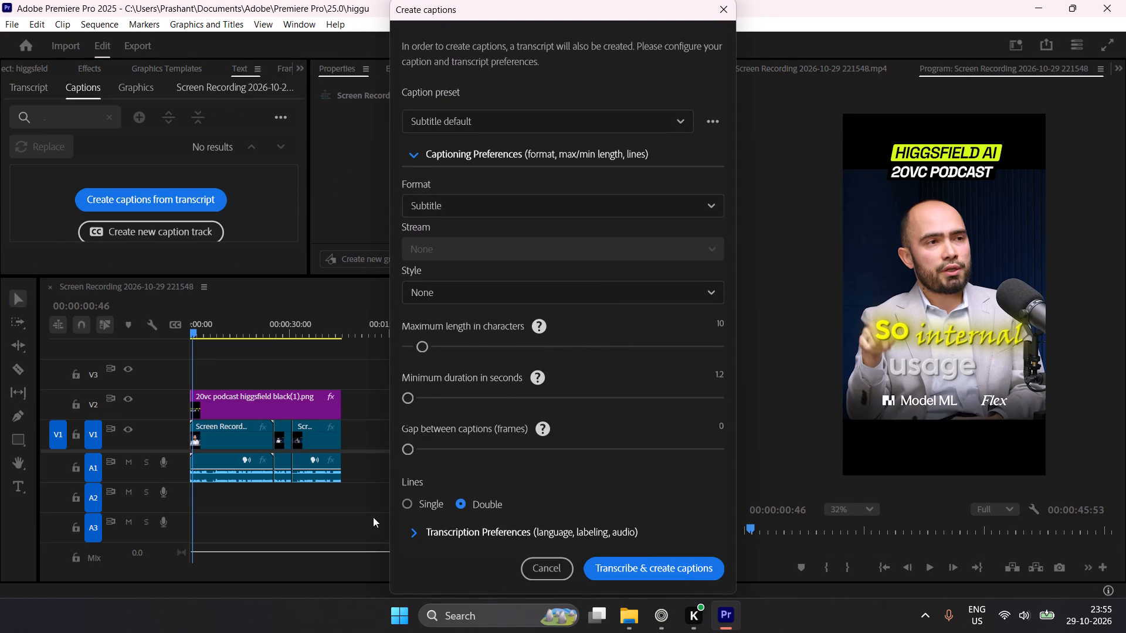
click(422, 503)
click(659, 563)
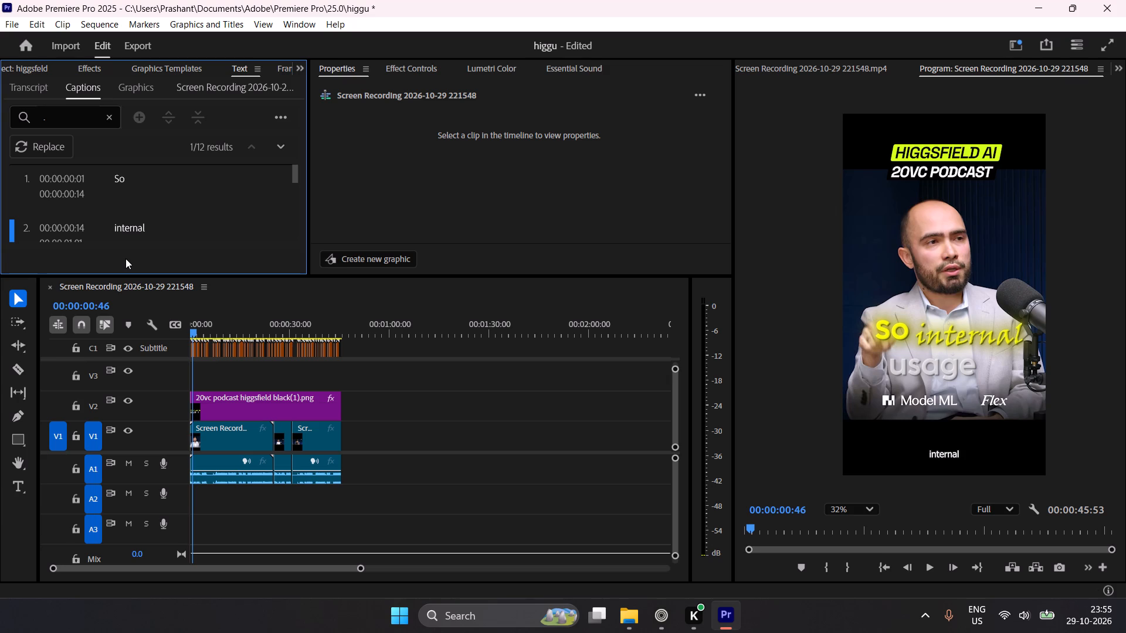
Remove all full stops from the captions by replacing them with nothing.
click(55, 143)
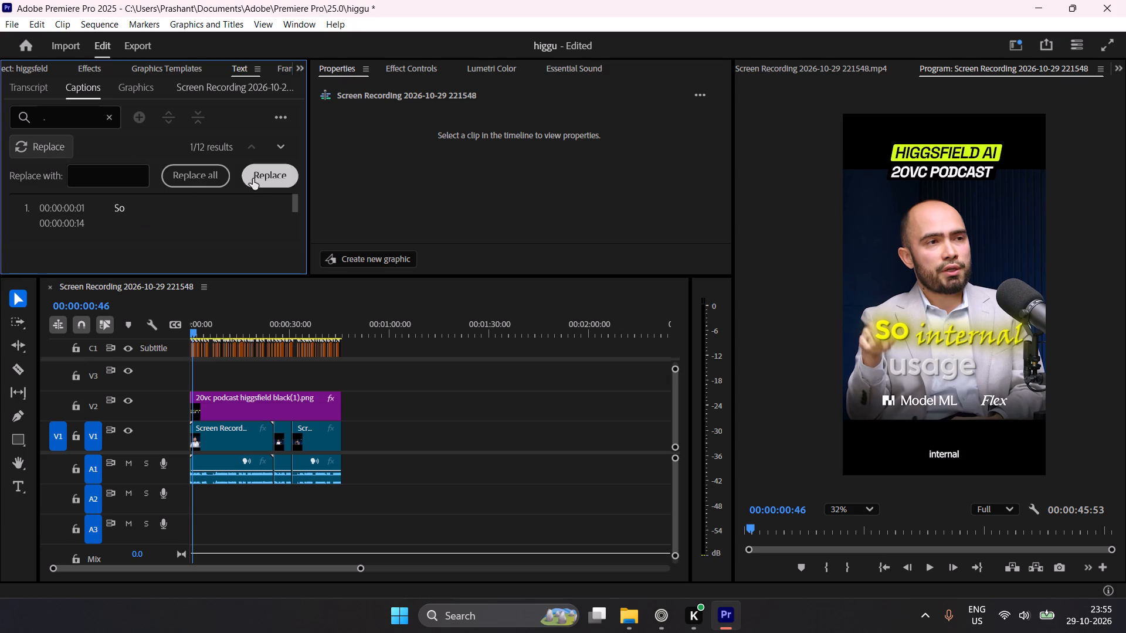
click(217, 173)
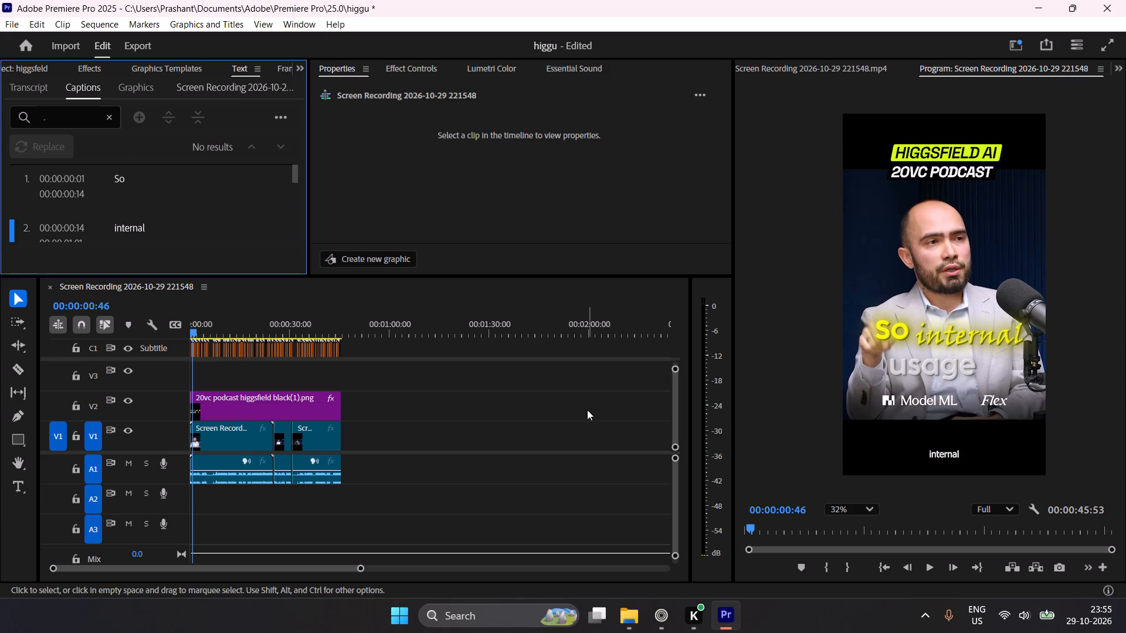
Find where the burned-in captions stop and delete the generated captions before "And we" at 00:00:08:09.
drag(363, 569, 277, 593)
drag(335, 312, 354, 326)
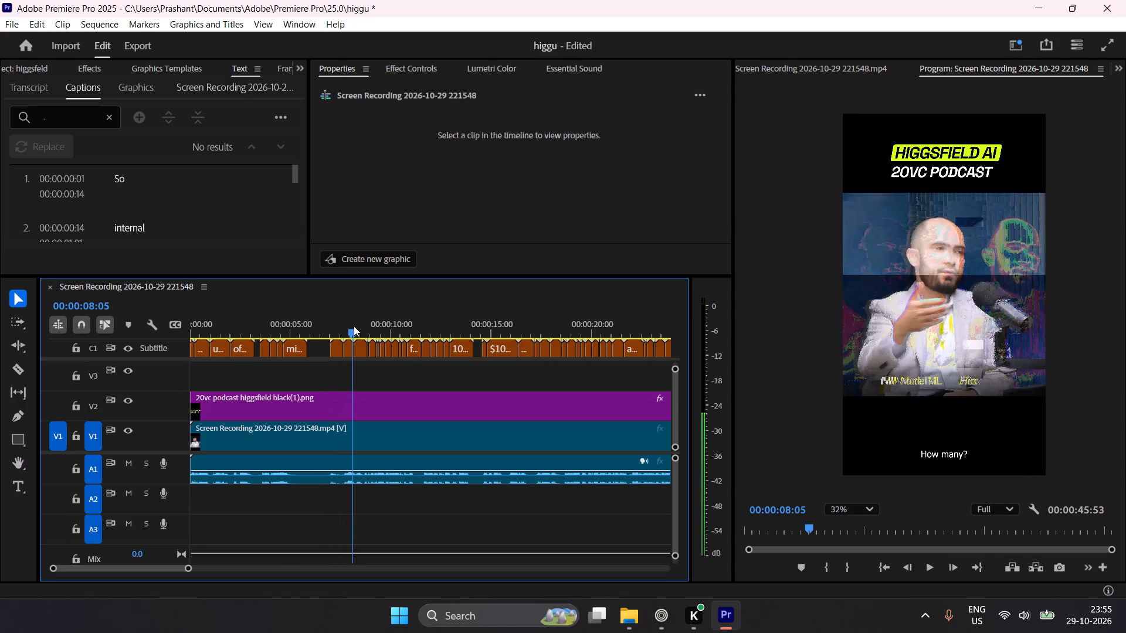
drag(354, 326, 358, 328)
click(358, 328)
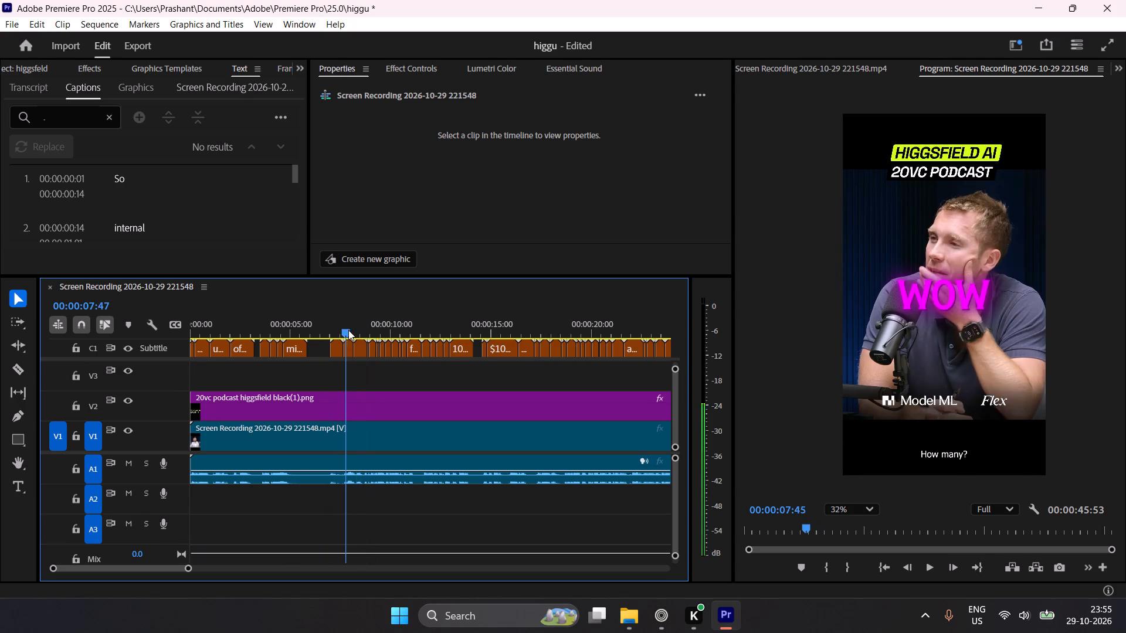
drag(345, 363, 345, 359)
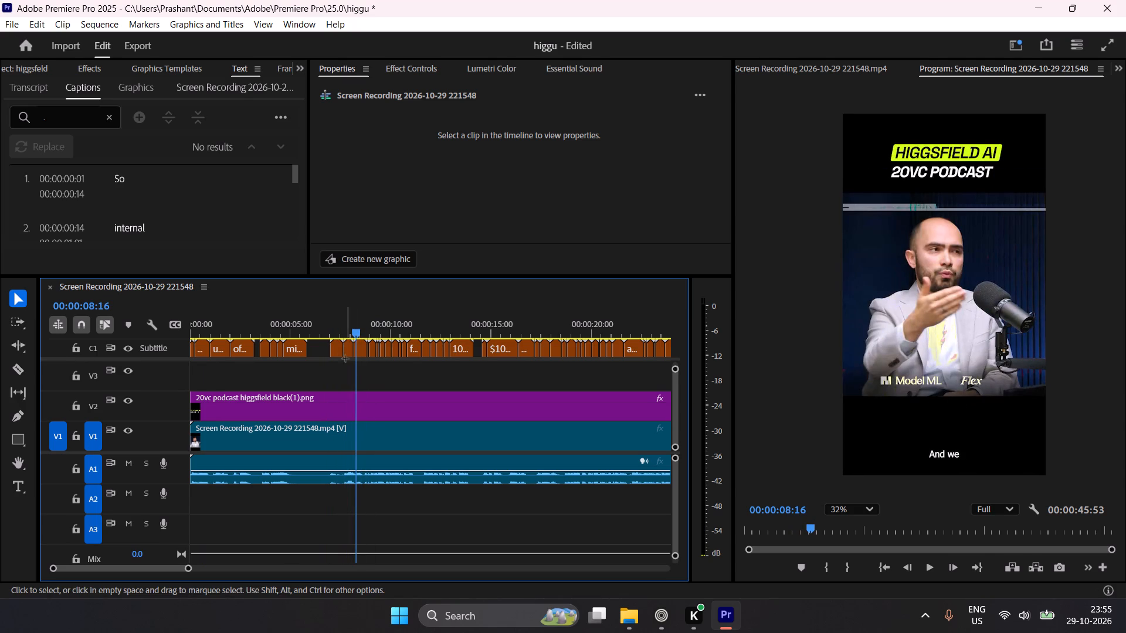
drag(345, 359, 331, 338)
click(331, 339)
drag(345, 364, 112, 315)
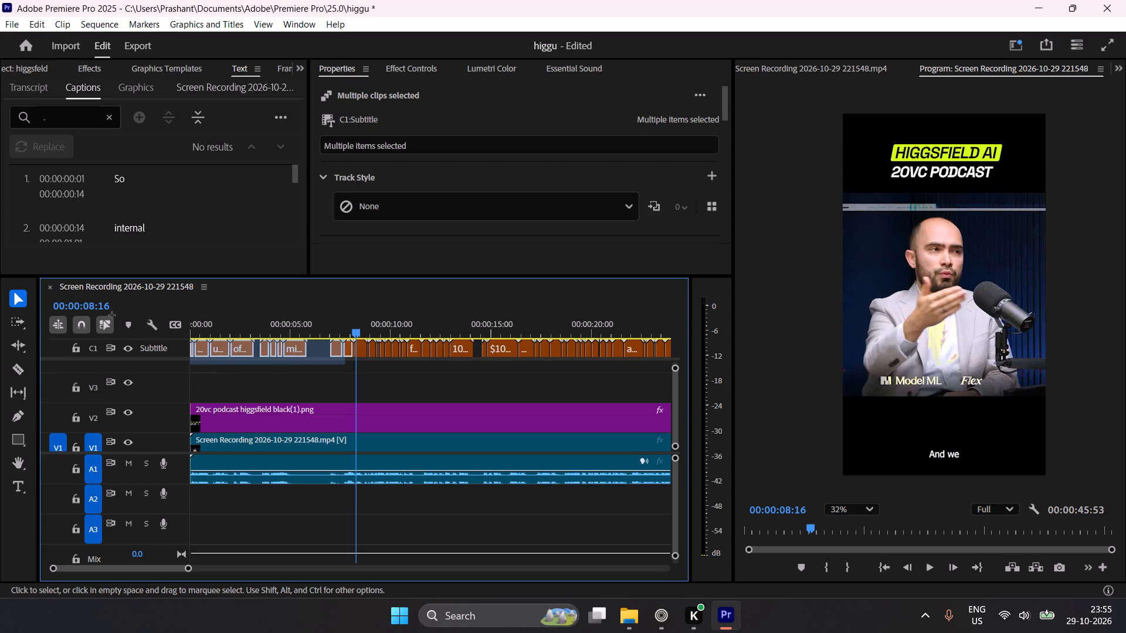
drag(112, 315, 108, 316)
key(Delete)
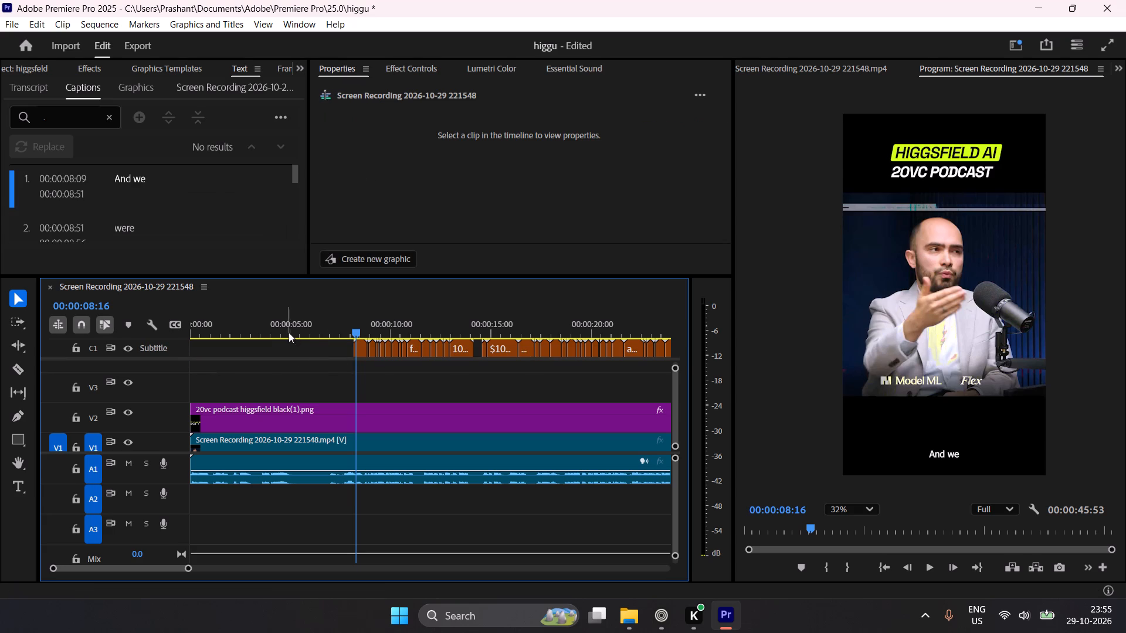
Select all remaining captions on the subtitle track and set their text to Tahoma Bold, size 71.
drag(308, 343, 519, 355)
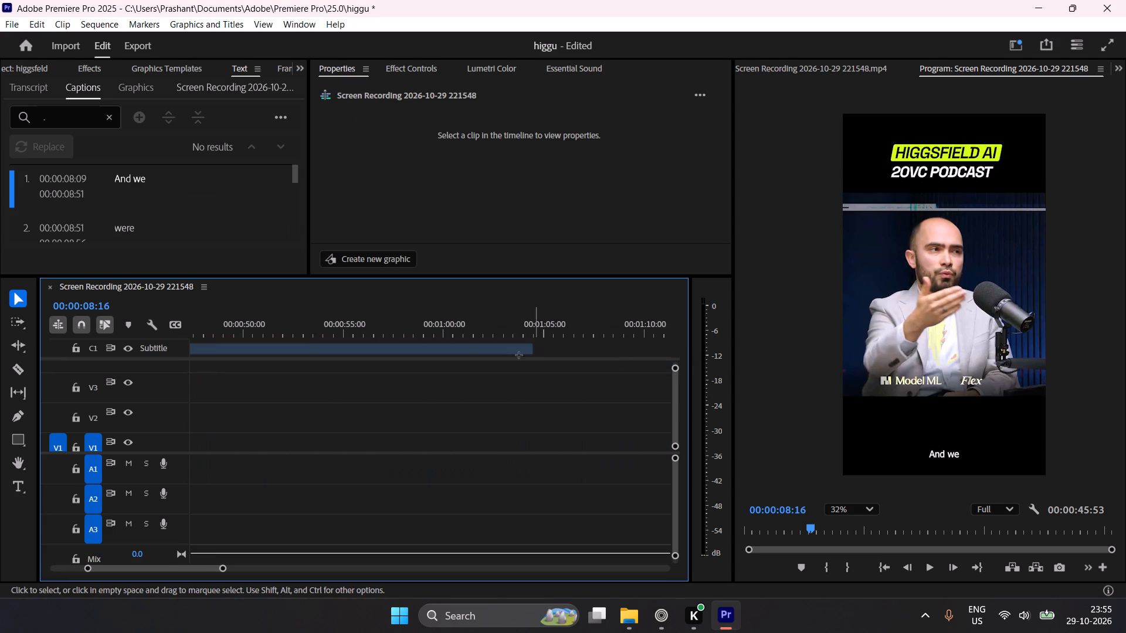
drag(519, 355, 533, 354)
drag(223, 569, 367, 553)
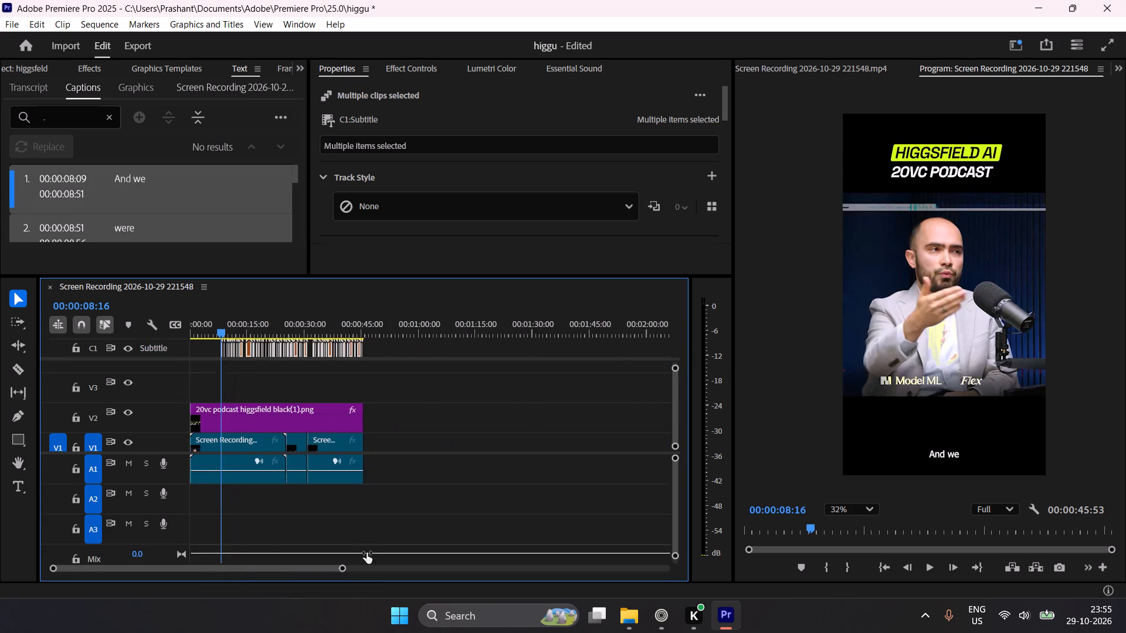
drag(367, 553, 355, 559)
drag(723, 103, 725, 125)
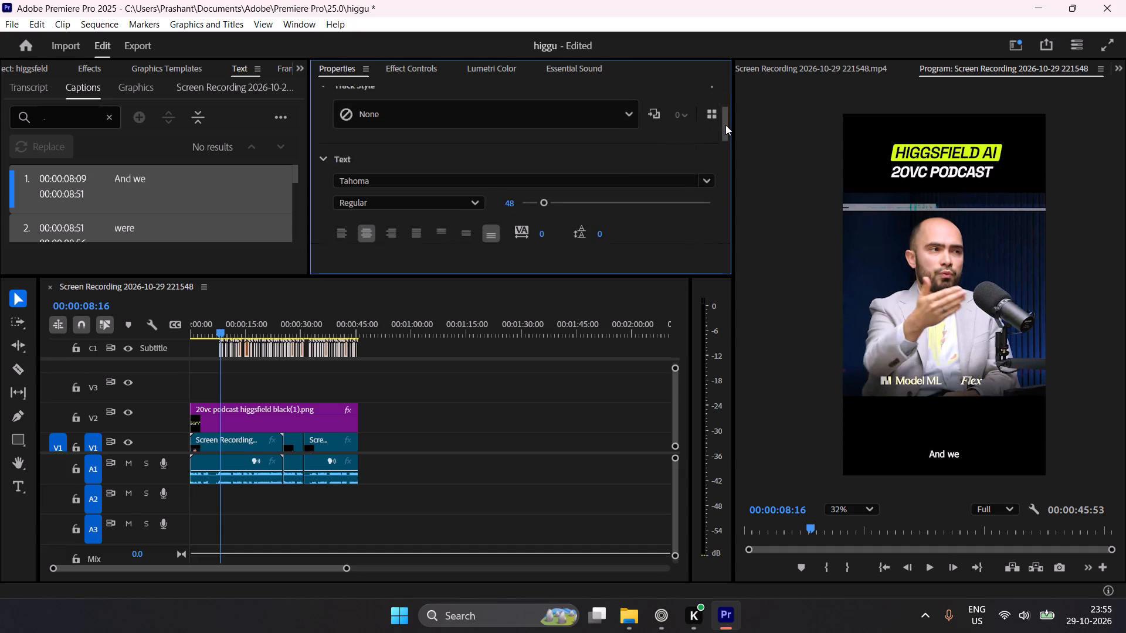
drag(725, 125, 725, 135)
click(565, 128)
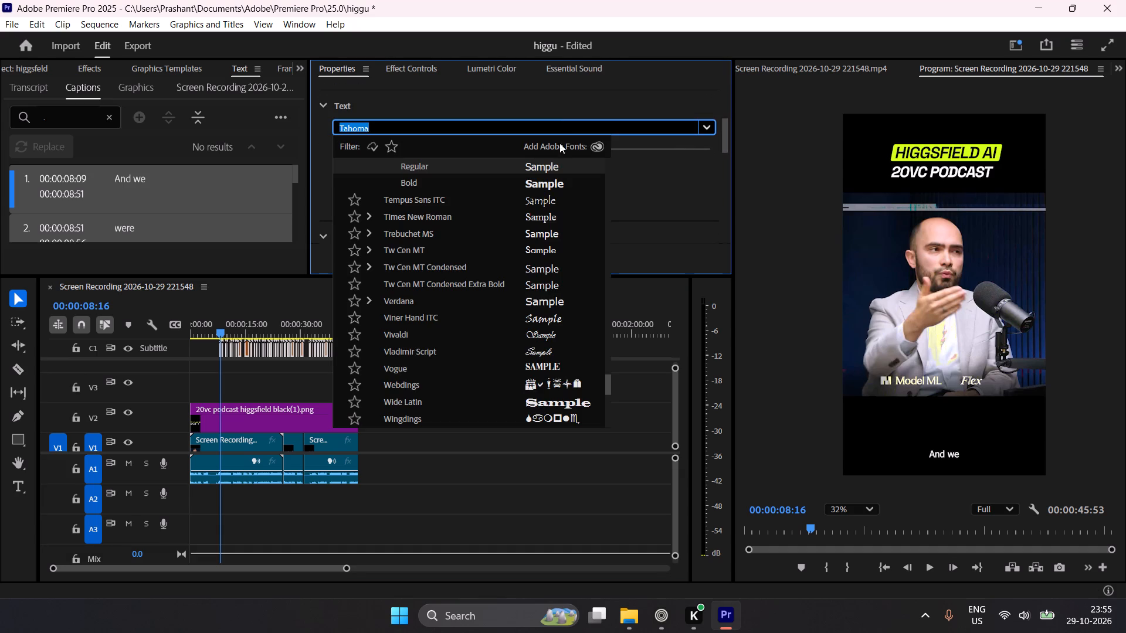
click(551, 184)
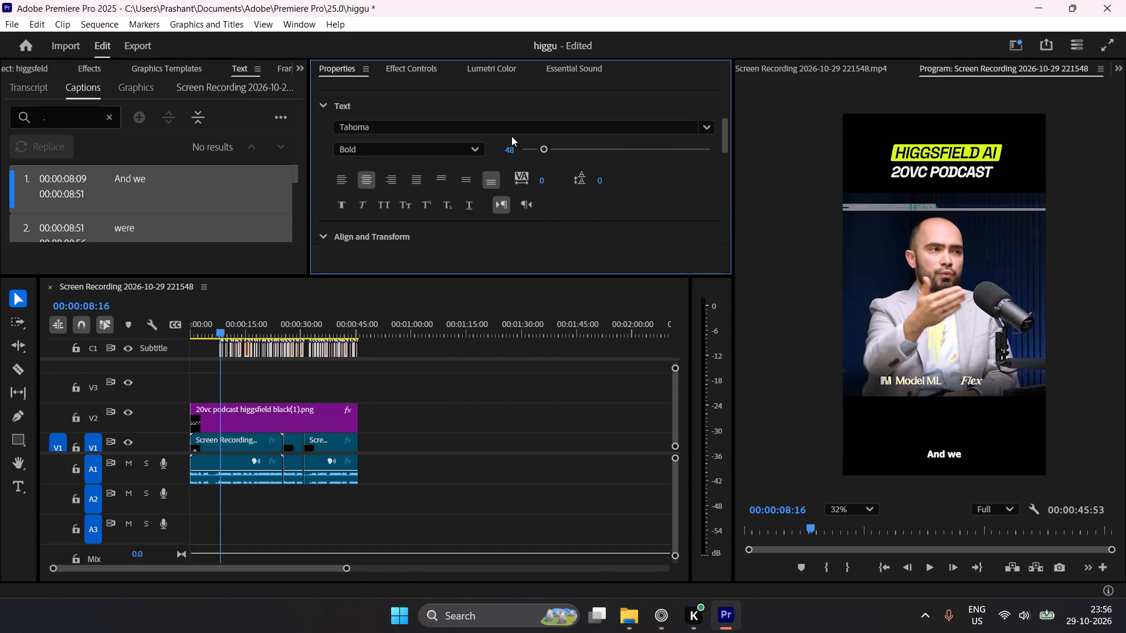
drag(548, 148, 559, 153)
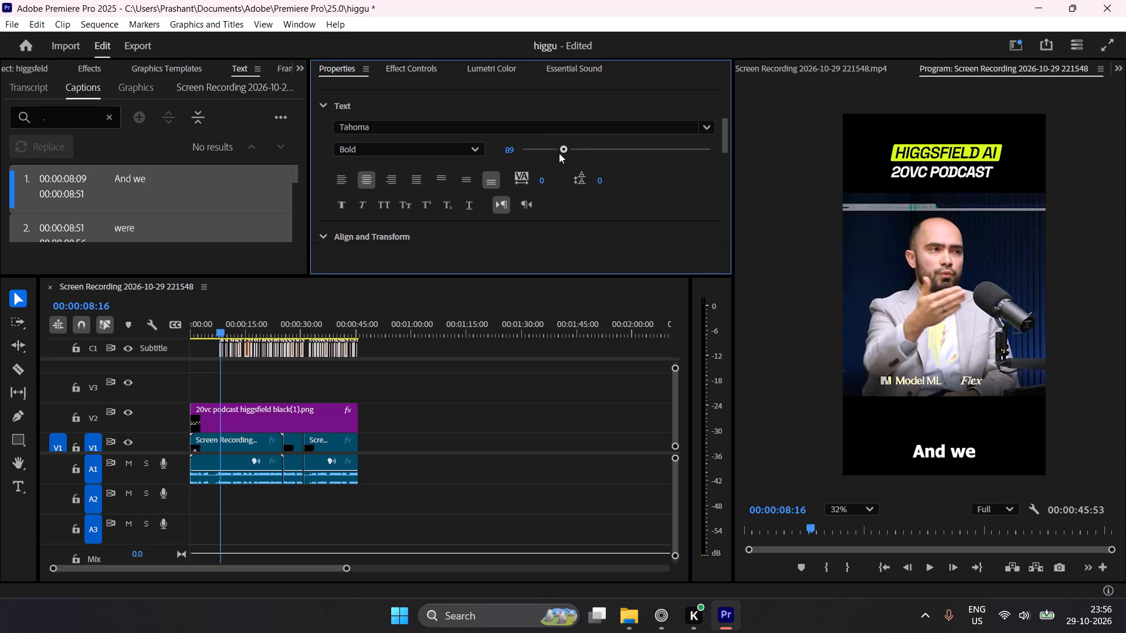
drag(559, 153, 554, 158)
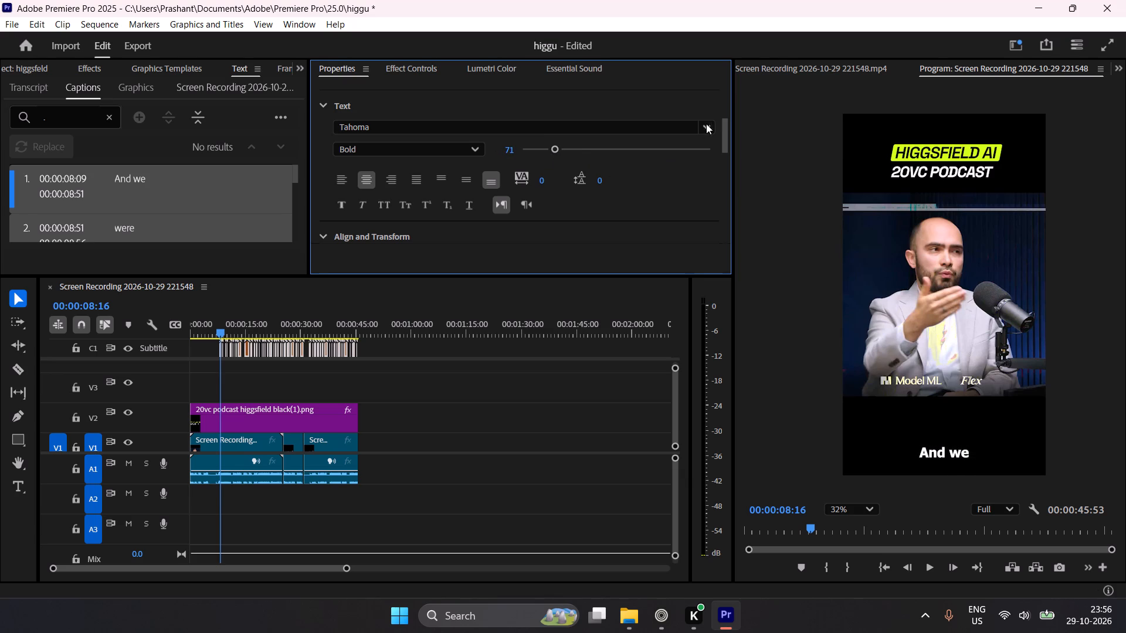
Set the selected captions' alignment zone to the centre of the frame.
drag(727, 127, 730, 152)
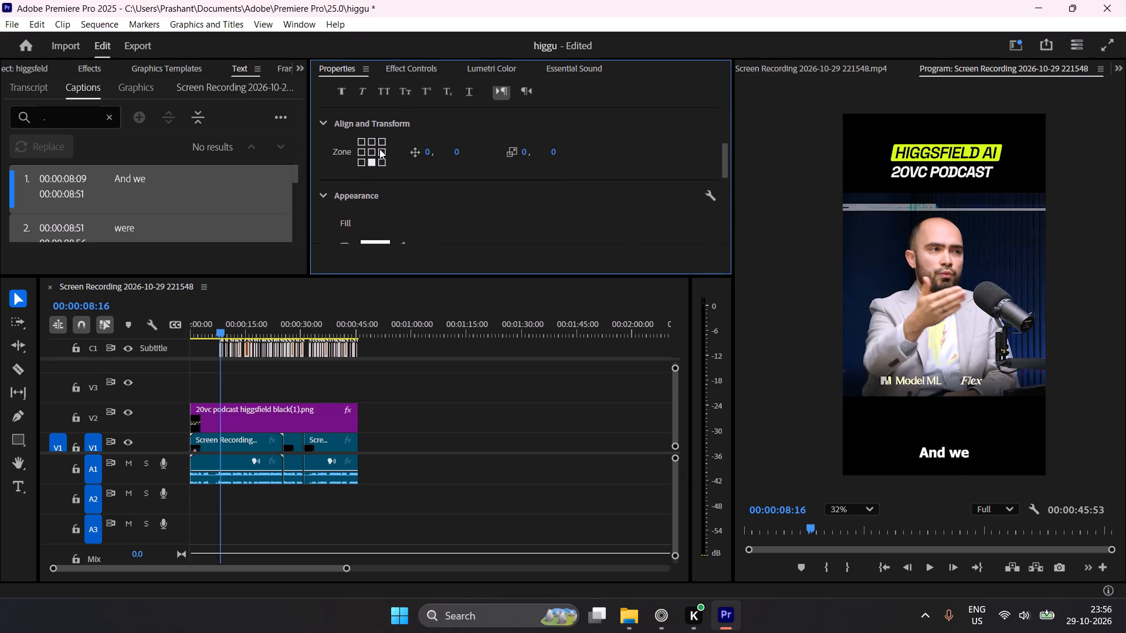
click(373, 151)
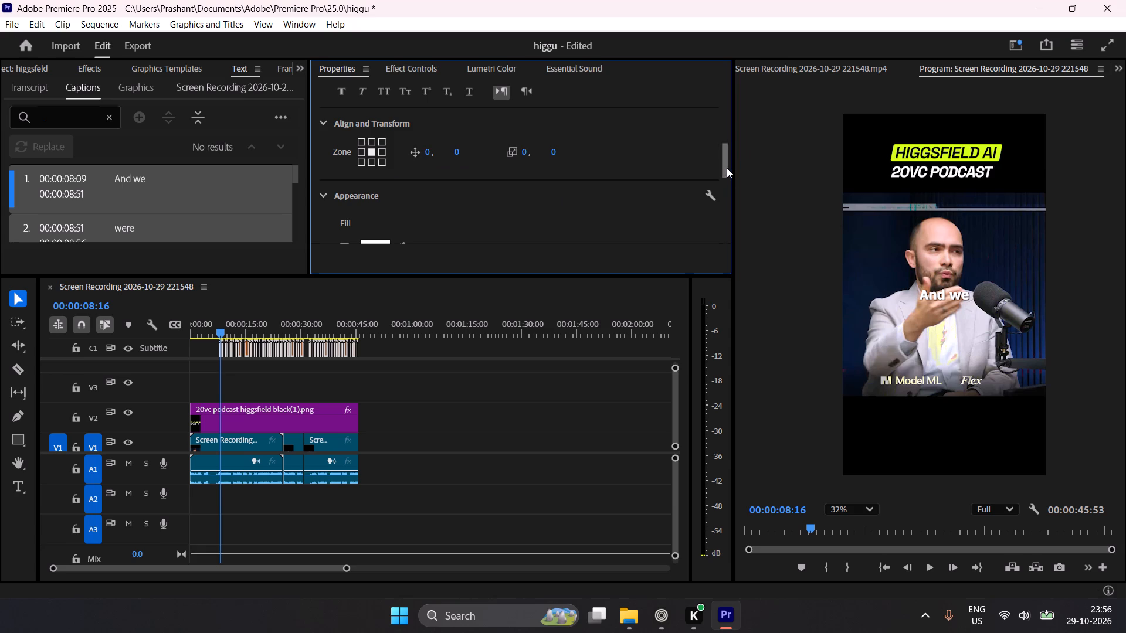
Enable a black outer stroke of 4.0 on the selected captions.
drag(725, 165, 724, 180)
click(341, 226)
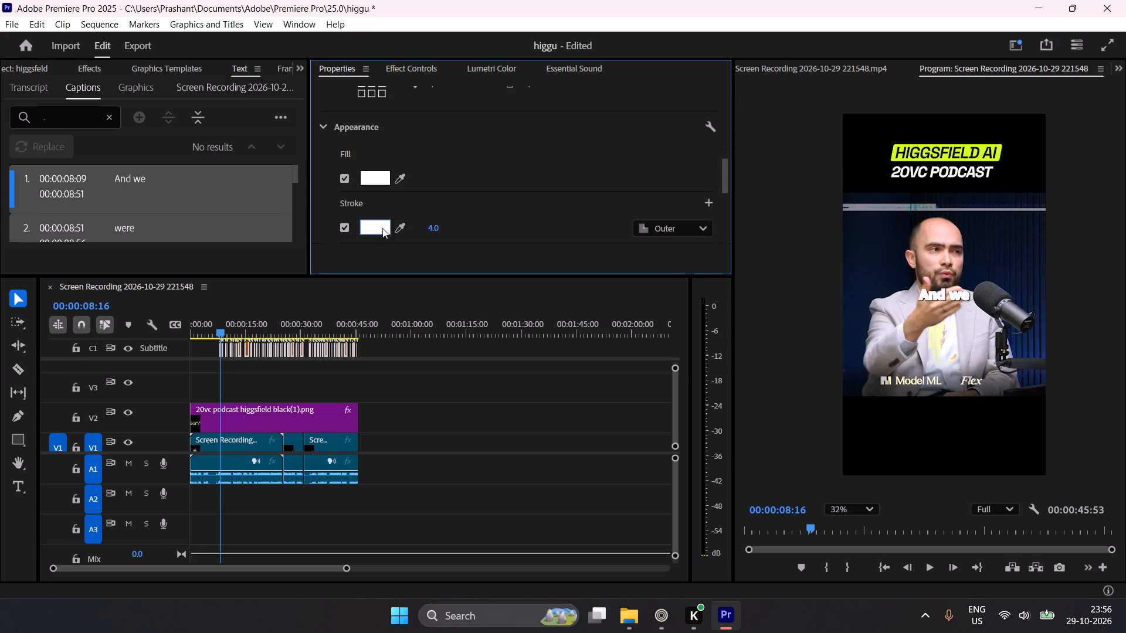
click(395, 229)
click(374, 226)
click(374, 226)
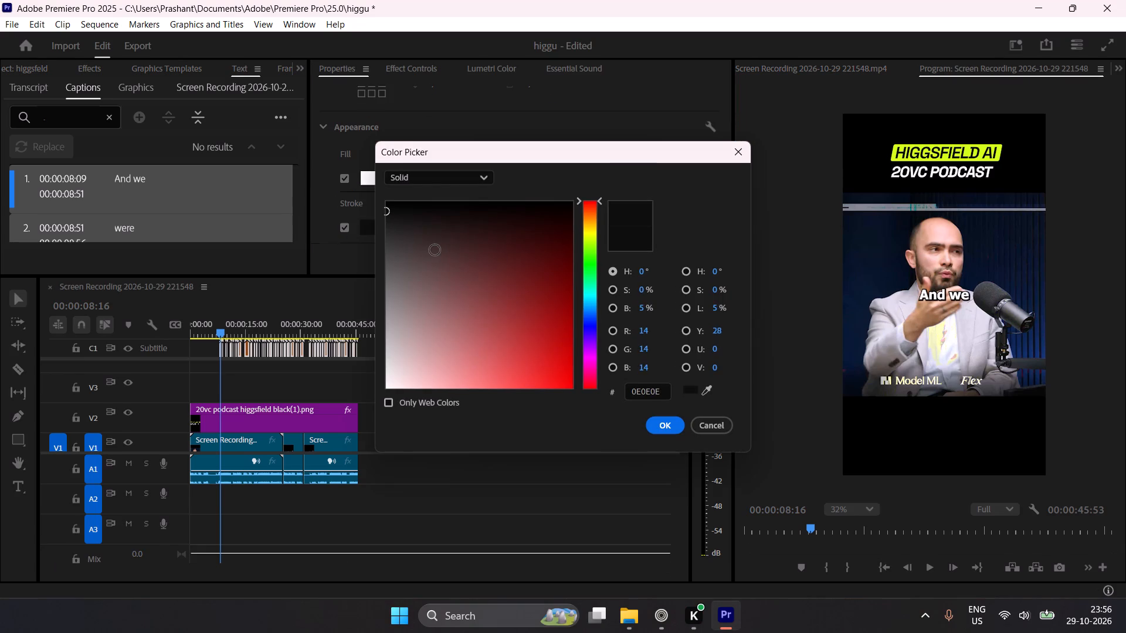
drag(436, 239, 269, 175)
click(661, 430)
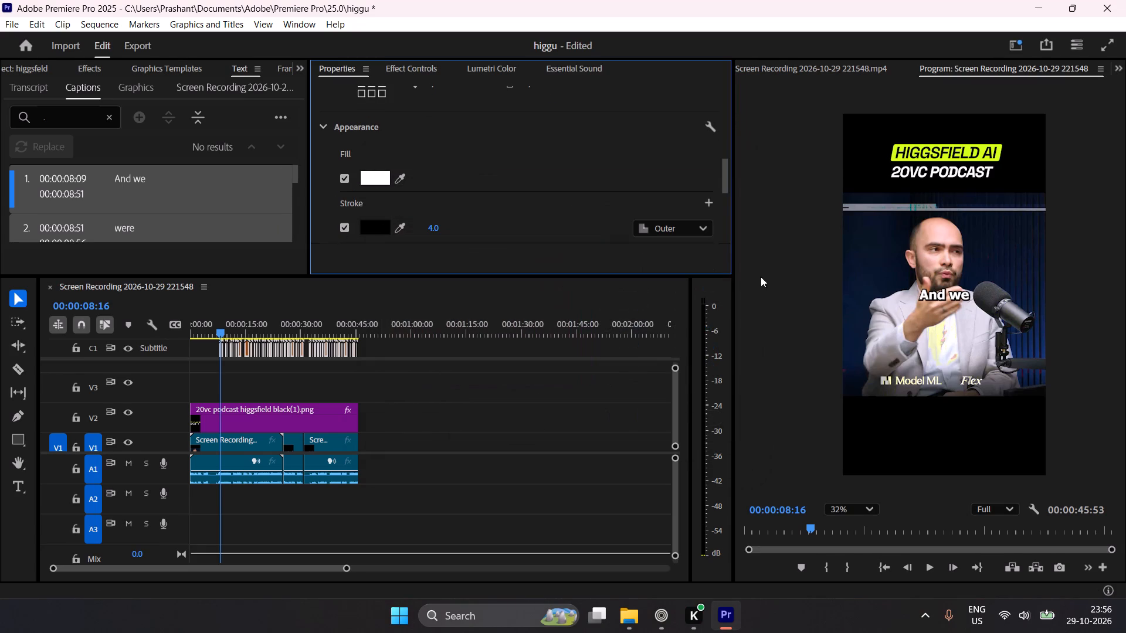
drag(721, 168, 723, 176)
drag(728, 171, 728, 171)
drag(728, 171, 728, 180)
drag(725, 174, 725, 189)
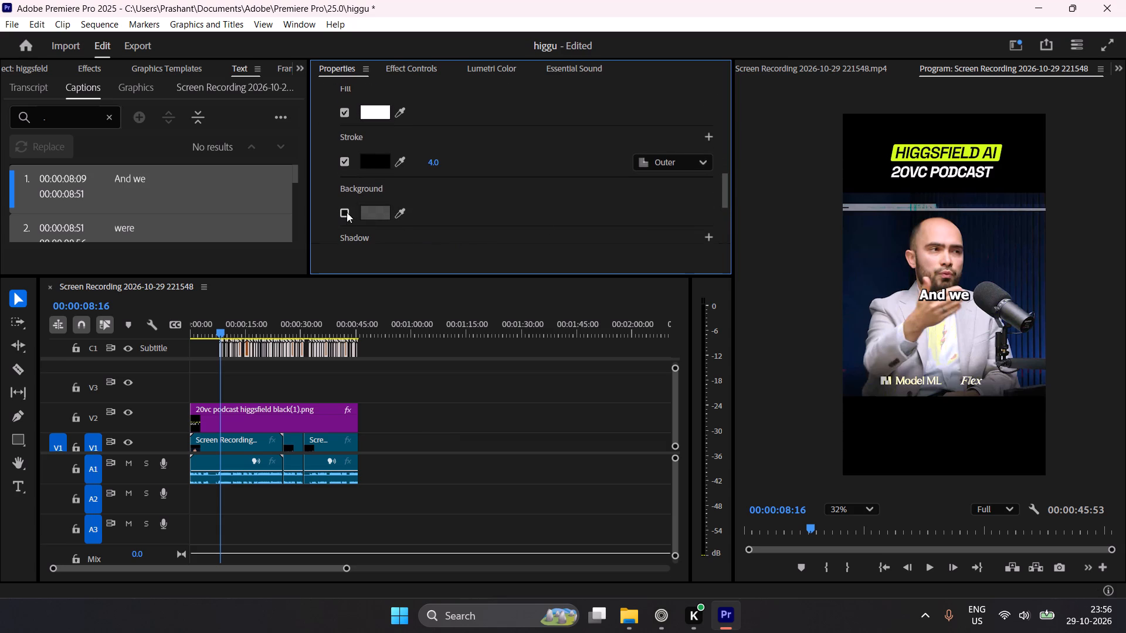
click(598, 377)
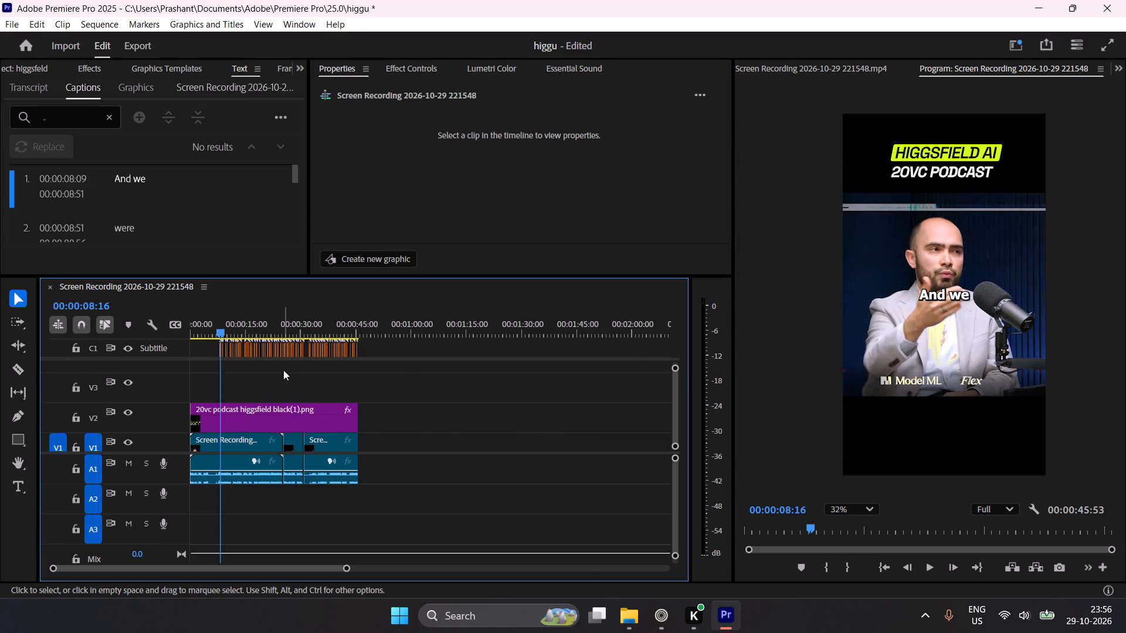
Play and scrub through the sequence to check the caption styling and placement.
drag(249, 329, 215, 353)
key(space)
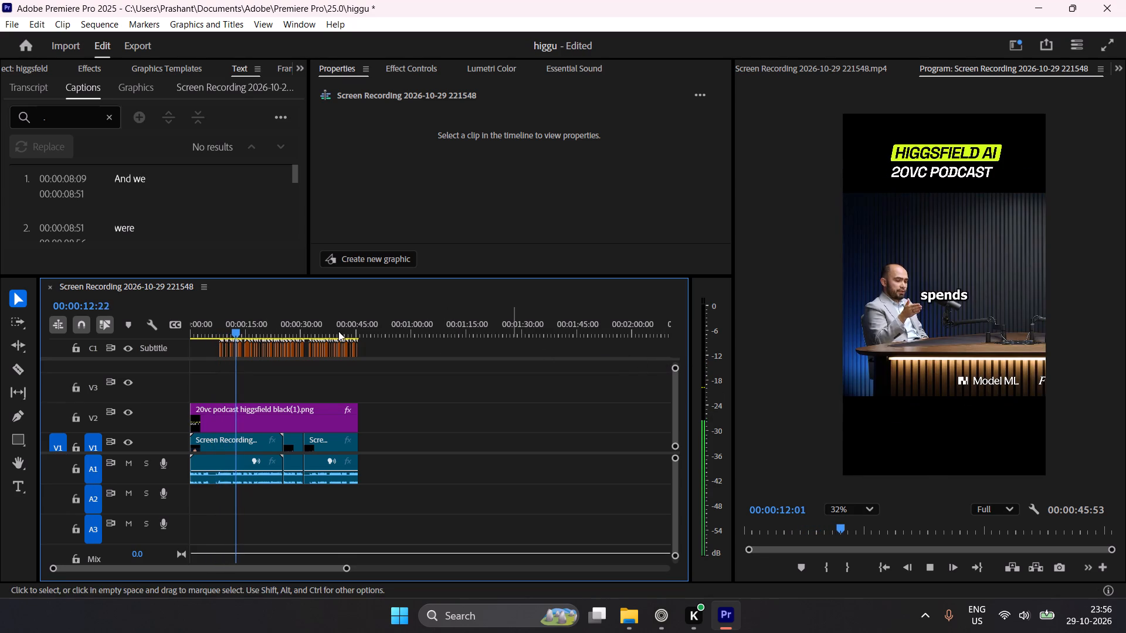
key(space)
drag(281, 323, 368, 327)
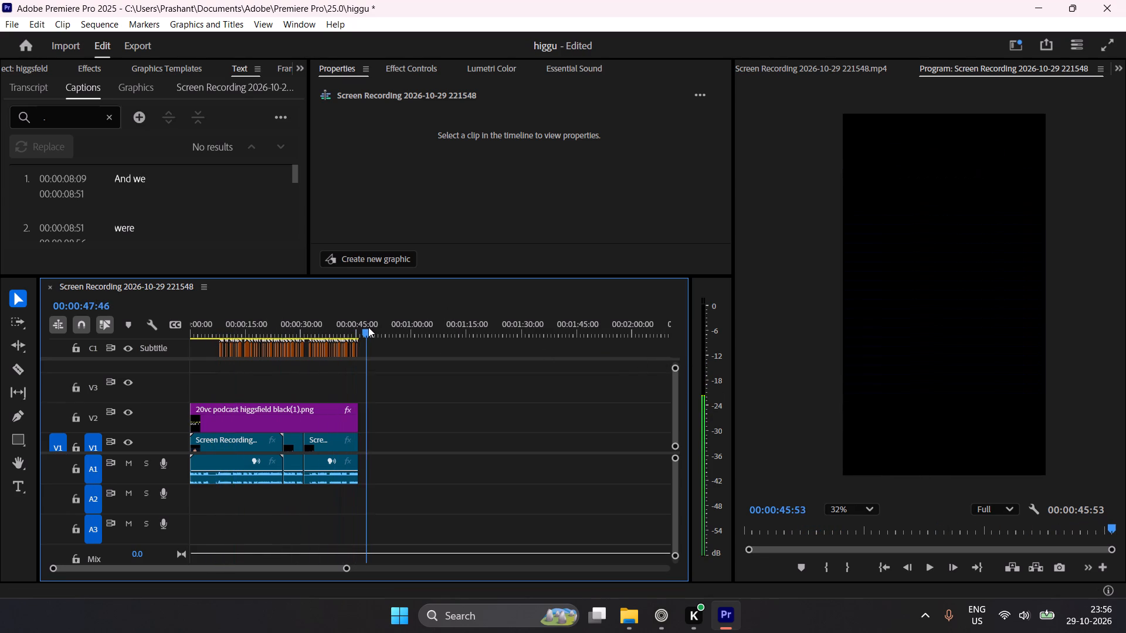
drag(368, 327, 228, 353)
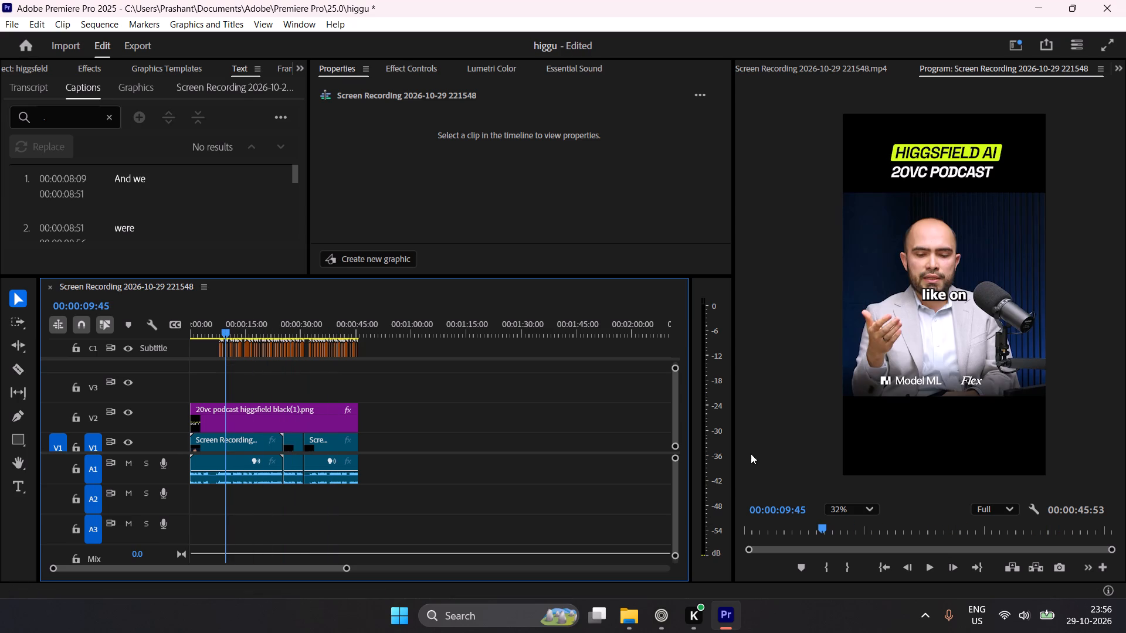
Select all captions on the subtitle track and upgrade them to graphics.
drag(675, 419, 675, 379)
drag(421, 346, 182, 349)
click(190, 26)
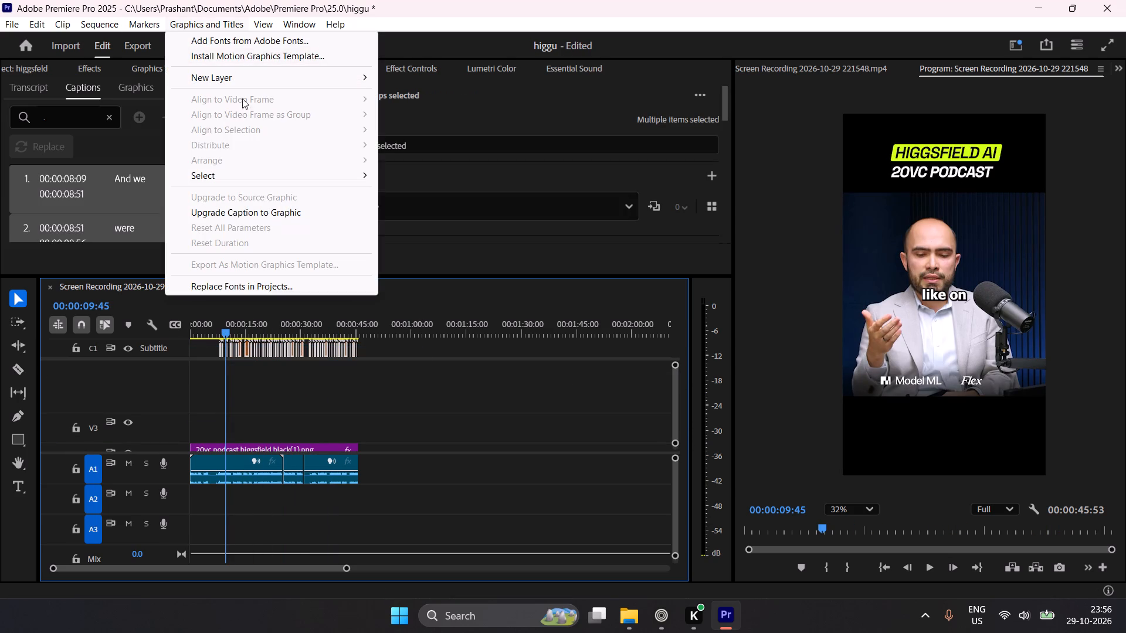
click(260, 205)
Select all caption graphics on V3 and nest them into one sequence under the suggested name.
drag(407, 424, 200, 409)
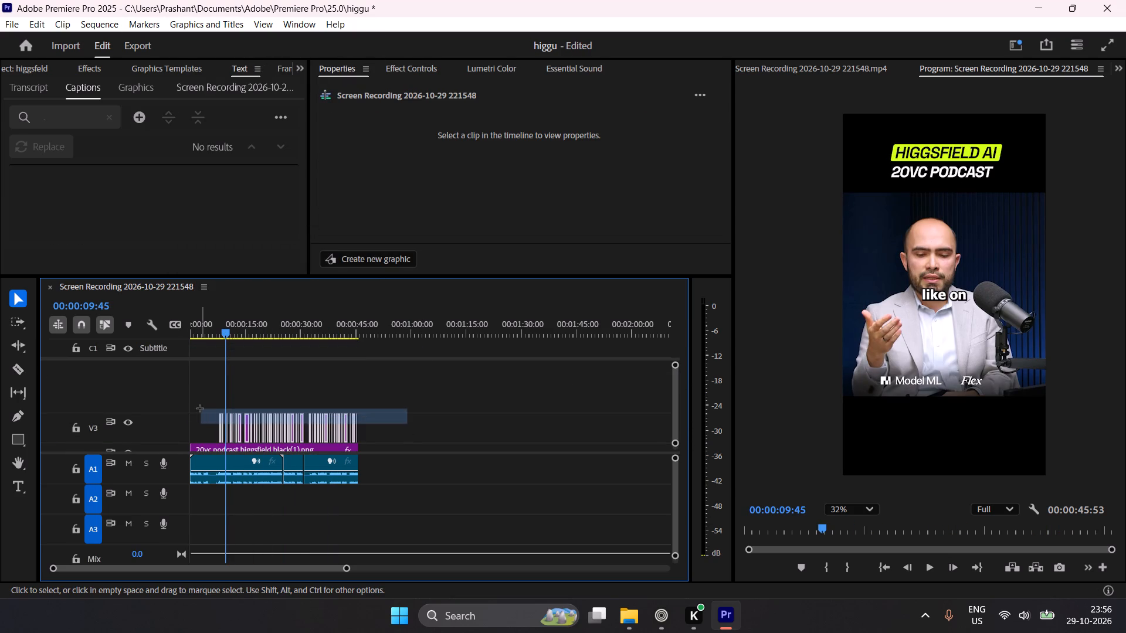
drag(200, 409, 199, 411)
right_click(252, 426)
click(328, 352)
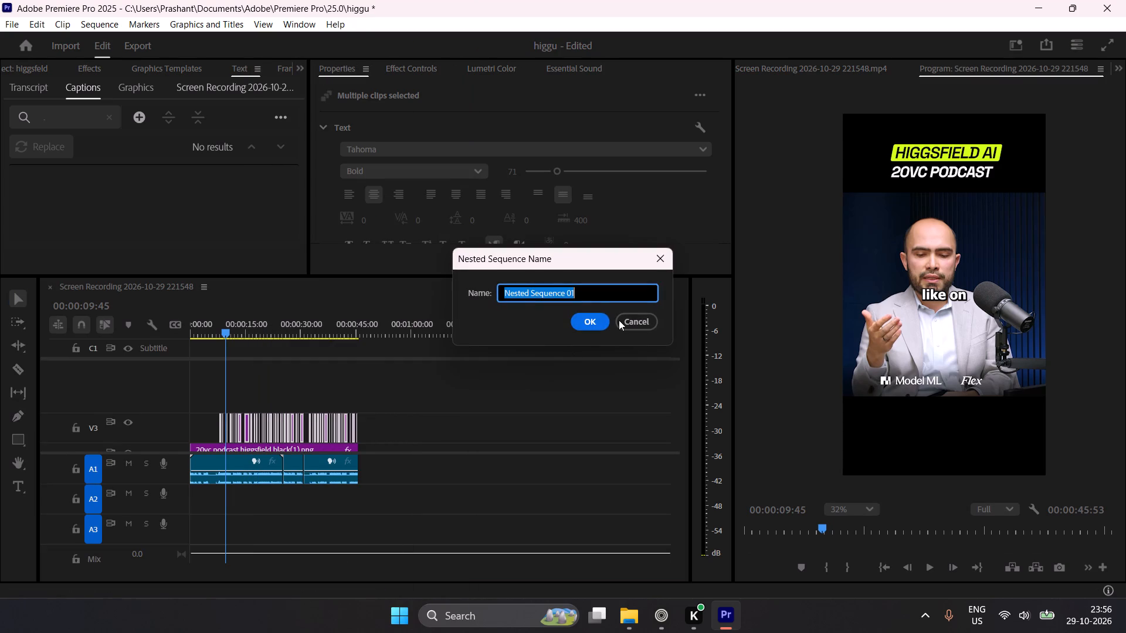
click(579, 320)
Duplicate the nested caption sequence onto V4, aligned with the start of the original on V3.
alt+drag(305, 426, 308, 410)
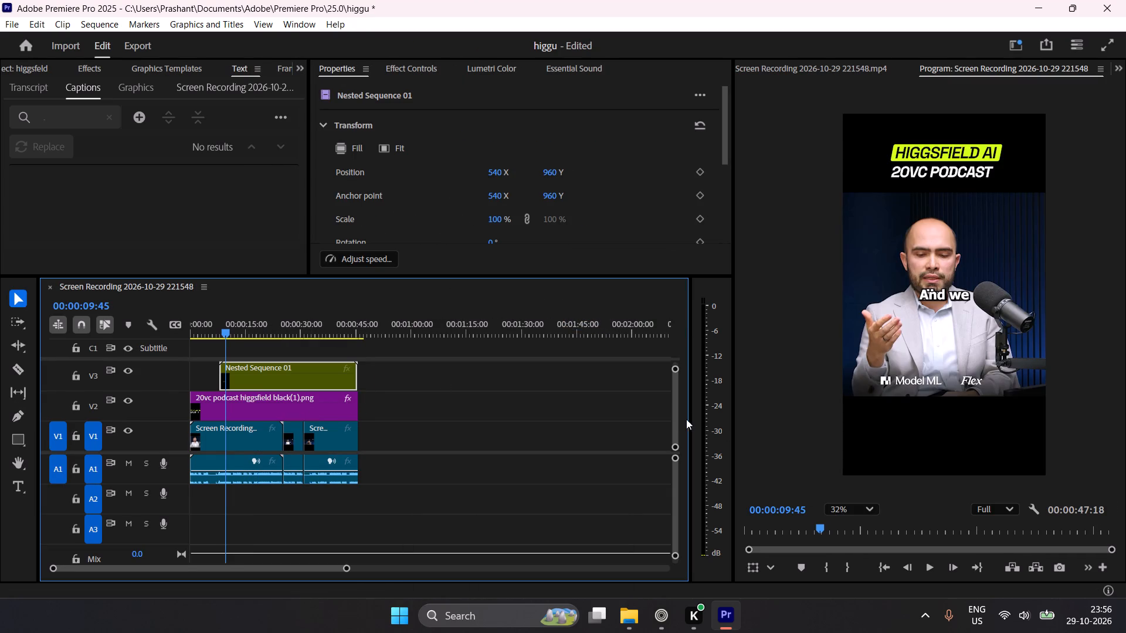
drag(673, 423, 680, 378)
drag(335, 321, 409, 386)
drag(304, 410, 297, 414)
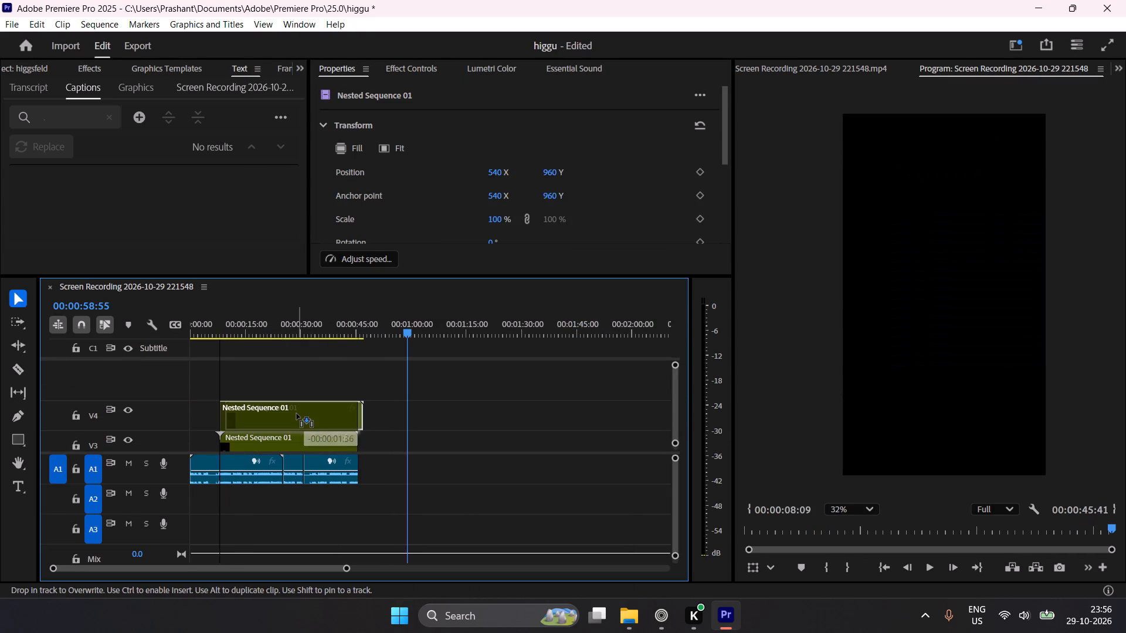
drag(297, 414, 292, 418)
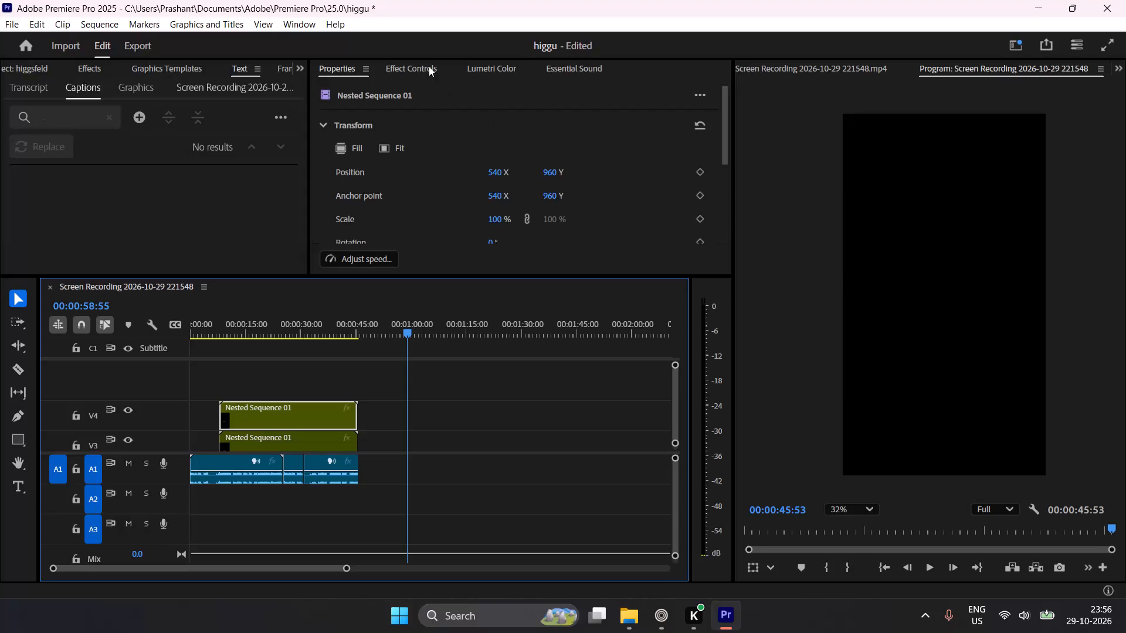
Apply Gaussian Blur to the nested caption copy on V4 and set its blurriness to 25.
click(92, 70)
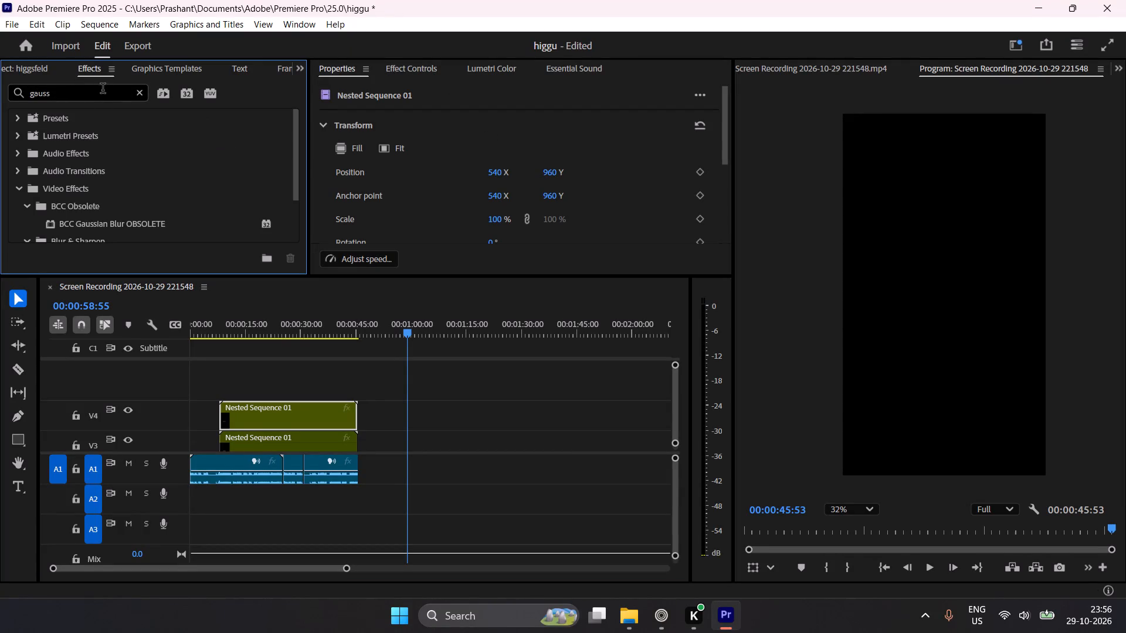
scroll(103, 215, down, 3)
drag(103, 215, 221, 284)
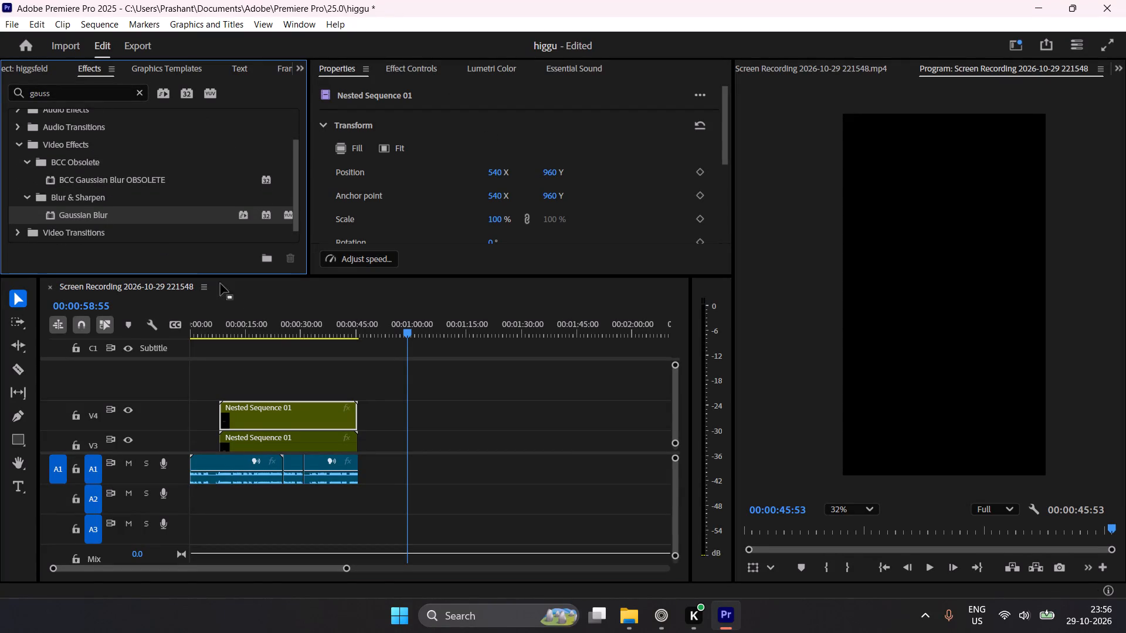
drag(221, 284, 280, 408)
drag(99, 216, 201, 250)
drag(201, 250, 288, 413)
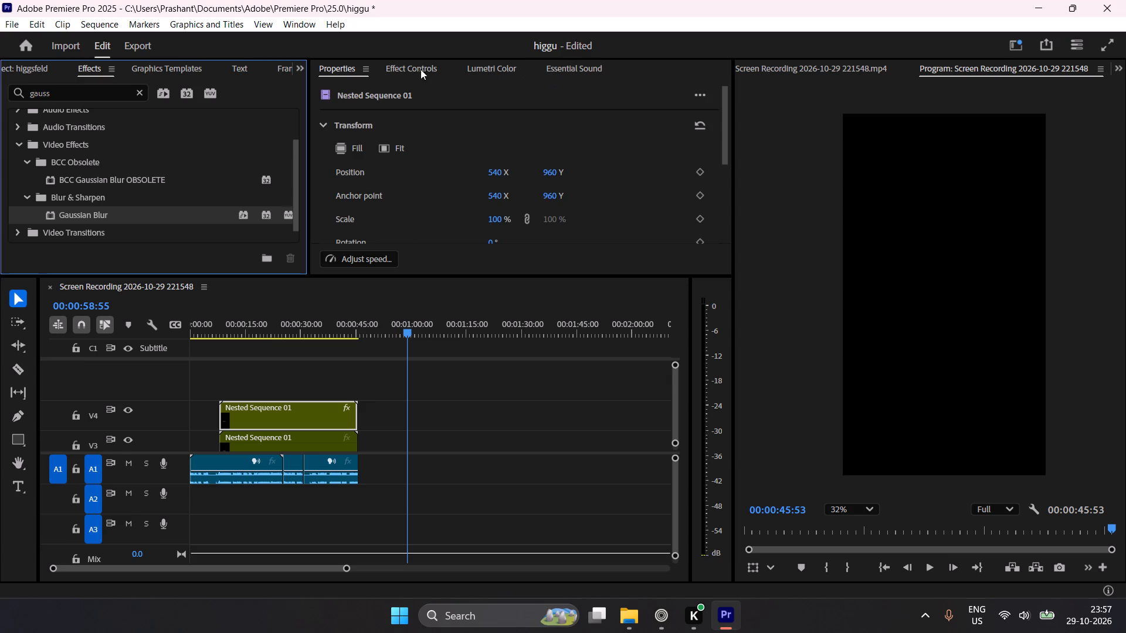
click(416, 69)
scroll(440, 209, down, 5)
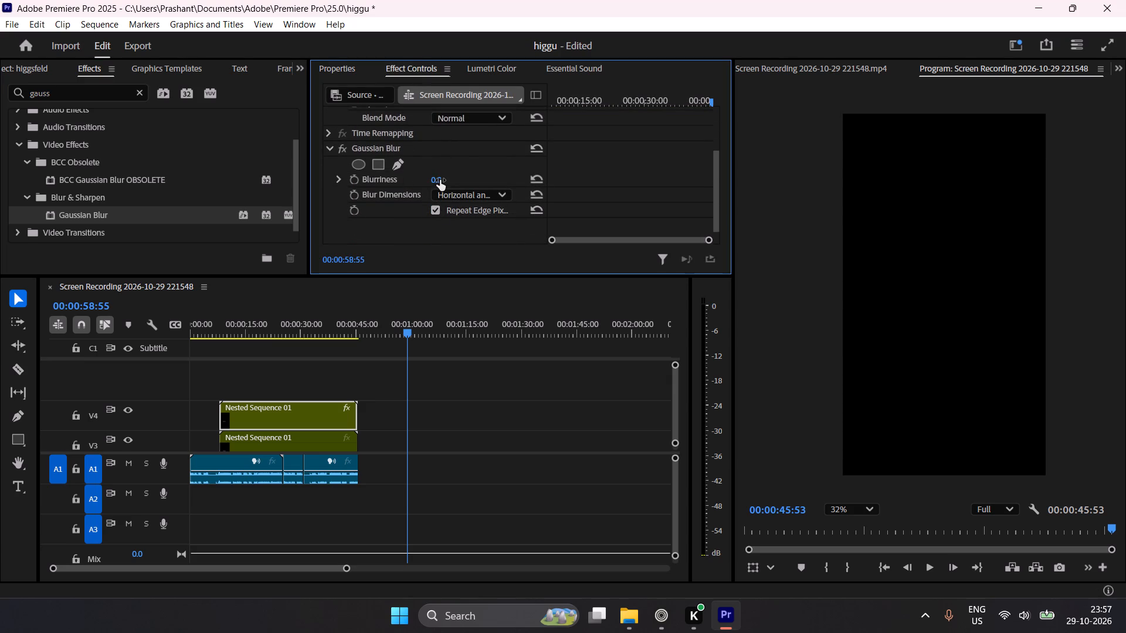
drag(440, 180, 457, 191)
drag(330, 329, 299, 353)
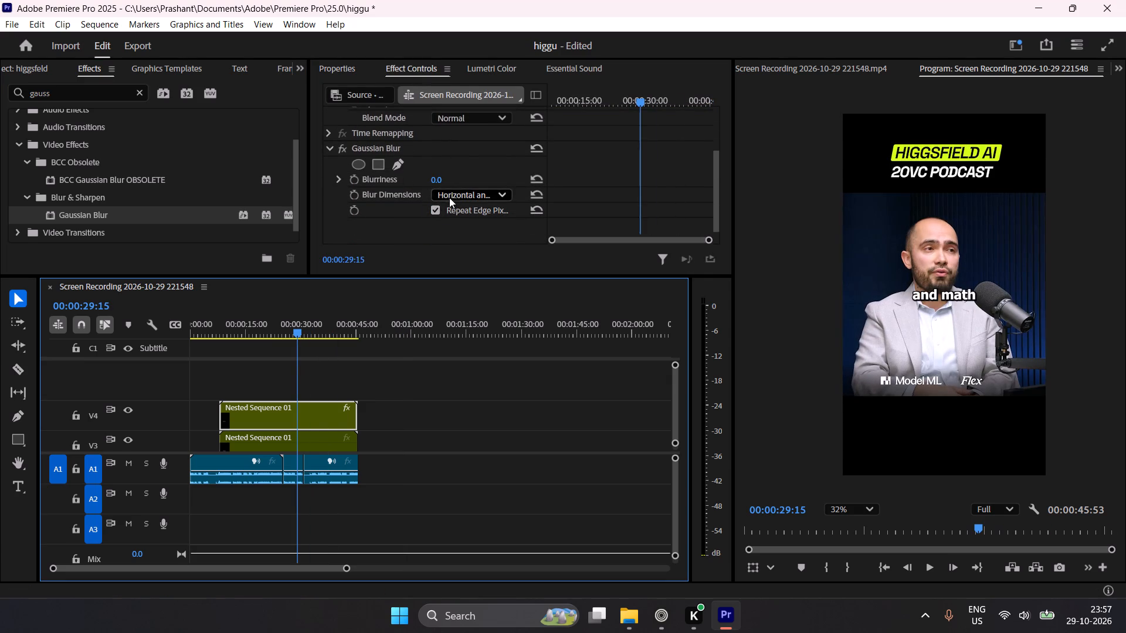
drag(435, 182, 452, 182)
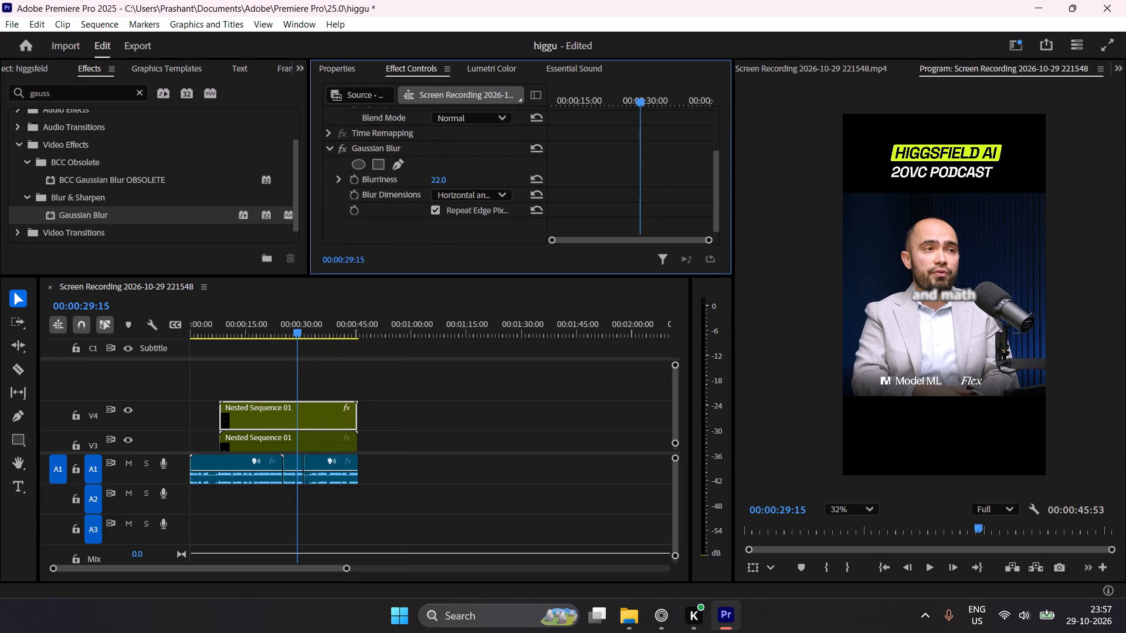
drag(452, 182, 454, 182)
Lower the opacity of the blurred caption copy to 21%, inspect the glow close up and save the project.
scroll(498, 163, up, 3)
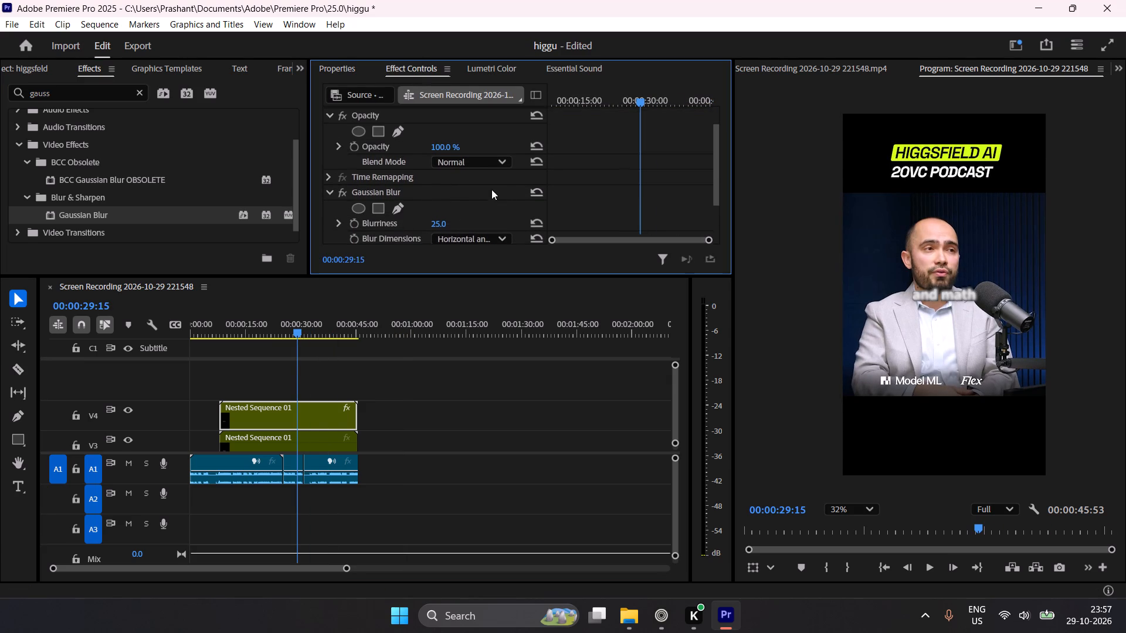
drag(440, 144, 411, 159)
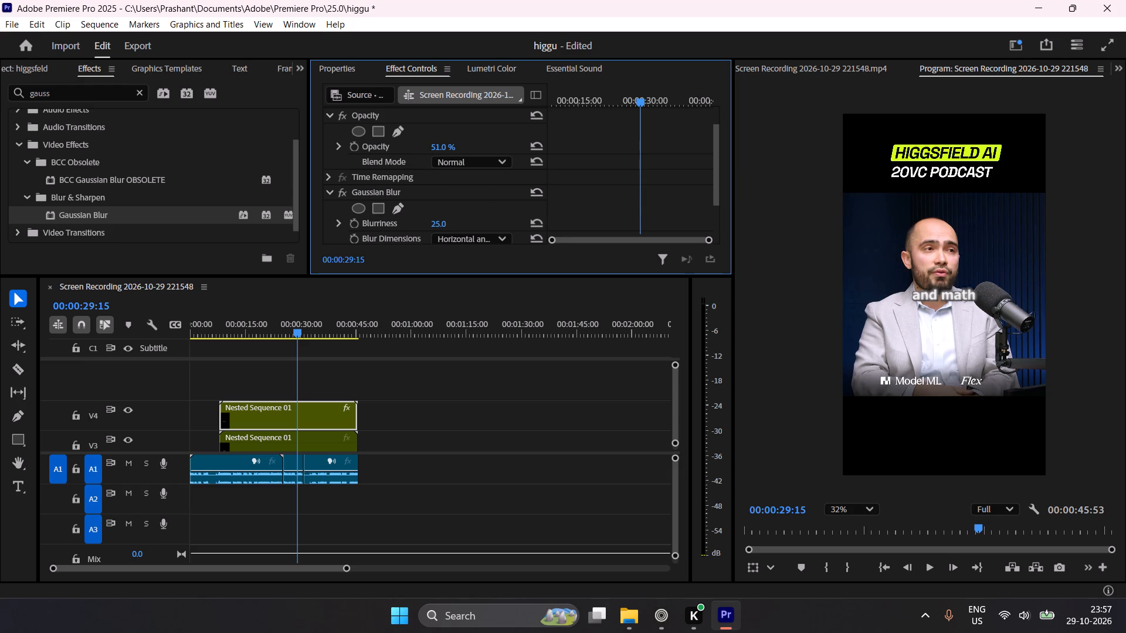
drag(411, 159, 402, 166)
drag(402, 166, 396, 171)
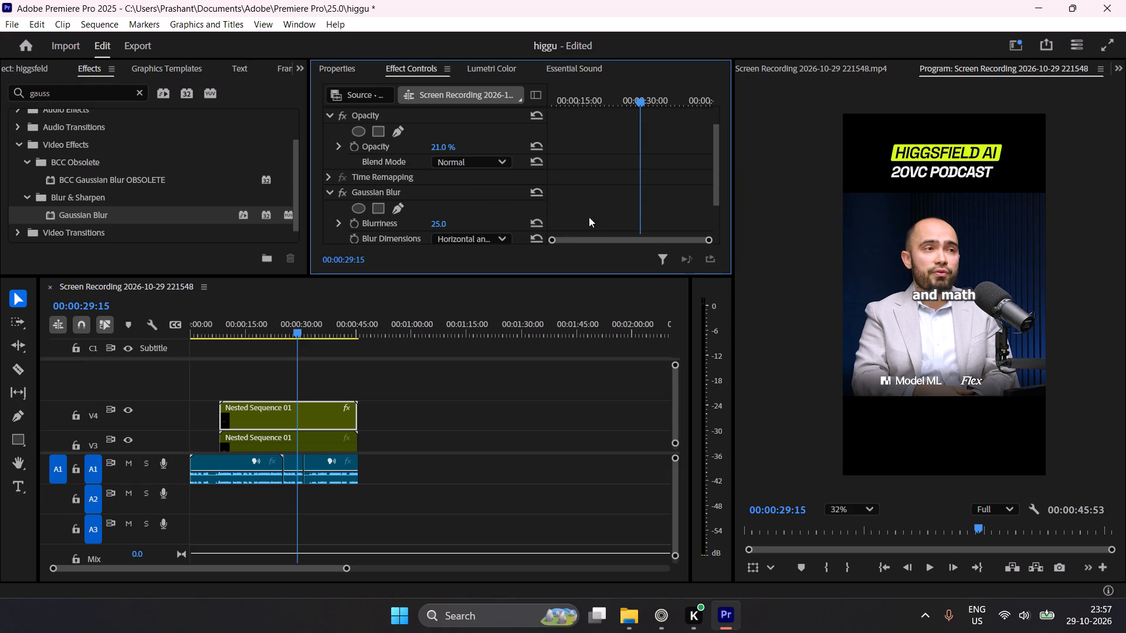
scroll(975, 307, up, 9)
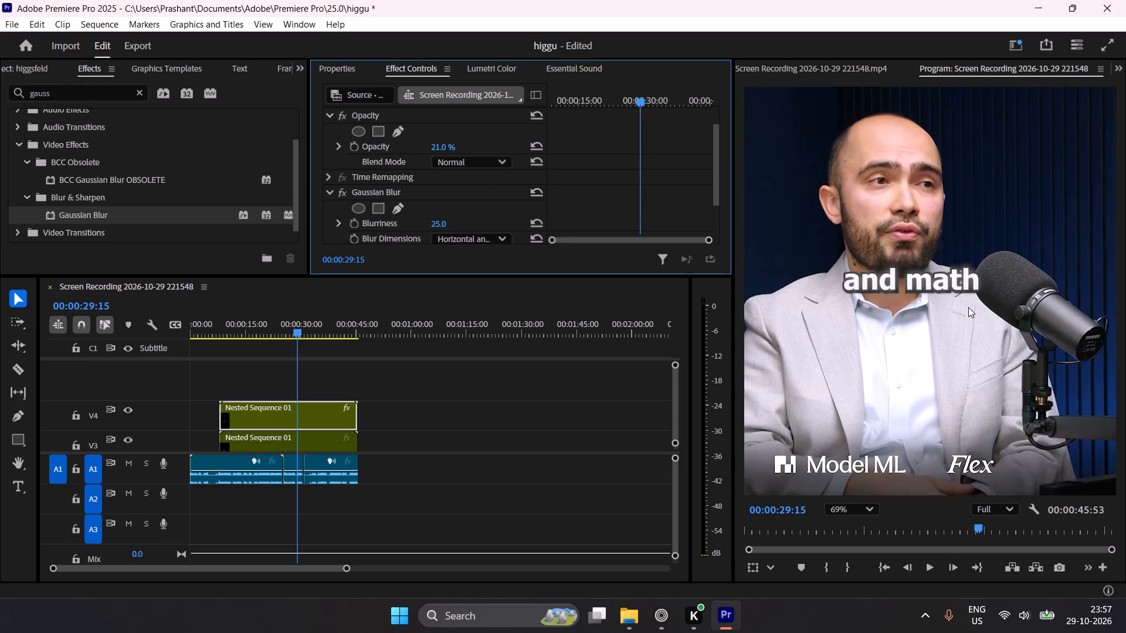
scroll(968, 307, up, 2)
key(ctrl+s)
Play the sequence from the start and from the later section up to its end to check the captions.
scroll(523, 452, down, 1)
scroll(523, 452, up, 1)
scroll(523, 452, down, 4)
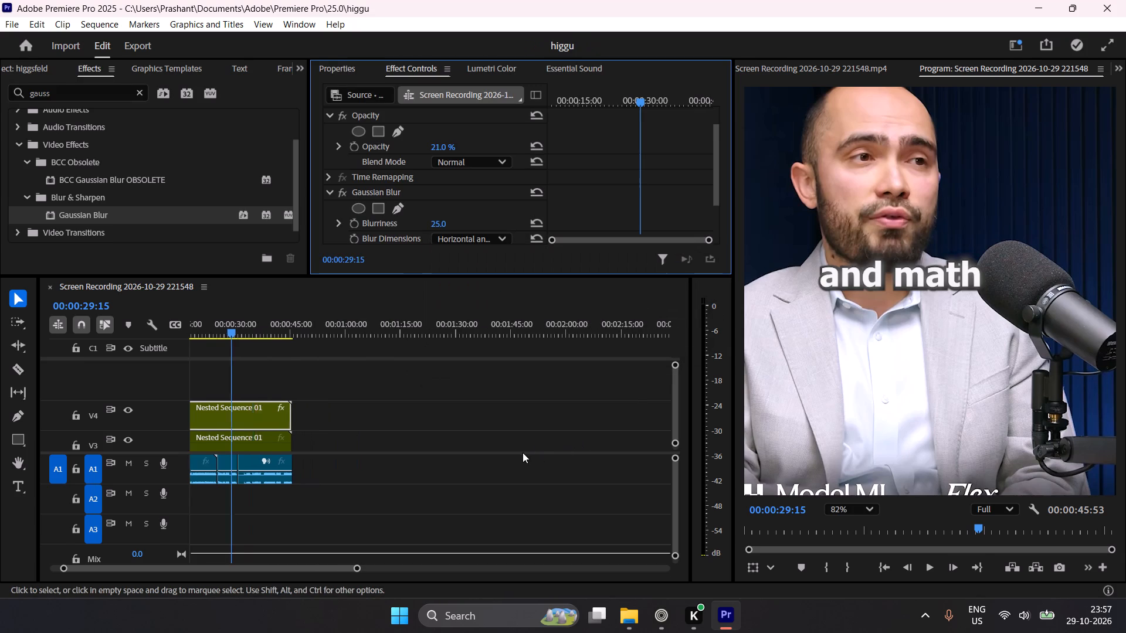
drag(241, 327, 109, 346)
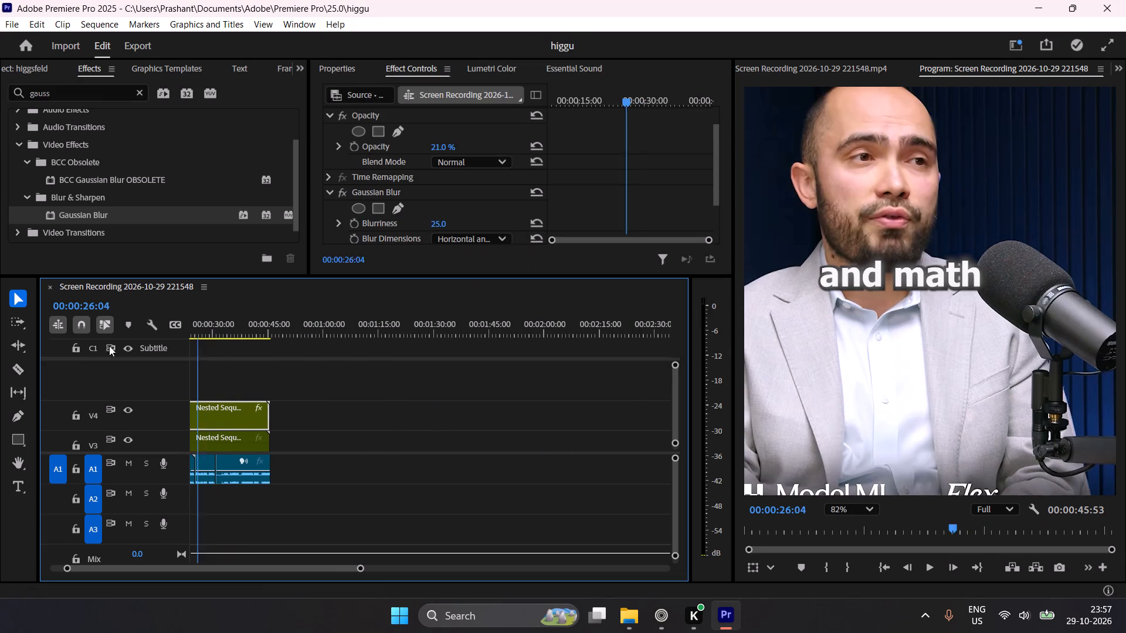
drag(109, 346, 100, 351)
key(space)
scroll(826, 326, down, 1)
scroll(832, 328, up, 1)
scroll(835, 329, down, 5)
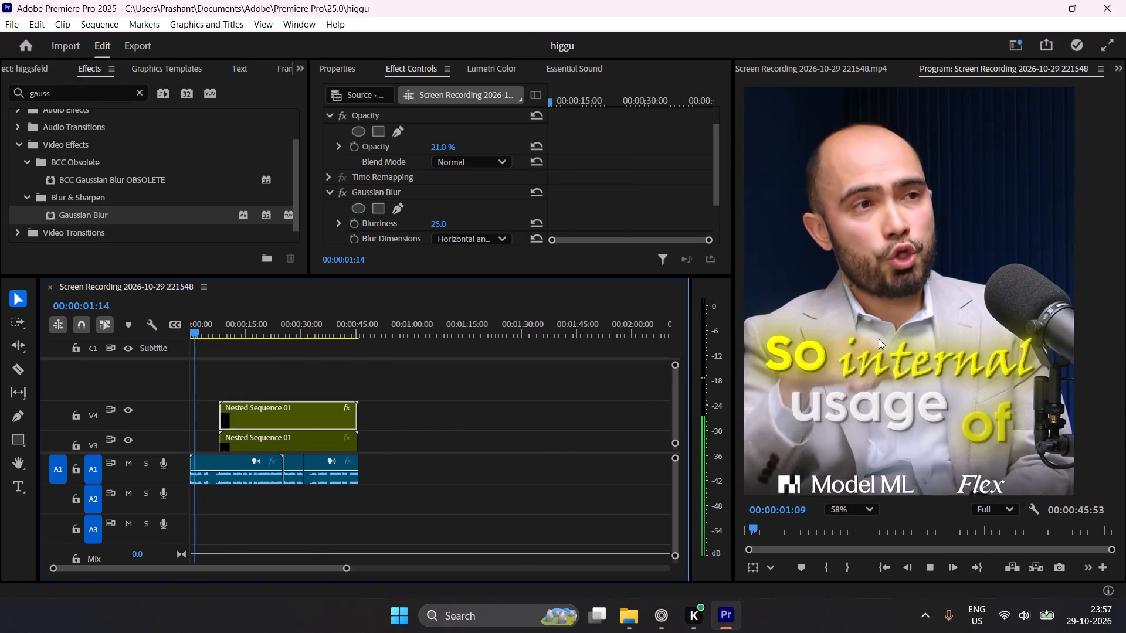
scroll(879, 340, down, 2)
scroll(879, 340, up, 1)
scroll(879, 340, down, 6)
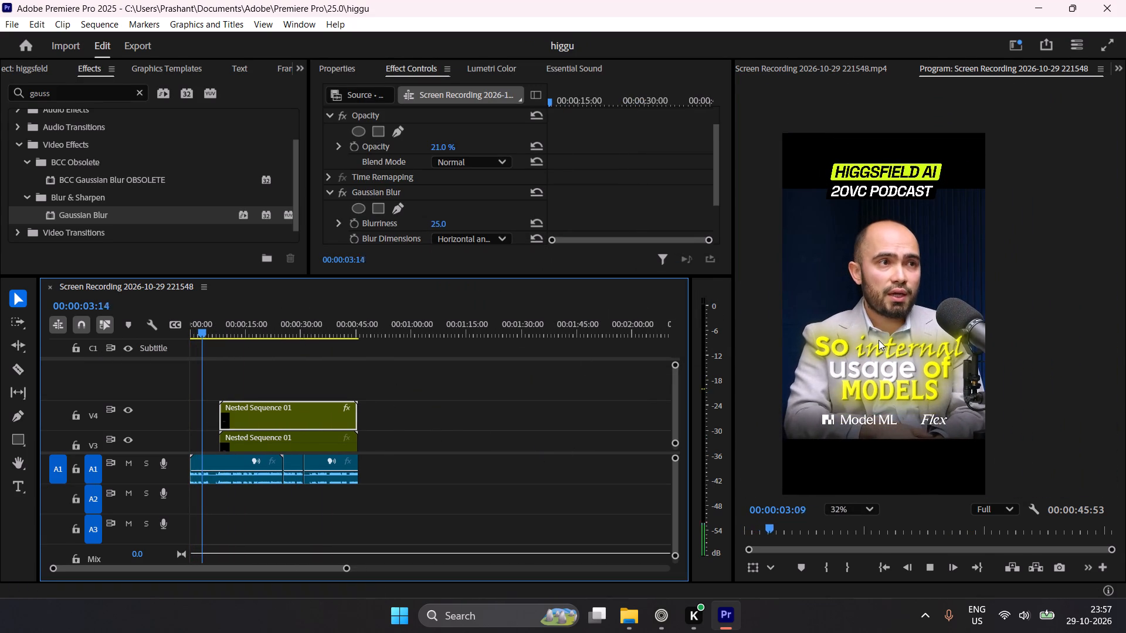
key(ctrl+s)
key(space)
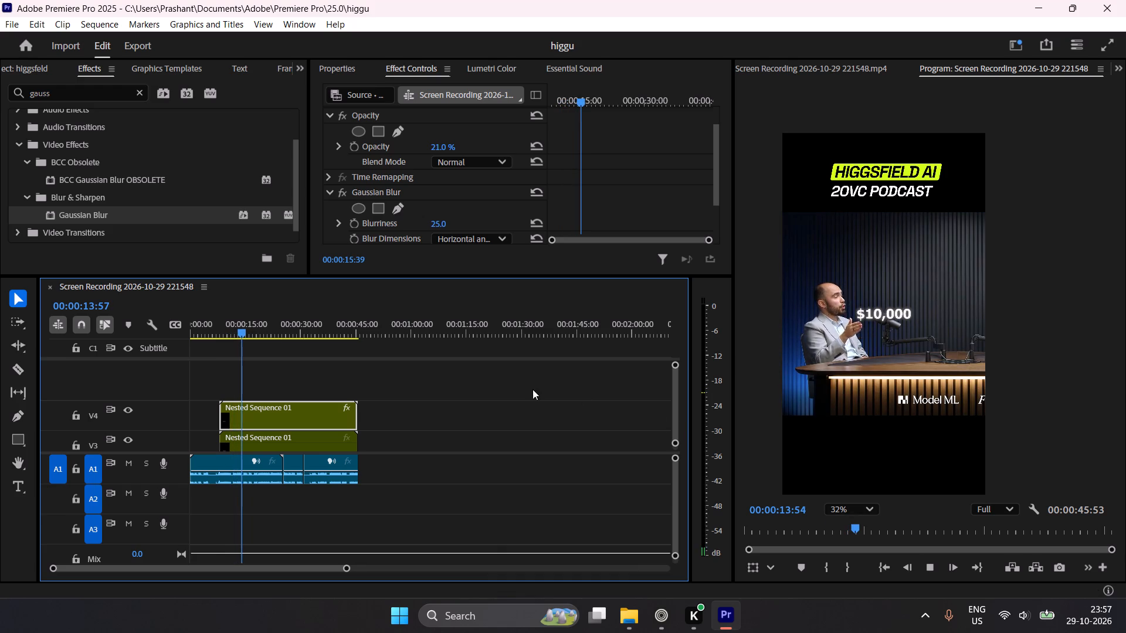
key(space)
drag(322, 326, 311, 333)
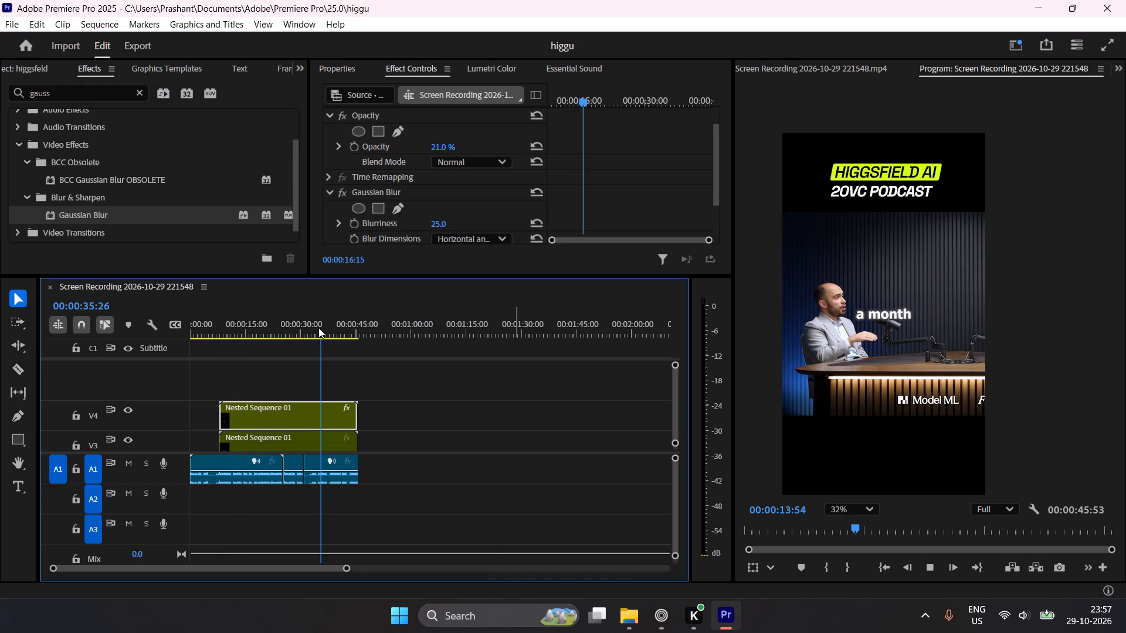
drag(320, 326, 317, 344)
key(space)
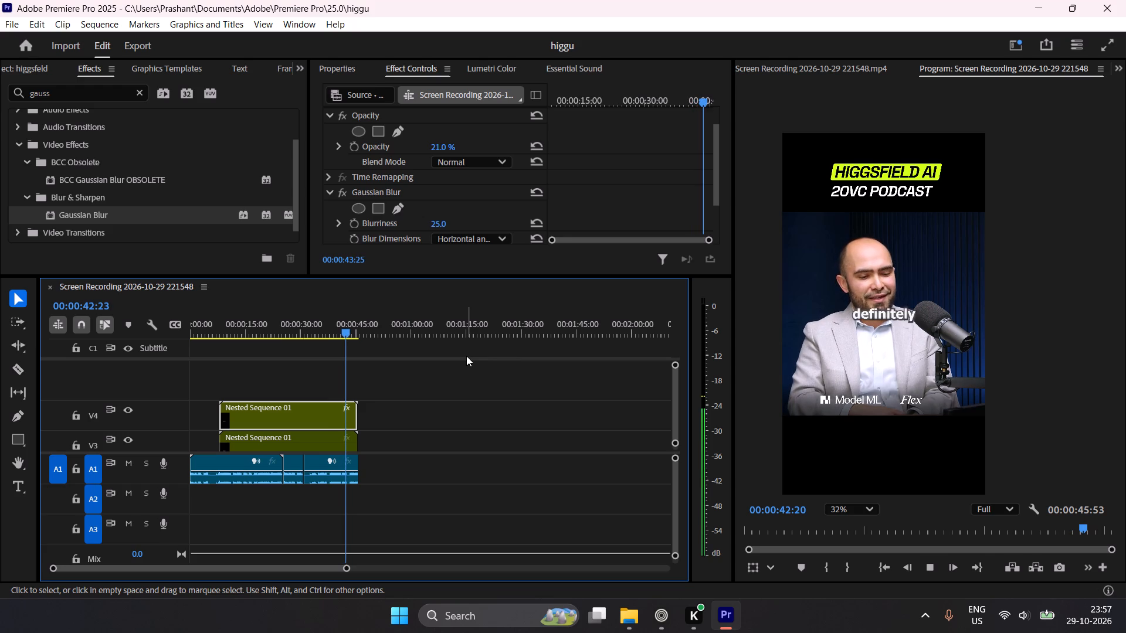
key(space)
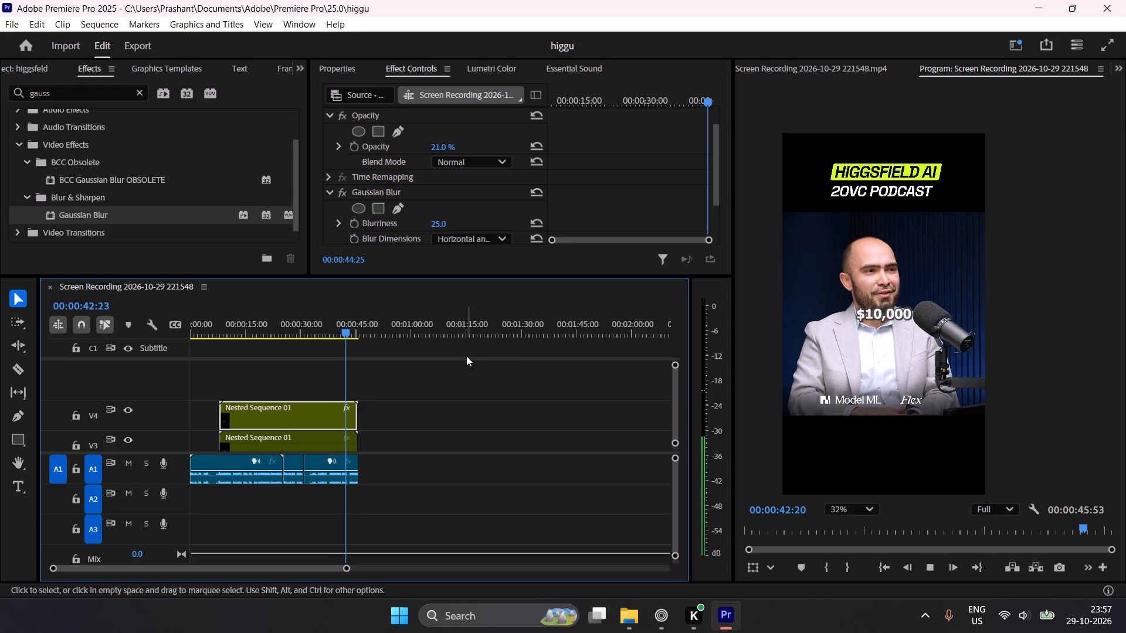
Save the project and quick-export the sequence as an MP4 with the Match Source - Adaptive High Bitrate preset.
key(ctrl+s)
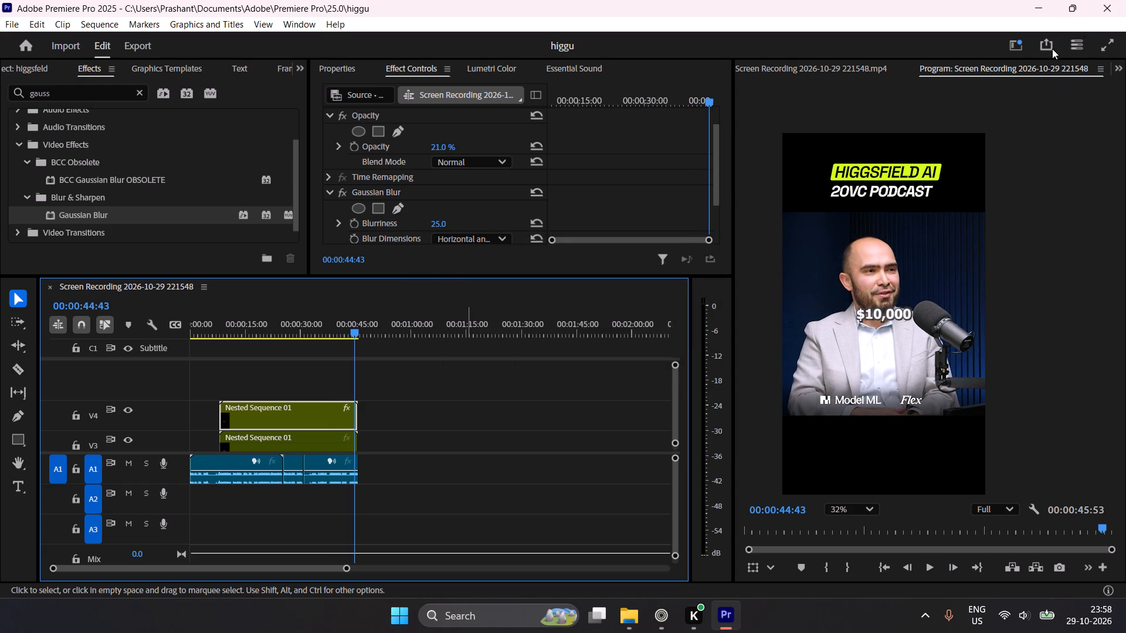
click(1052, 49)
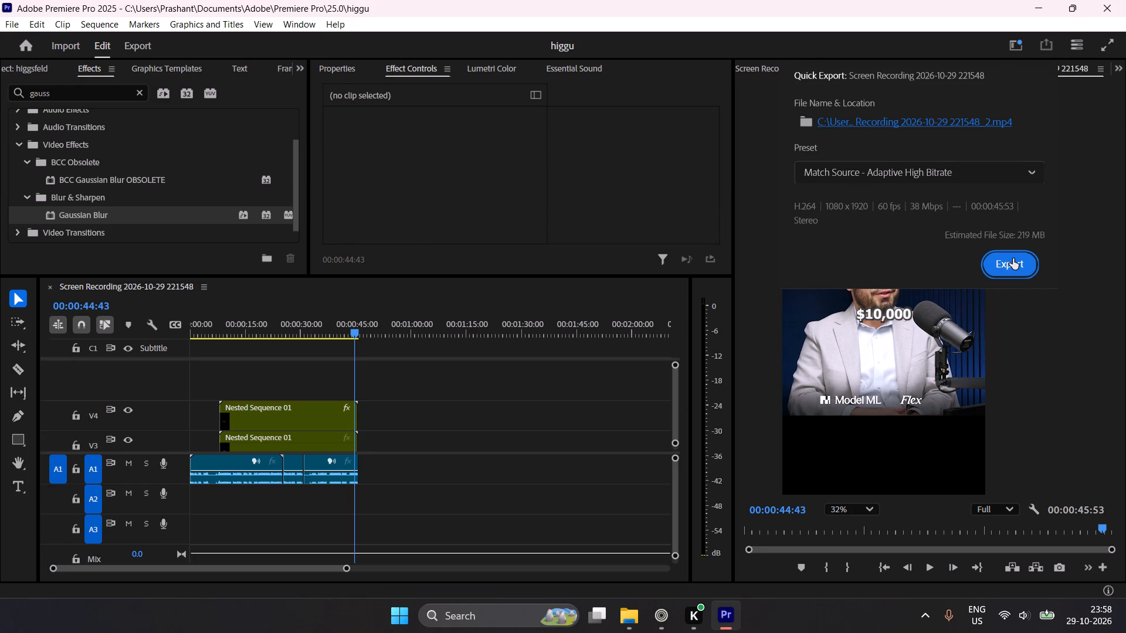
click(1015, 258)
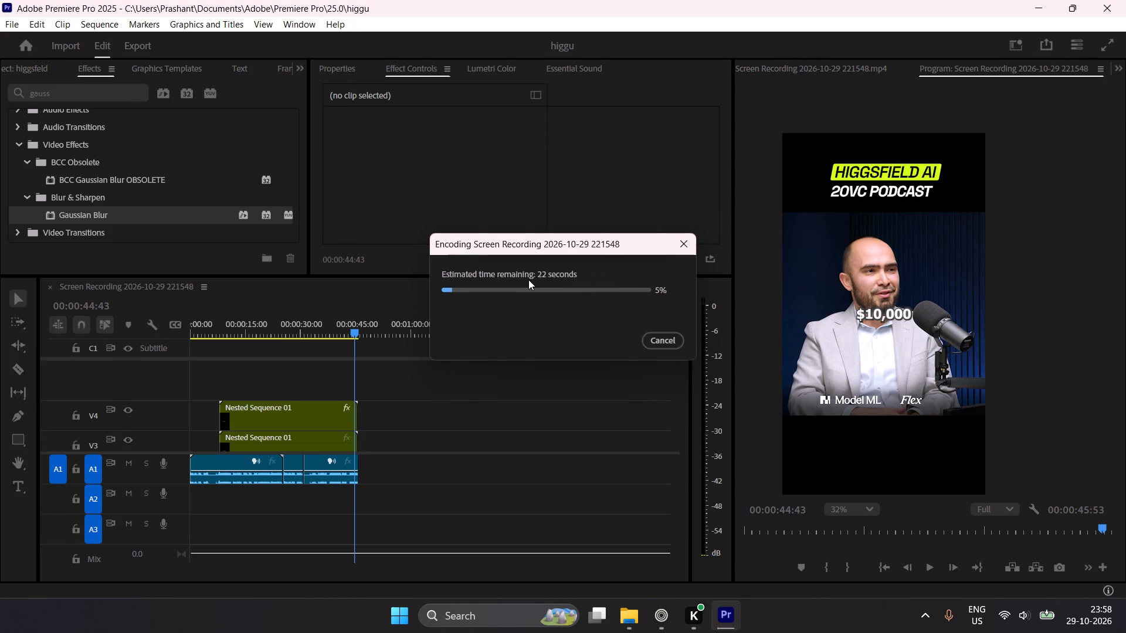